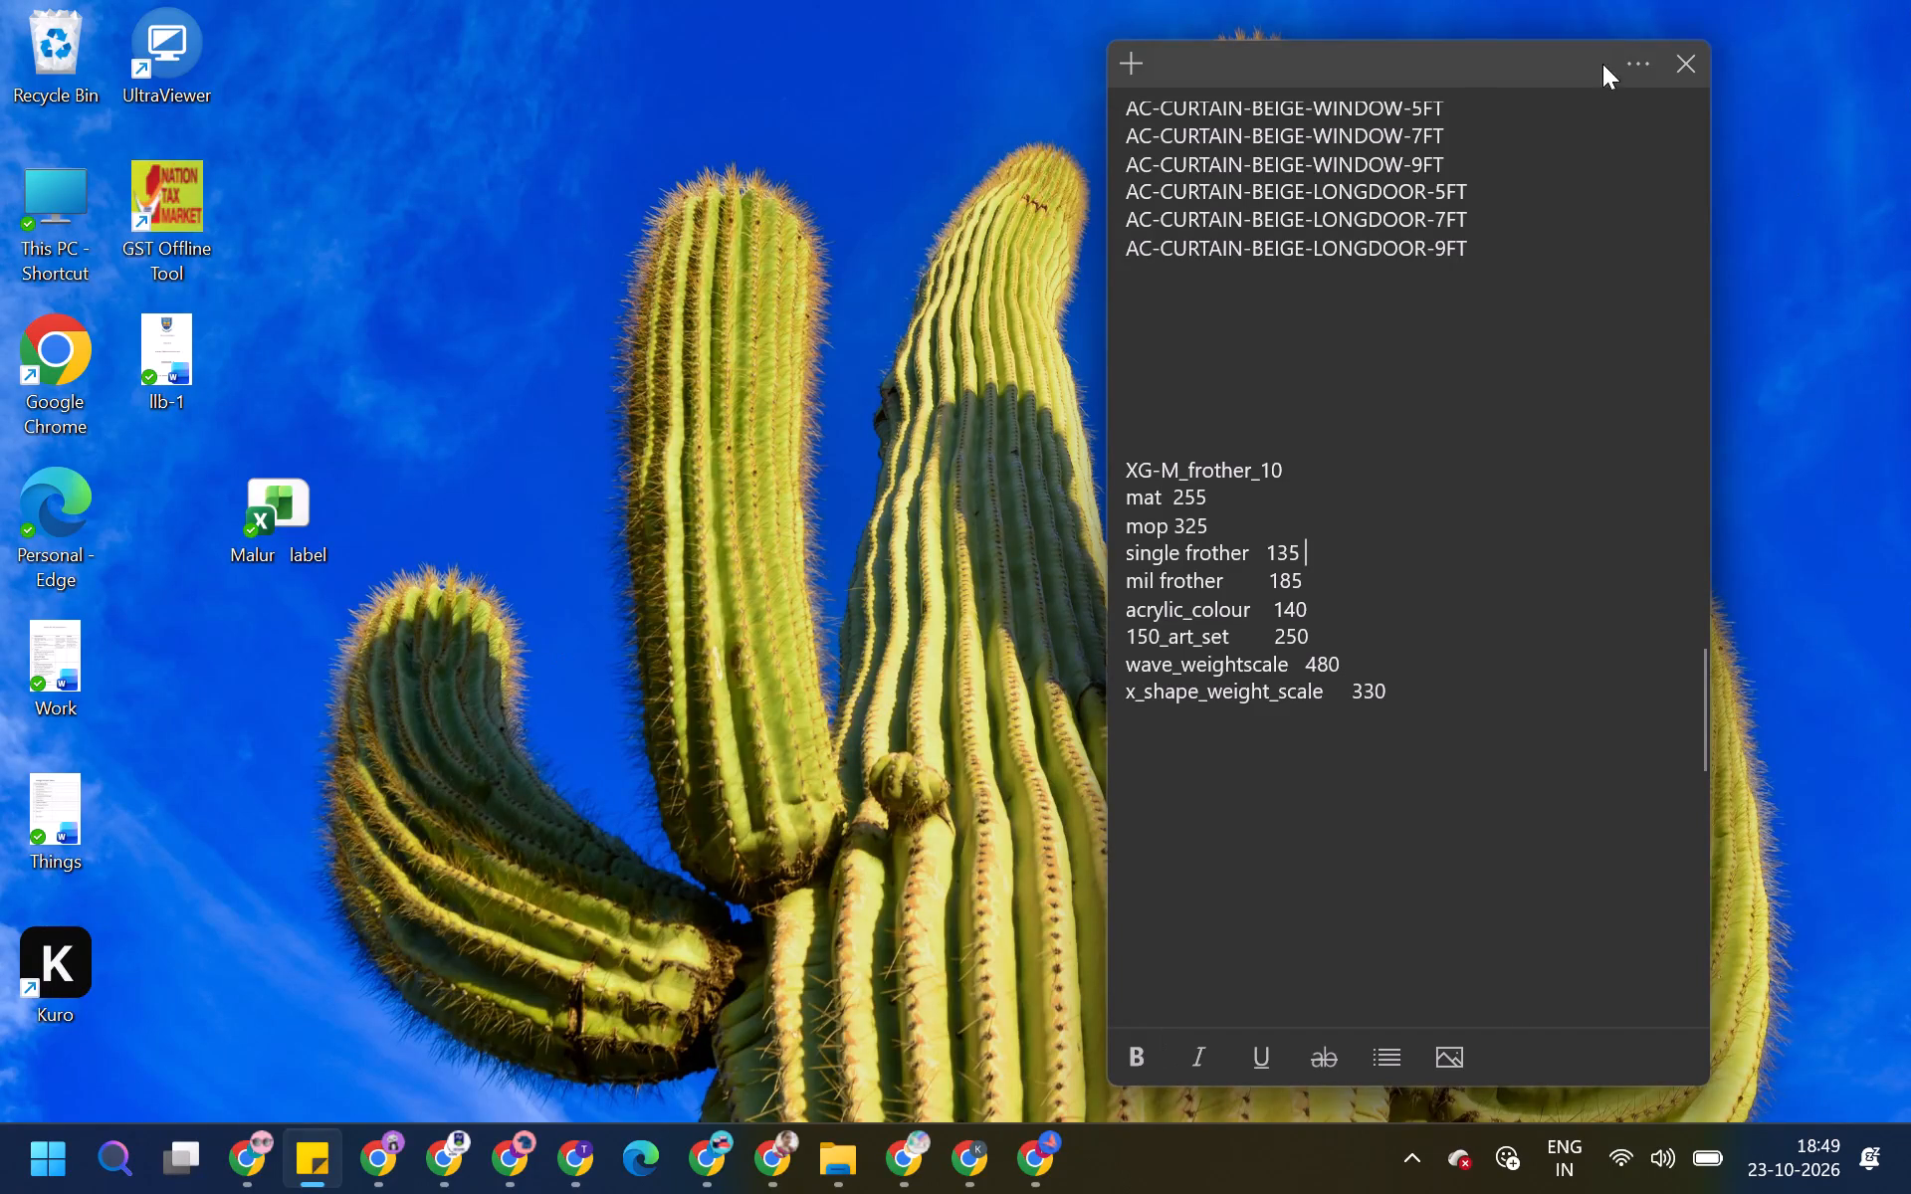
Close the open sticky note containing the product and price list.
left_click(1672, 65)
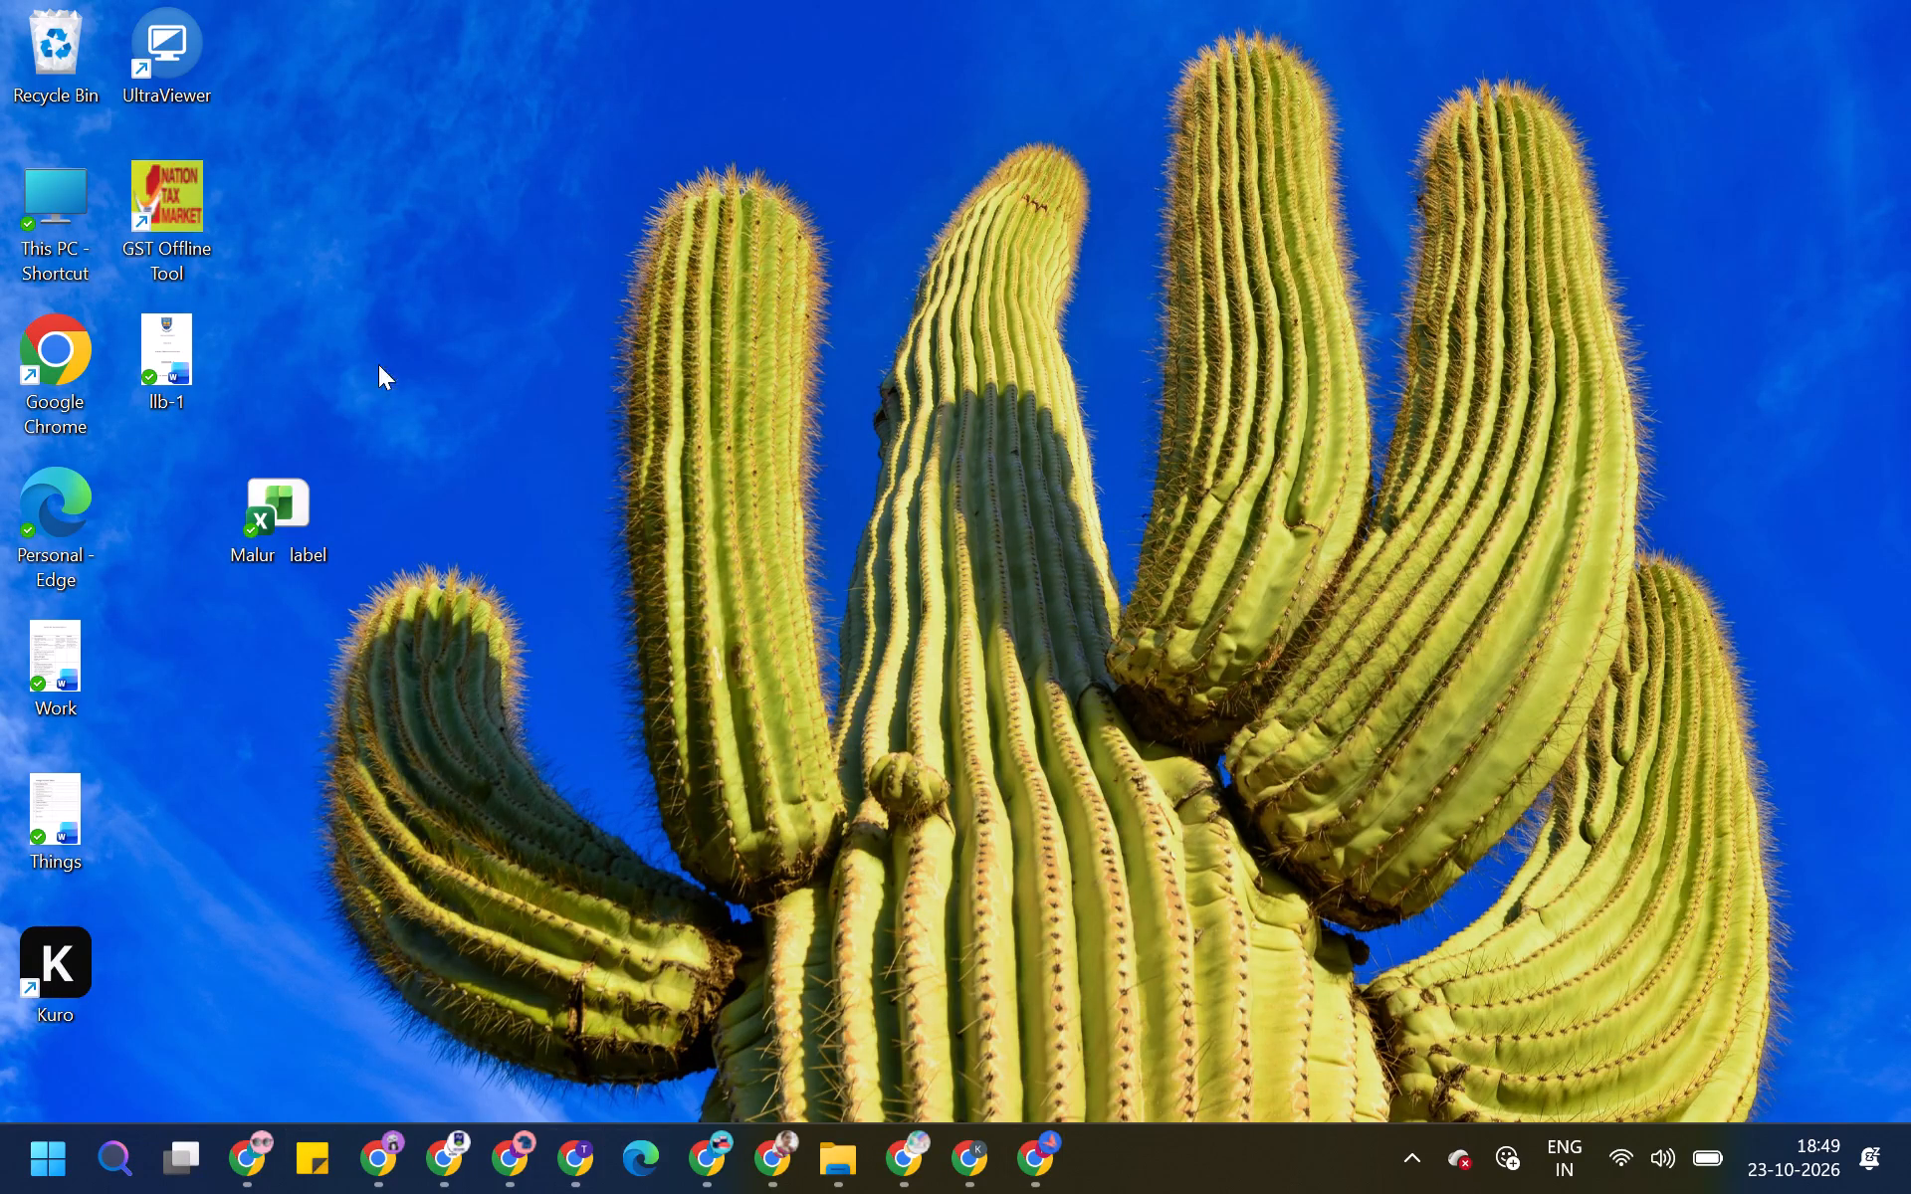
Bring up the available actions for the Recycle Bin on the desktop.
right_click(73, 31)
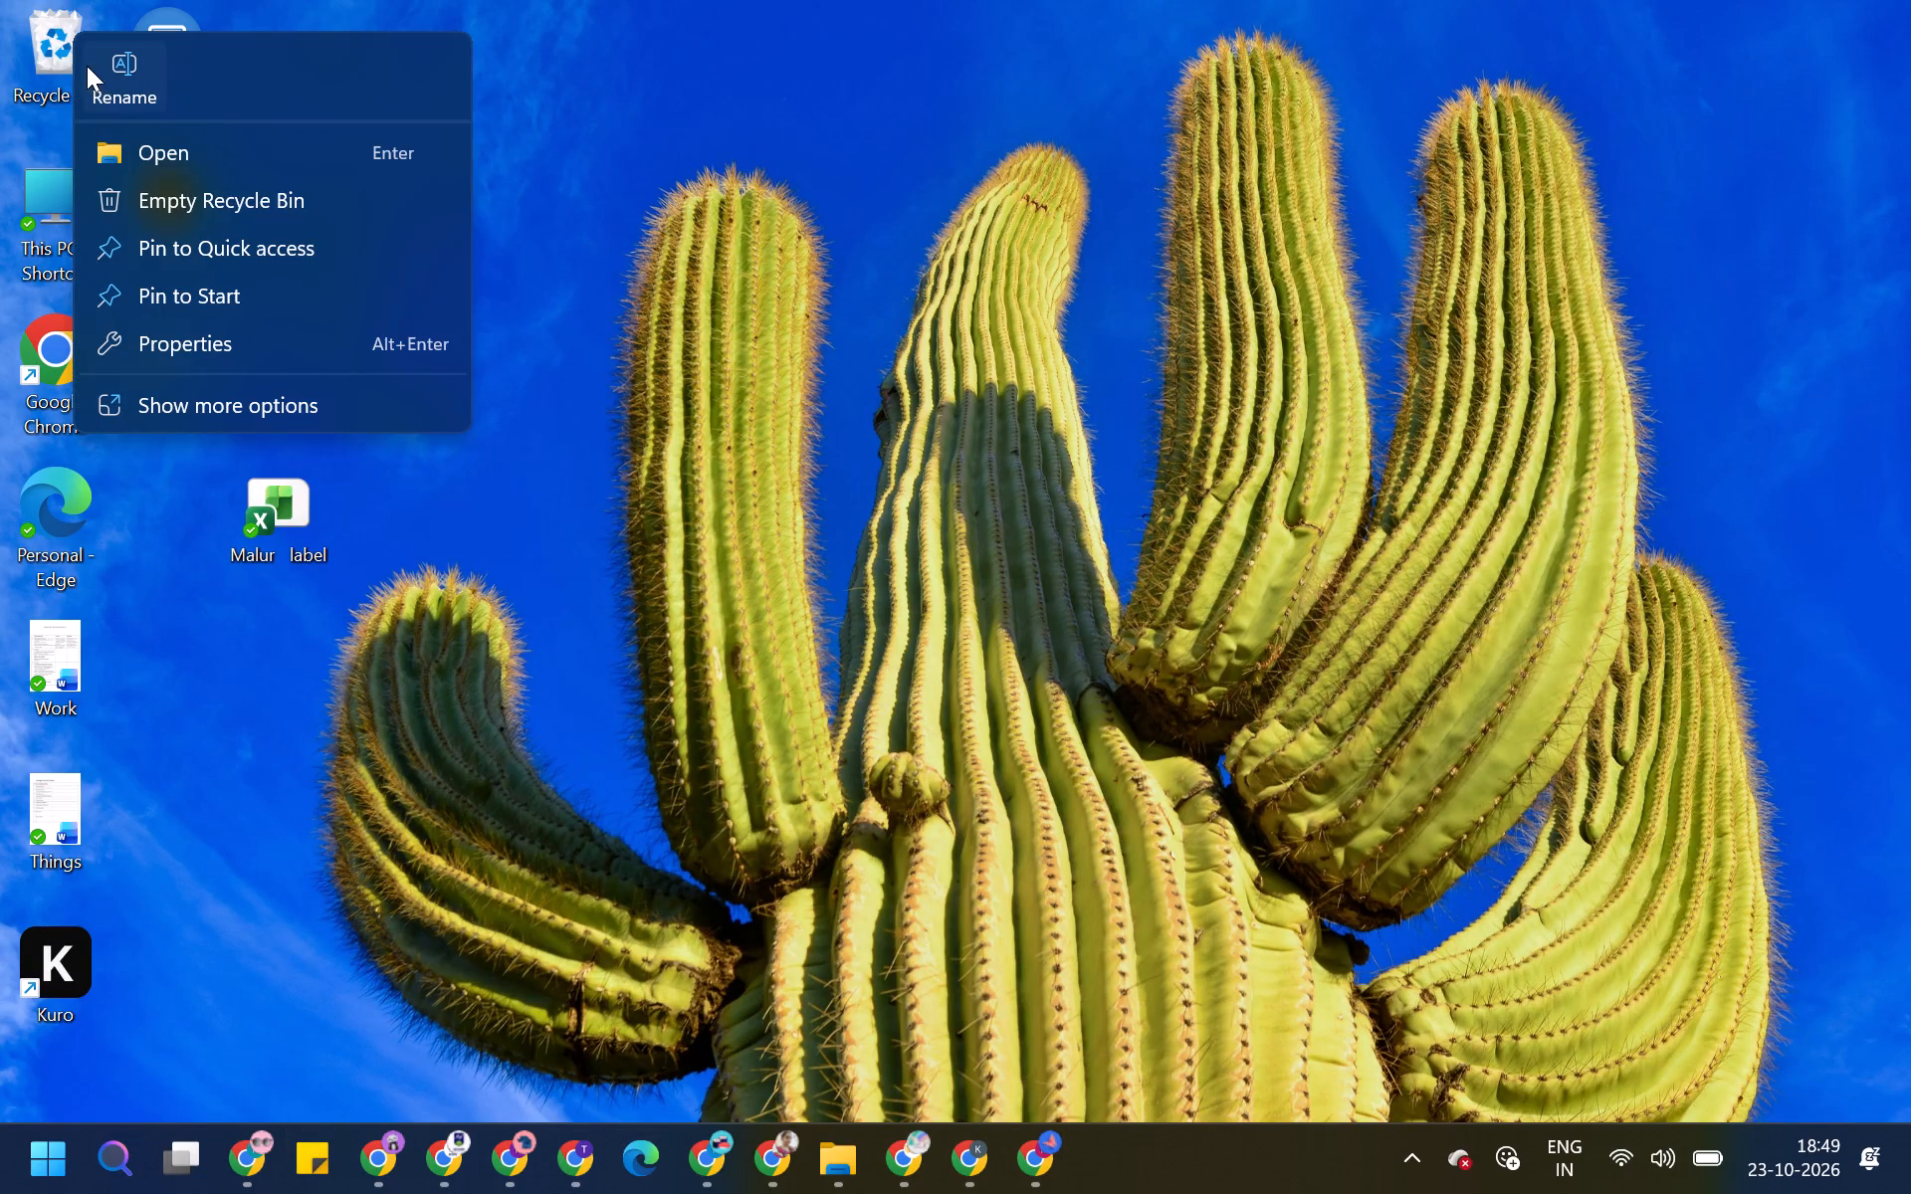
Empty the Recycle Bin and accept the permanent deletion of its contents.
left_click(155, 205)
key("Return")
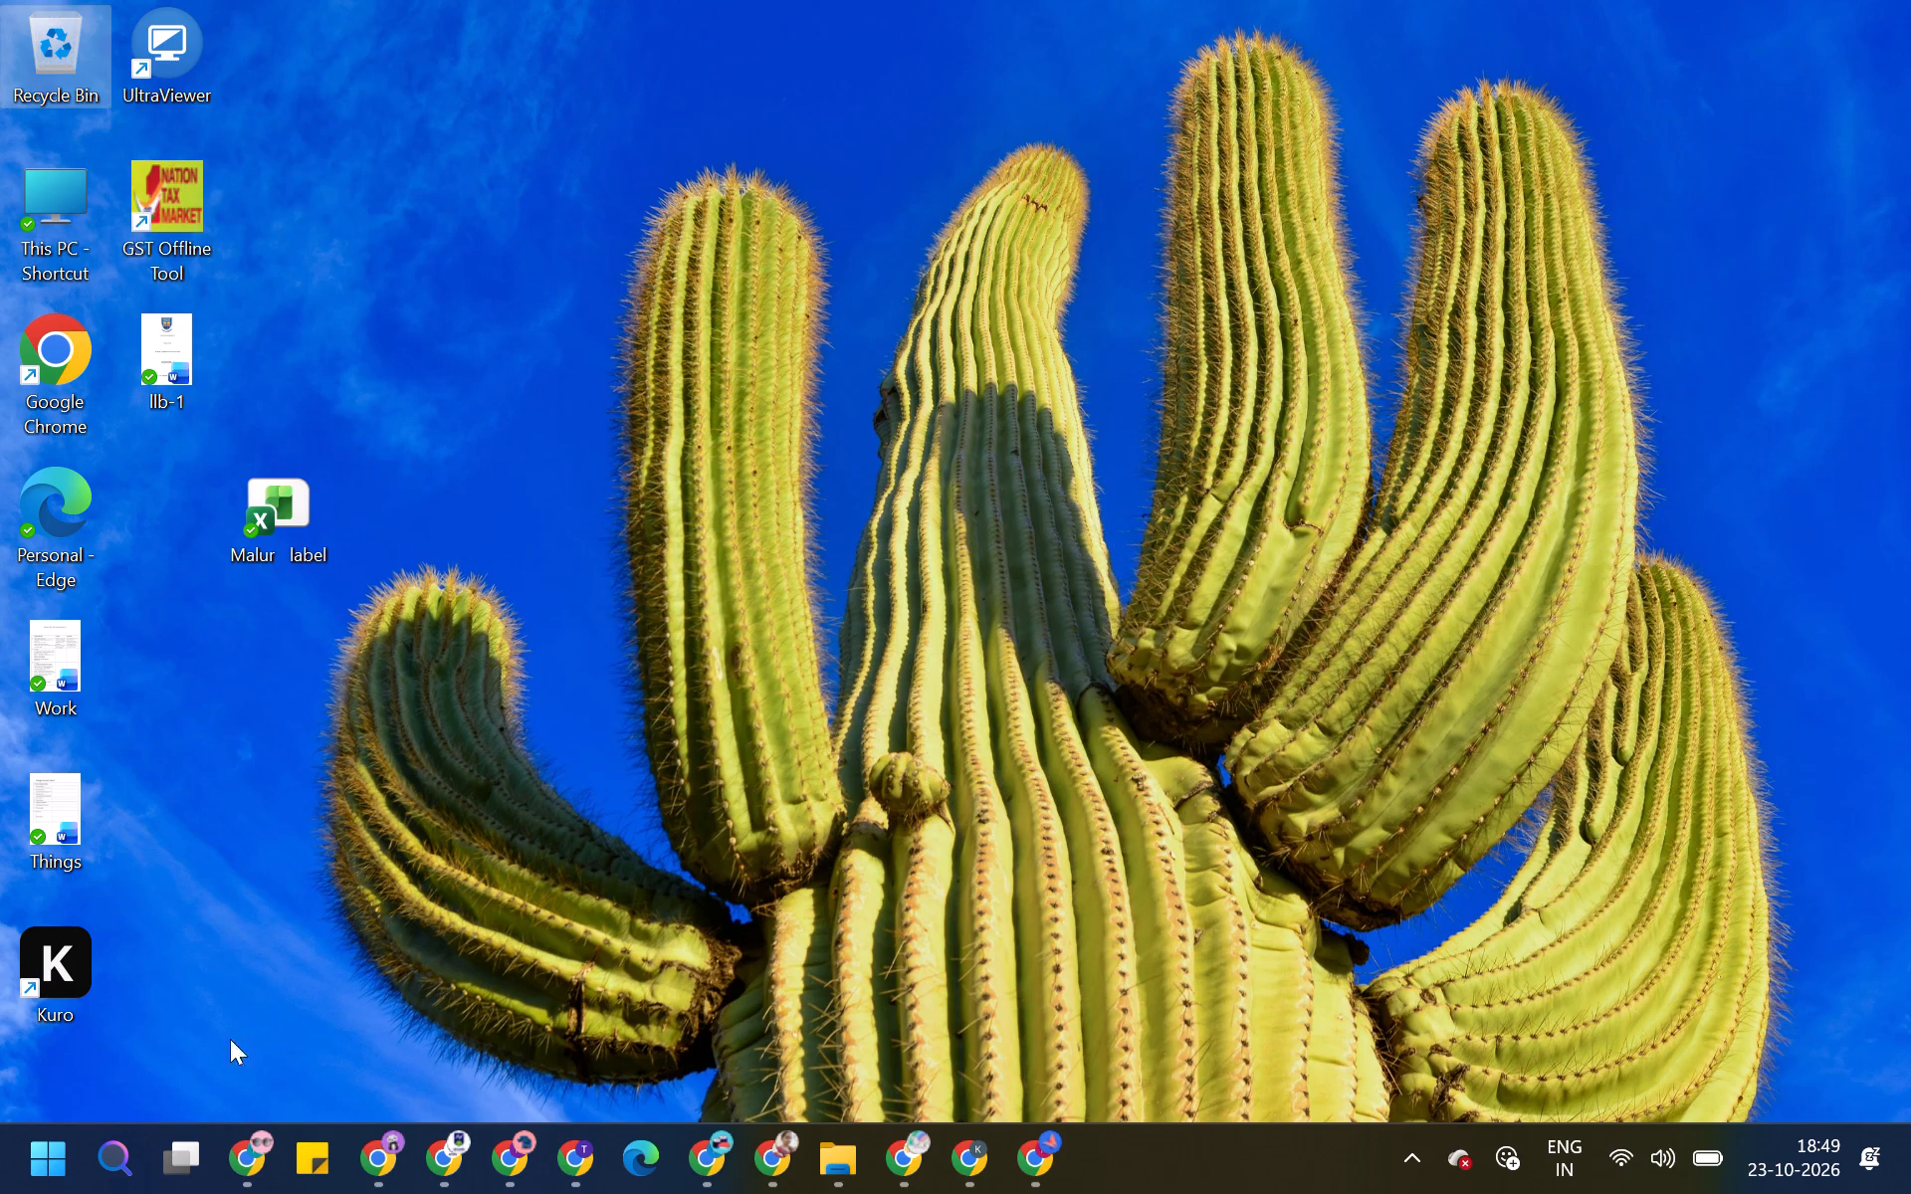
Switch to the SIKAAMI seller account's Chrome window and reload the Amazon Seller Central business page.
left_click(269, 1135)
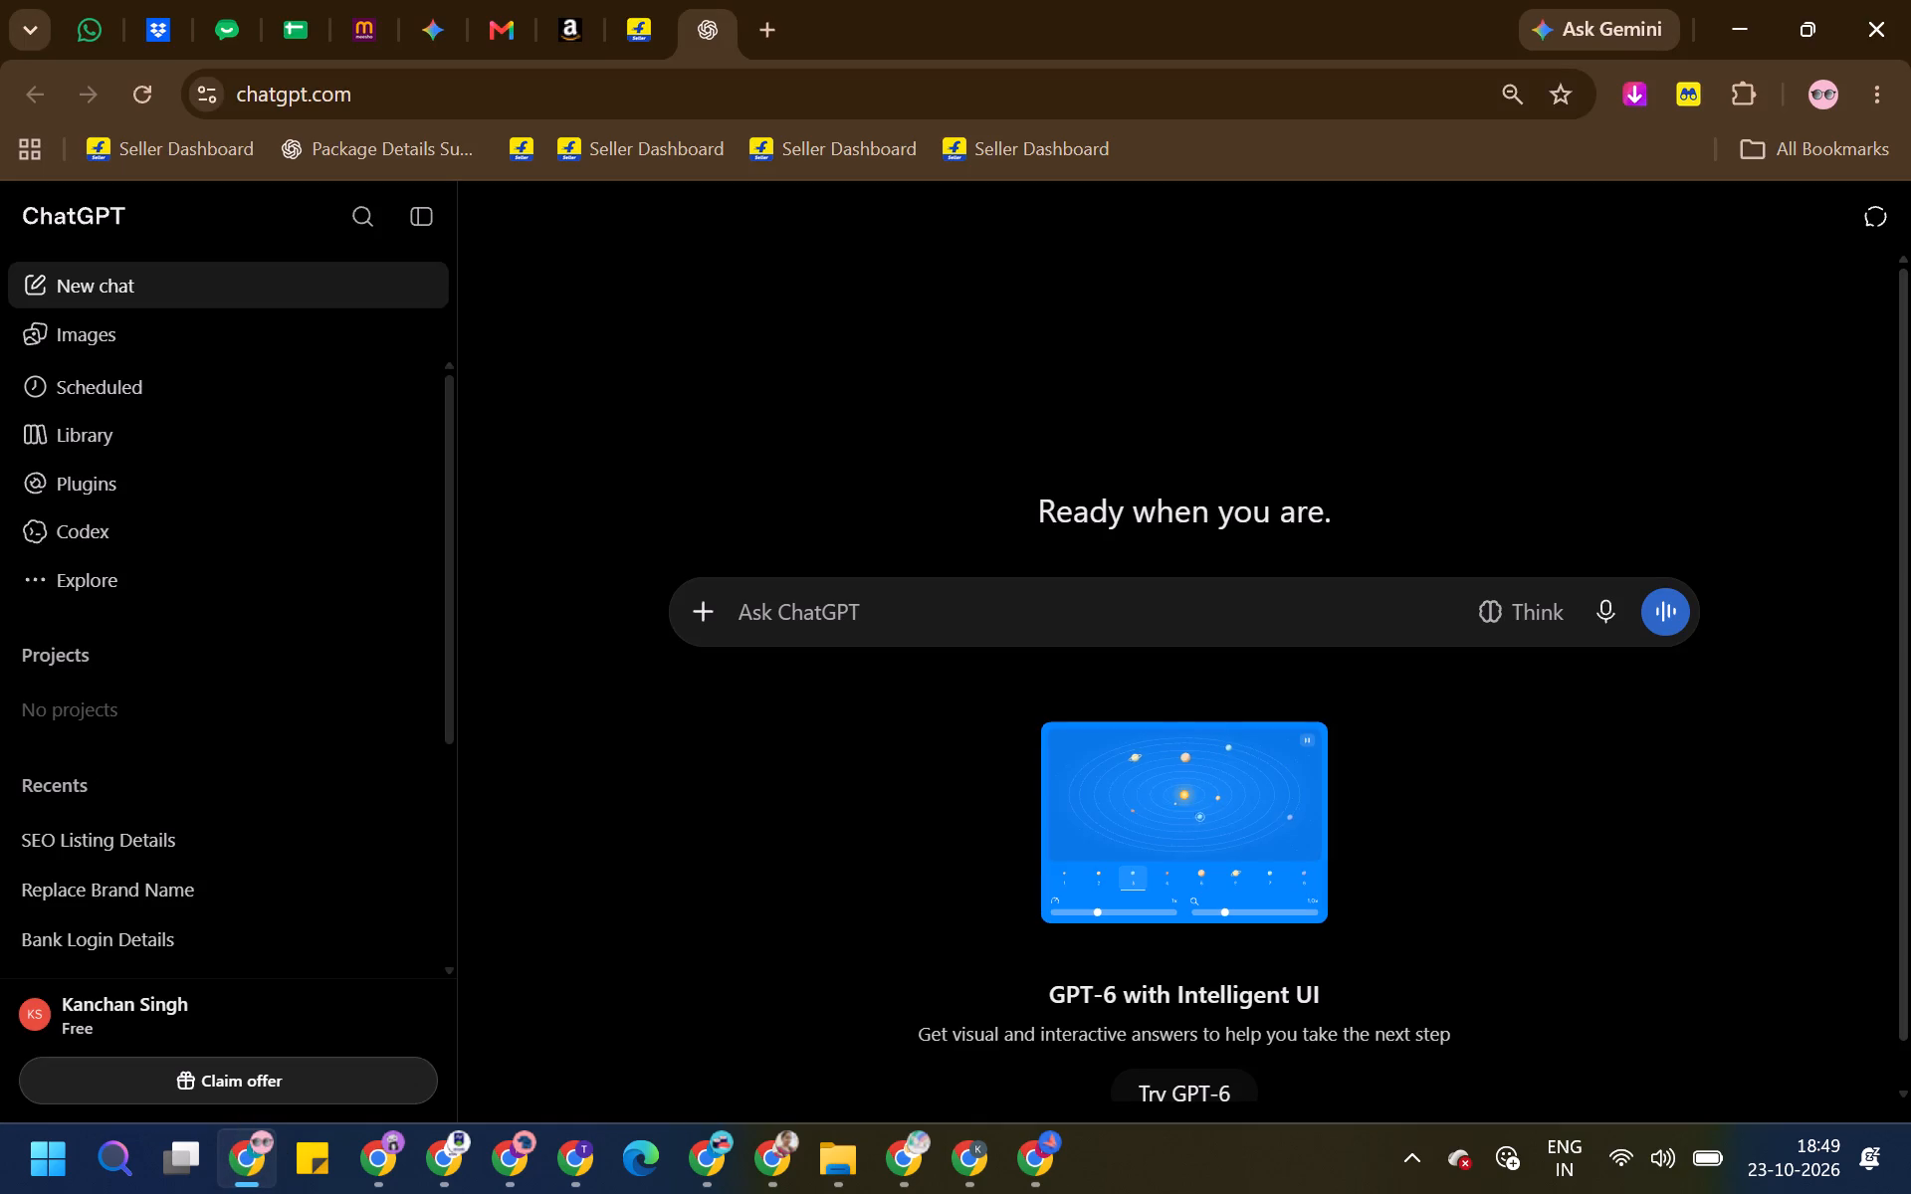
left_click(537, 31)
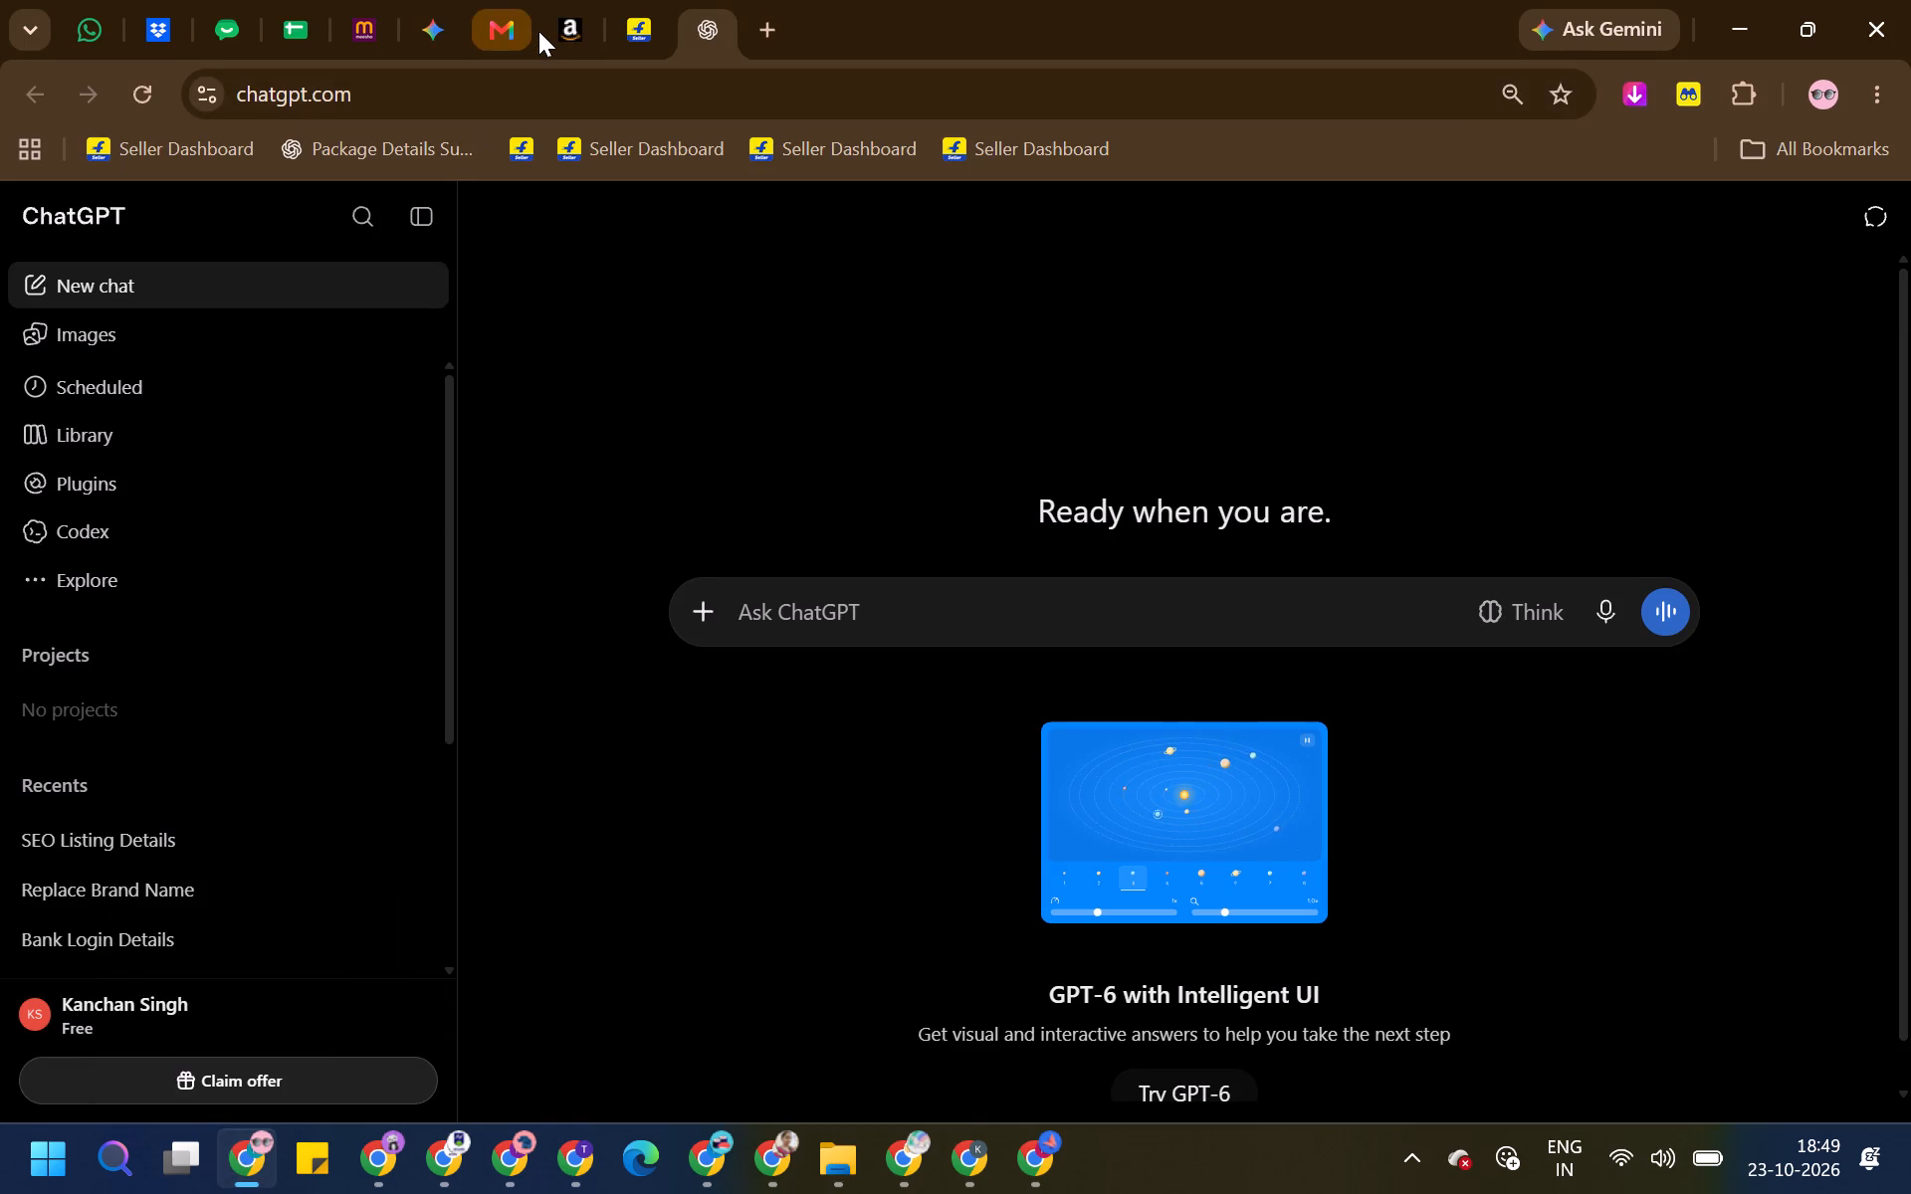
left_click(545, 33)
left_click(140, 94)
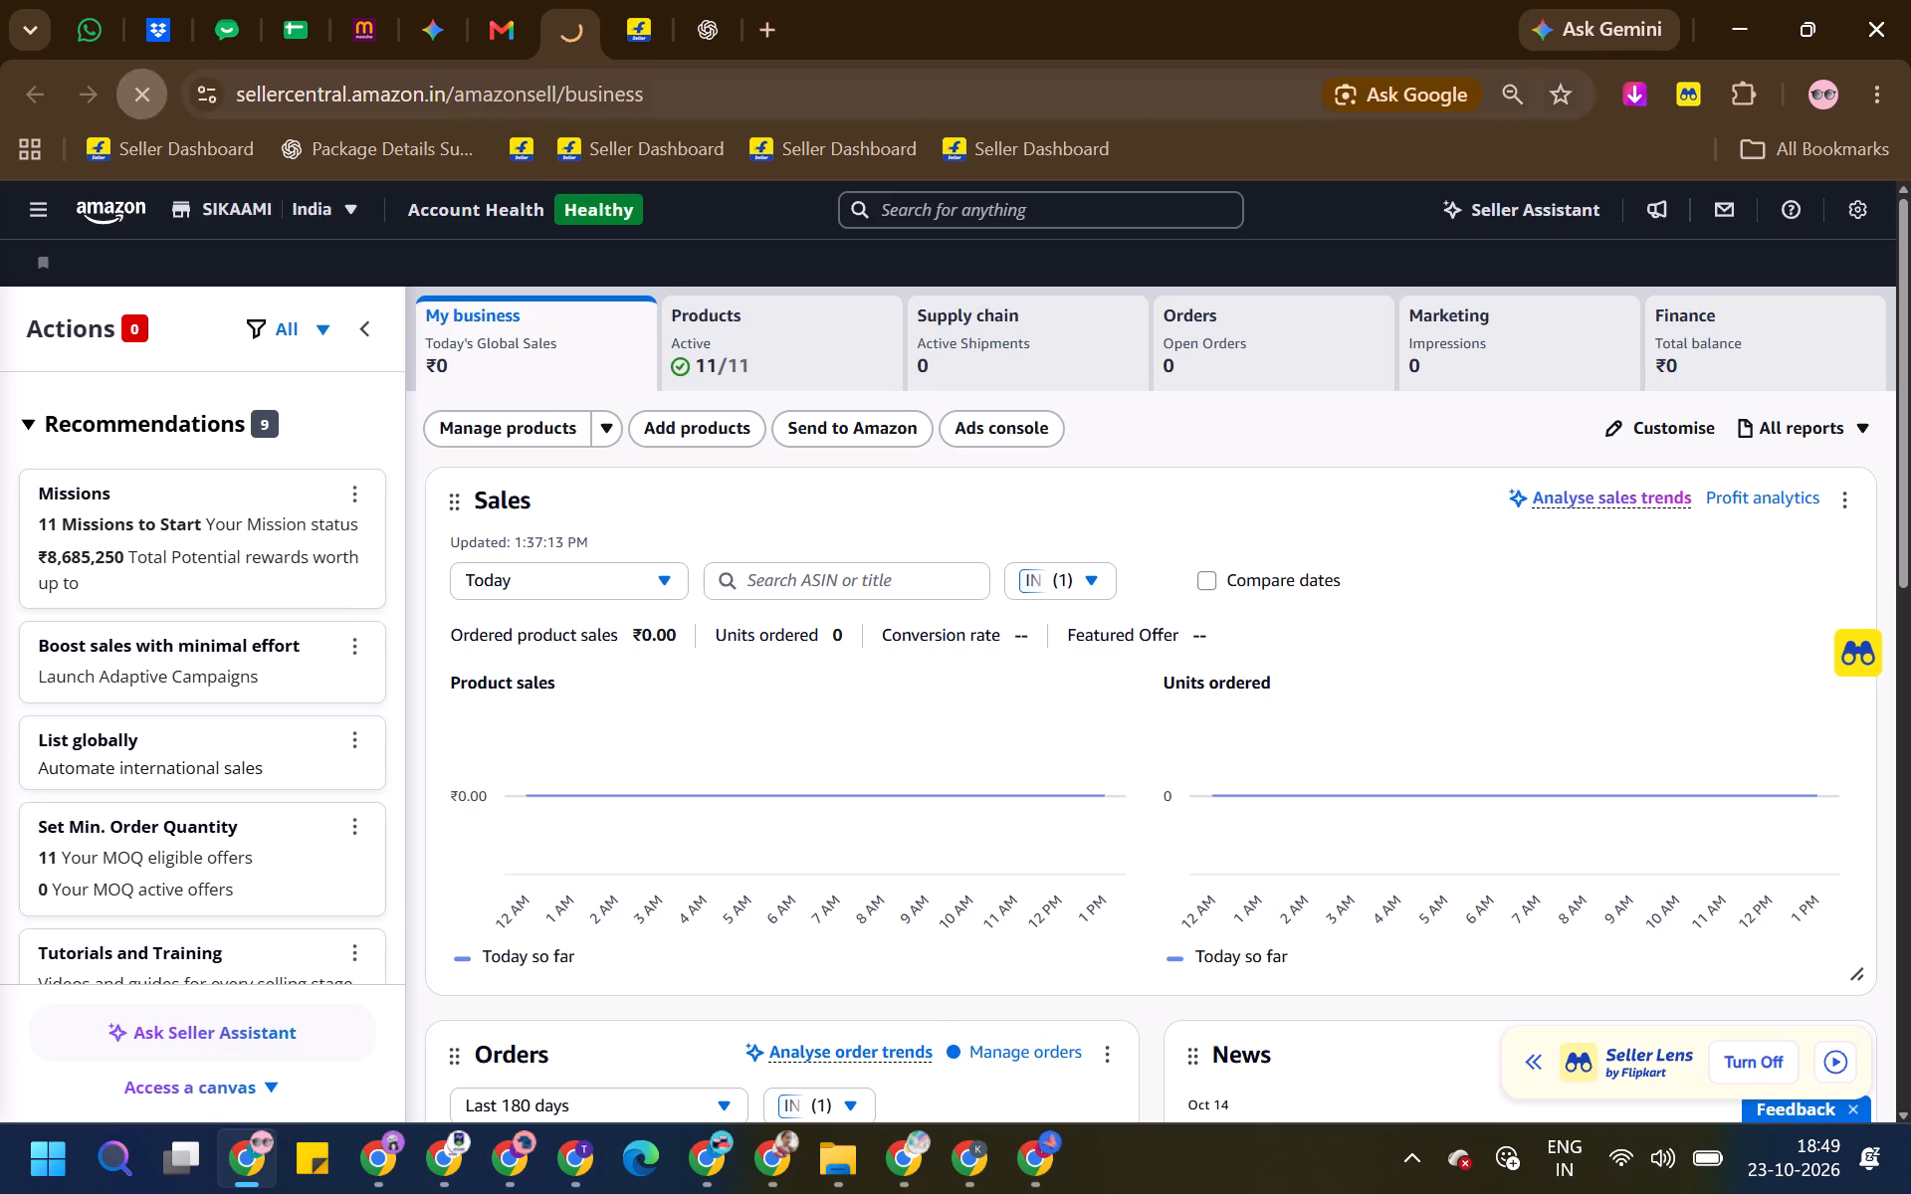
Reload the Flipkart Seller Hub active orders page.
left_click(646, 33)
left_click(139, 92)
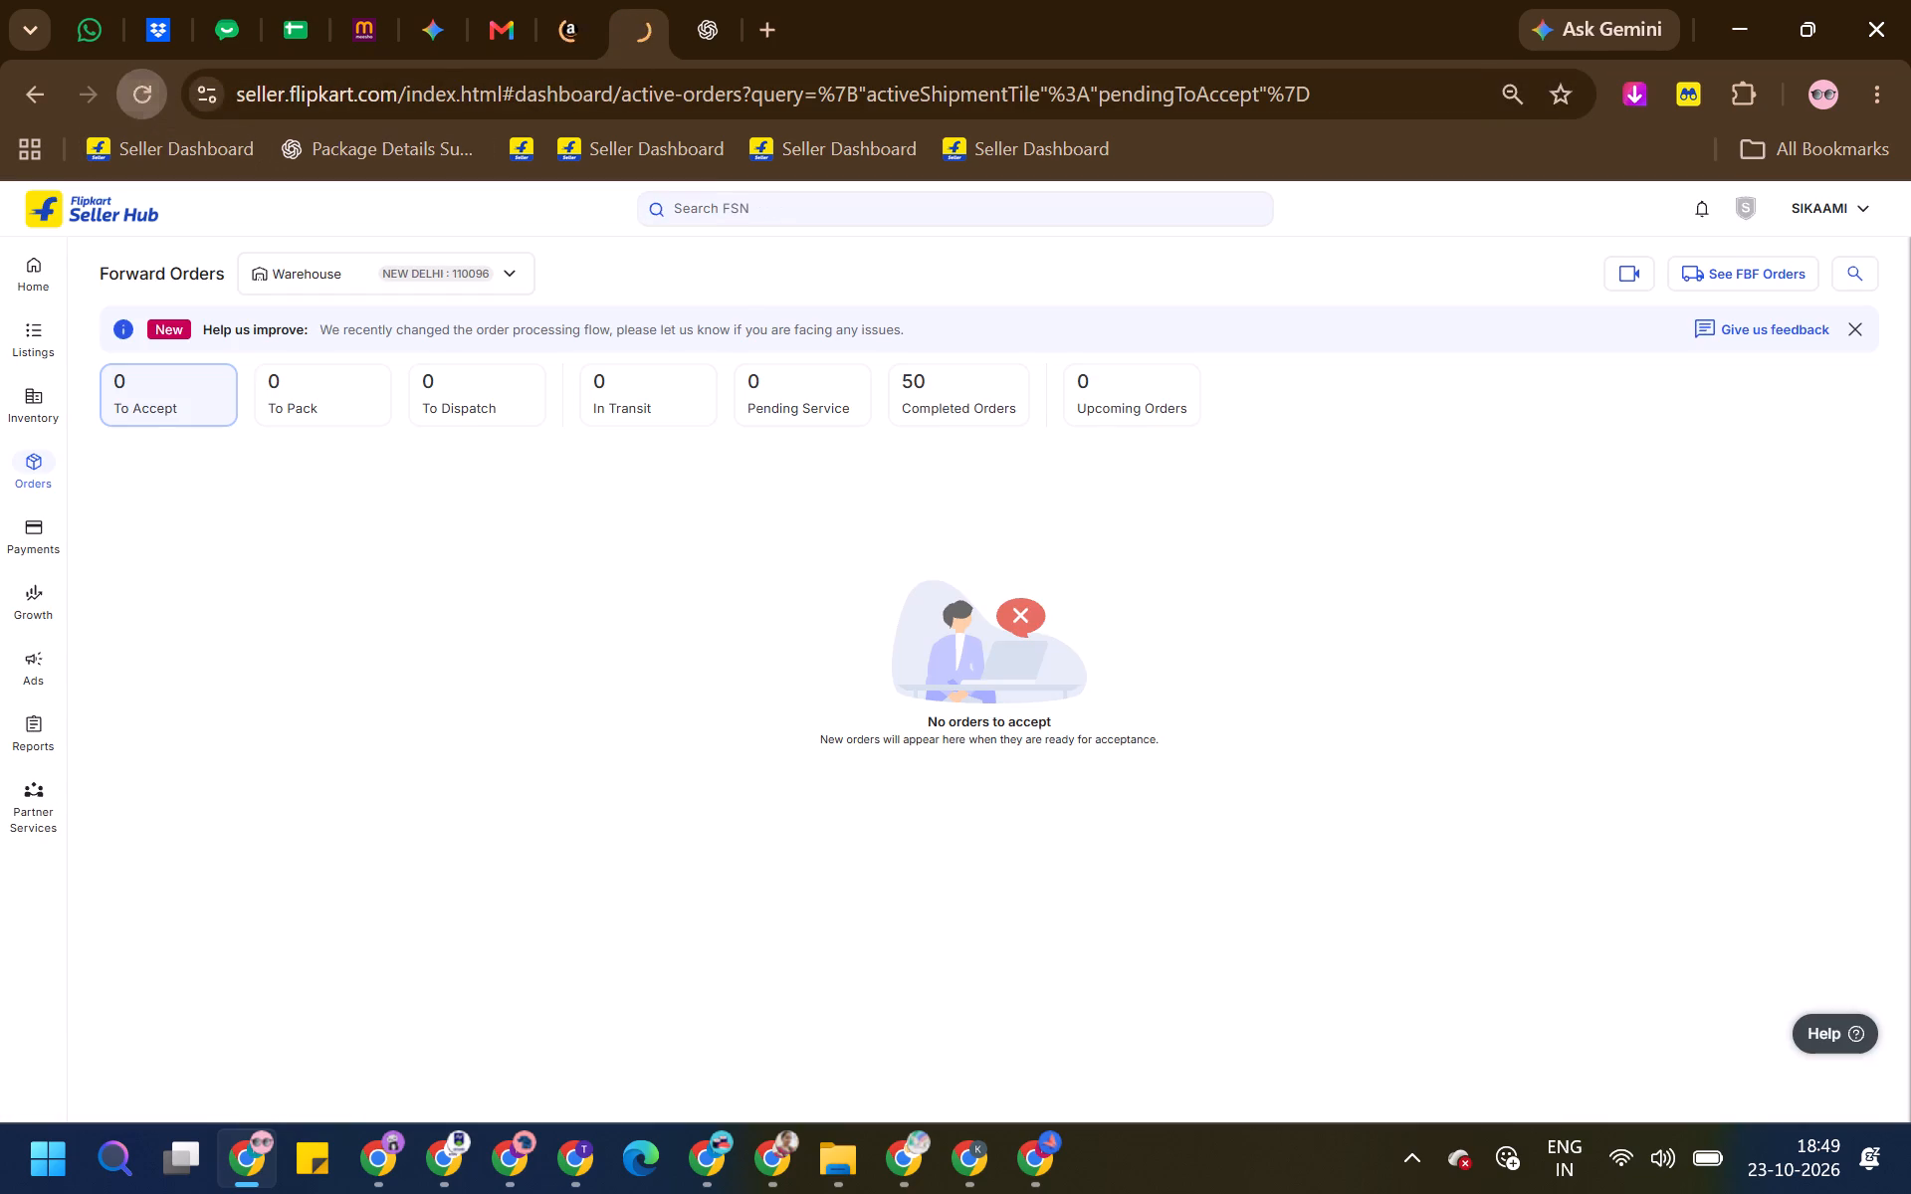
Check the reloaded Amazon sales overview and Flipkart forward orders for new orders, and minimise the browser window.
left_click(562, 28)
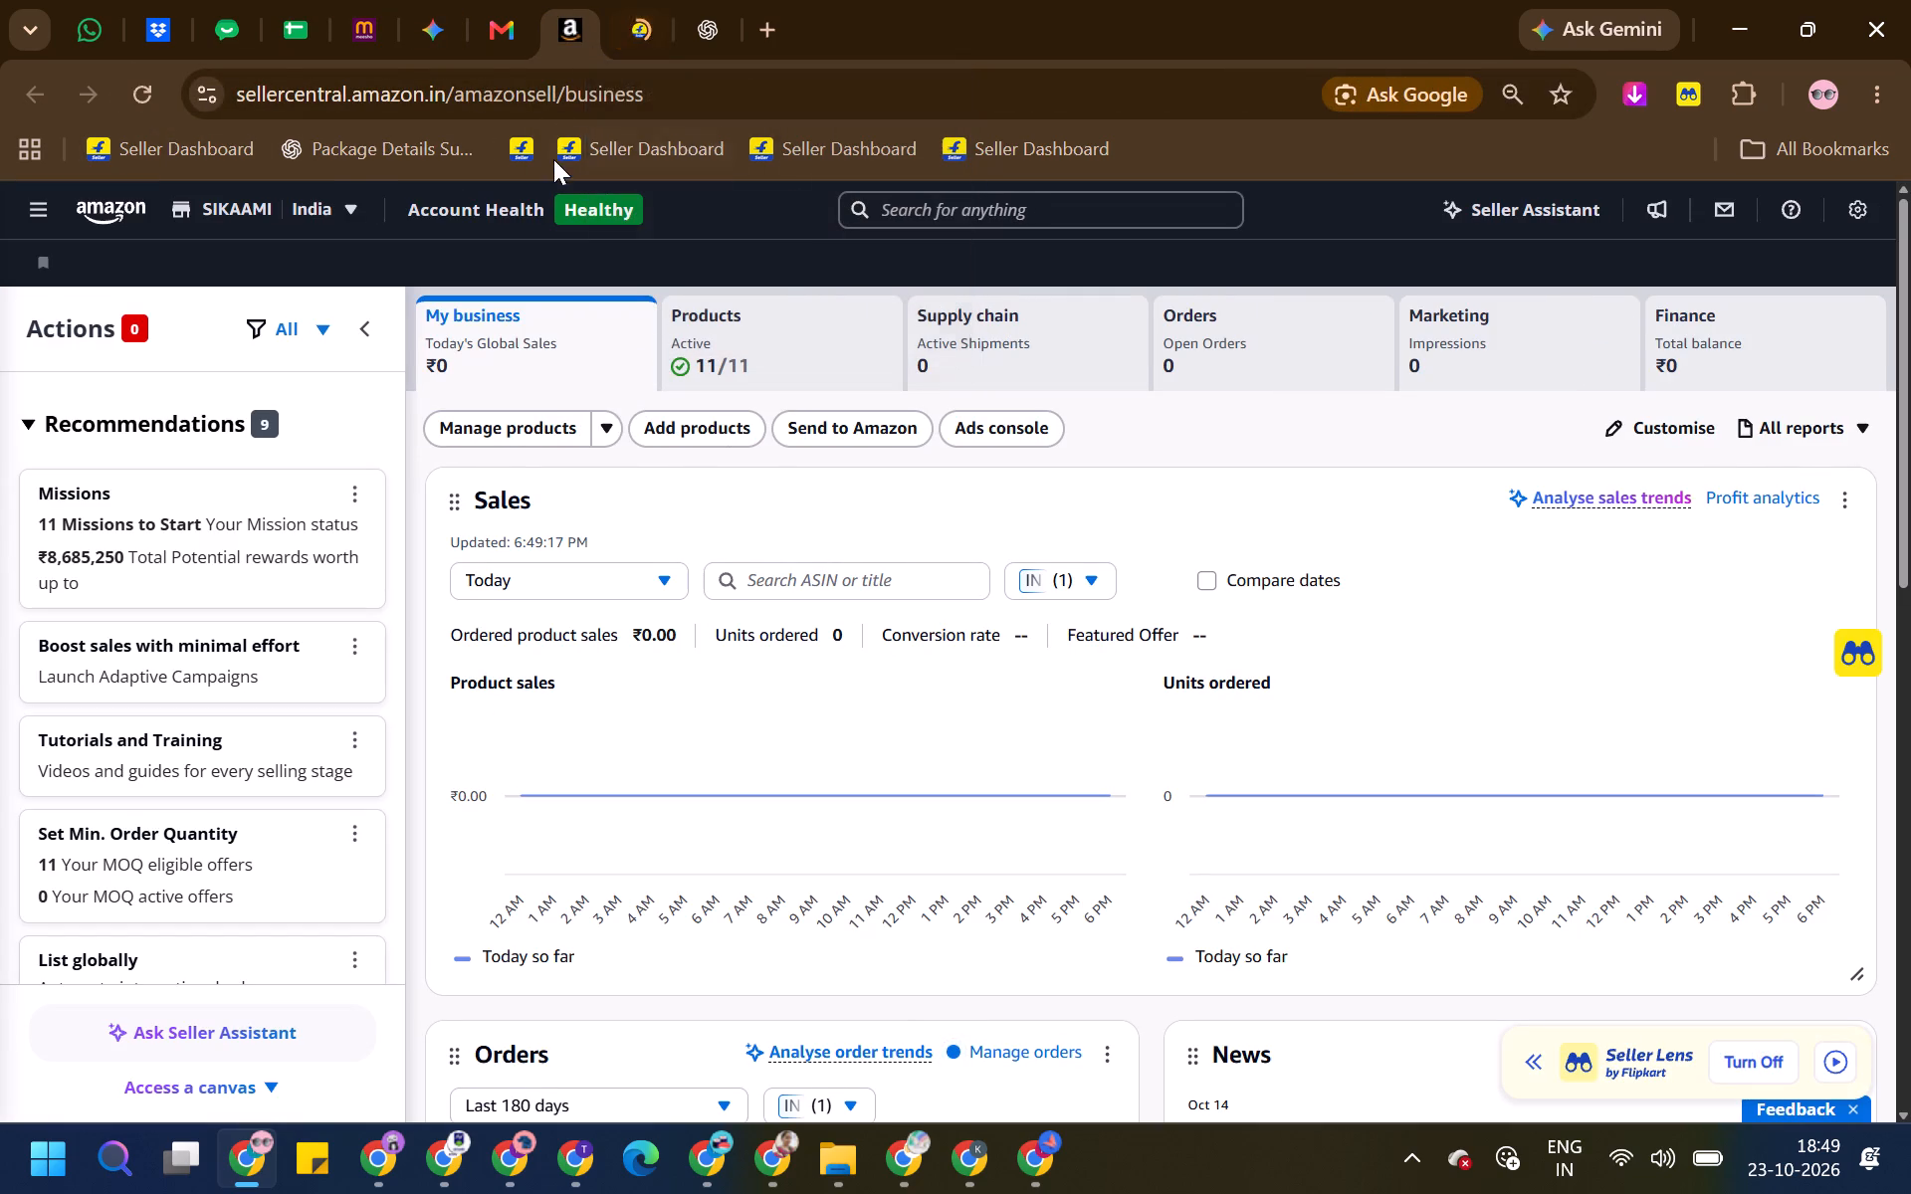
left_click(619, 12)
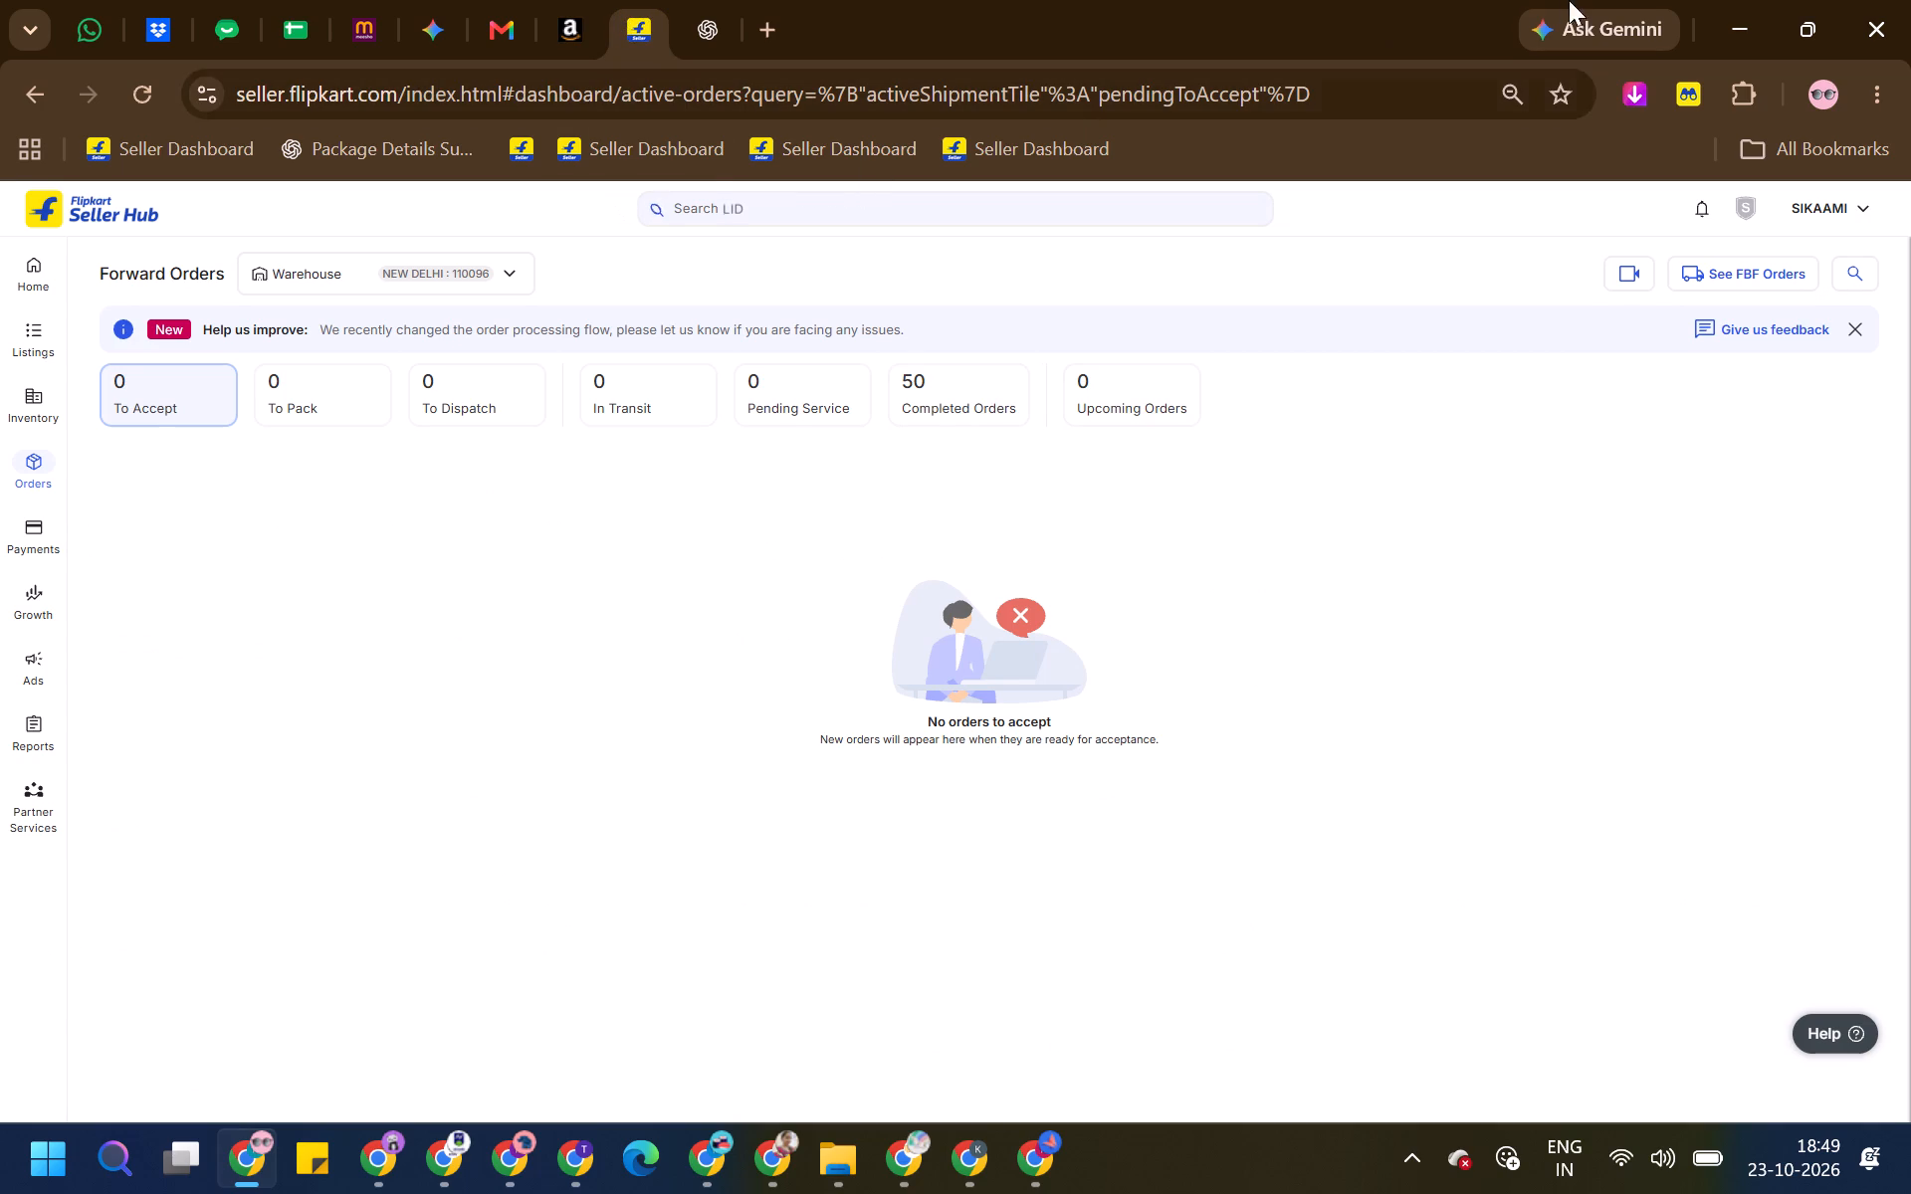
left_click(1741, 22)
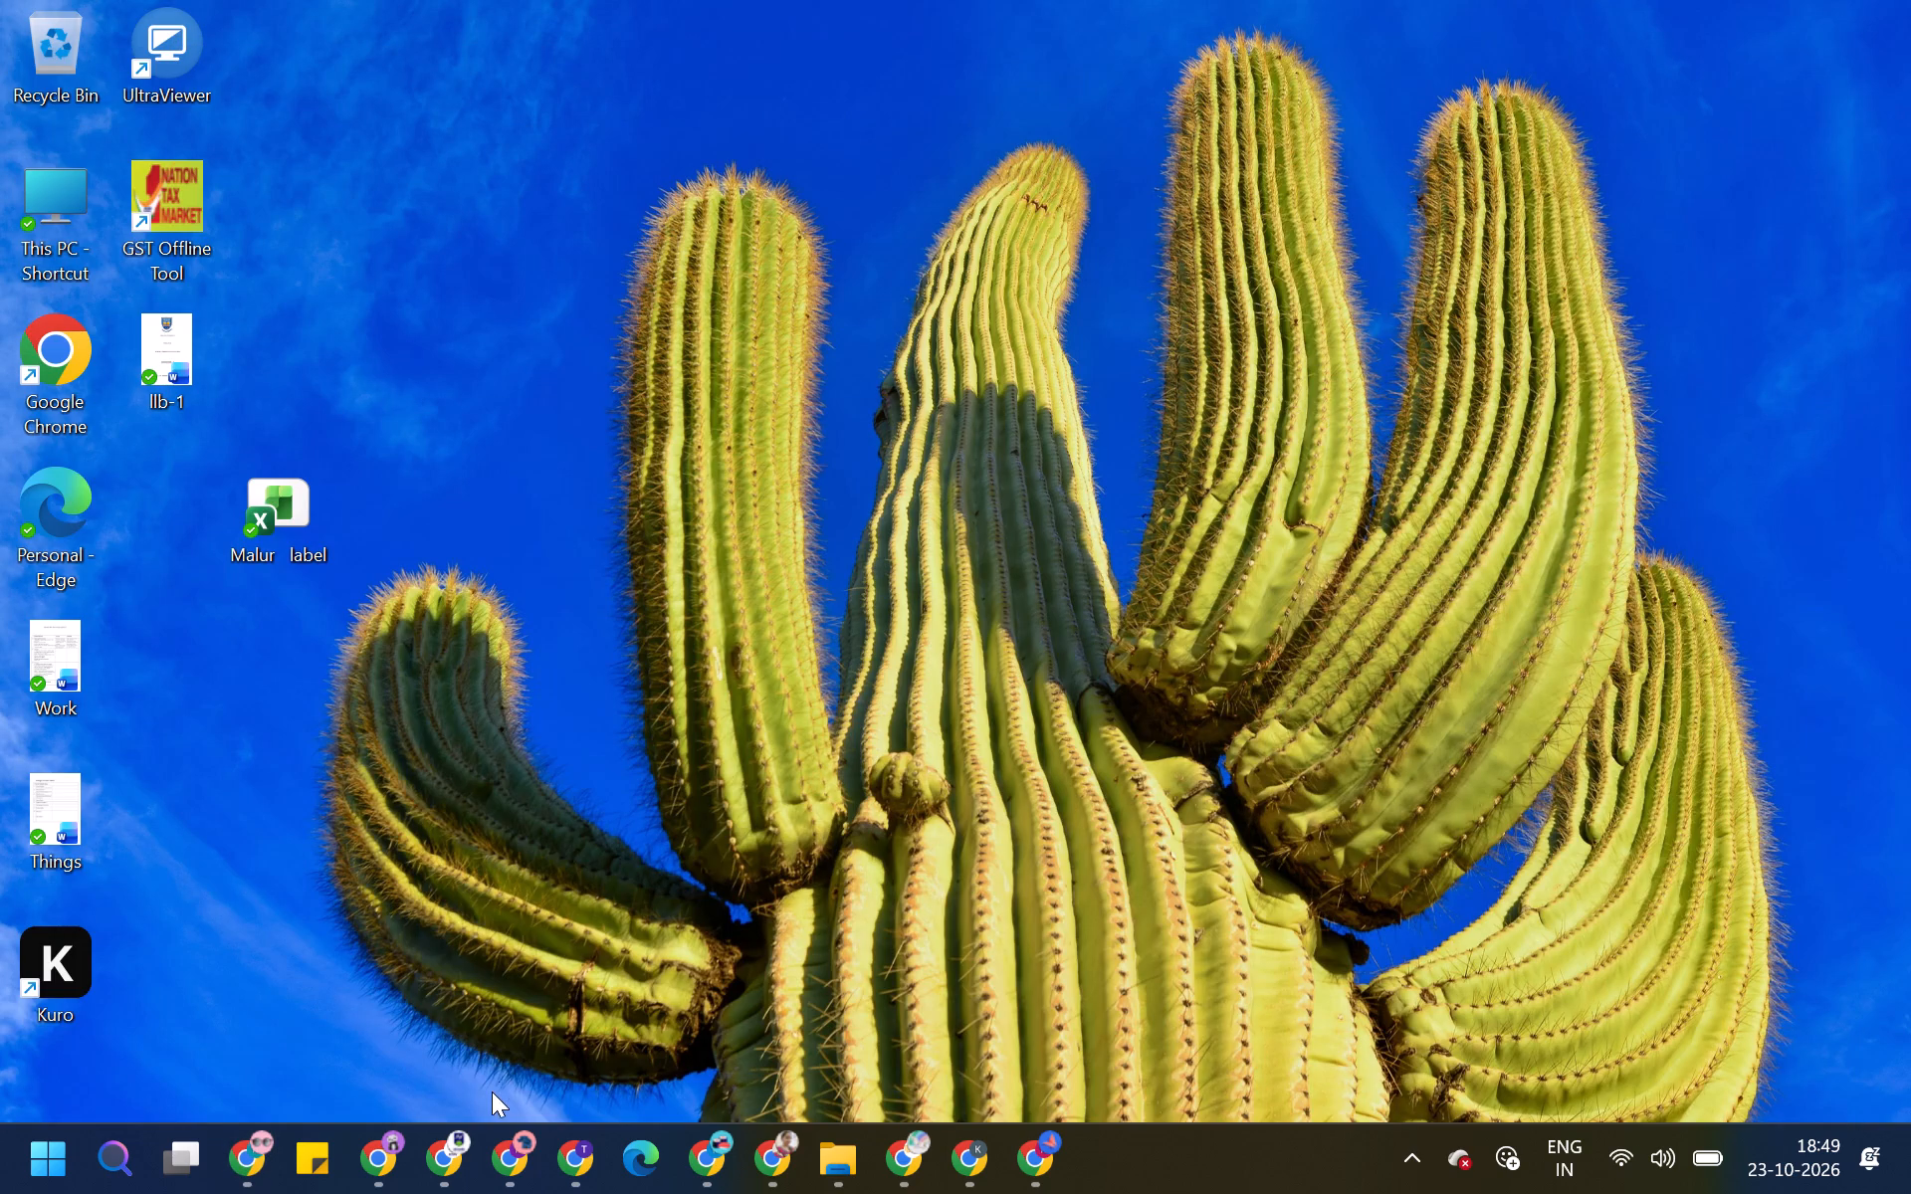
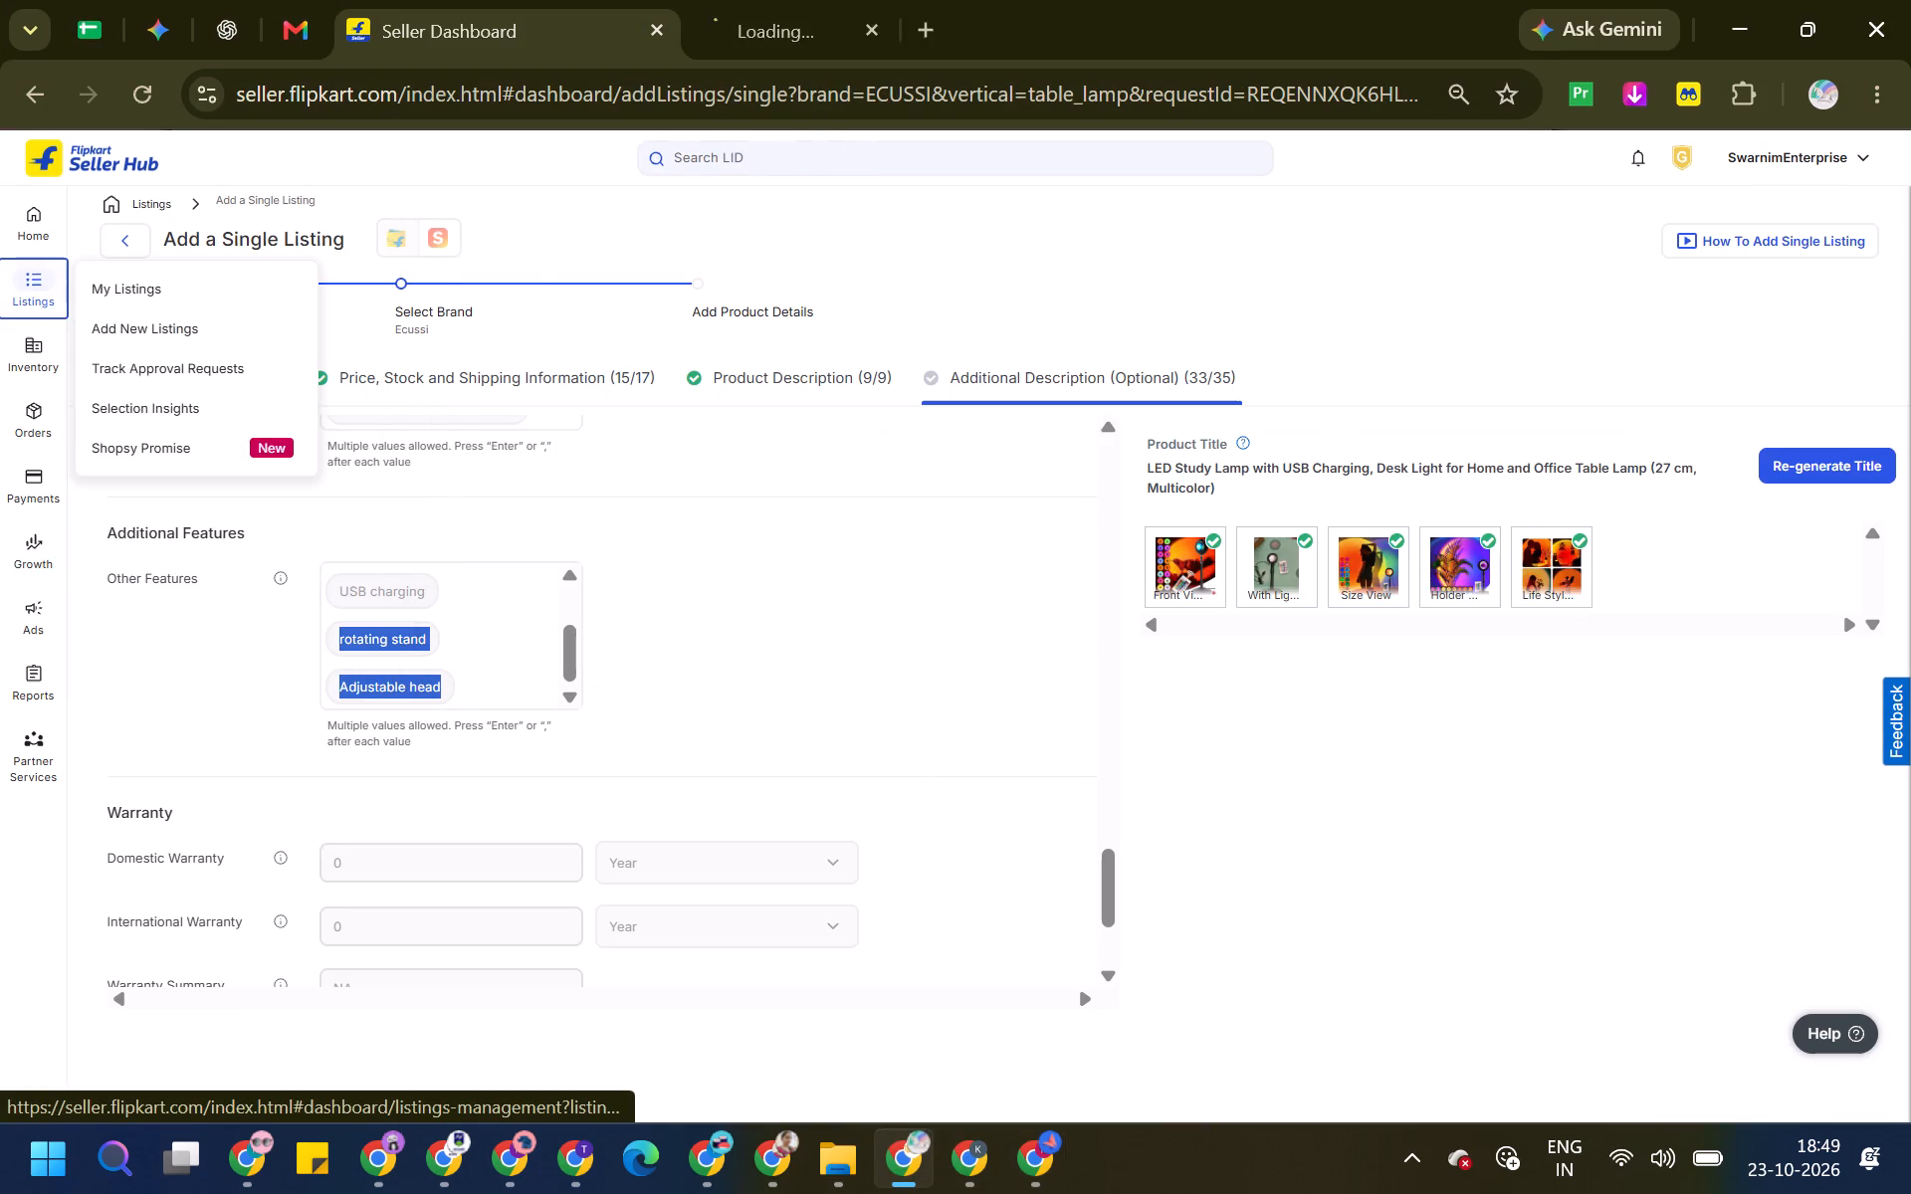
Switch to the newly opened Flipkart listings tab and move it ahead of the Add a Single Listing tab.
left_click(967, 0)
left_click_drag(974, 2, 650, 6)
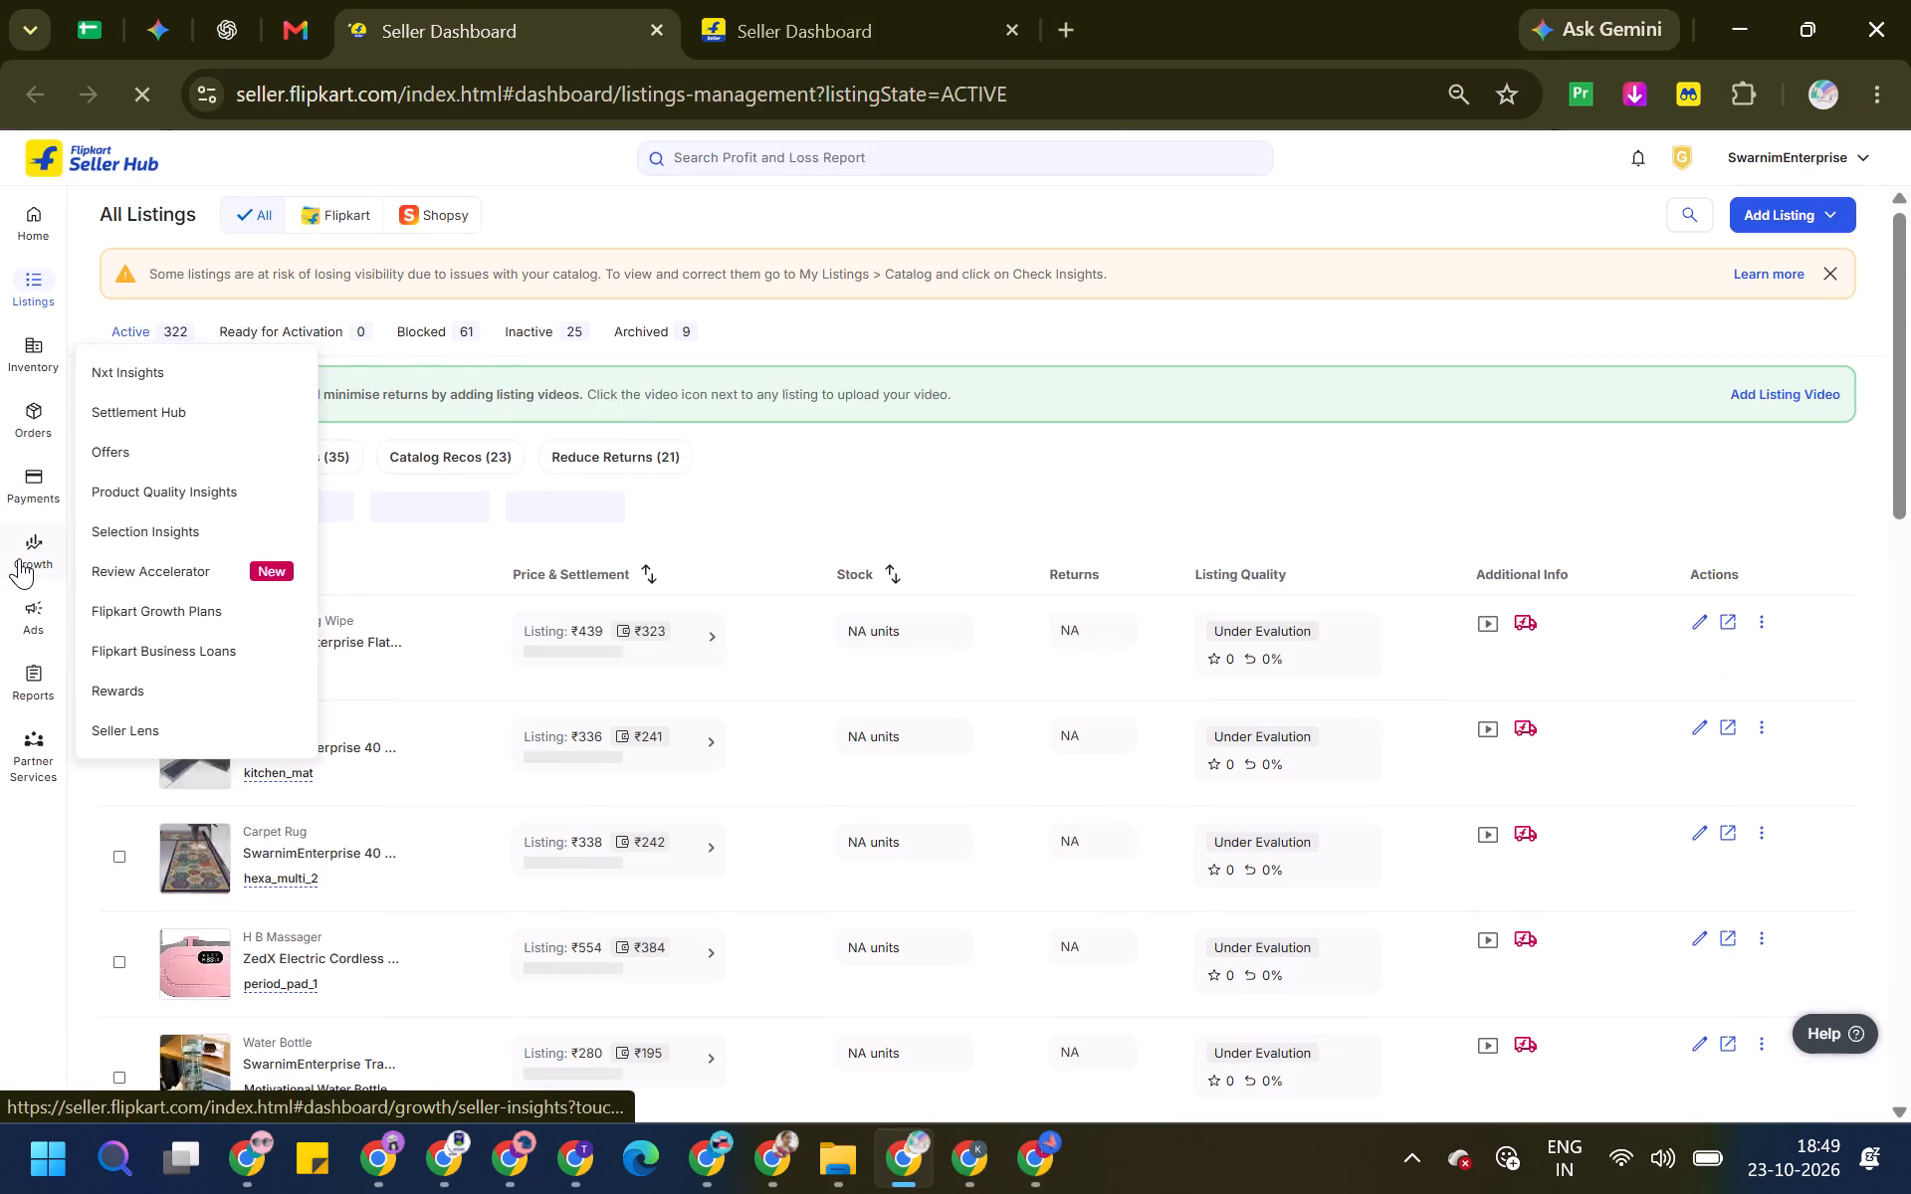
Open the Growth section of the Flipkart Seller Hub.
left_click(19, 558)
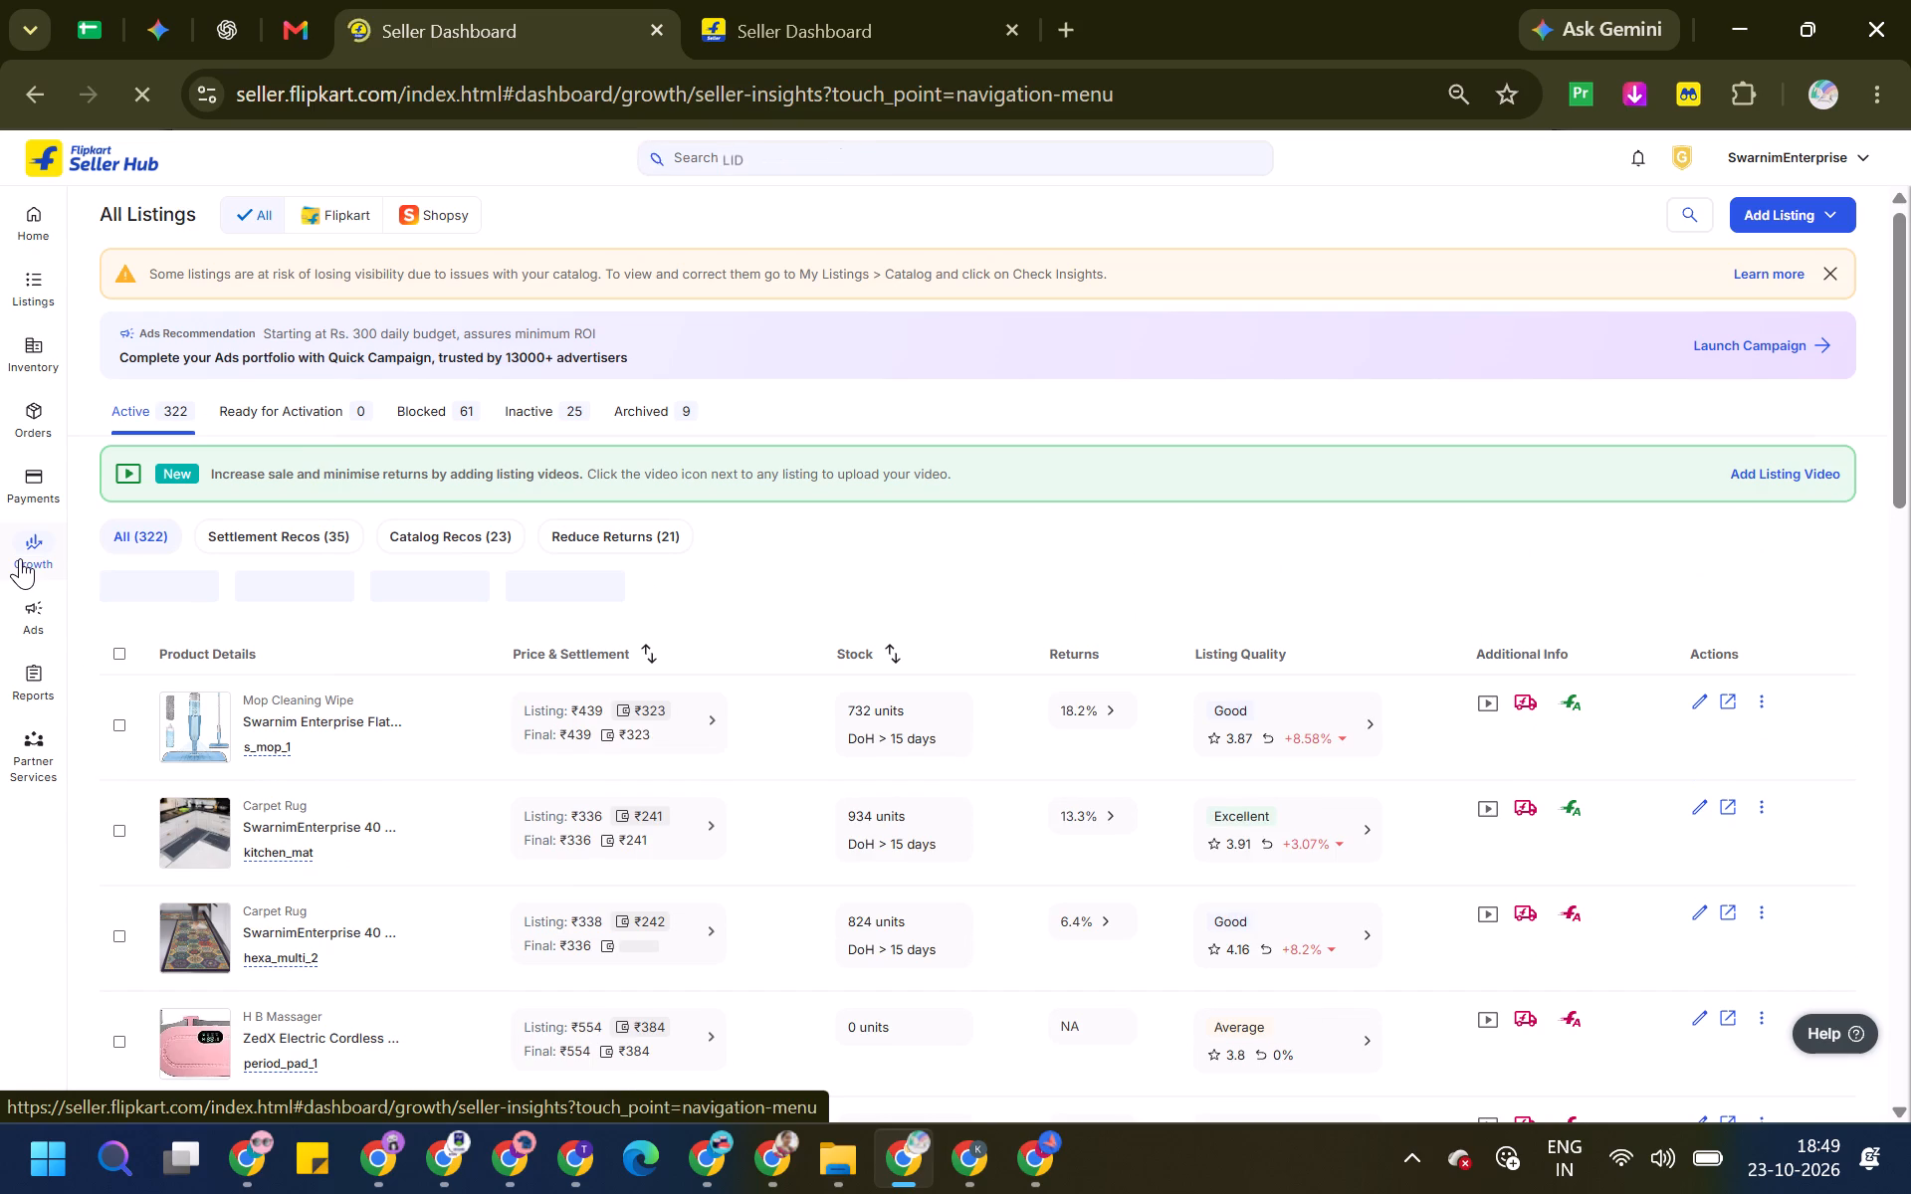
Open the Offers page under Growth and search for offer ID nb:mp:09894qdd22.
left_click(20, 558)
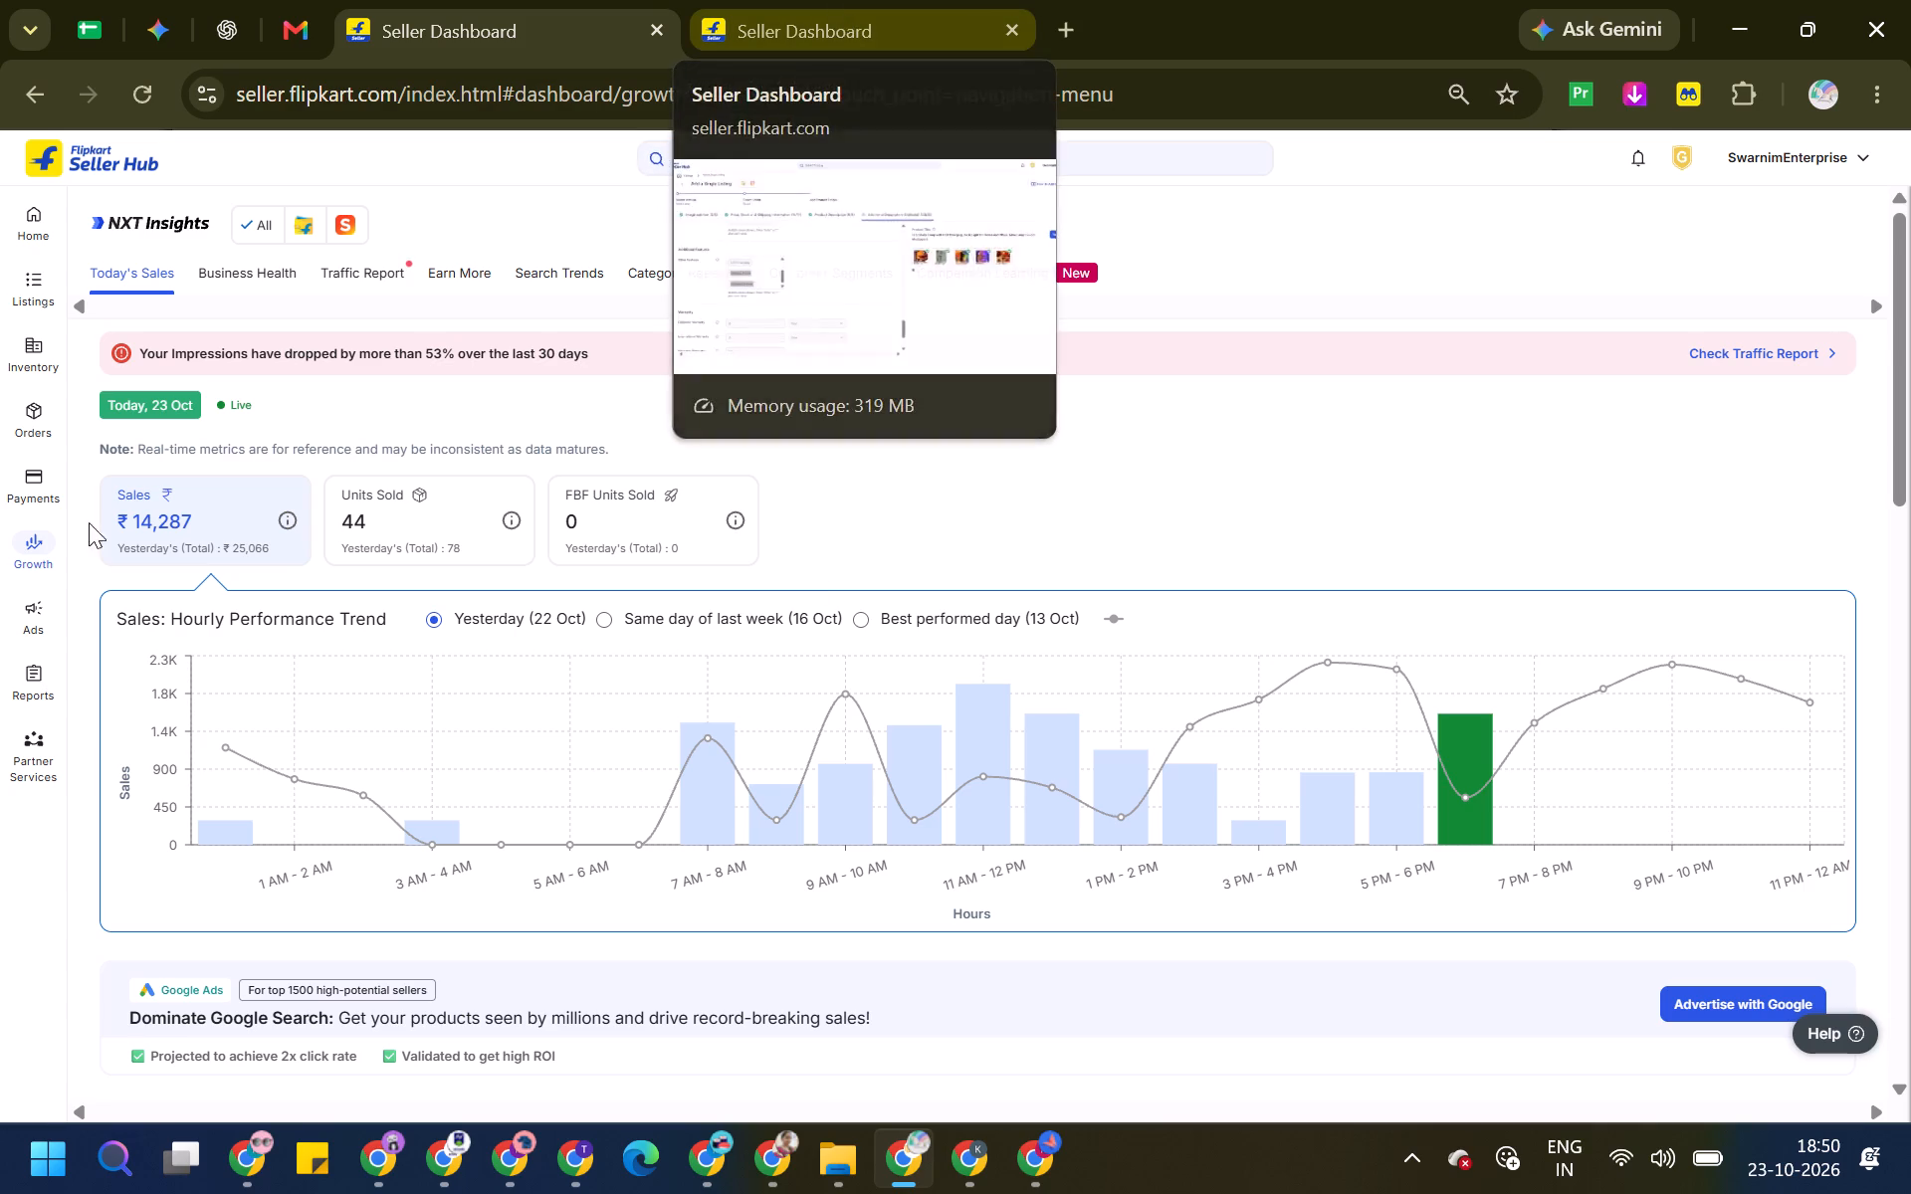
left_click(114, 457)
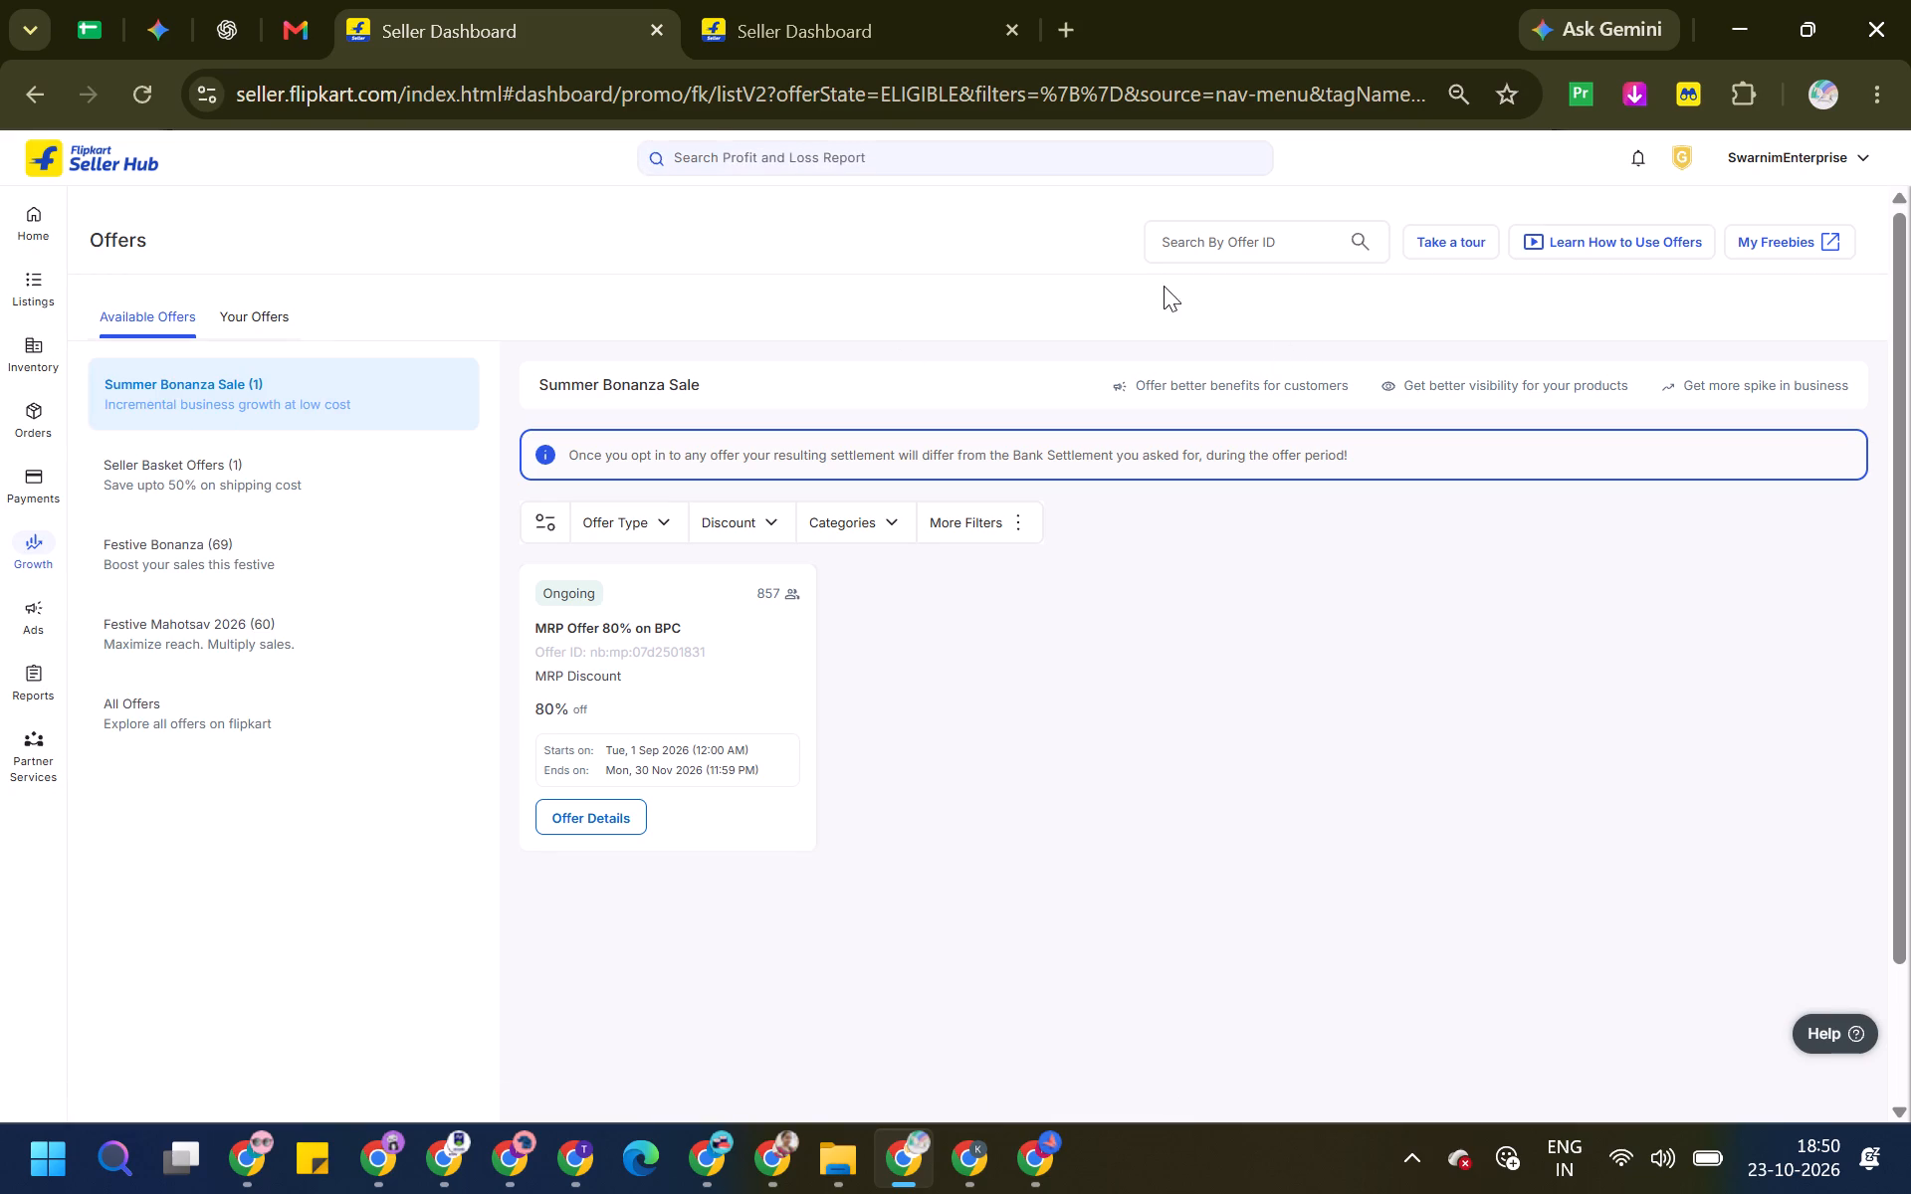
left_click(1203, 240)
key("ctrl+v")
key("Return")
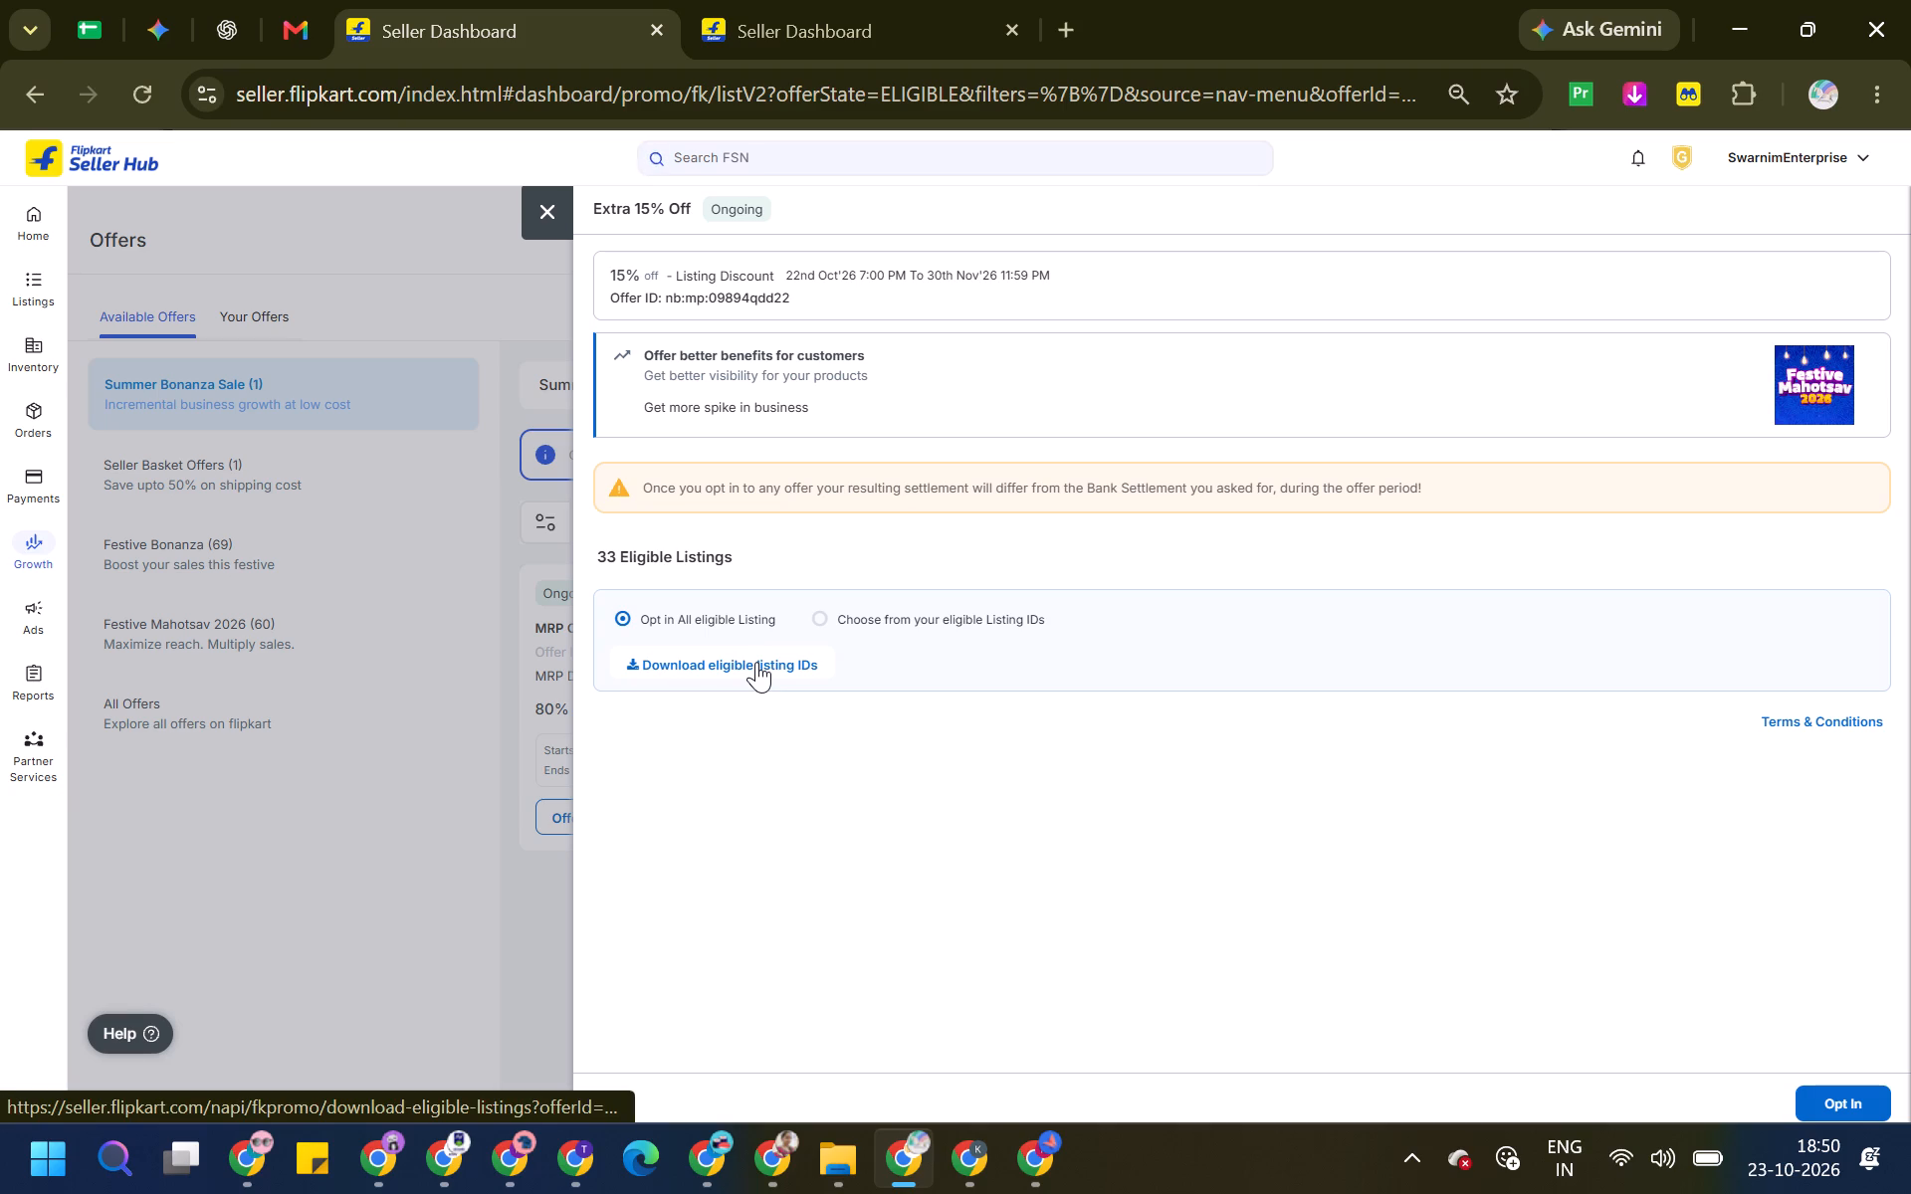
Download the eligible listing IDs for the Extra 15% Off offer and open the downloaded EligibleListings file.
left_click(756, 662)
left_click(1255, 716)
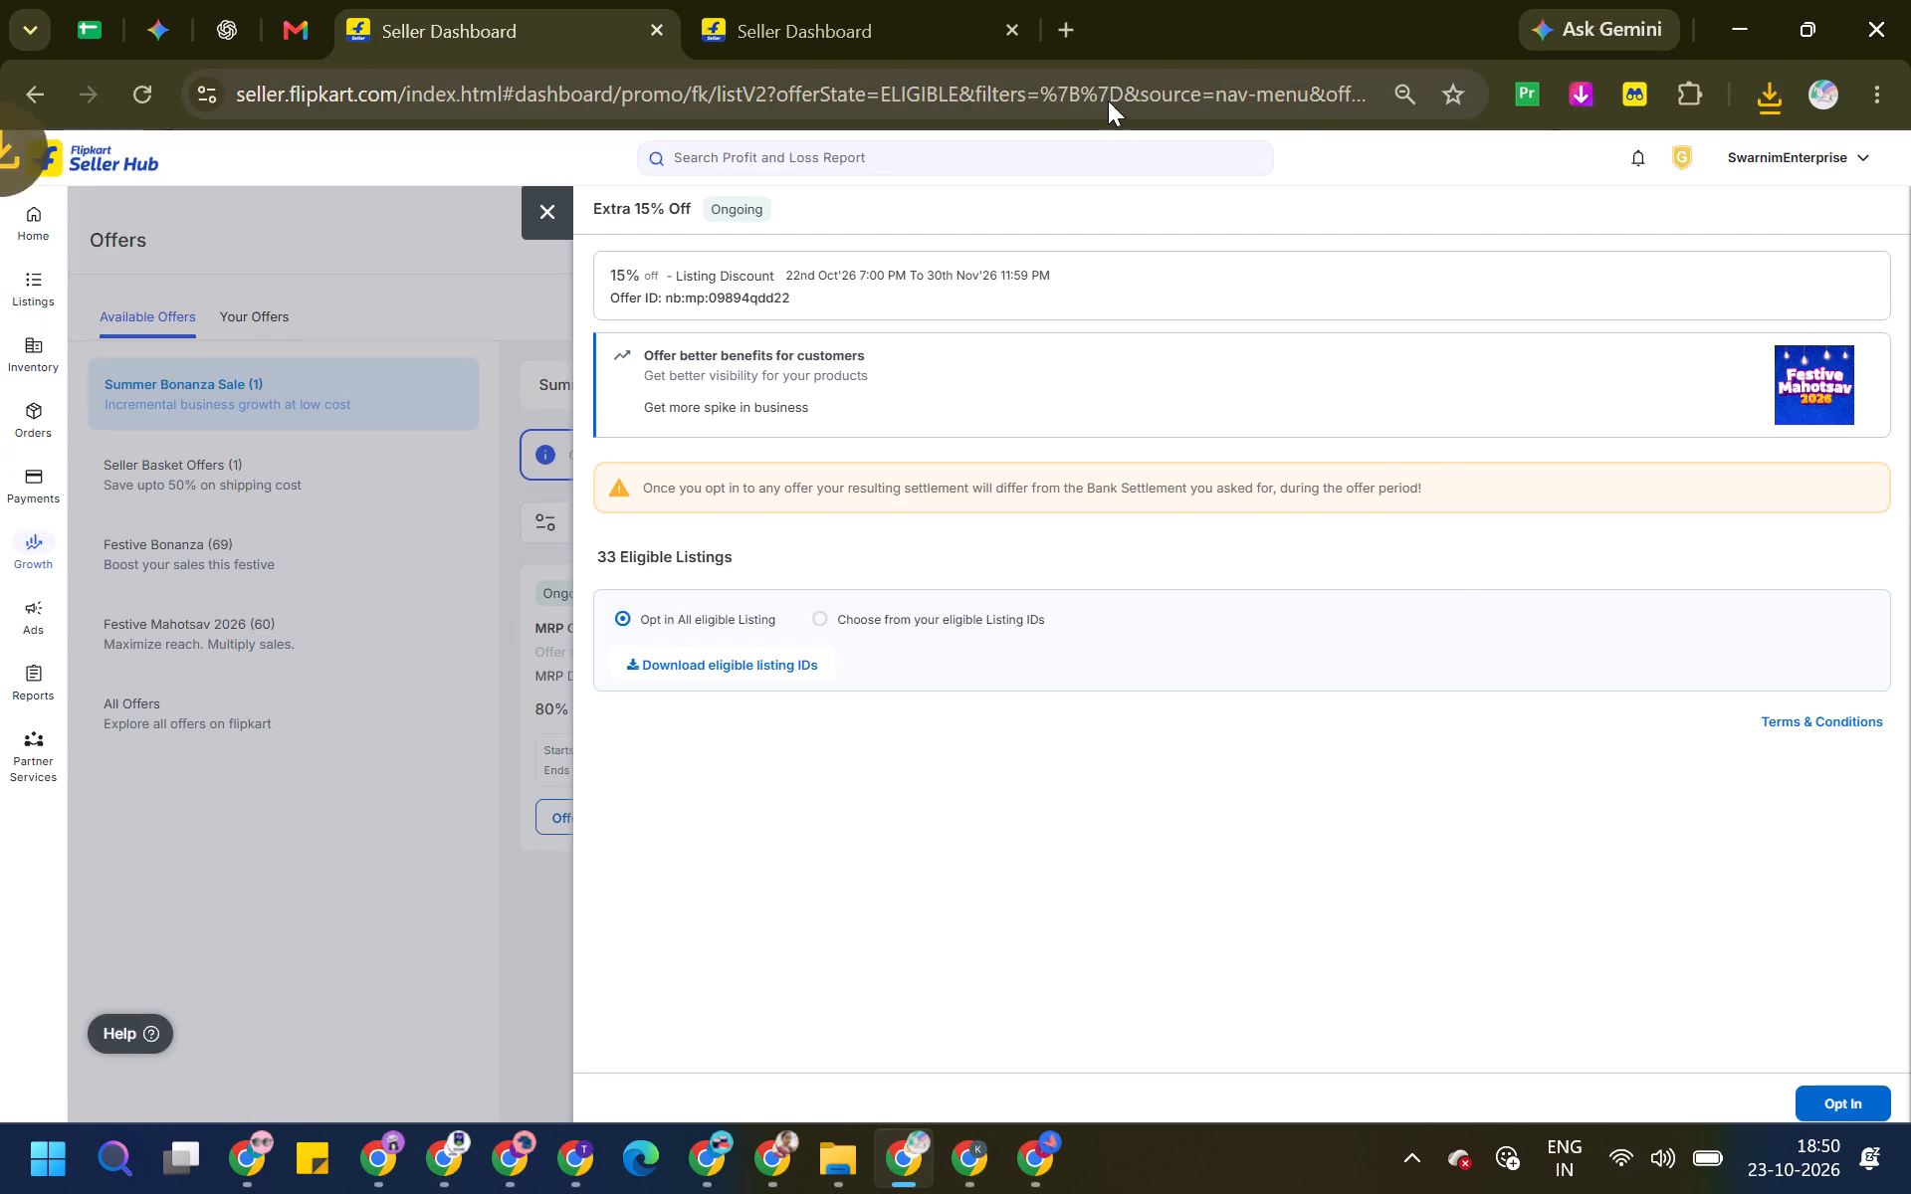
left_click(1504, 194)
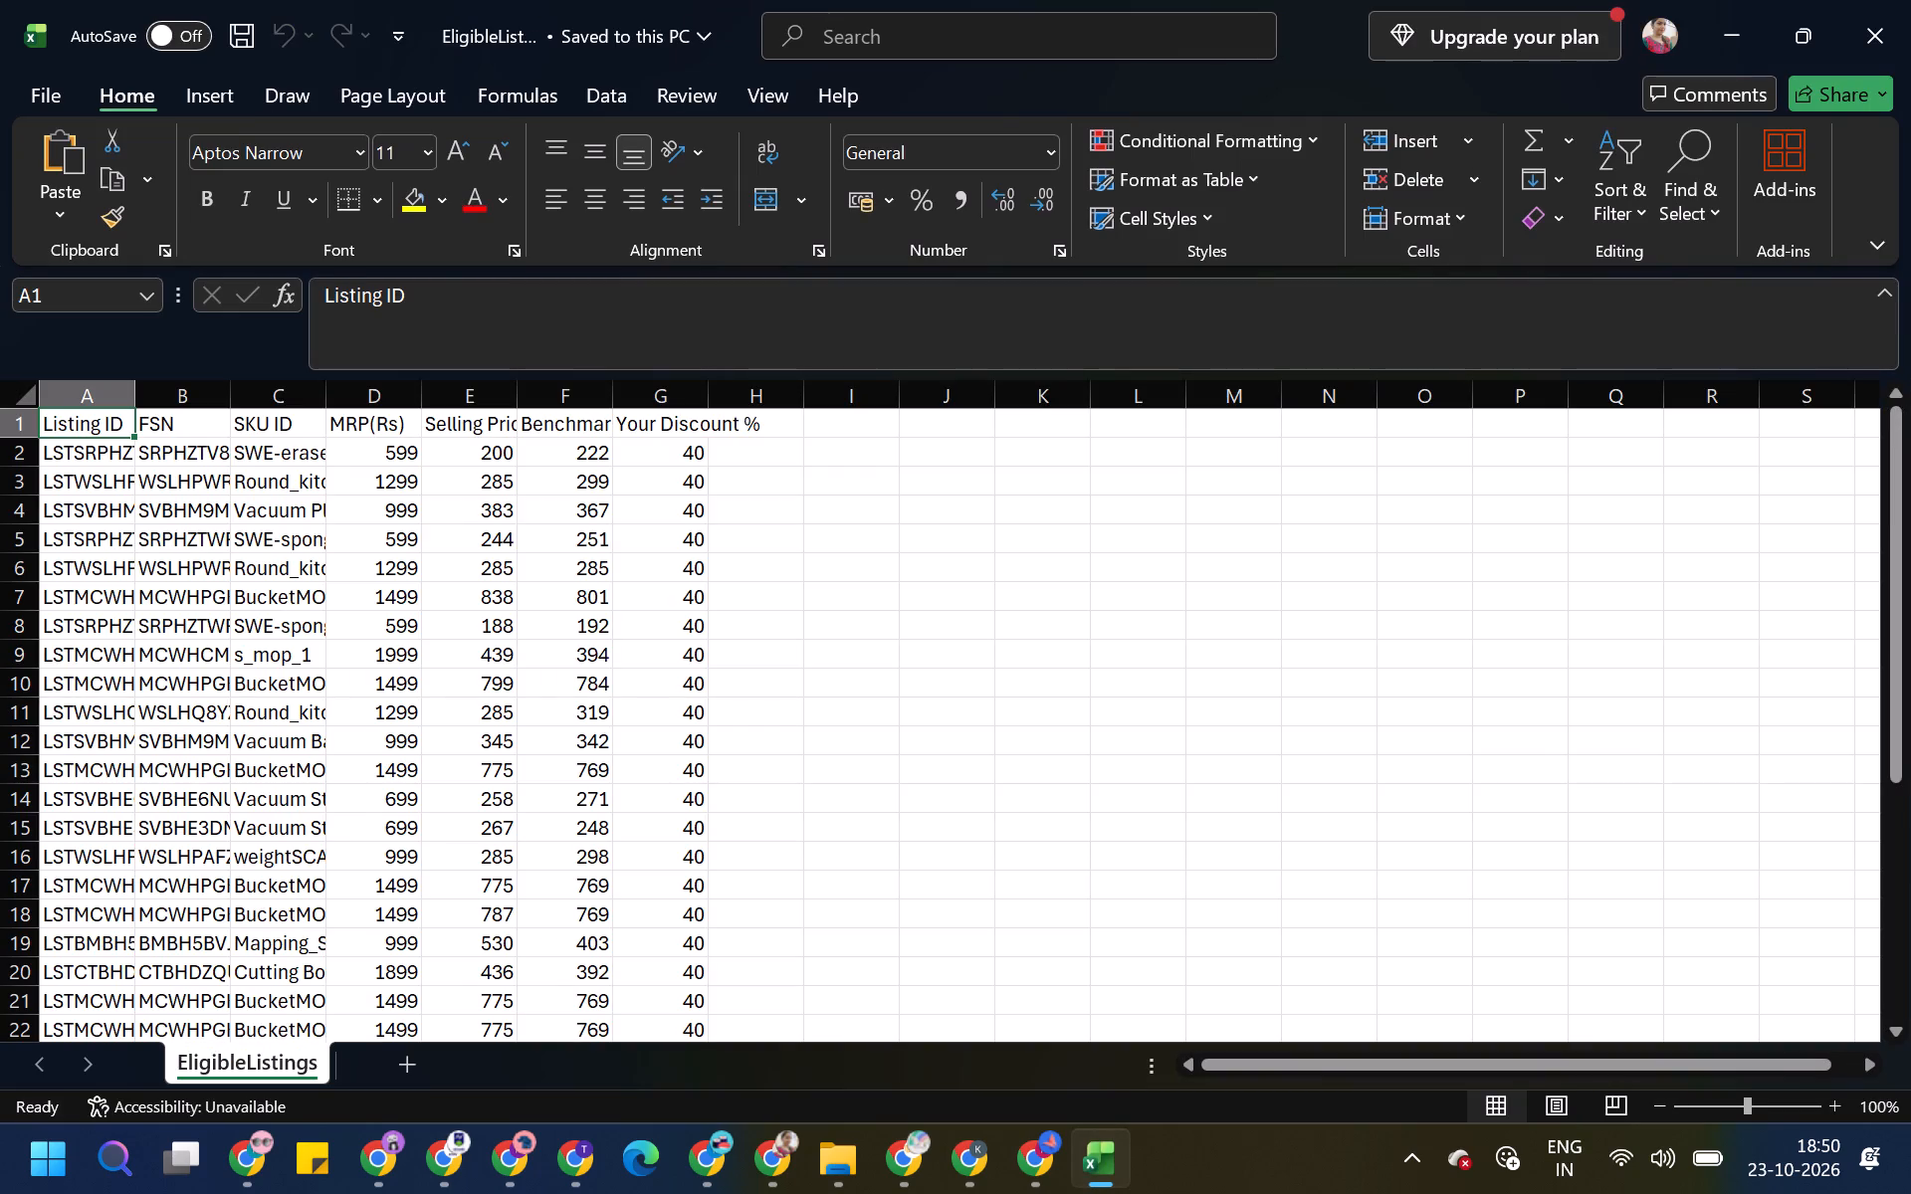
Widen the SKU ID column to read the eligible SKUs, closing the EligibleListings file without saving.
double_click(336, 384)
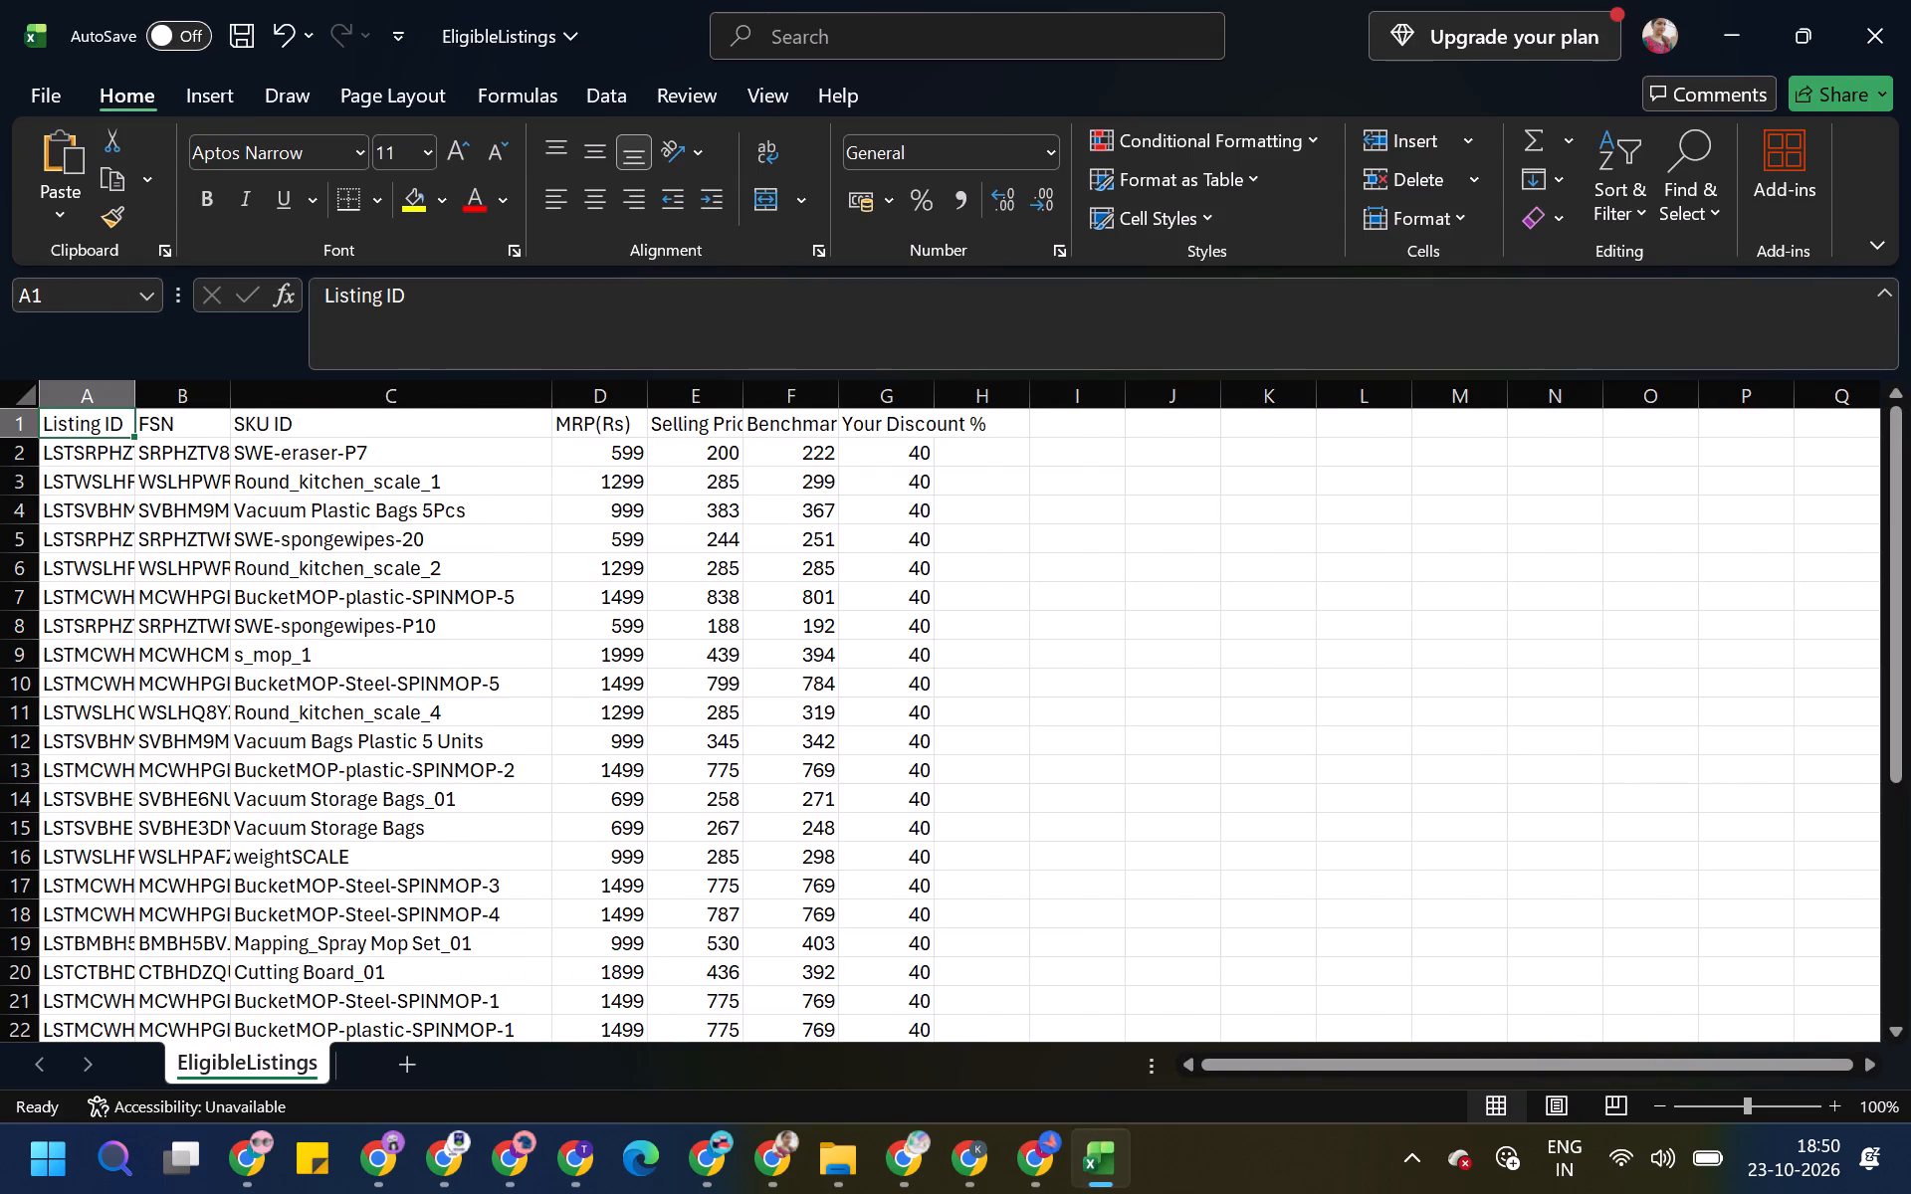
left_click(449, 493)
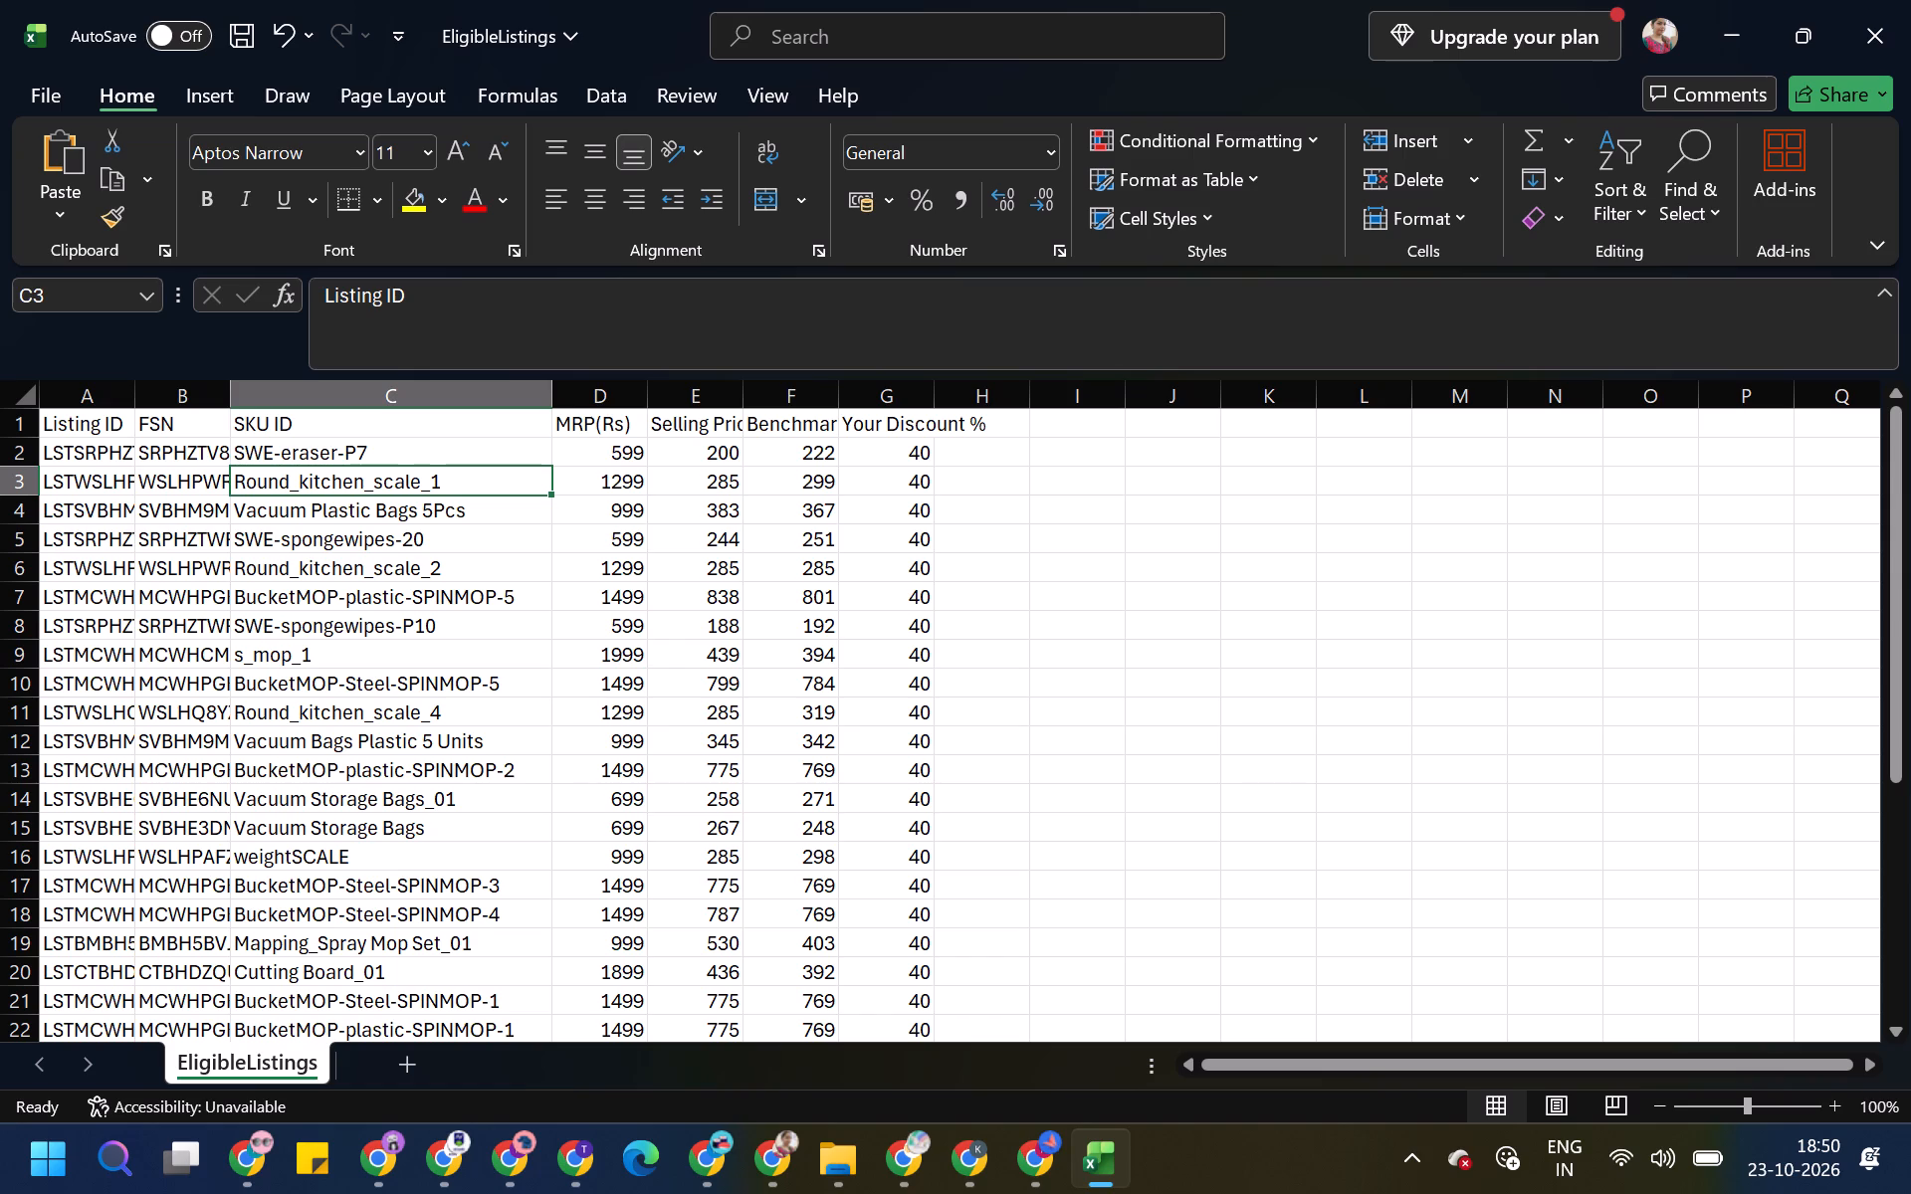
left_click(1910, 0)
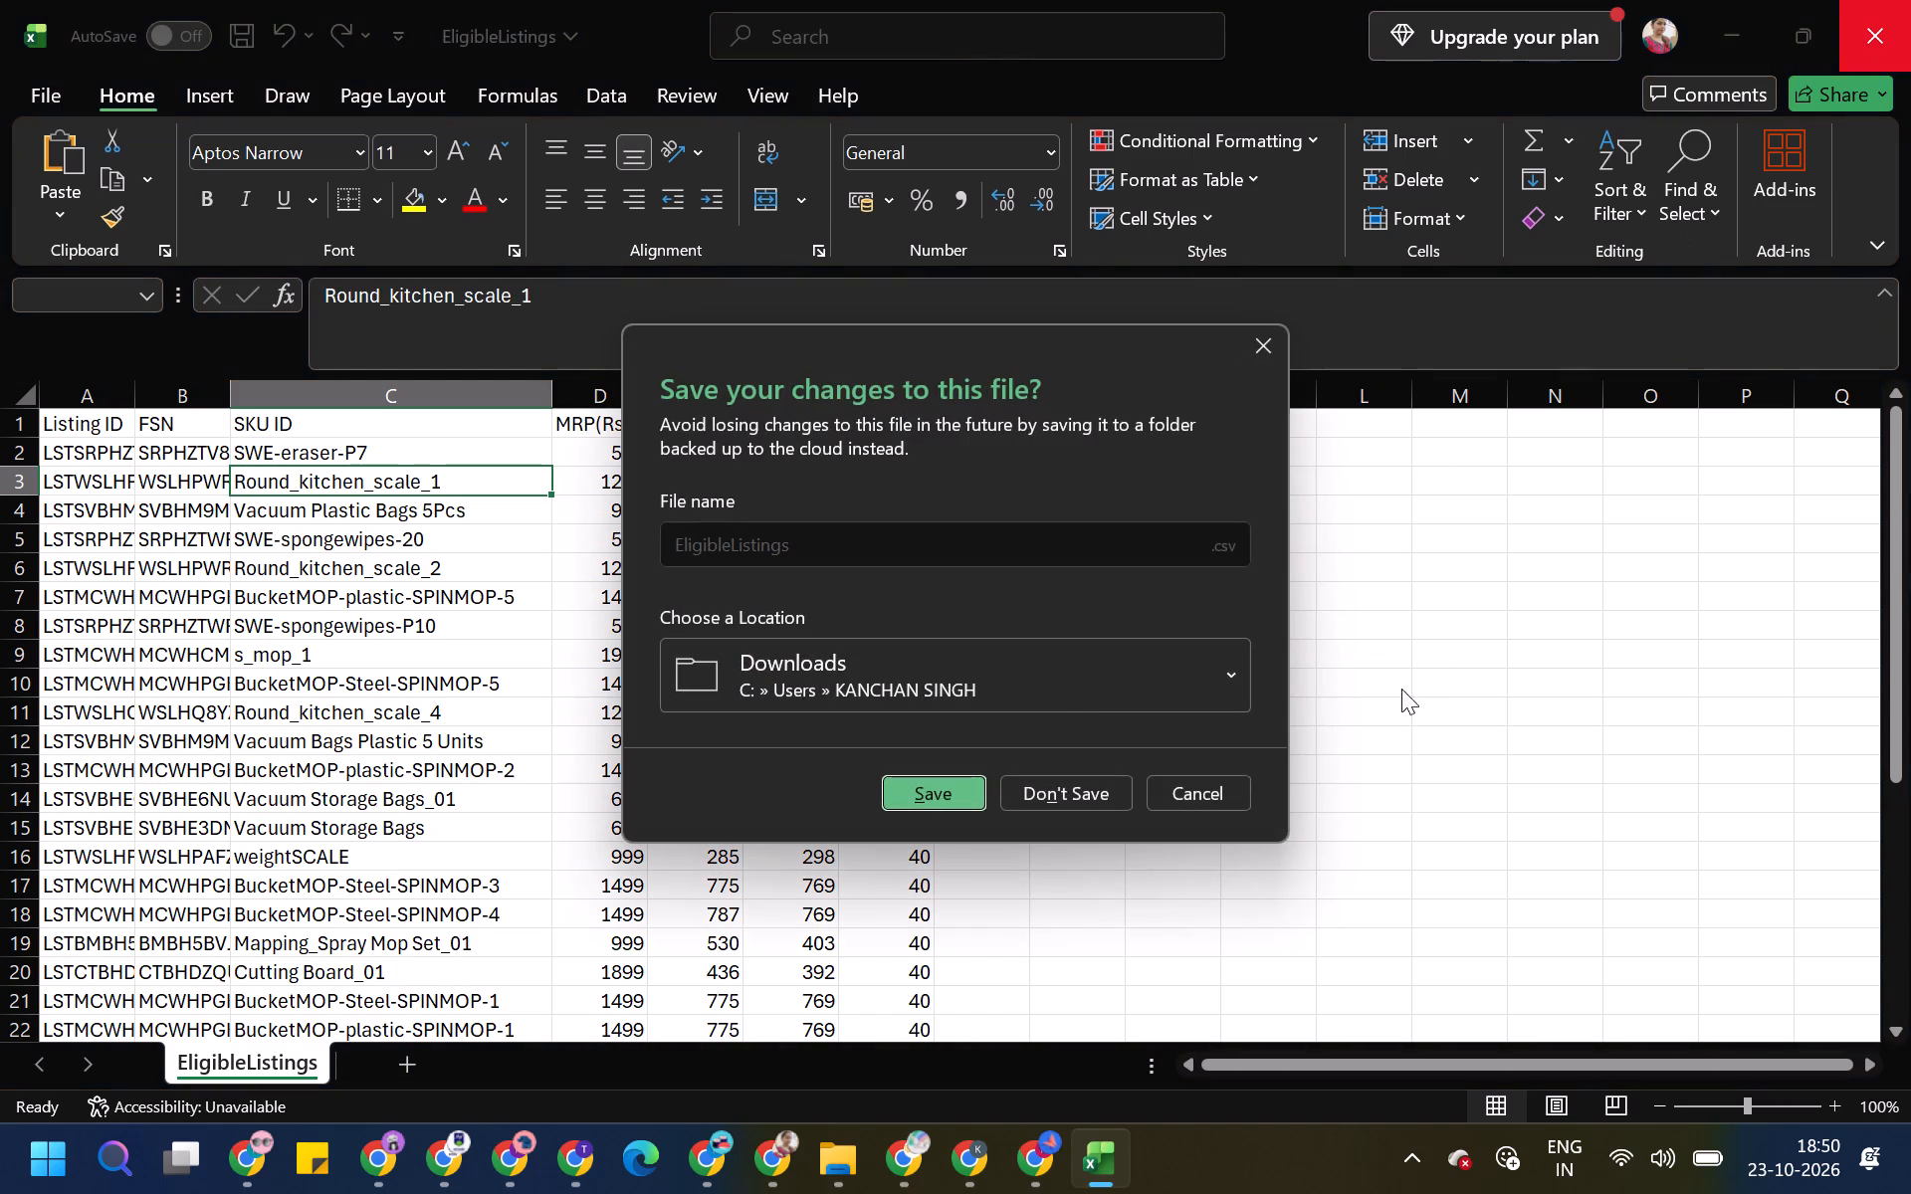
left_click(1072, 786)
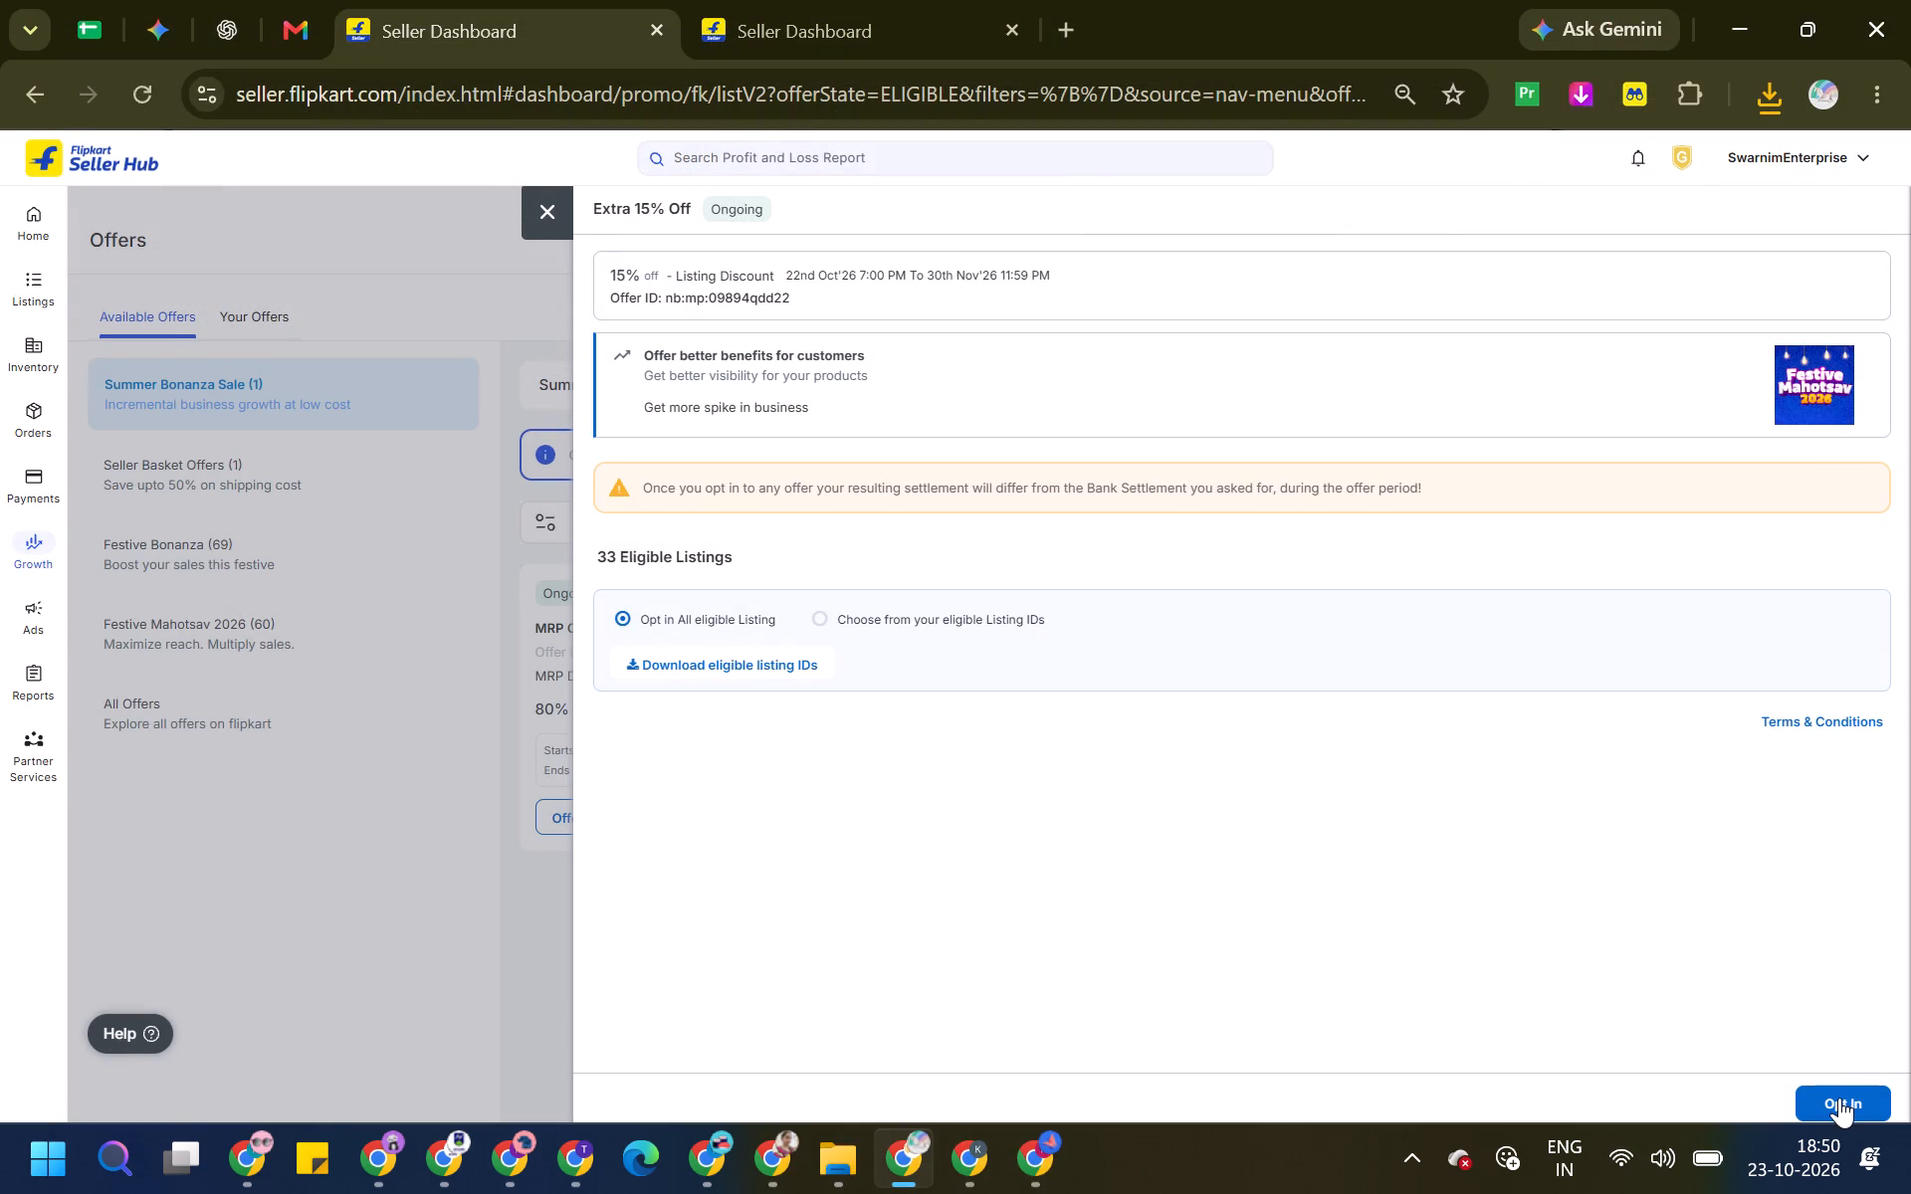
Opt all eligible listings in to the Extra 15% Off offer and confirm.
left_click(1839, 1097)
left_click(1274, 722)
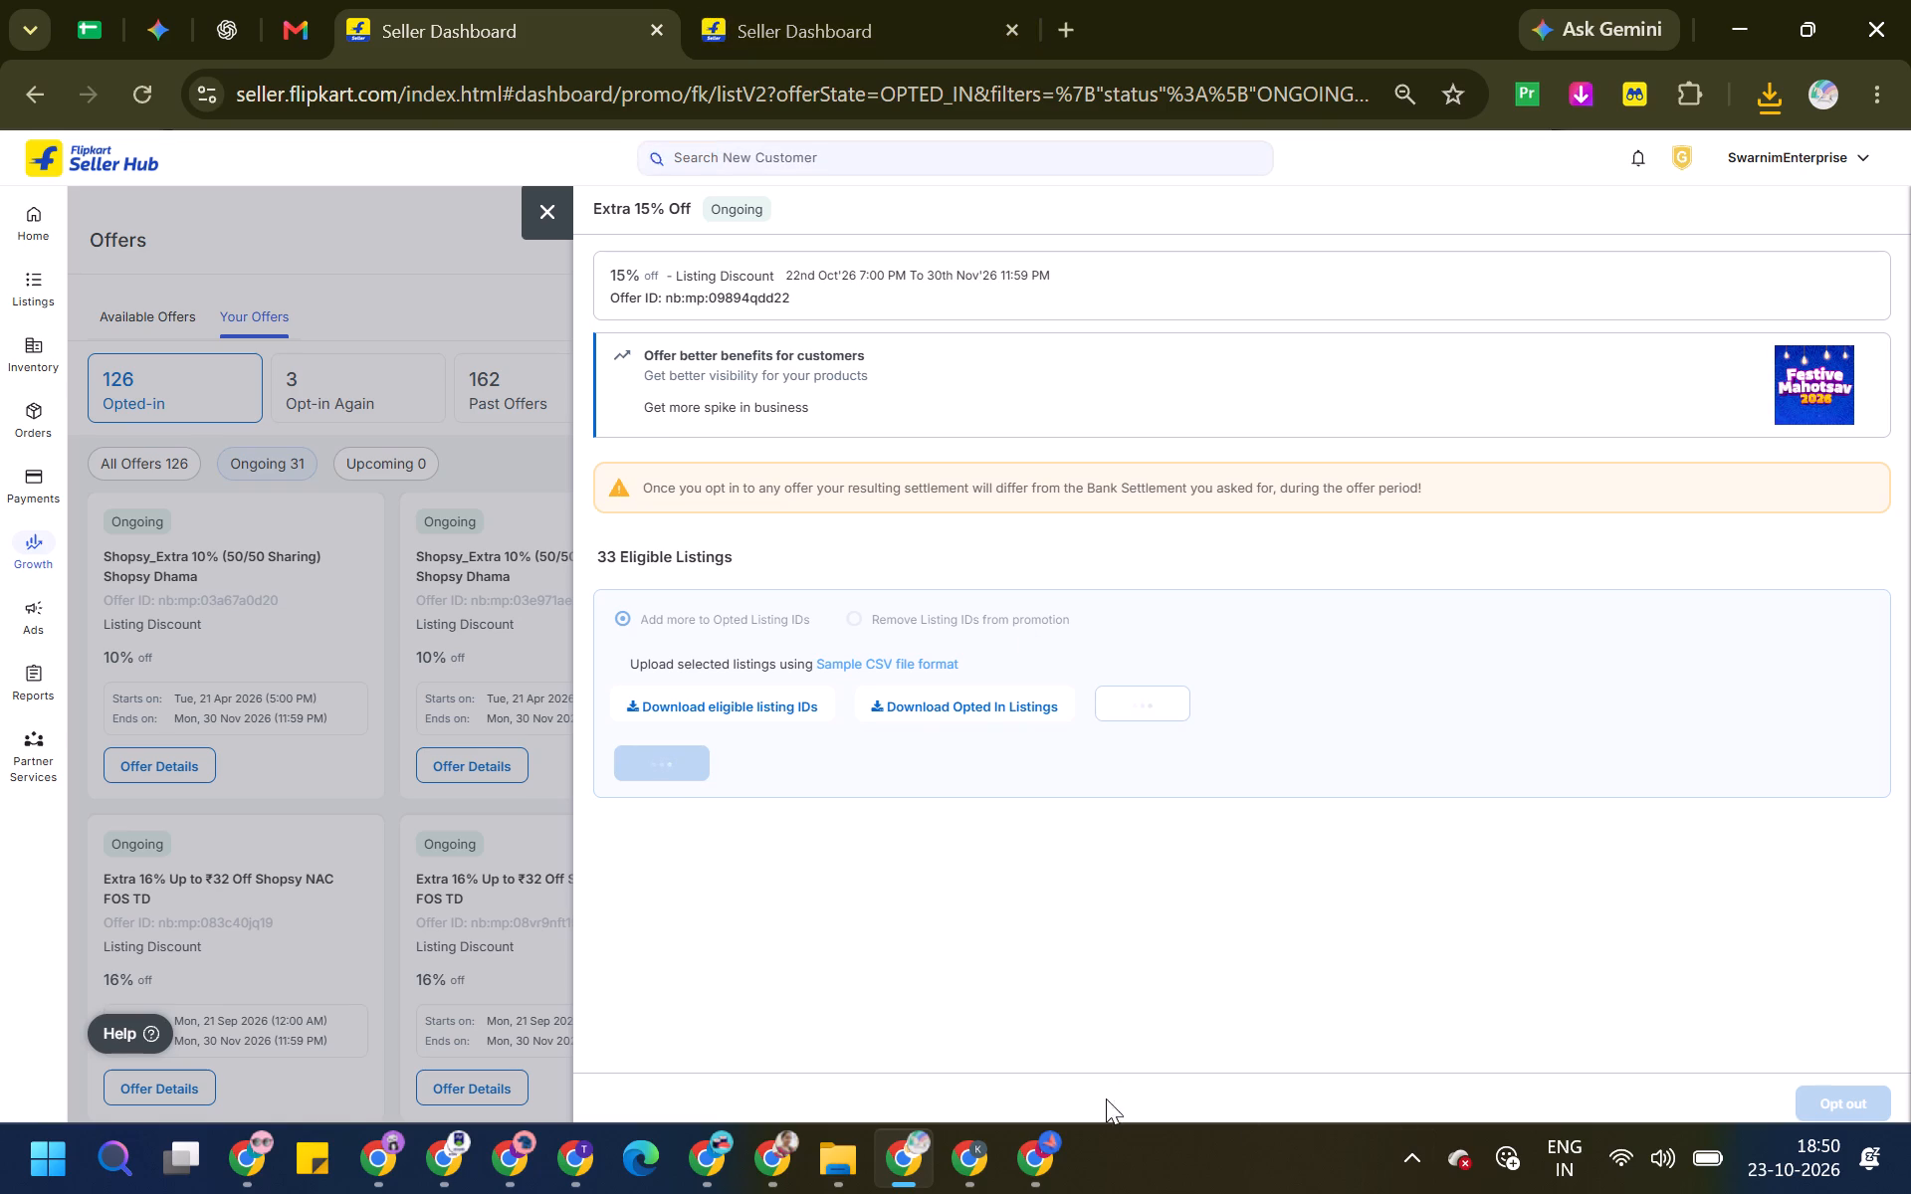
Switch to the PragatiEZone seller account's browser window and reload its Listing Creation page to check the listing statuses.
left_click(1021, 1162)
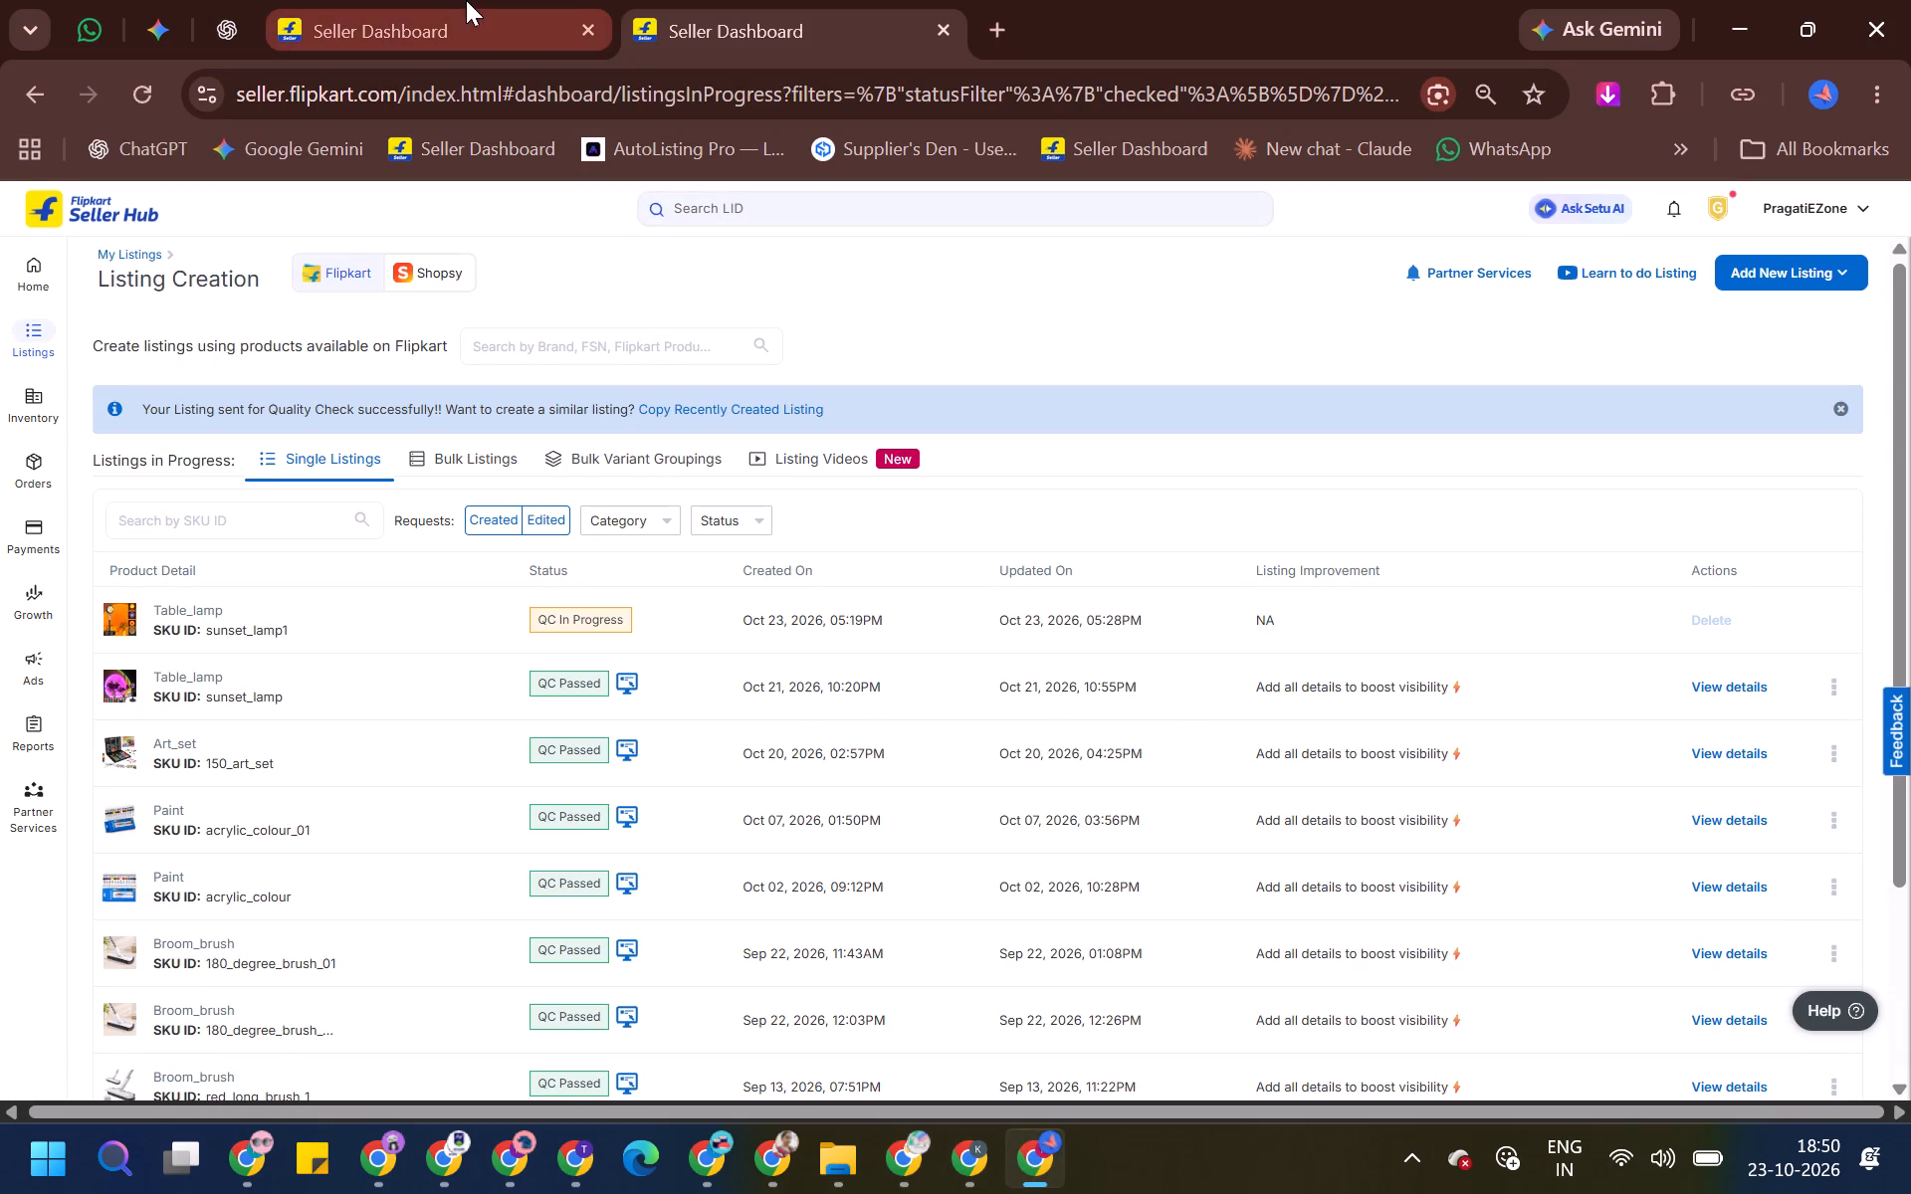
left_click(137, 74)
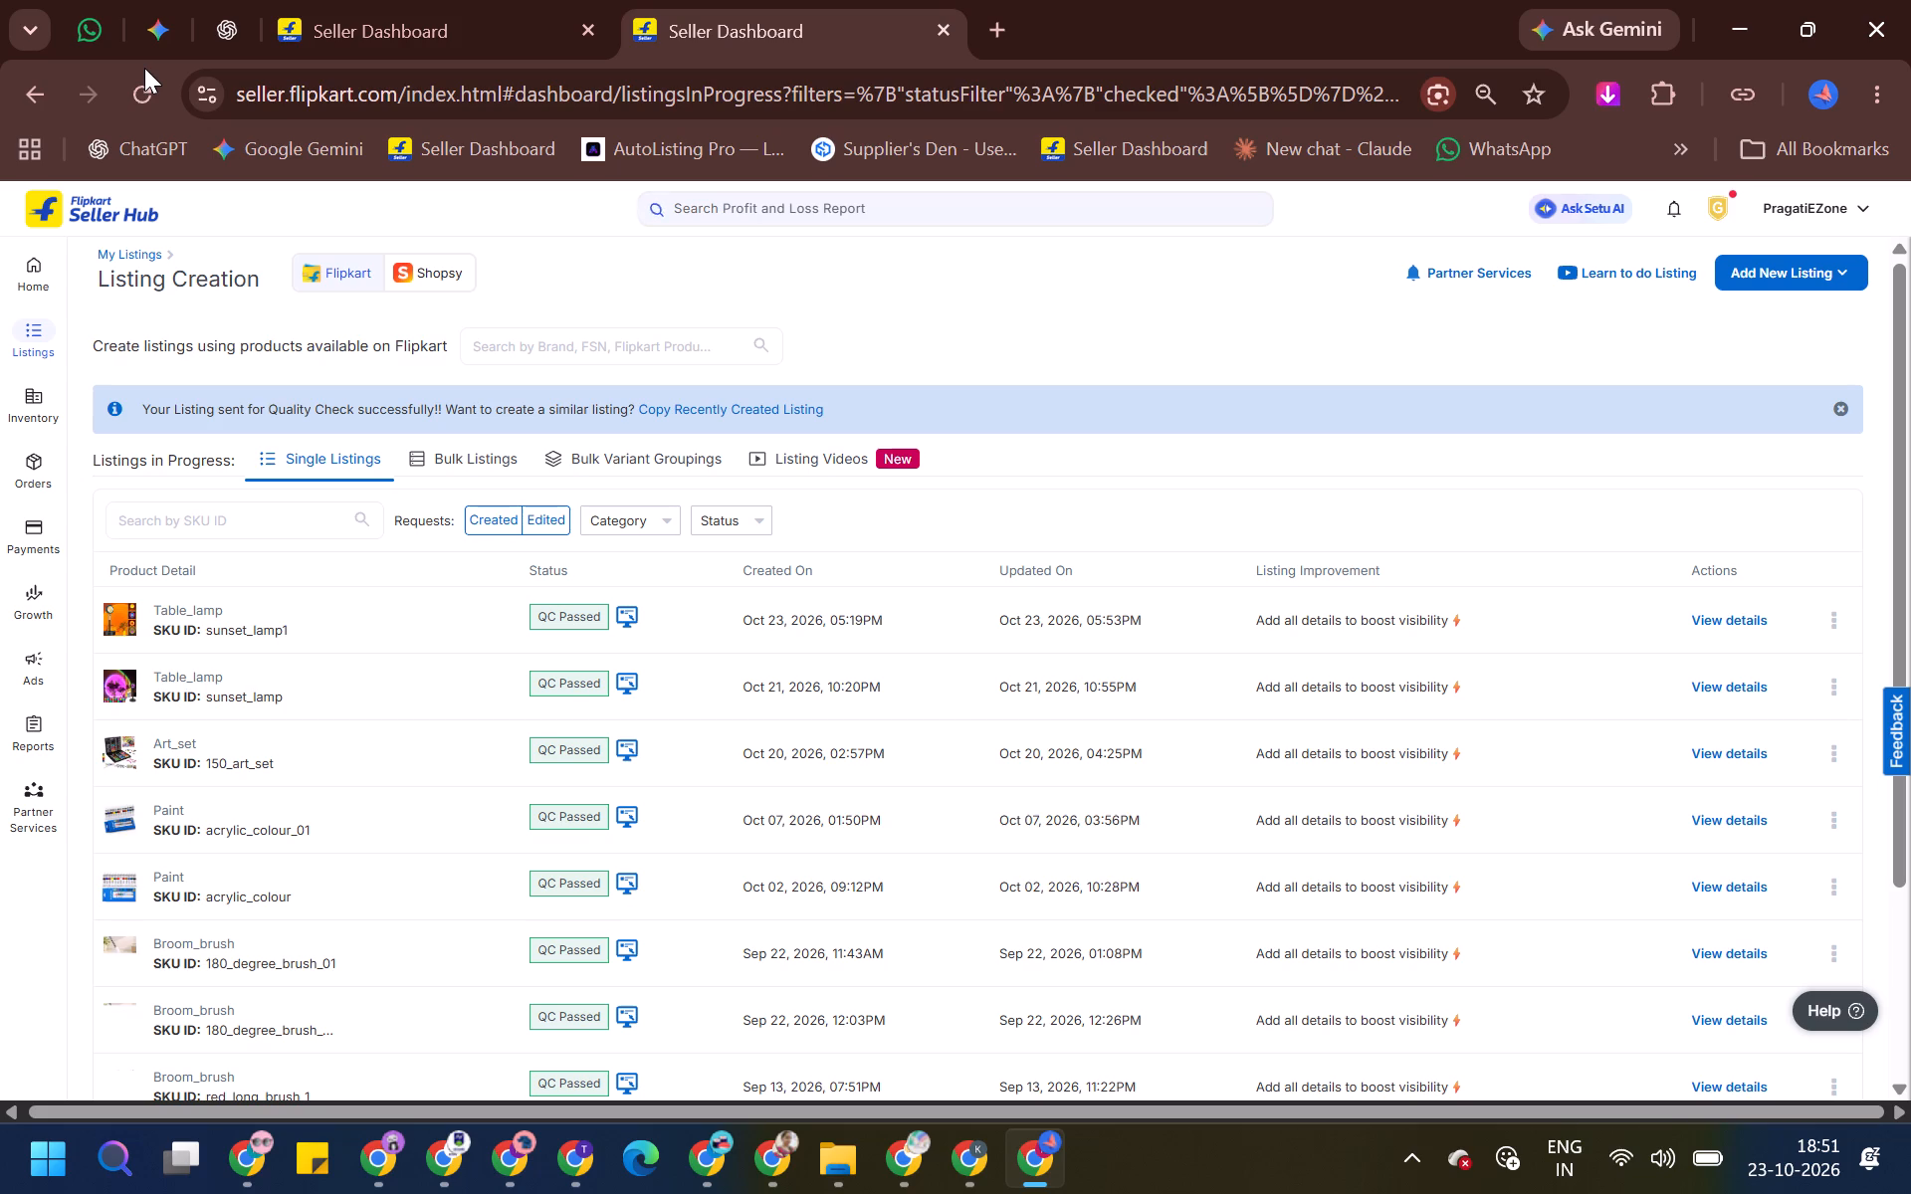
Switch to the other Seller Dashboard tab in the PragatiEZone account's window.
left_click(351, 0)
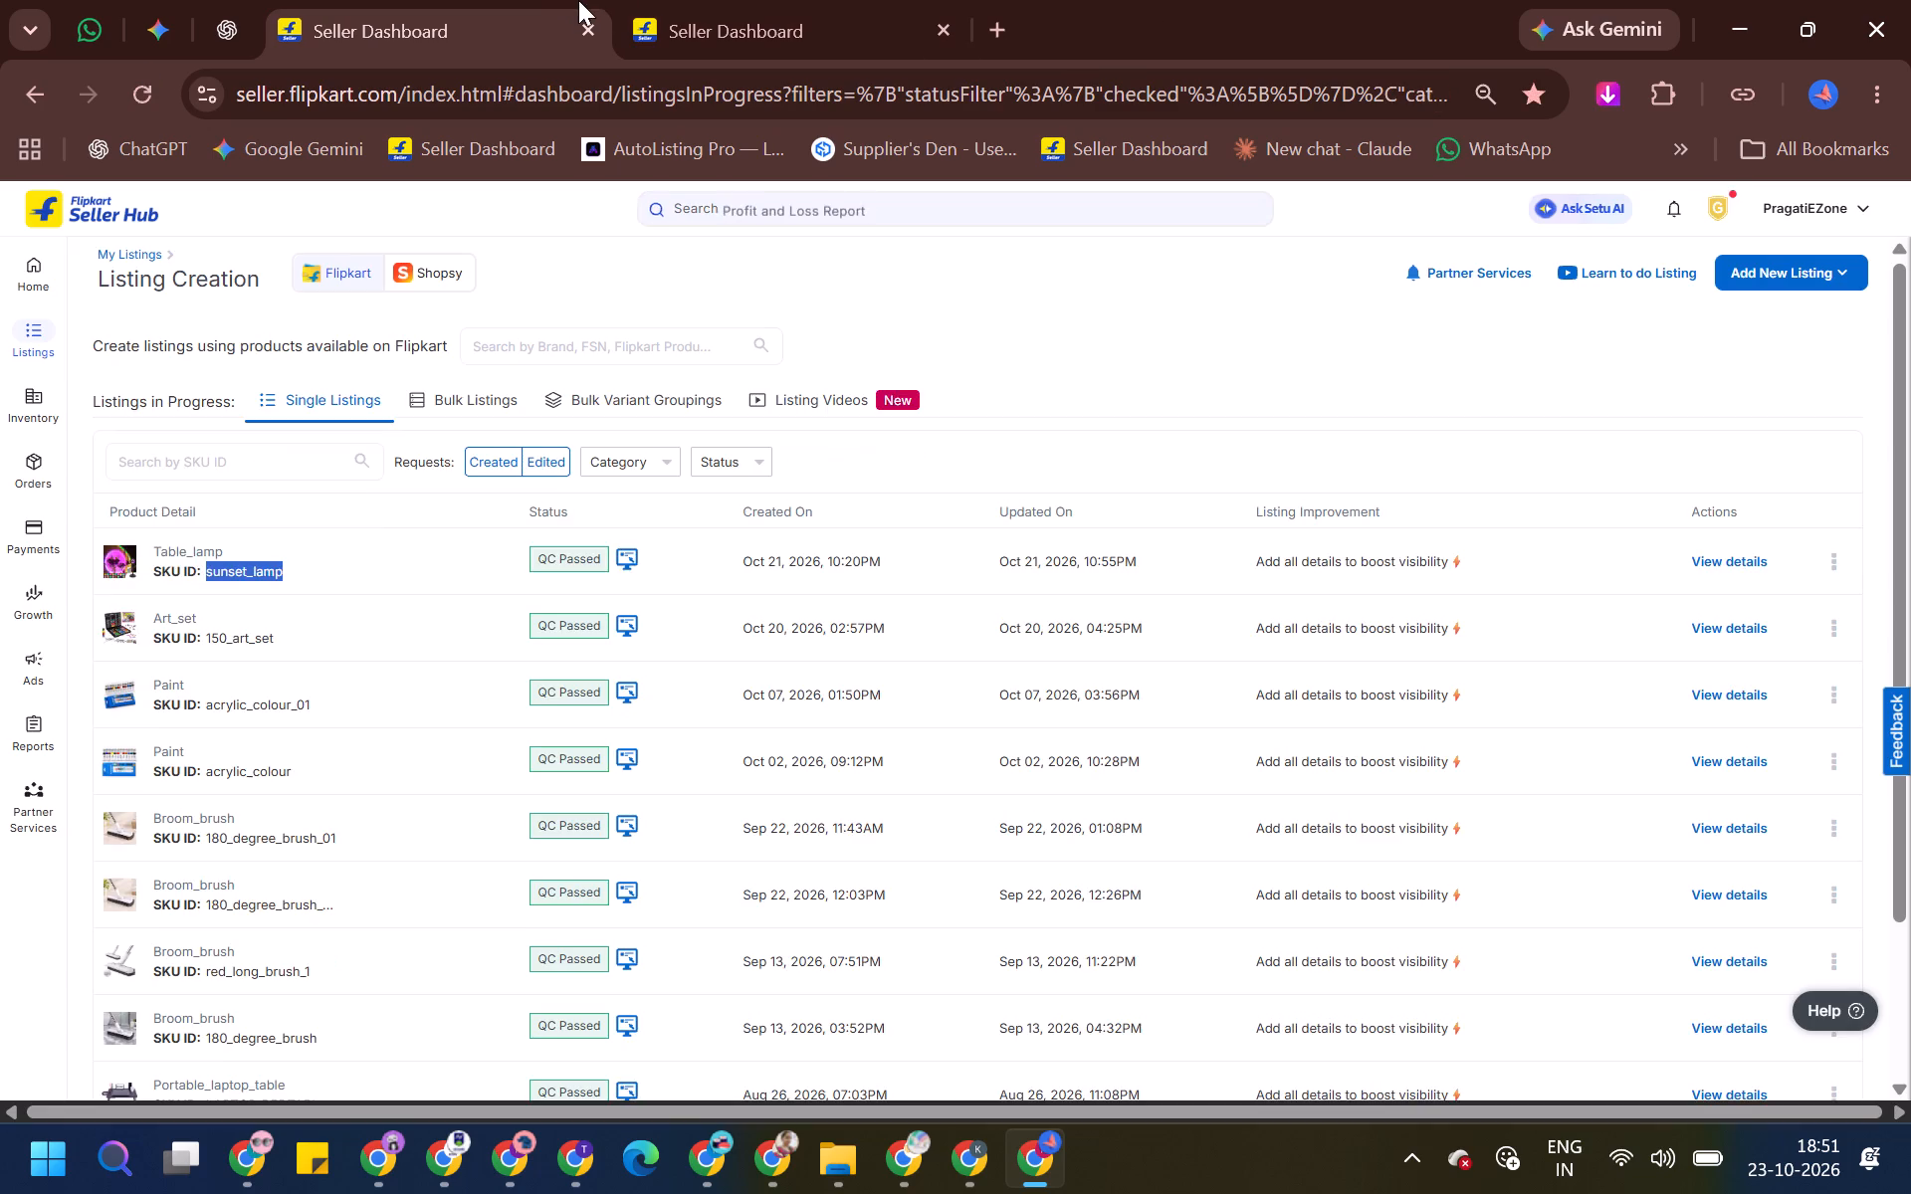
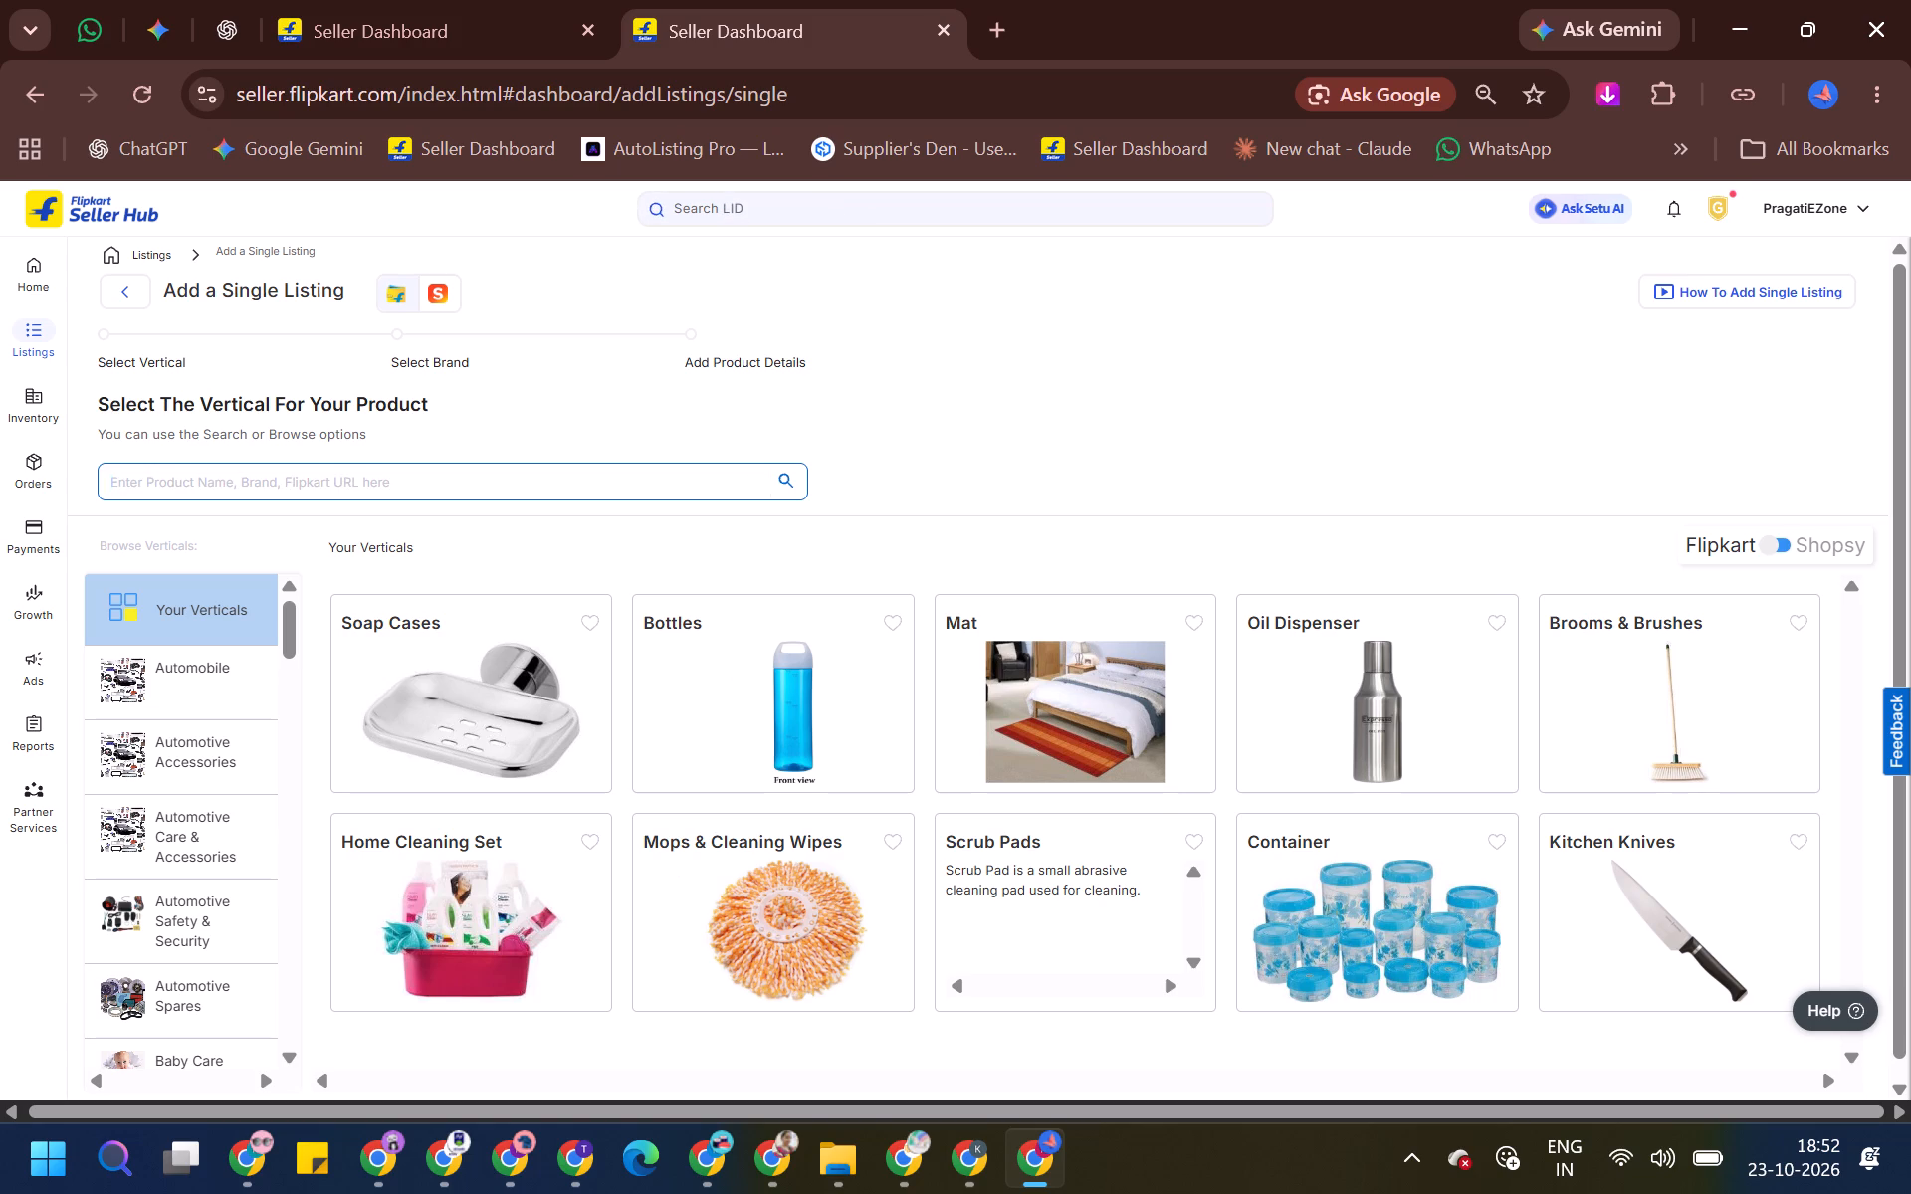
Search the verticals for table lamp, choose Home Decor / Lights & Lamps / Table Lamp and proceed to brand selection.
type("tbale")
key("space")
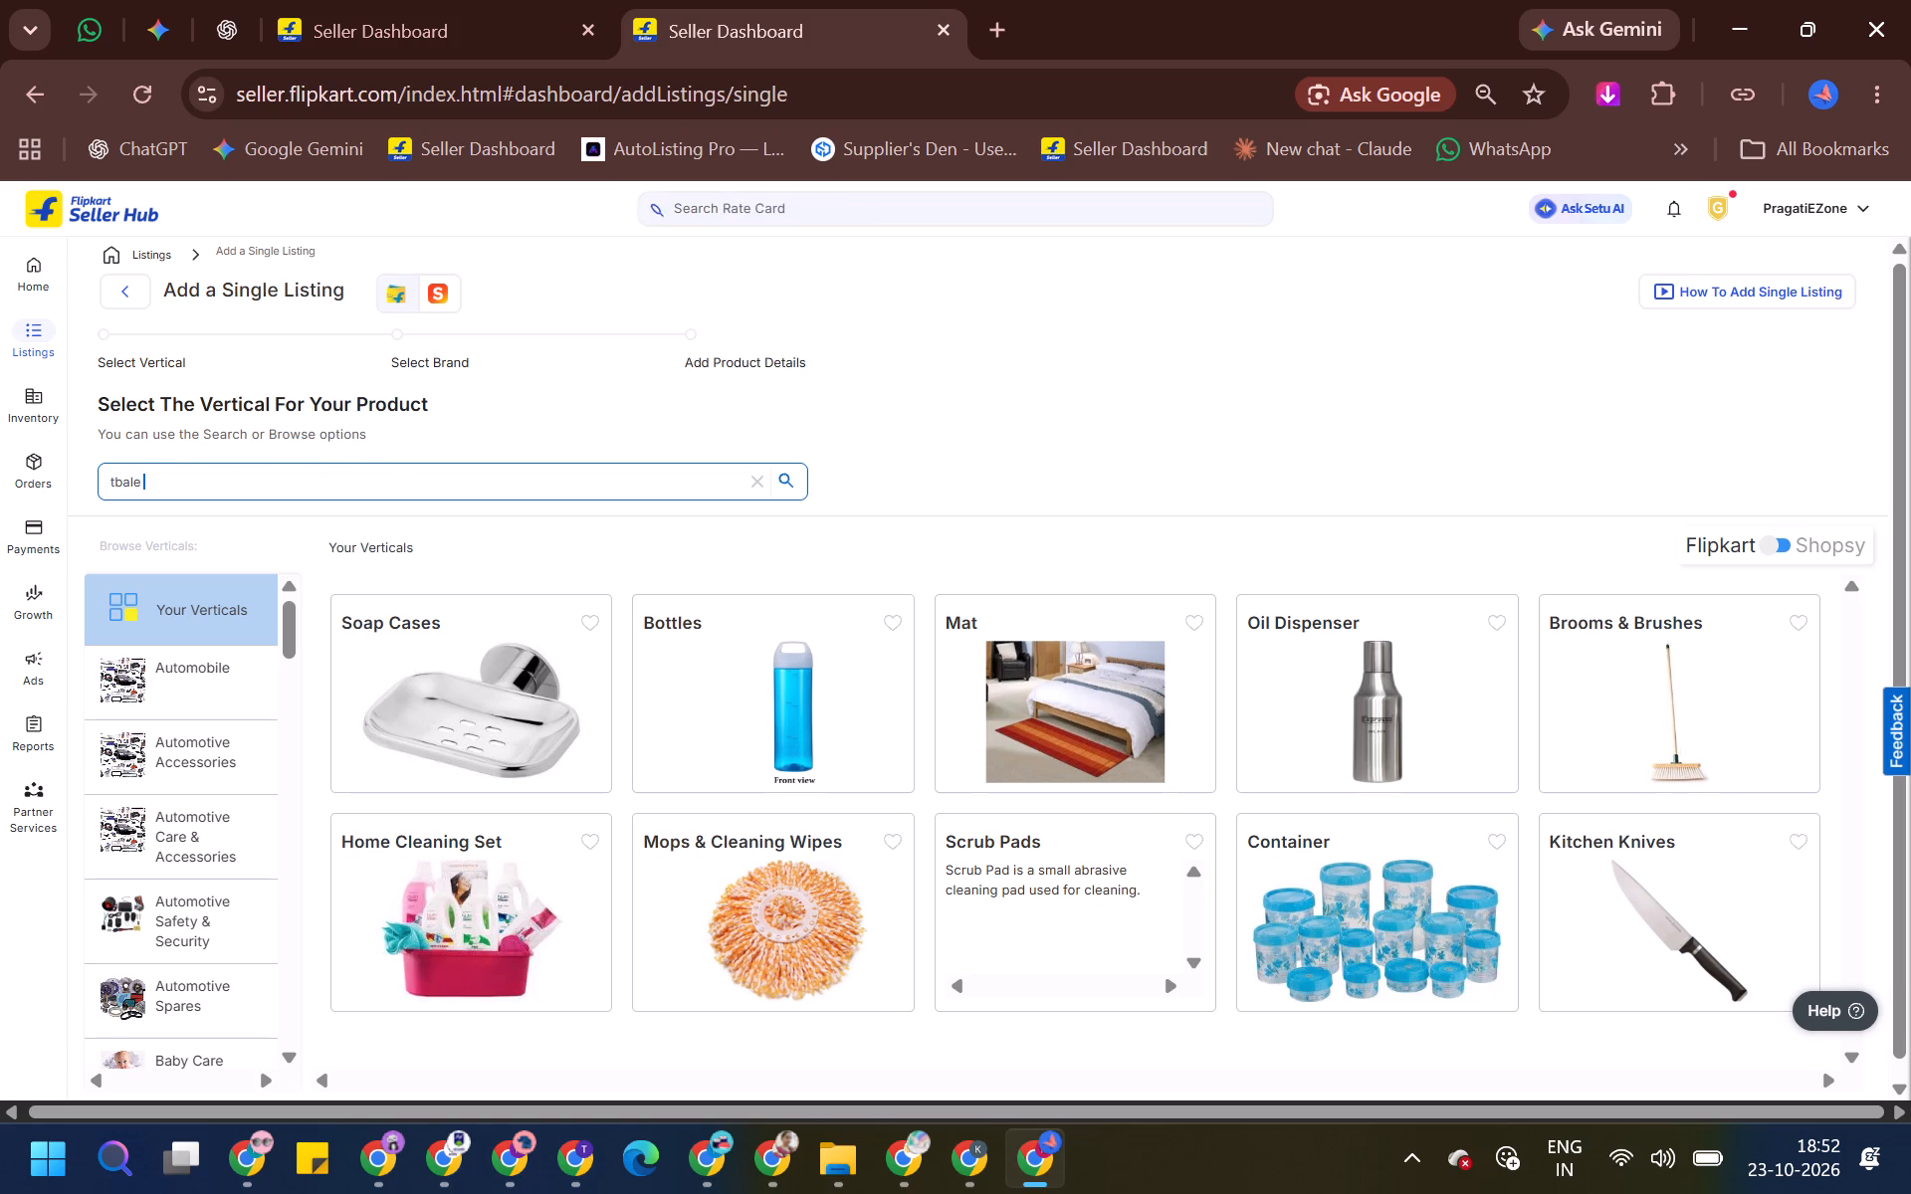
key("BackSpace")
key("BackSpace")
key("BackSpace")
key("BackSpace")
key("BackSpace")
key("BackSpace")
type("table lamp")
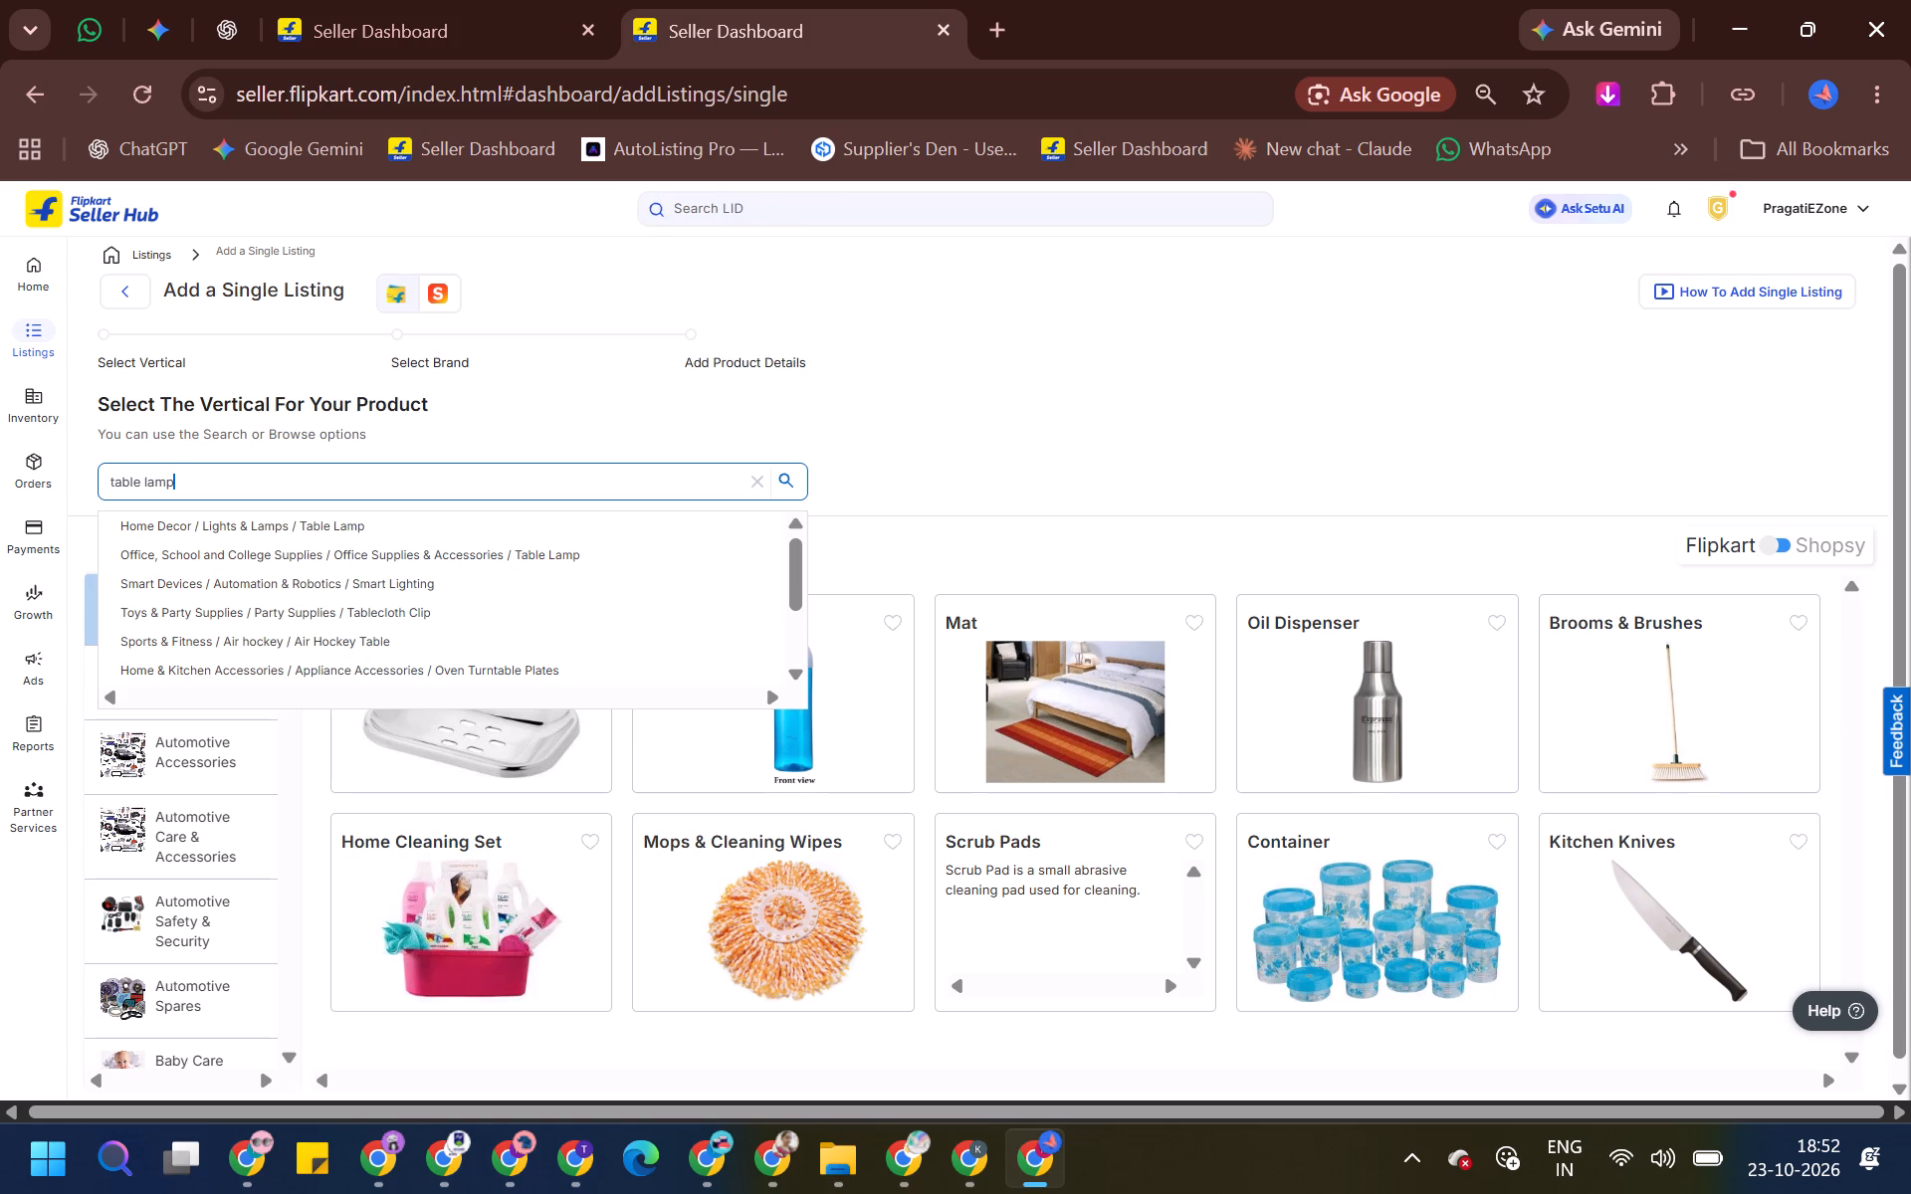
left_click(544, 532)
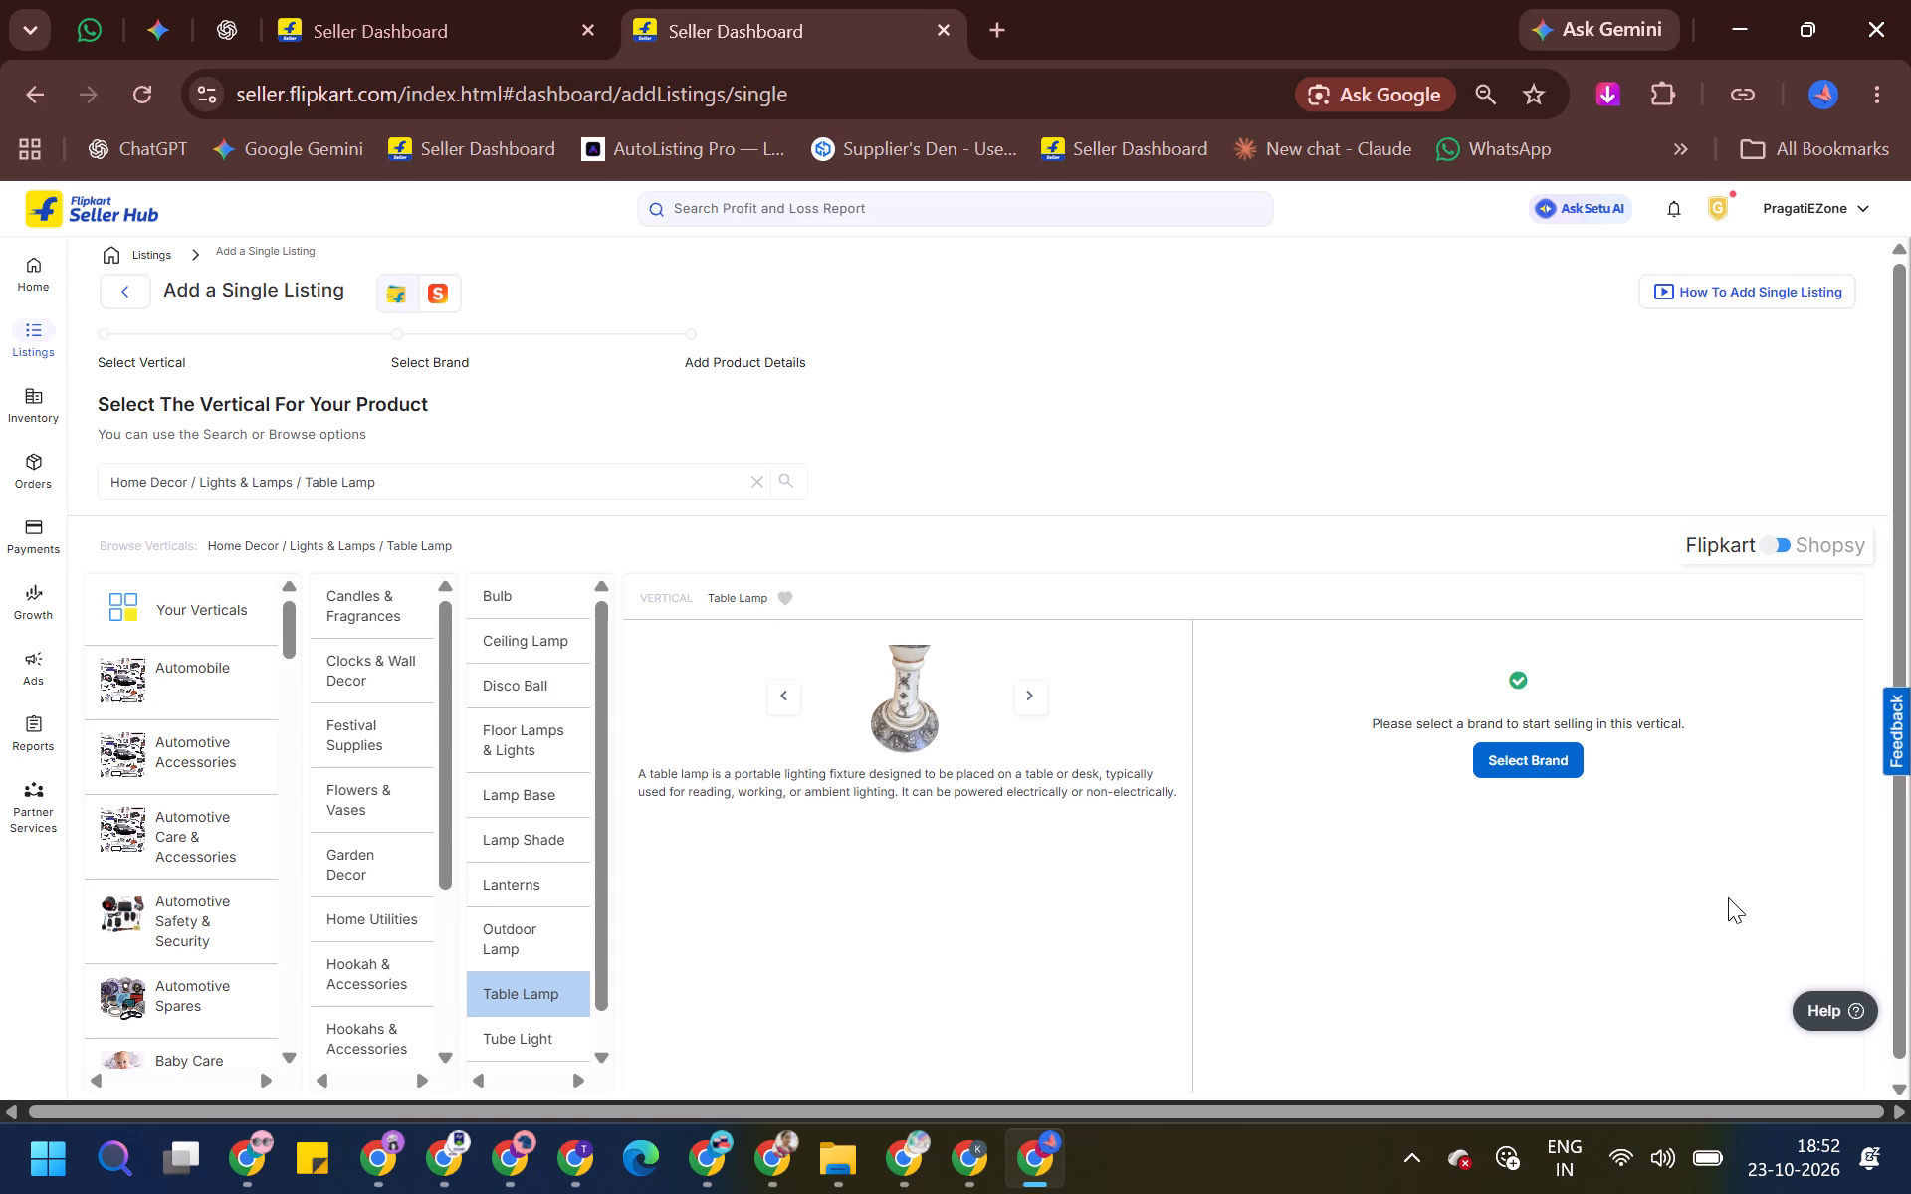
left_click(1580, 770)
Copy the brand name ECUSSI from the SwarnimEnterprise account's listing URL, check it for the PragatiEZone listing and start creating the listing.
left_click(229, 484)
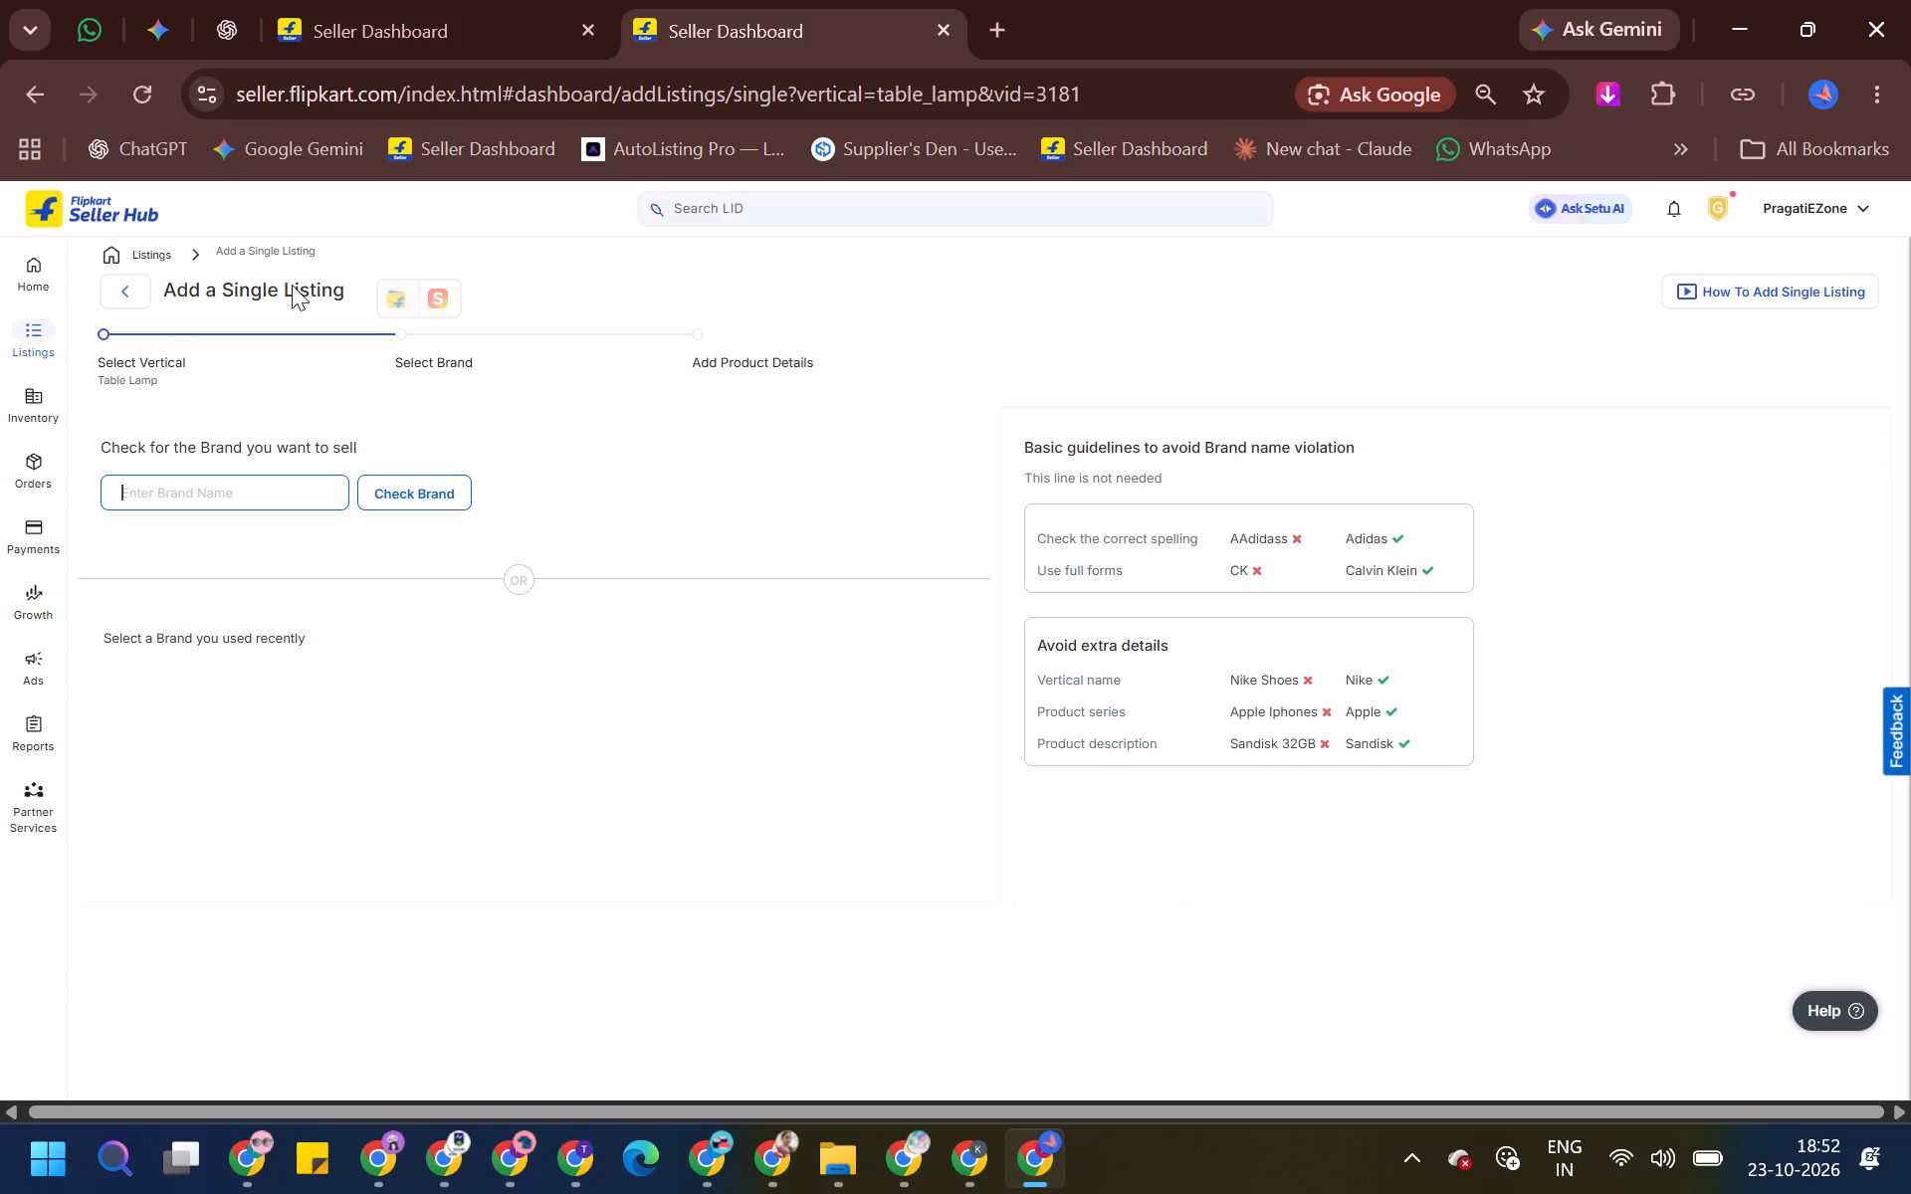
left_click(434, 0)
left_click(733, 0)
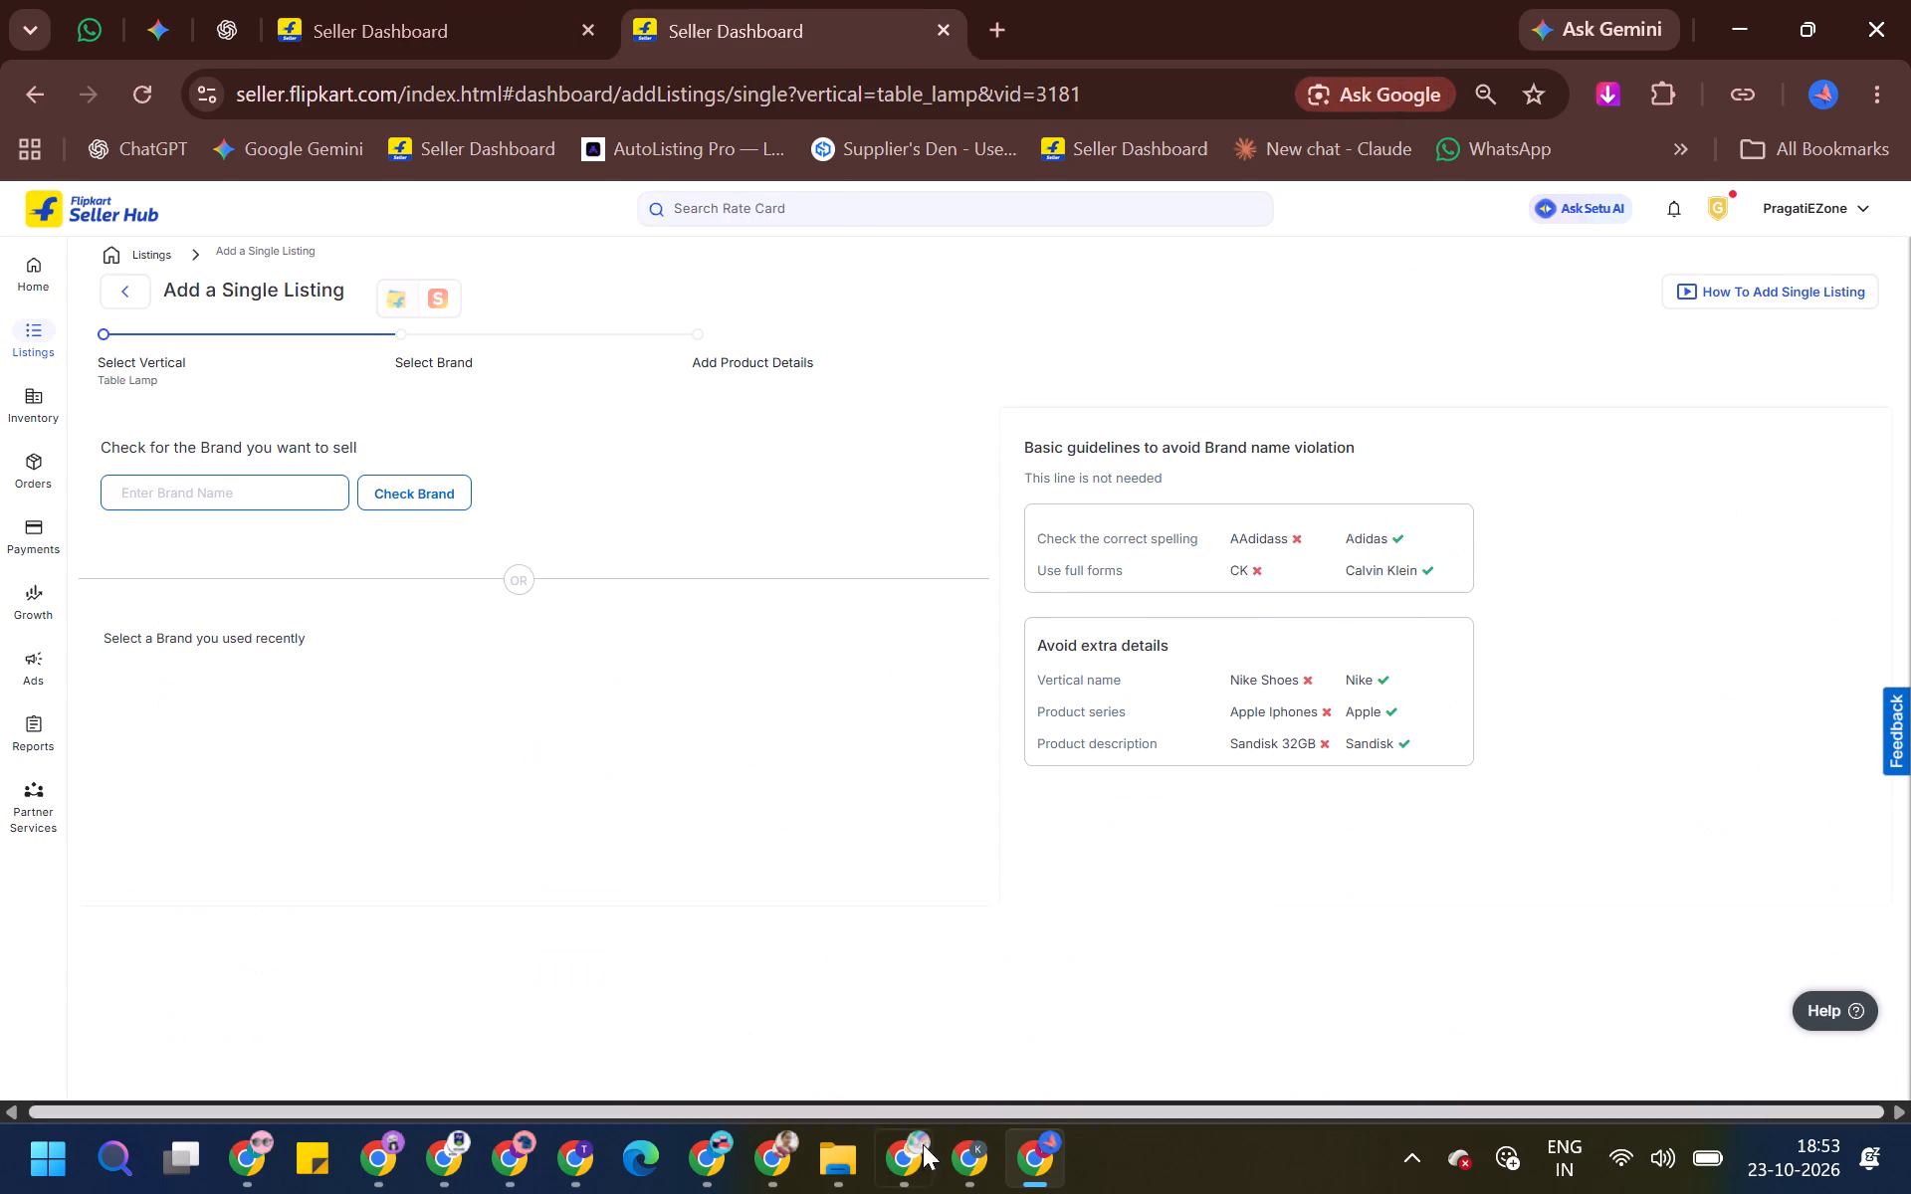
left_click(913, 1171)
left_click(870, 0)
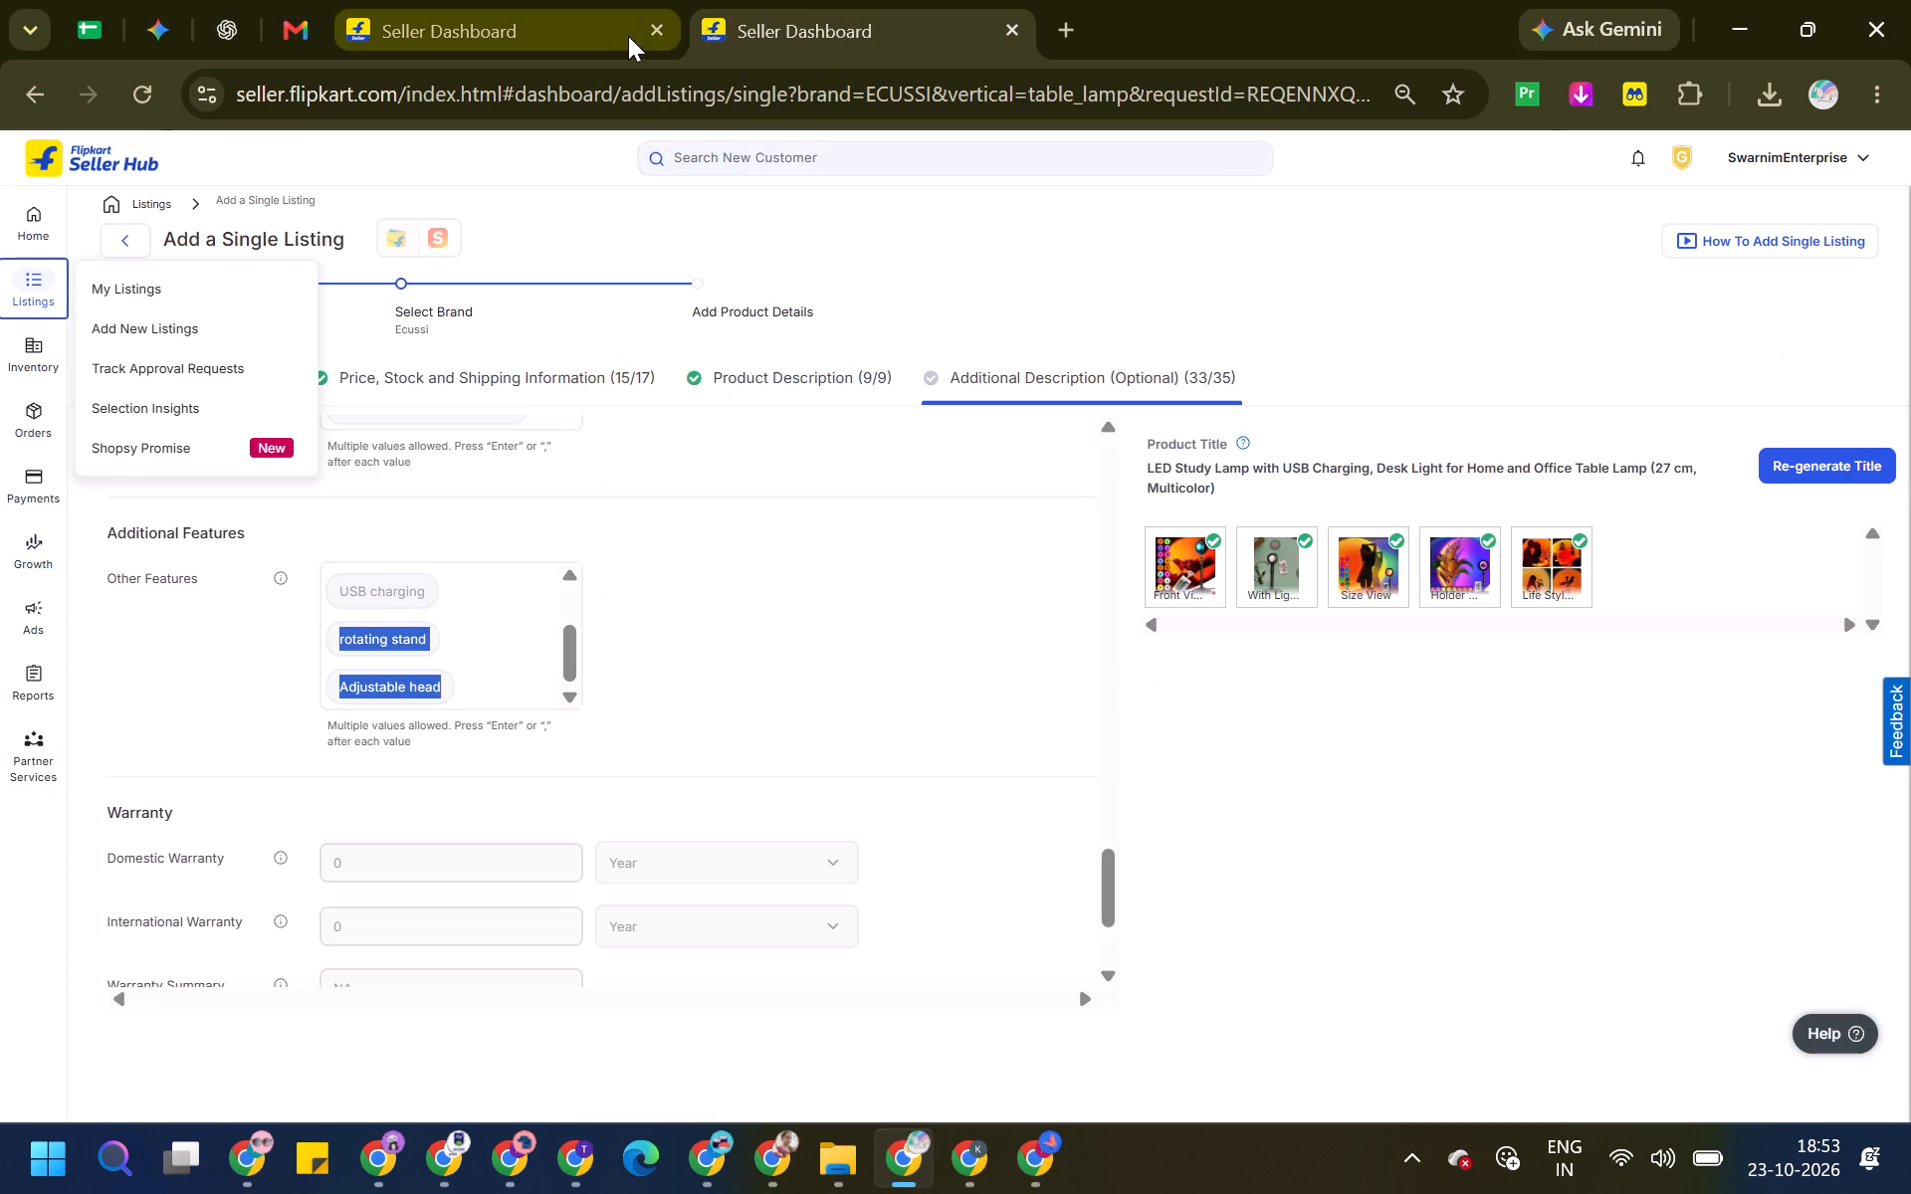
left_click(649, 31)
double_click(869, 98)
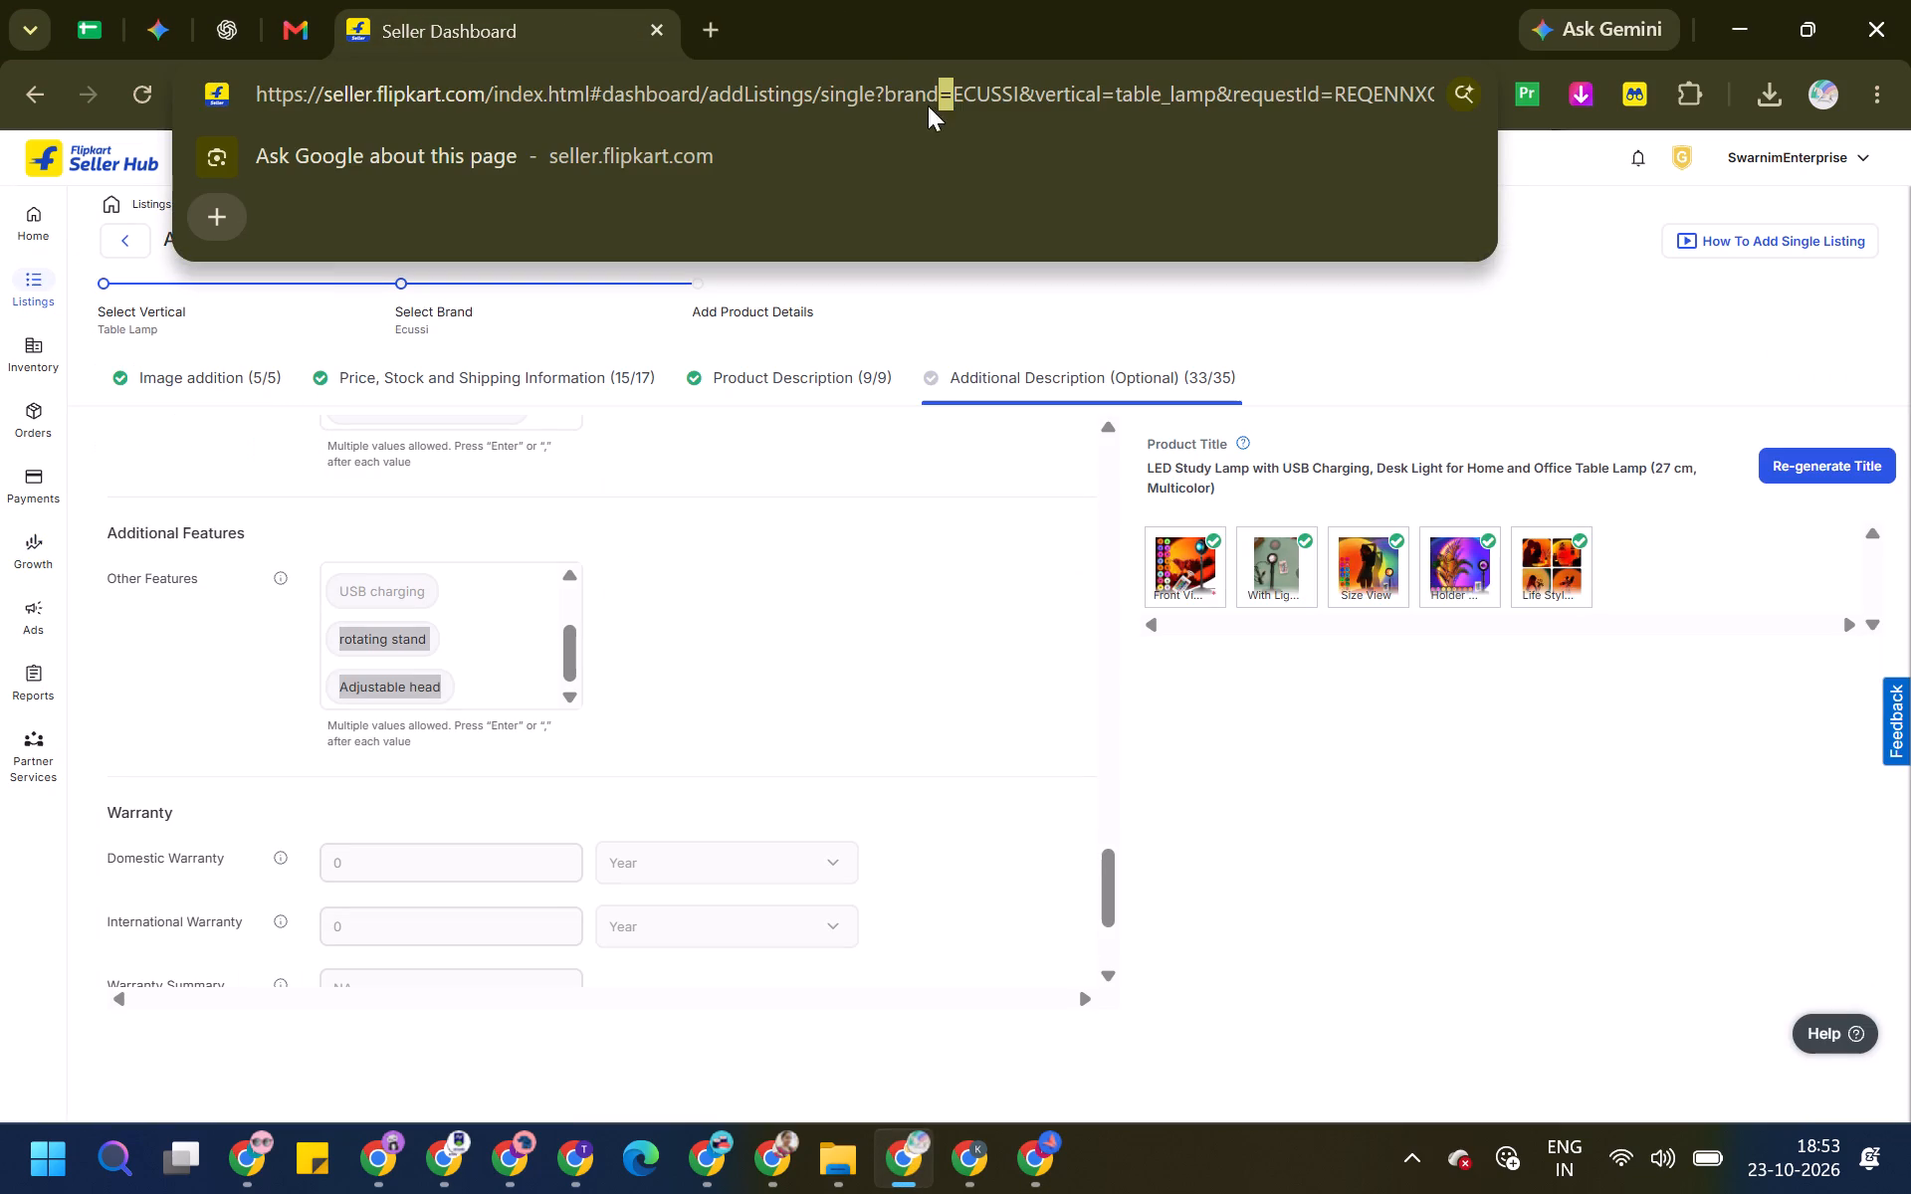
double_click(965, 91)
key("ctrl+c")
key("alt+Tab")
key("ctrl+v")
key("Tab")
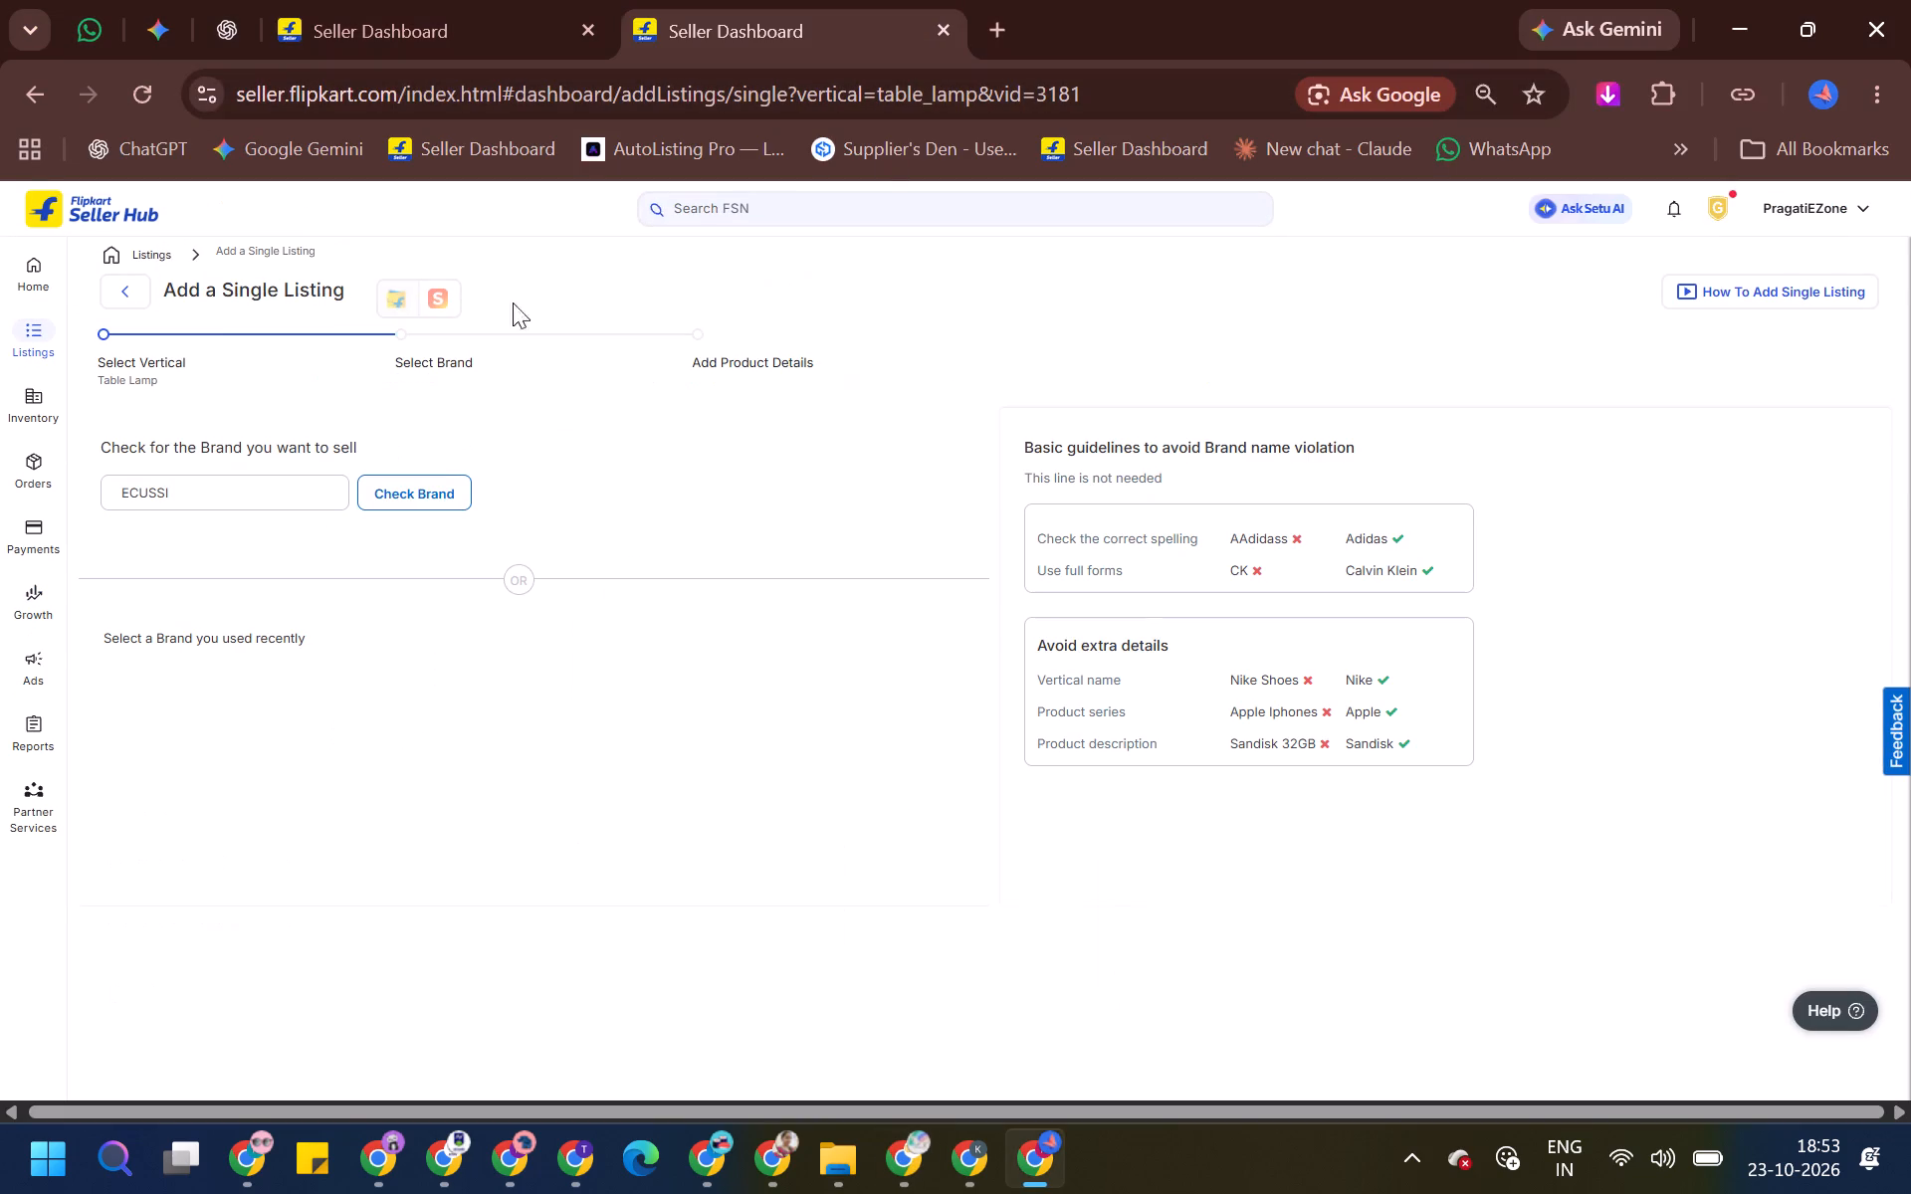
left_click(389, 506)
left_click(213, 614)
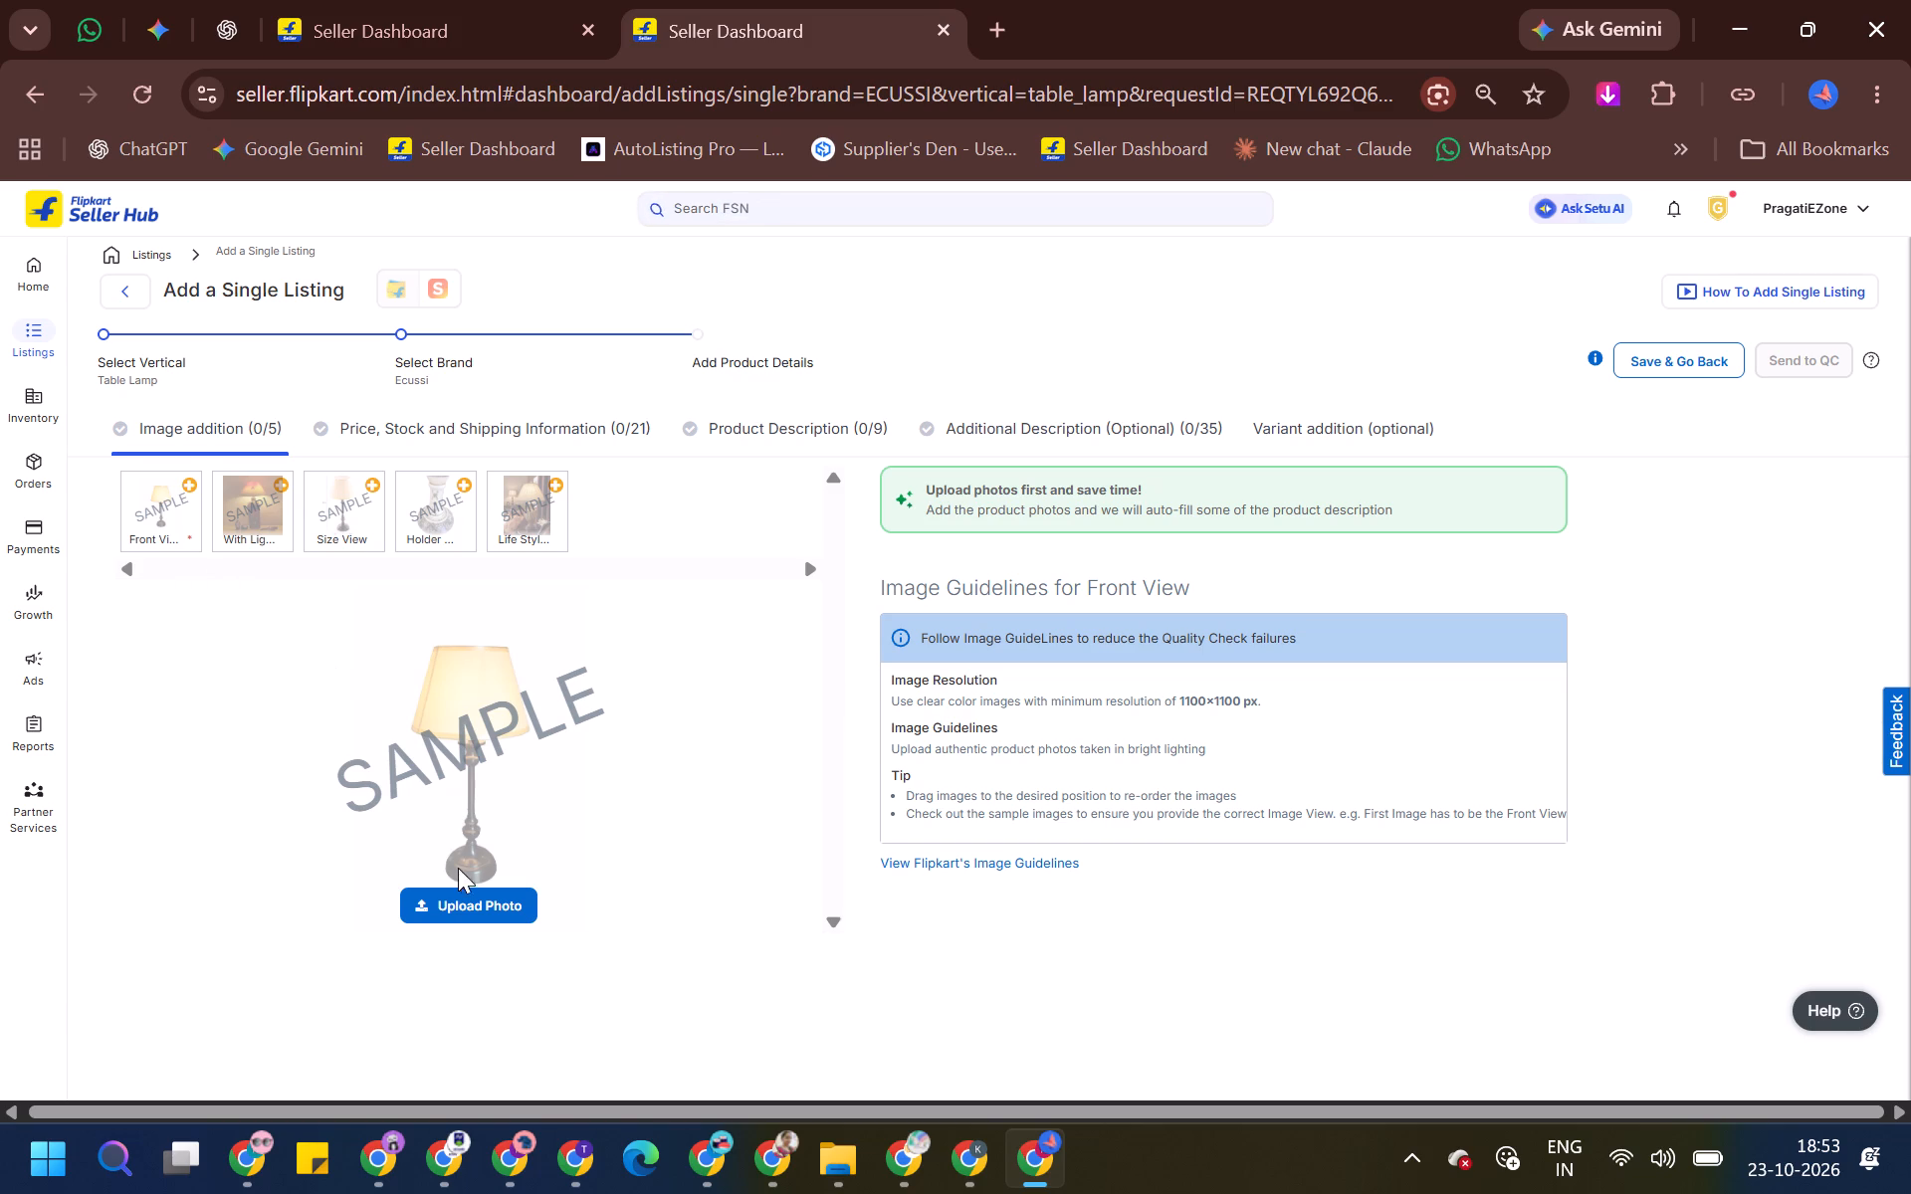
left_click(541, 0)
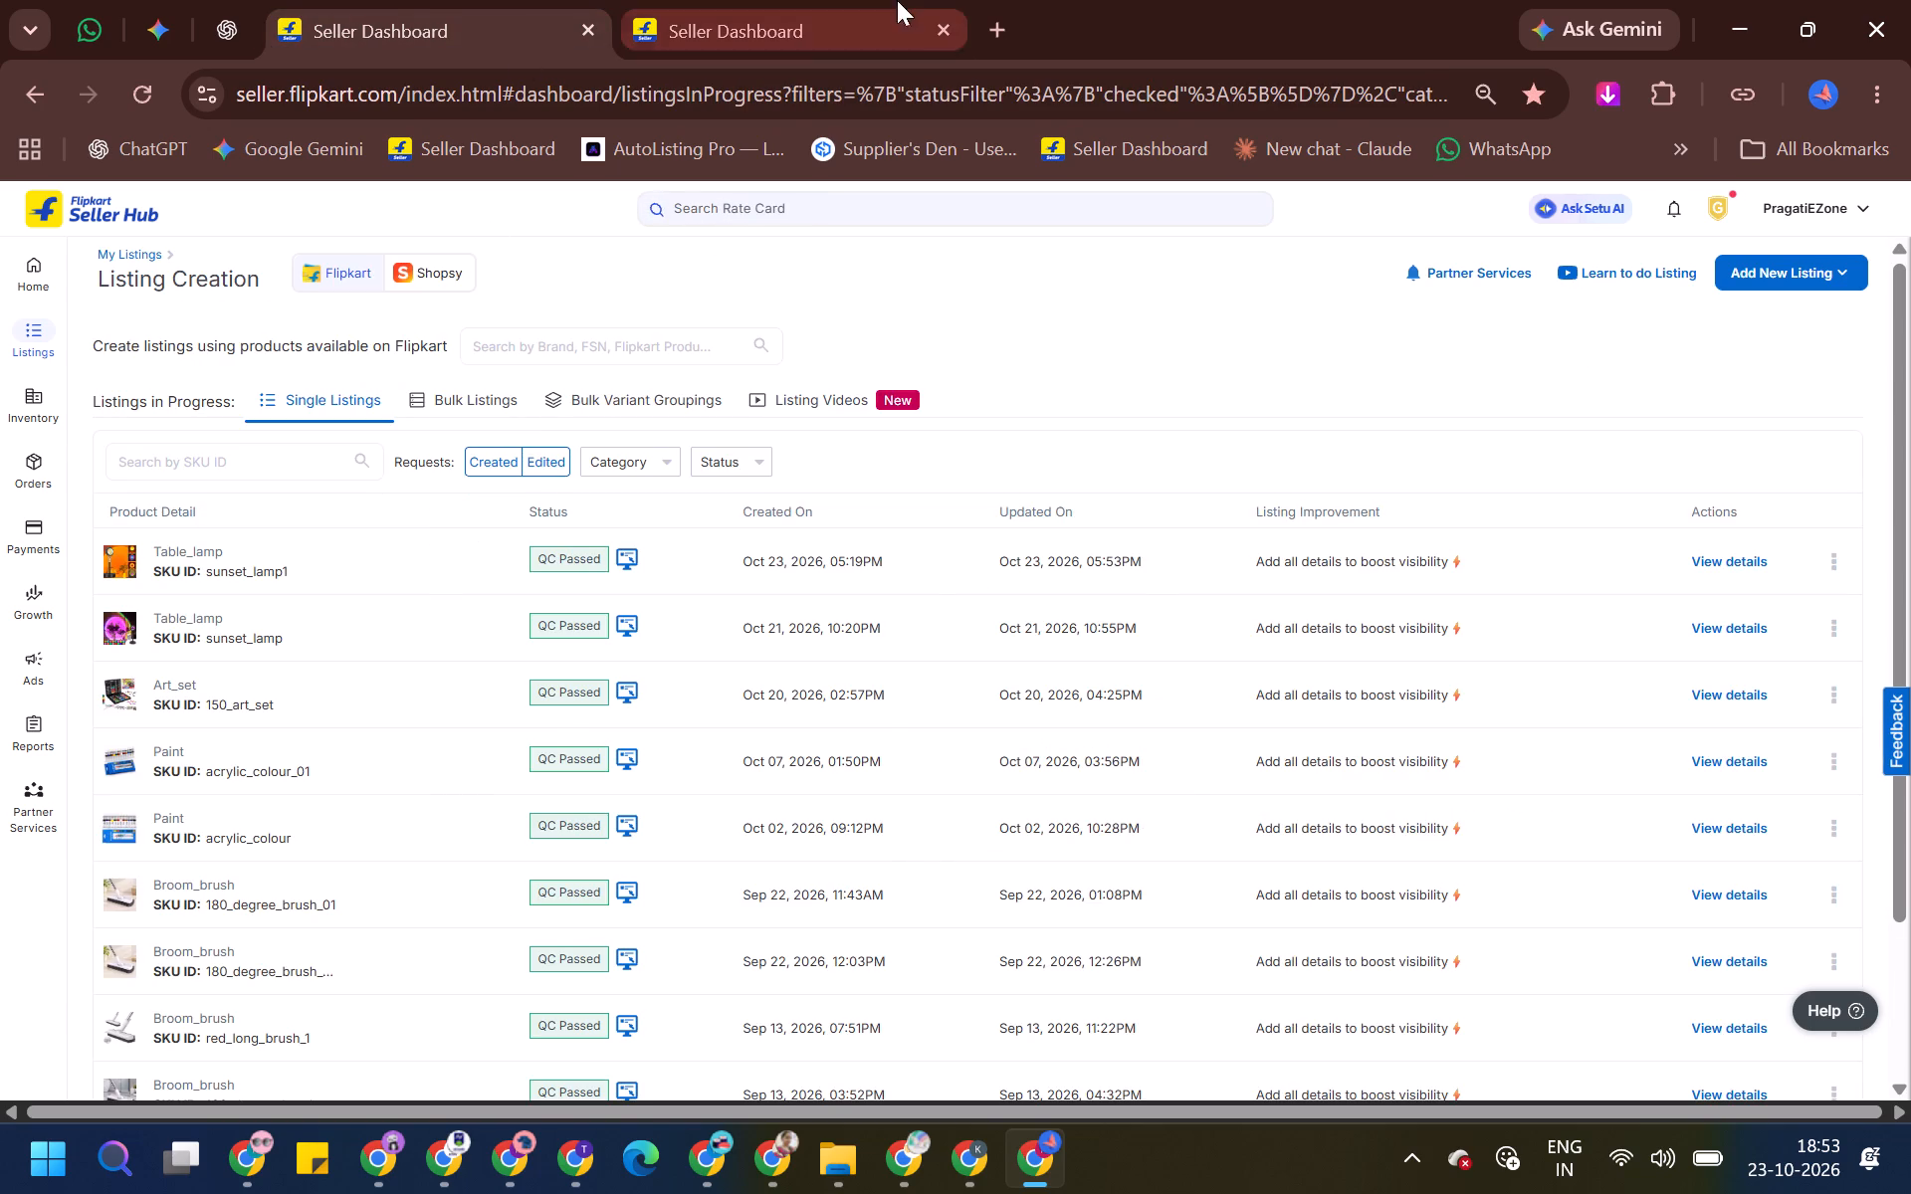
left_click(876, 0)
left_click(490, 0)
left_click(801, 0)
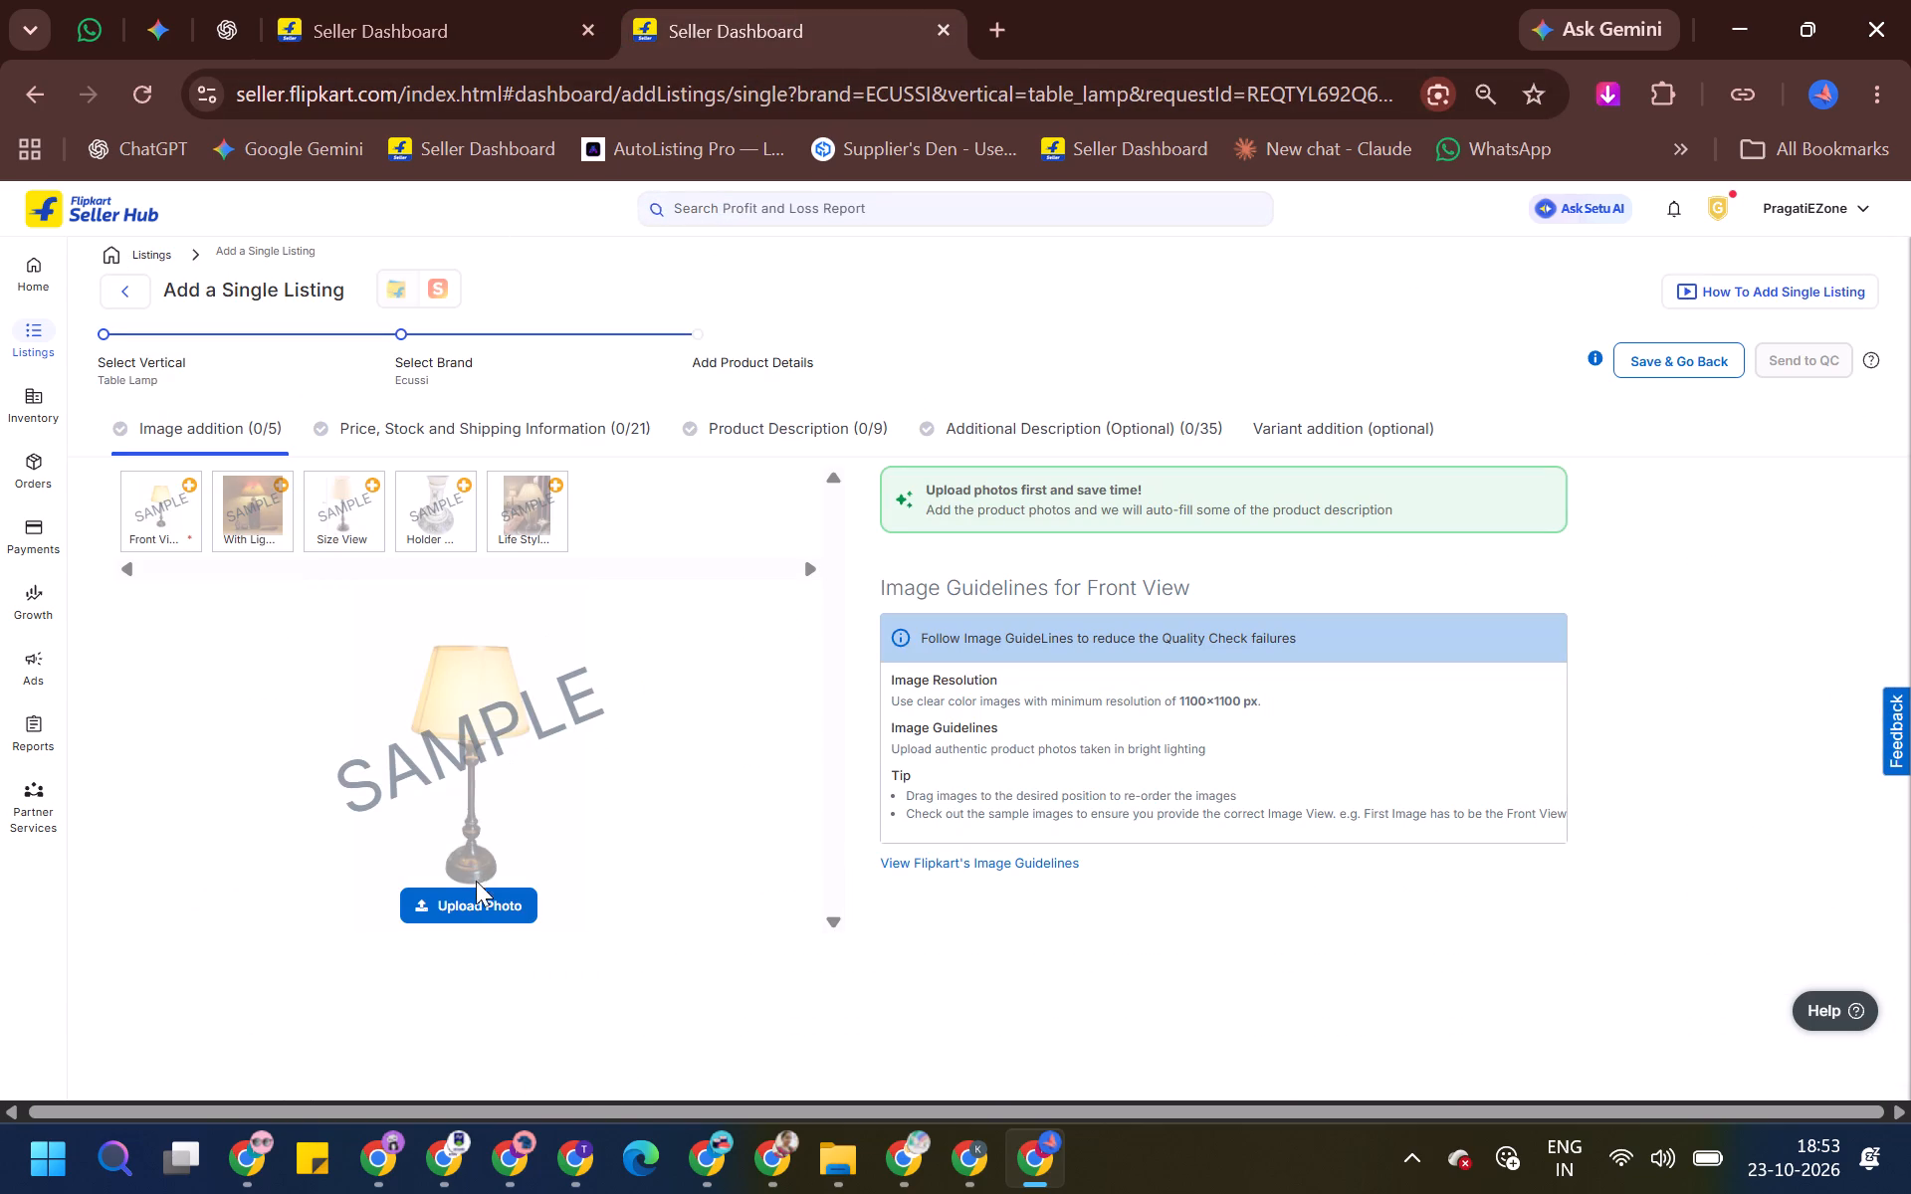
Upload image 26 from the sunset_lamp folder as the Front View photo.
left_click(480, 898)
scroll(1046, 712, "down", 8)
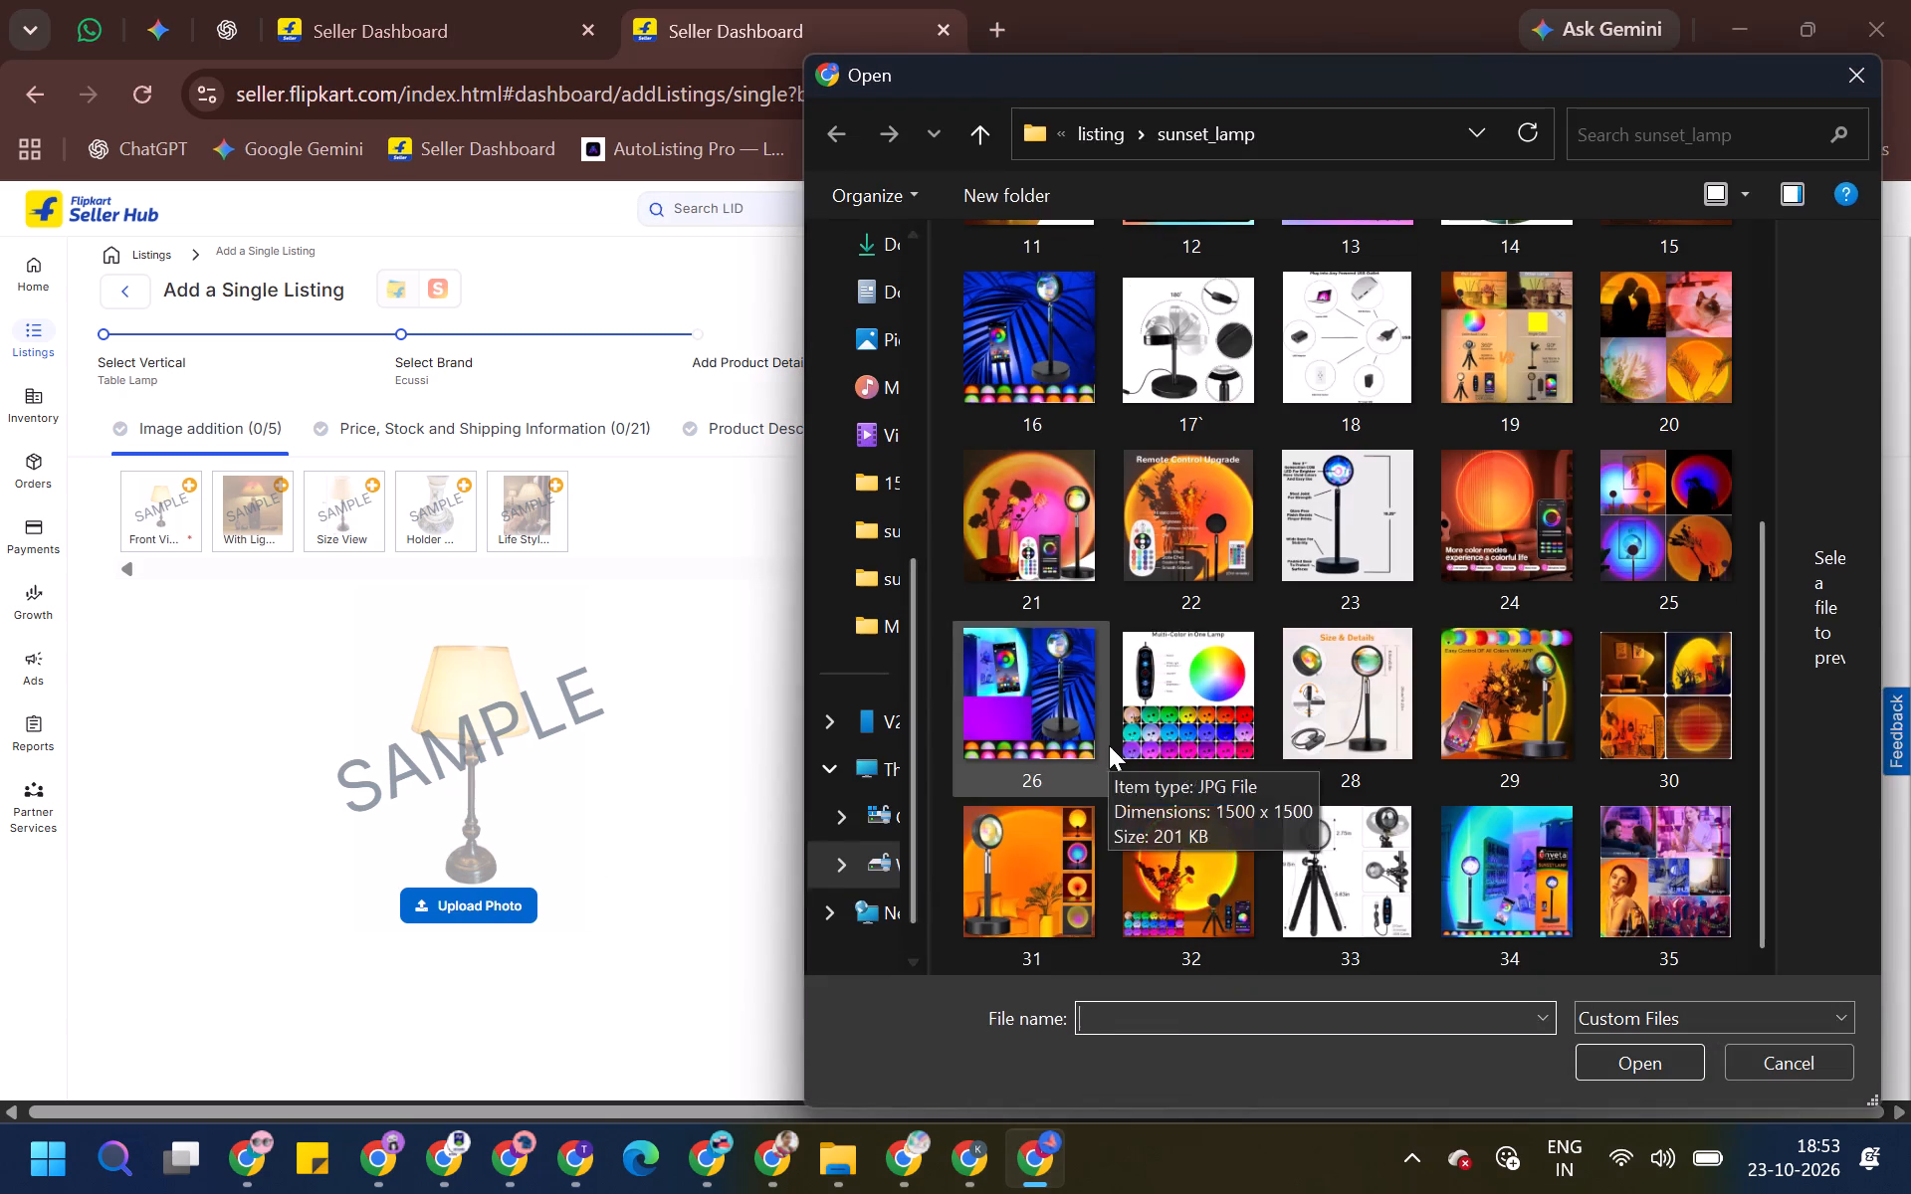
scroll(1109, 745, "down", 2)
left_click(1078, 730)
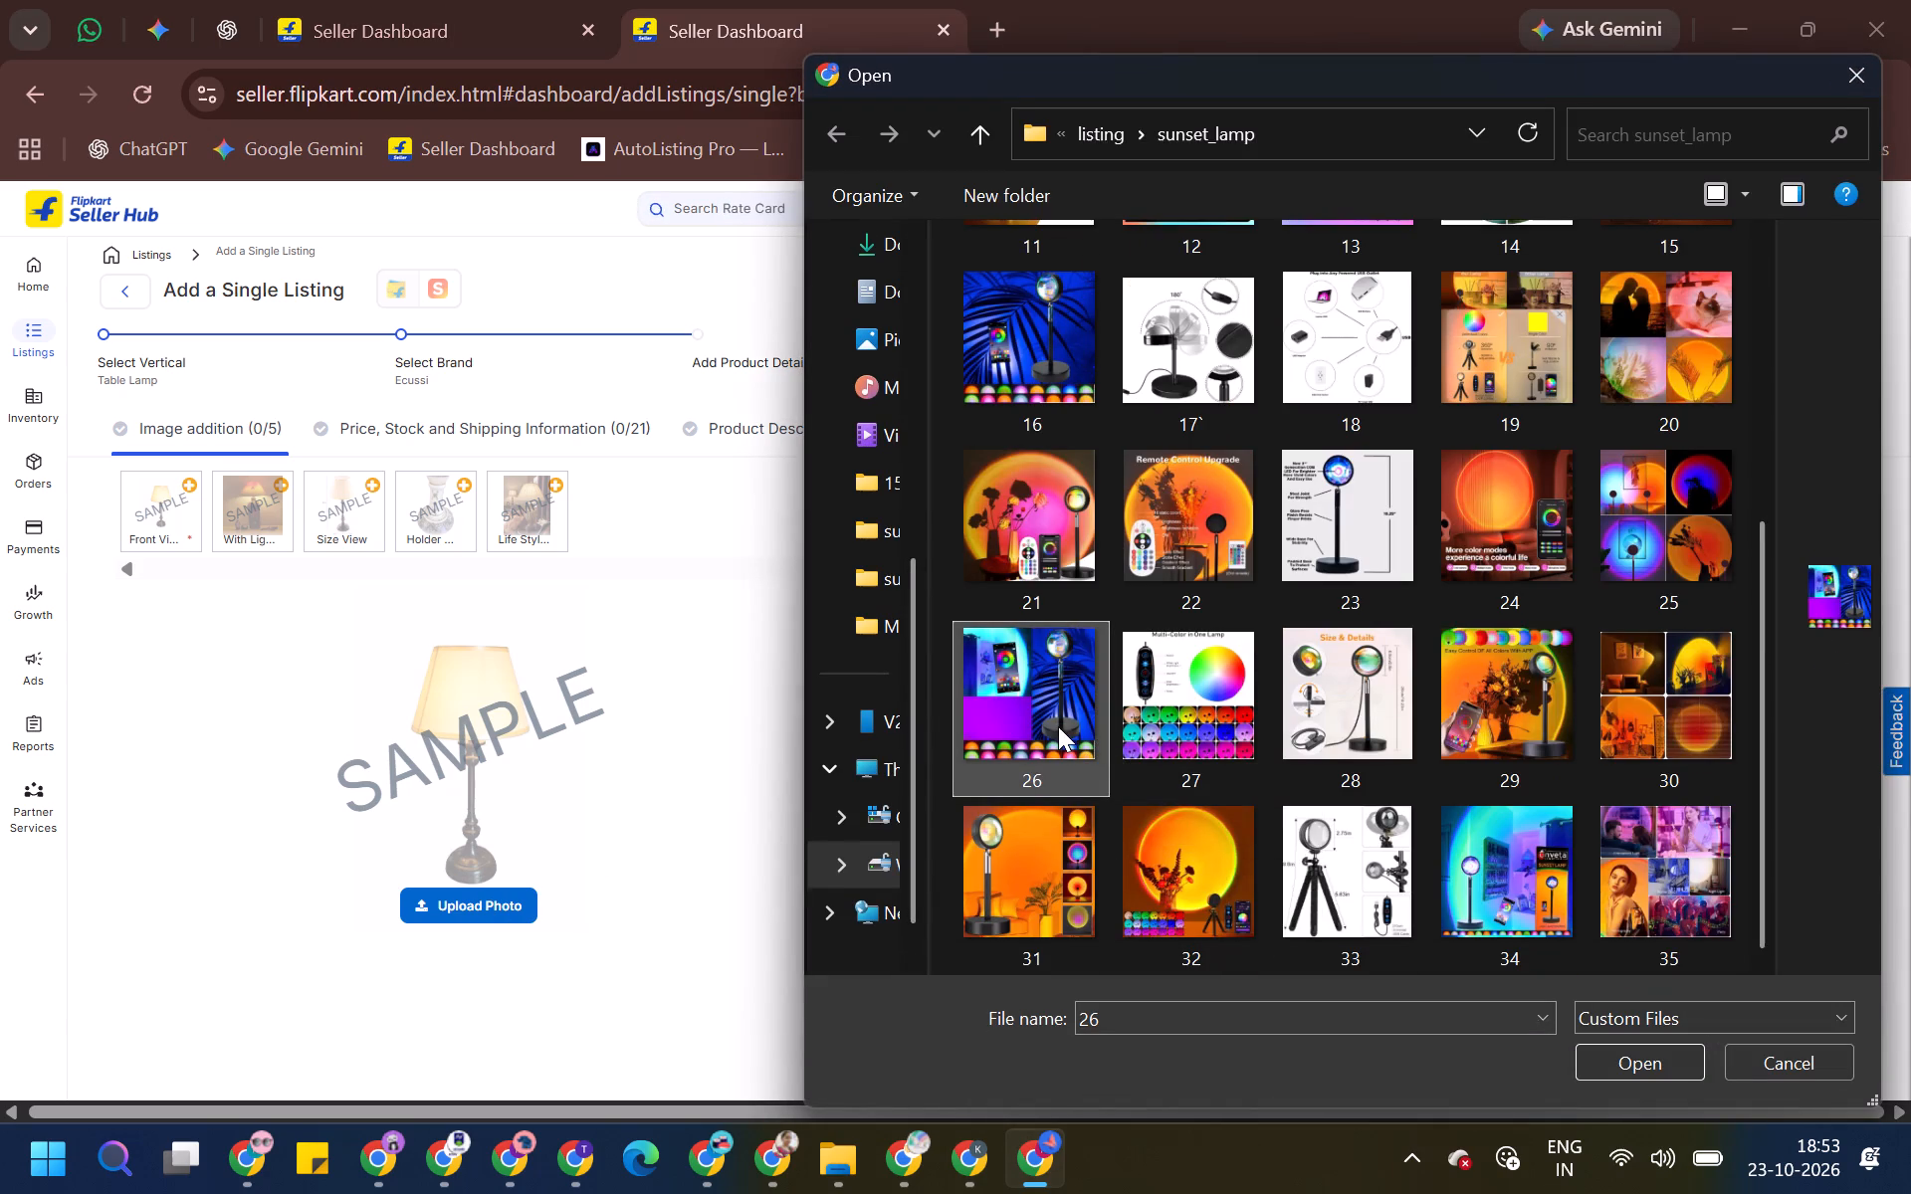
double_click(1058, 717)
Upload image 27 from the sunset_lamp folder as the With Light View photo.
left_click(274, 518)
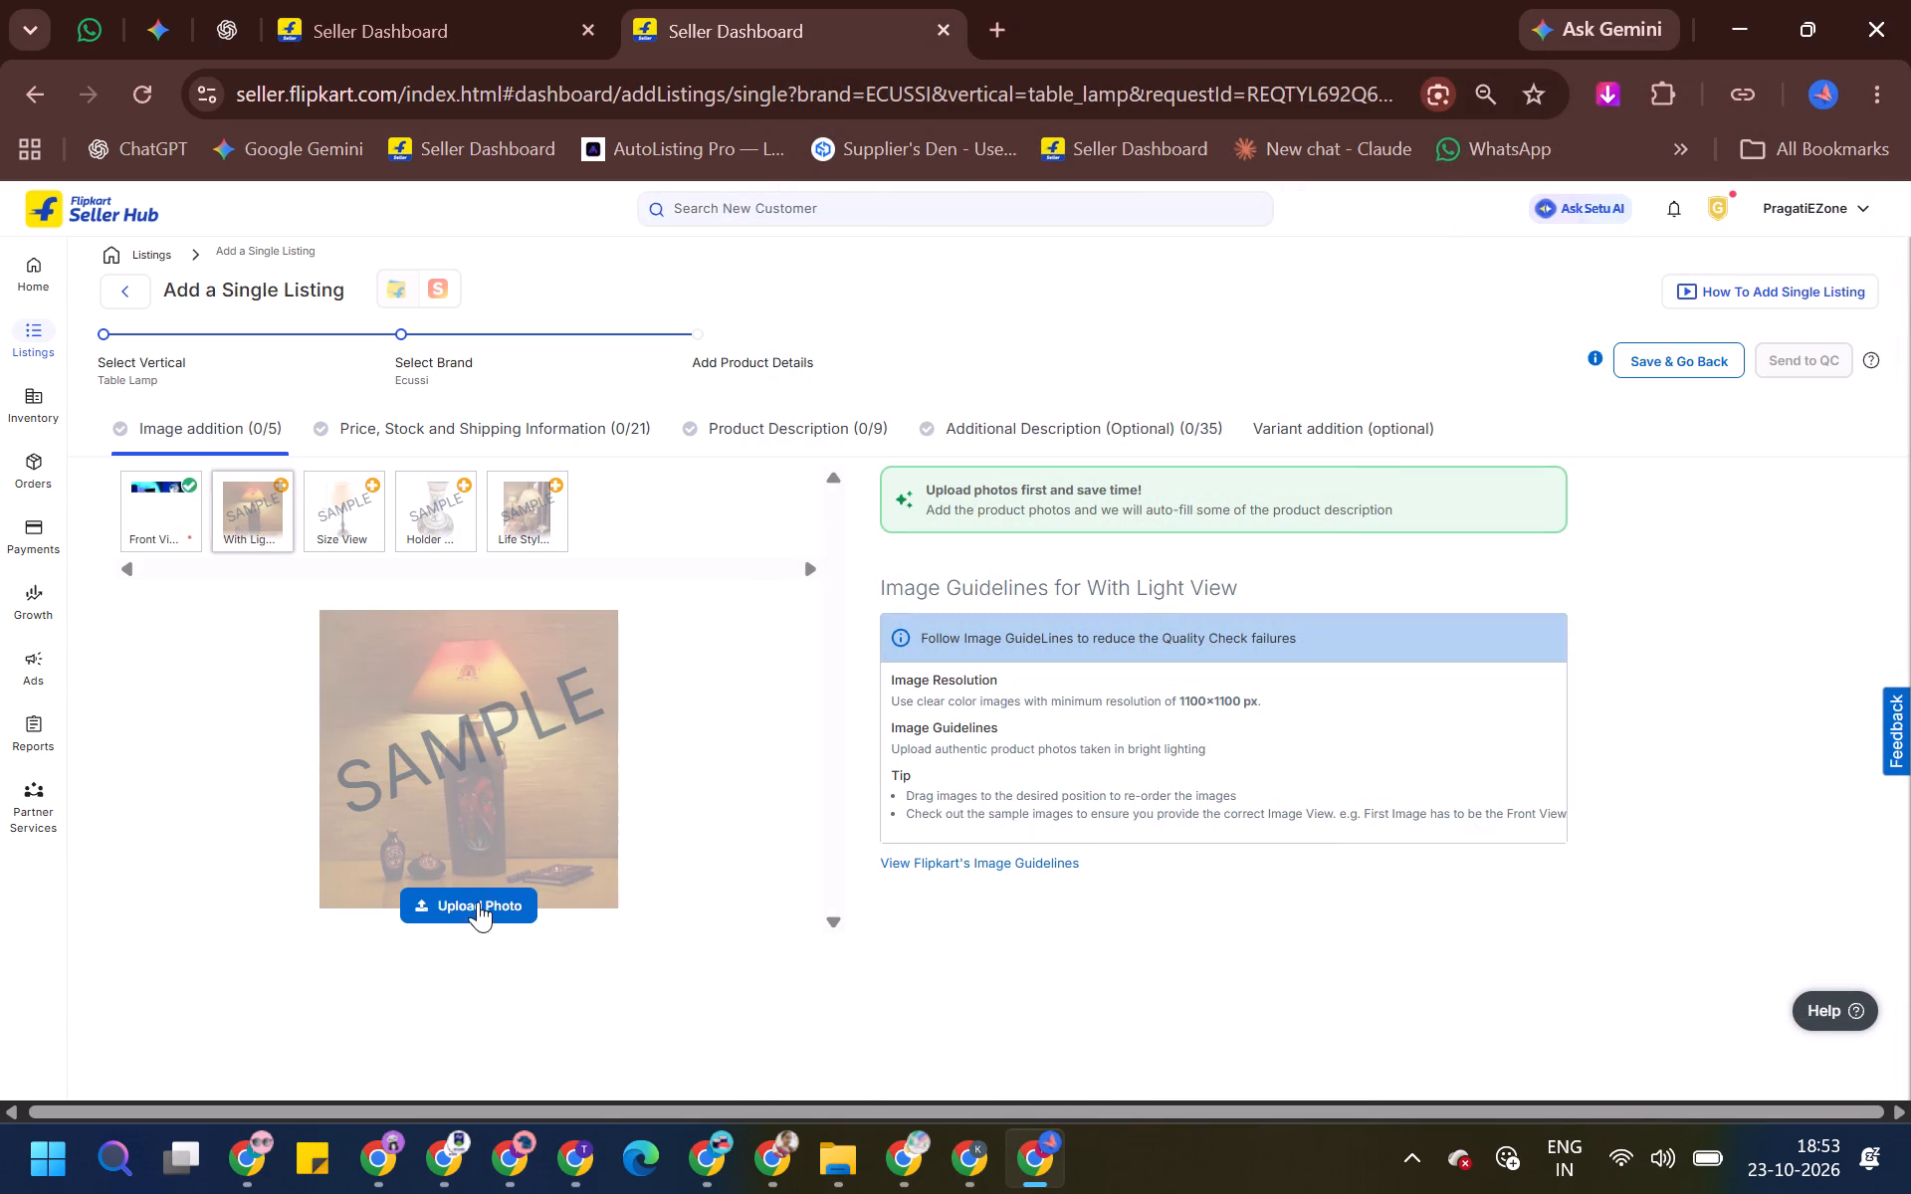
left_click(481, 905)
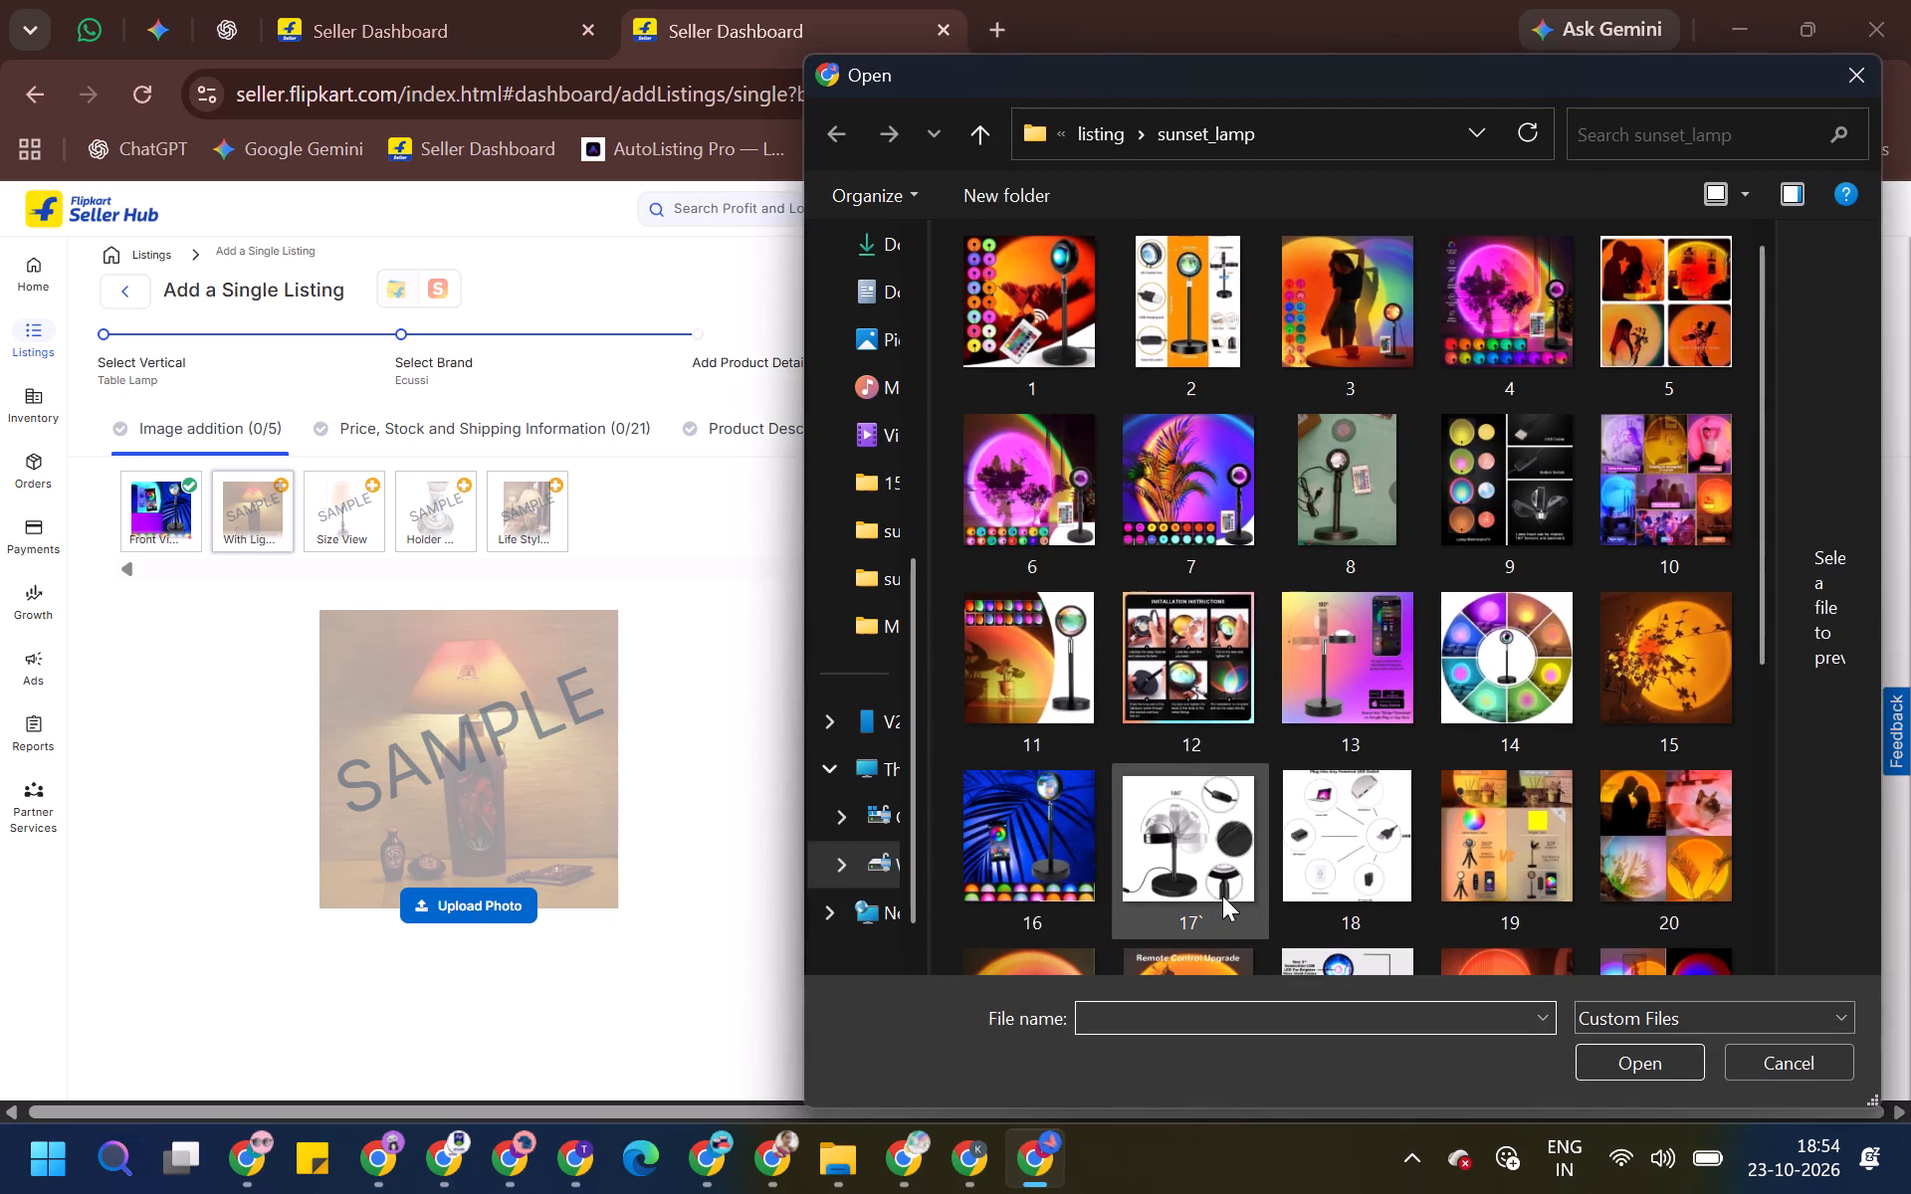
scroll(1221, 875, "down", 5)
left_click(1192, 761)
double_click(1188, 745)
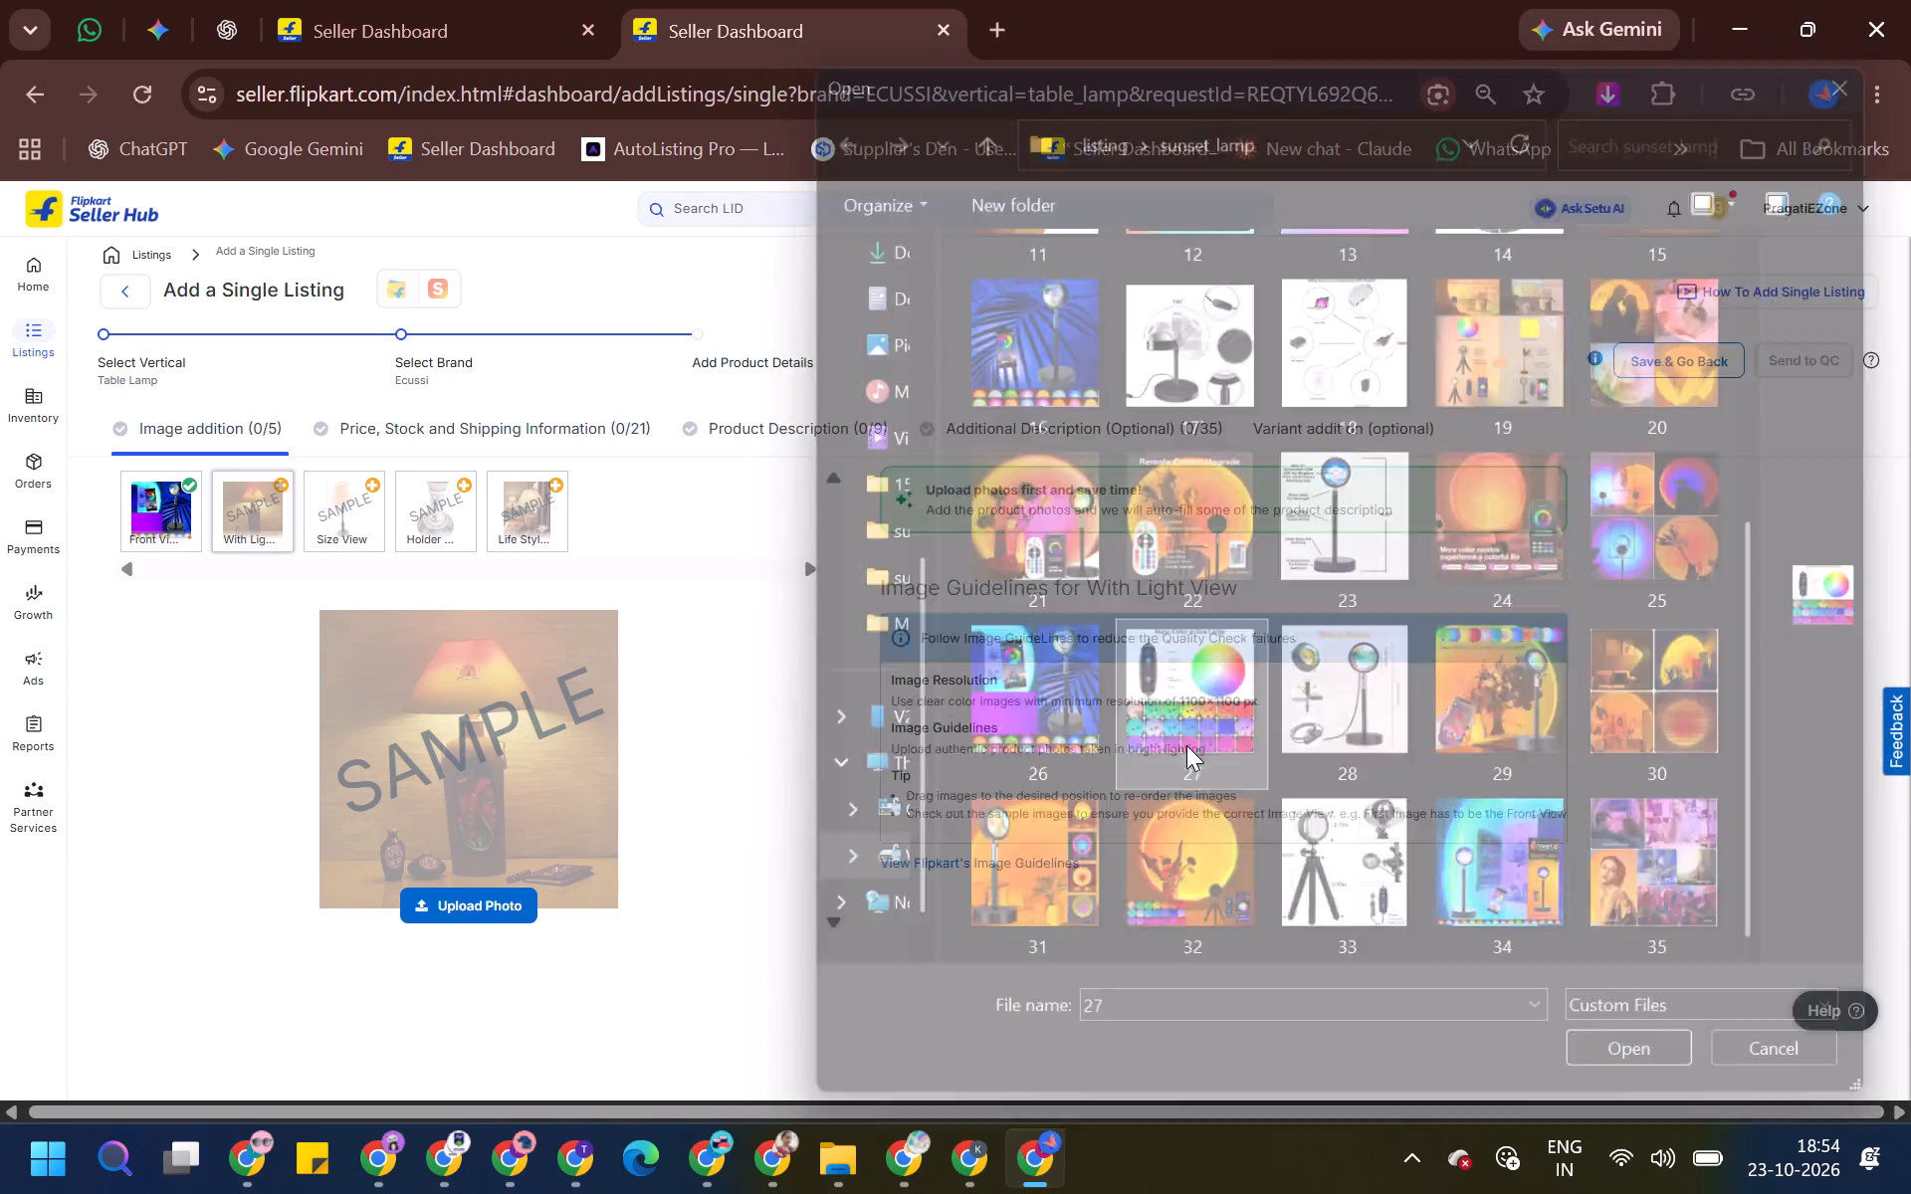
Upload image 28 from the sunset_lamp folder as the Size View photo.
left_click(318, 517)
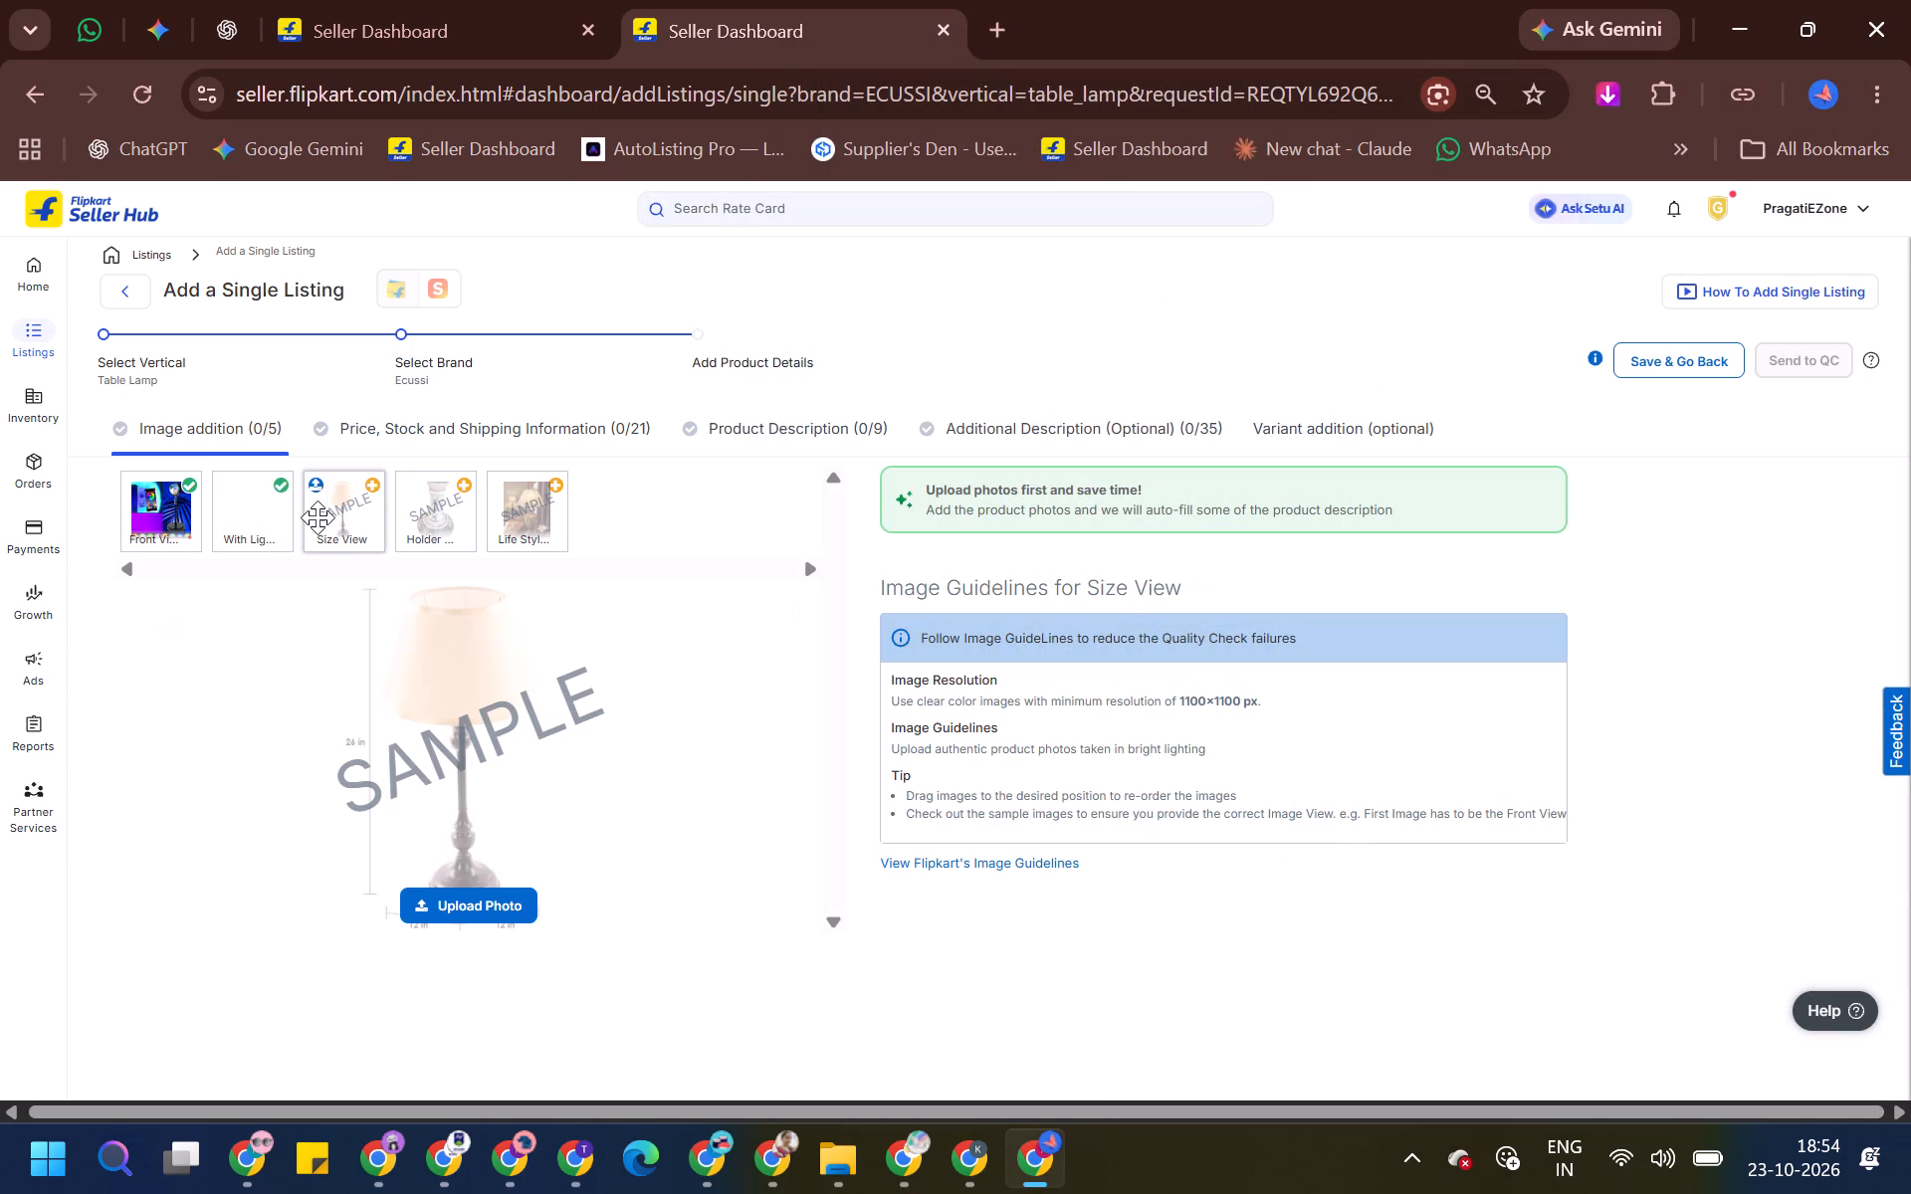
left_click(332, 525)
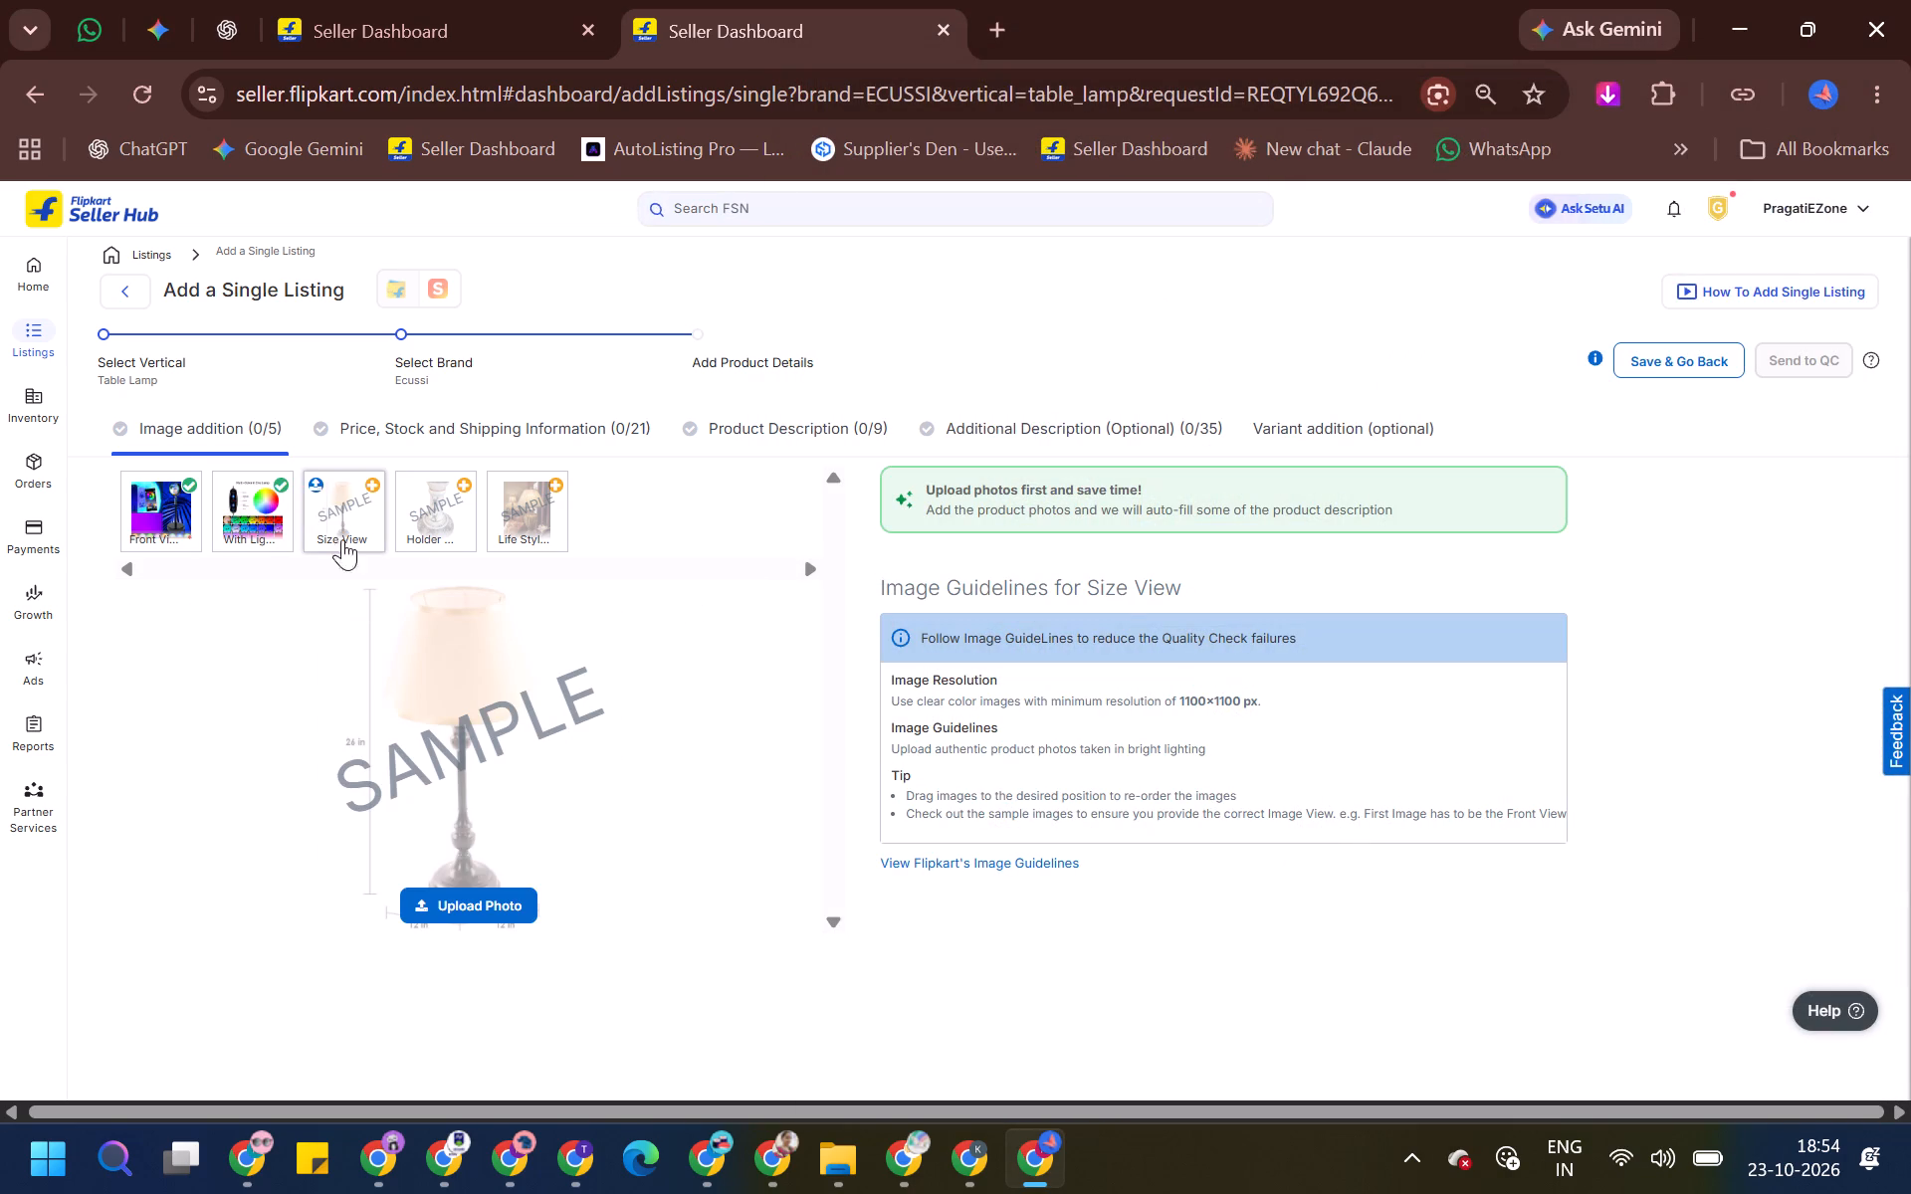
left_click(465, 891)
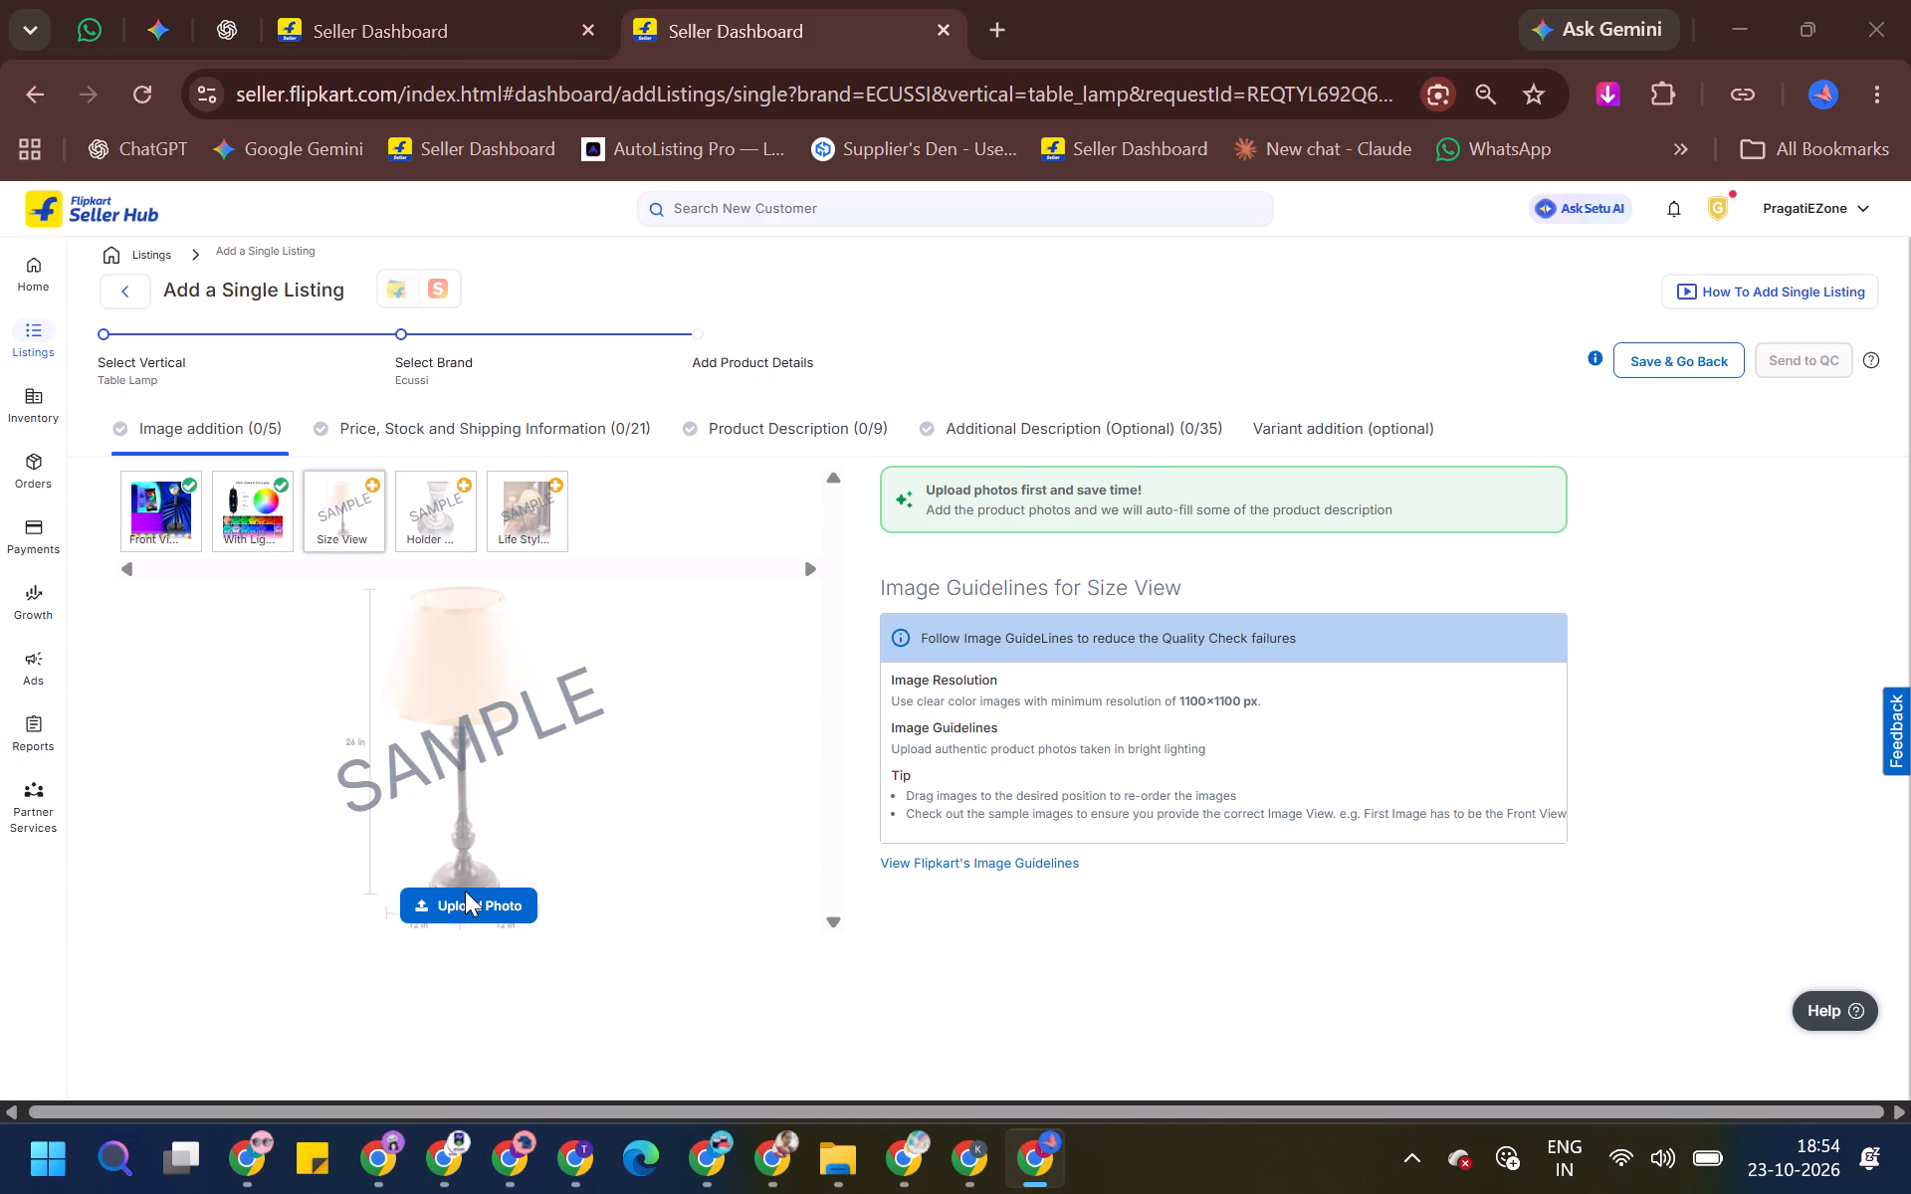
scroll(1073, 727, "down", 3)
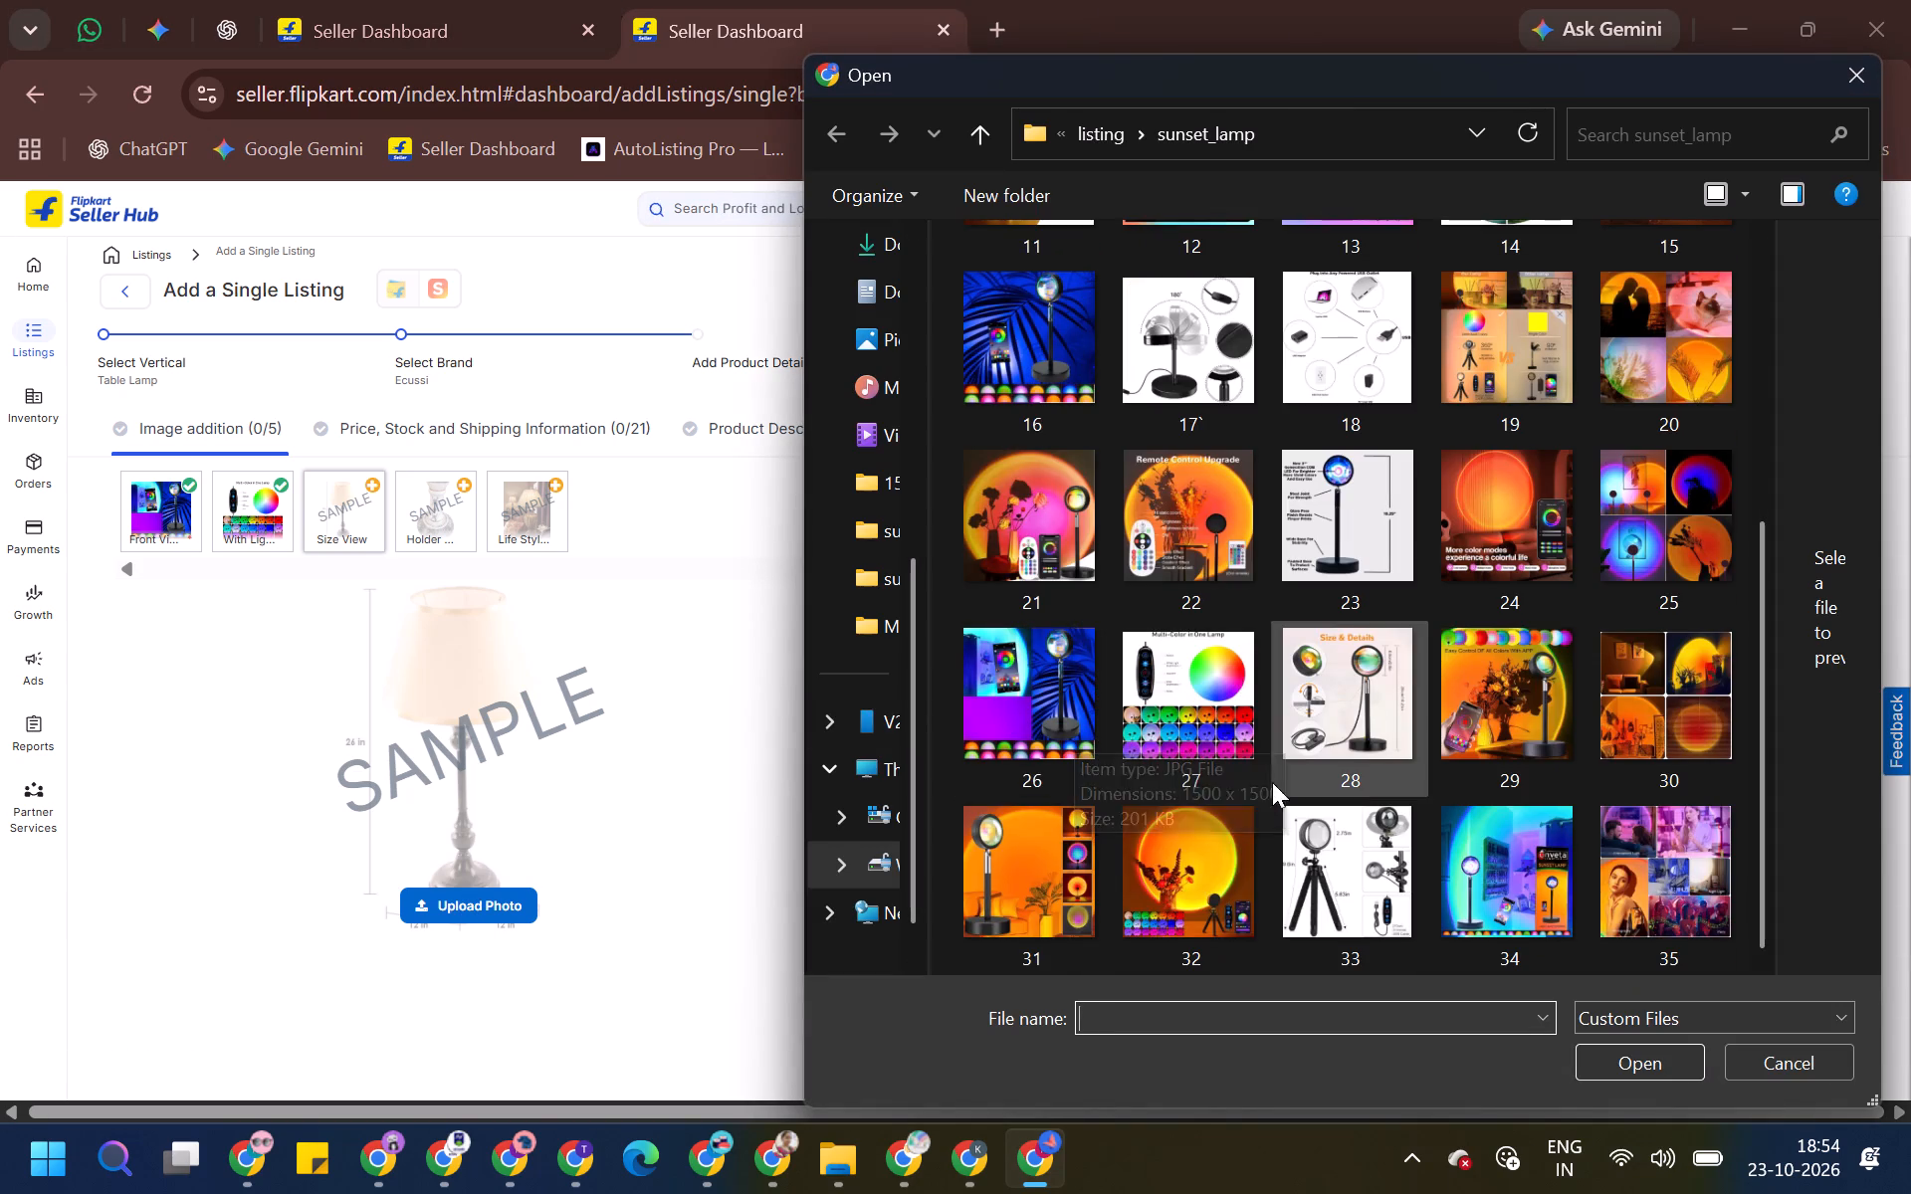
left_click(1359, 713)
left_click(1359, 713)
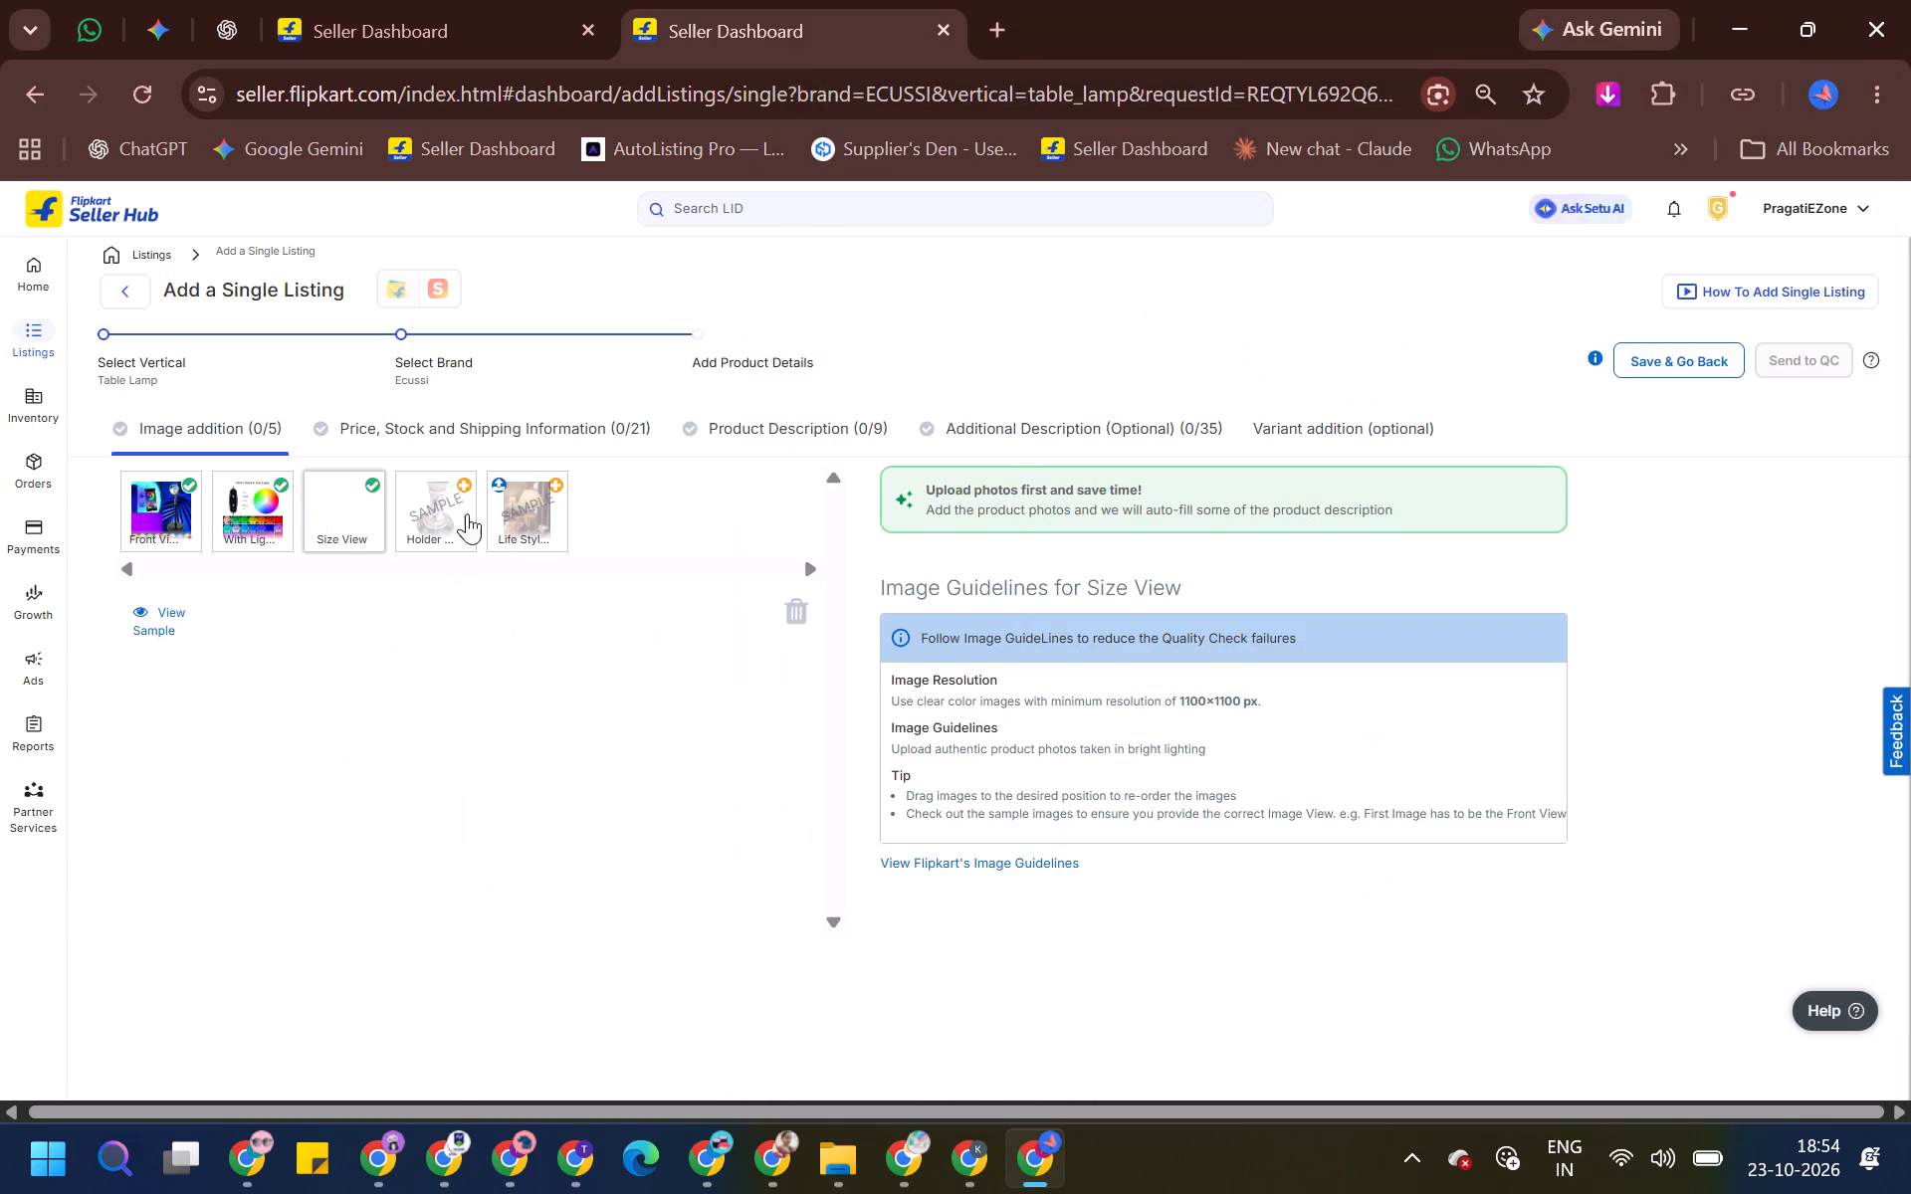
Upload image 29 from the sunset_lamp folder as the Holder View photo.
left_click(422, 500)
left_click(469, 908)
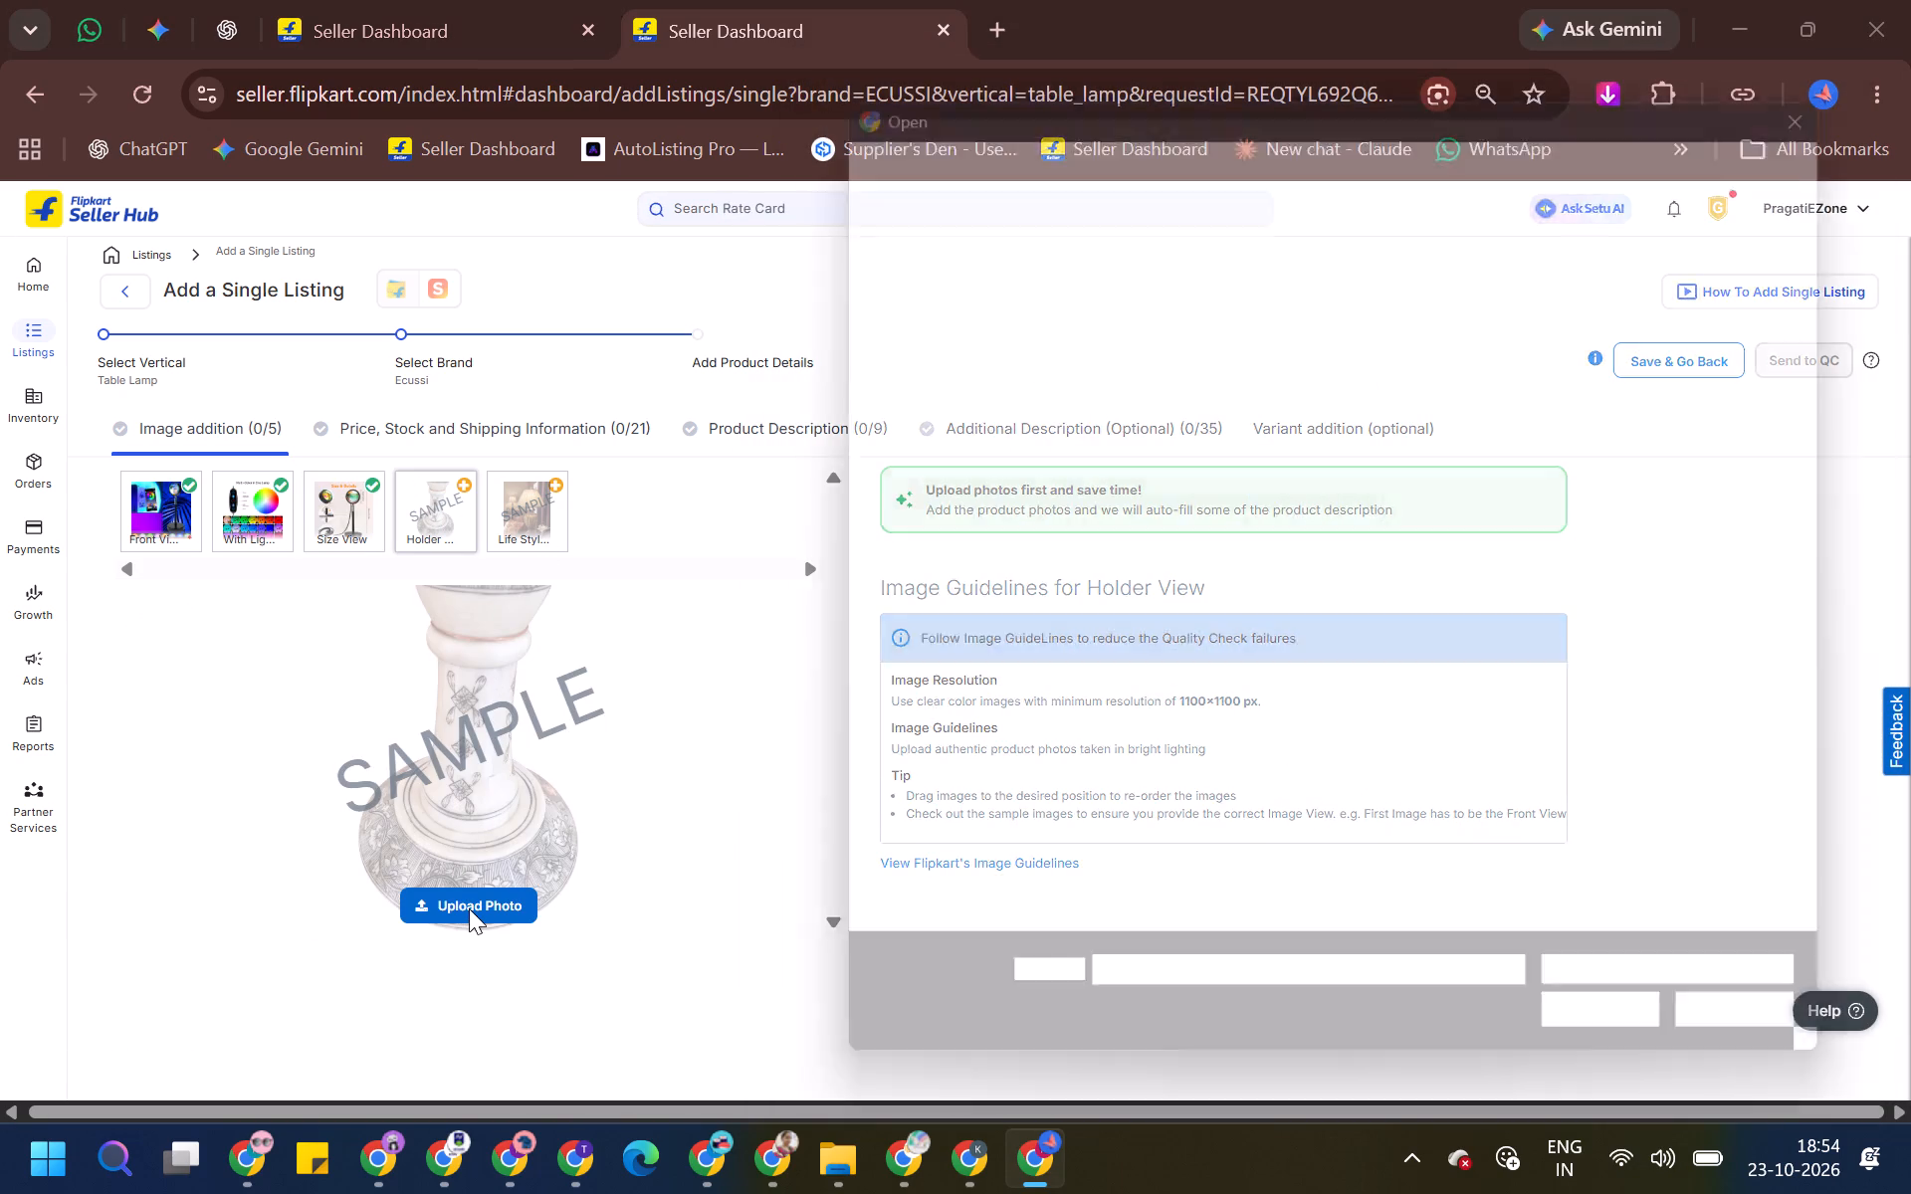
scroll(1100, 872, "down", 5)
left_click(1483, 700)
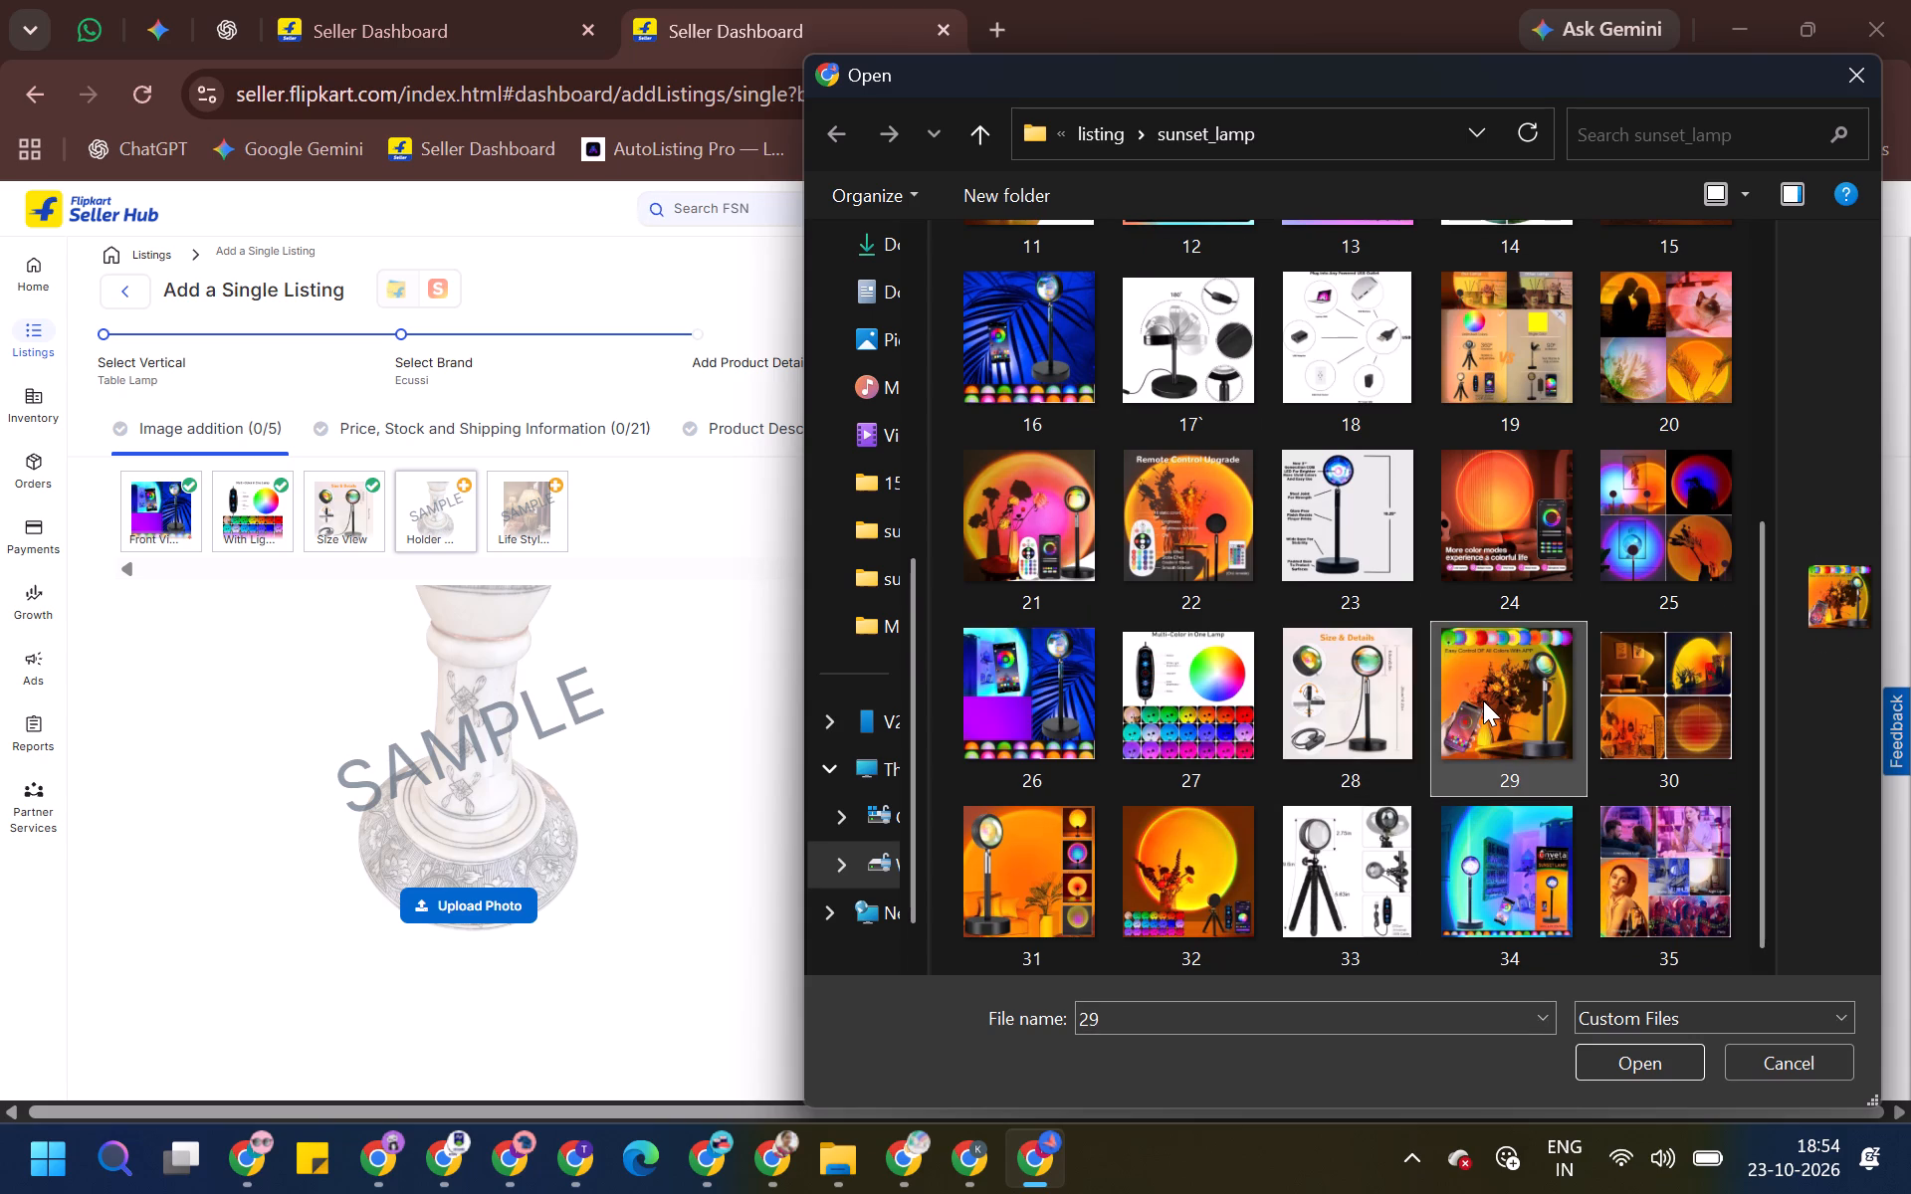
double_click(1483, 700)
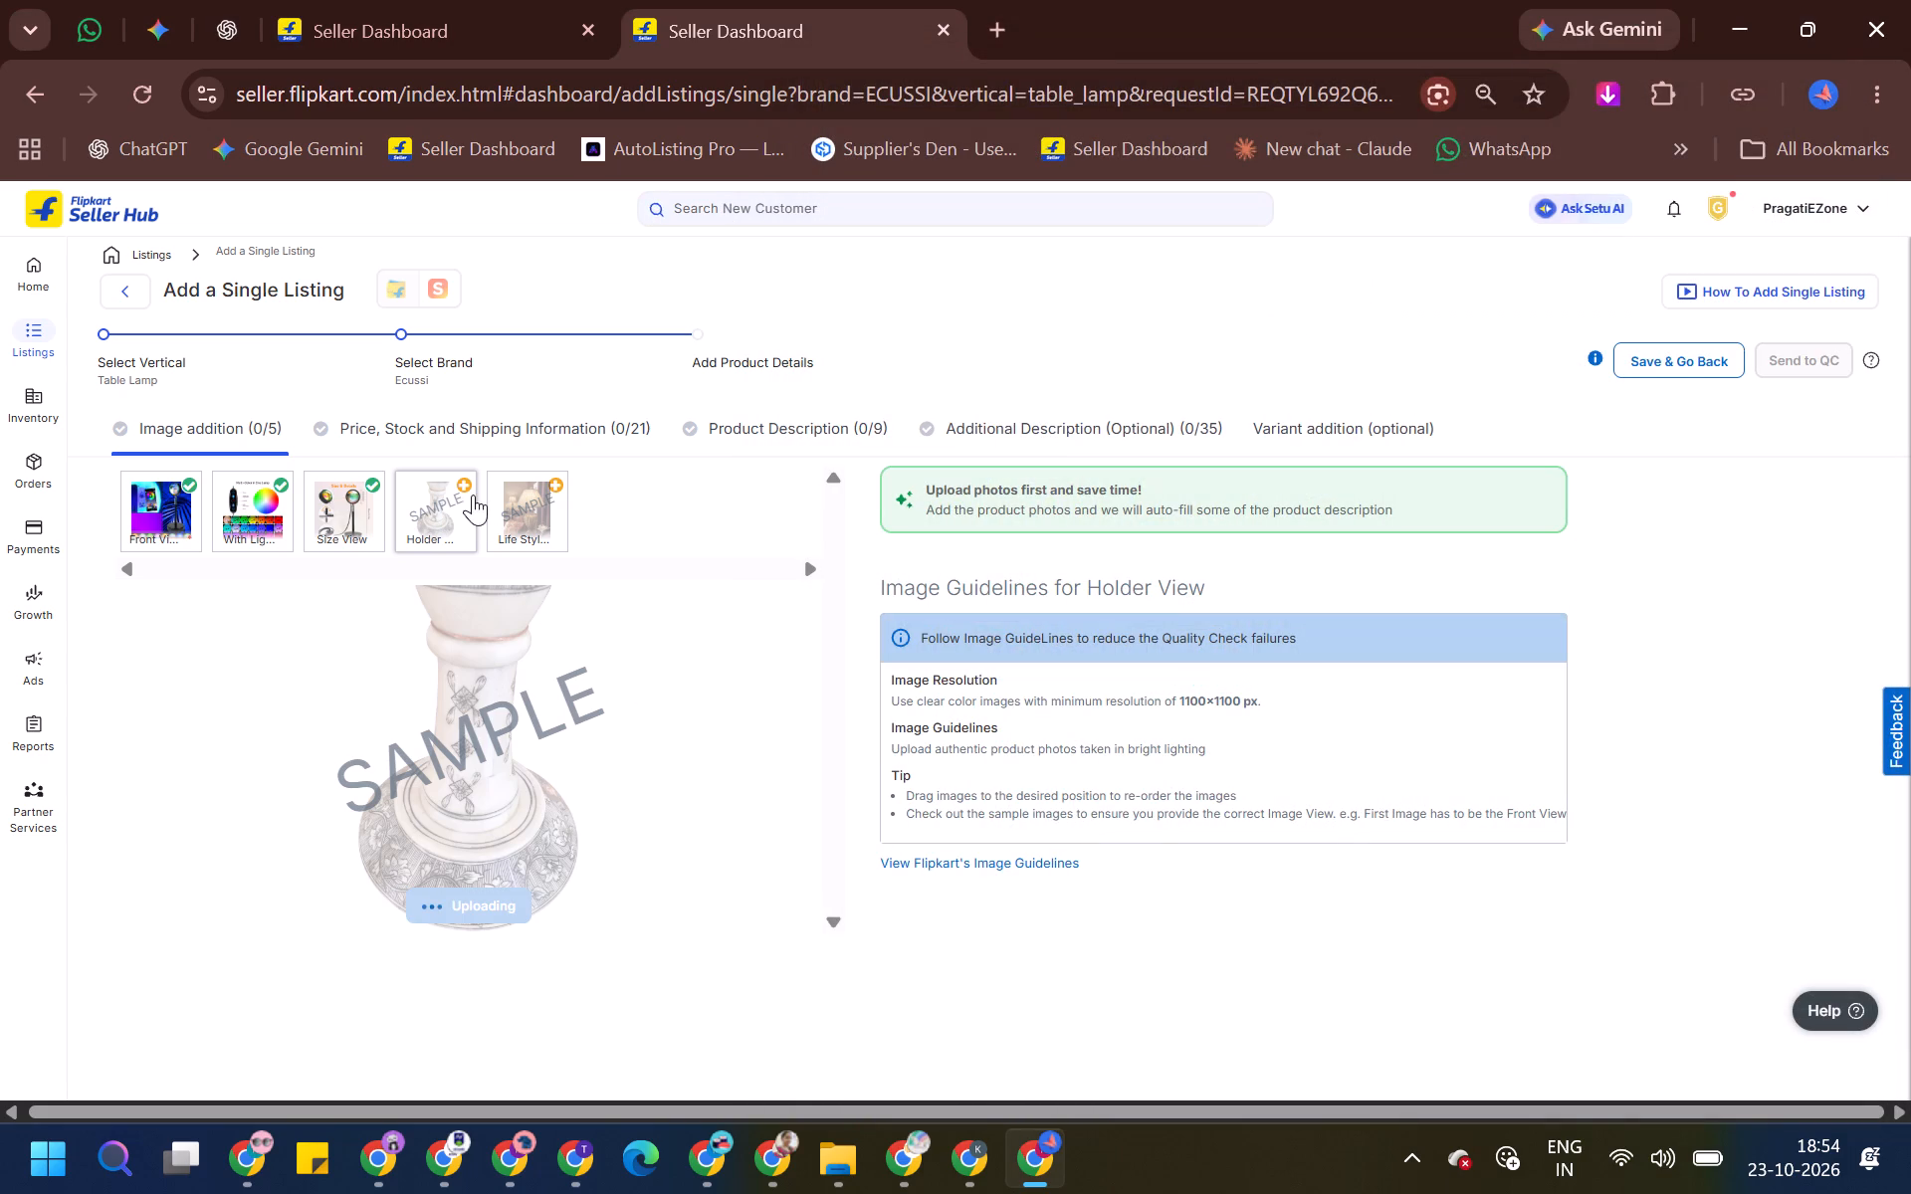
Upload image 30 from the sunset_lamp folder as the Life Style Image.
left_click(545, 506)
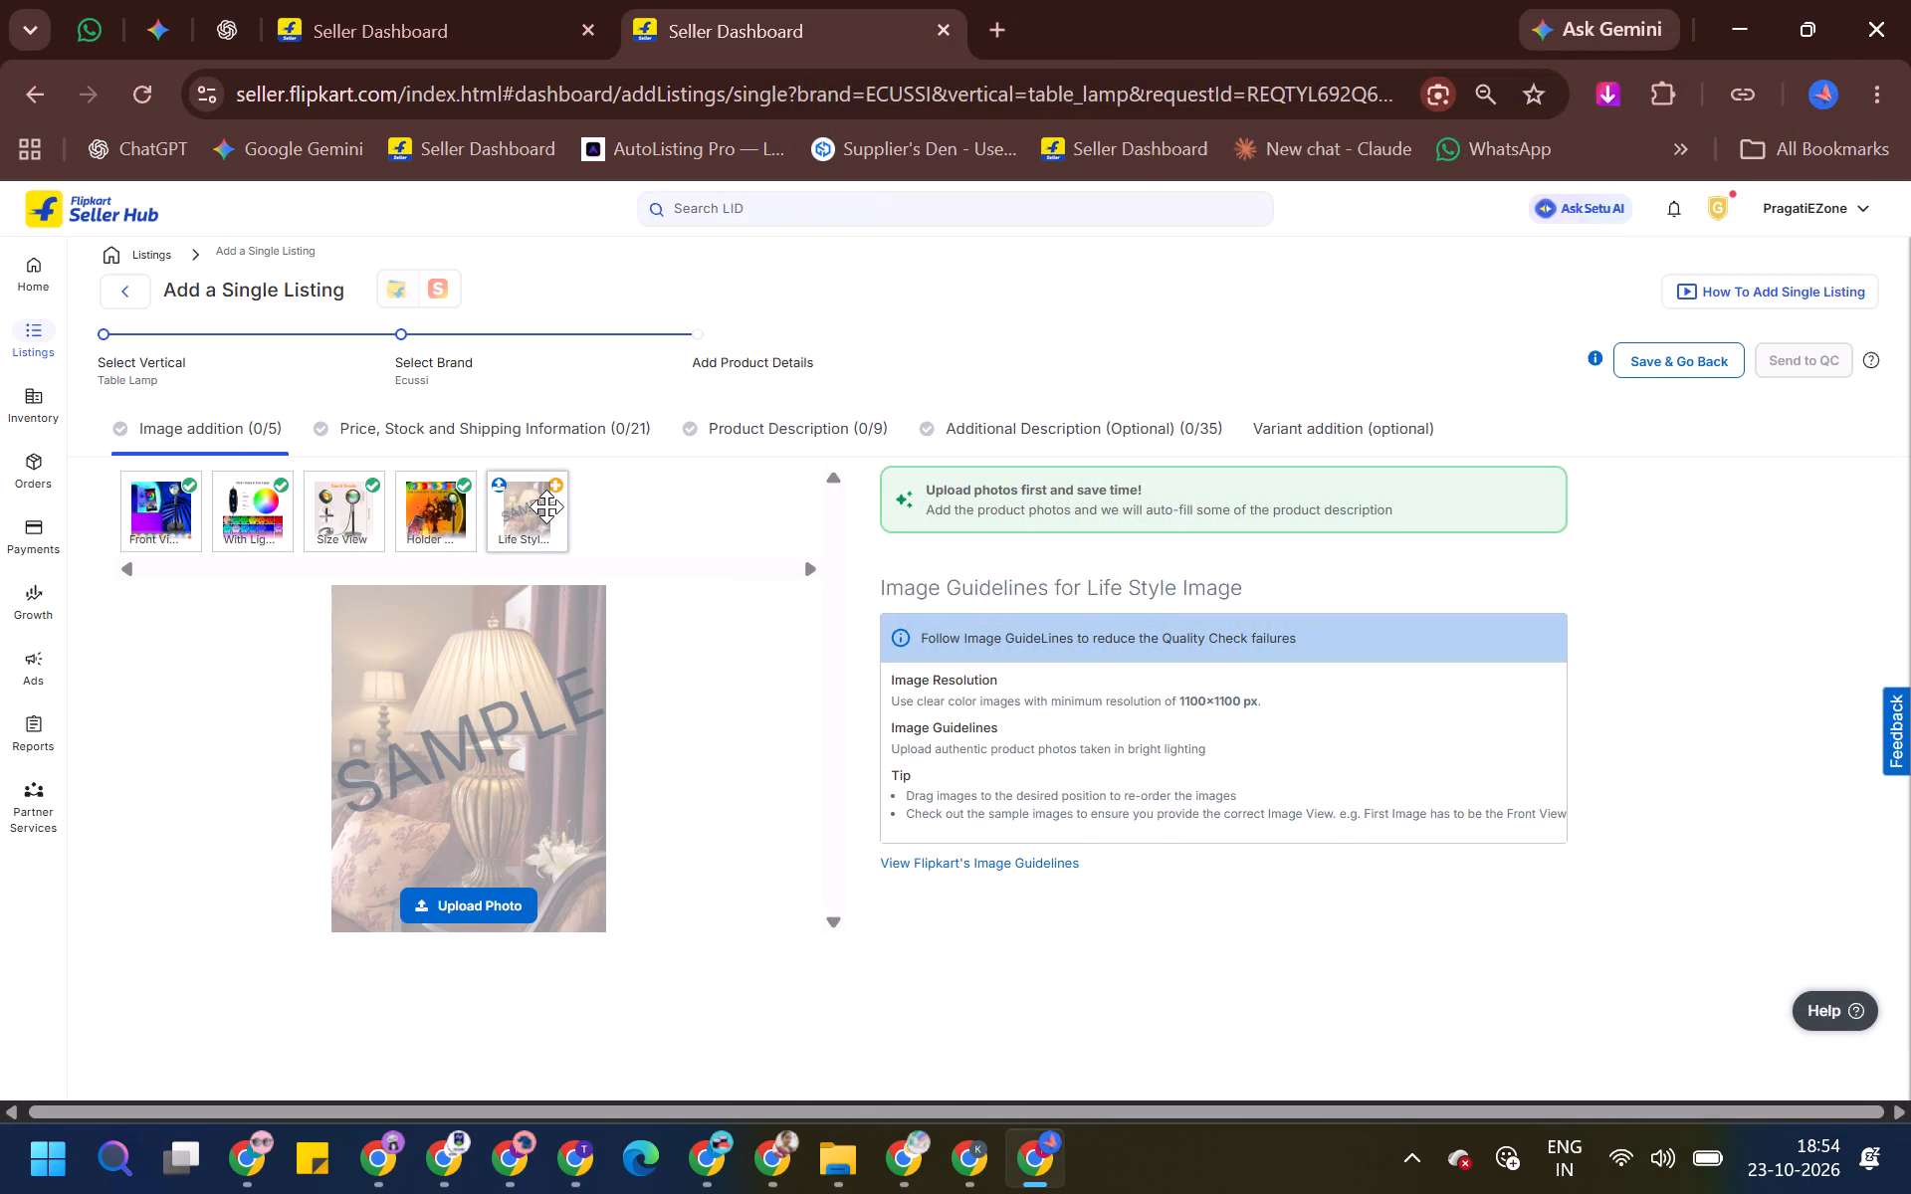
left_click(430, 922)
left_click(430, 899)
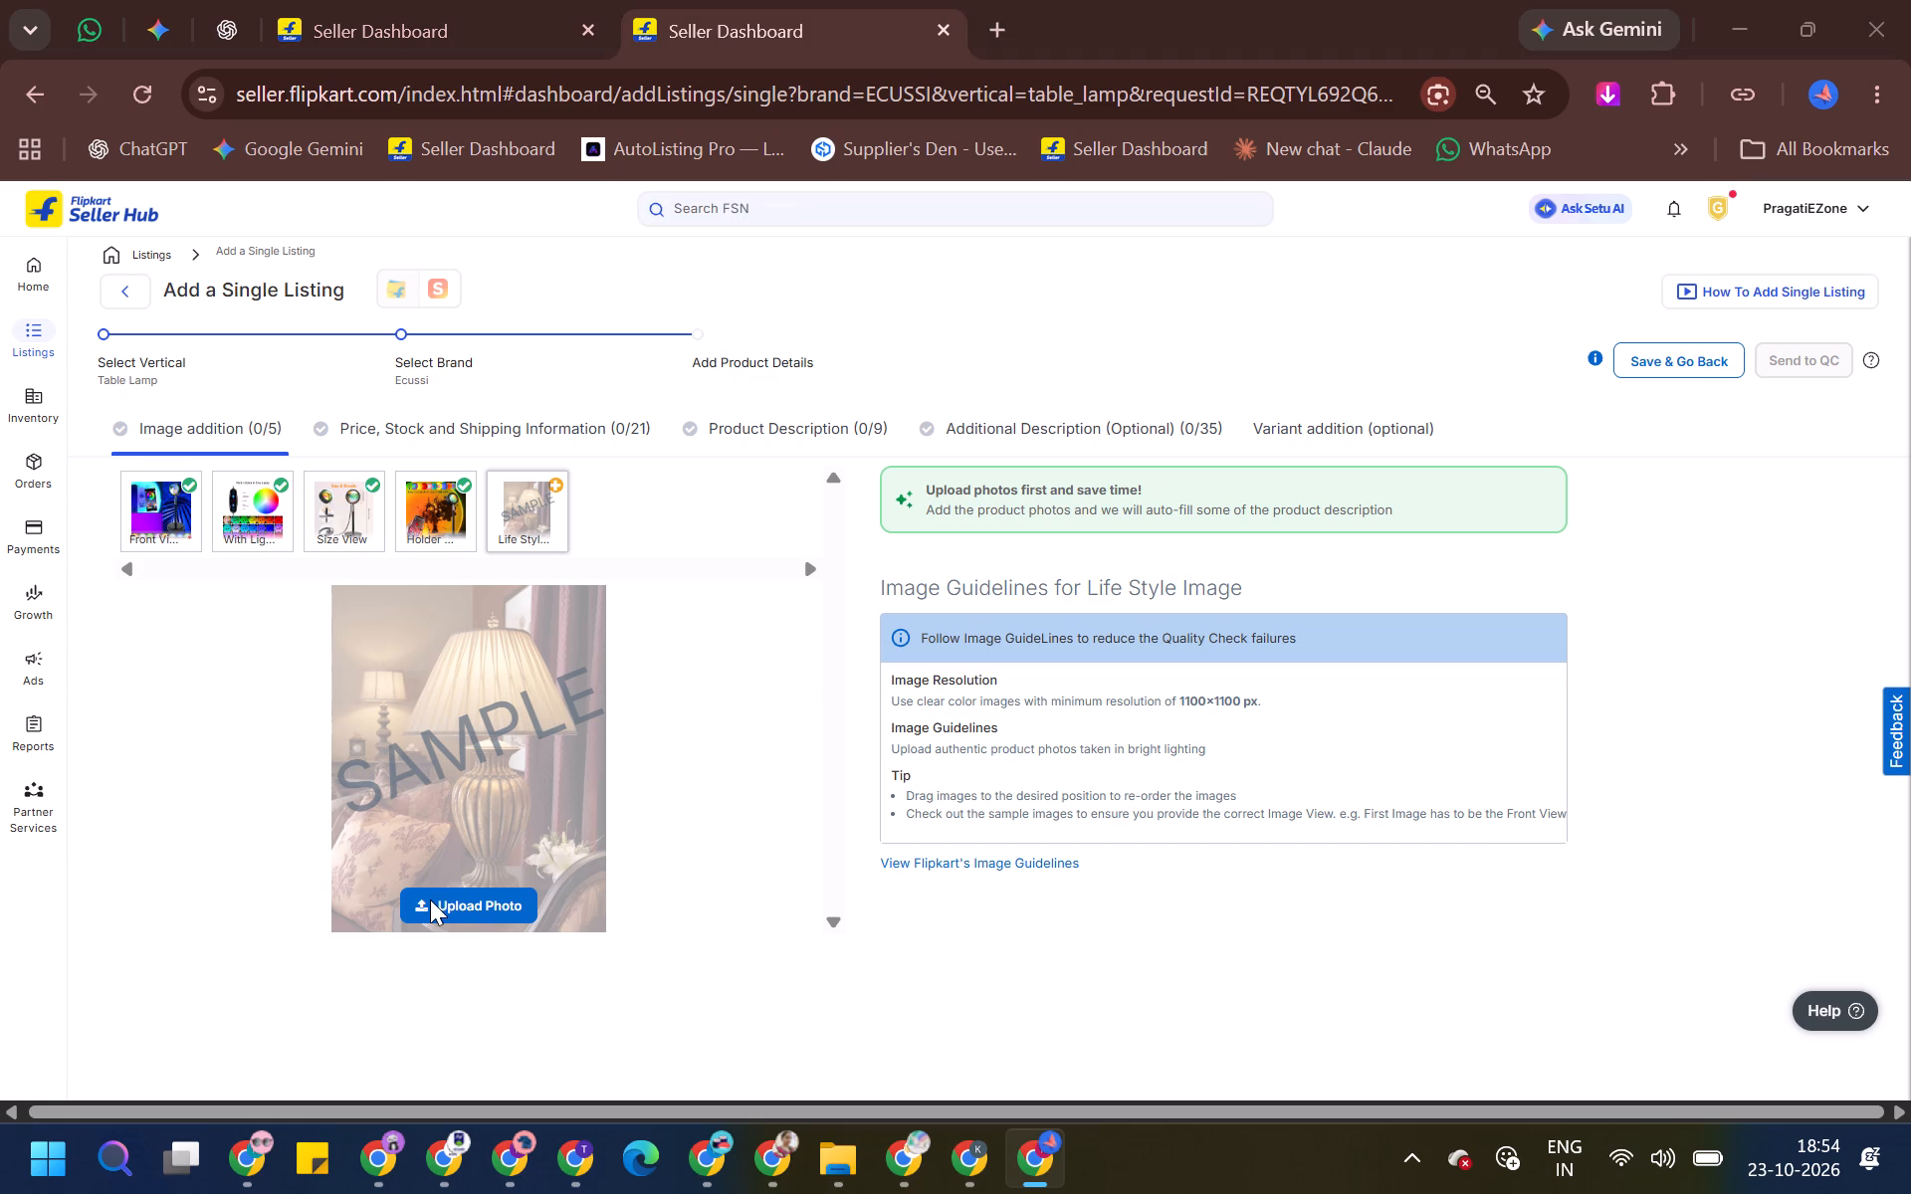
left_click(1262, 694)
scroll(1262, 694, "down", 4)
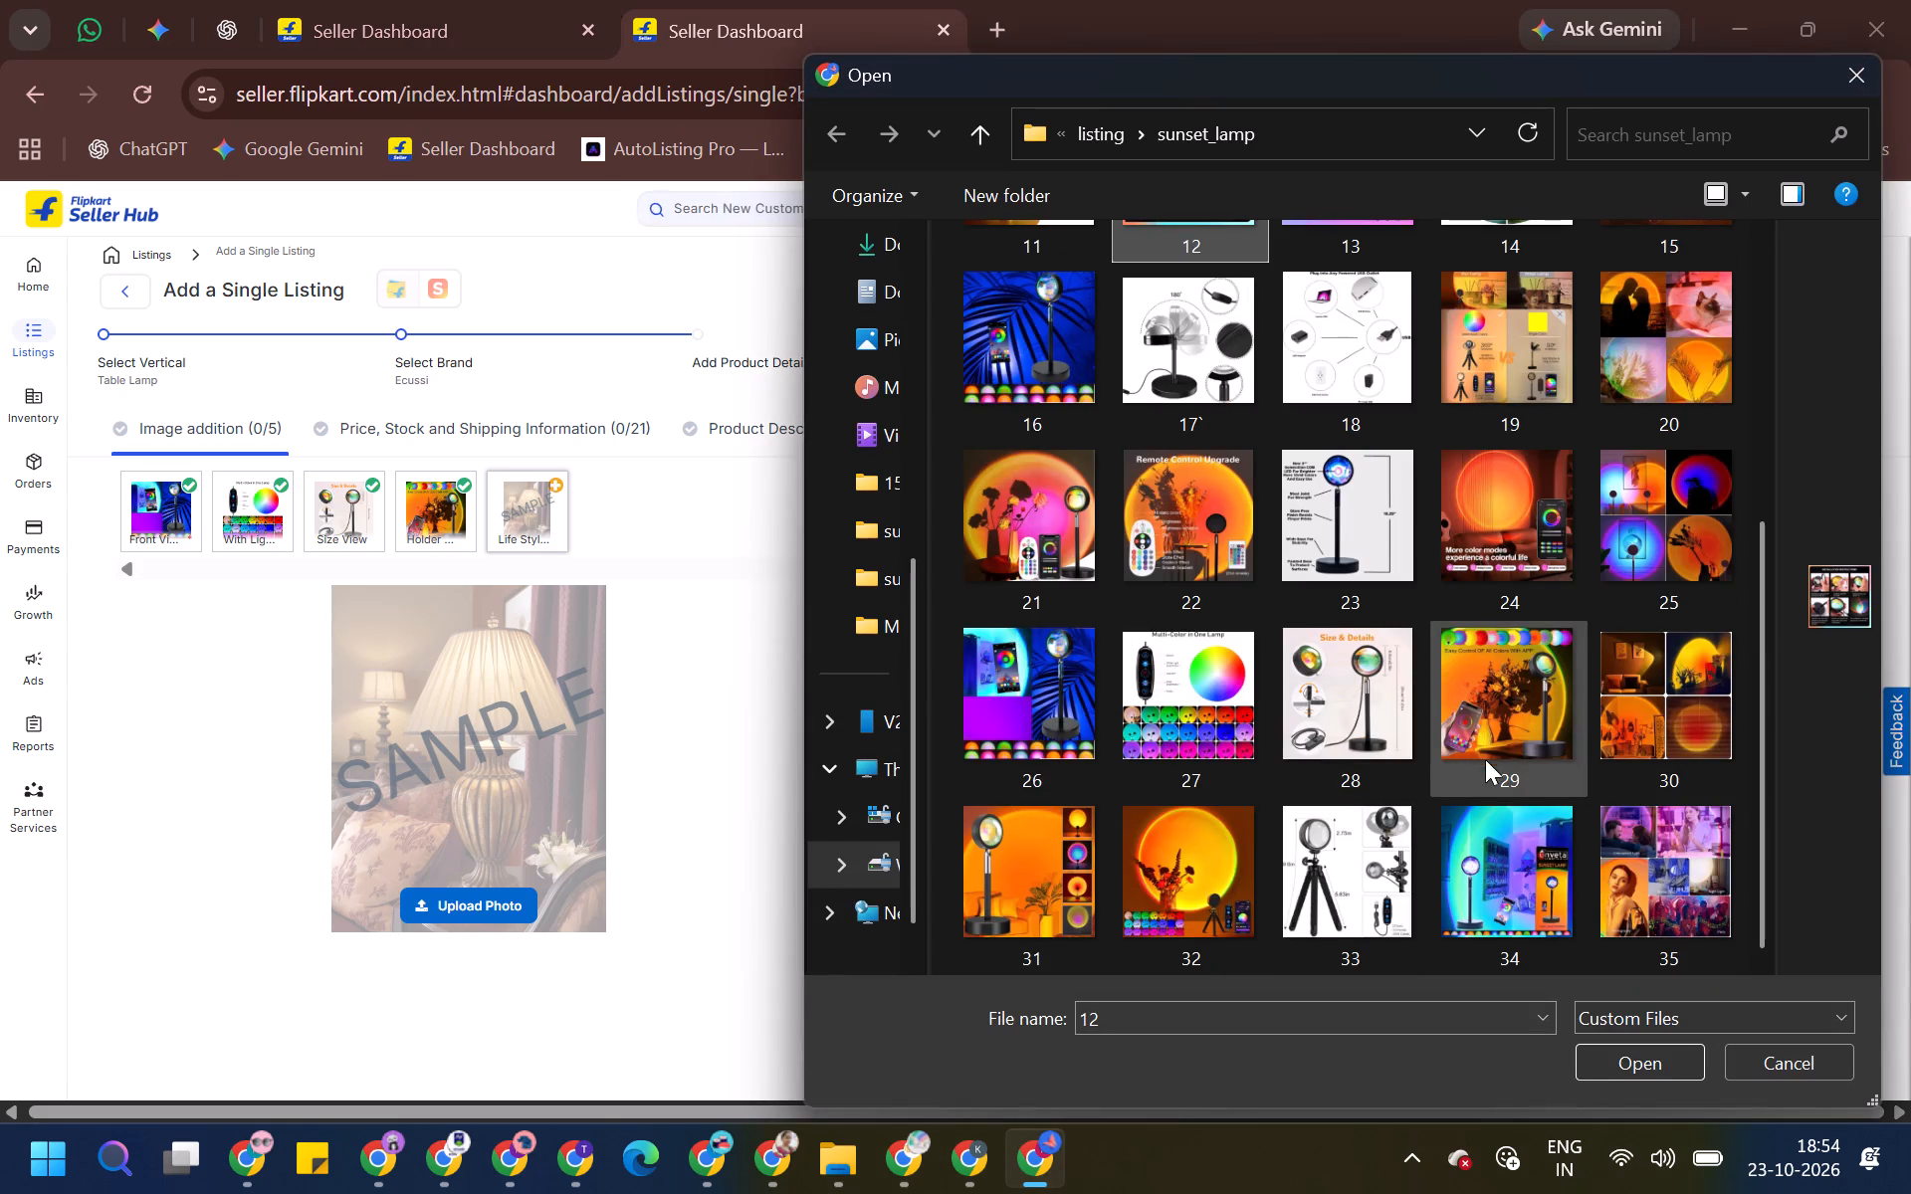
double_click(1636, 715)
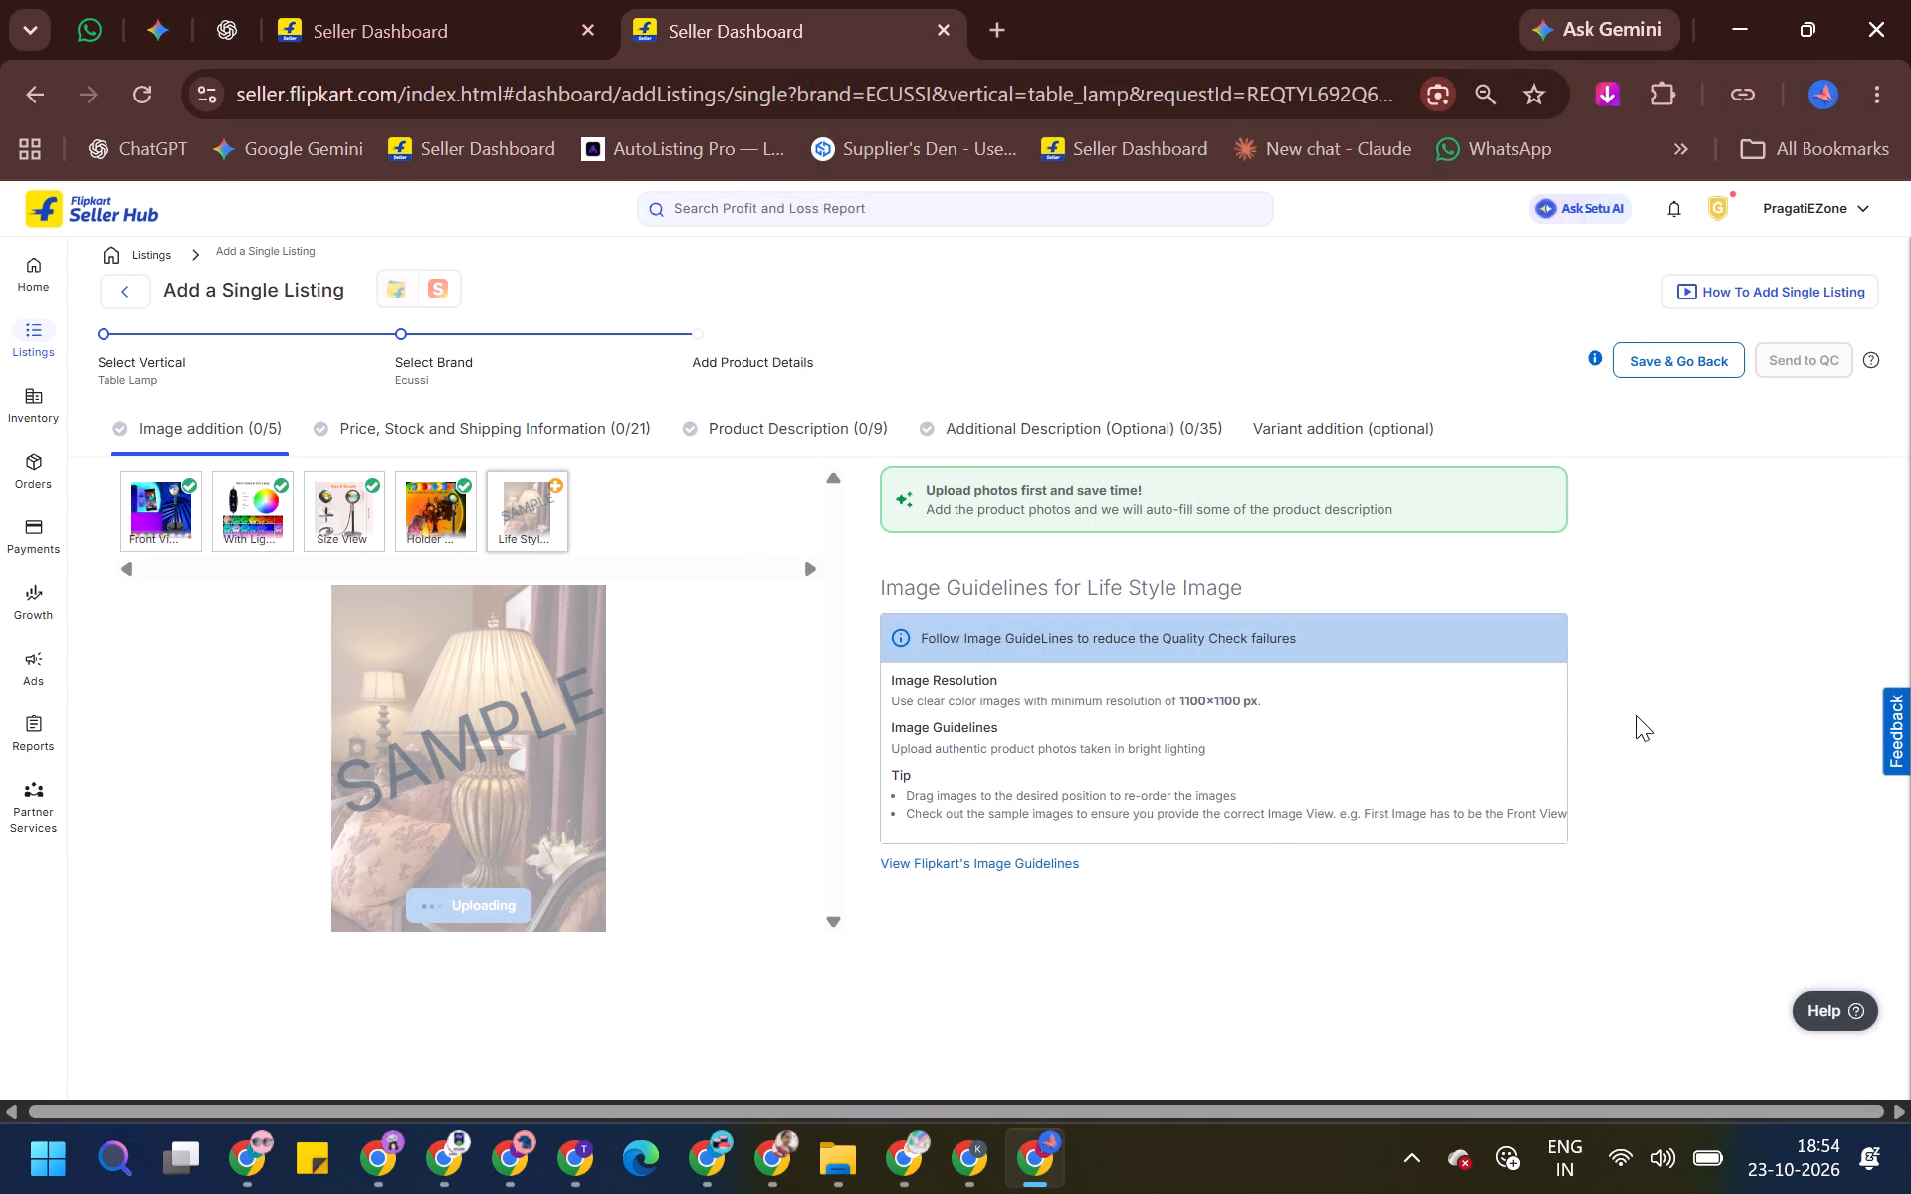
In the price, stock and shipping information, set the Seller SKU ID to sunset_lamp2, based on the existing sunset_lamp1 SKU copied from Listing Creation.
left_click(586, 434)
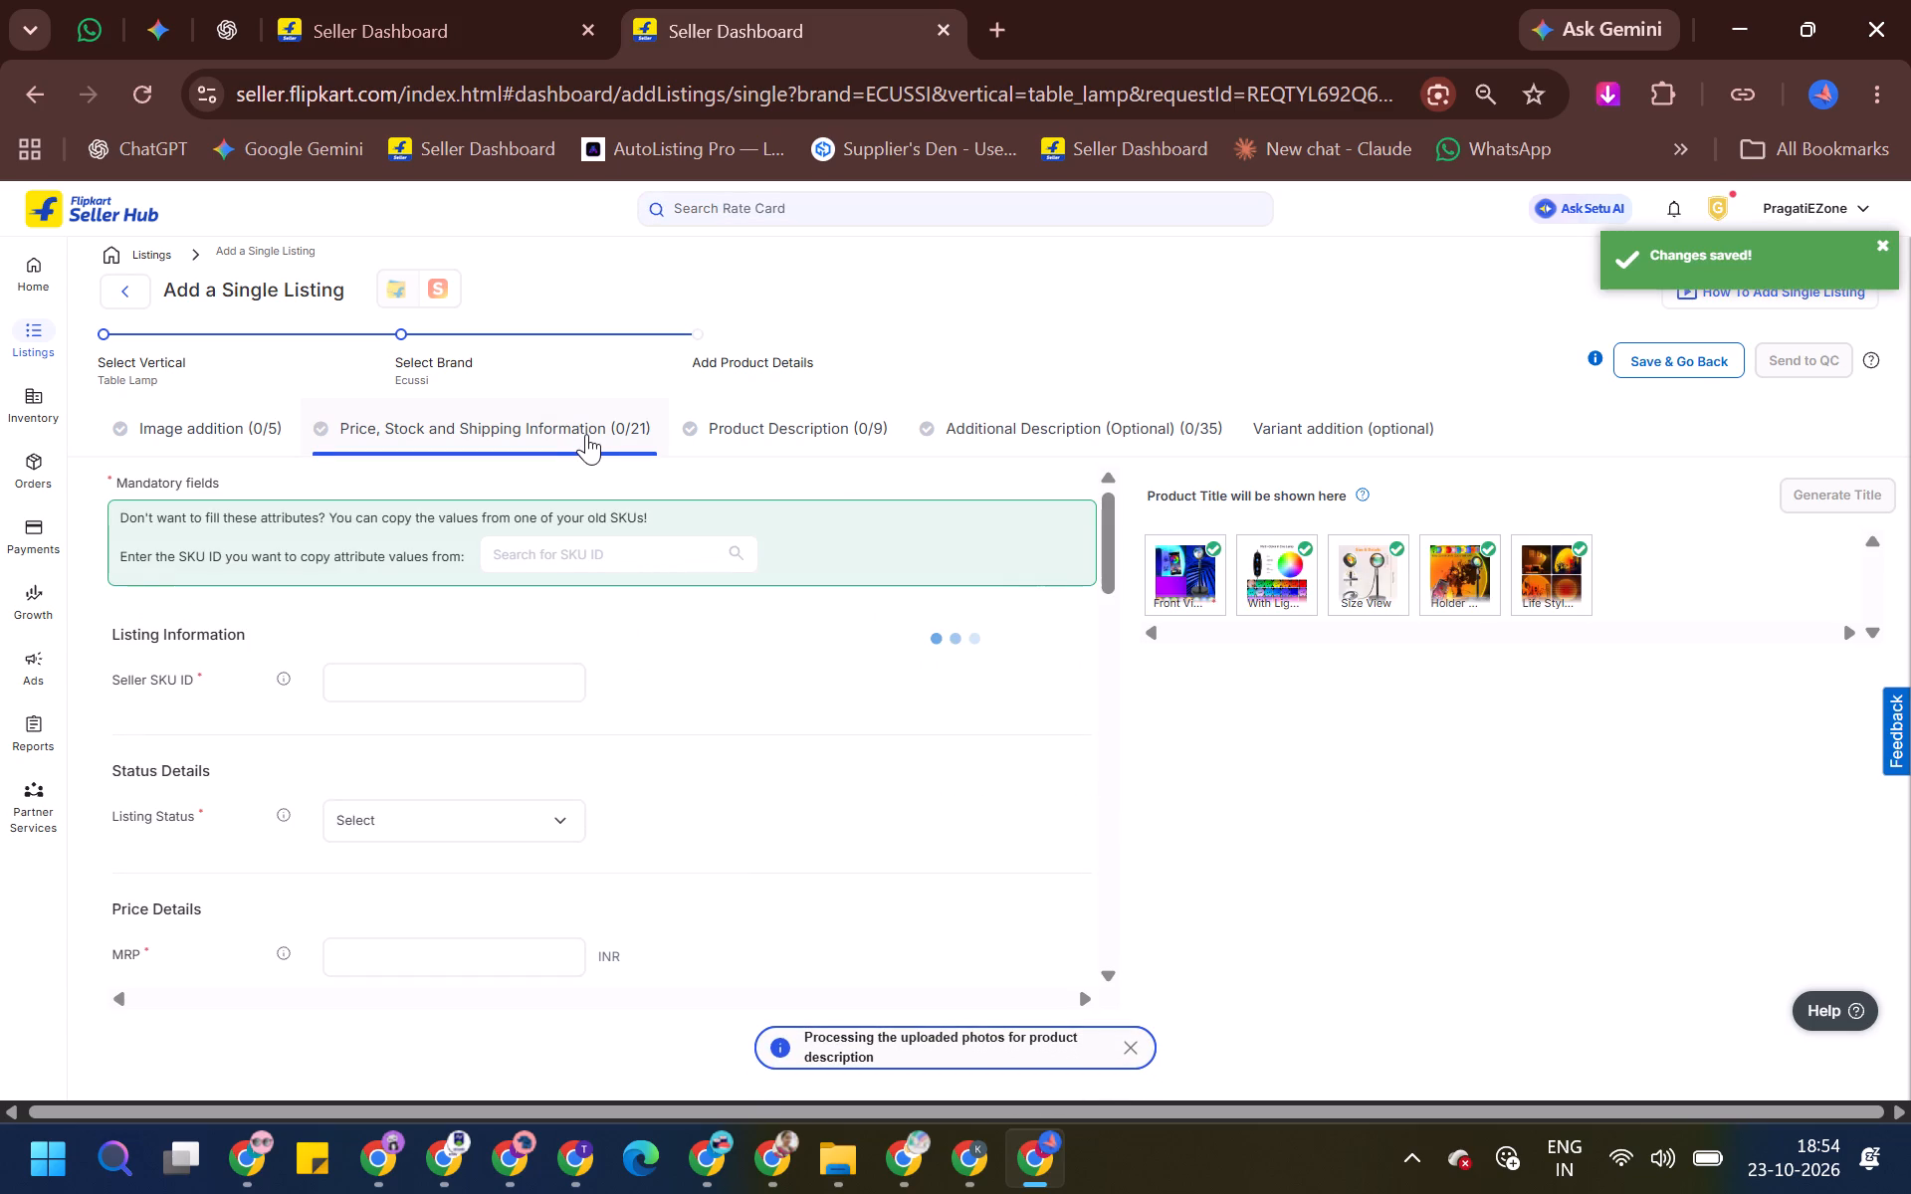
left_click(322, 10)
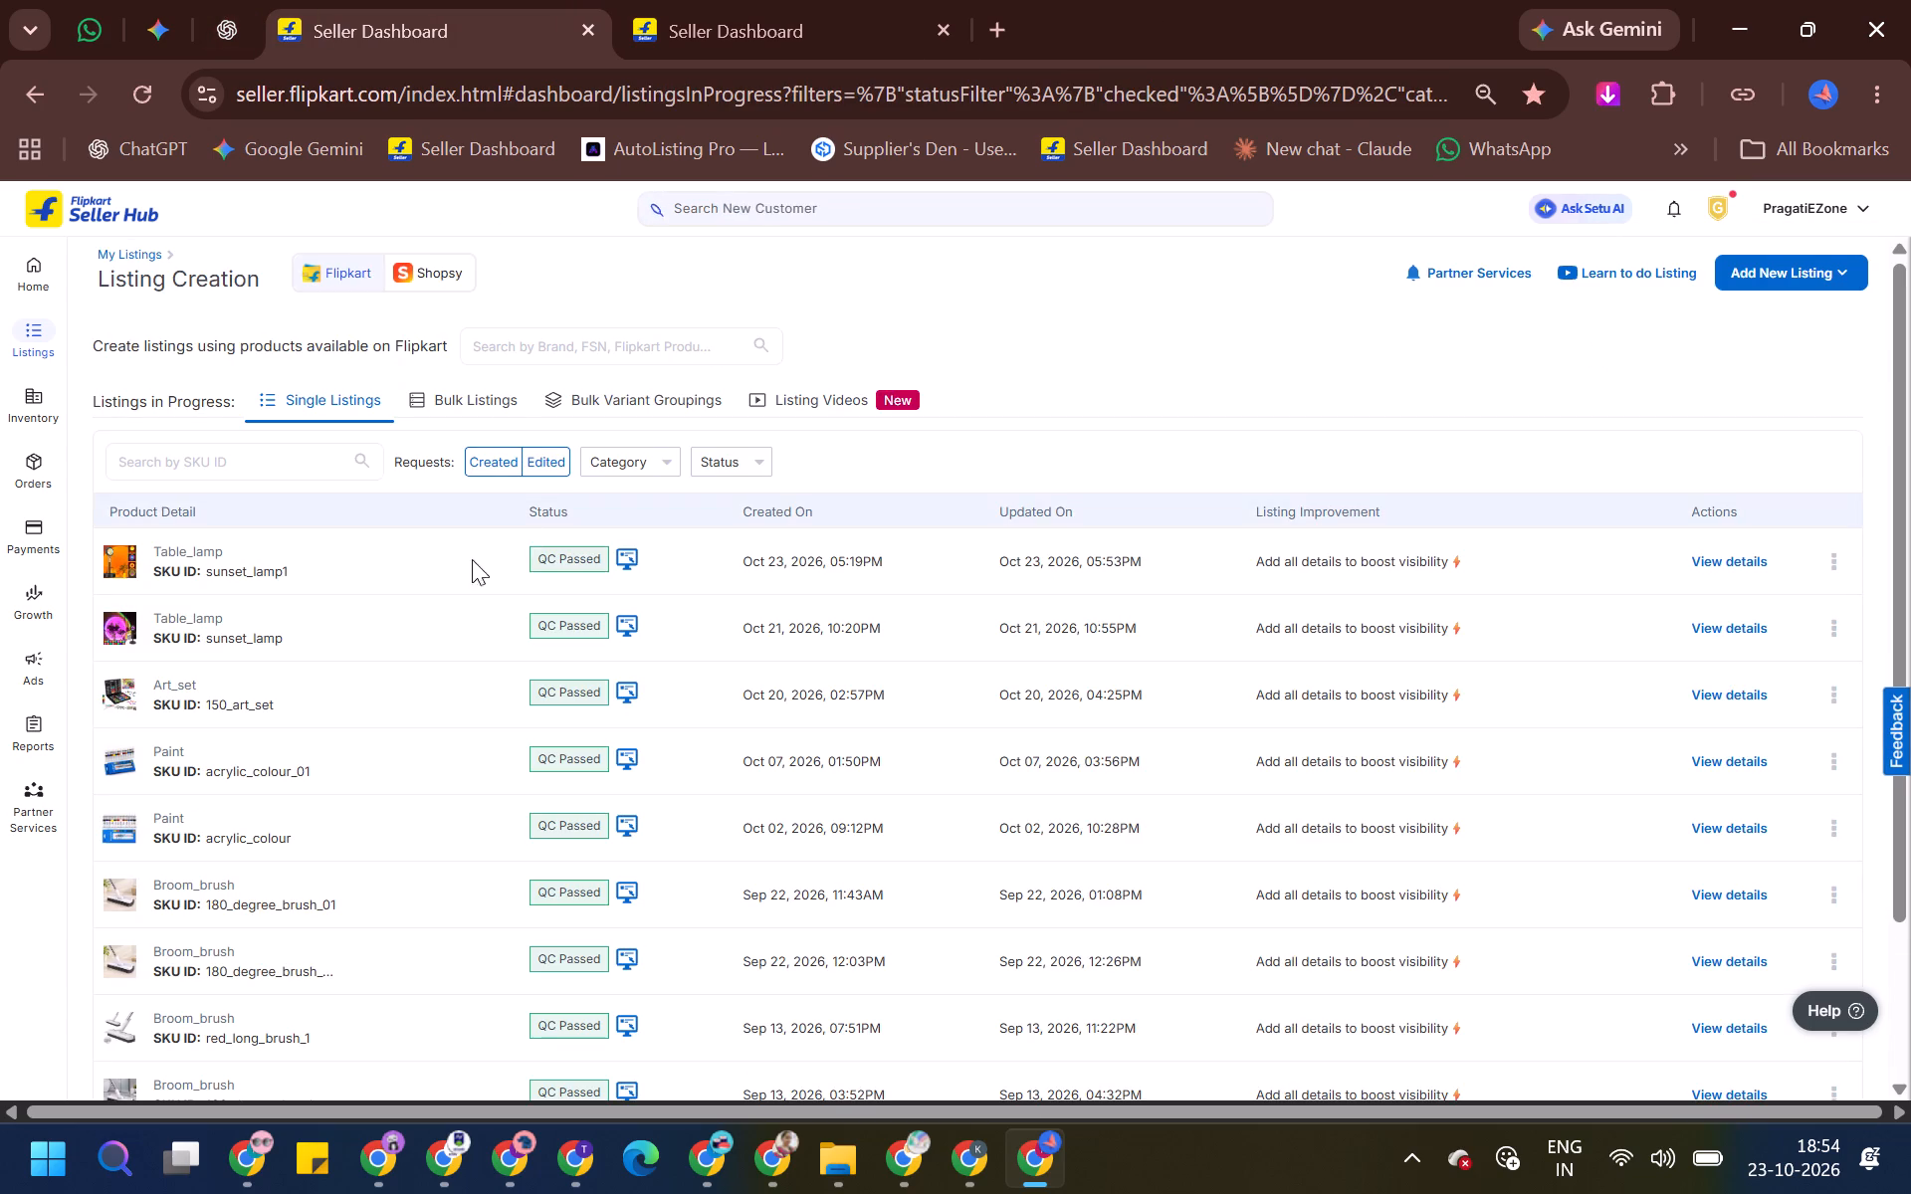
double_click(230, 561)
key("ctrl+c")
left_click(655, 0)
key("ctrl+v")
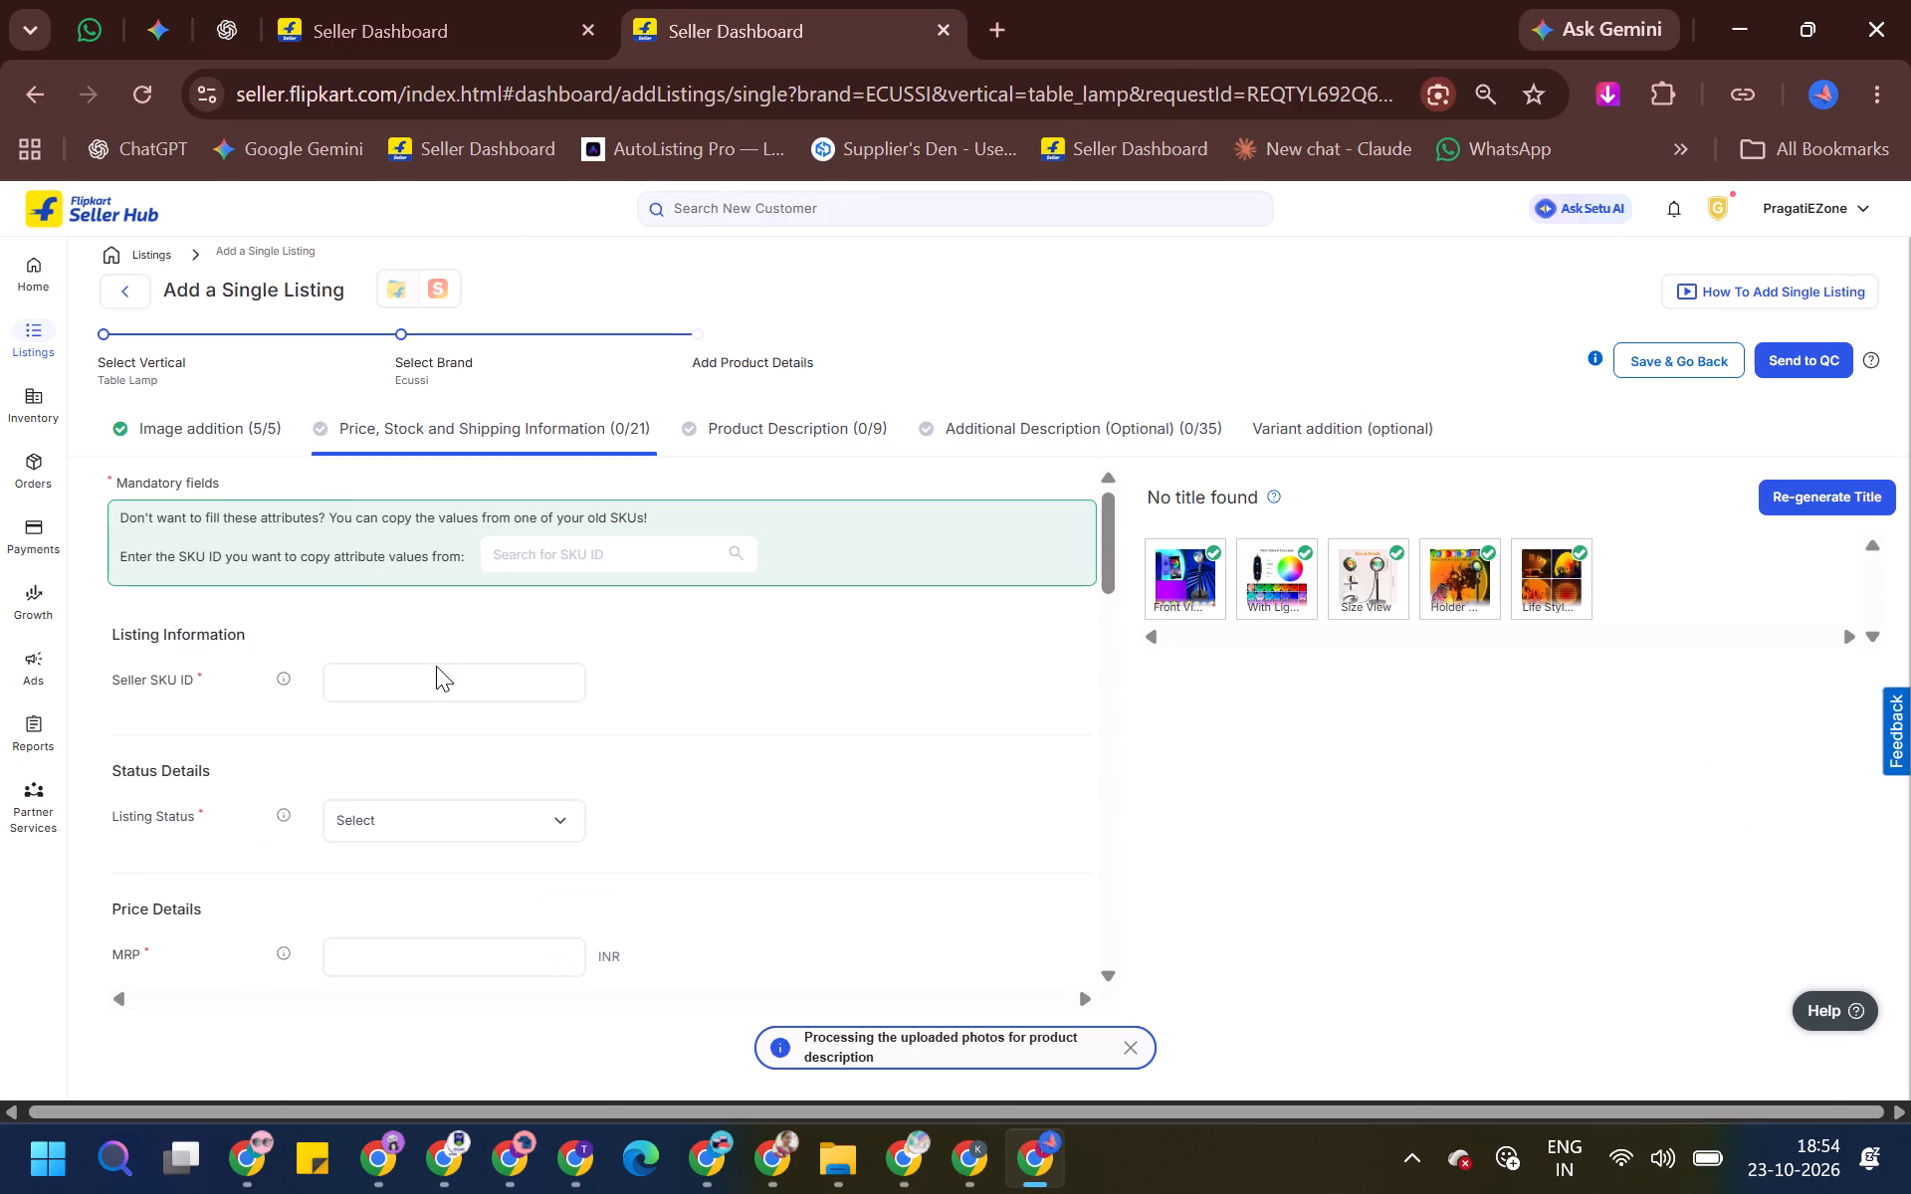
left_click(436, 668)
key("ctrl+v")
key("BackSpace")
key("2")
key("Tab")
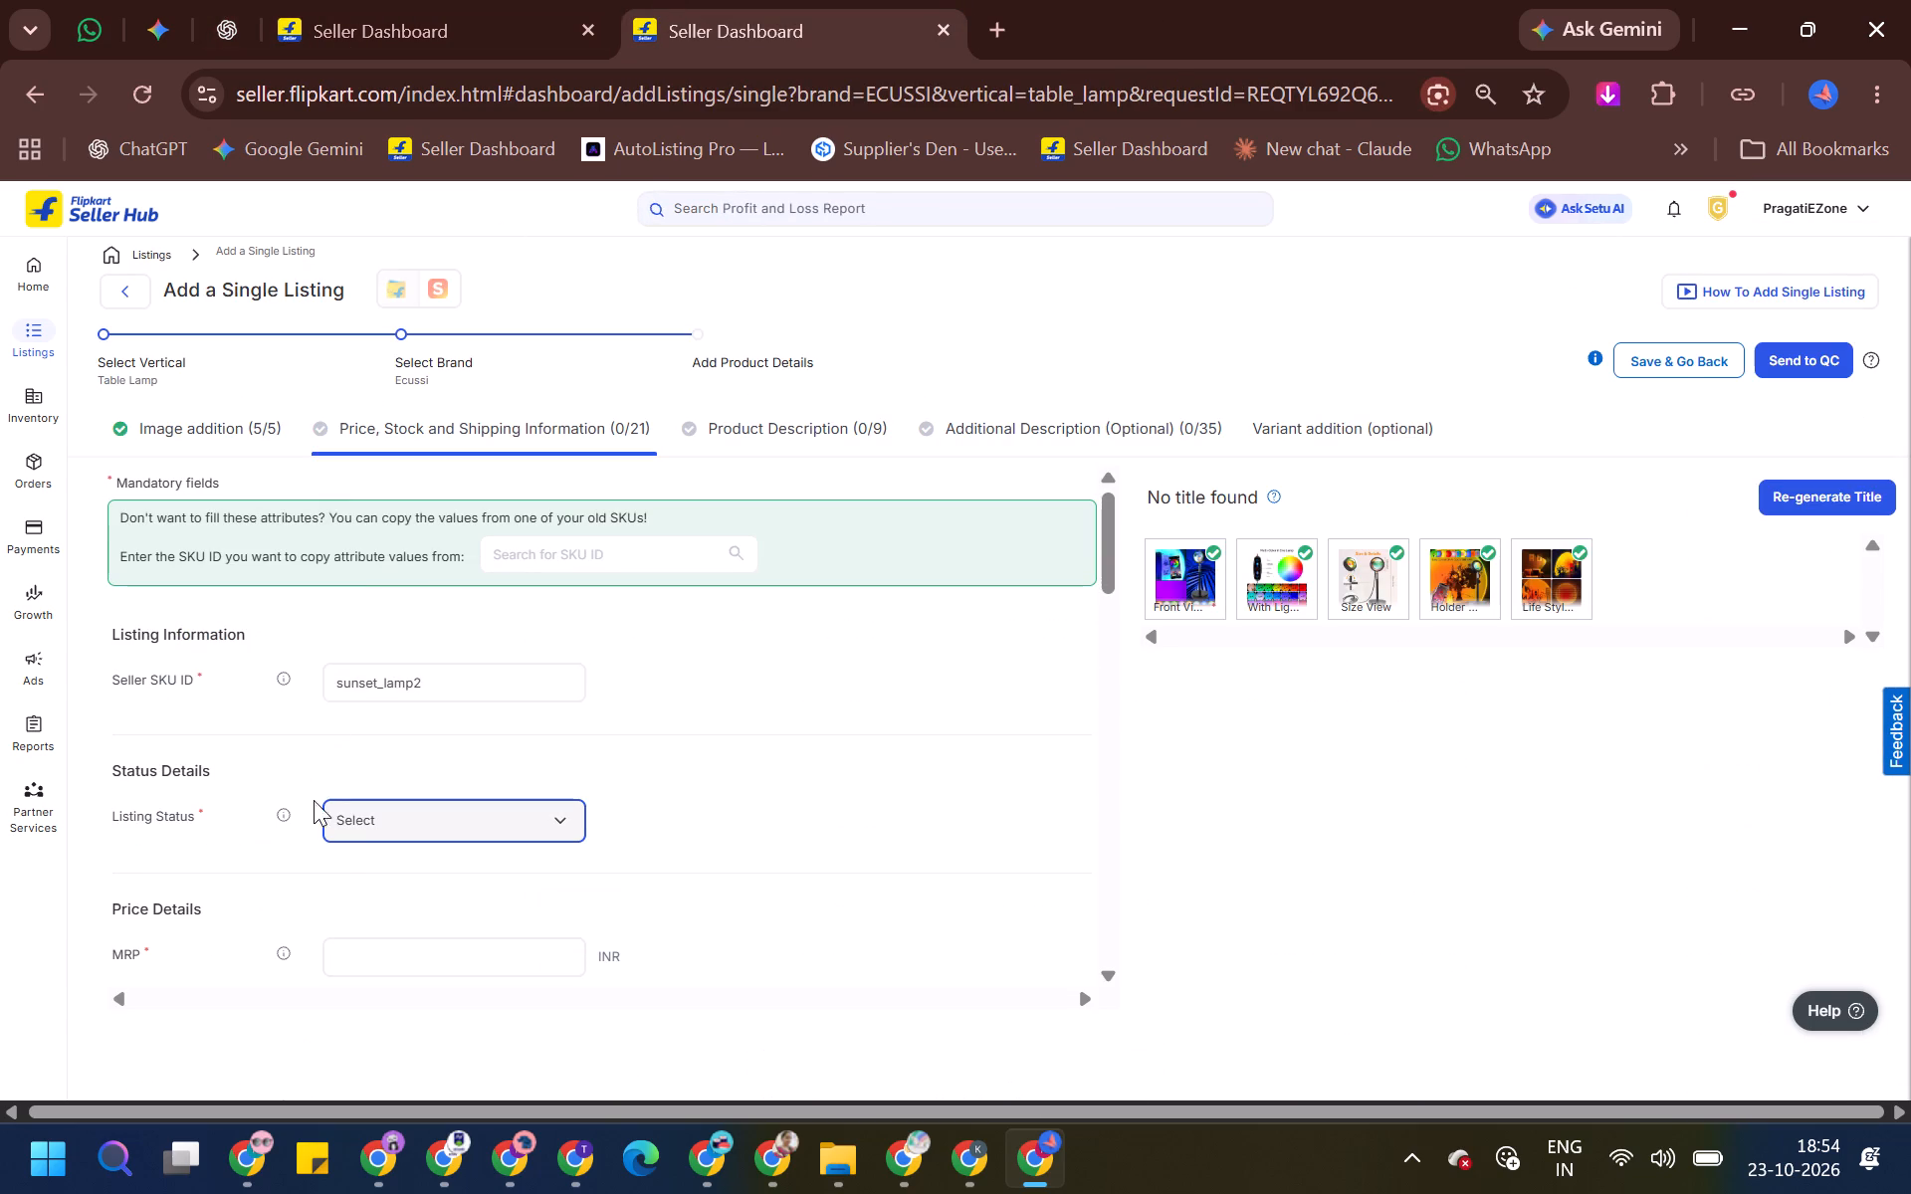
Set the Listing Status to Active.
left_click(352, 828)
left_click(380, 957)
Set the MRP to 999 INR and the selling price to 269 INR.
key("Tab")
type("99")
key("Tab")
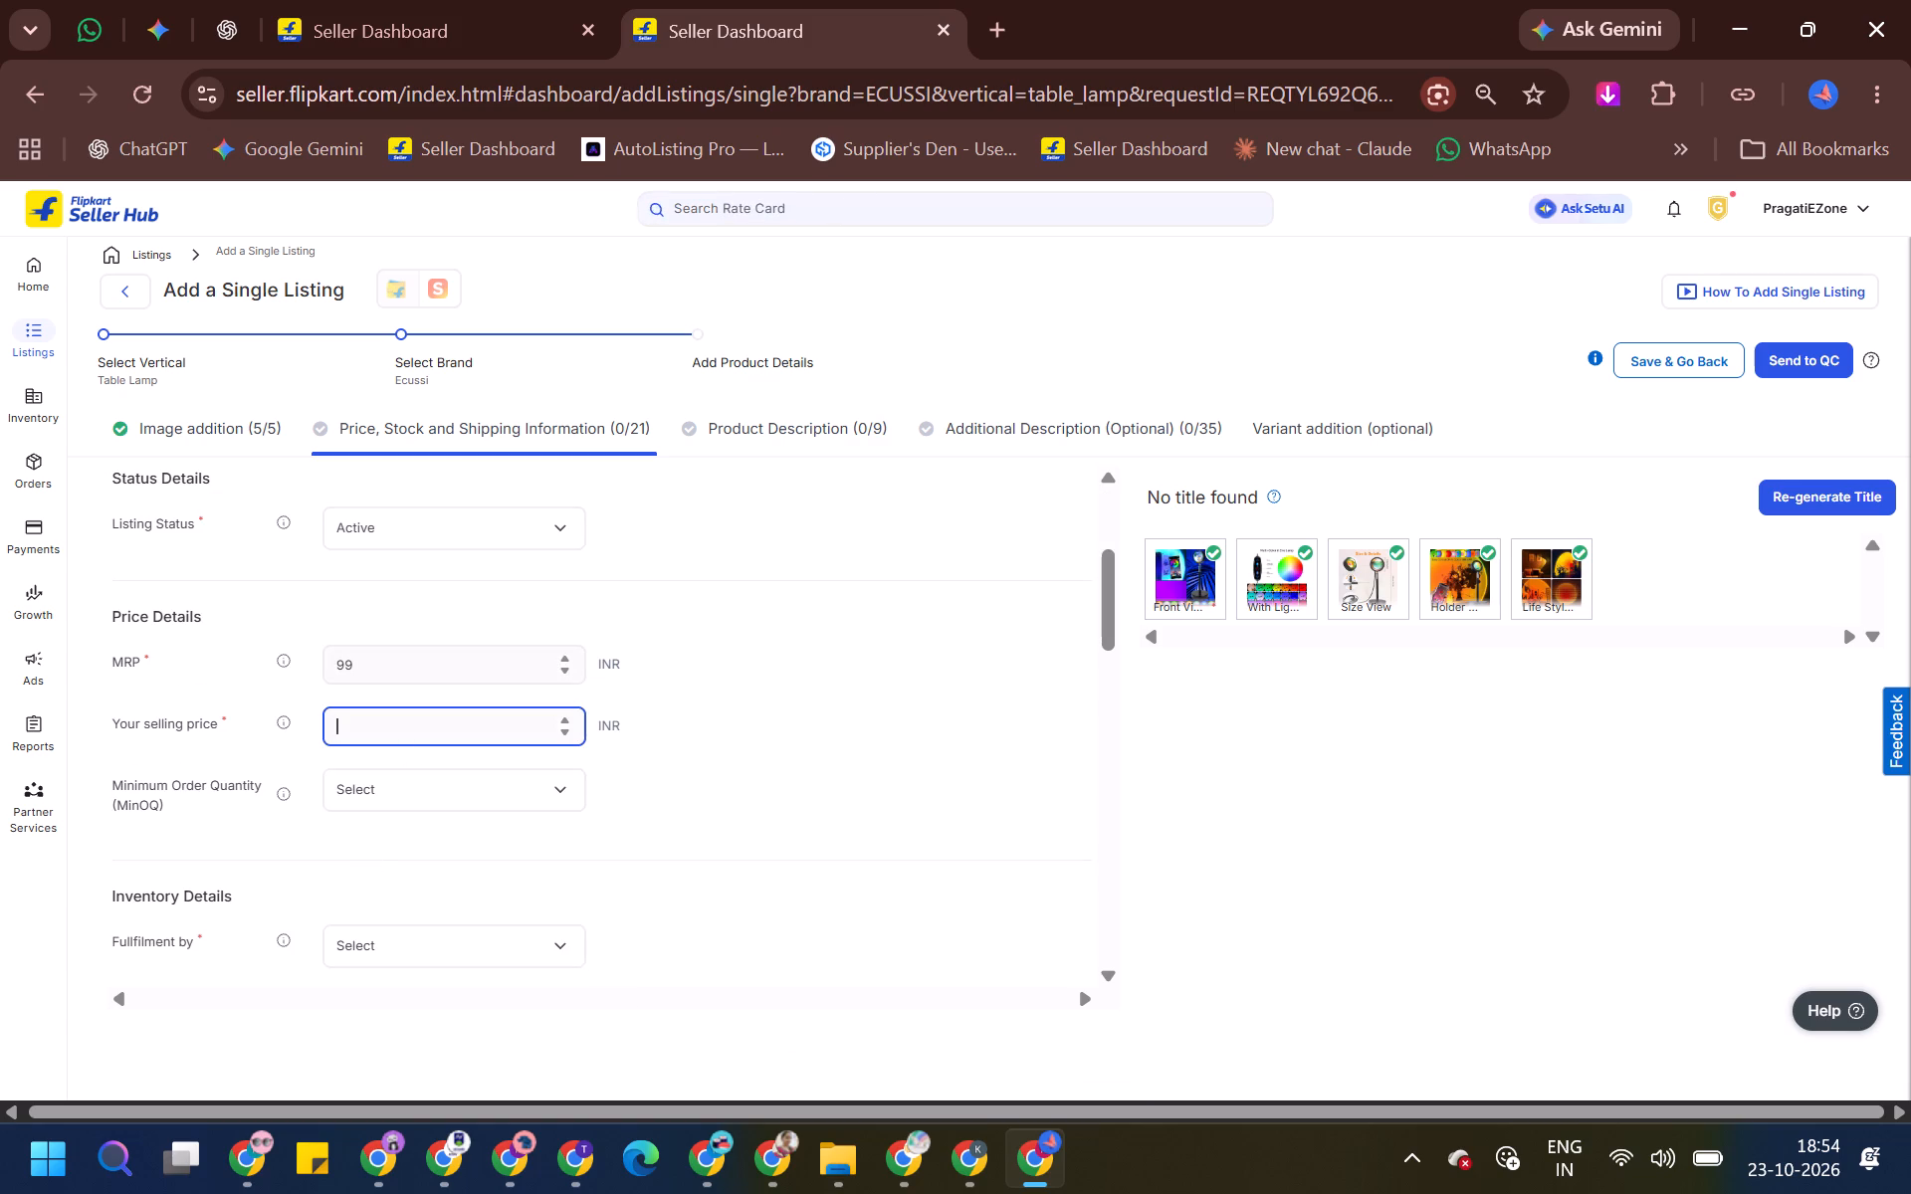
left_click(434, 655)
key("9")
key("Tab")
type("269")
key("Tab")
key("Tab")
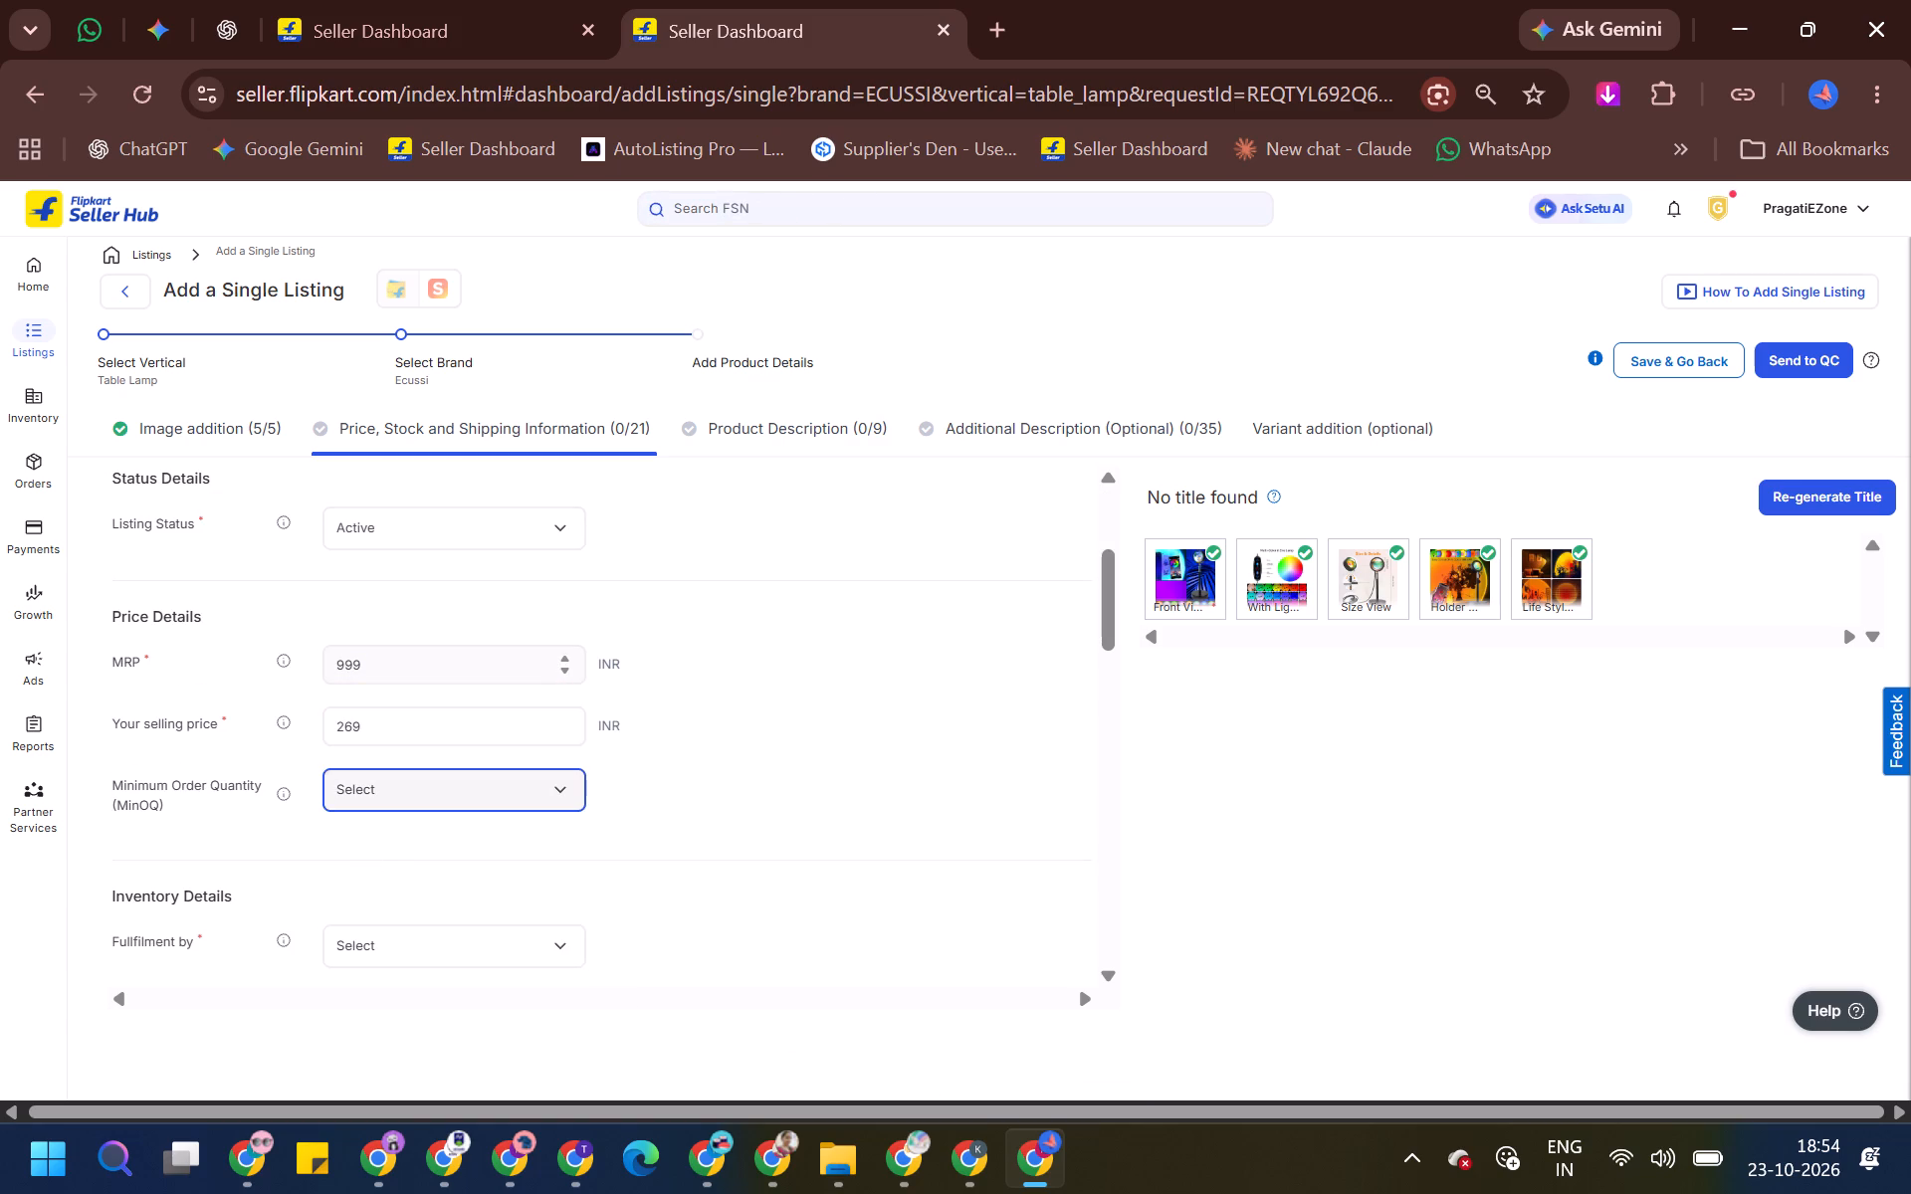
In the inventory details, set Fulfilment by to Seller.
scroll(364, 500, "down", 2)
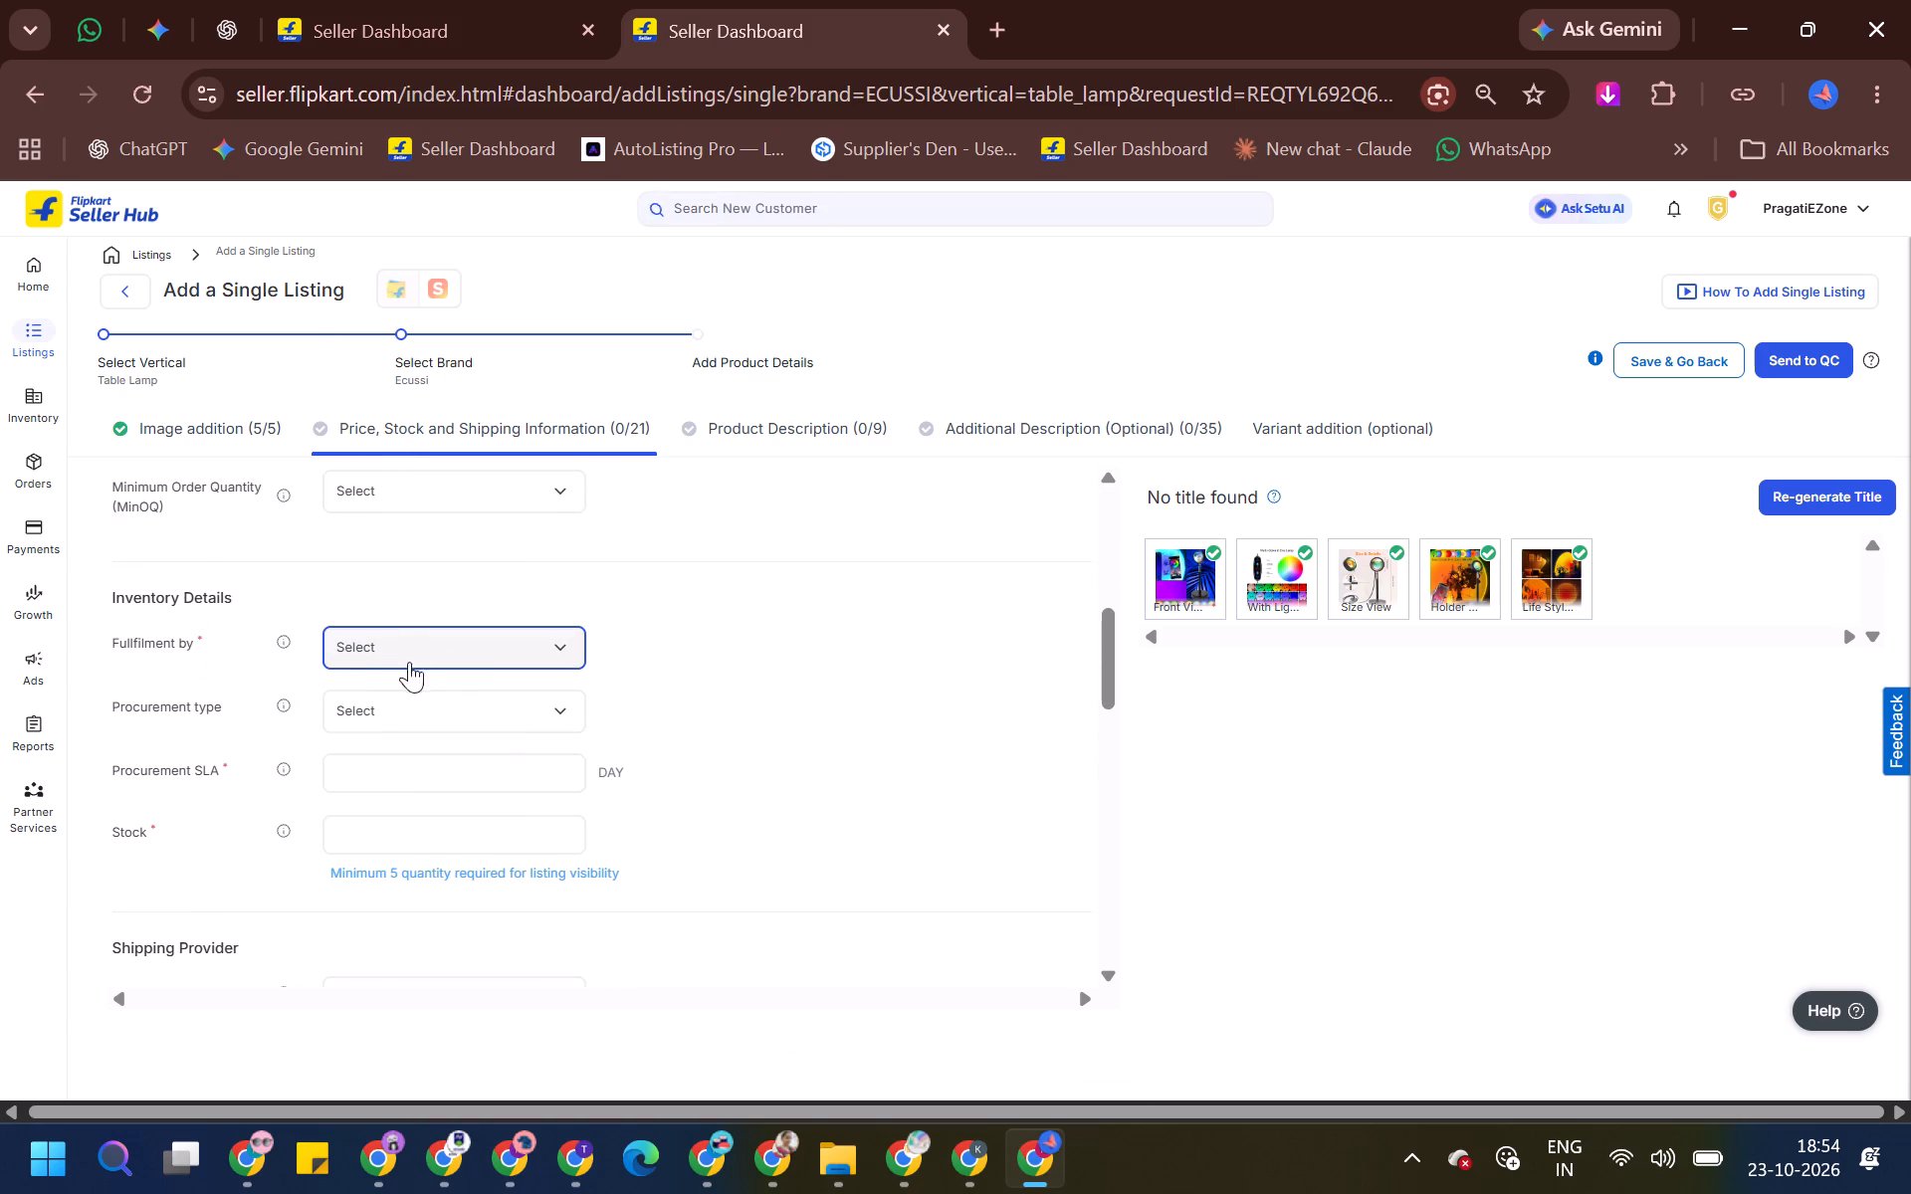
left_click(417, 640)
left_click(407, 776)
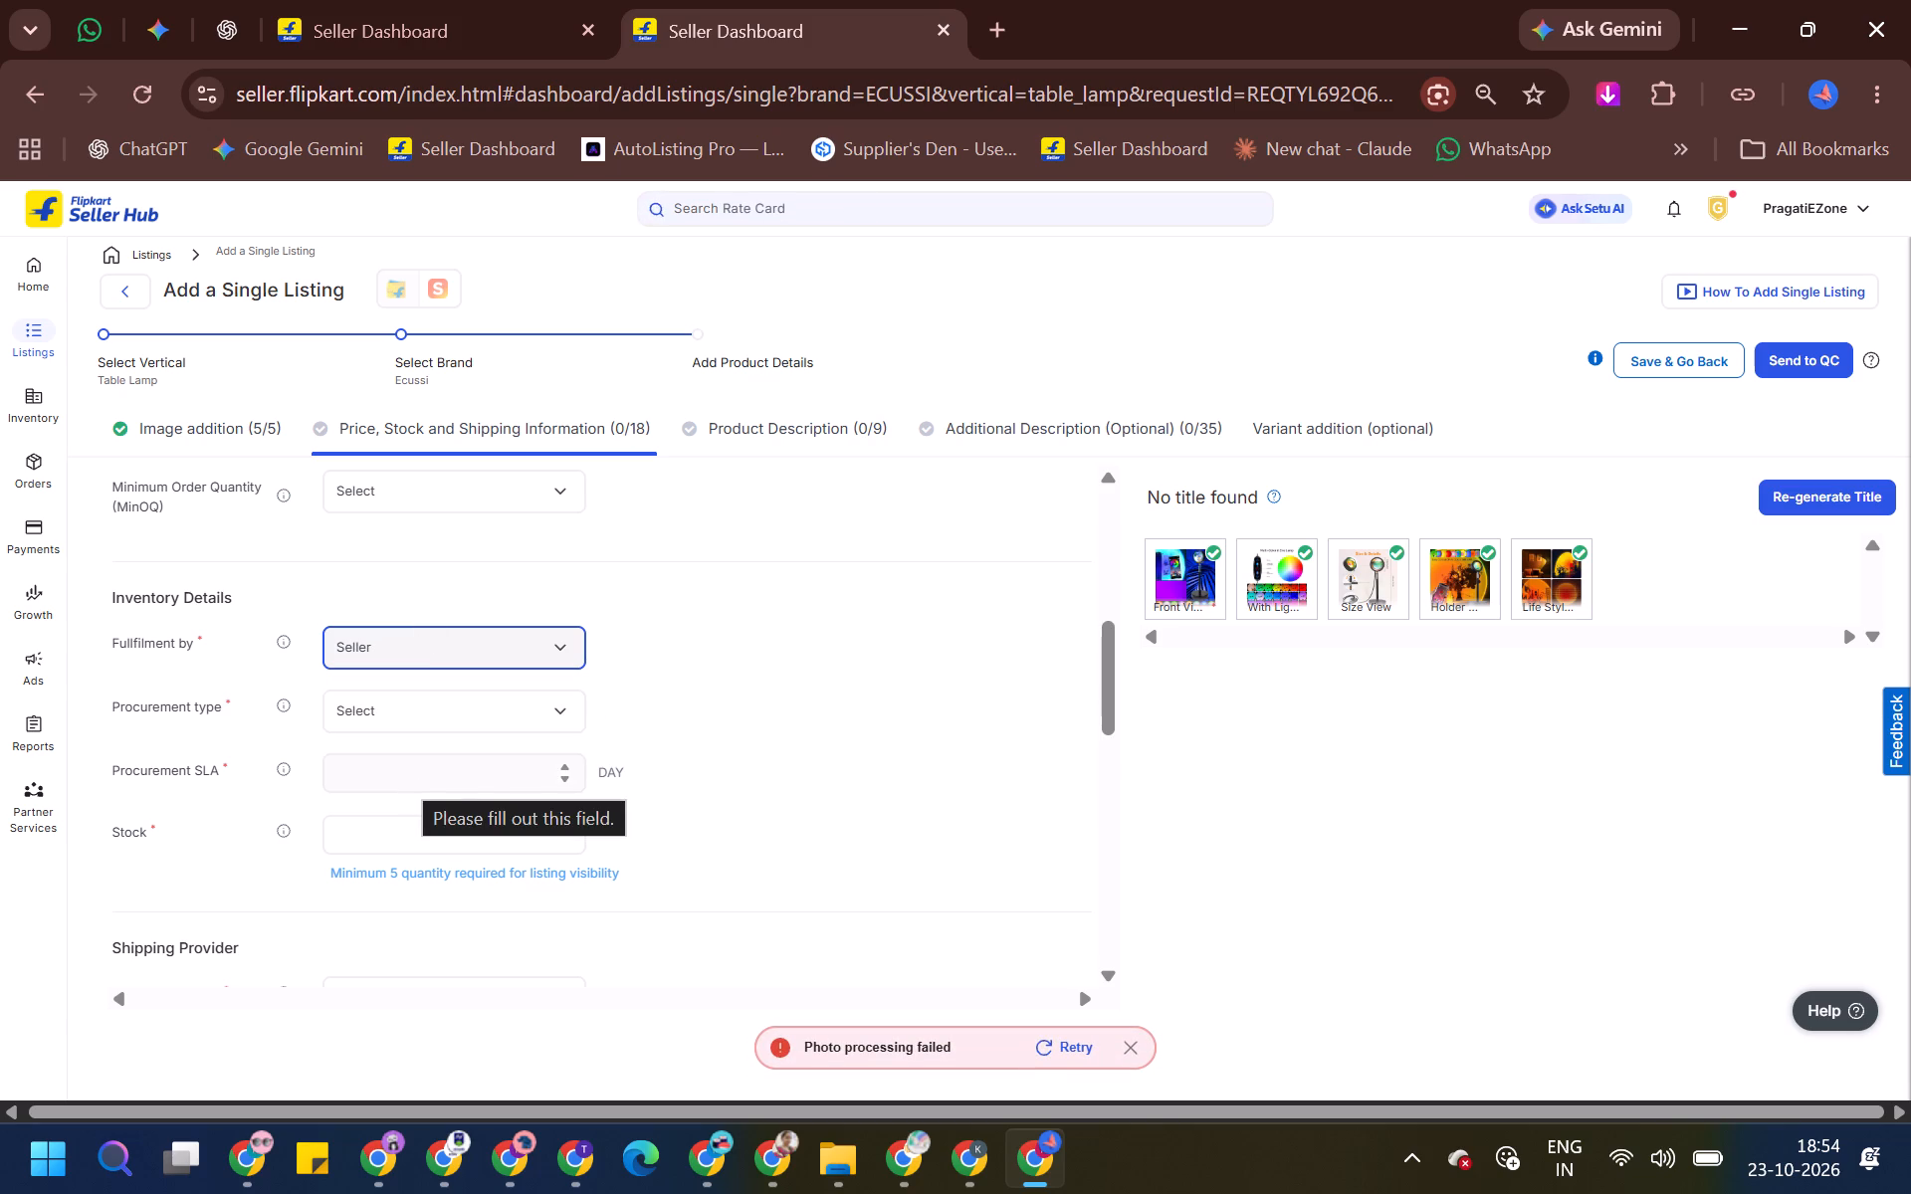
Retry the failed processing of the uploaded product photos.
left_click(1054, 1062)
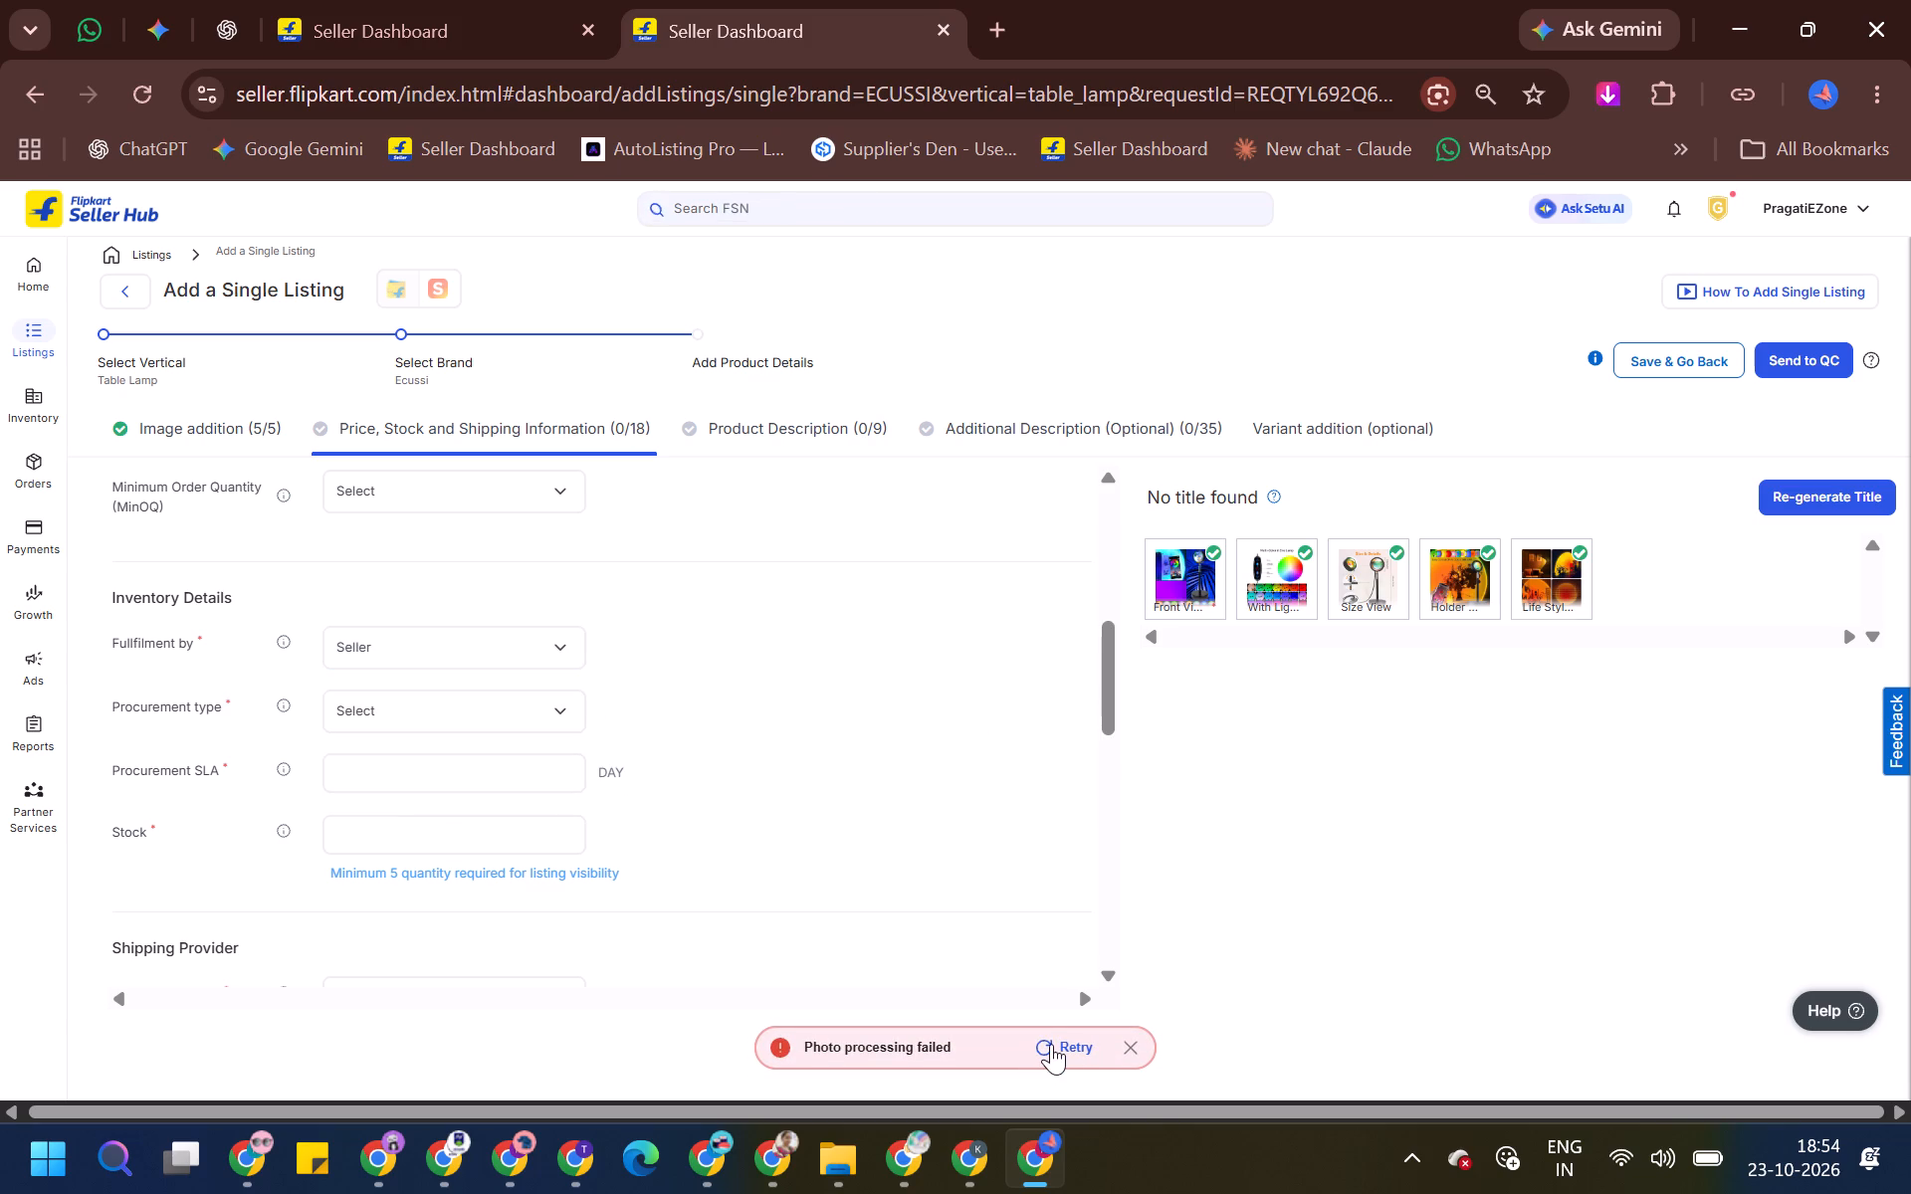
left_click(1051, 1044)
Reselect Seller as the fulfilment option and set the Procurement type to instock.
left_click(444, 658)
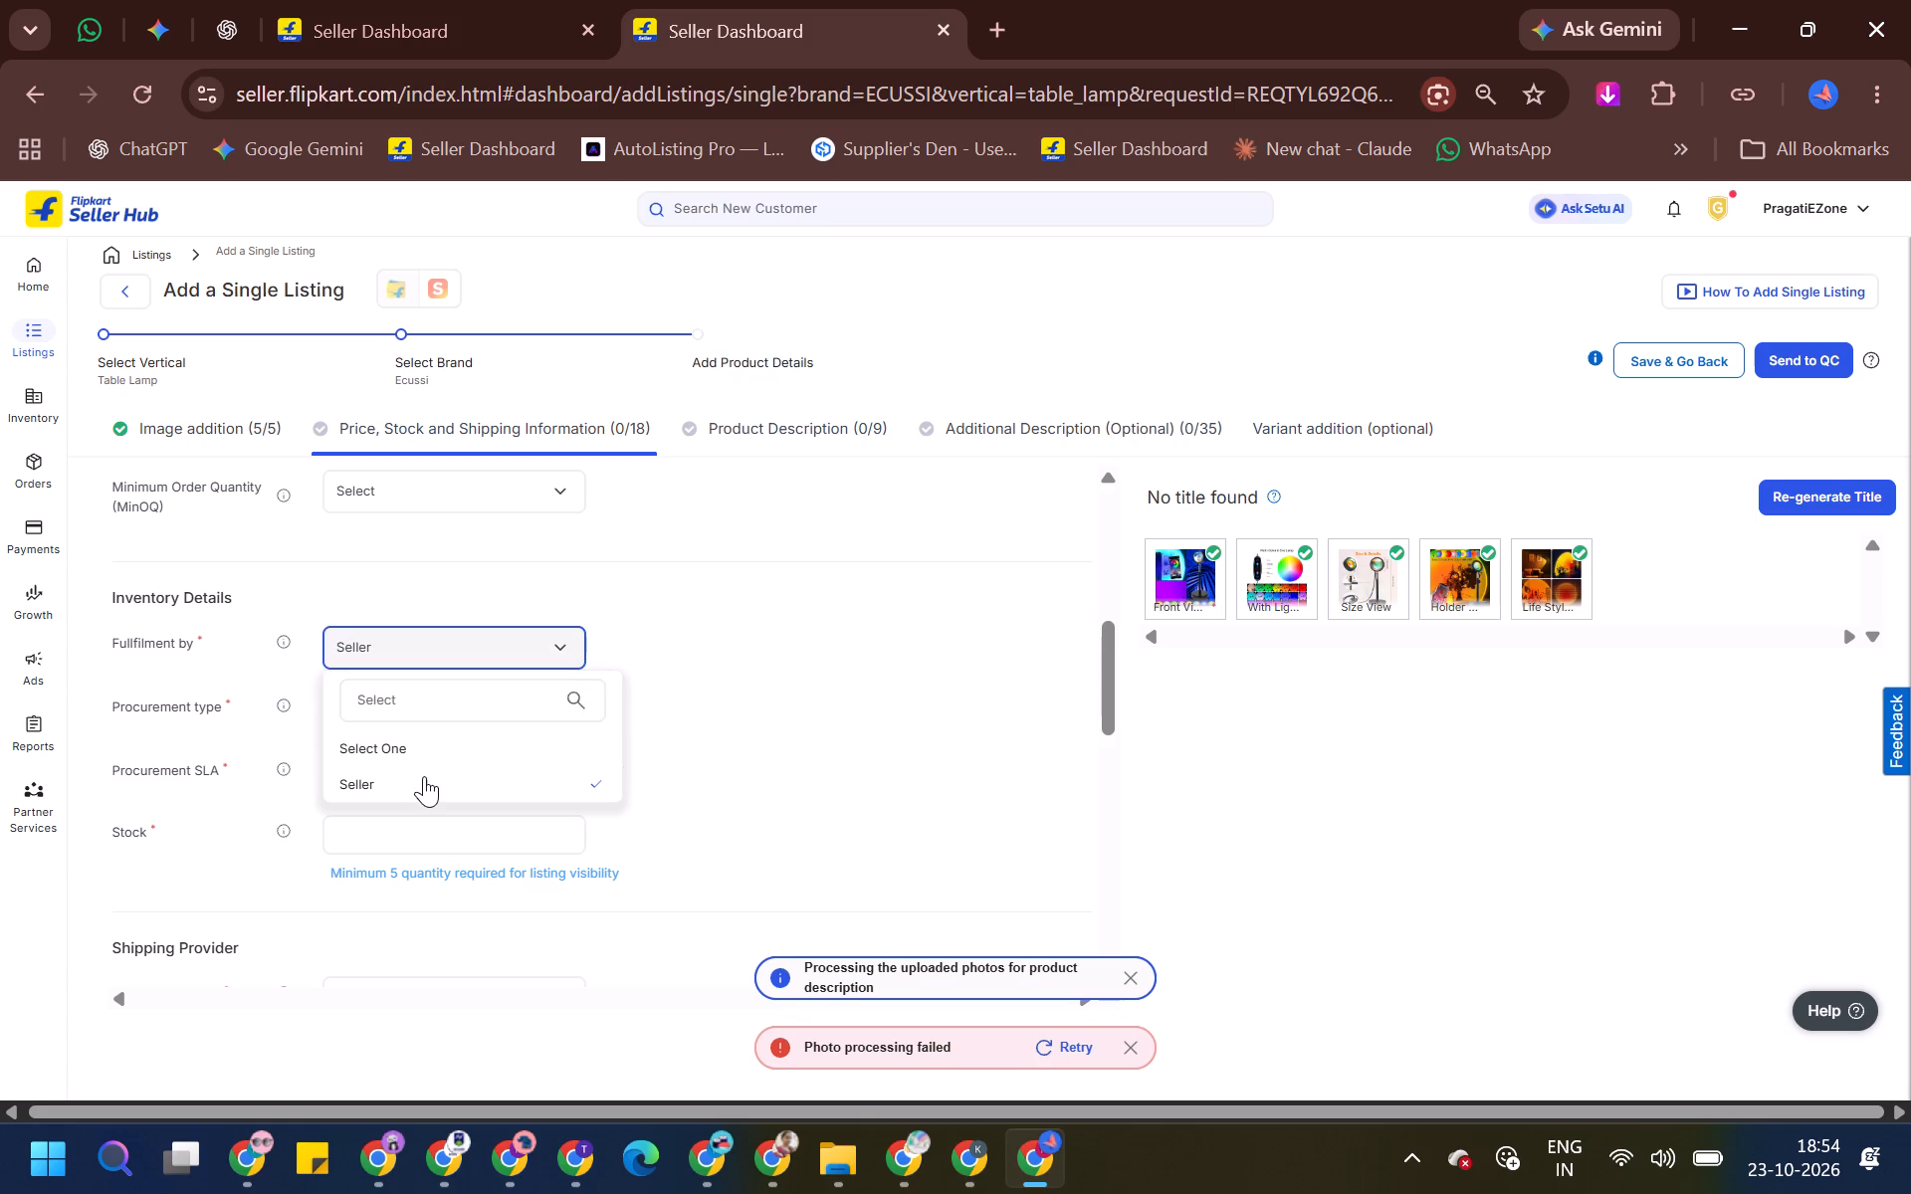
left_click(427, 778)
left_click(566, 662)
left_click(616, 638)
left_click(482, 717)
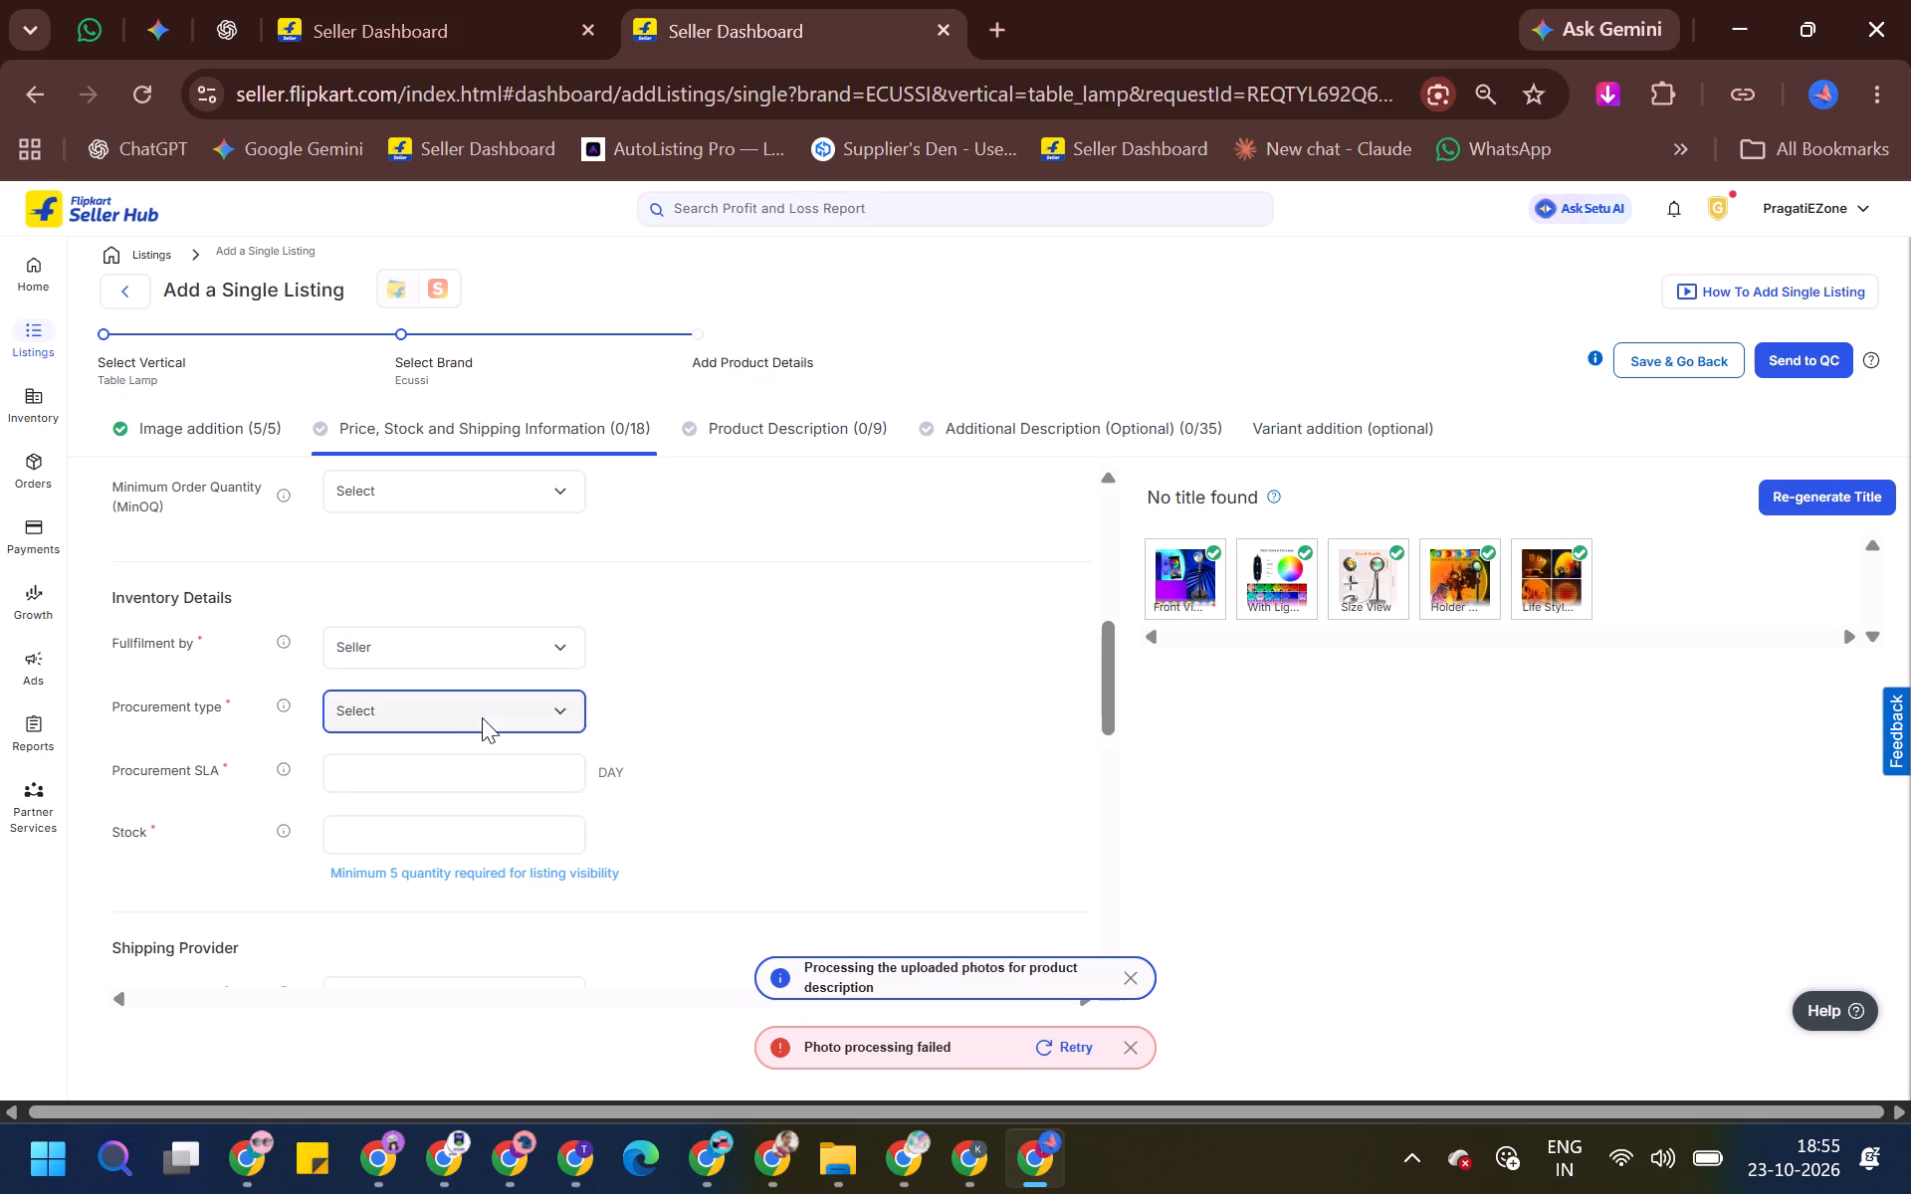
left_click(425, 855)
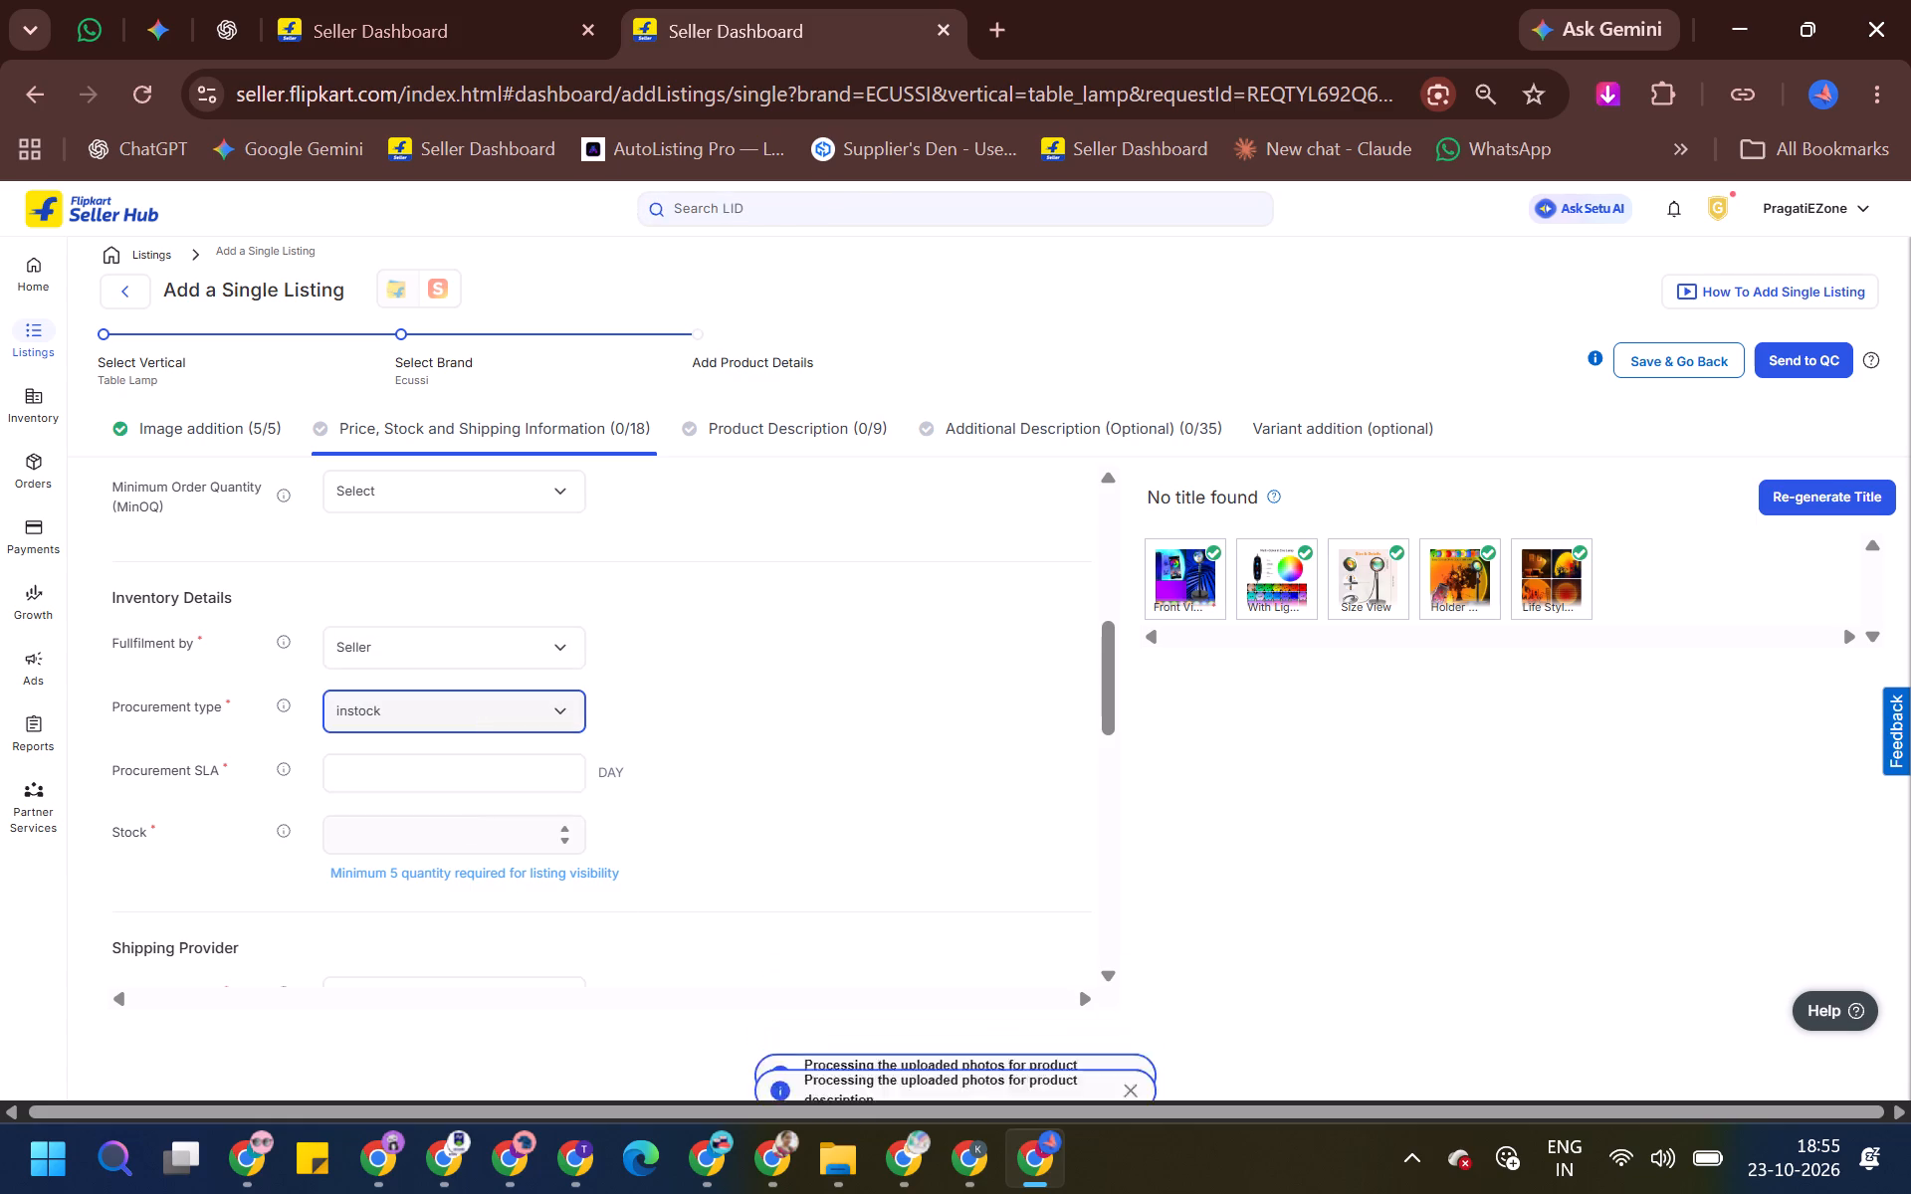
Set the Procurement SLA to 1 day and the Stock to 1.
left_click(473, 774)
key("1")
key("Tab")
key("1")
key("Tab")
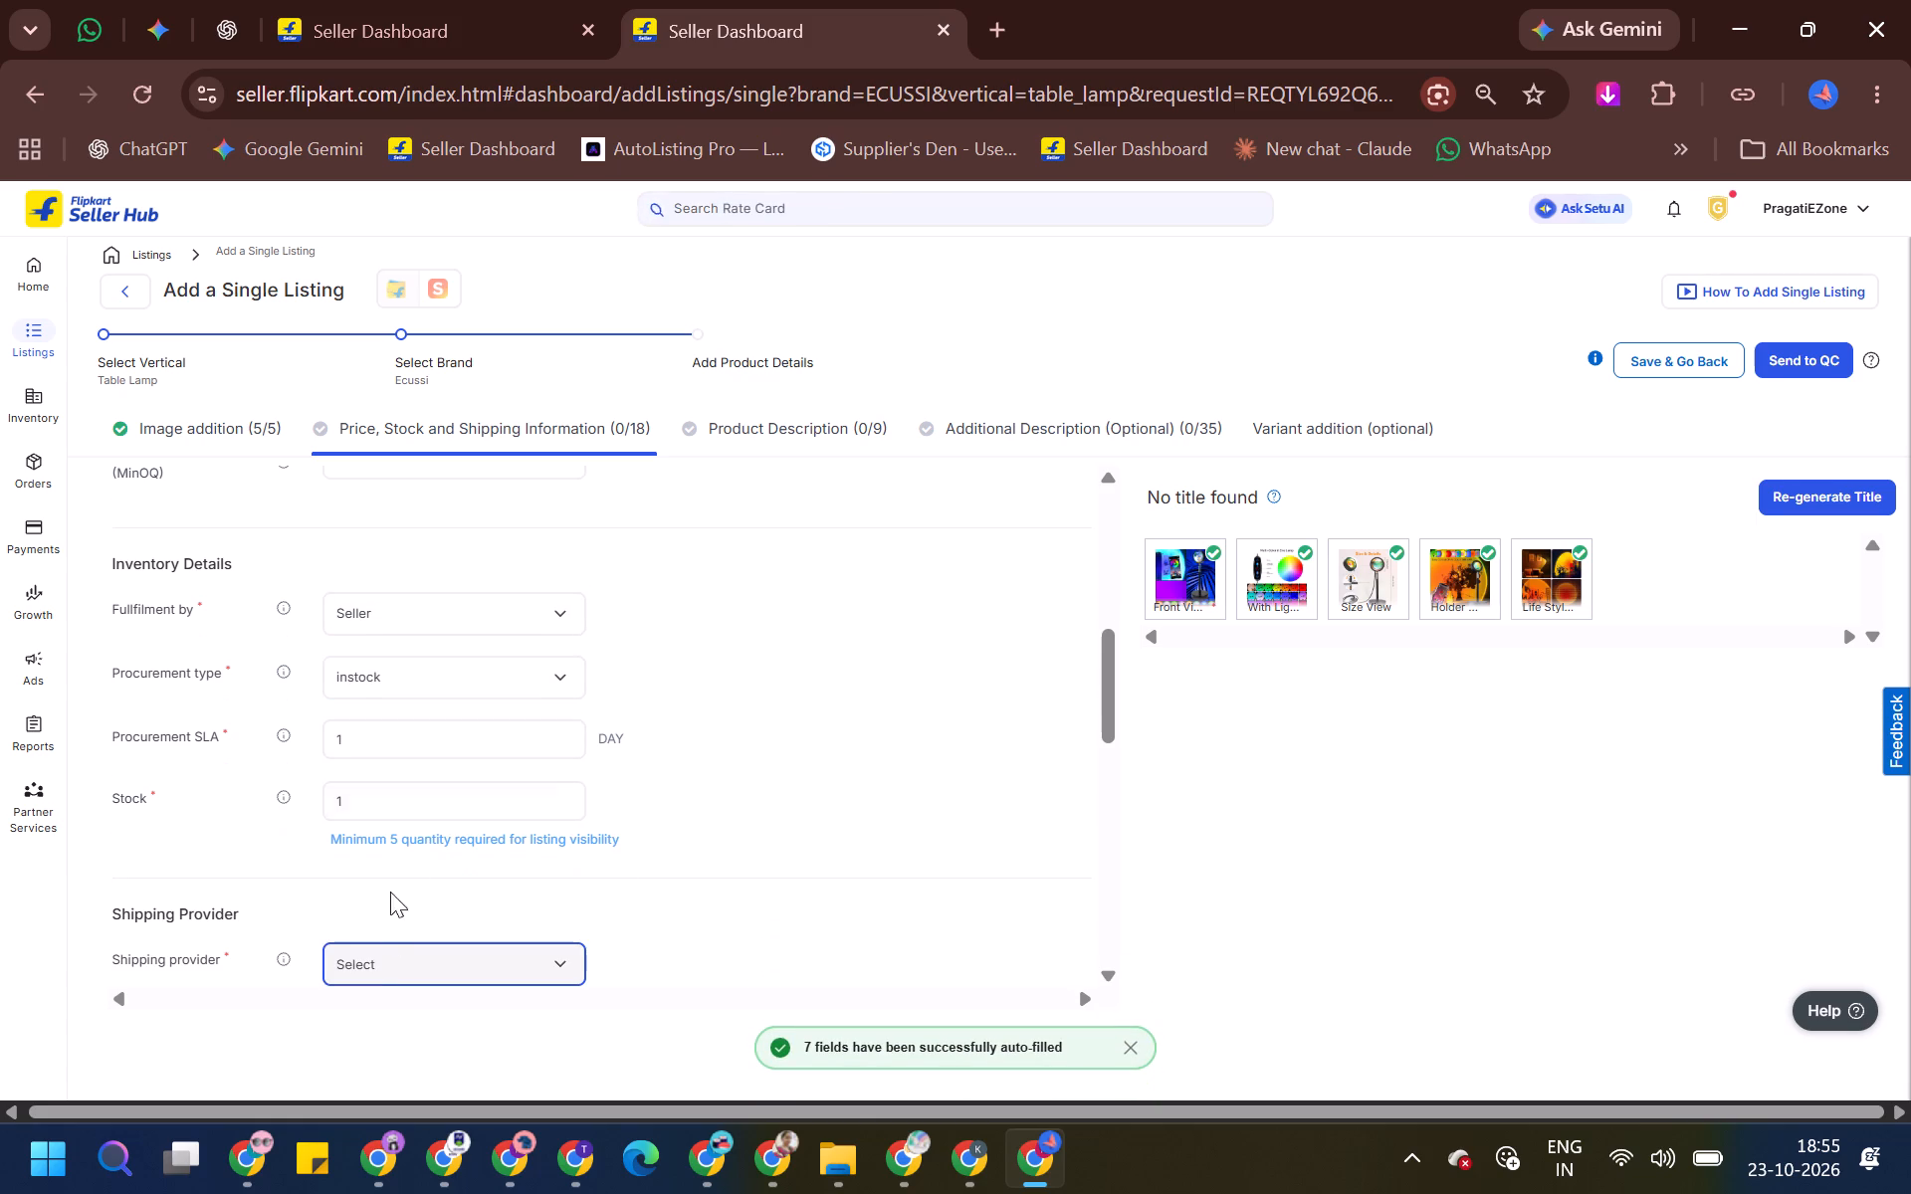
Set the Shipping provider to Flipkart.
left_click(386, 969)
left_click(380, 1087)
double_click(380, 1087)
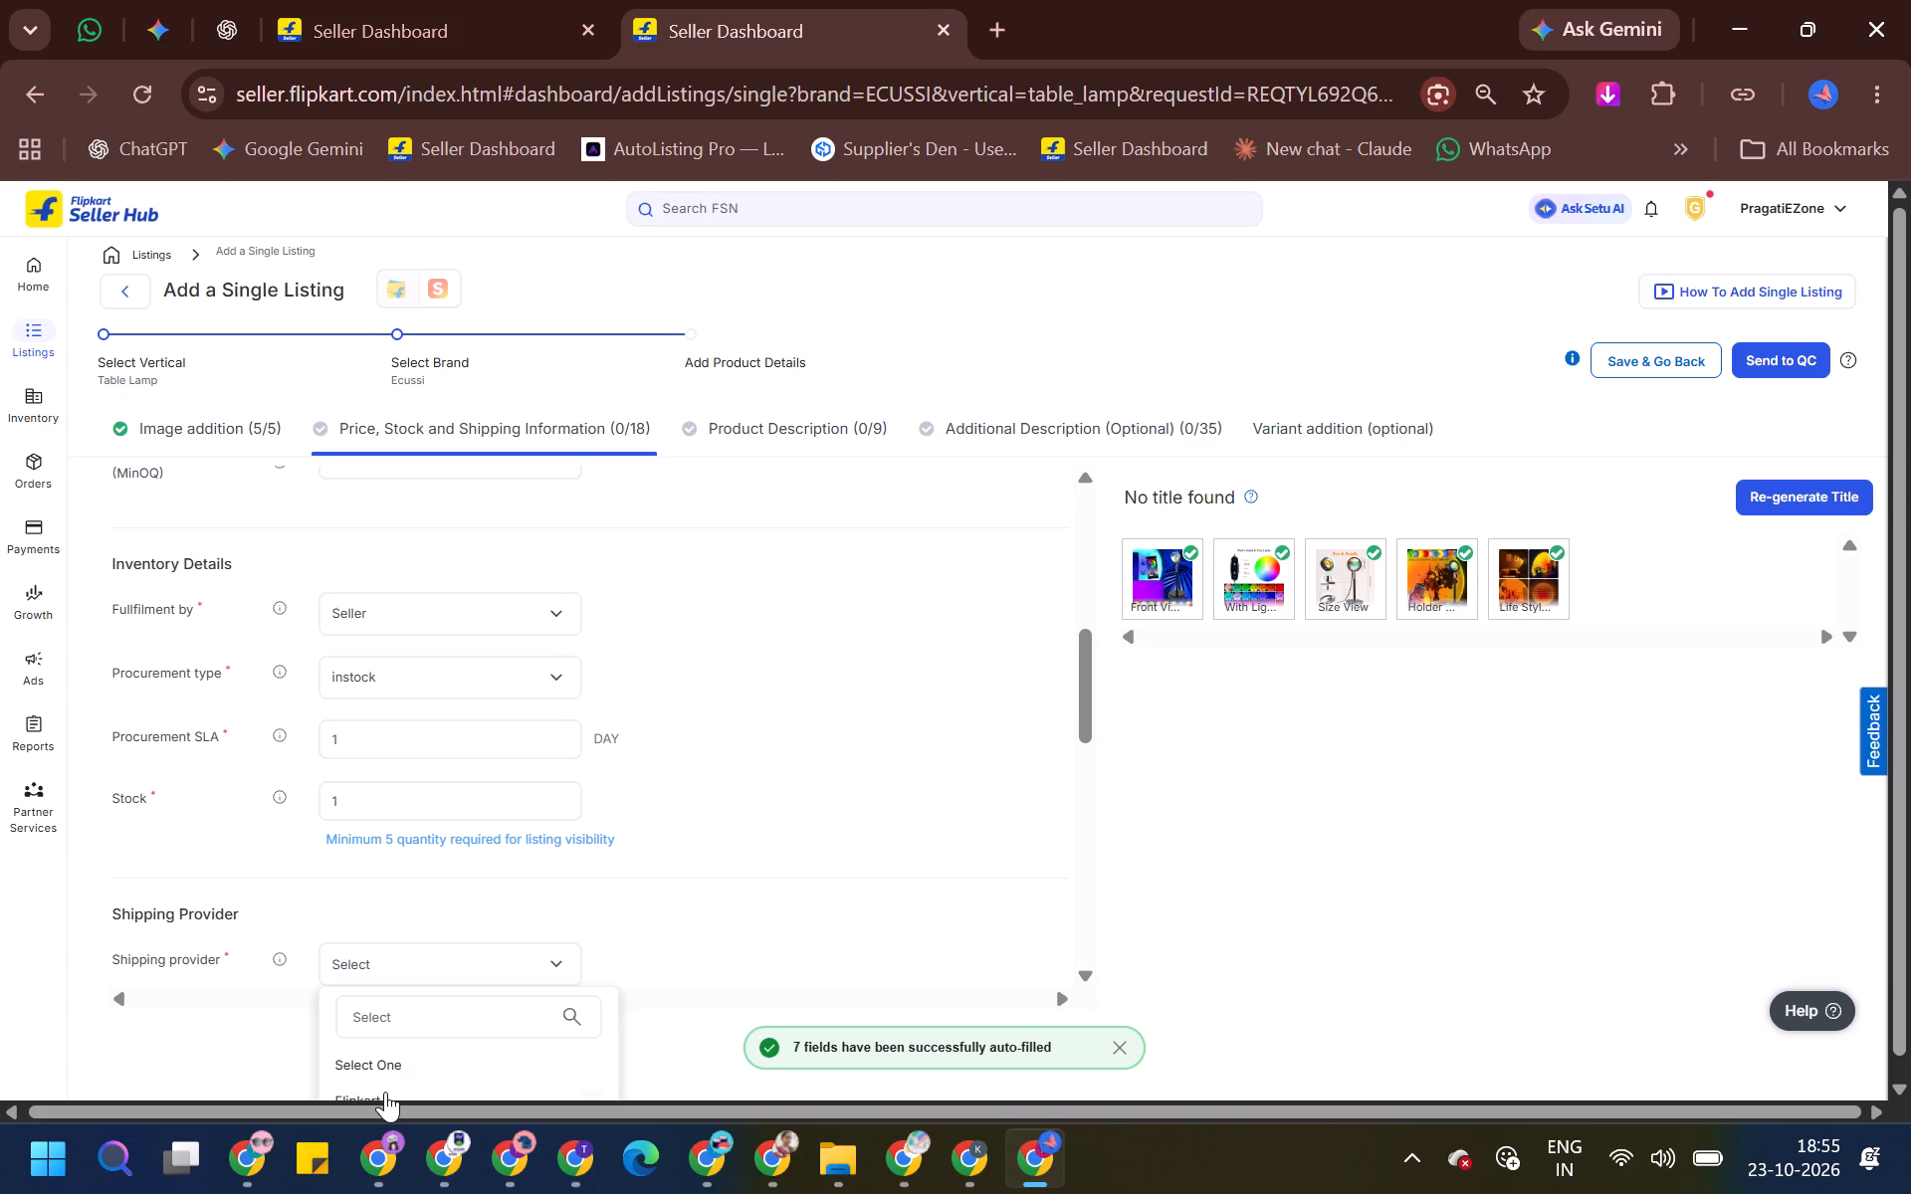
Set the package length to 27 cm, breadth to 10 cm and height to 27 cm, following the SwarnimEnterprise table lamp listing.
scroll(456, 896, "down", 2)
left_click(377, 813)
key("alt+Tab")
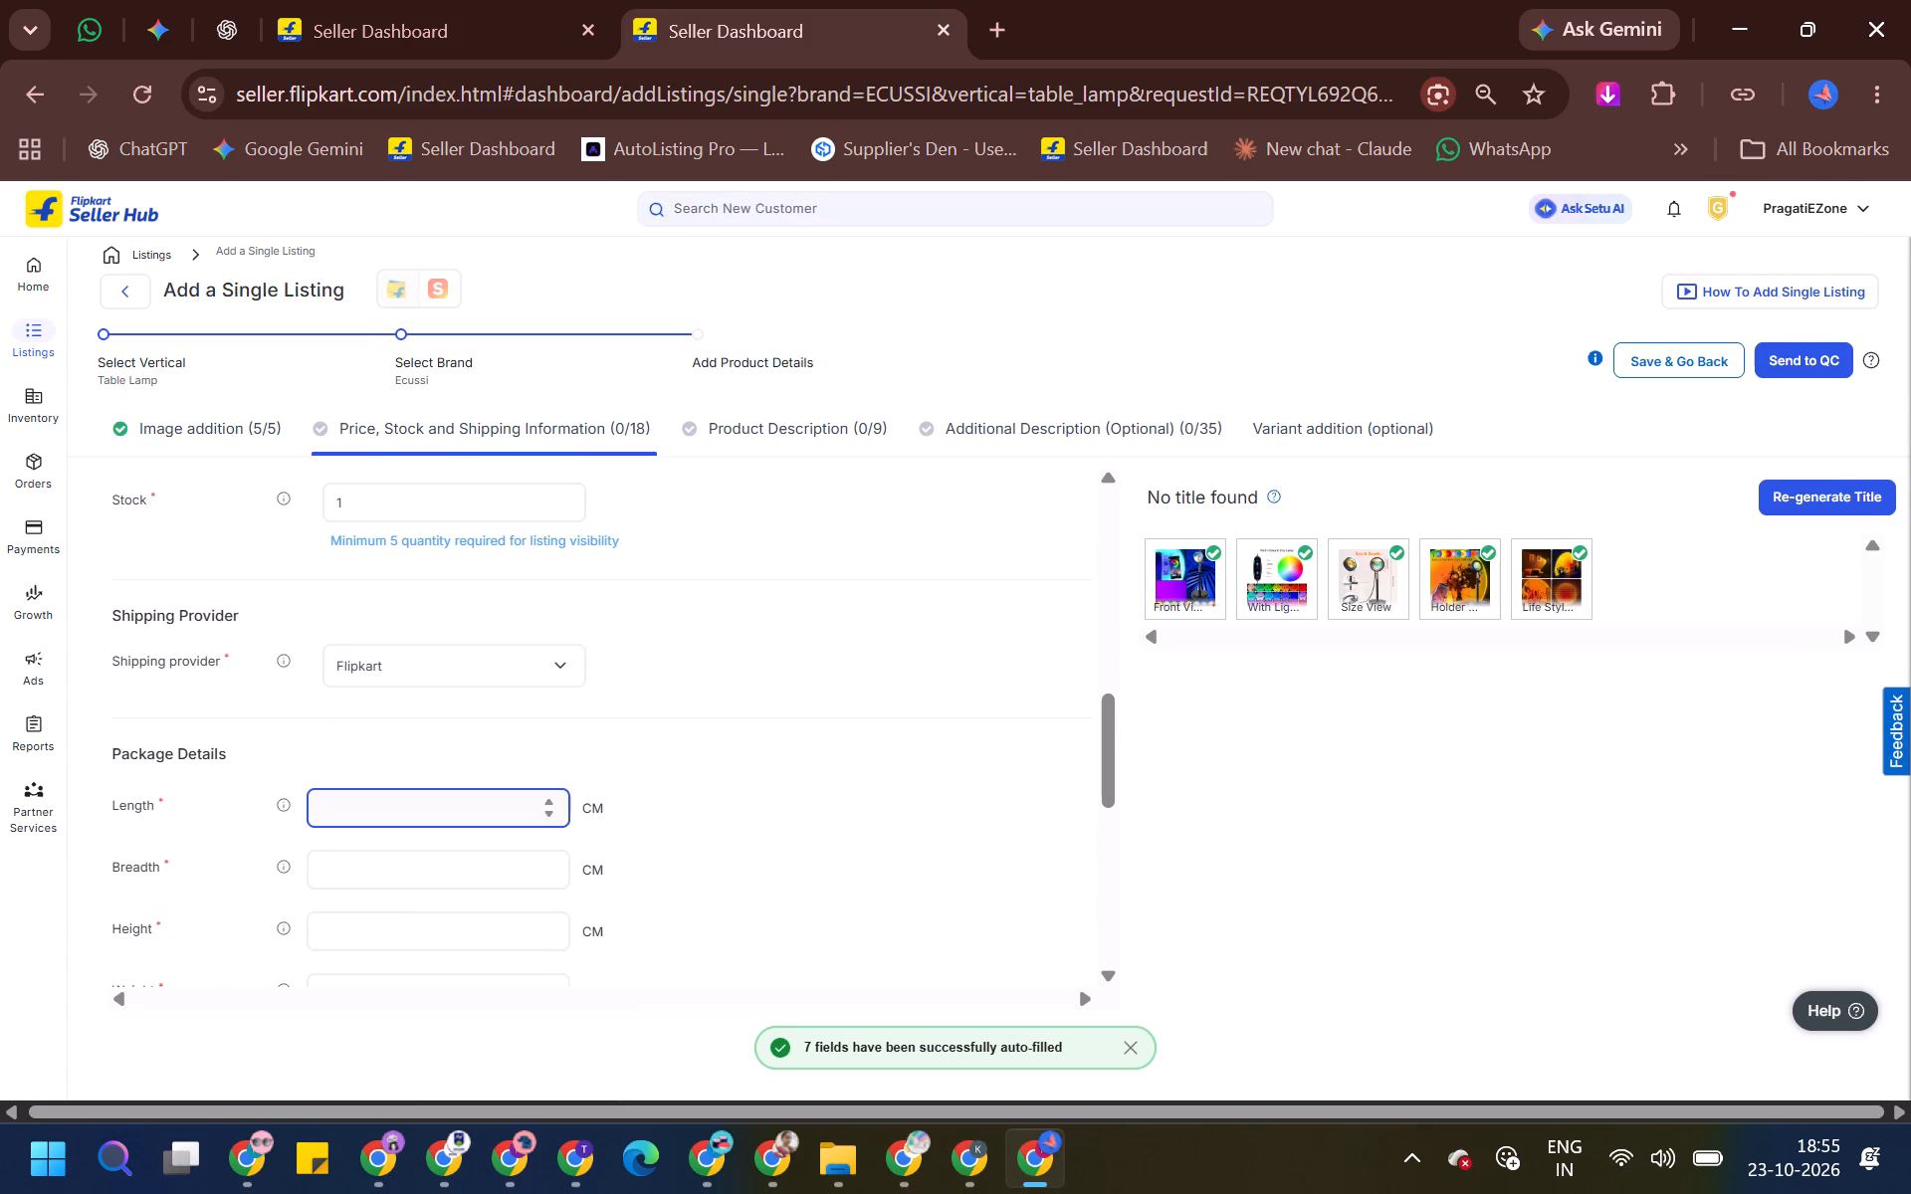
left_click(560, 385)
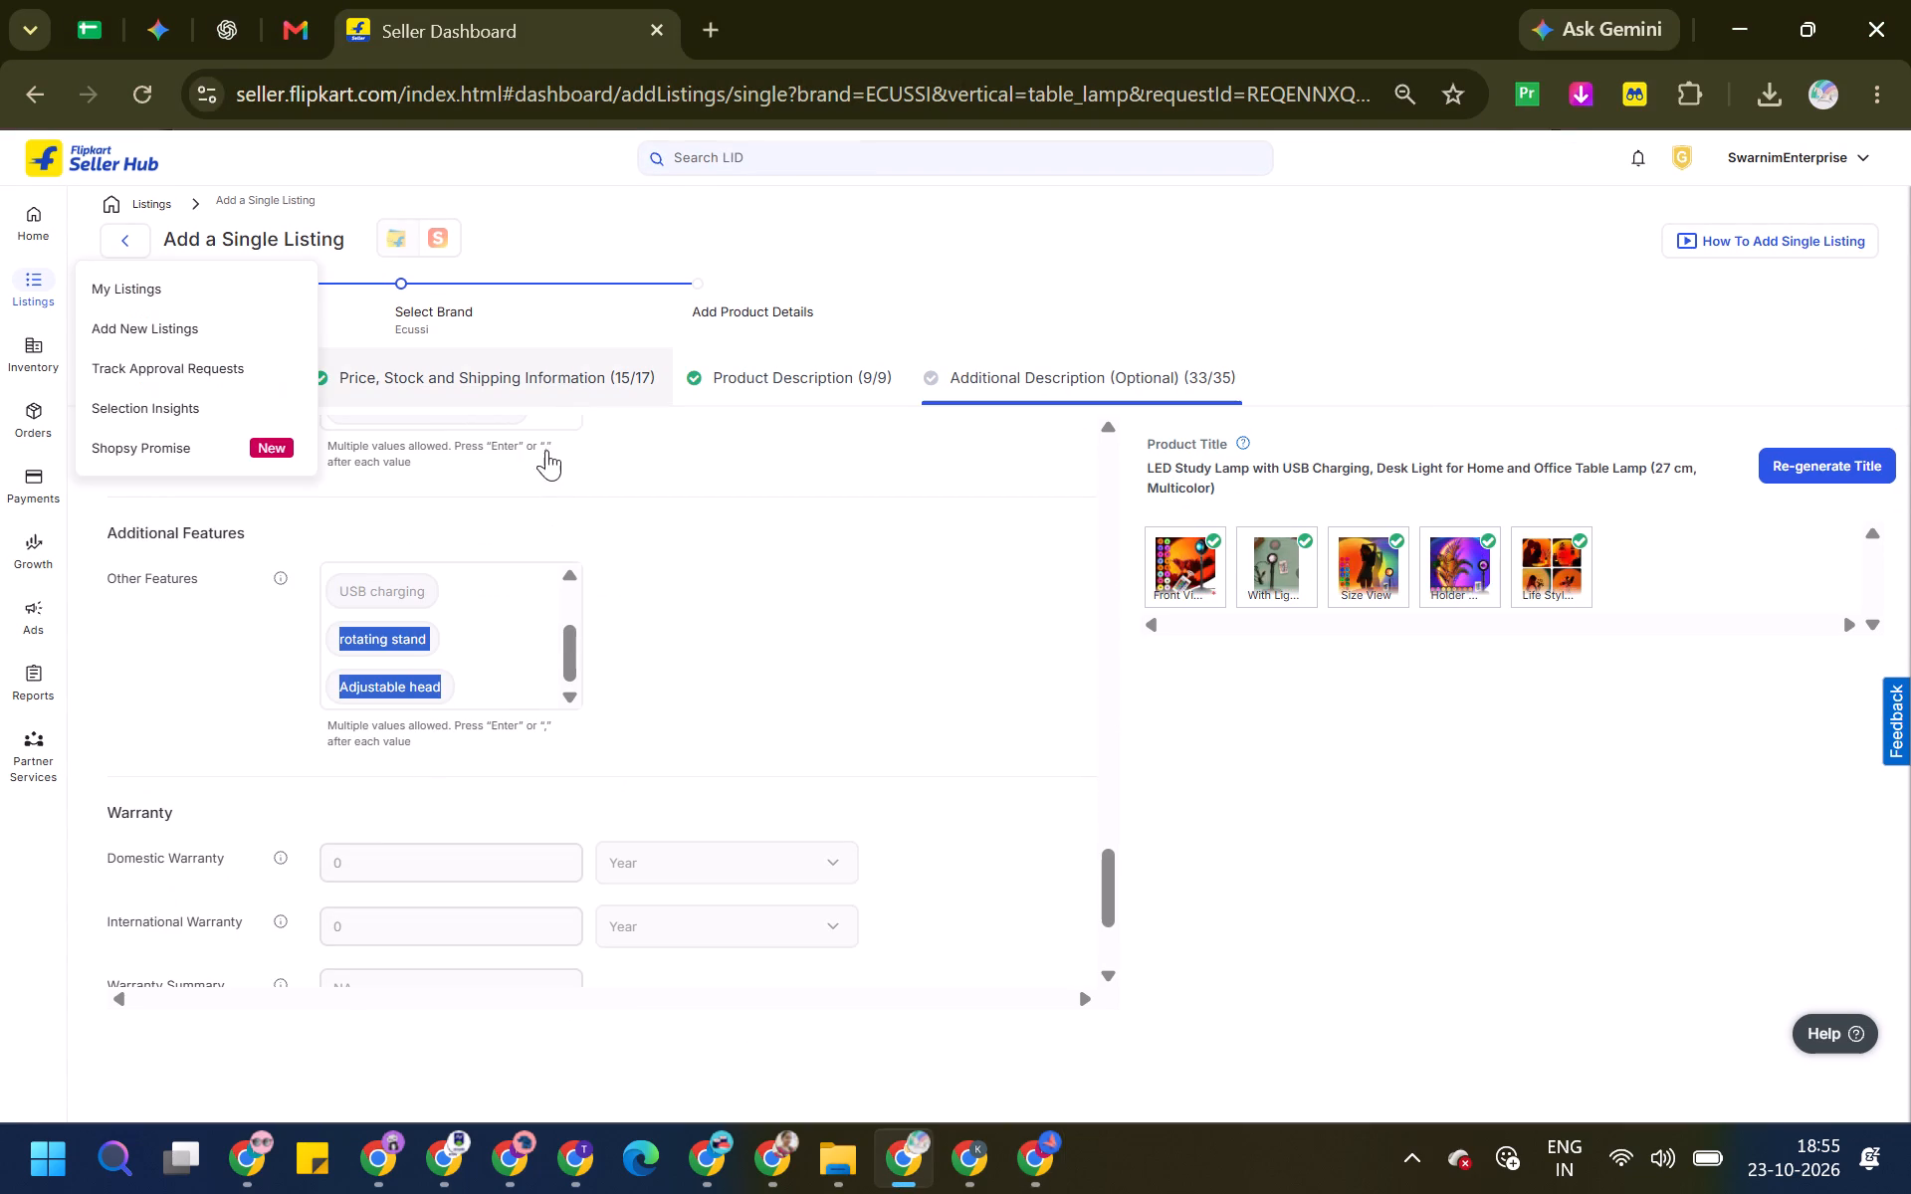
scroll(620, 543, "down", 4)
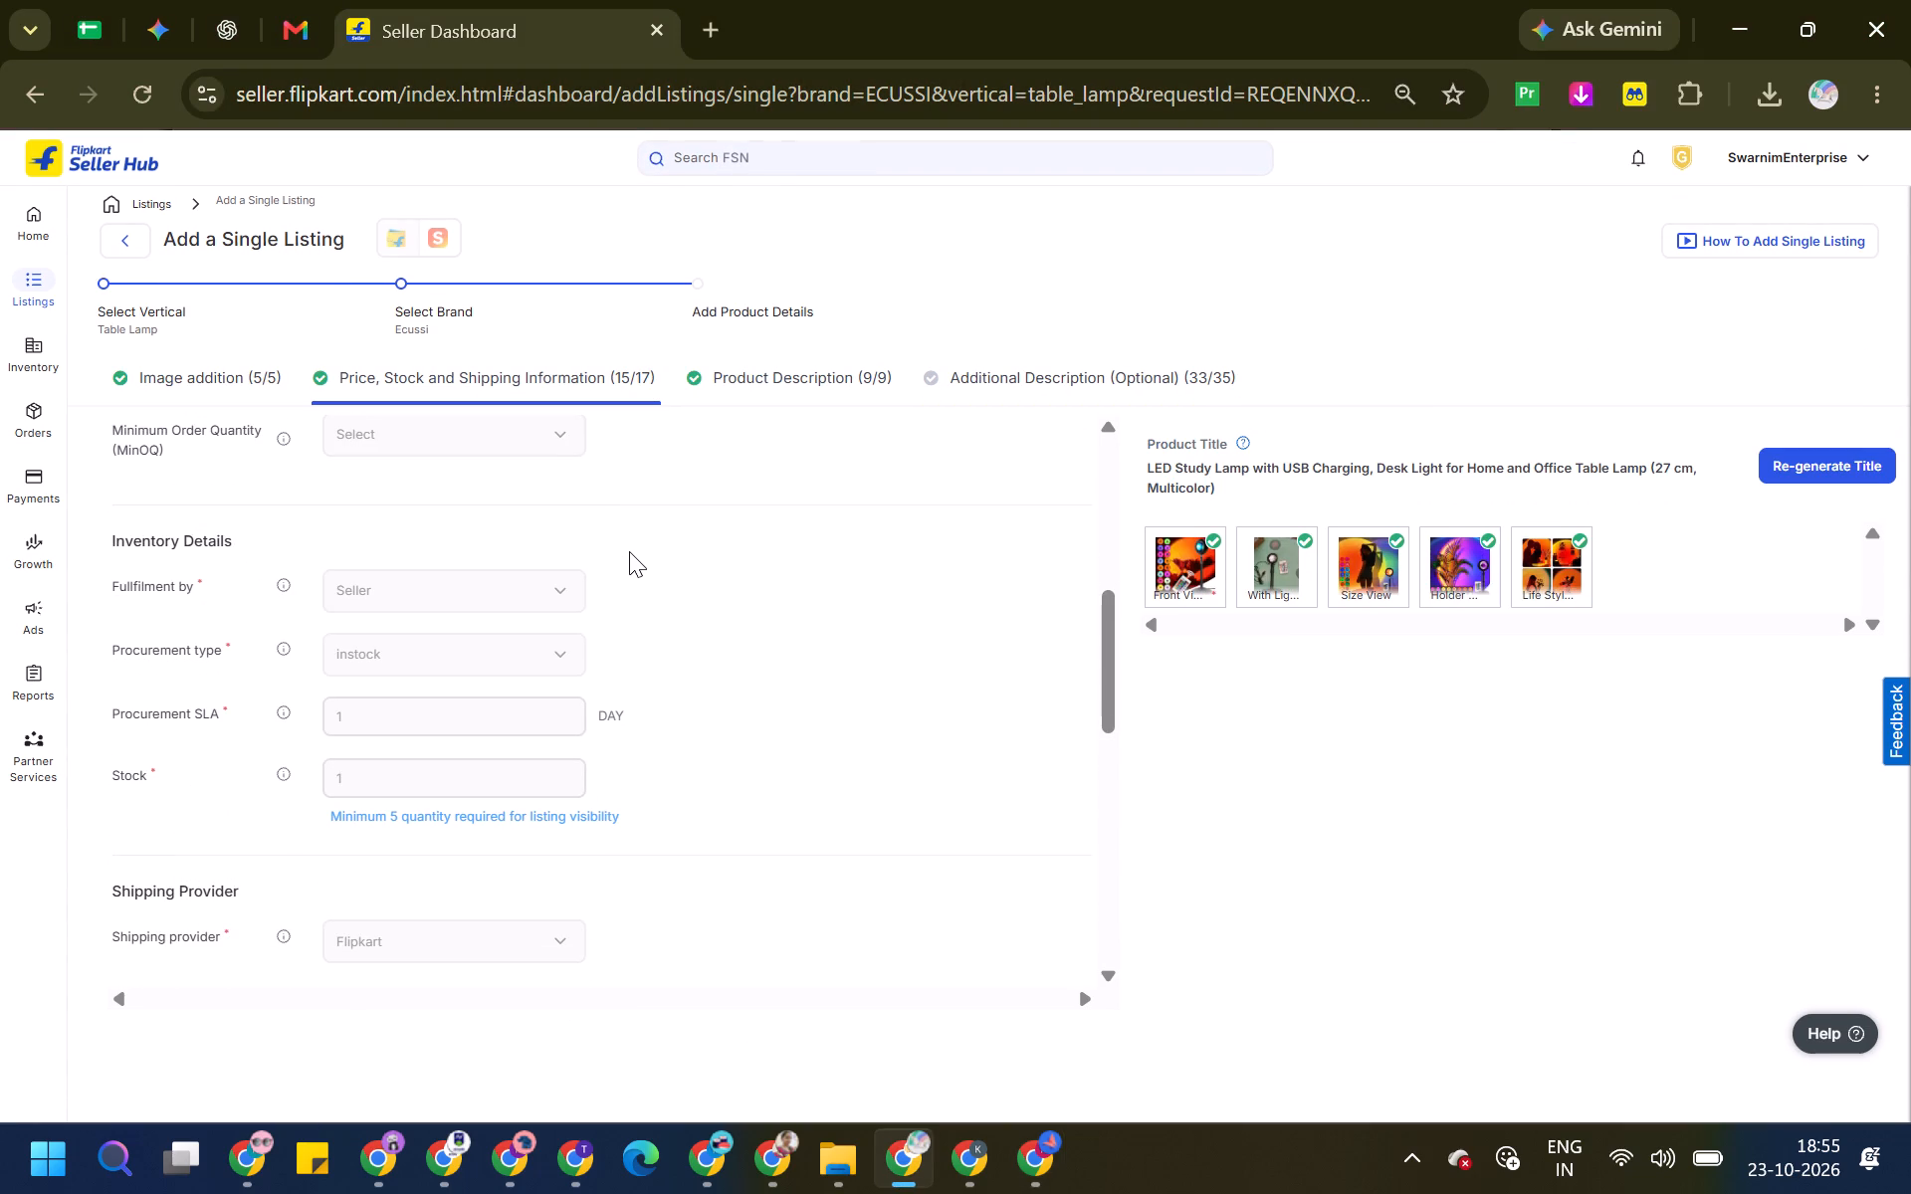
scroll(706, 594, "down", 2)
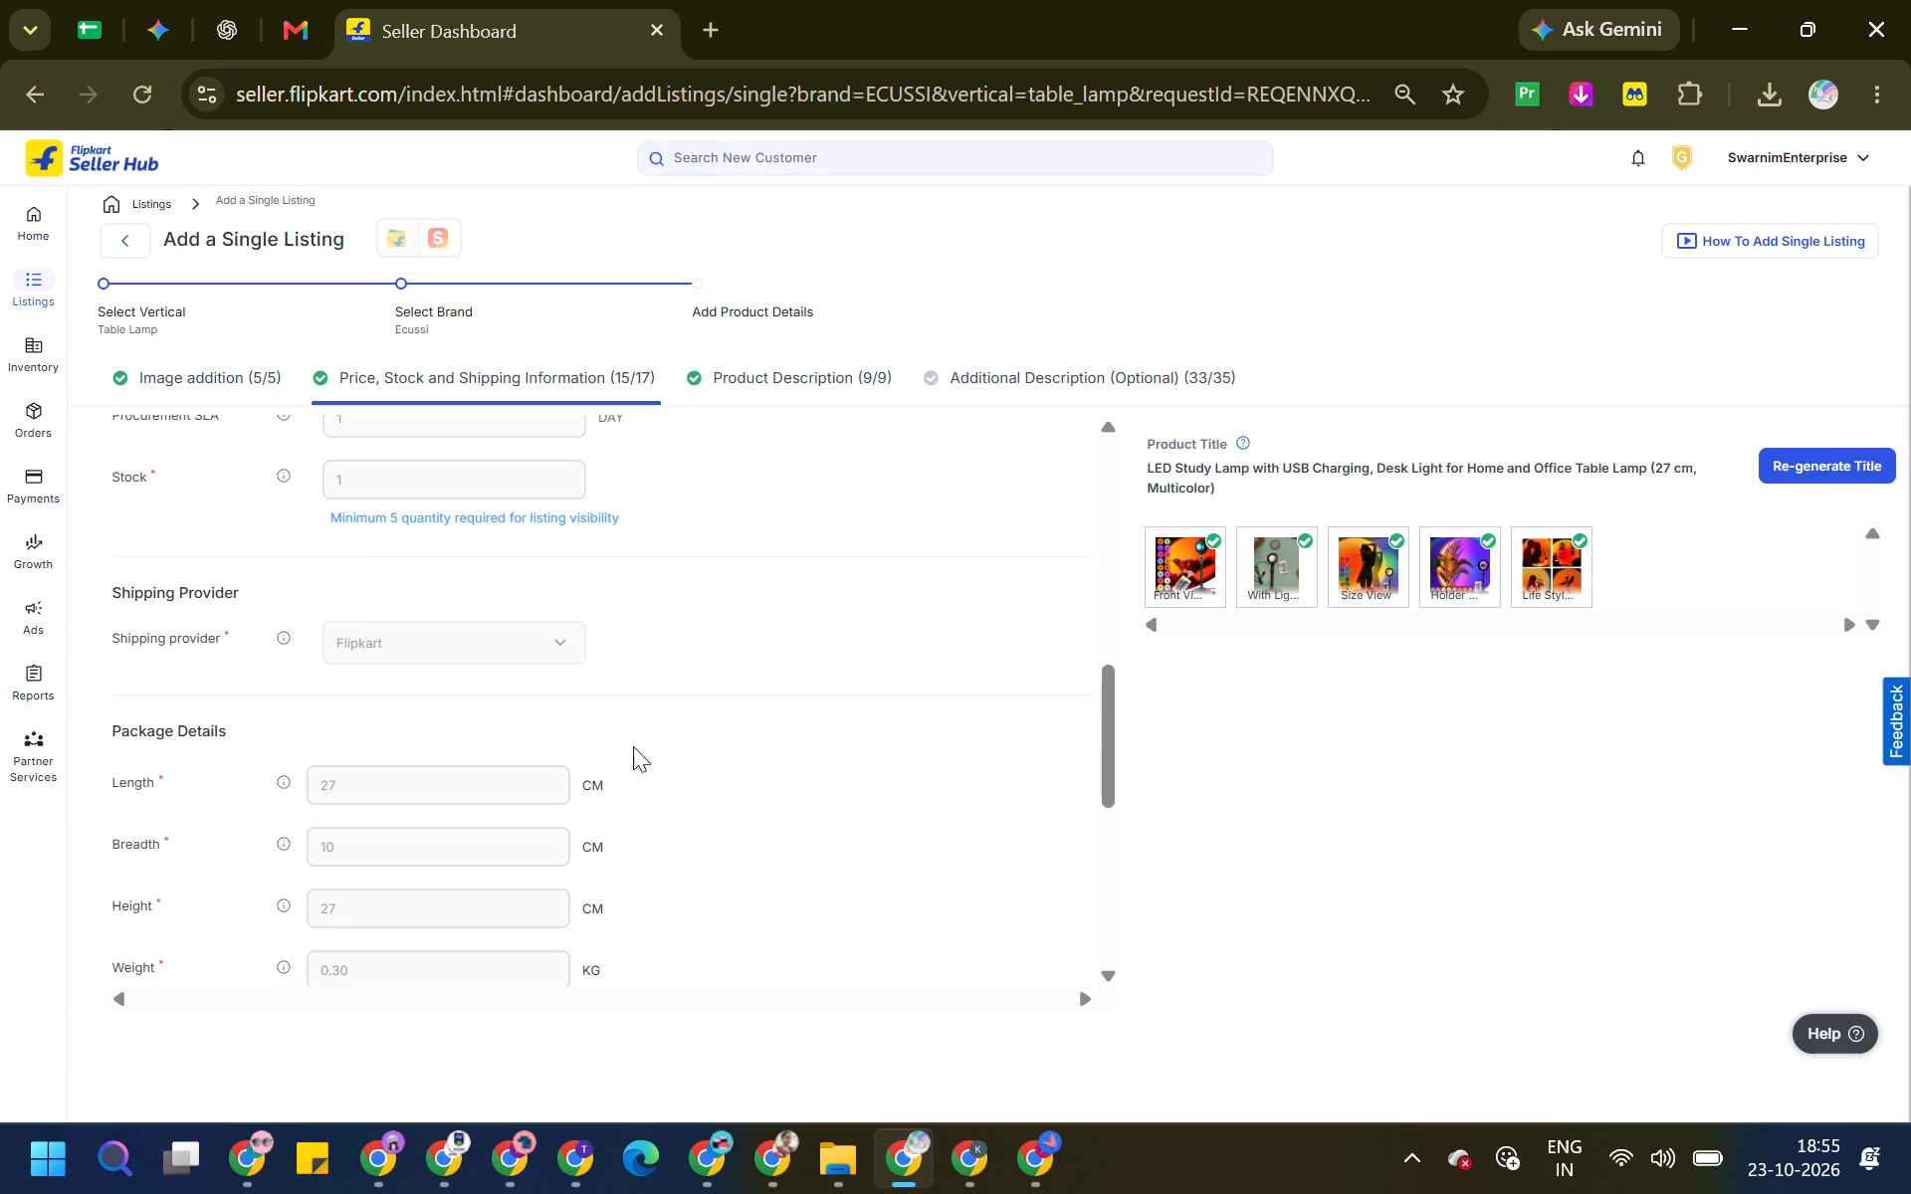
triple_click(499, 780)
key("ctrl+c")
key("alt+Tab")
key("ctrl+v")
key("Tab")
key("Tab")
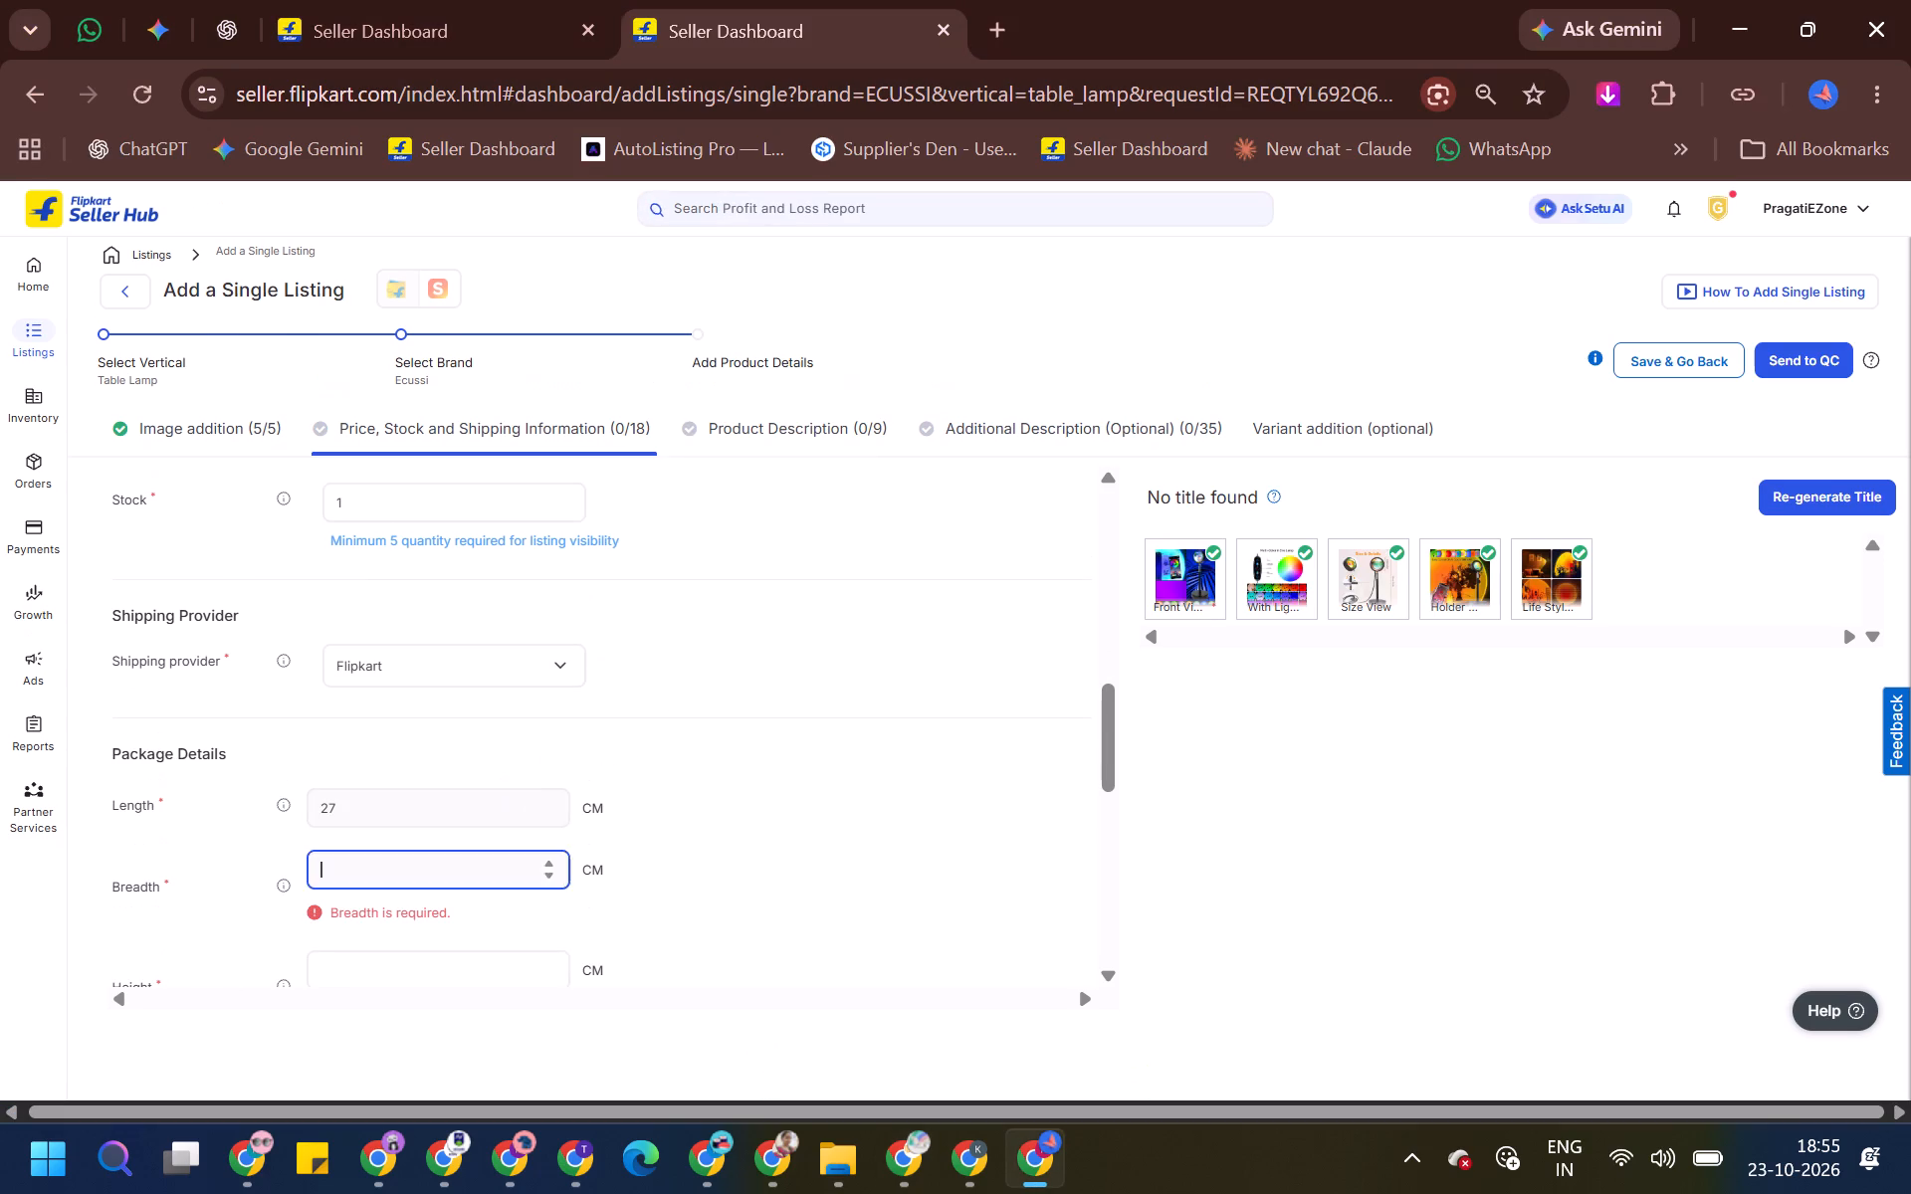
key("Tab")
key("ctrl+v")
left_click(464, 858)
type("10")
key("Tab")
key("Tab")
Set the package weight to 0.30 kg, copied from the SwarnimEnterprise listing.
key("alt+Tab")
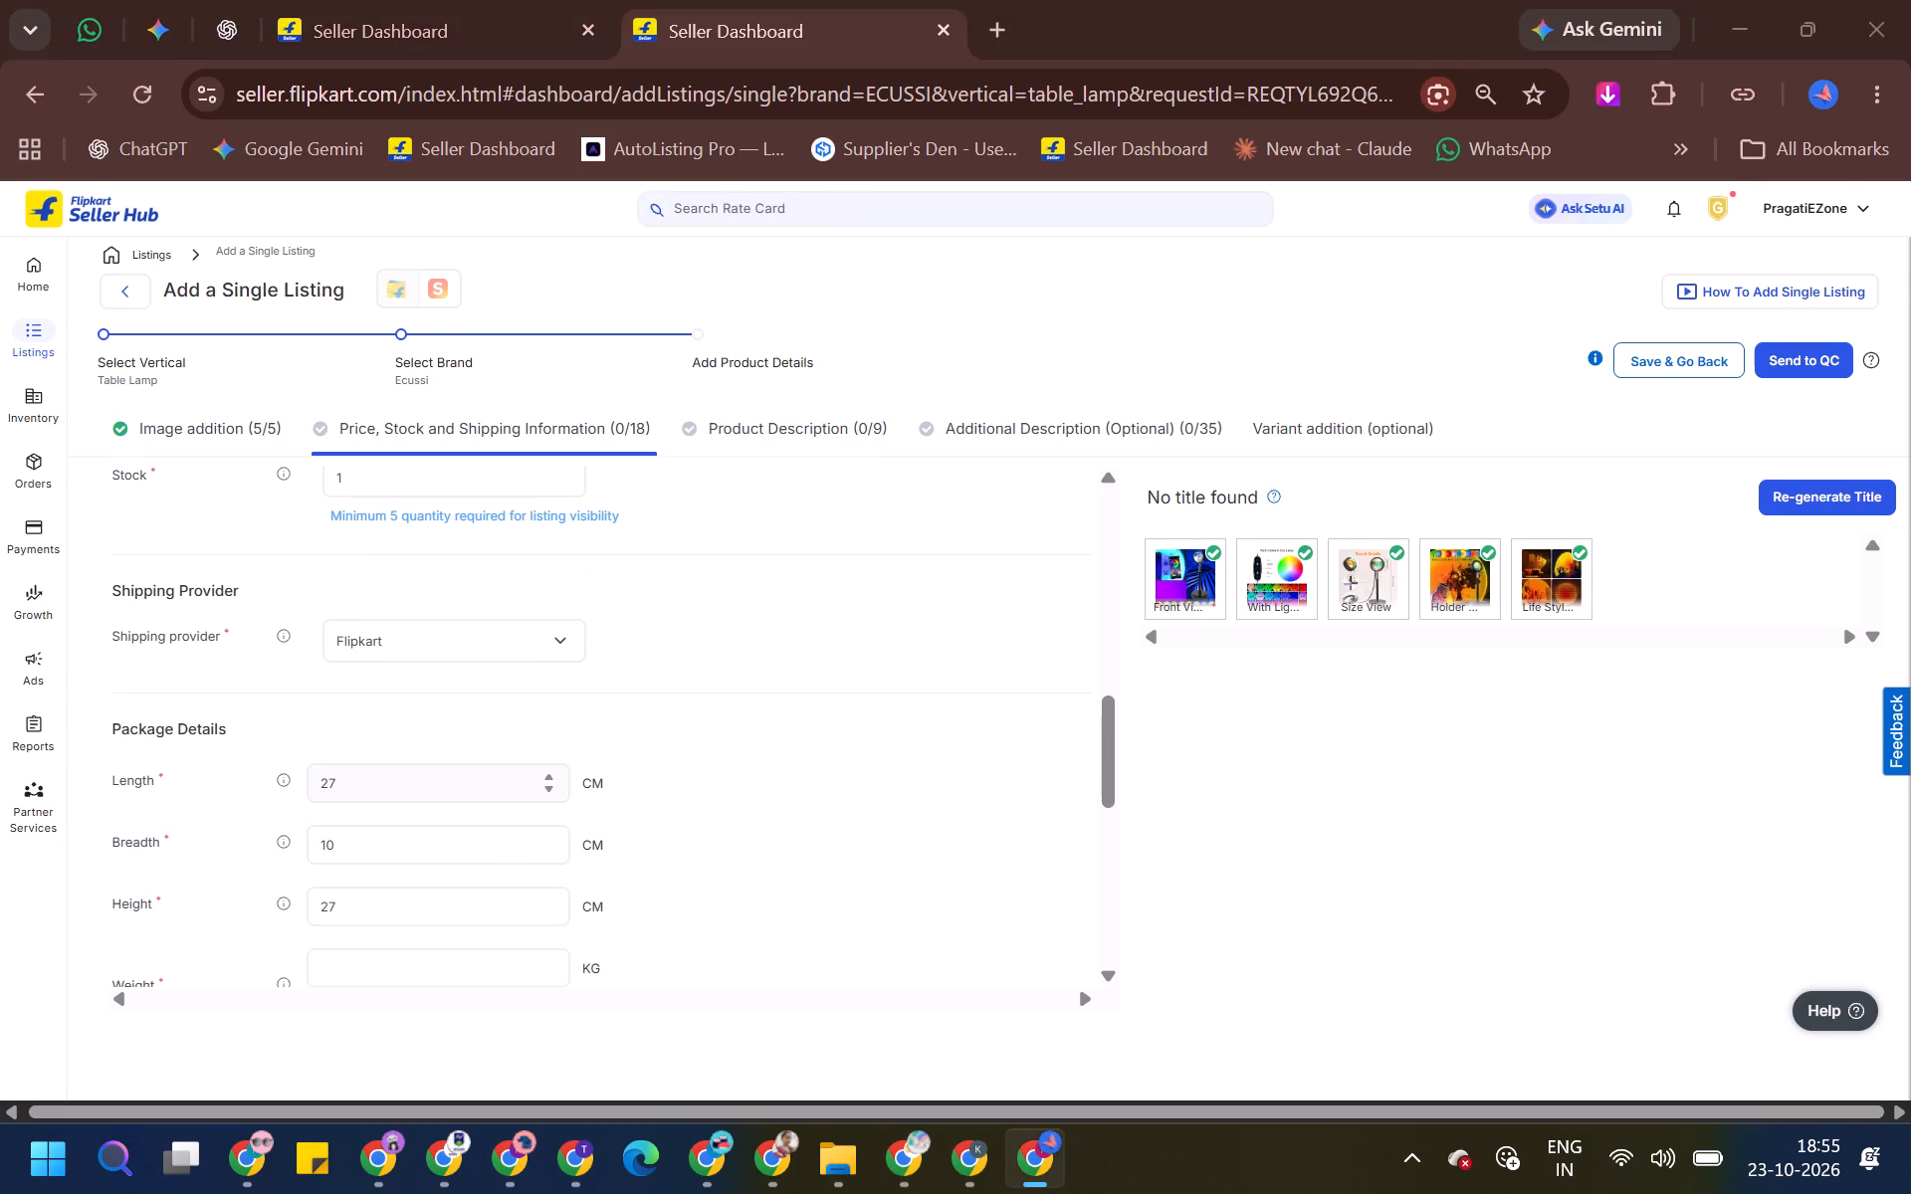
scroll(399, 924, "down", 2)
triple_click(360, 667)
key("ctrl+c")
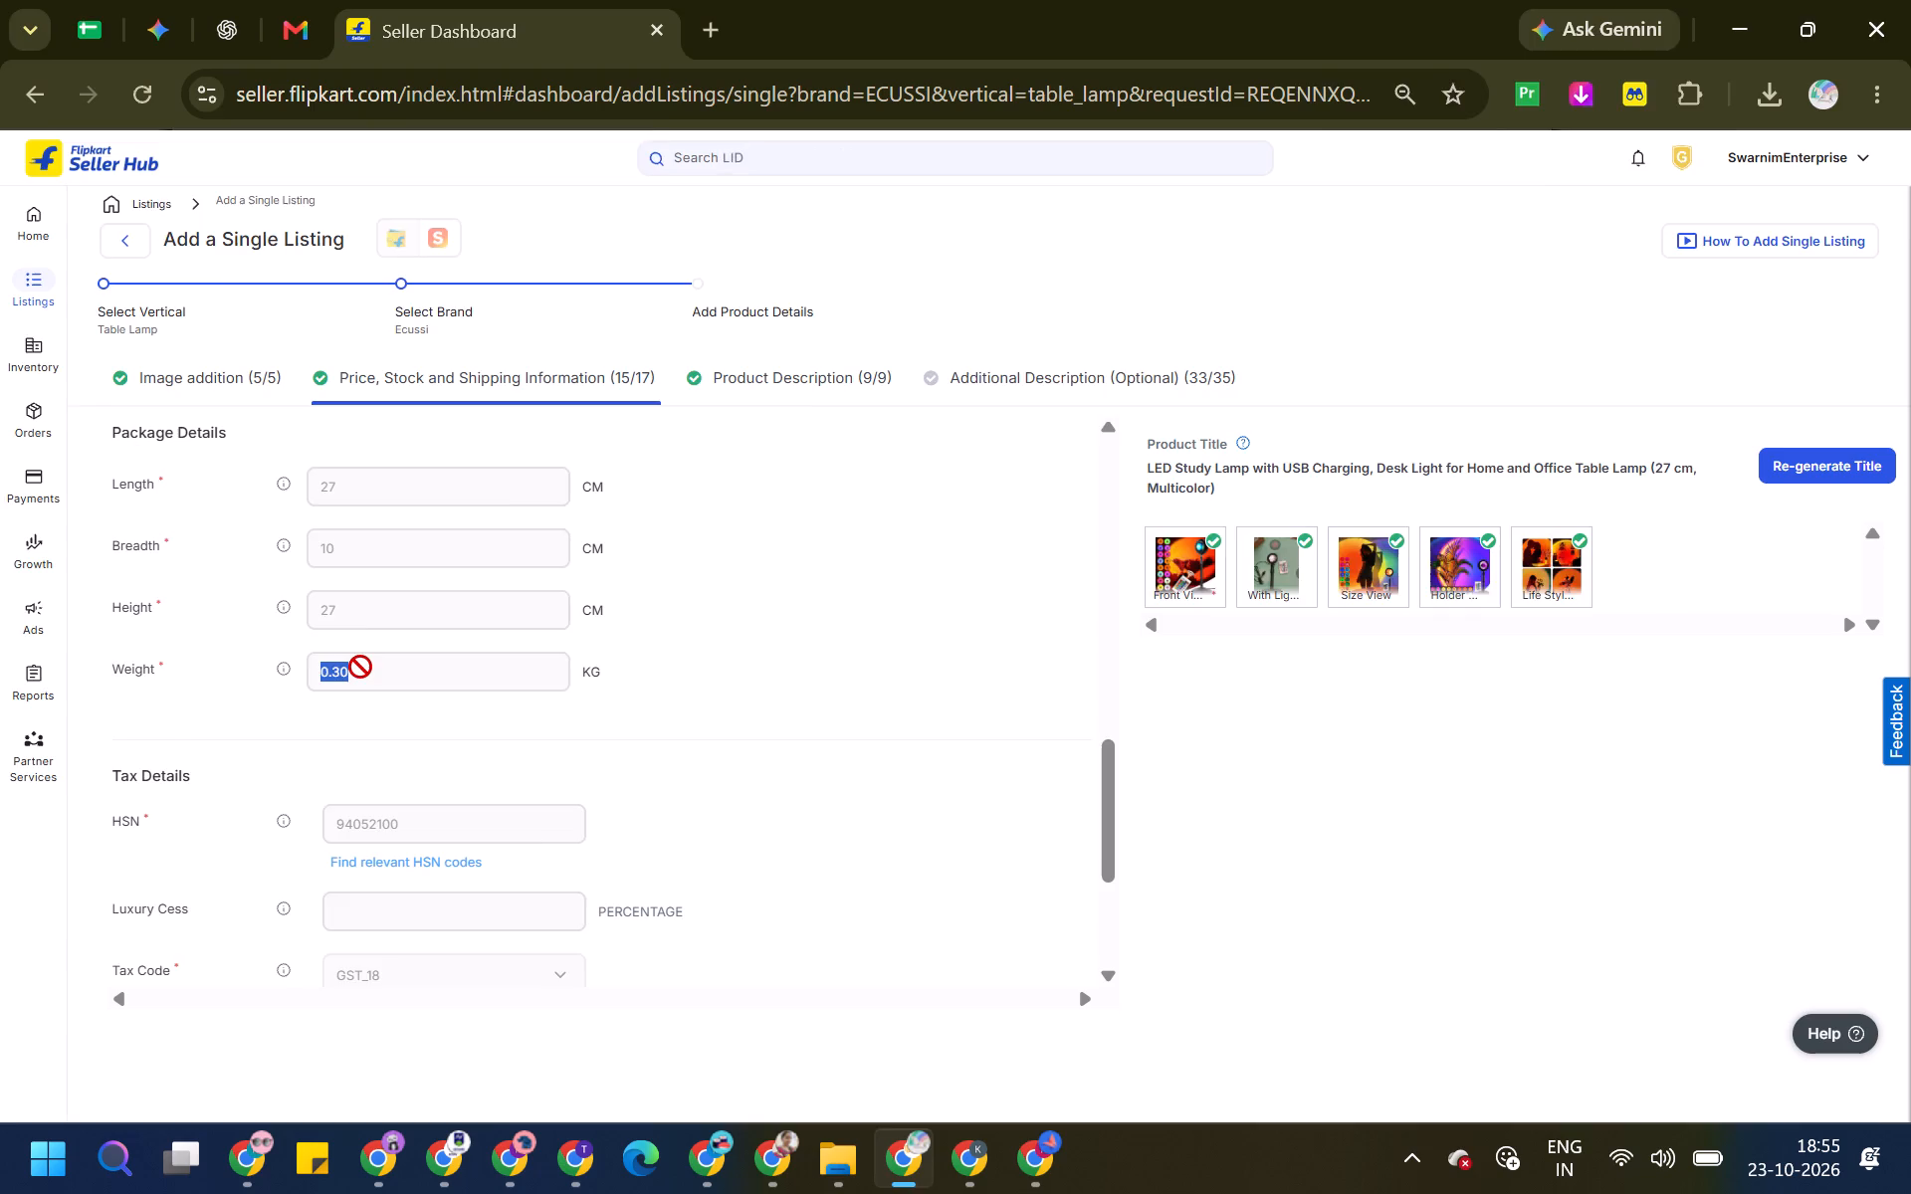
key("alt+Tab")
key("ctrl+v")
key("Tab")
key("Tab")
Set the HSN to 94052100 in the tax details, copied from the SwarnimEnterprise listing.
left_click(383, 705)
key("alt+Tab")
triple_click(411, 809)
key("ctrl+c")
key("alt+Tab")
left_click(388, 701)
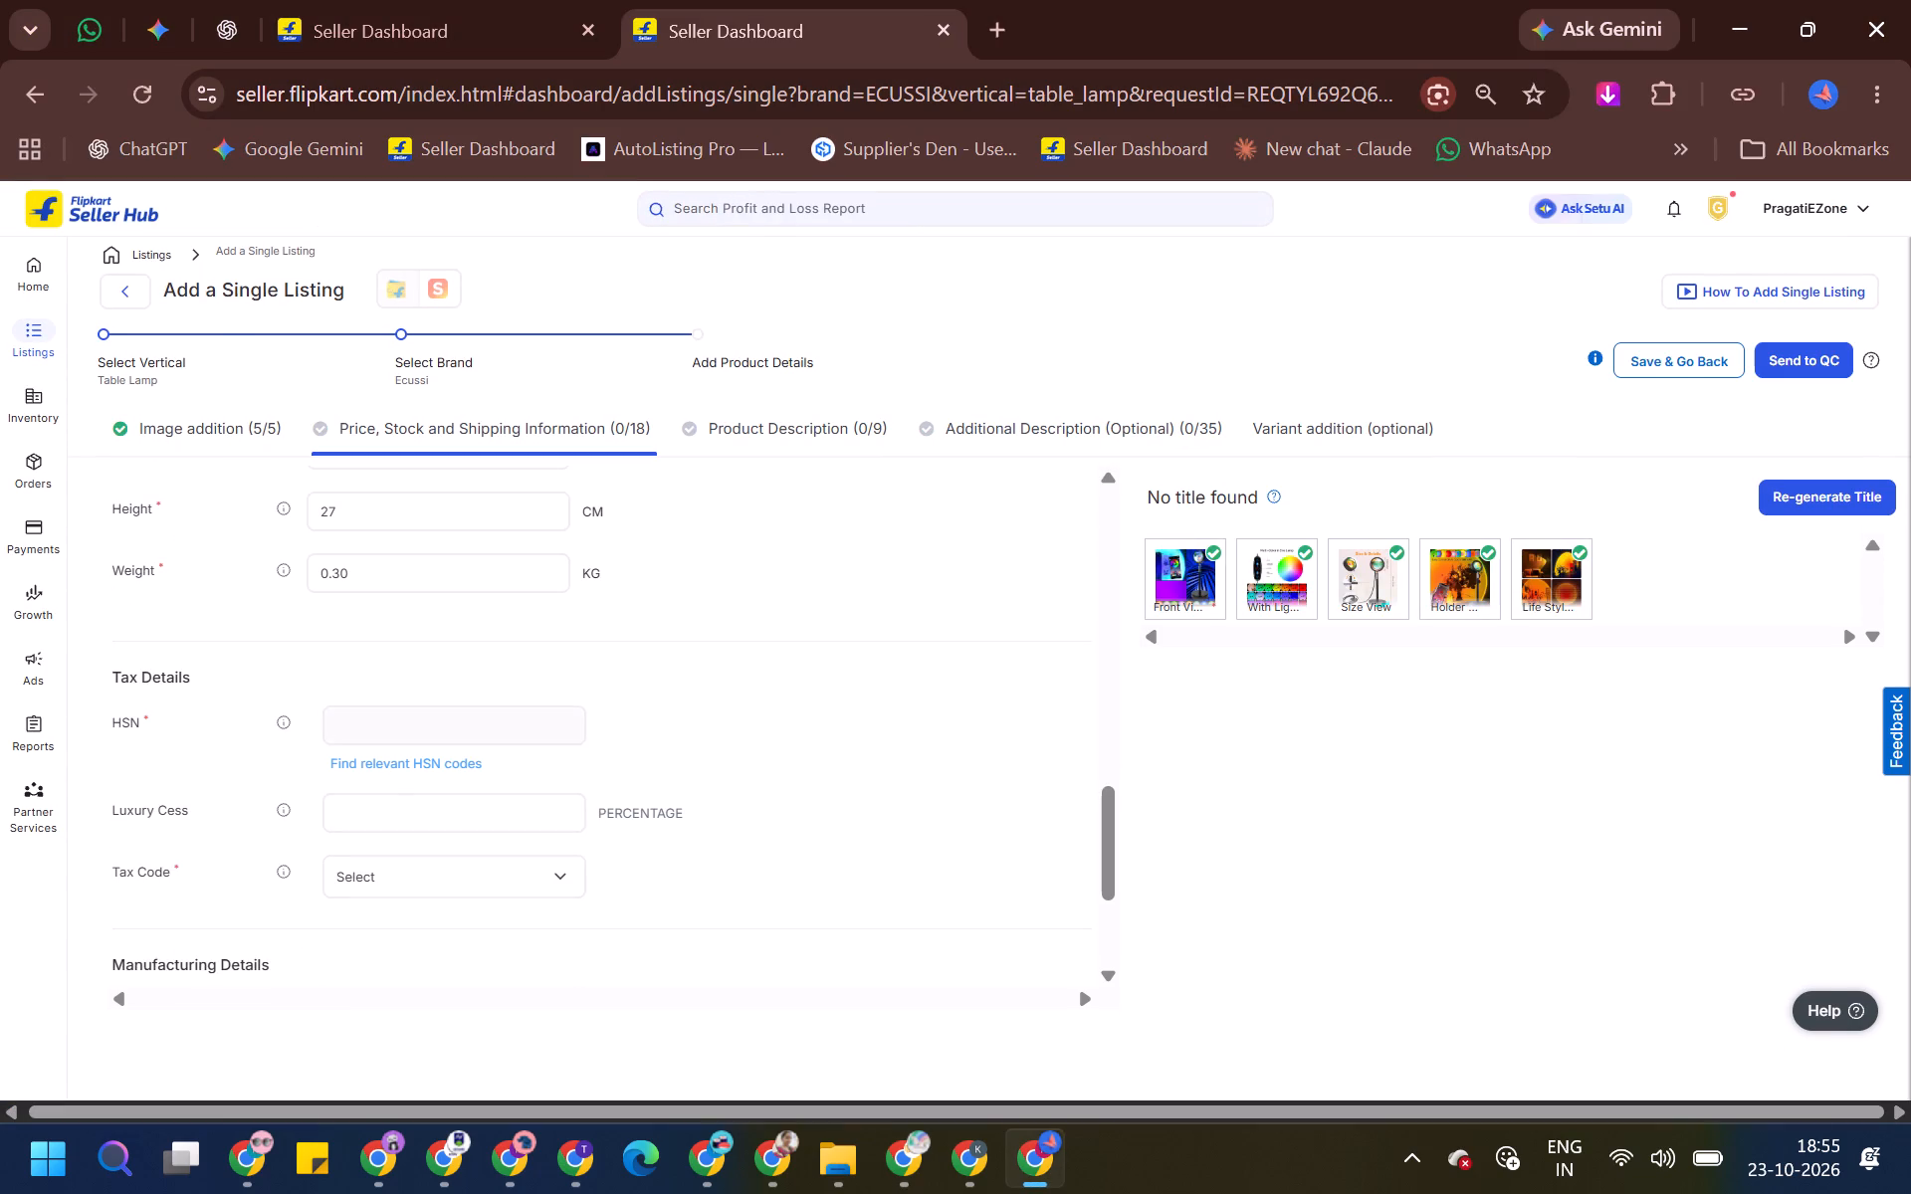
left_click(404, 726)
key("ctrl+v")
key("Tab")
key("Tab")
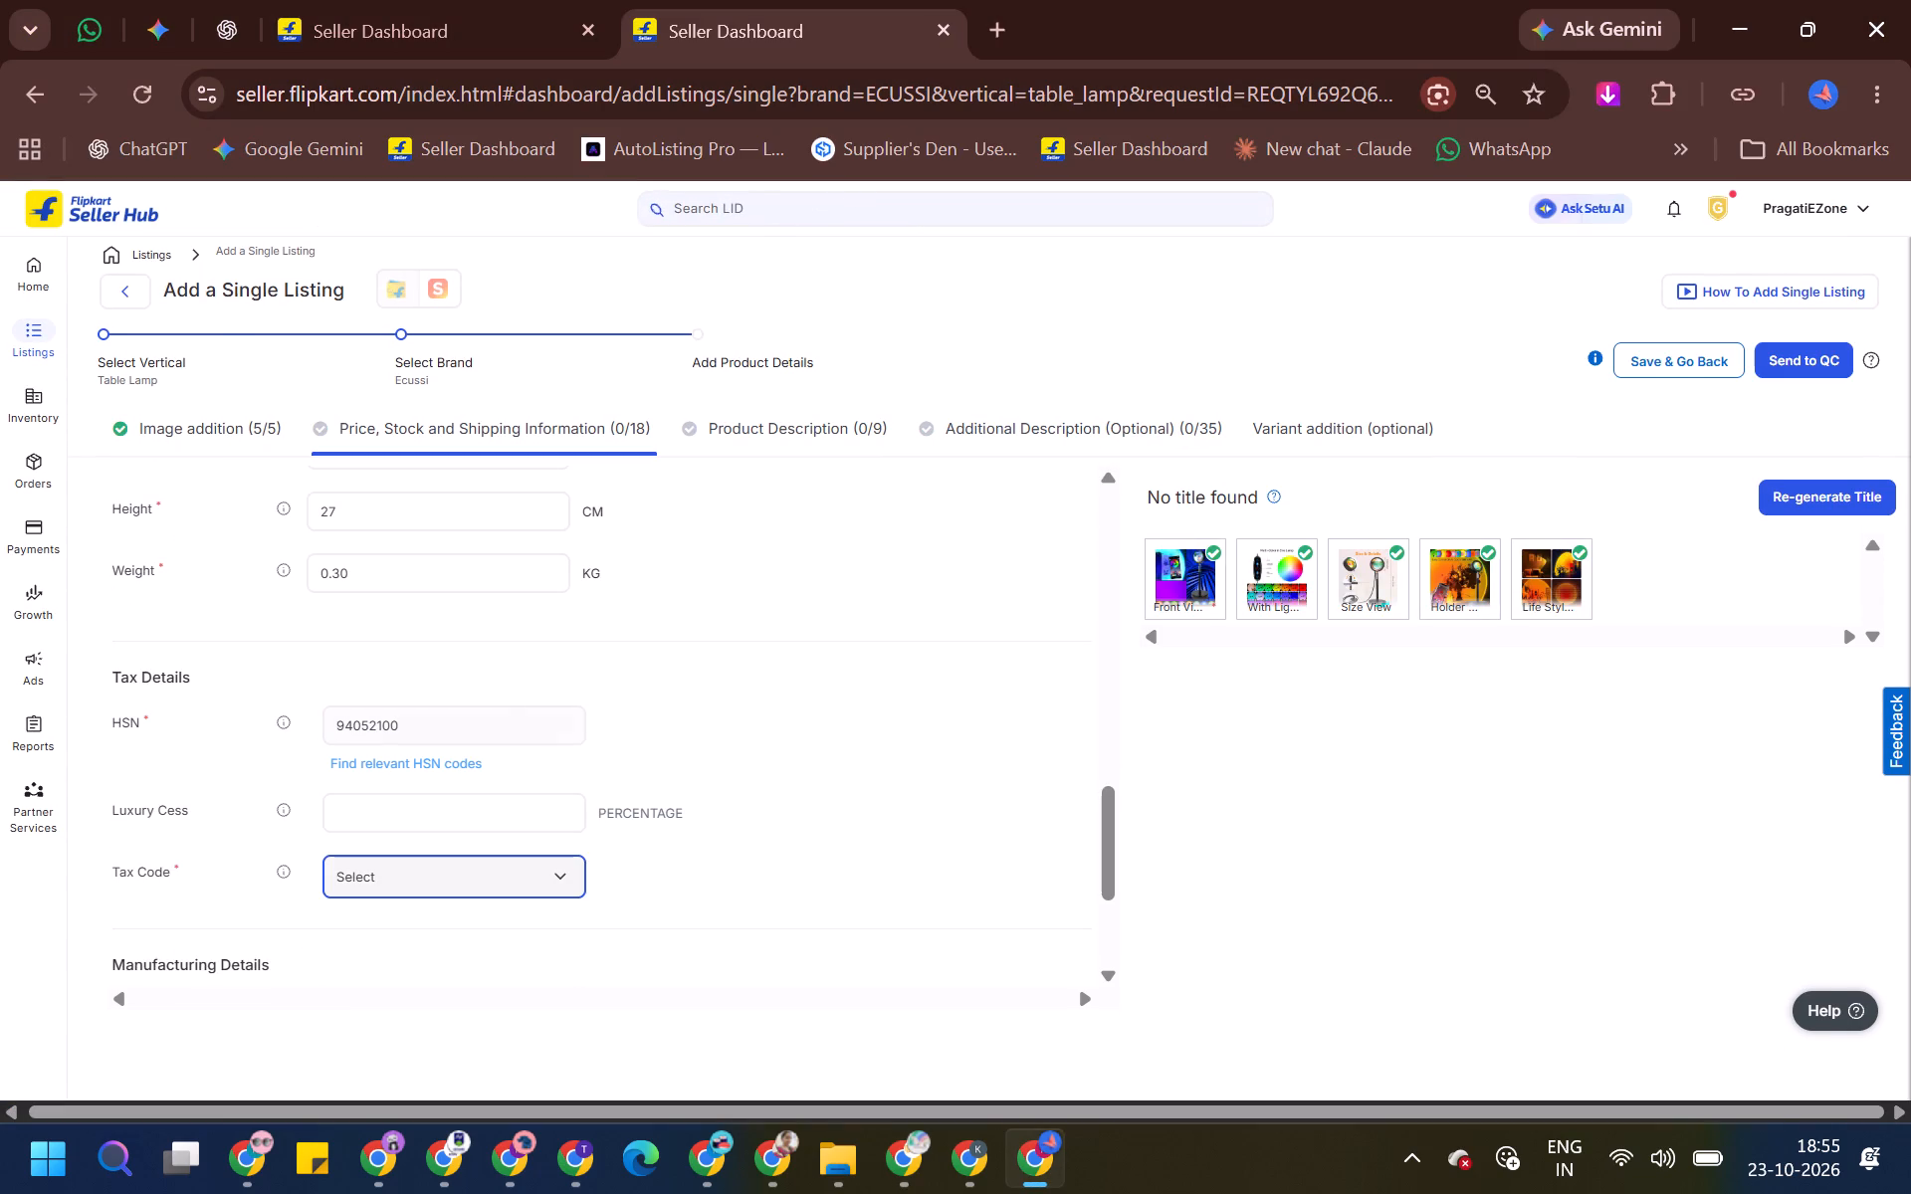
Set the Tax Code to GST_18.
left_click(500, 878)
left_click(410, 1081)
key("Tab")
Set the Country Of Origin to India in the manufacturing details.
left_click(480, 773)
left_click(464, 744)
left_click(455, 794)
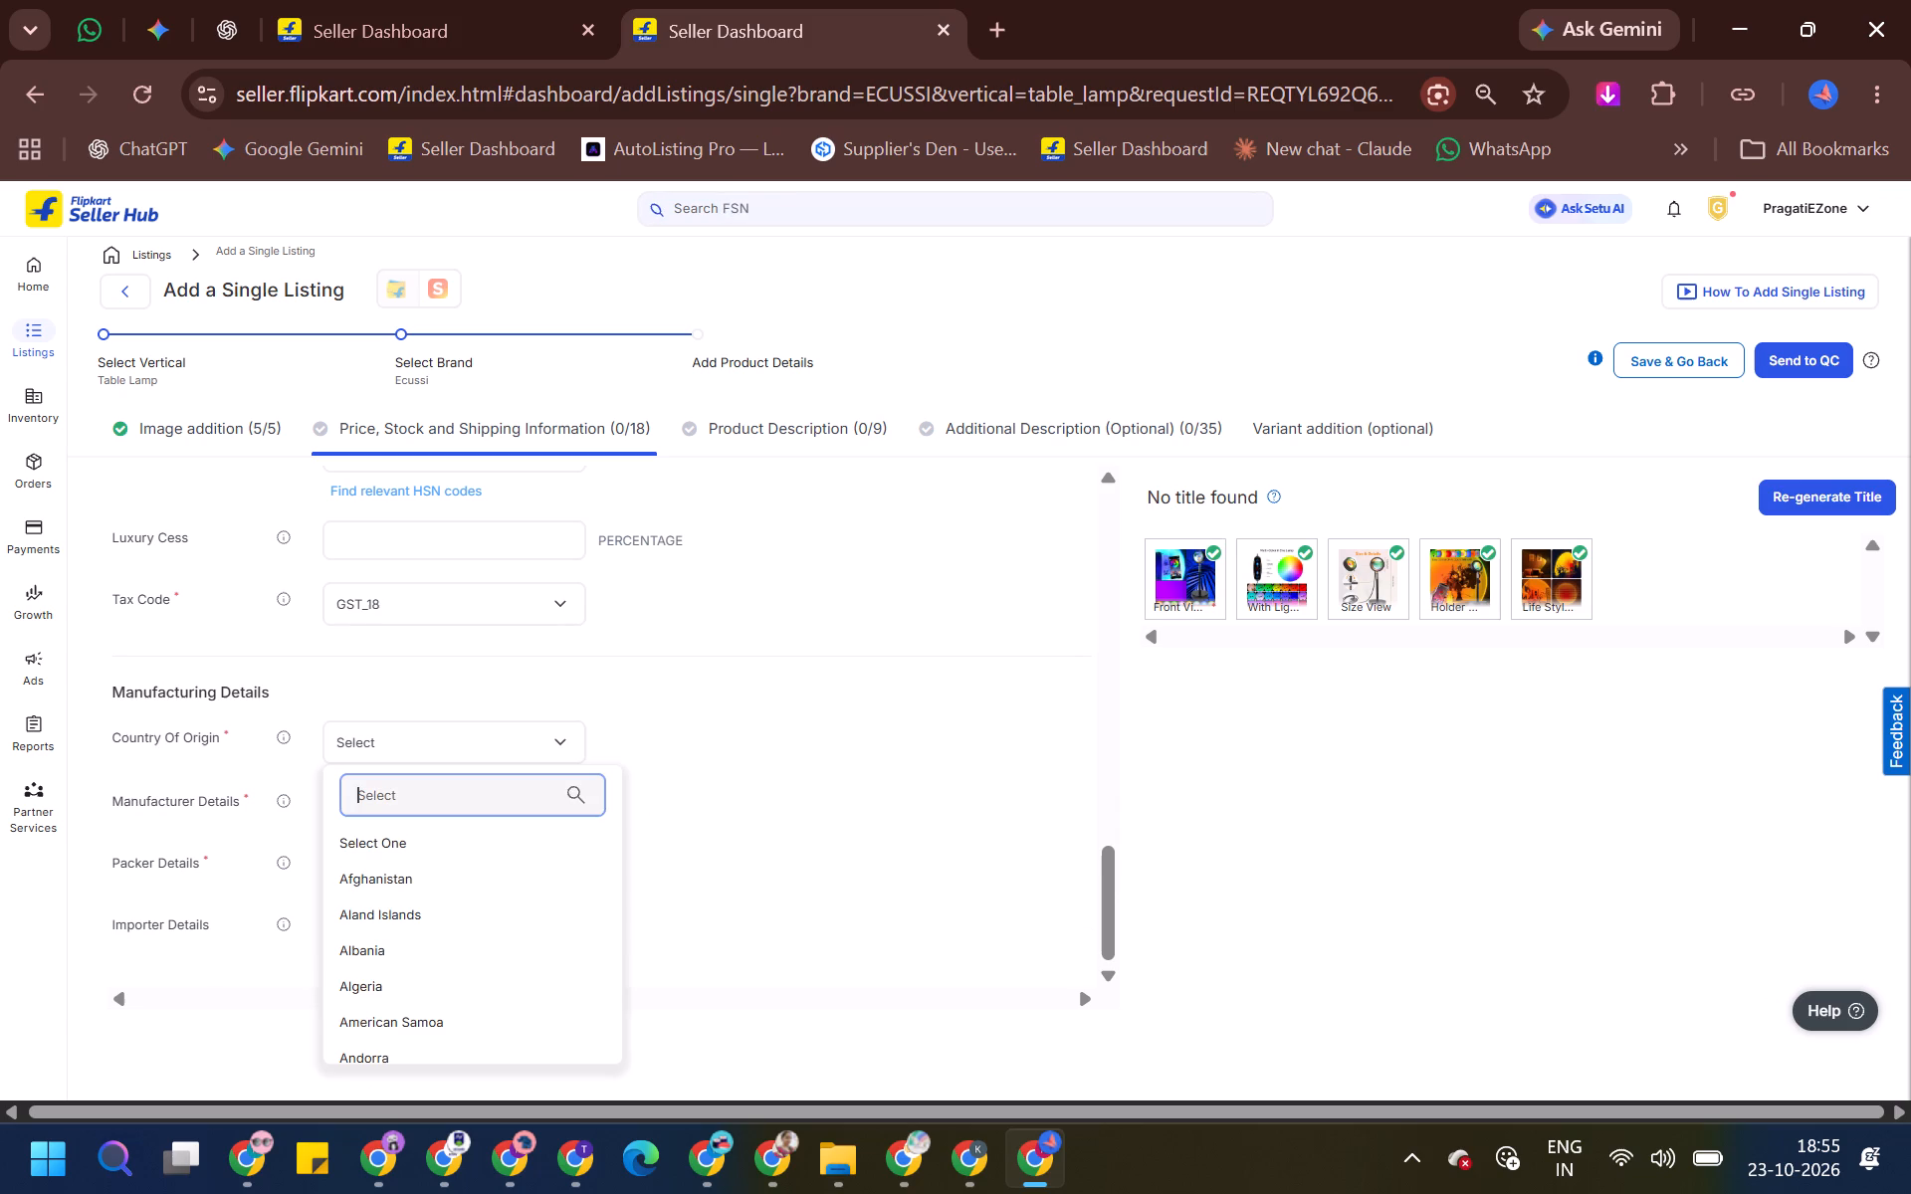
key("i")
key("n")
key("d")
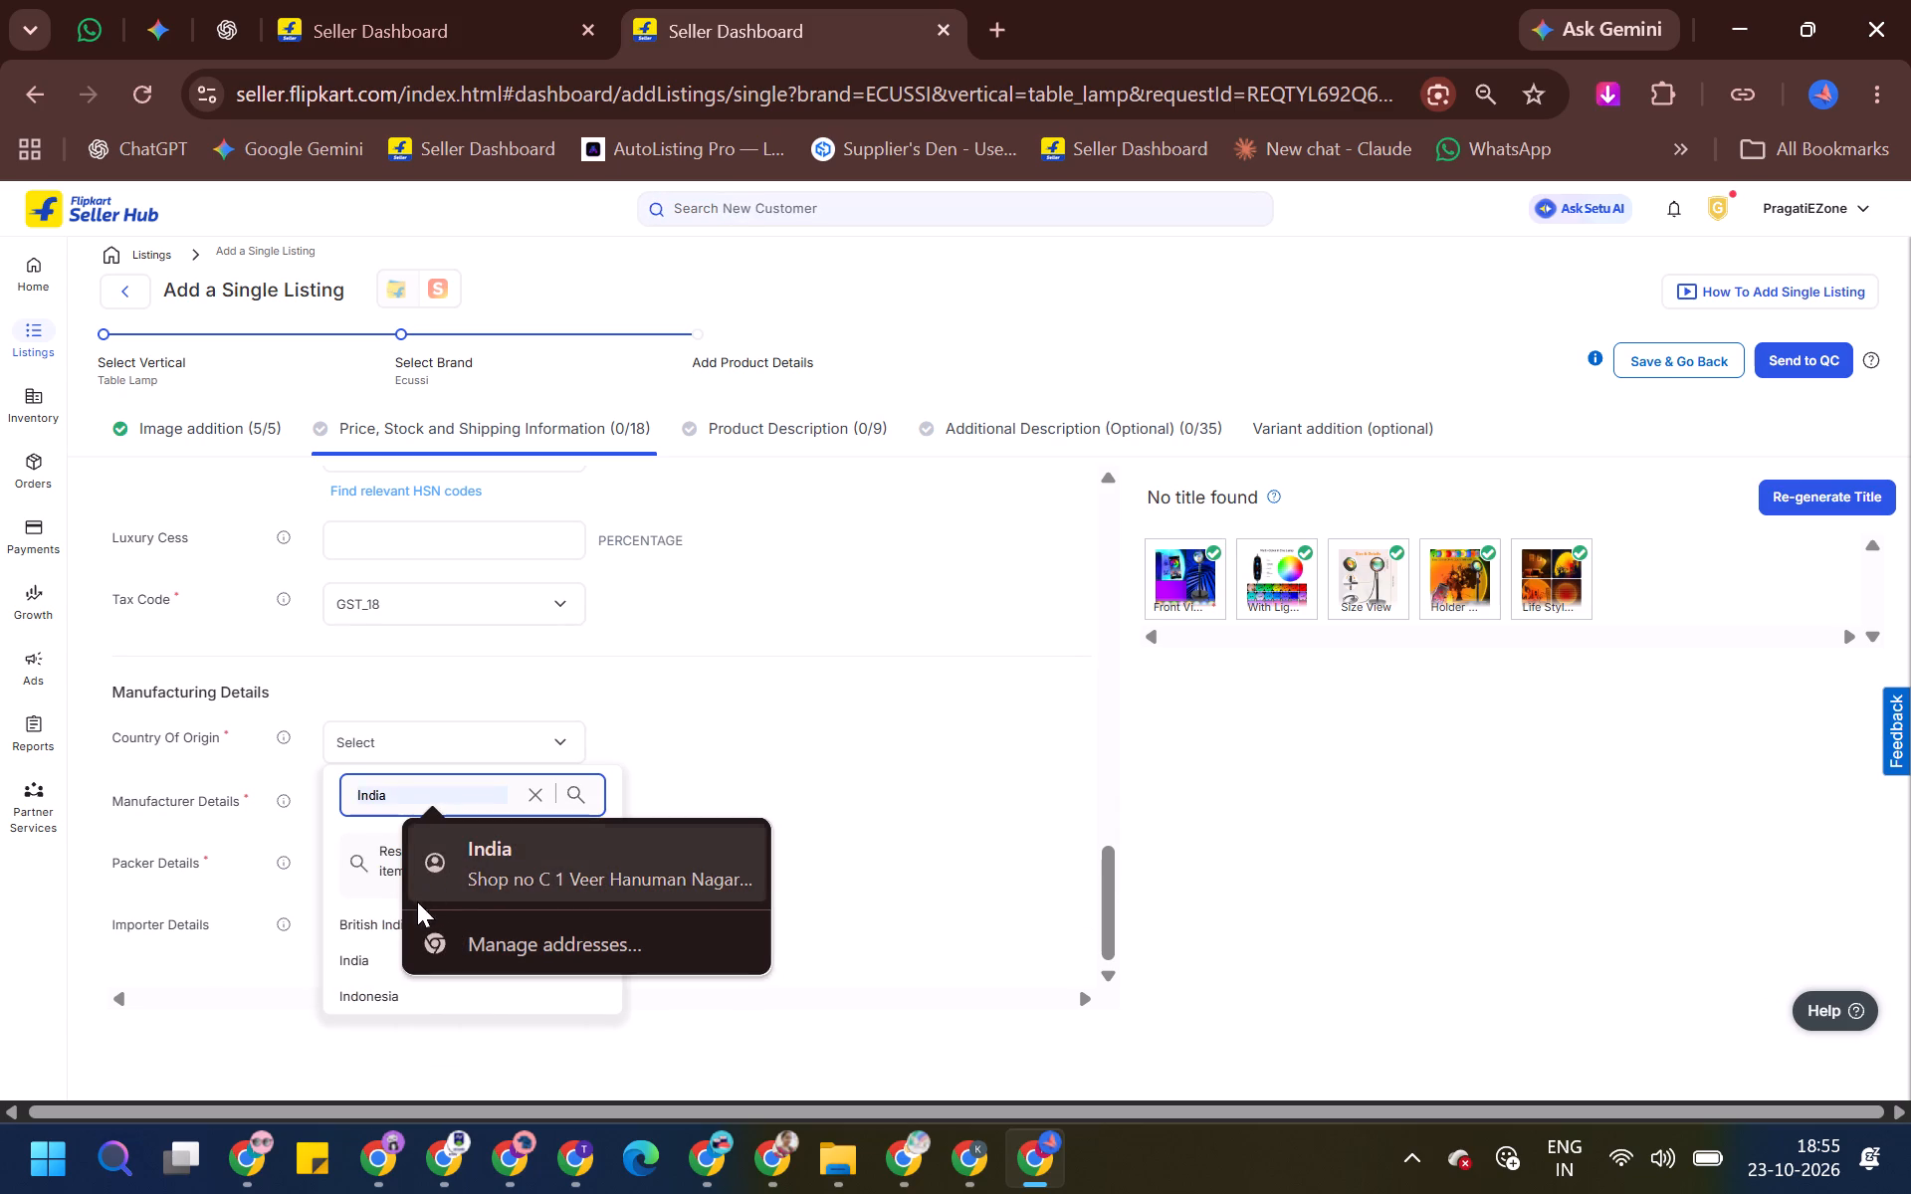
left_click(378, 961)
key("Tab")
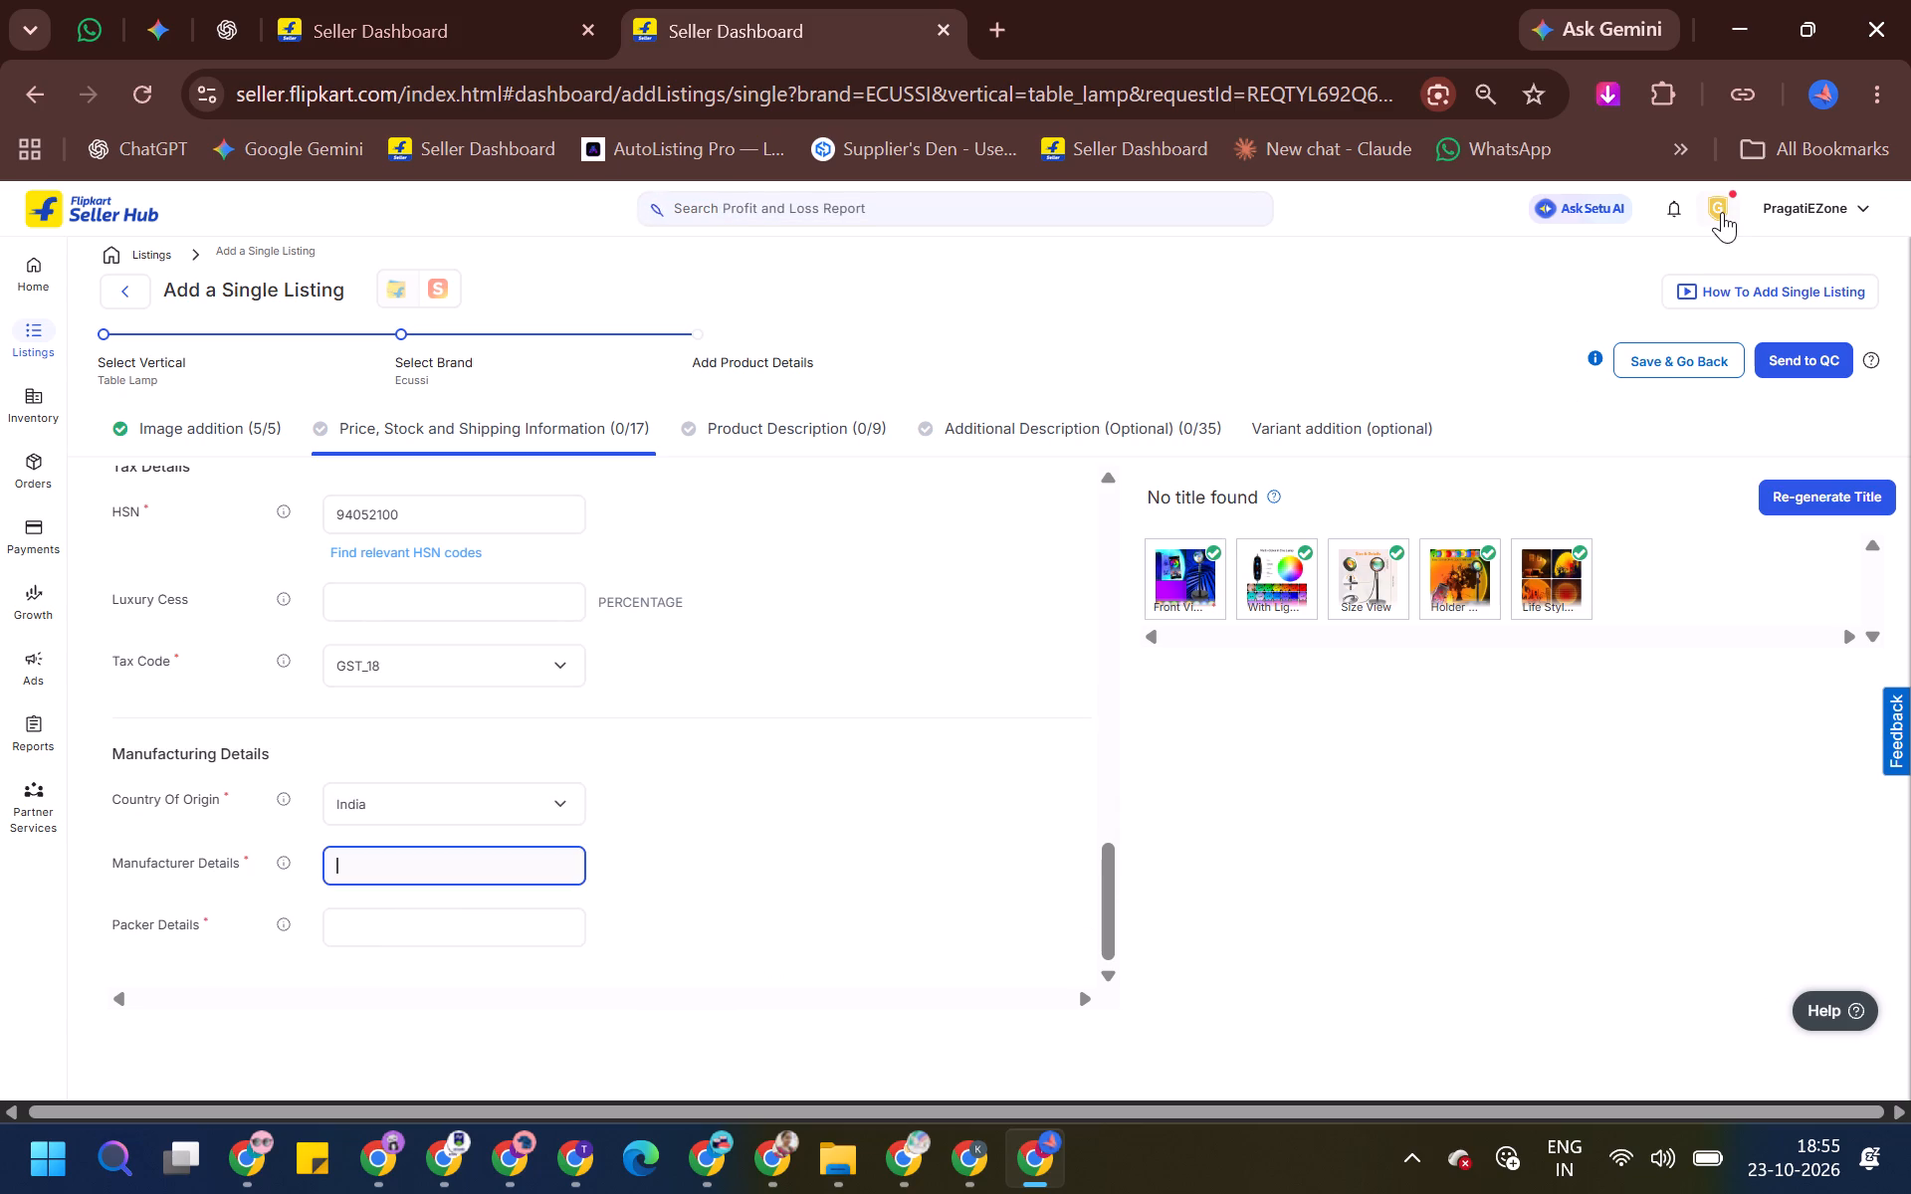
View the existing sunset_lamp1 product on Flipkart and check its list of sellers, returning to the new listing.
left_click(536, 0)
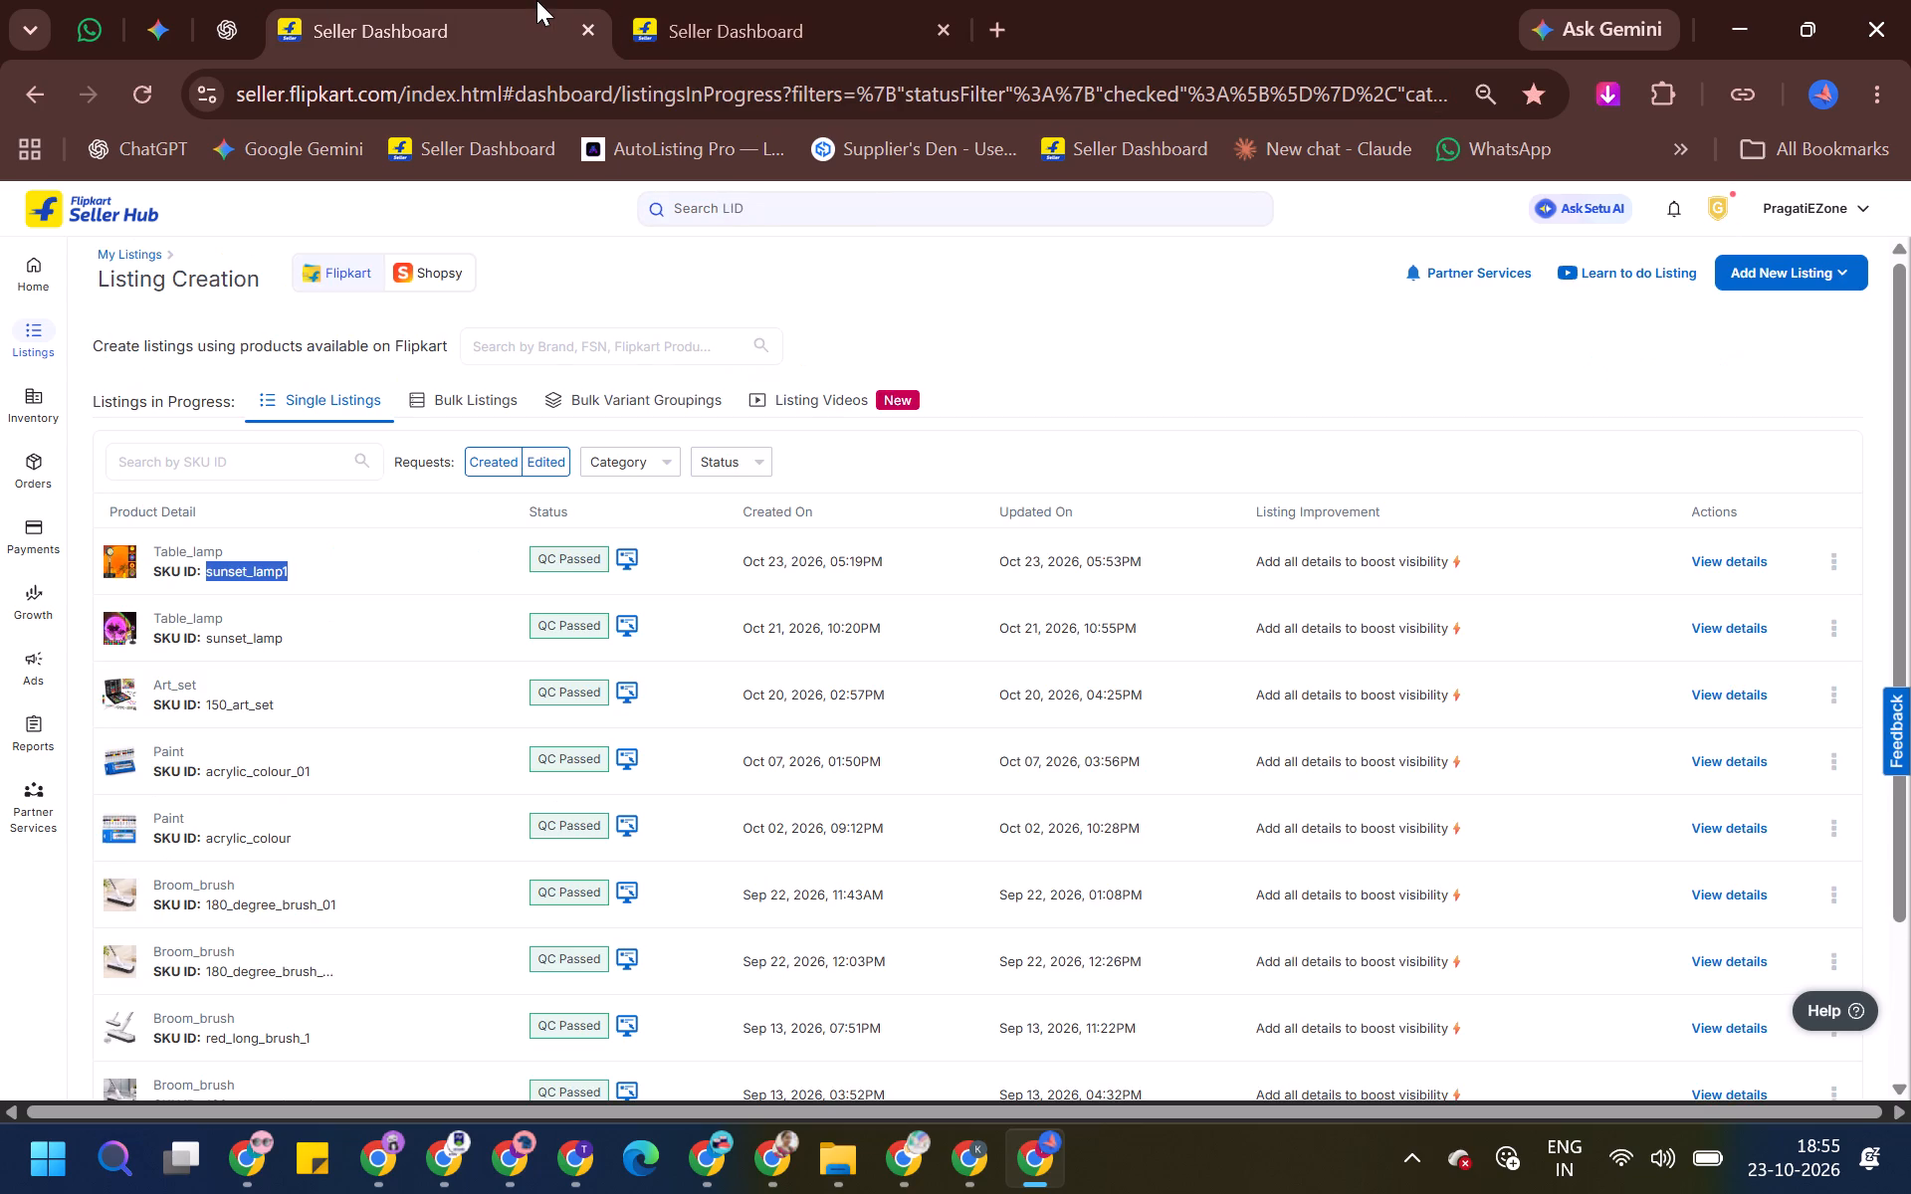
left_click(615, 557)
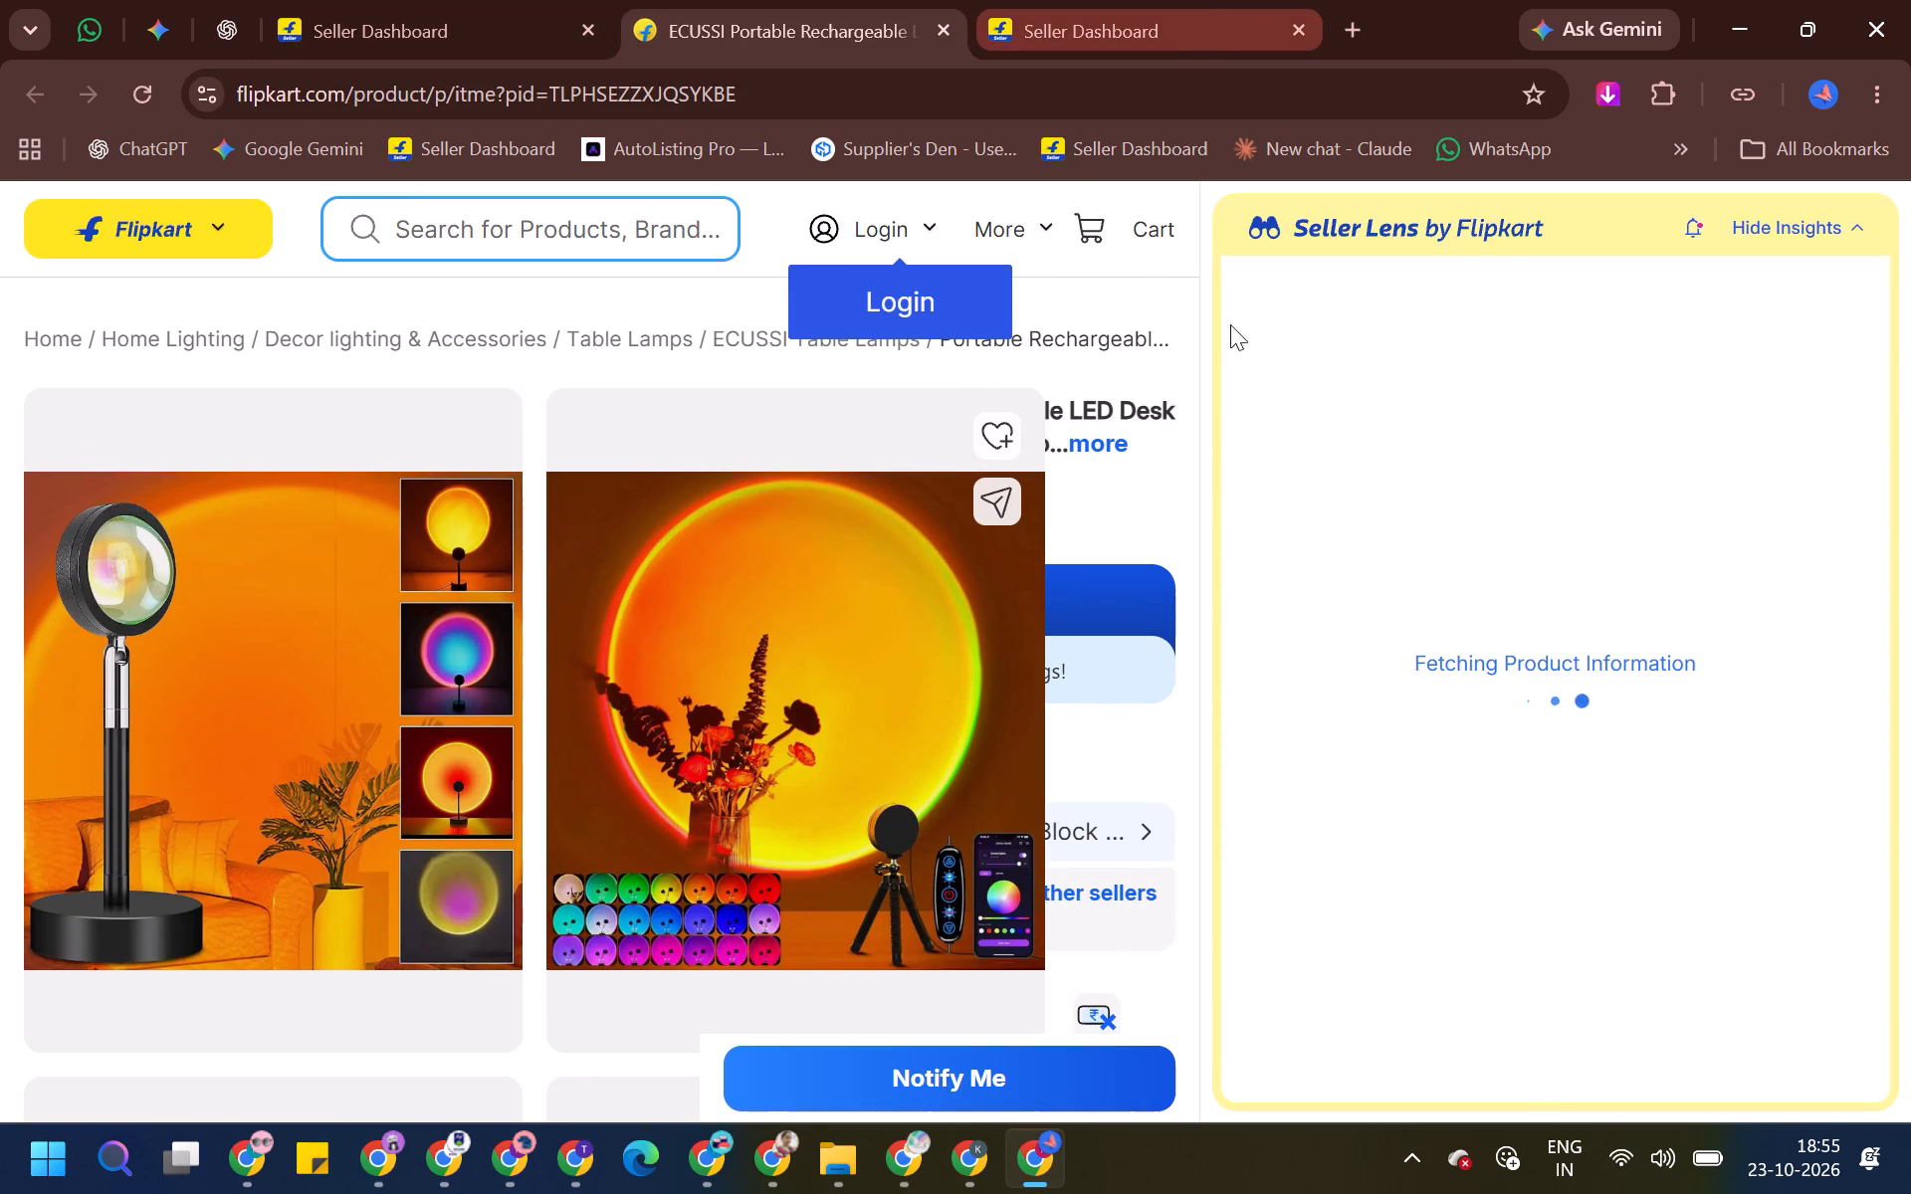
left_click(1146, 835)
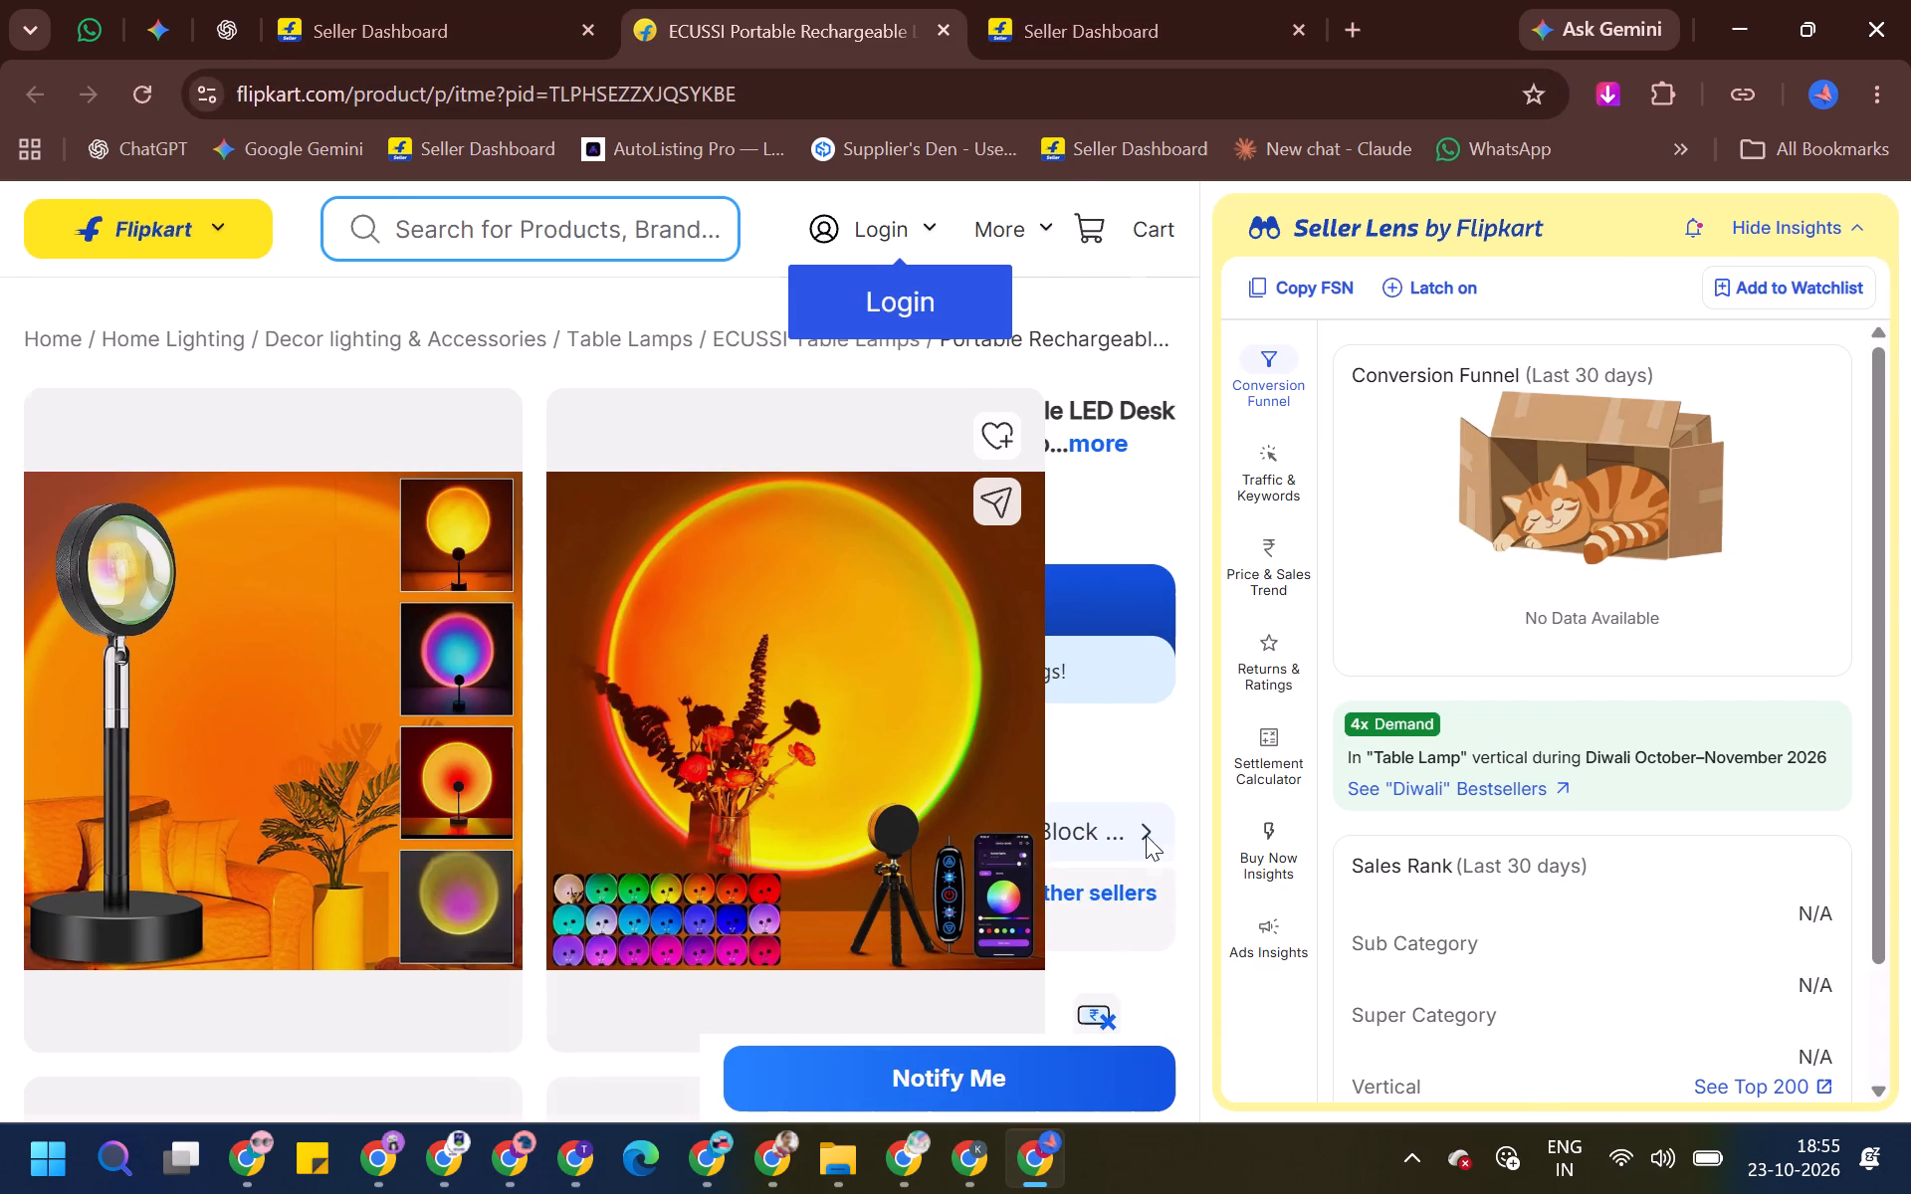
left_click(1133, 876)
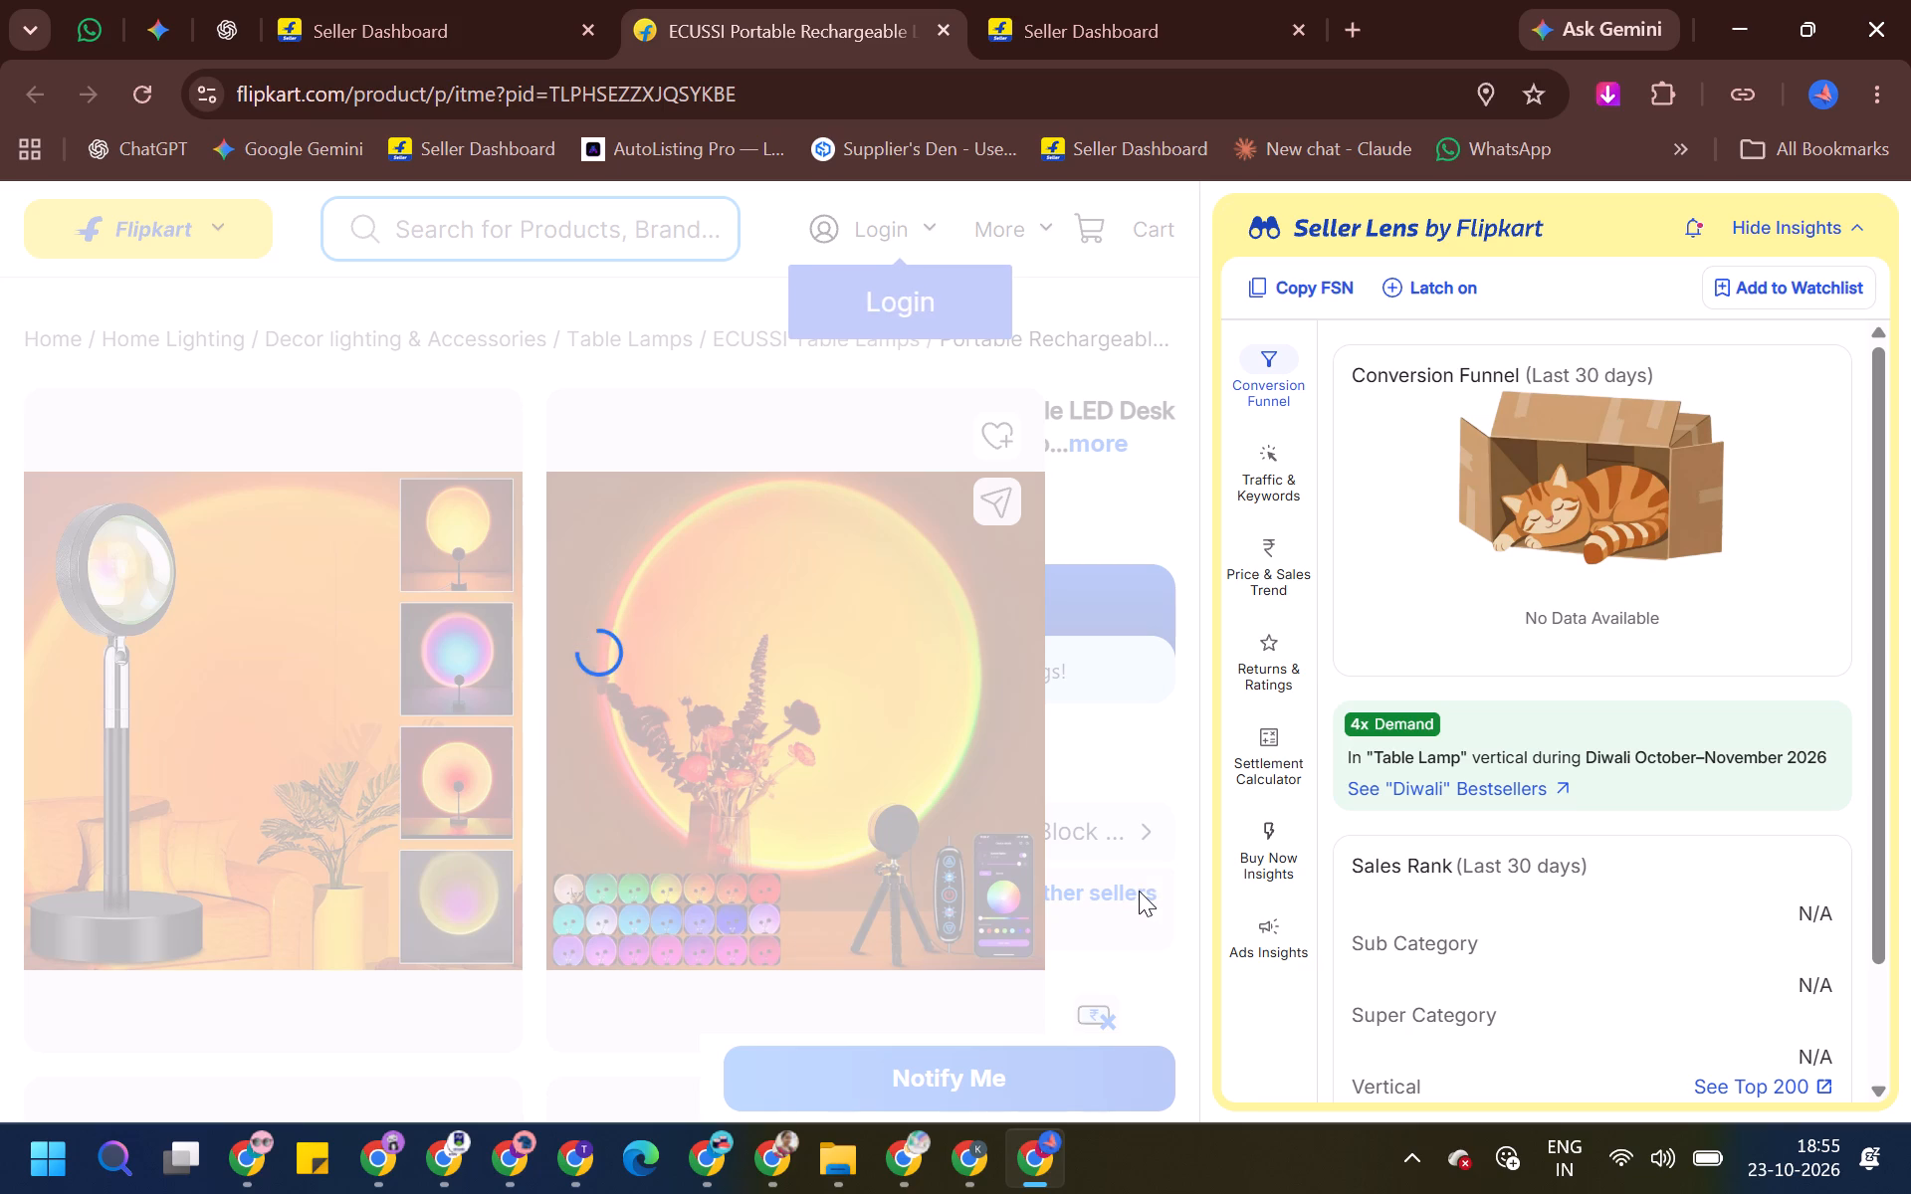
left_click(1139, 891)
left_click(1139, 891)
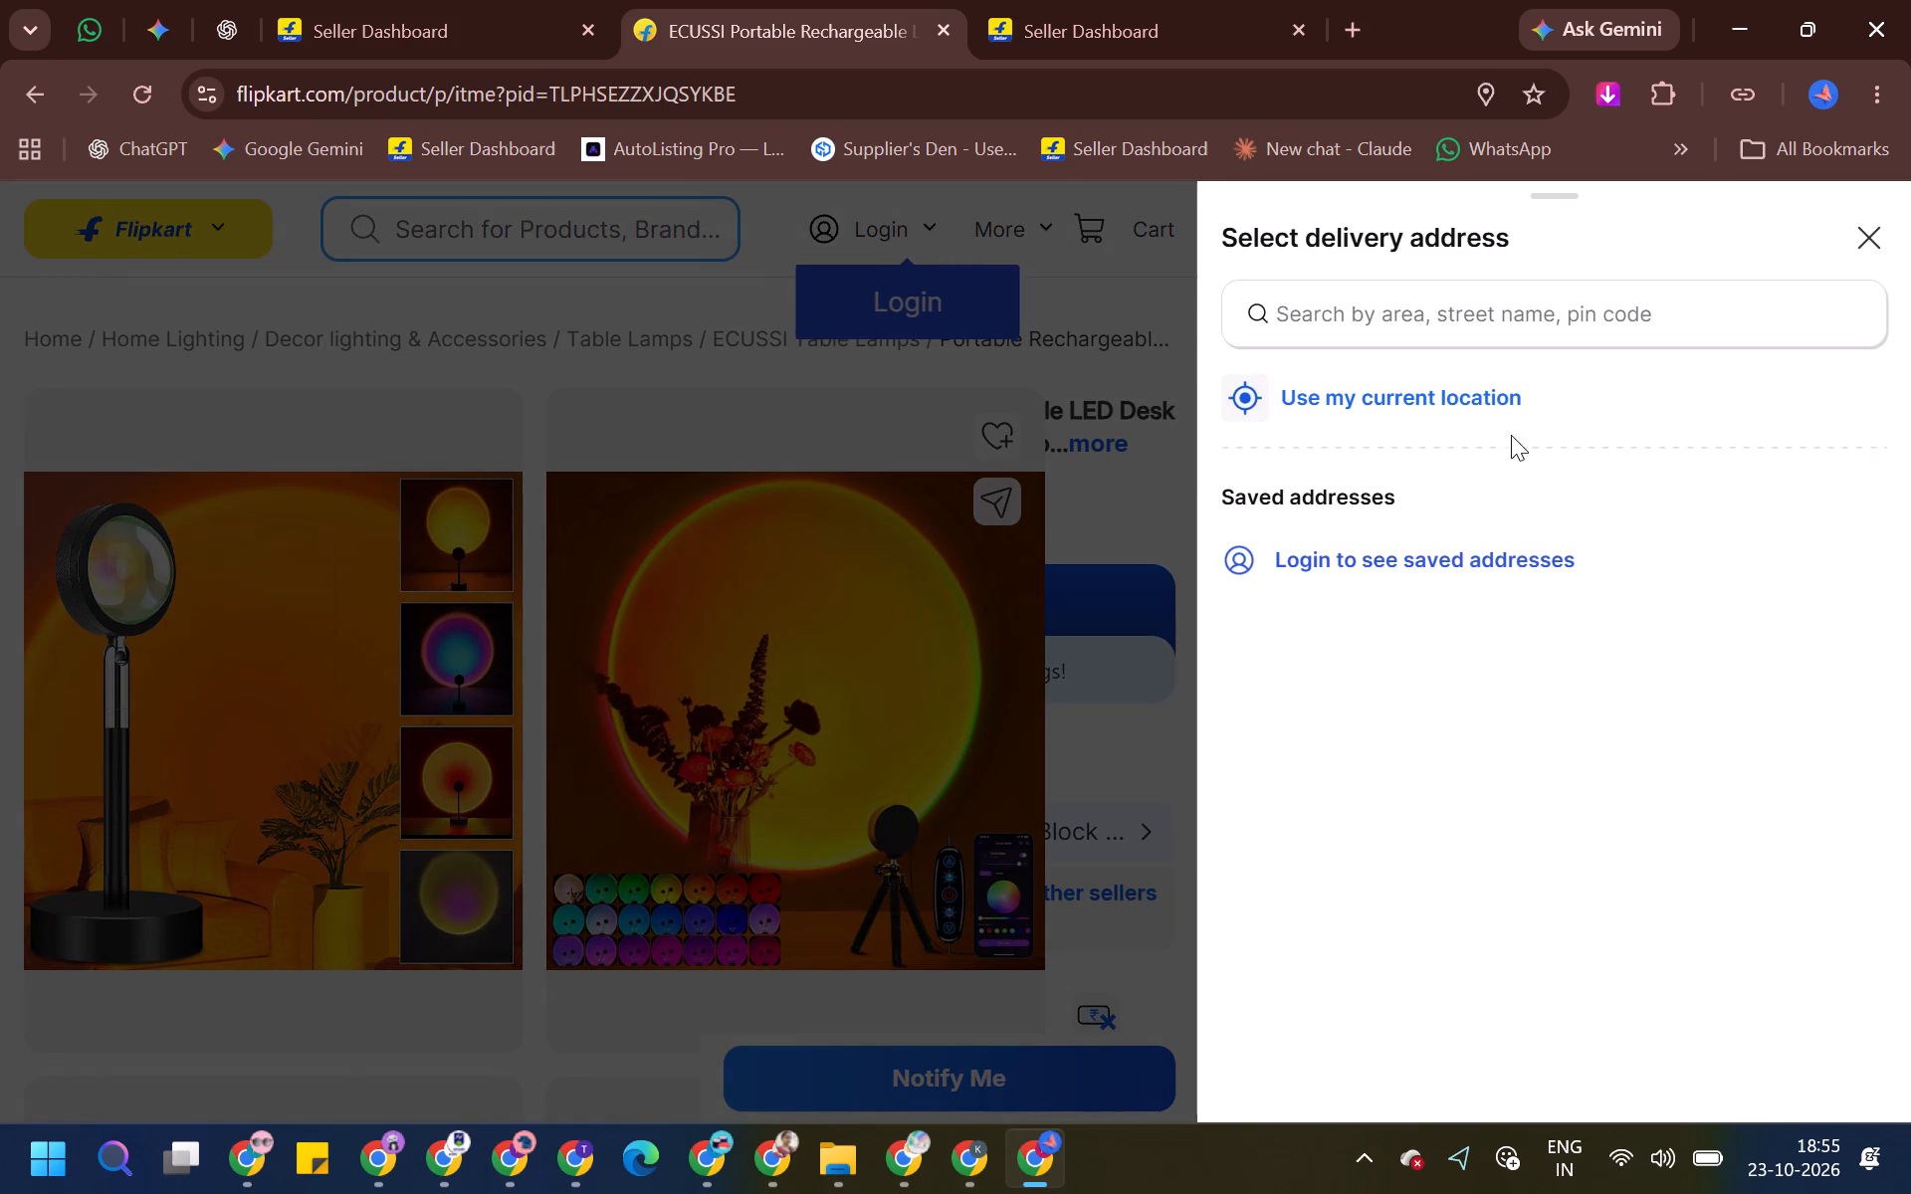
left_click(1861, 247)
left_click(1147, 891)
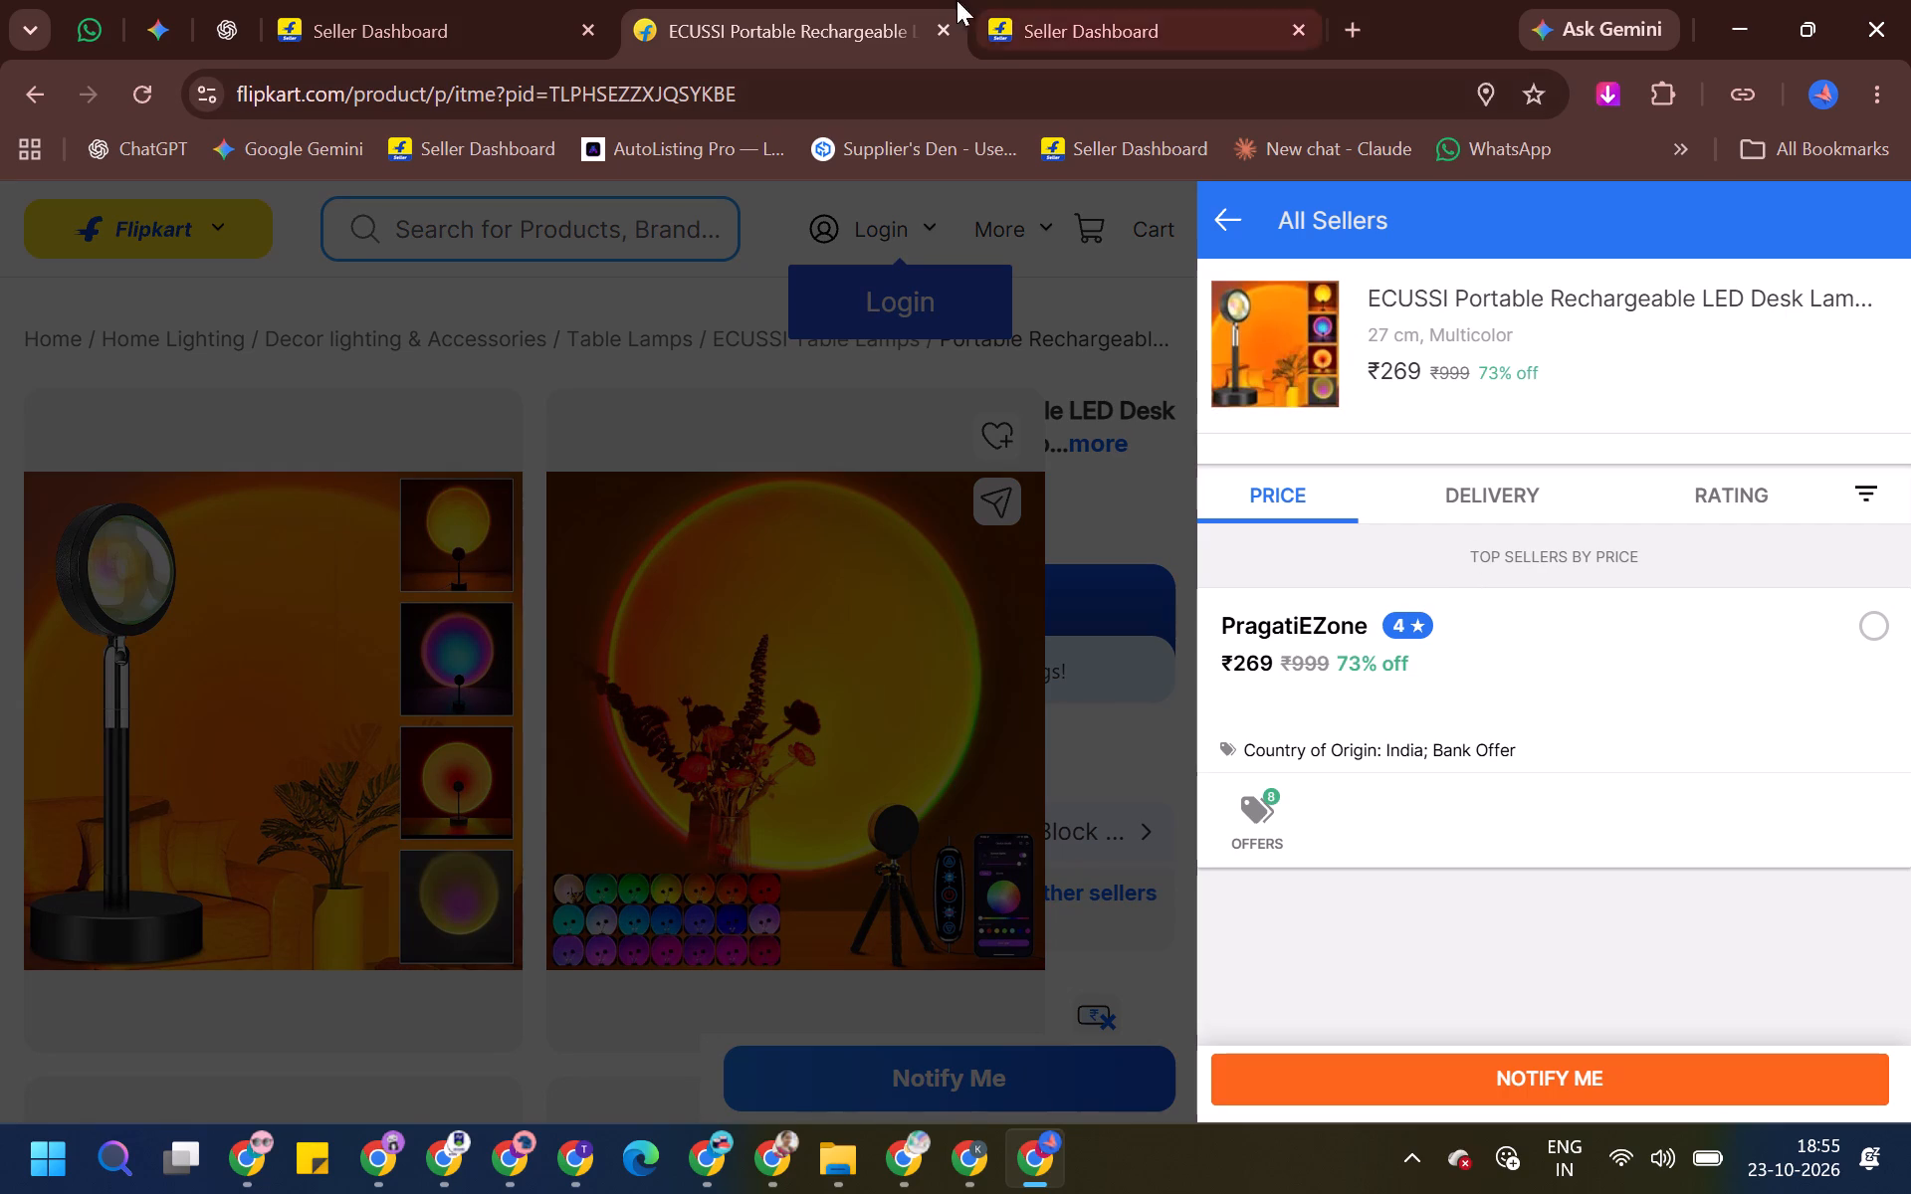
left_click(1068, 4)
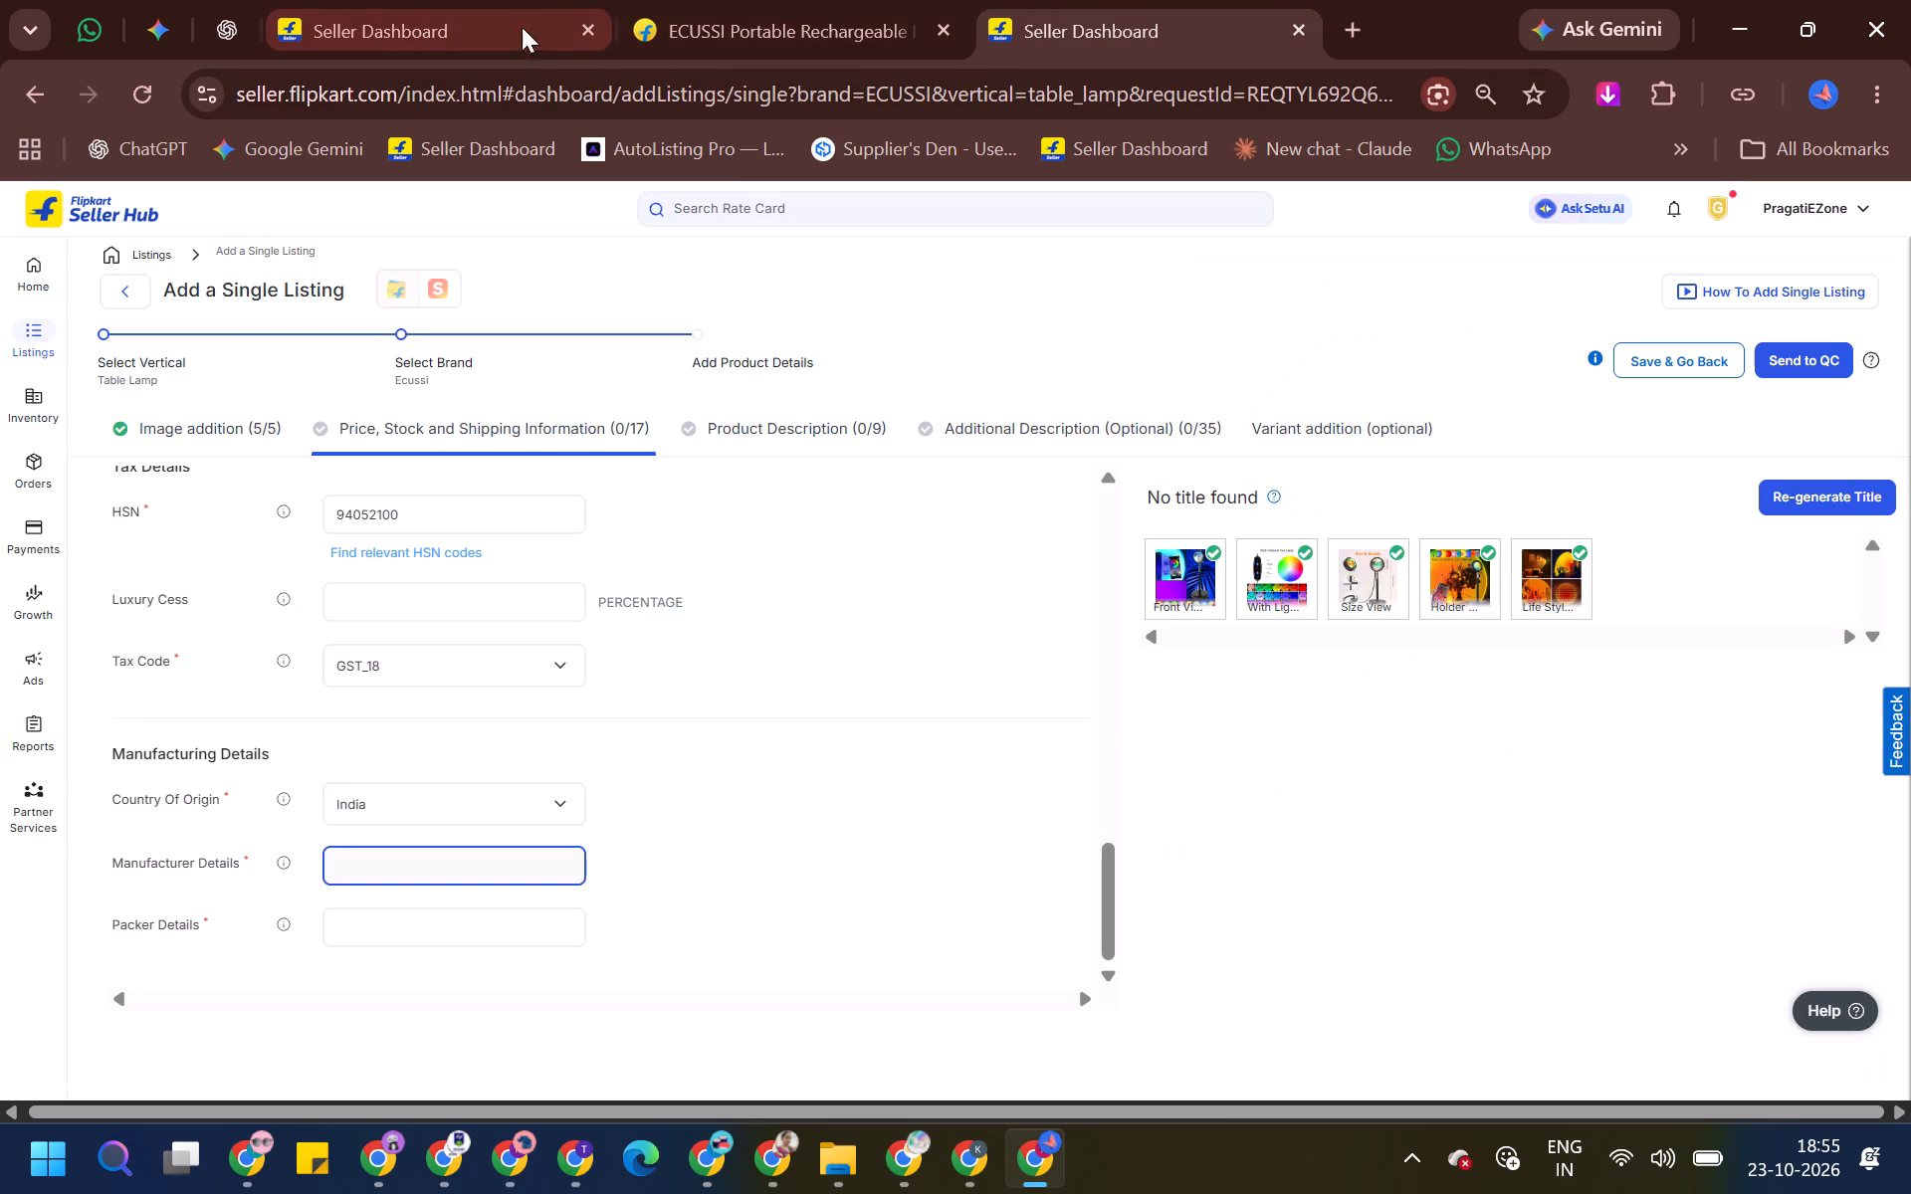
Search the PragatiEZone listings for SKU sunset_lamp1 and open that listing for editing.
left_click(531, 0)
key("ctrl+c")
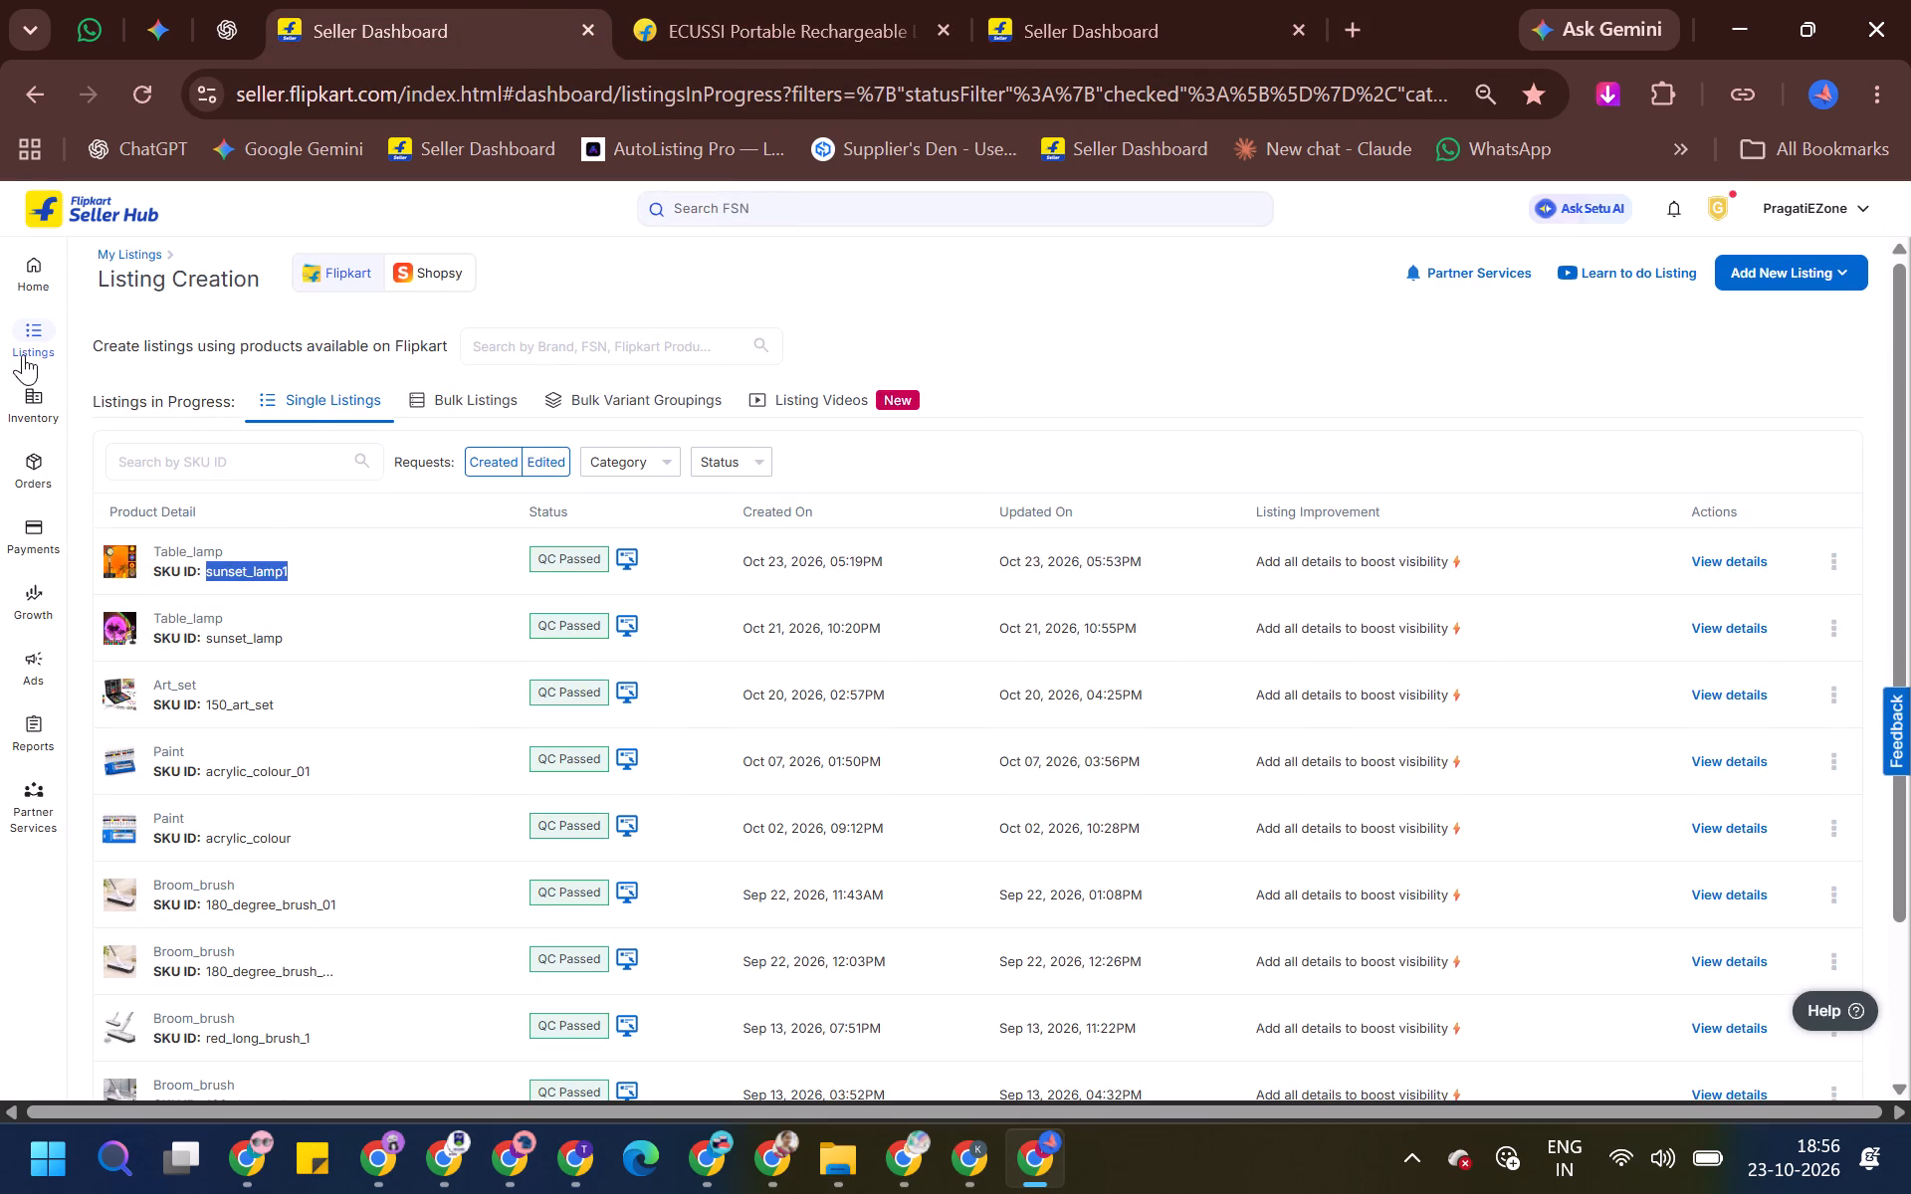
left_click(18, 354)
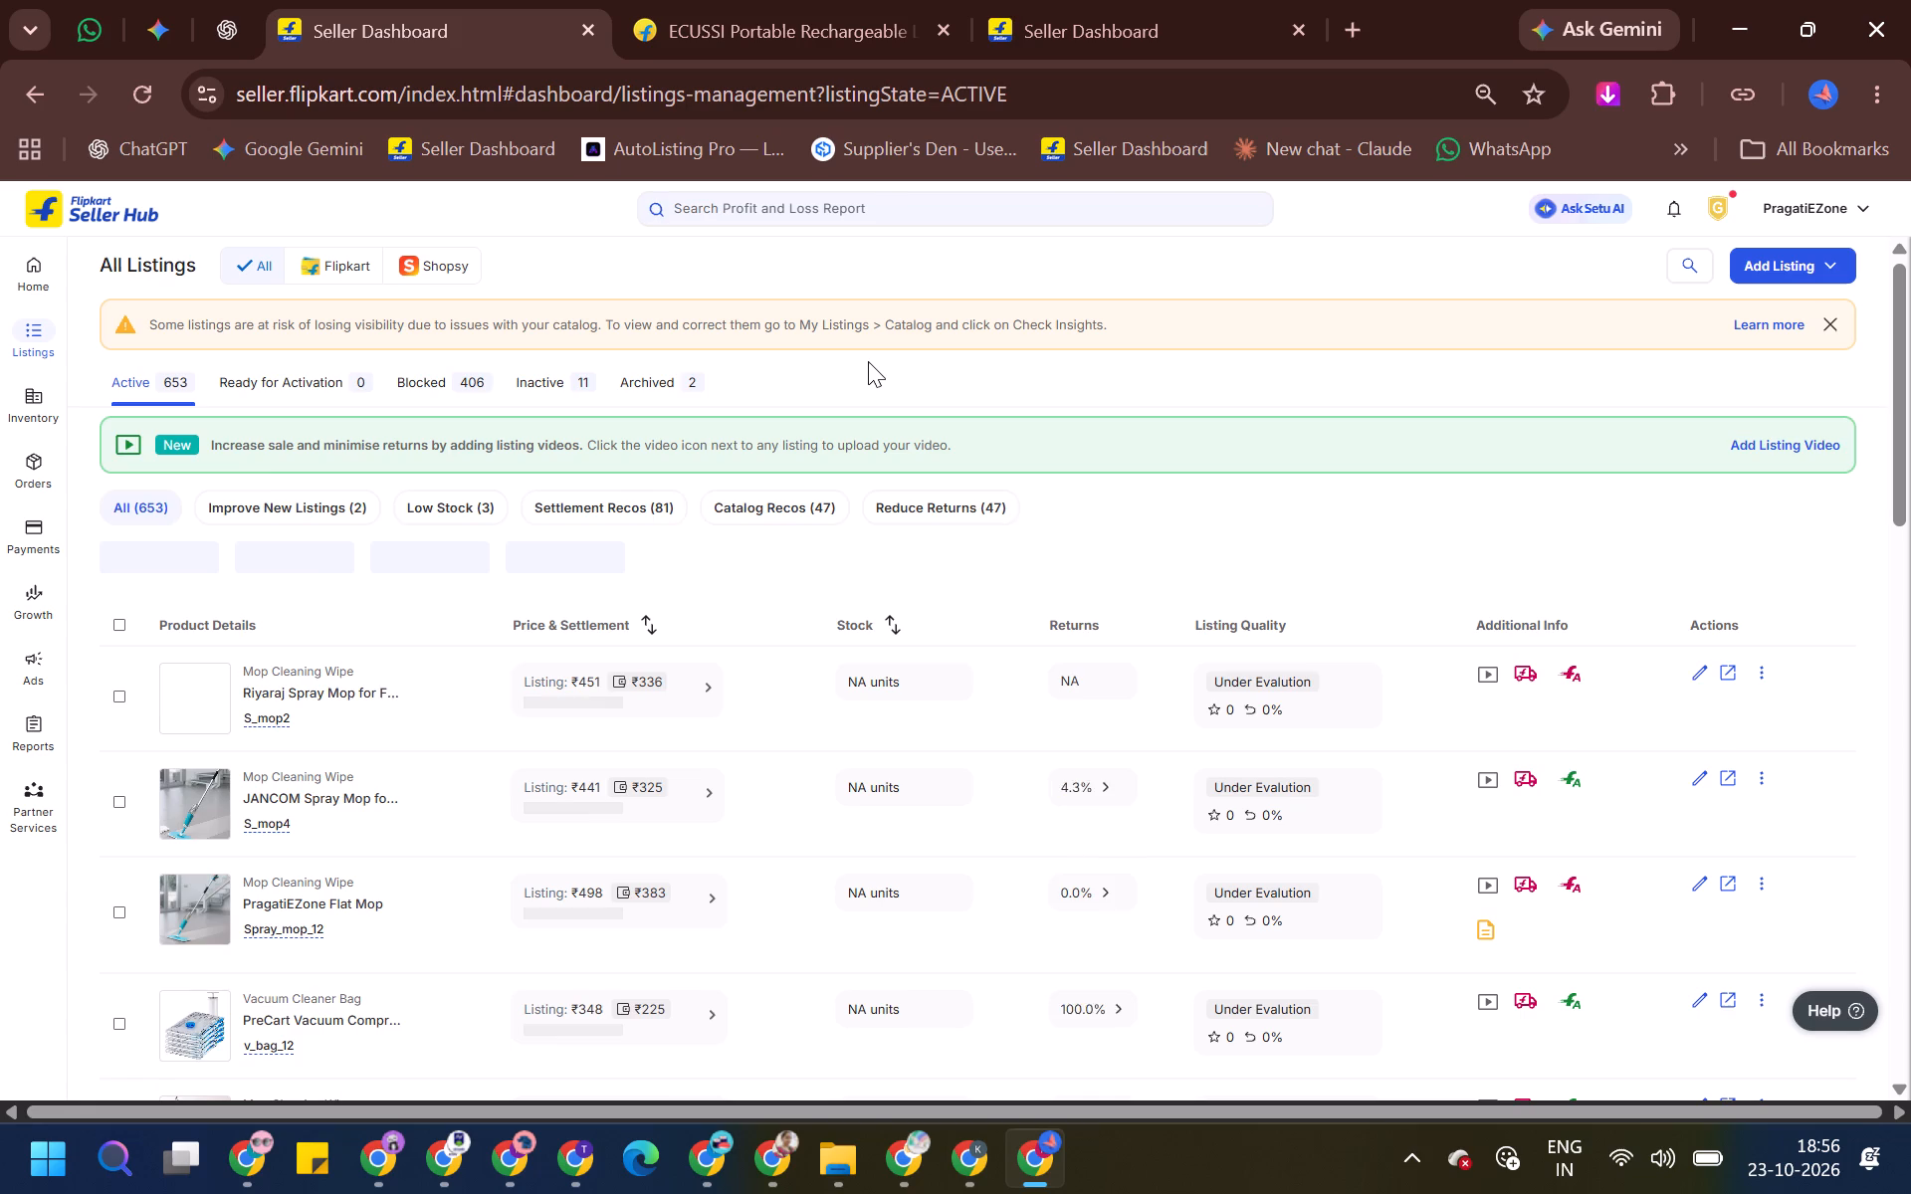
left_click(850, 207)
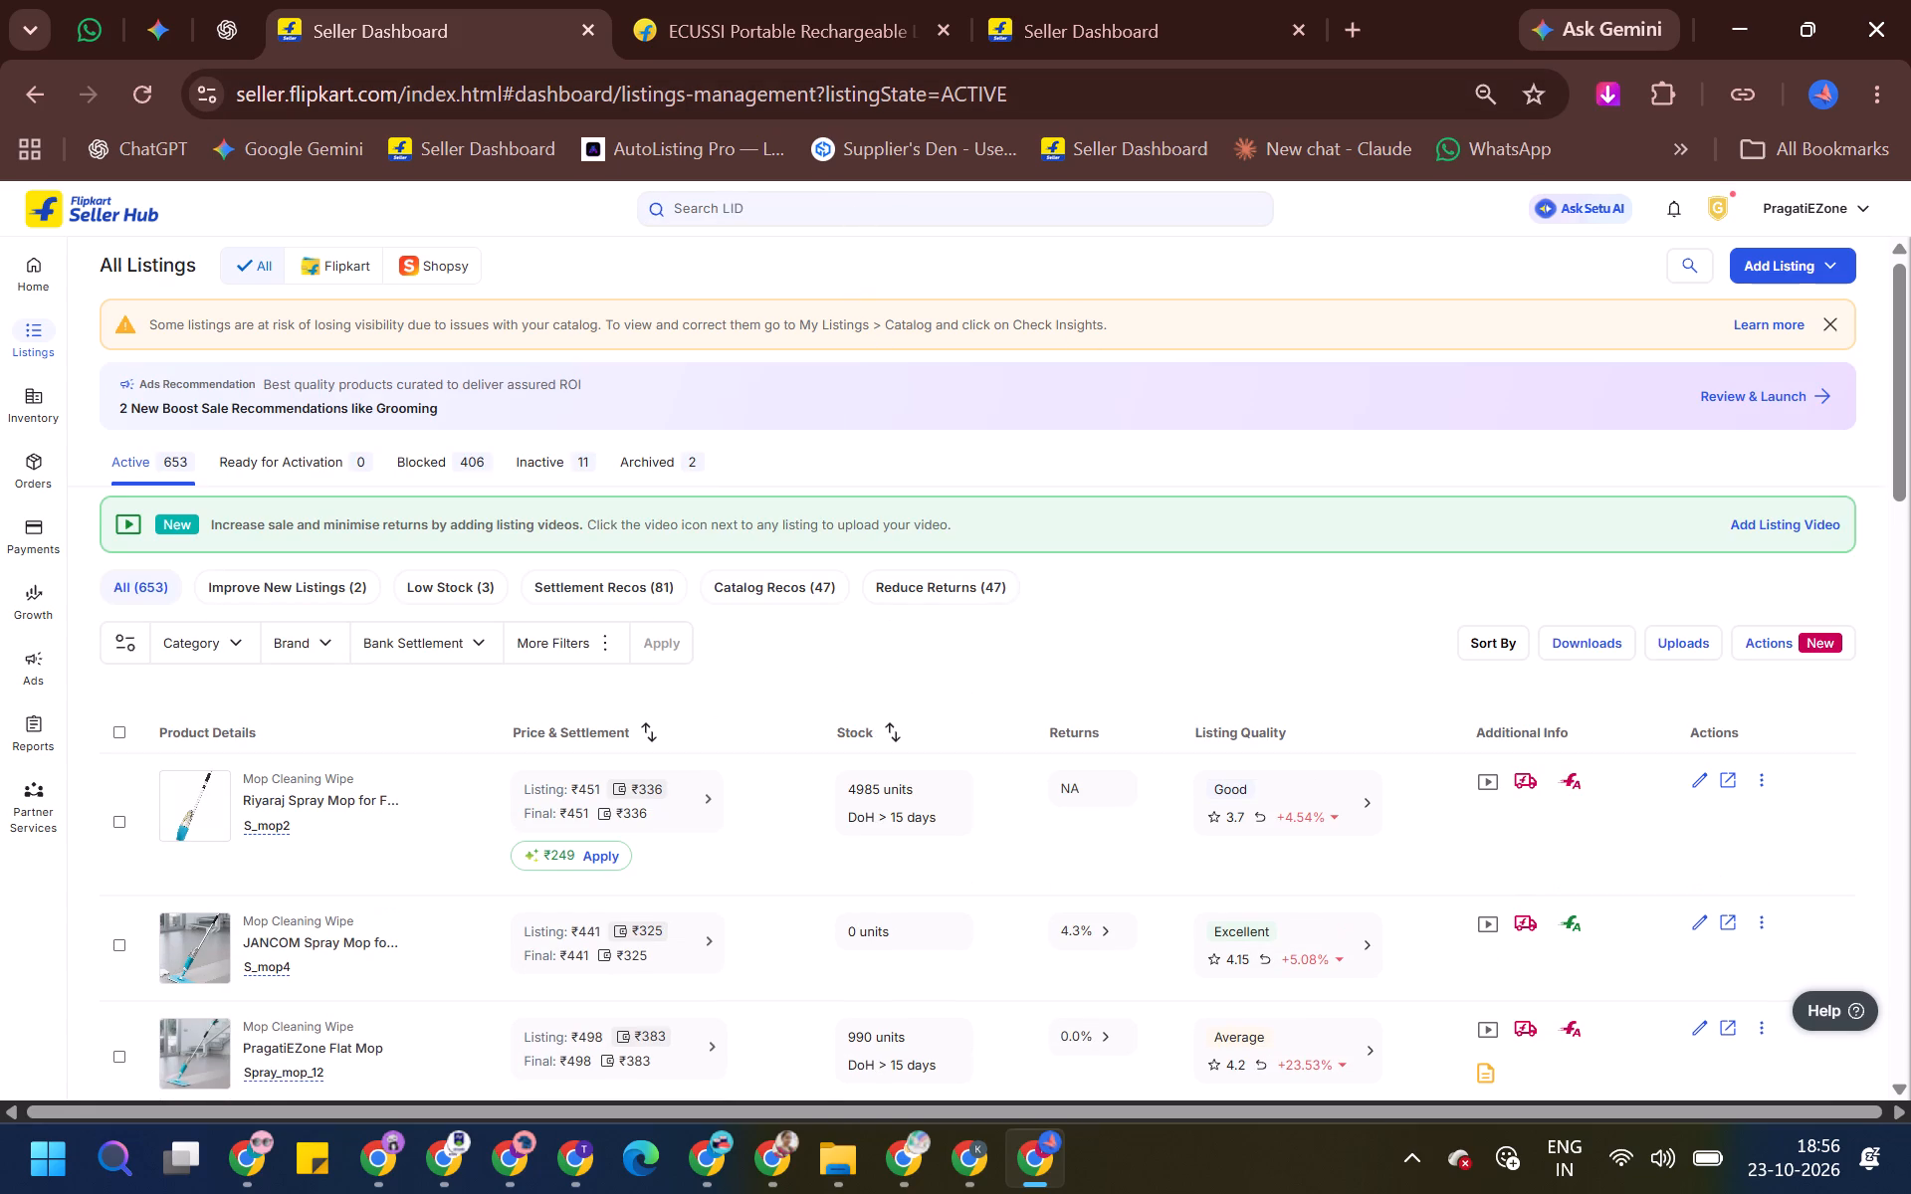
key("ctrl+v")
left_click(849, 205)
key("ctrl+v")
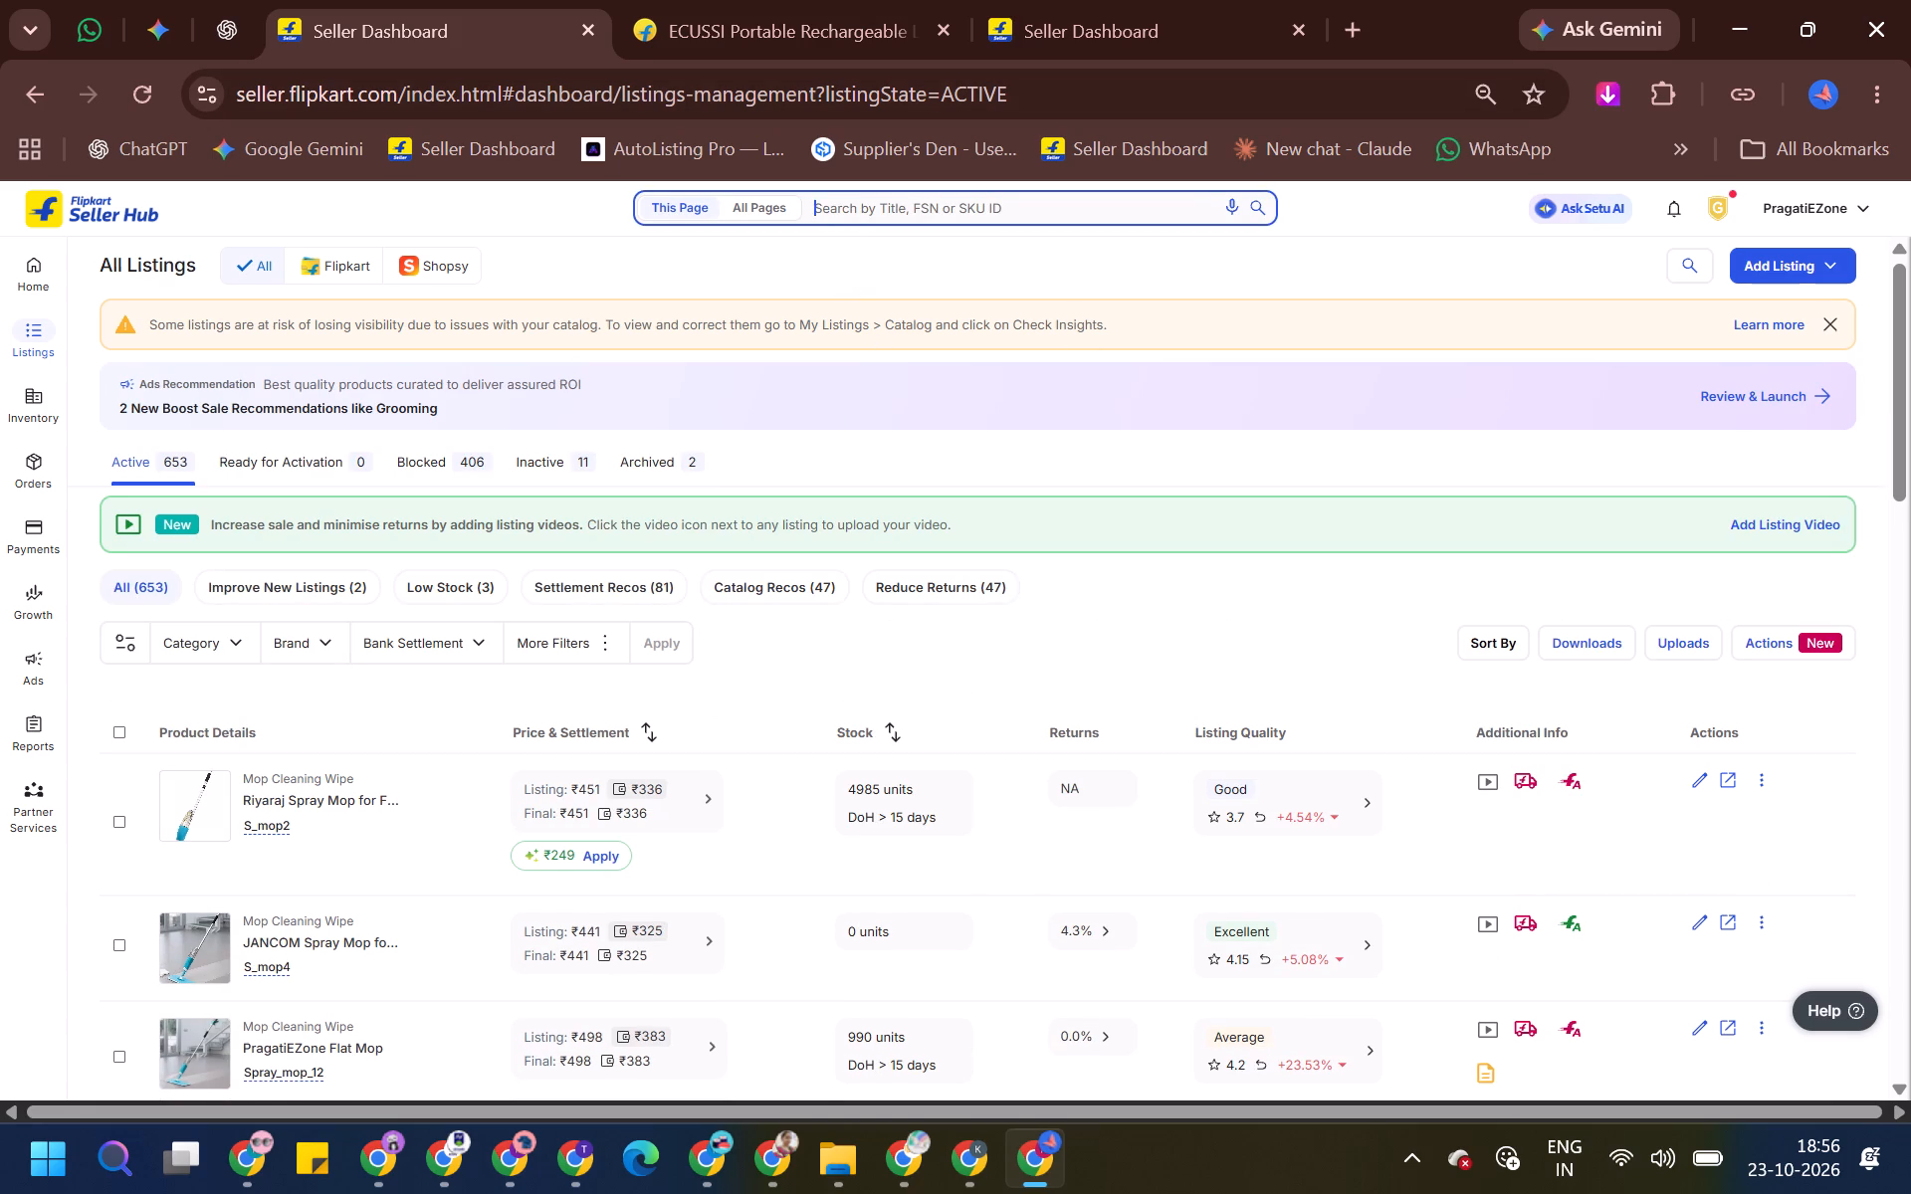
key("Return")
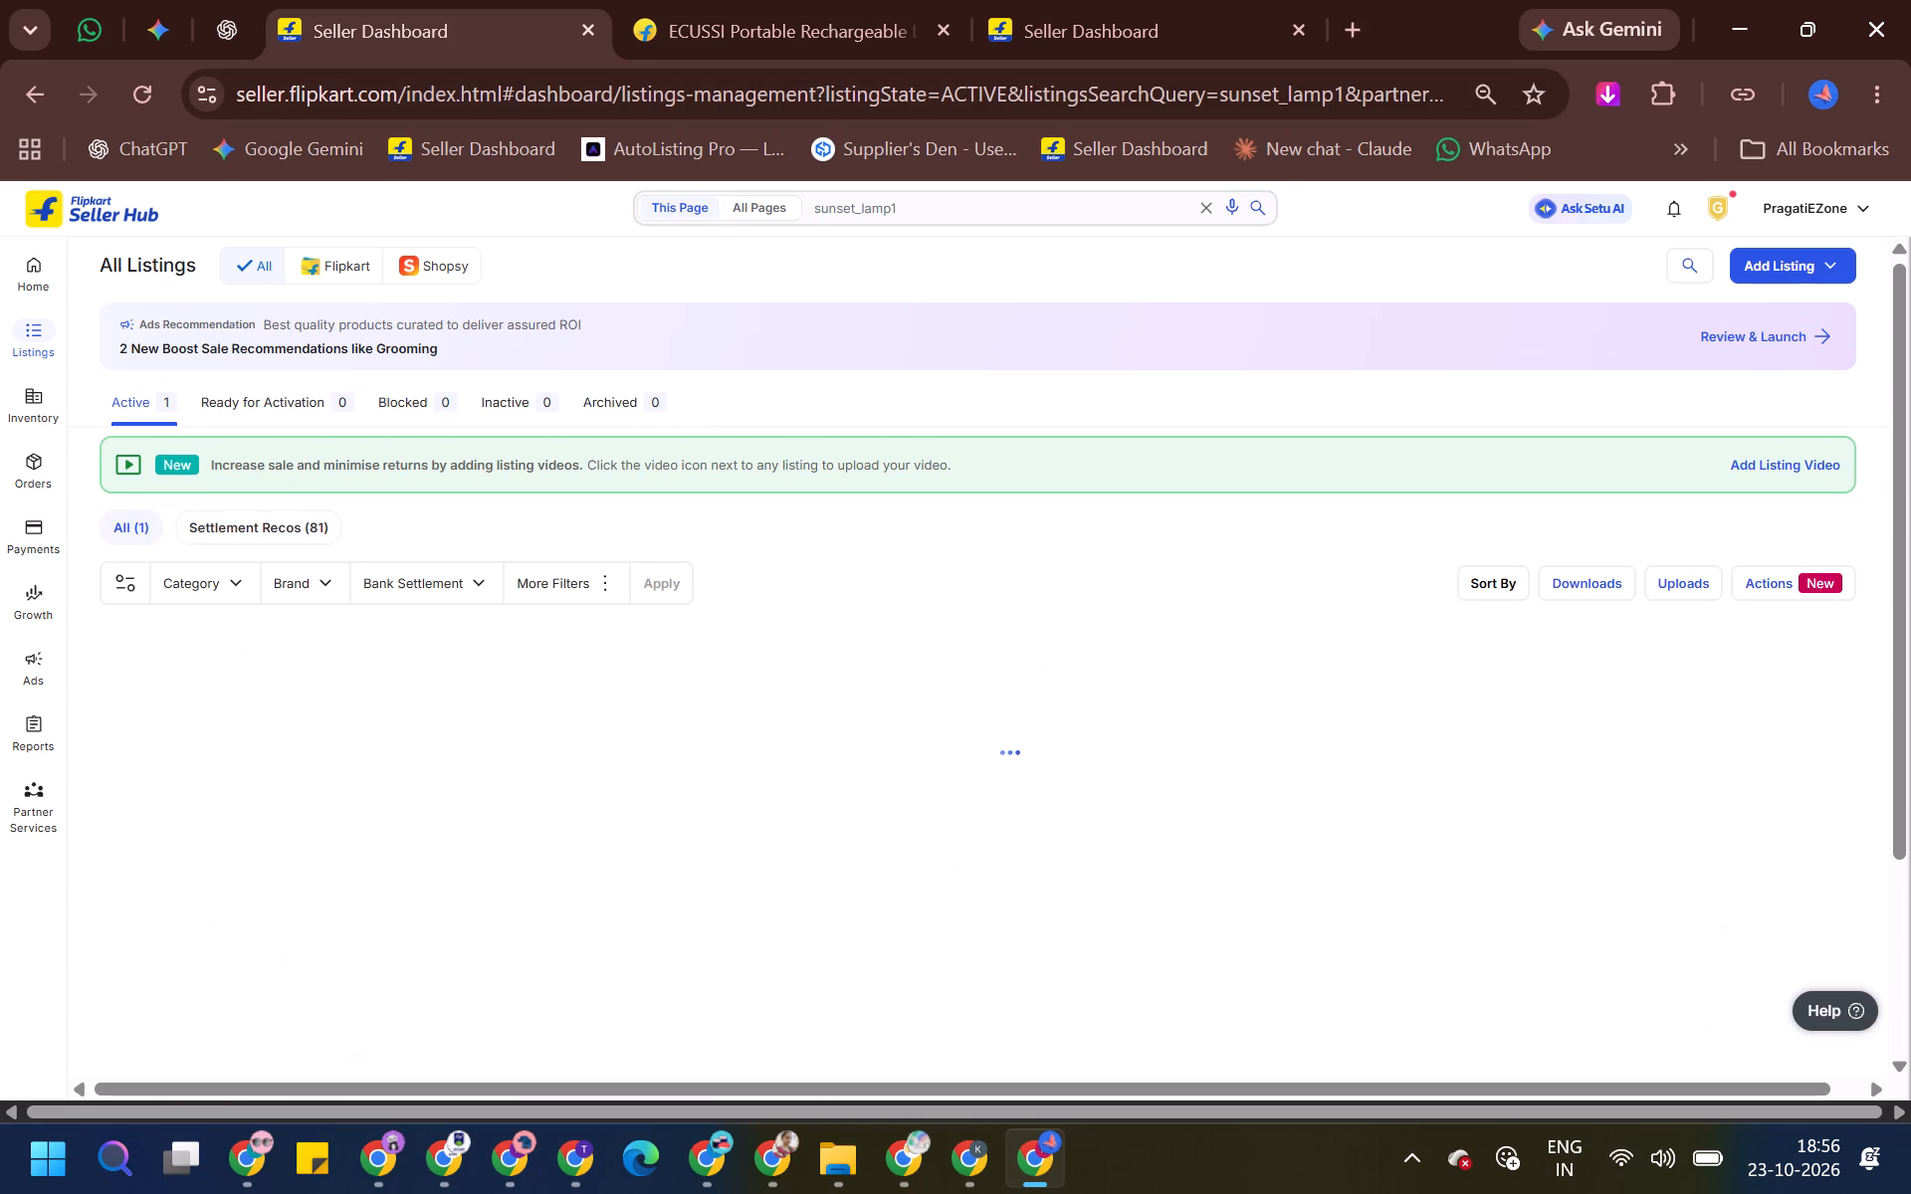
left_click(1689, 730)
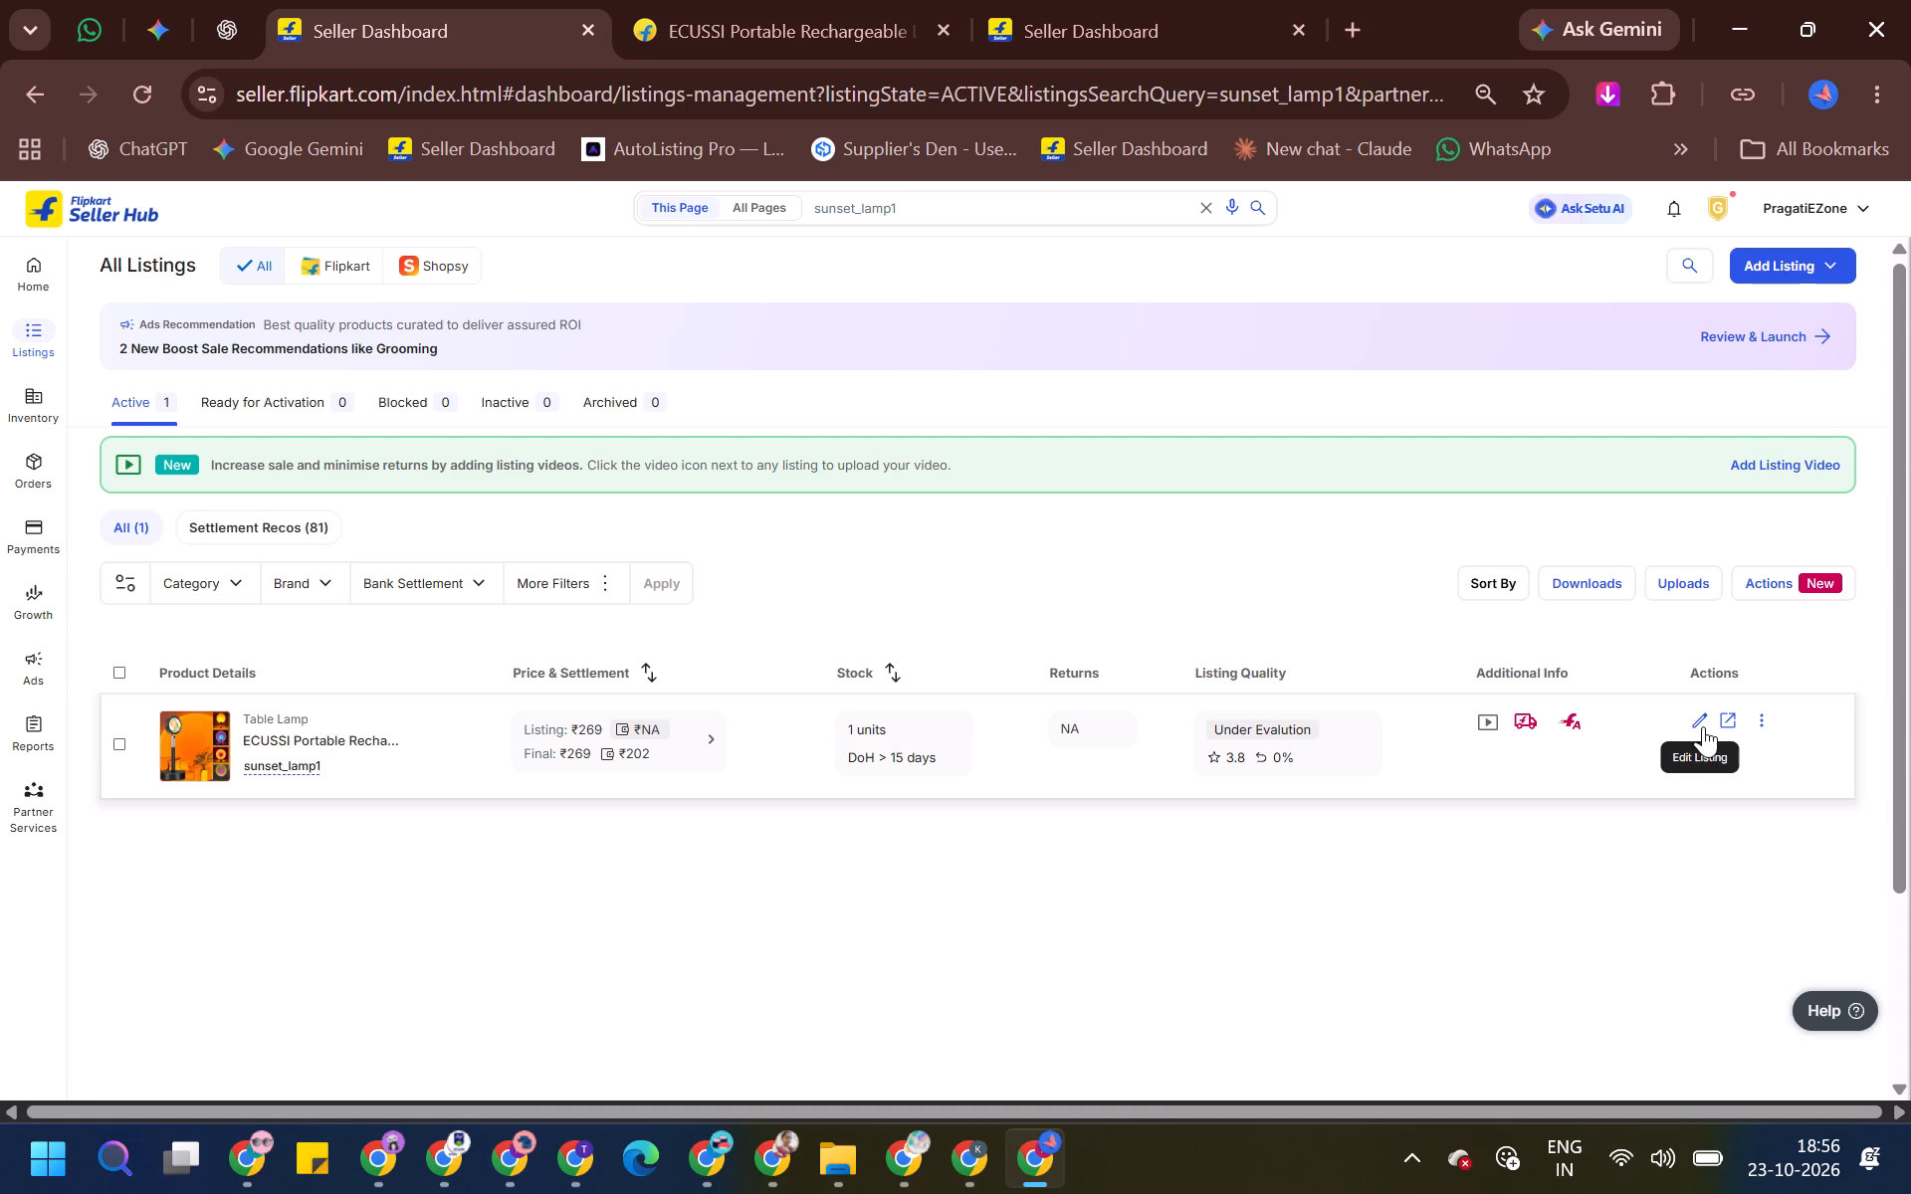
left_click(1708, 722)
Set the Manufacturer Details of sunset_lamp1 to PRAGATI ENTERPRISES in its manufacturing details.
scroll(1583, 701, "down", 9)
triple_click(1155, 670)
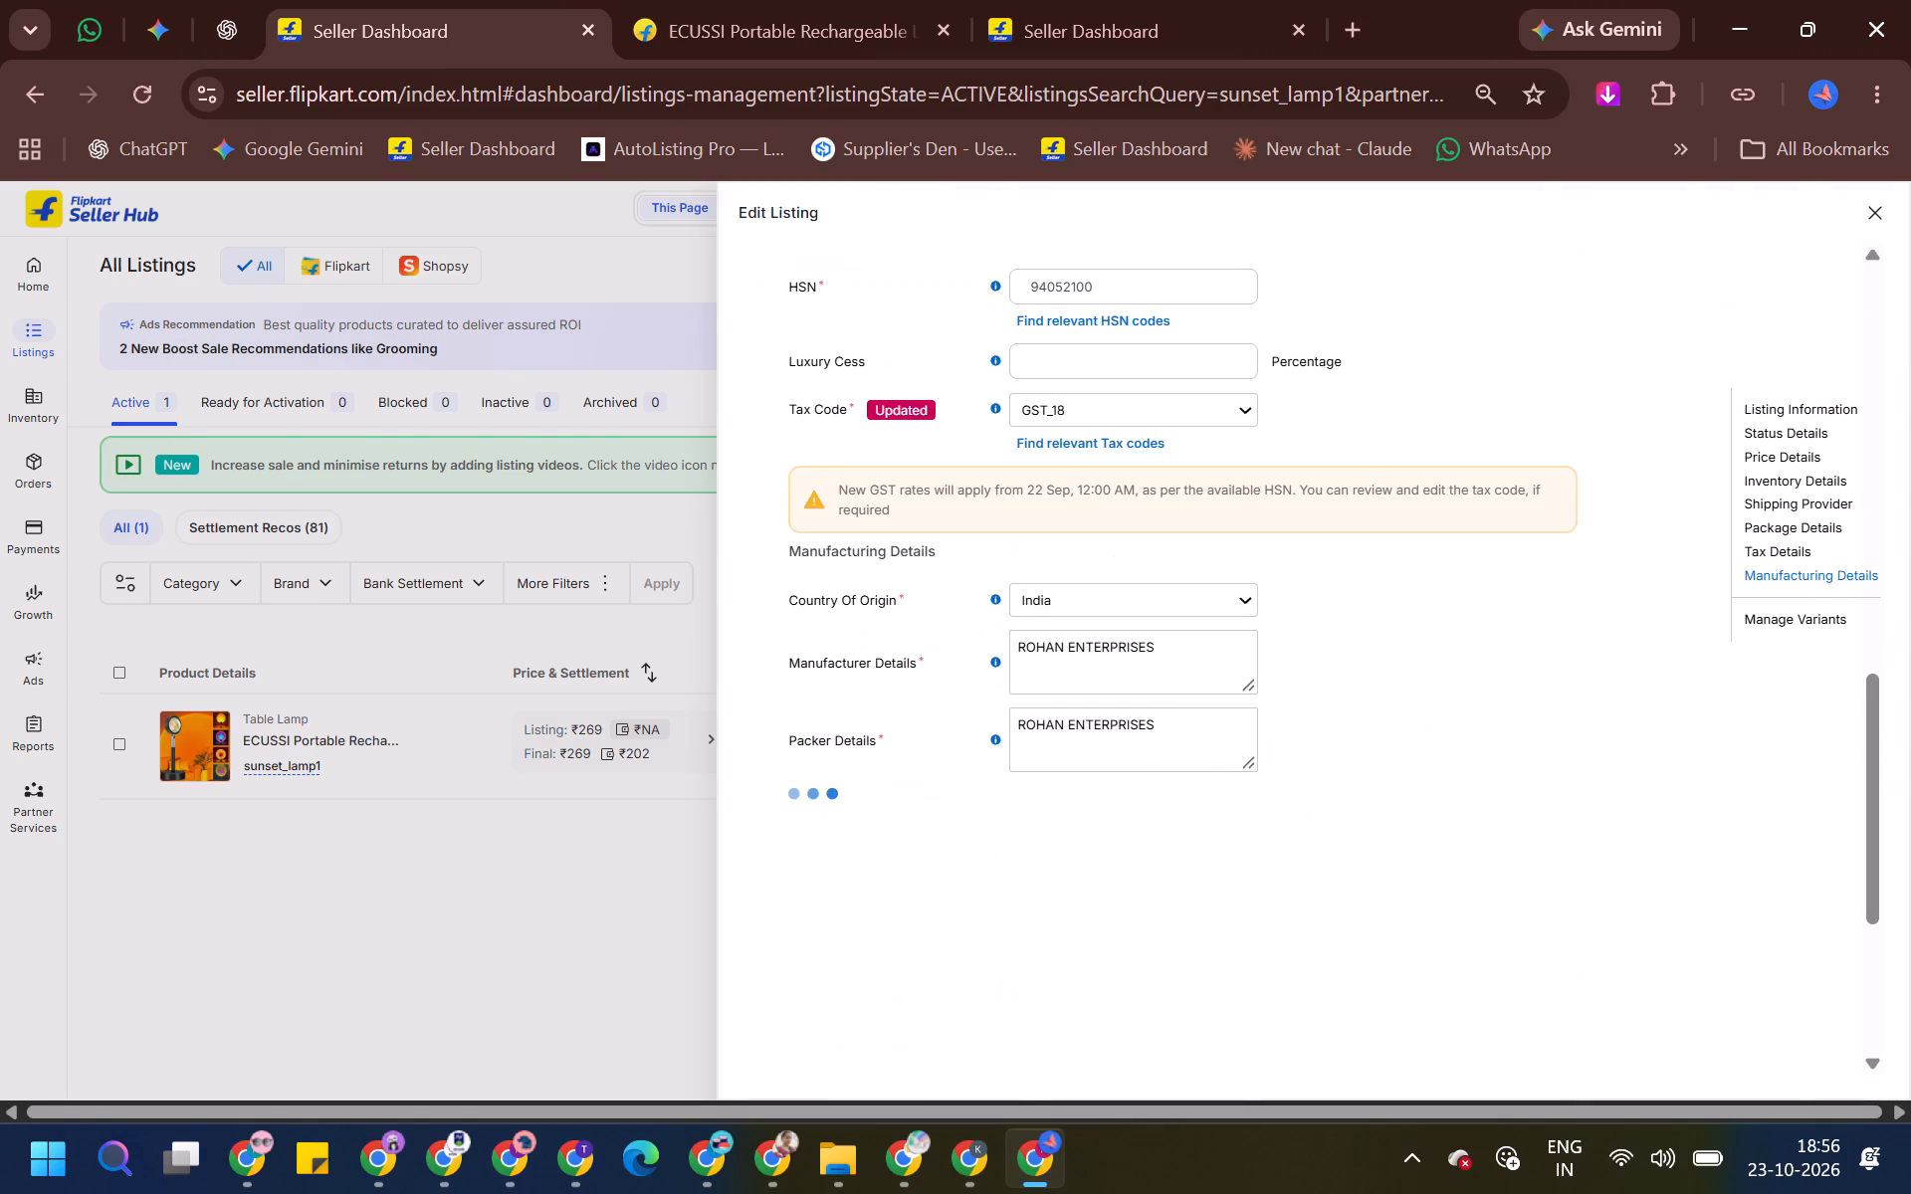
left_click(1047, 666)
double_click(1051, 640)
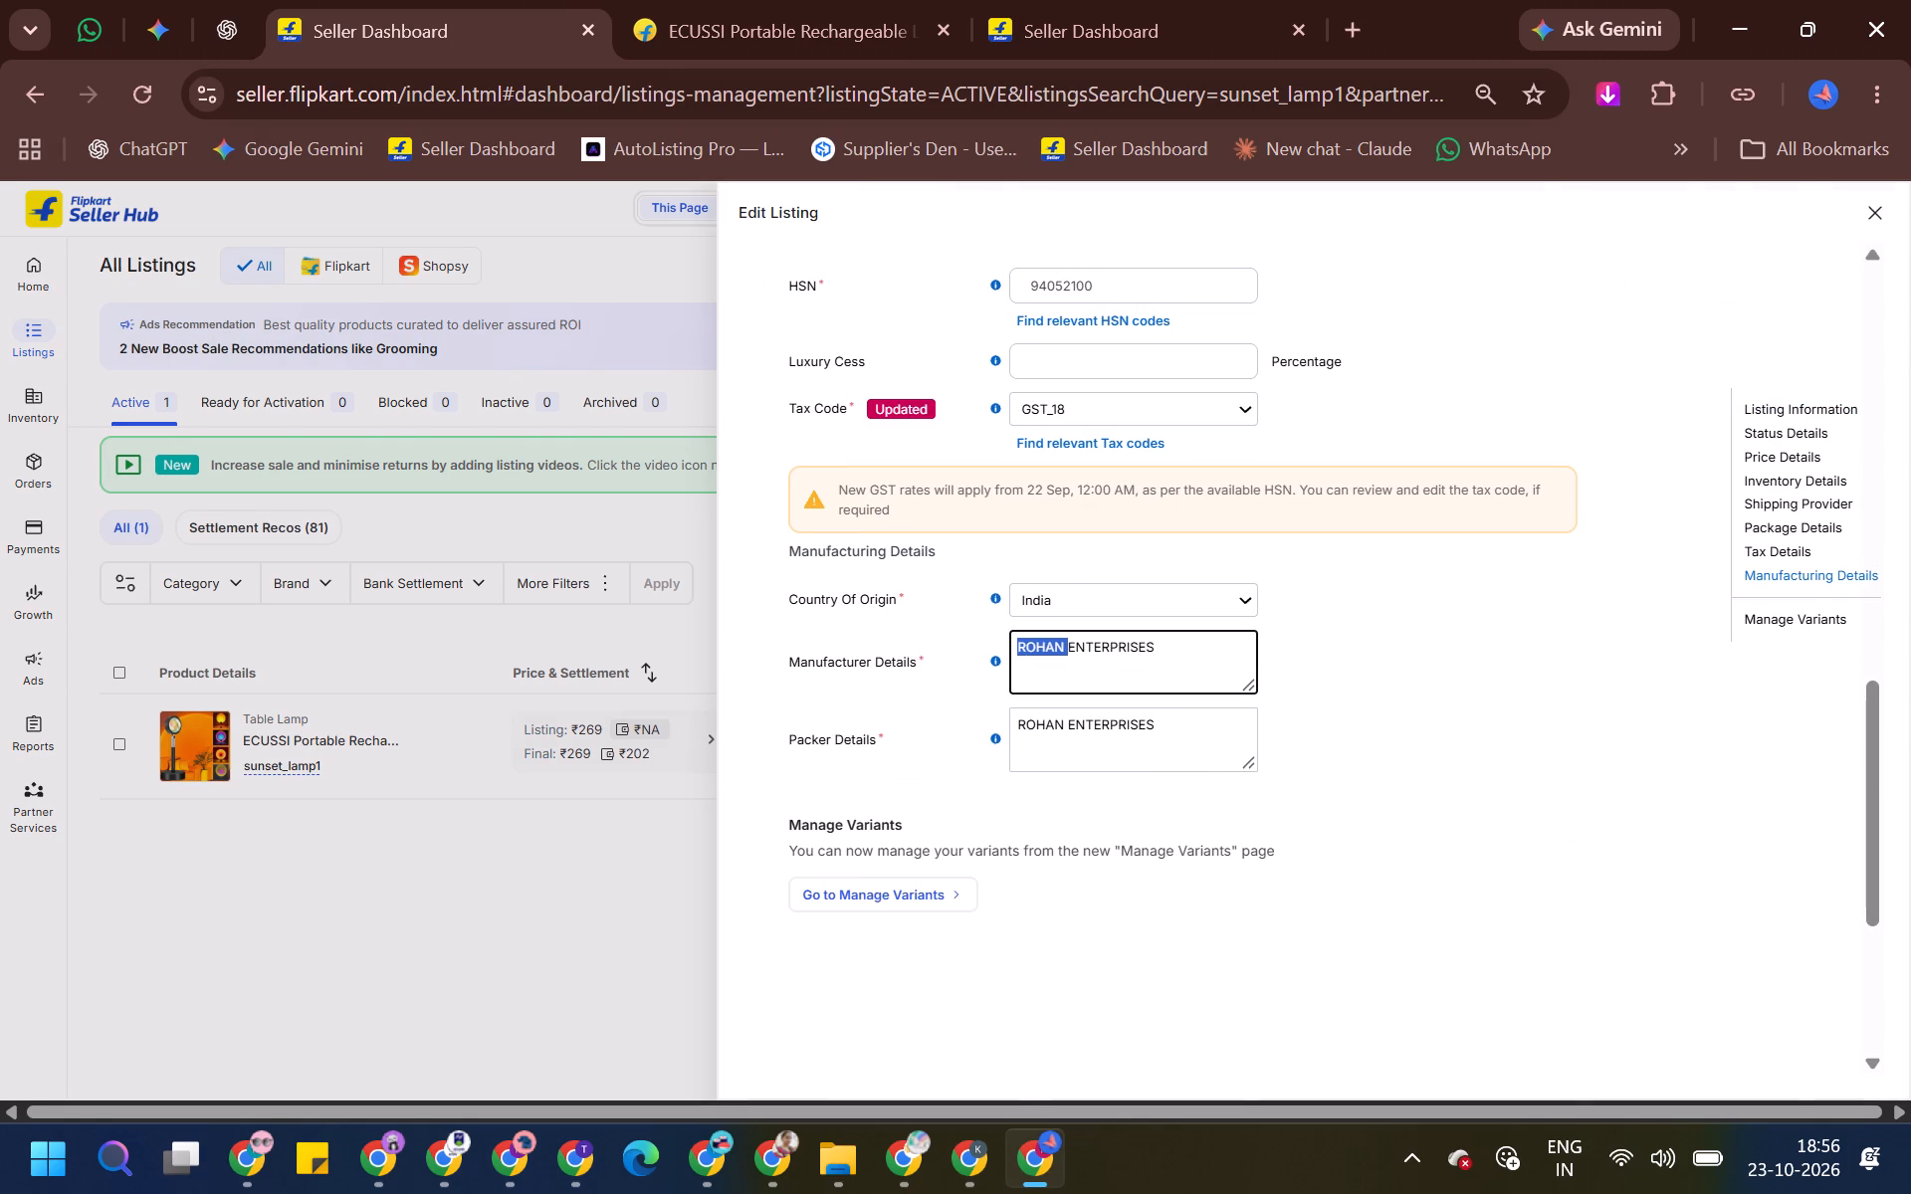
key("p")
key("r")
key("BackSpace")
type("TI")
key("space")
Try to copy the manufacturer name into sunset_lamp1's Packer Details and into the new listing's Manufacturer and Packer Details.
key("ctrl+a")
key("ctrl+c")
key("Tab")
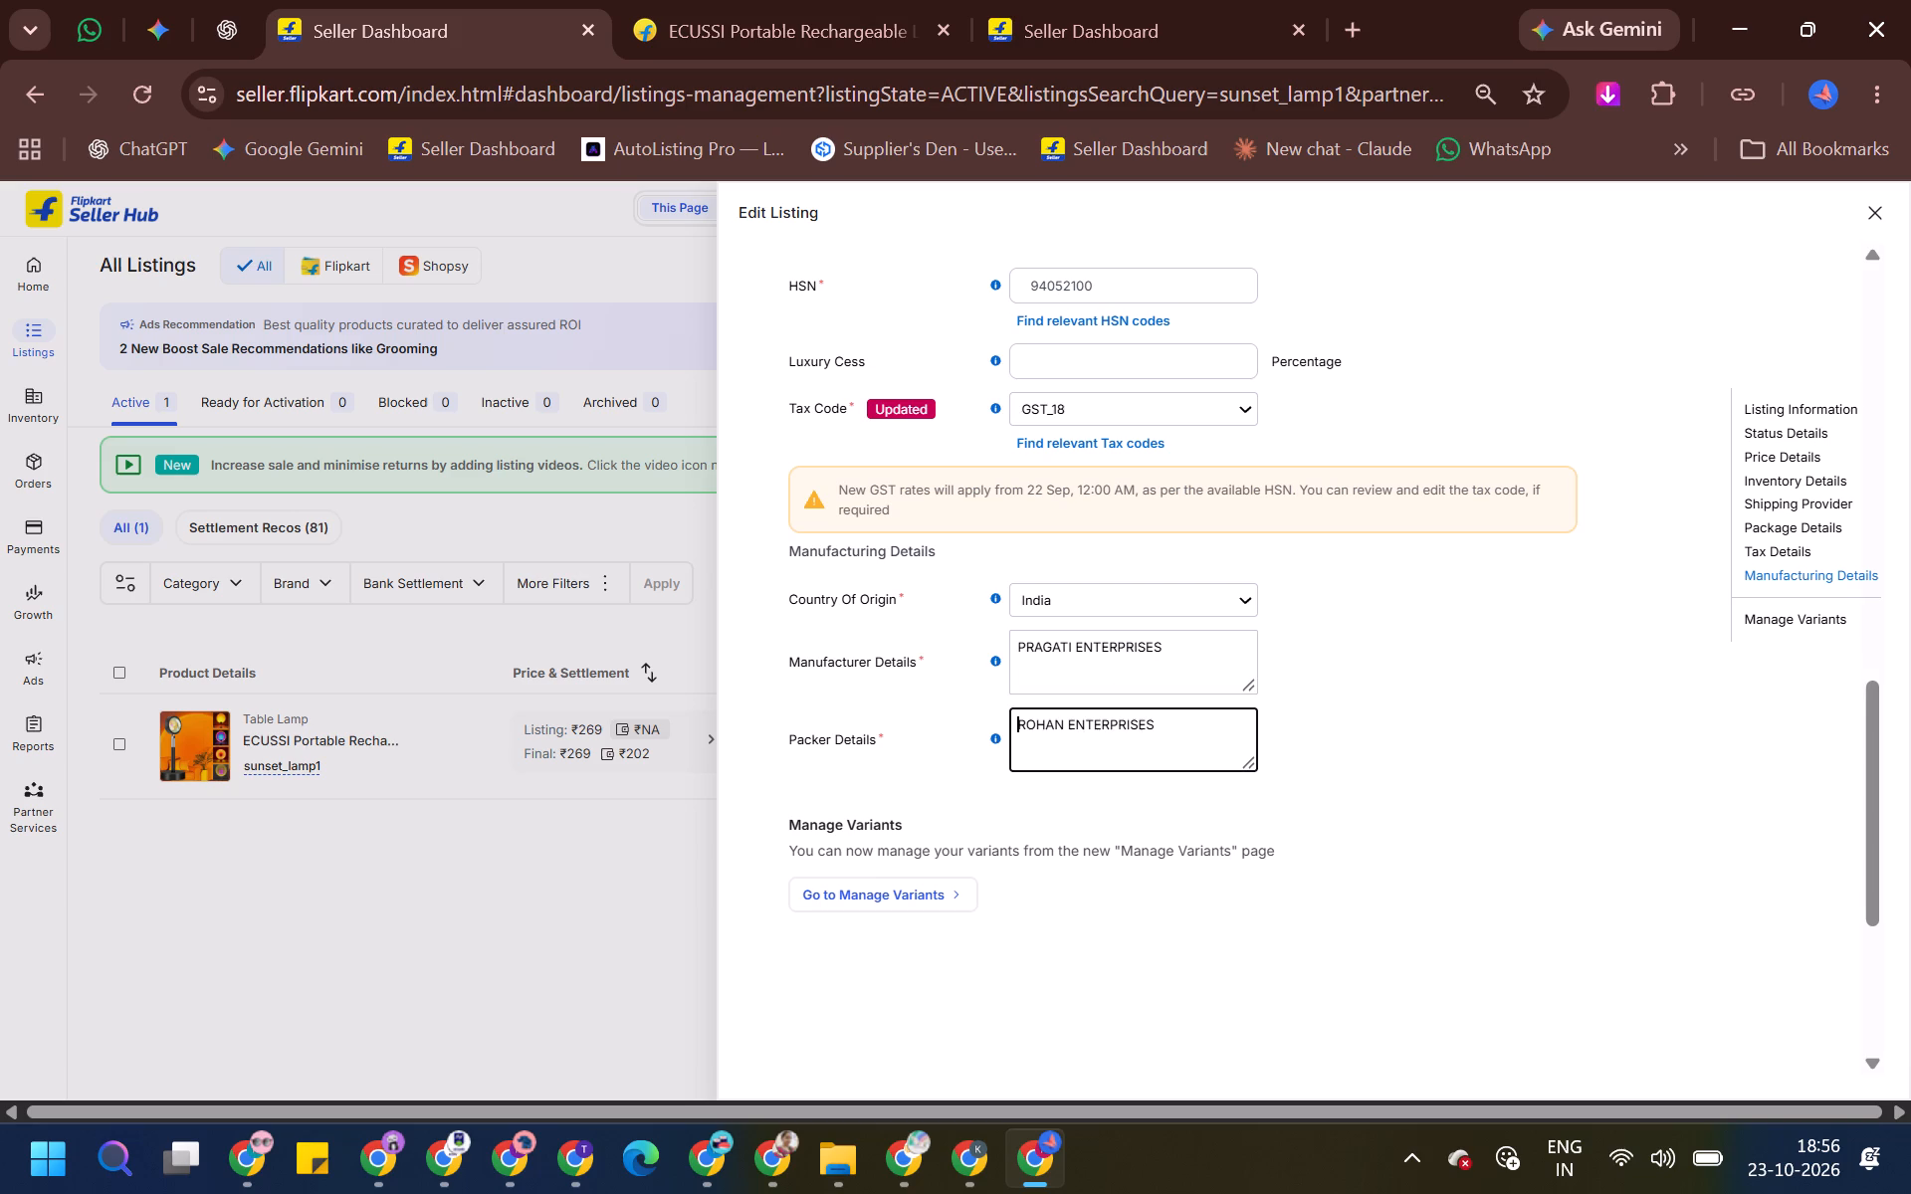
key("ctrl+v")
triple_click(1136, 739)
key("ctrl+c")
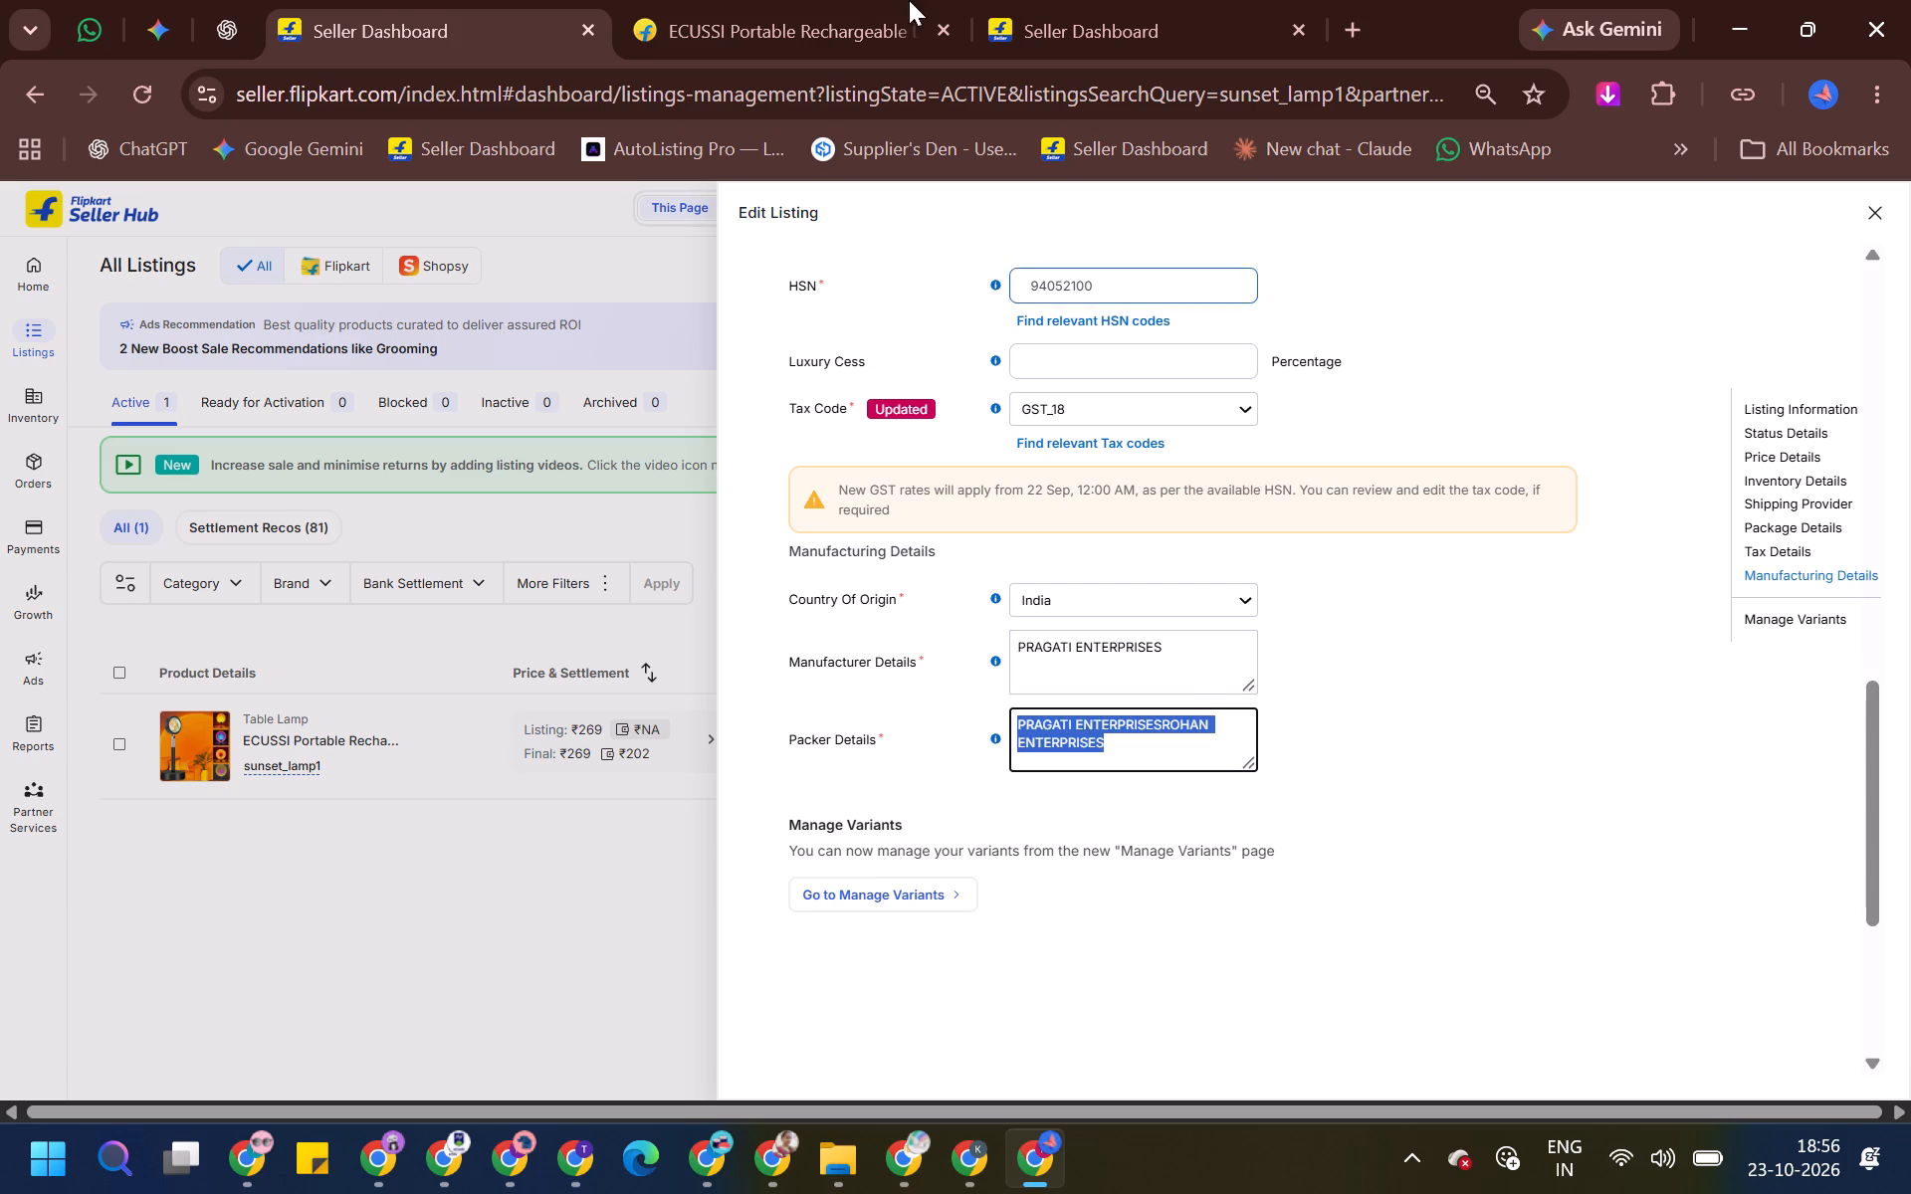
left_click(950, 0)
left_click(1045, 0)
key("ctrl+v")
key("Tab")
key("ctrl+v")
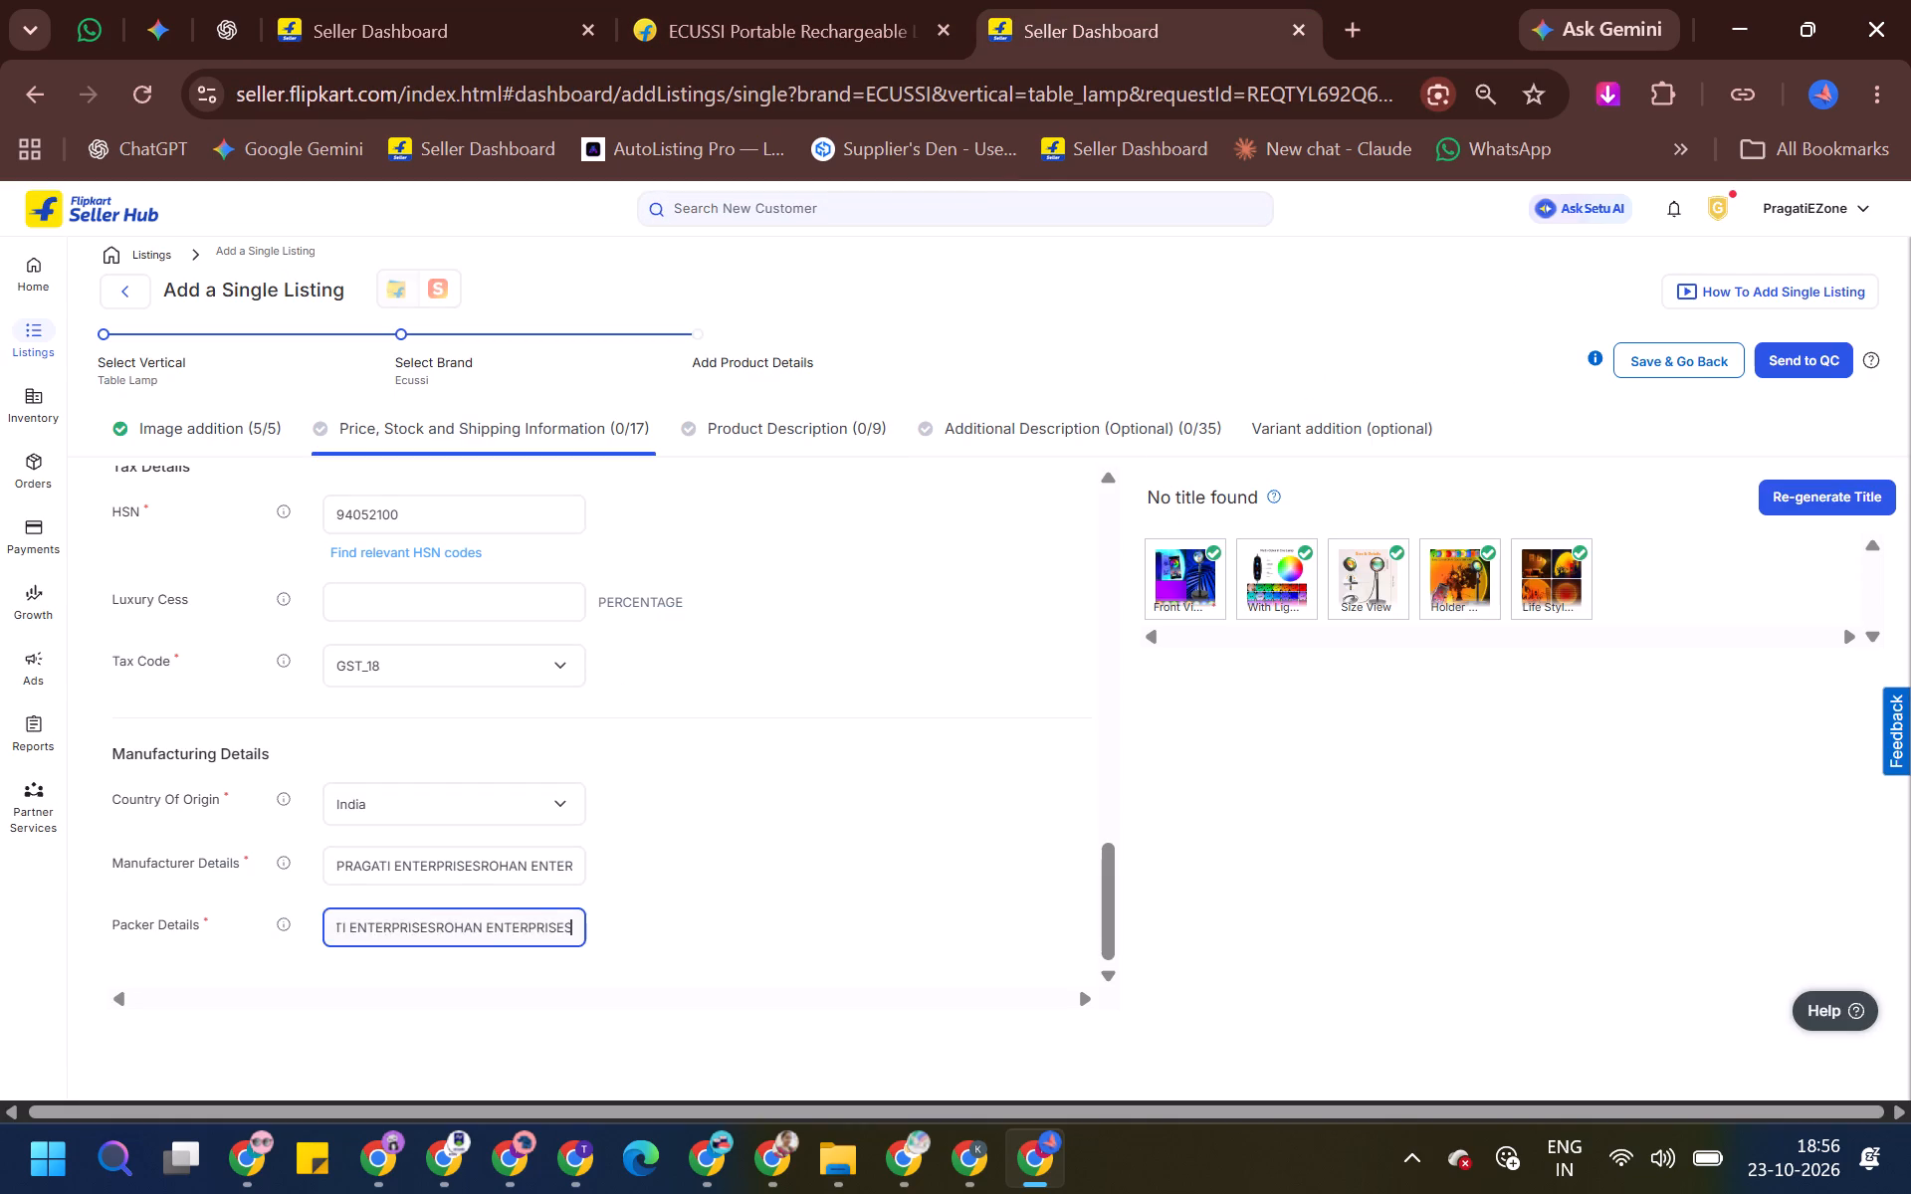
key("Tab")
Replace the Packer Details of sunset_lamp1 with PRAGATI ENTERPRISES, copied from its Manufacturer Details.
left_click(330, 0)
left_click(1086, 693)
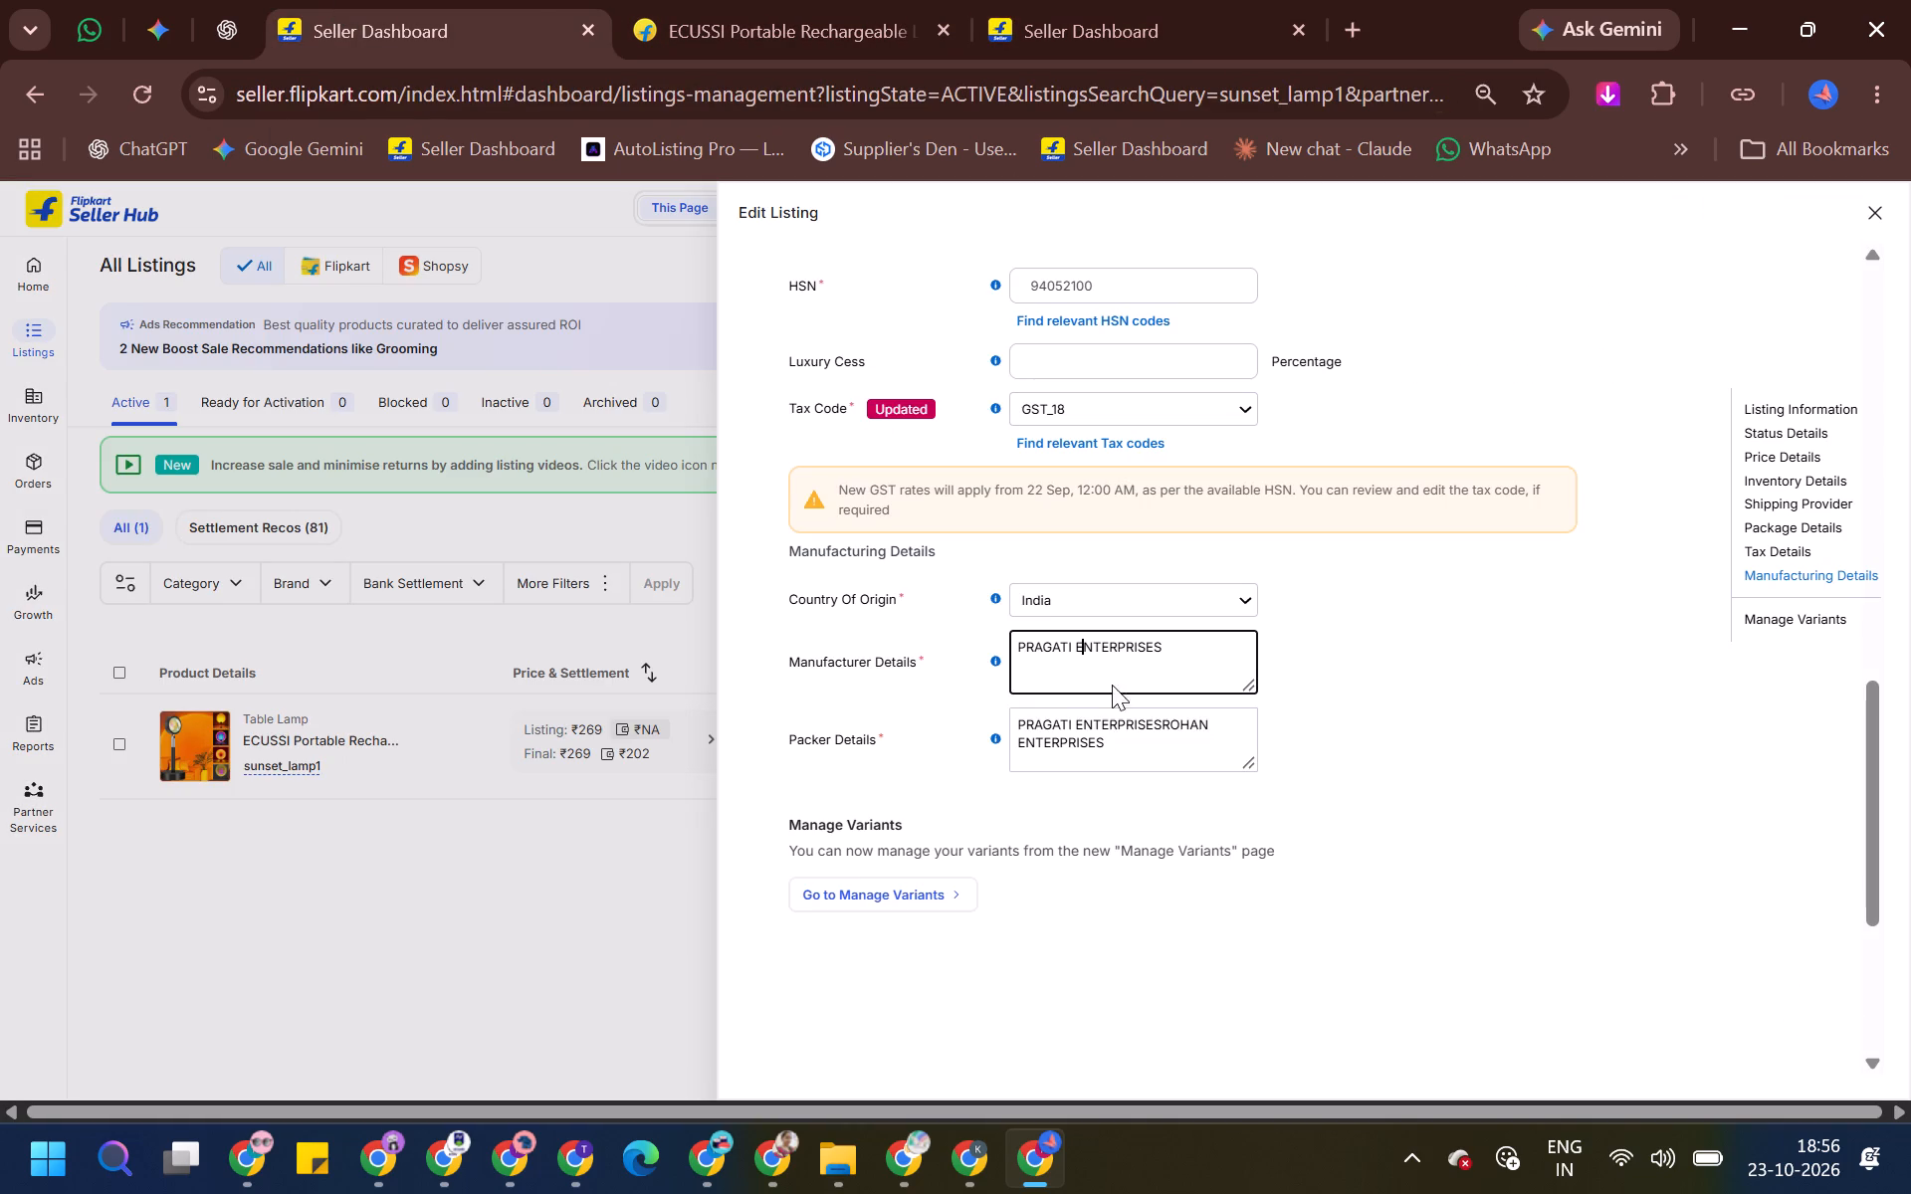
triple_click(1125, 653)
key("ctrl+c")
key("Tab")
key("ctrl+v")
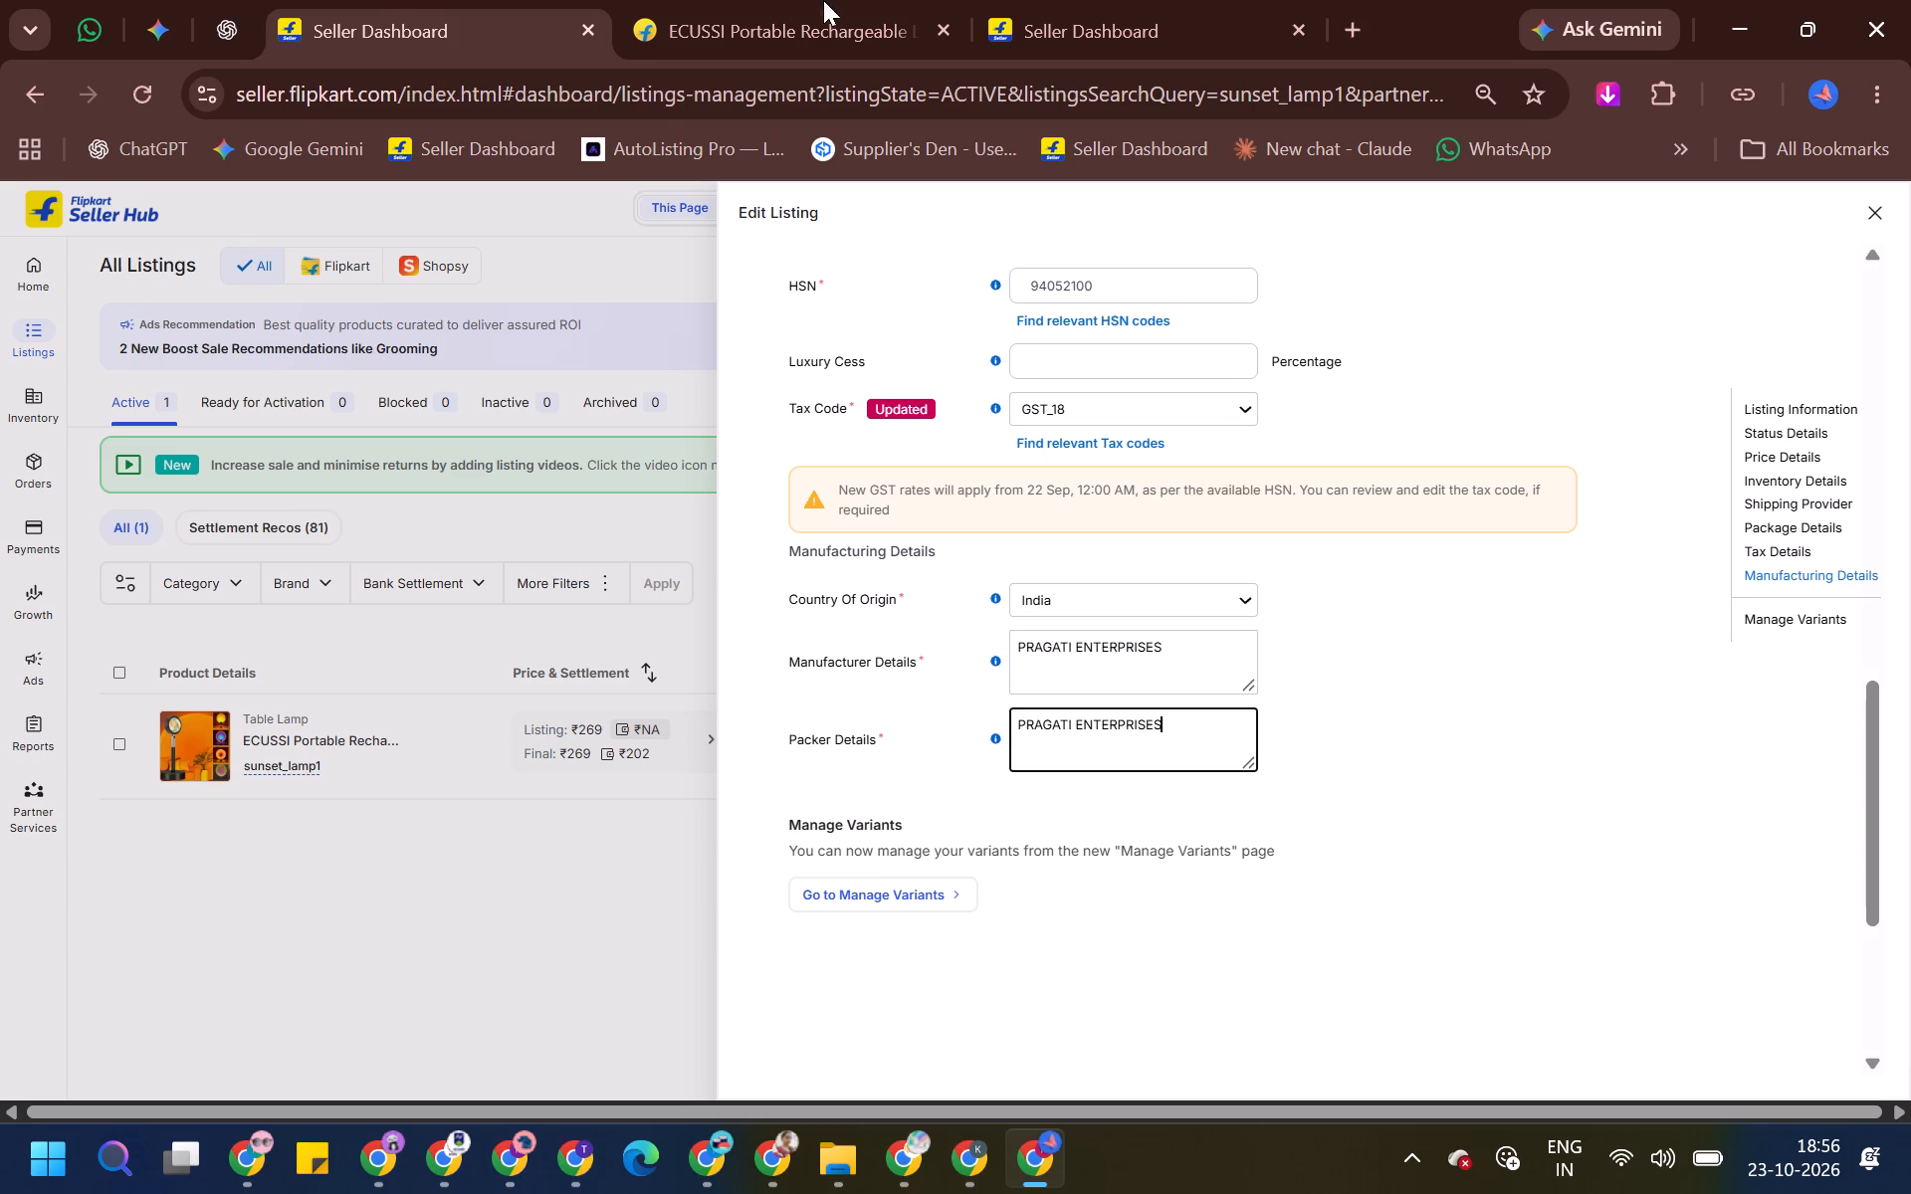
Replace both the Manufacturer Details and Packer Details of the new listing with PRAGATI ENTERPRISES.
left_click(823, 0)
left_click(1231, 0)
left_click(537, 853)
key("ctrl+a")
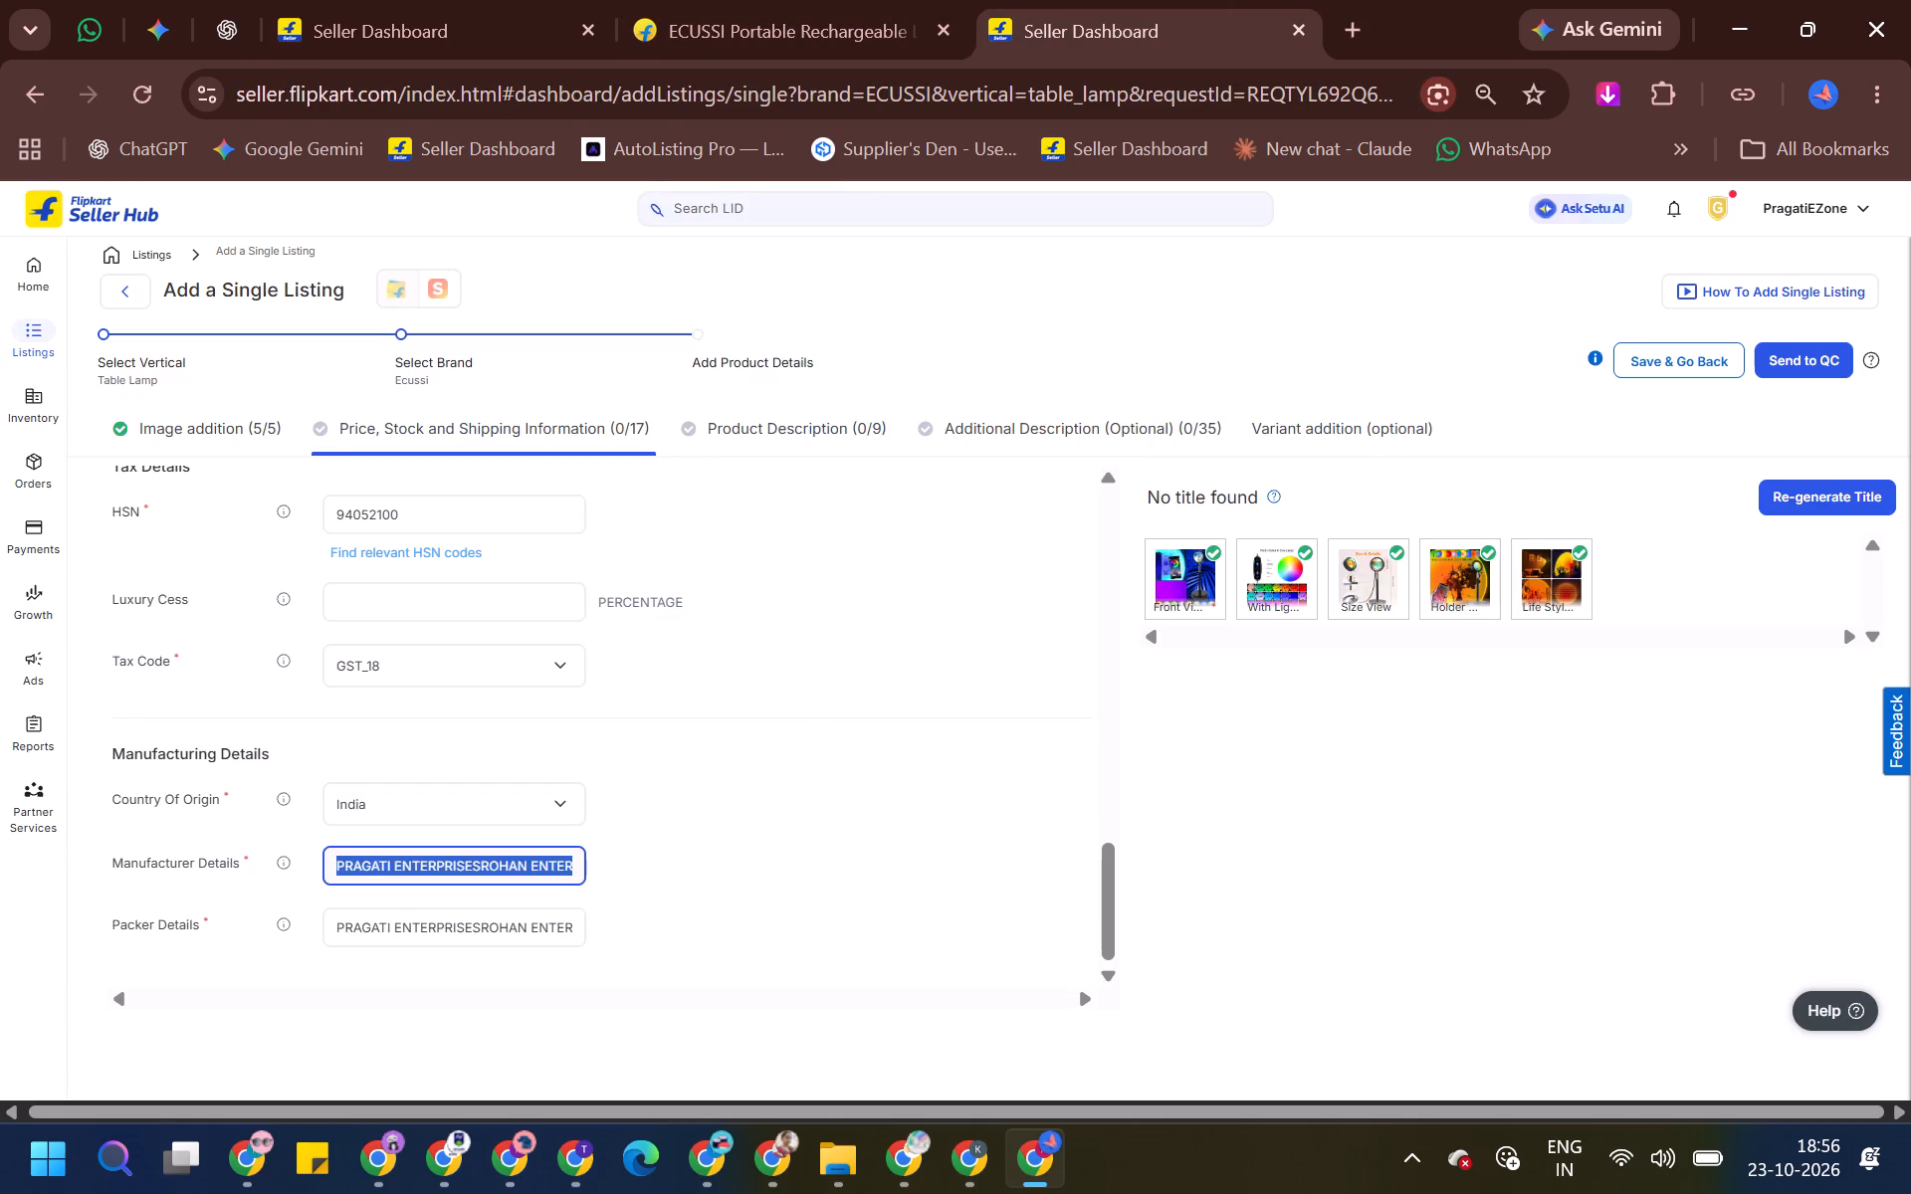
key("ctrl+v")
key("Tab")
key("ctrl+v")
left_click(753, 425)
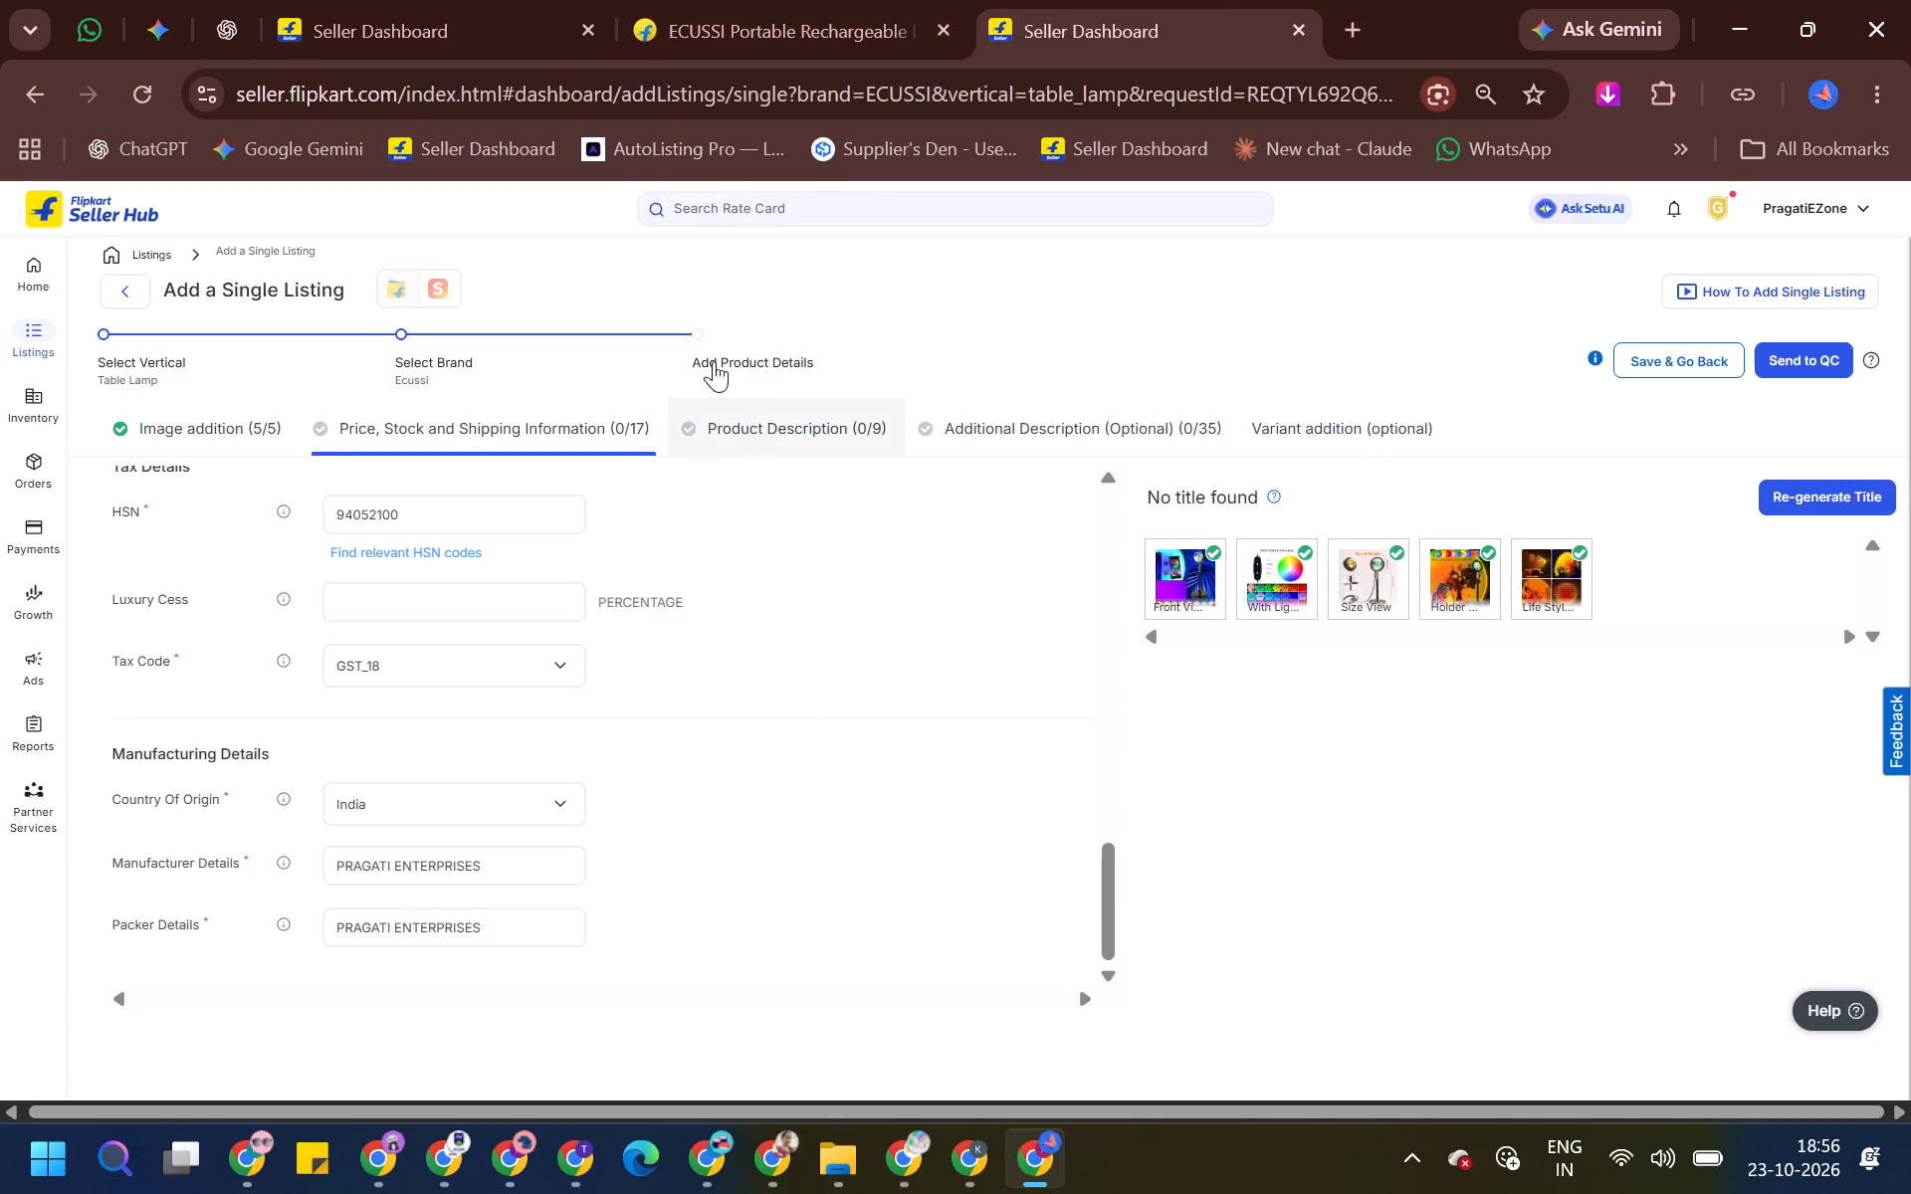
Return to the sunset_lamp1 listing, submit its edits and confirm the changes in the price review.
left_click(471, 0)
left_click(1027, 0)
left_click(871, 0)
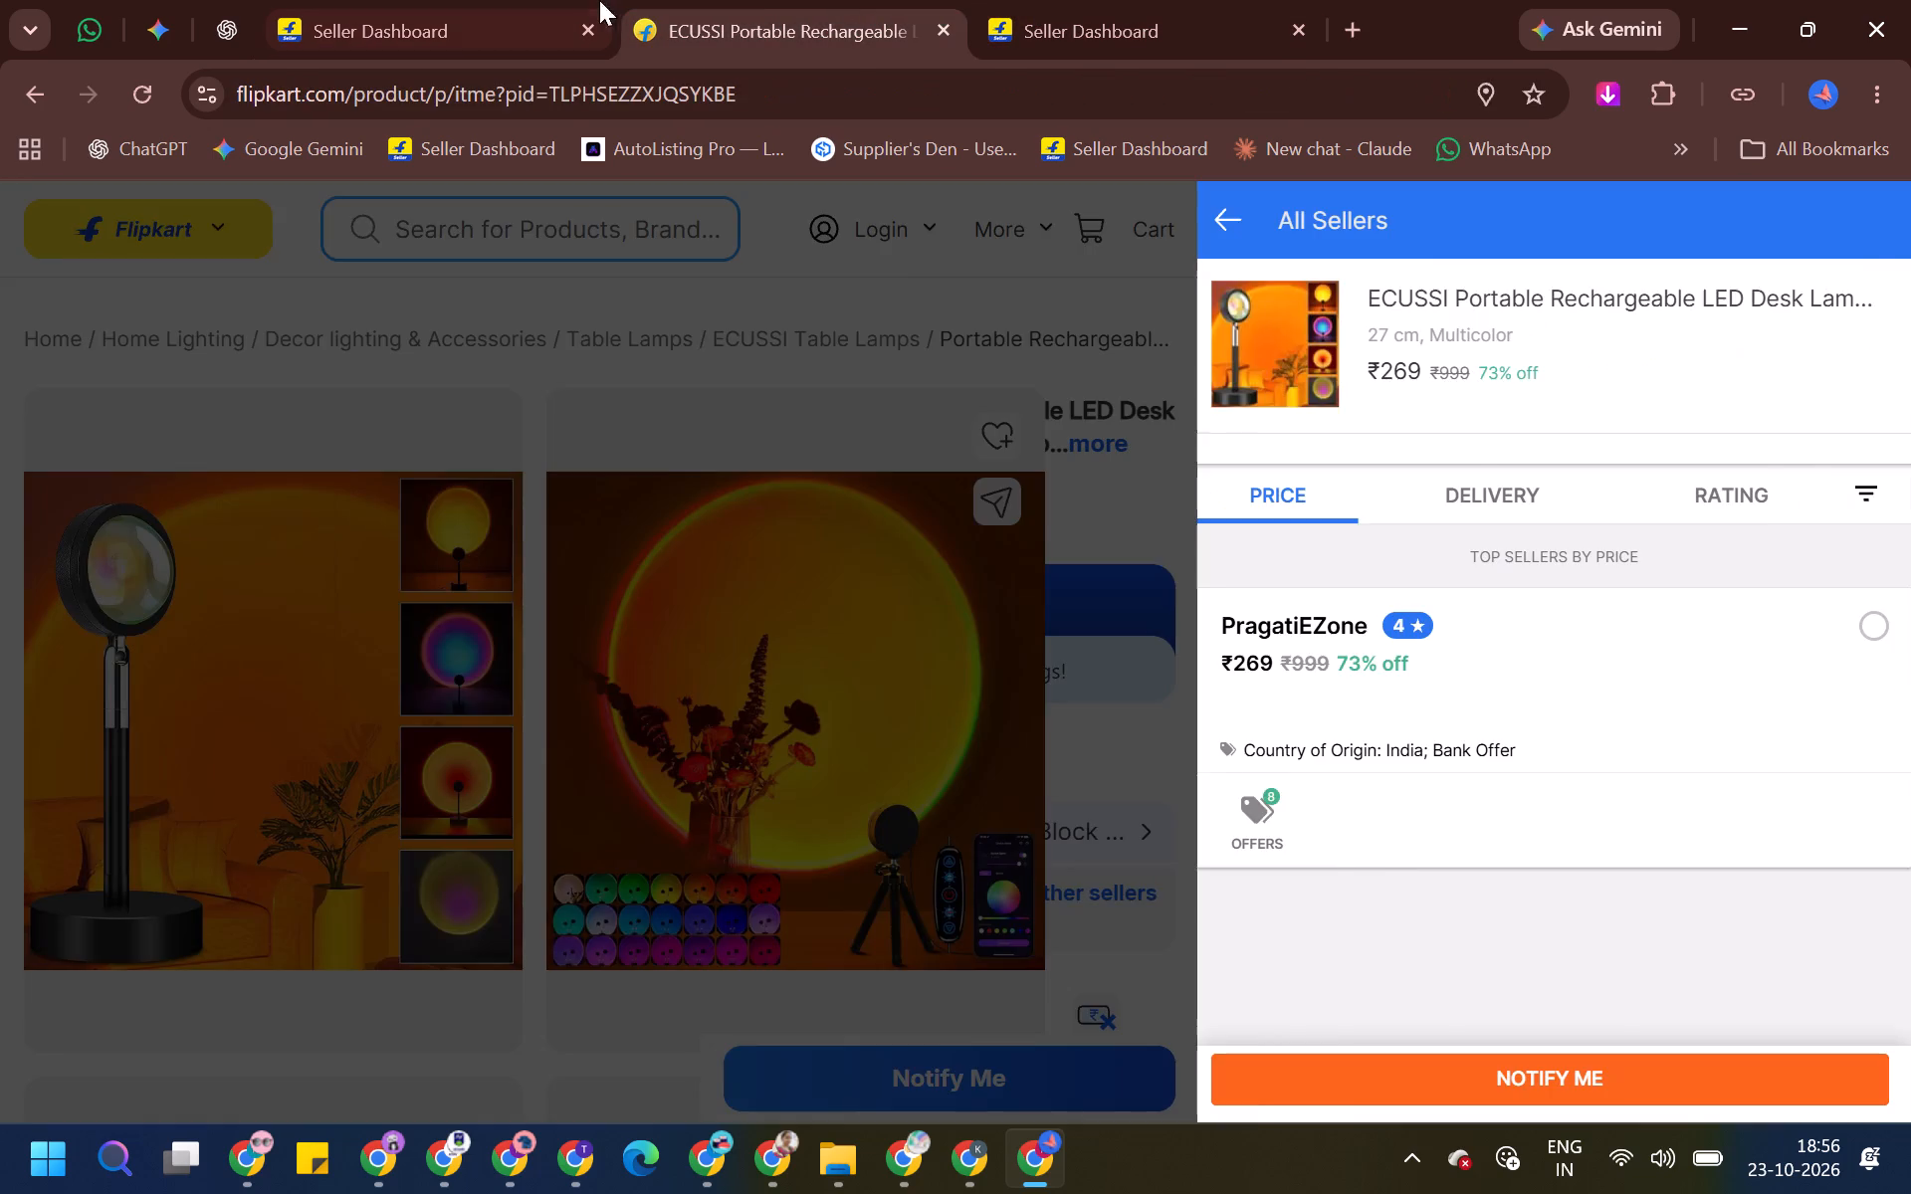
left_click(543, 0)
scroll(1715, 509, "up", 8)
scroll(1723, 330, "up", 5)
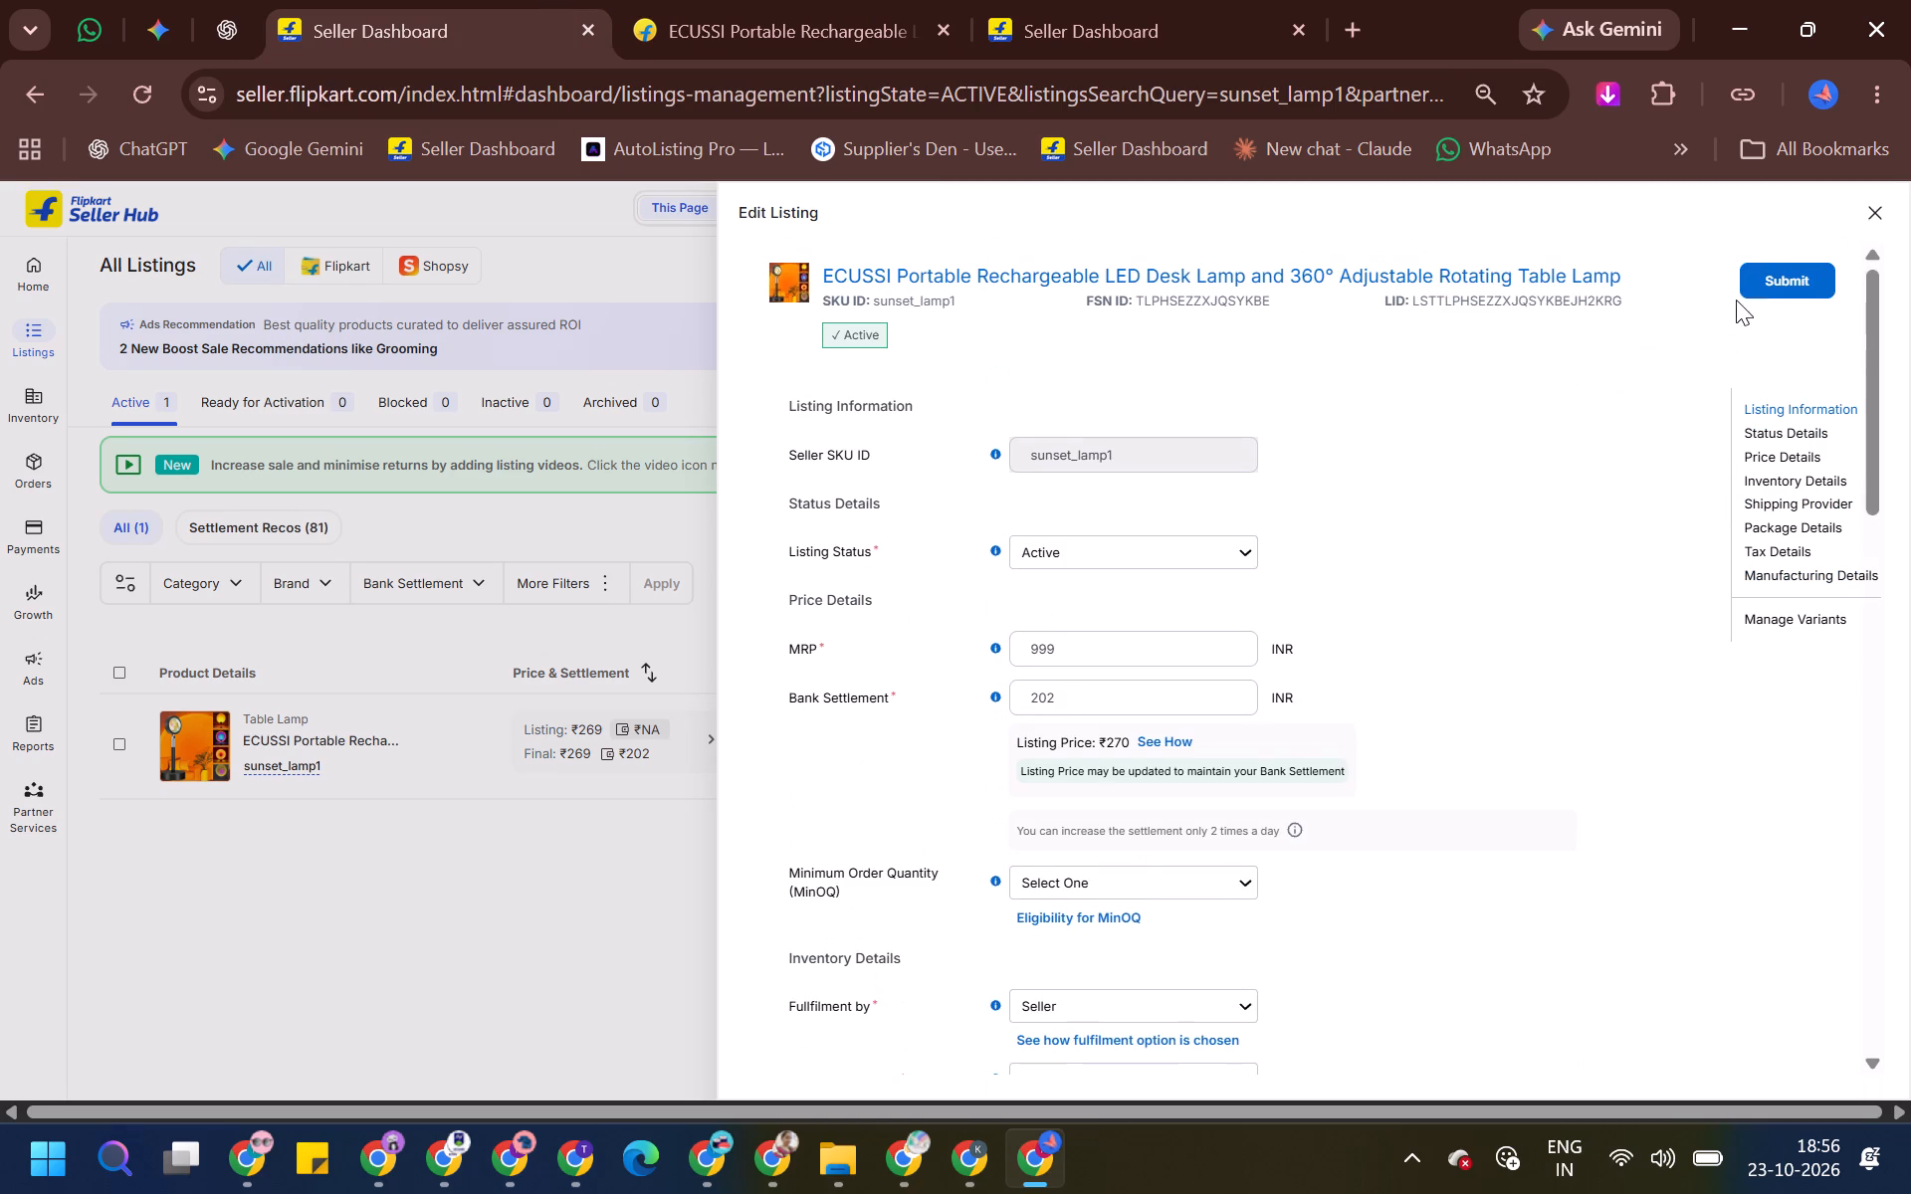
scroll(1736, 299, "up", 2)
left_click(1754, 298)
left_click(1762, 289)
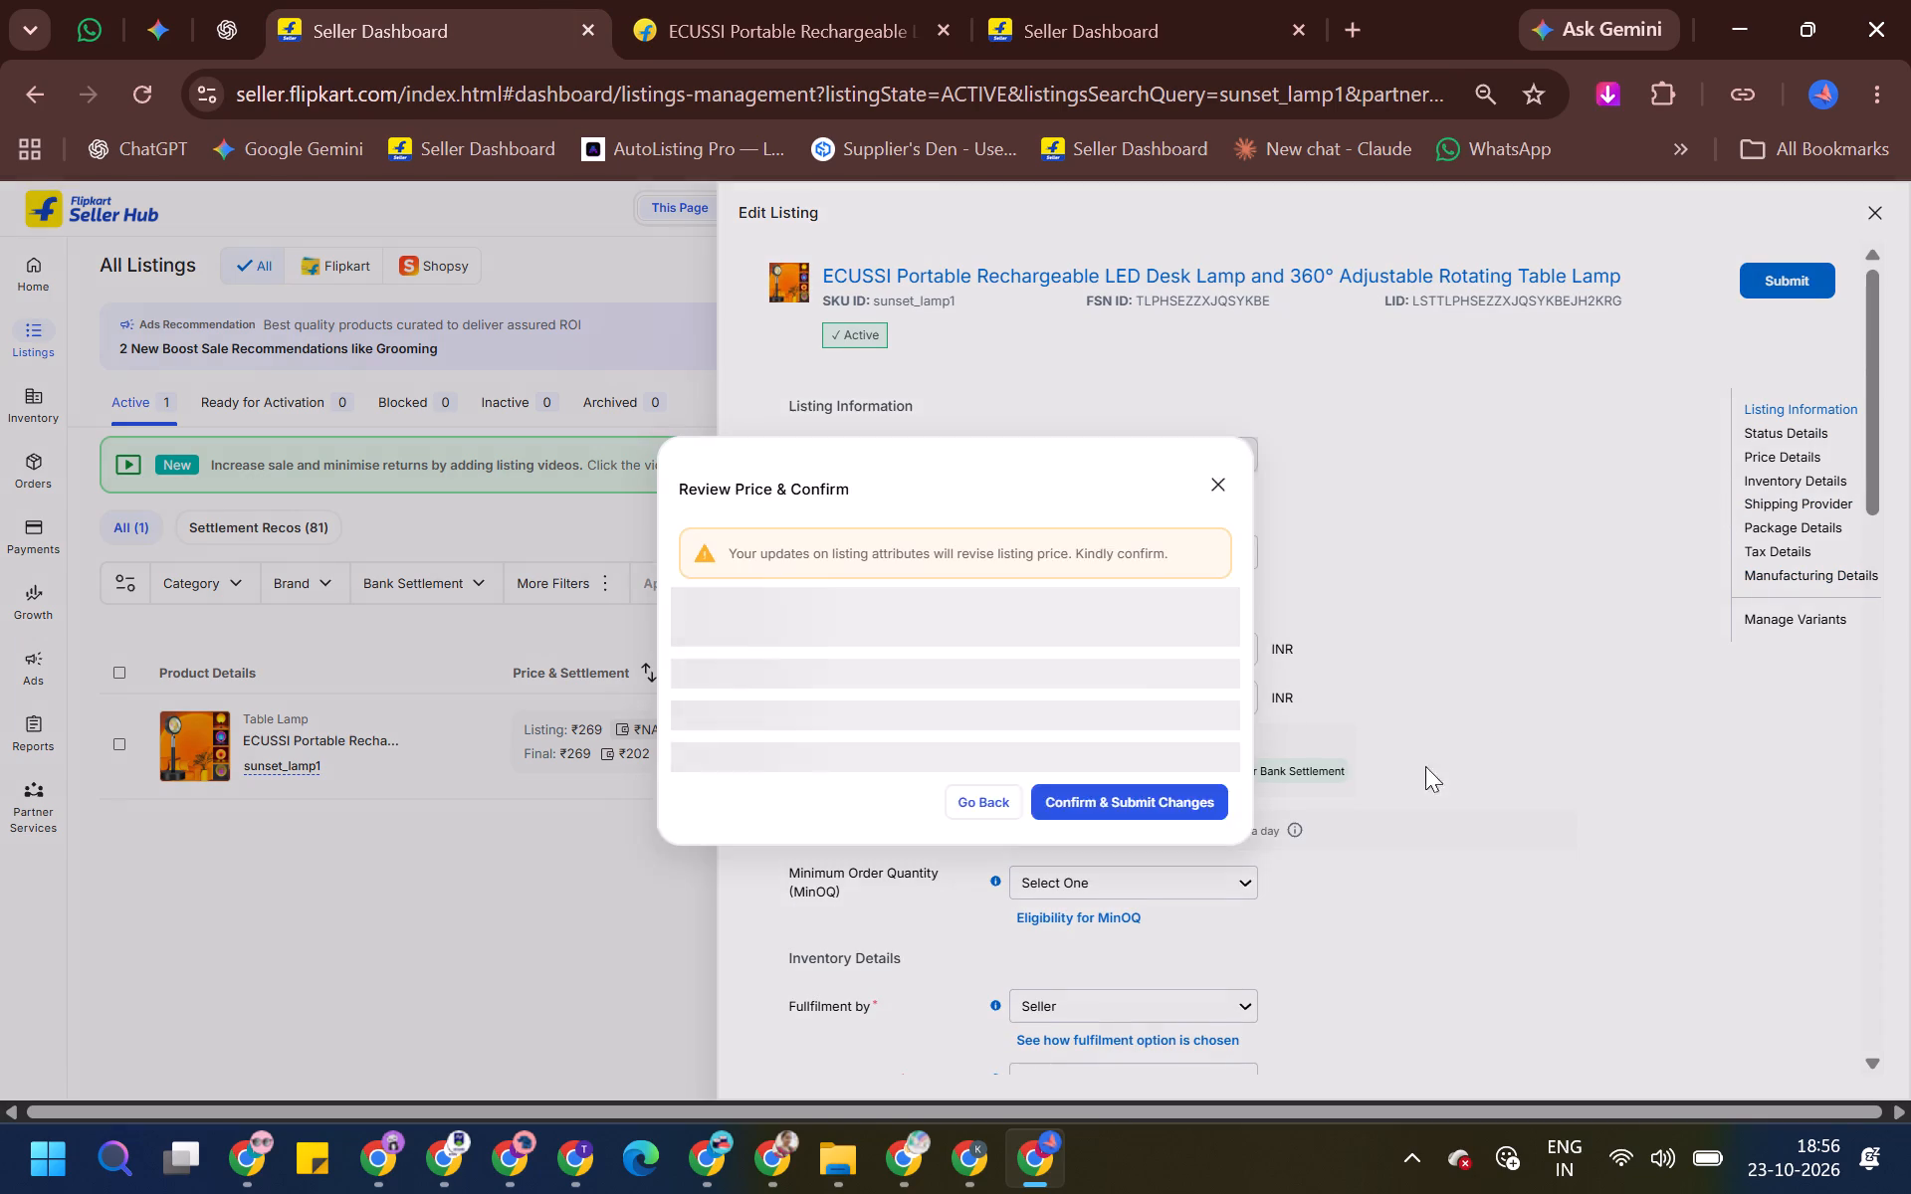
left_click(1164, 897)
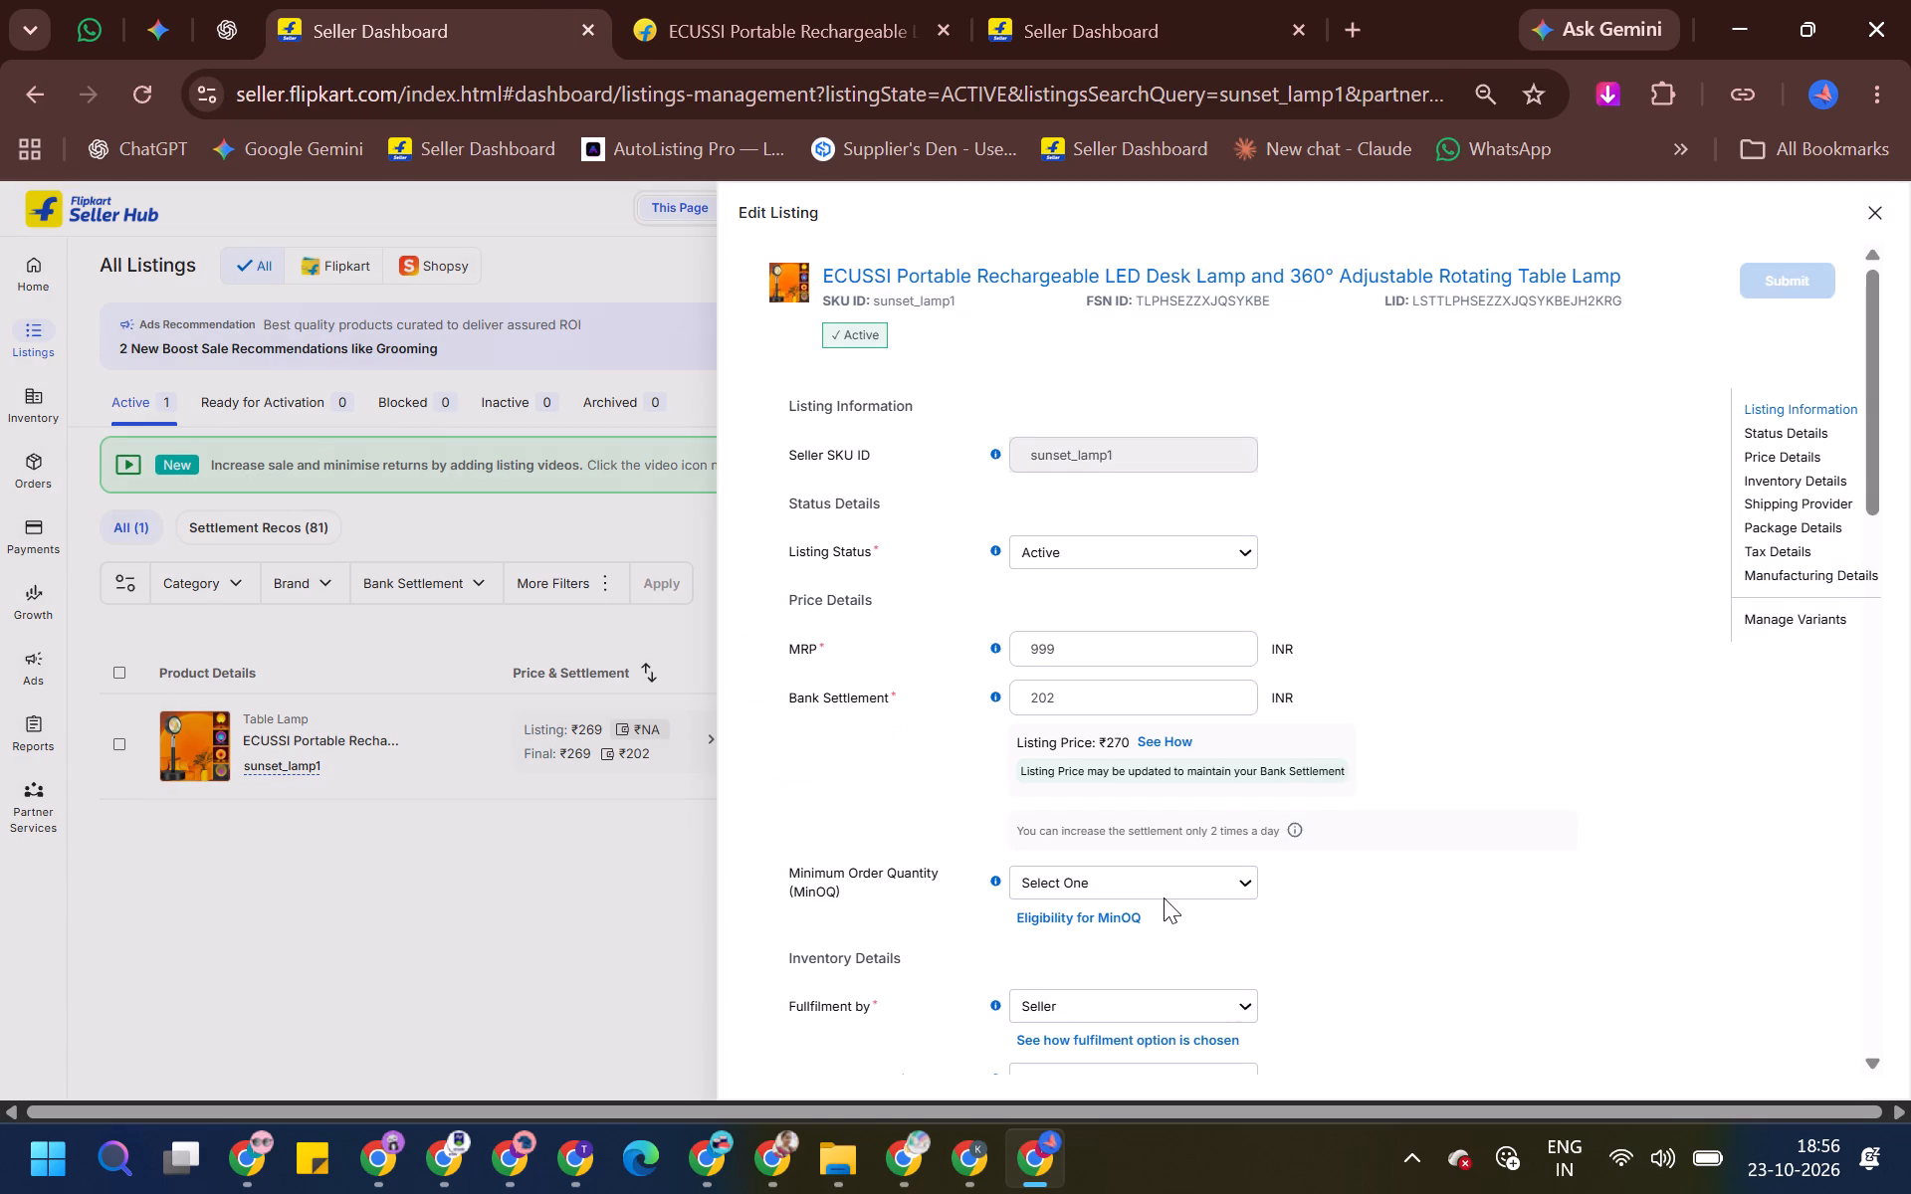
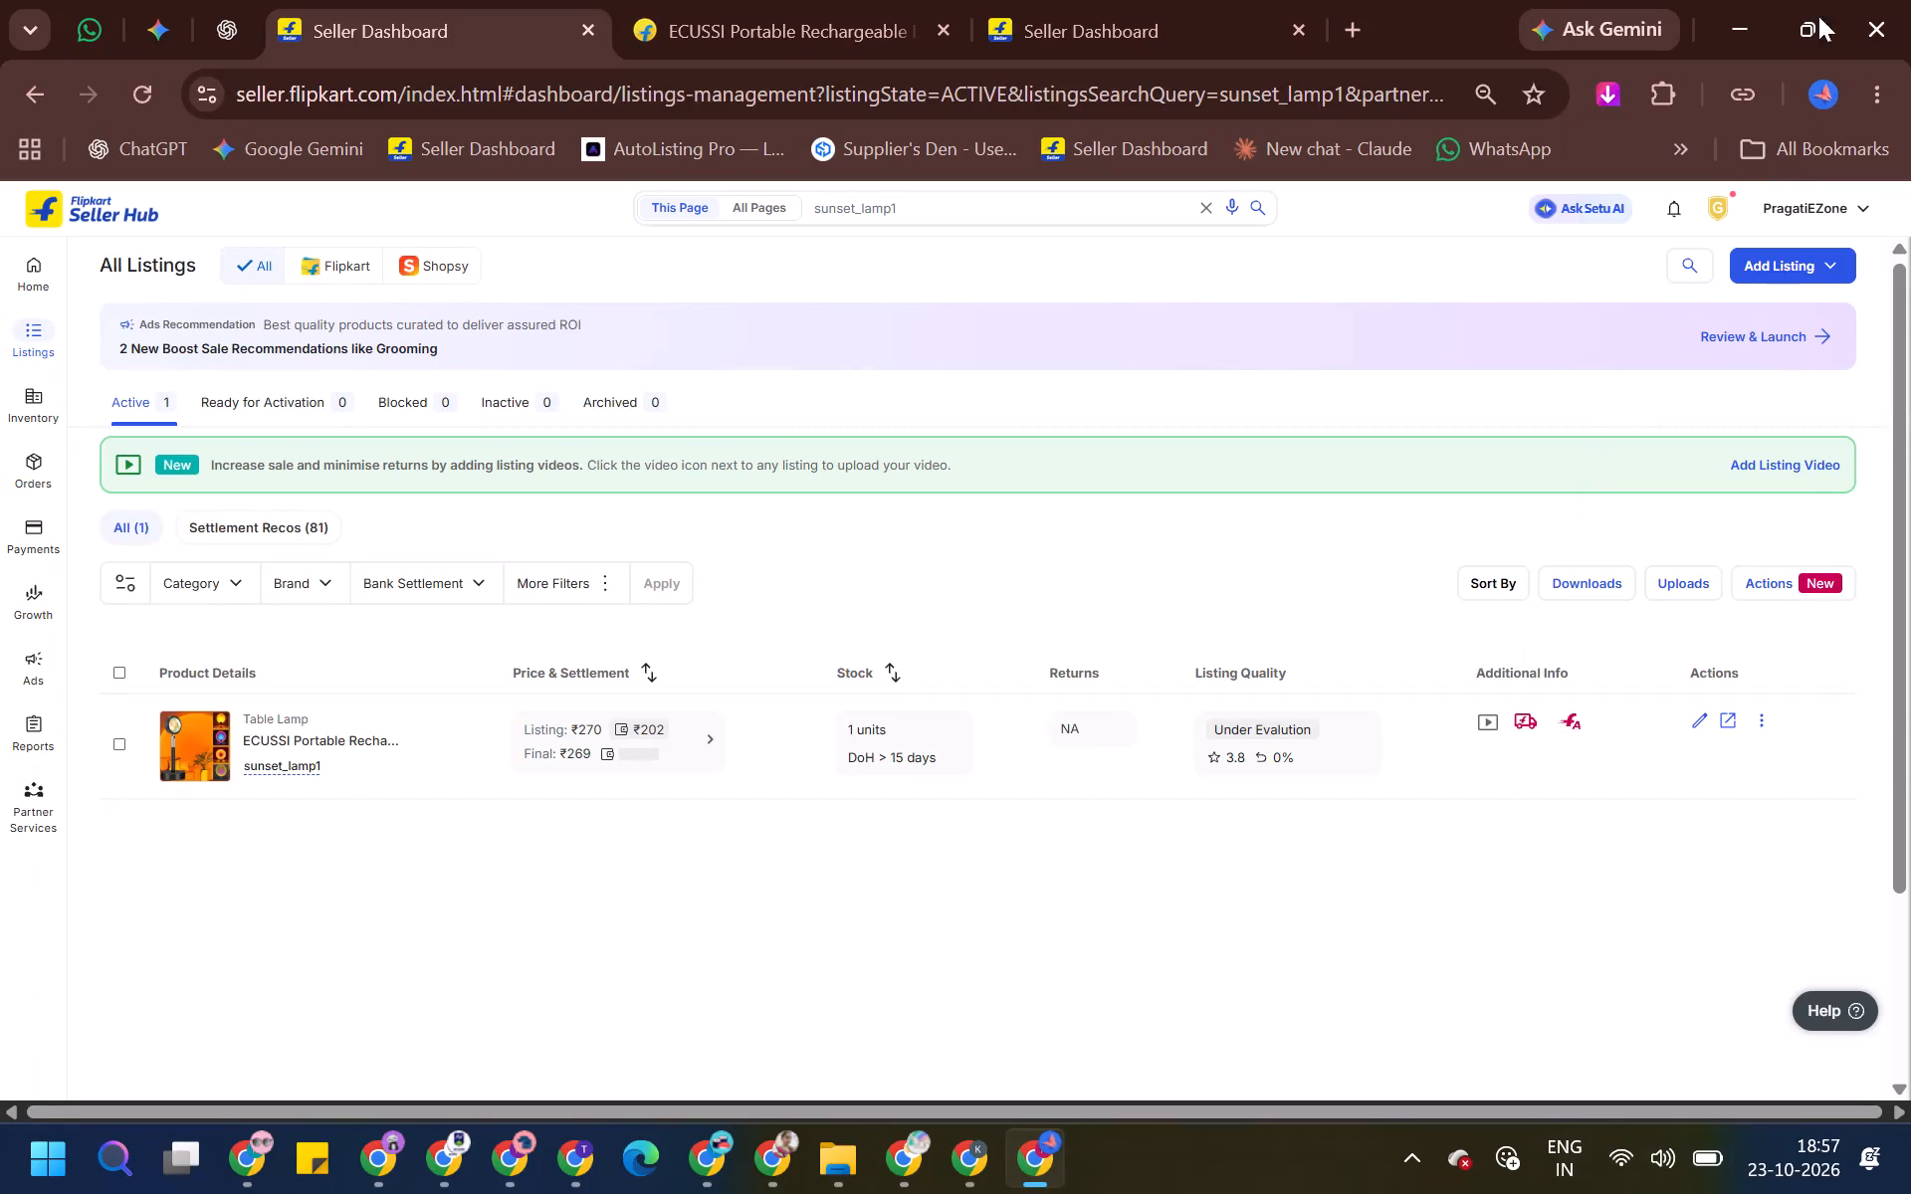
left_click(1061, 0)
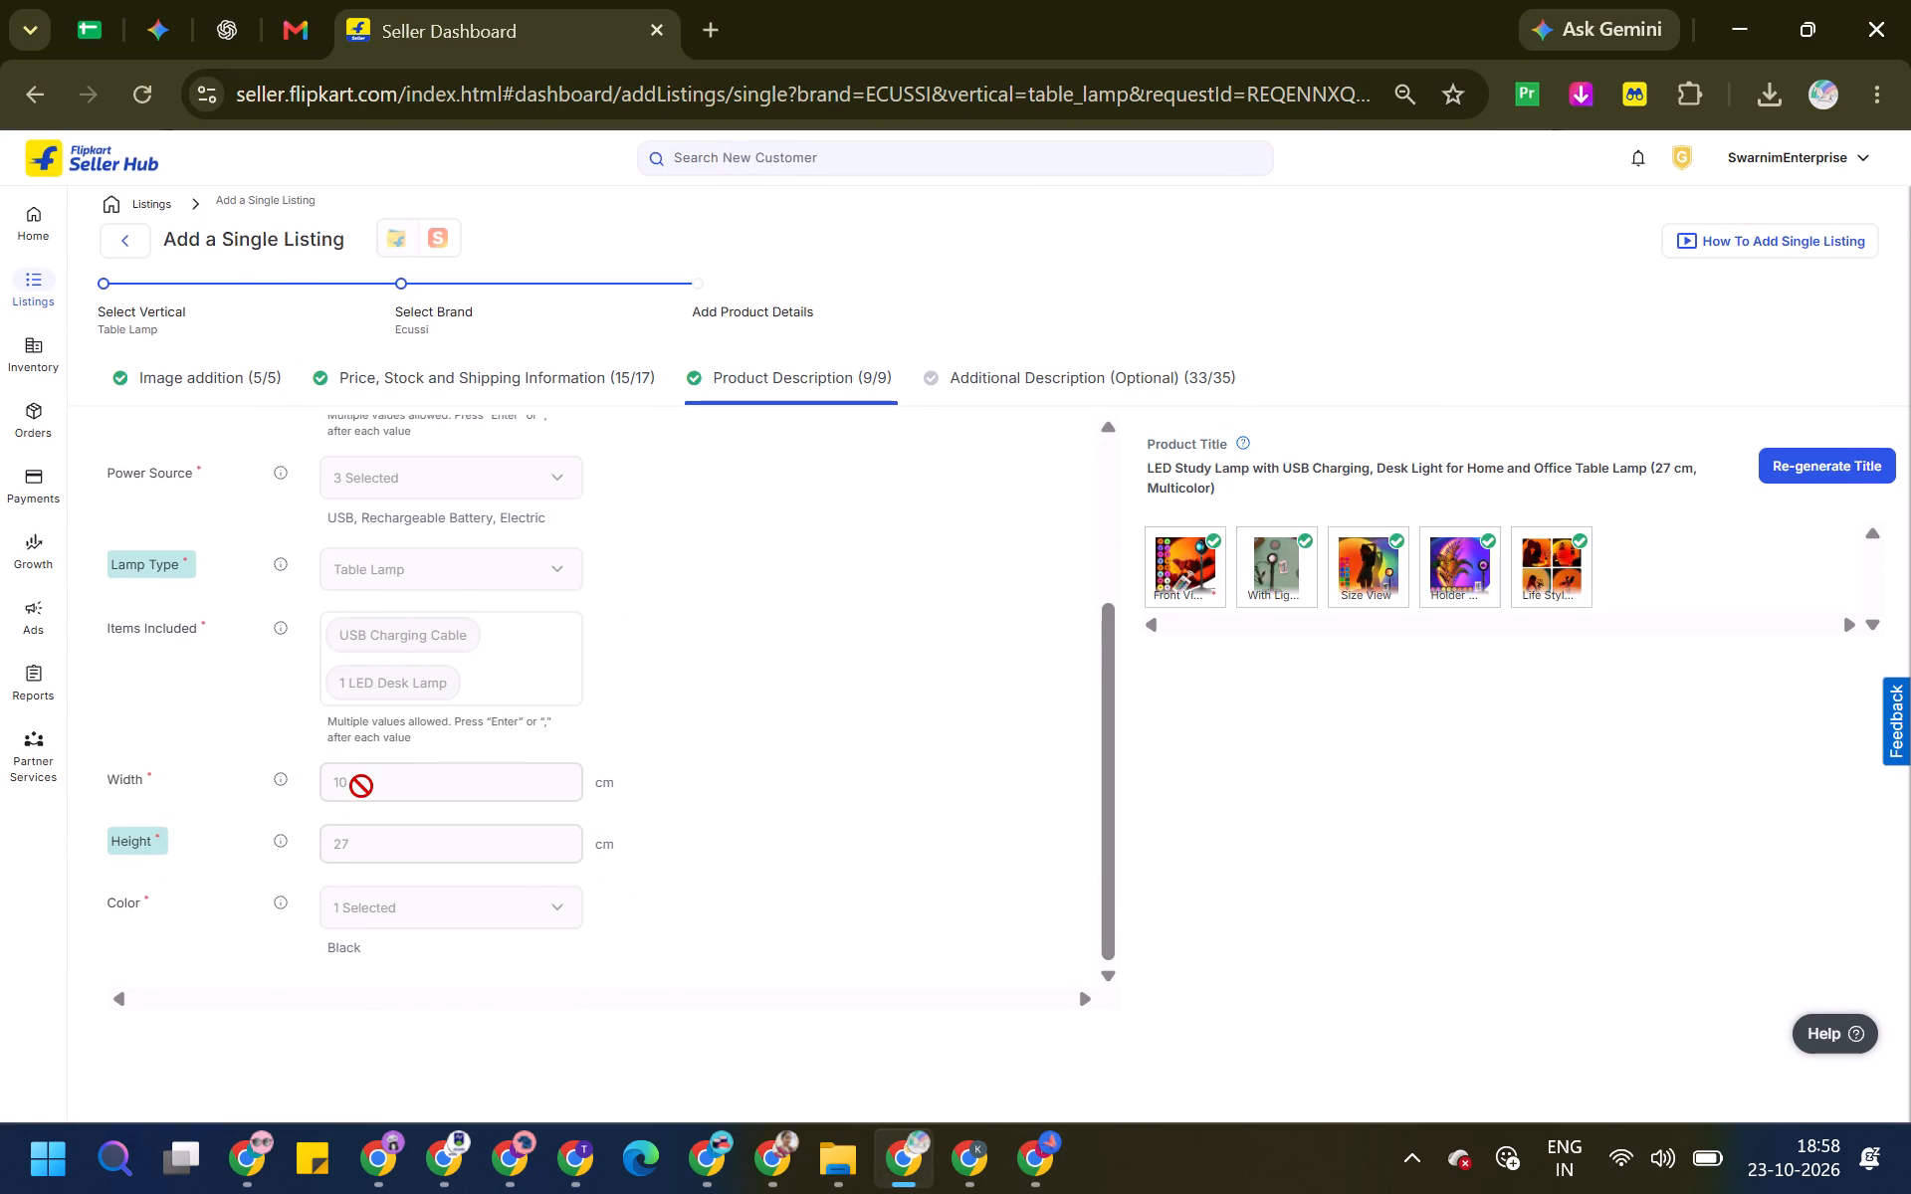
key("ctrl+c")
key("alt+Tab")
key("ctrl+v")
key("Tab")
type("27")
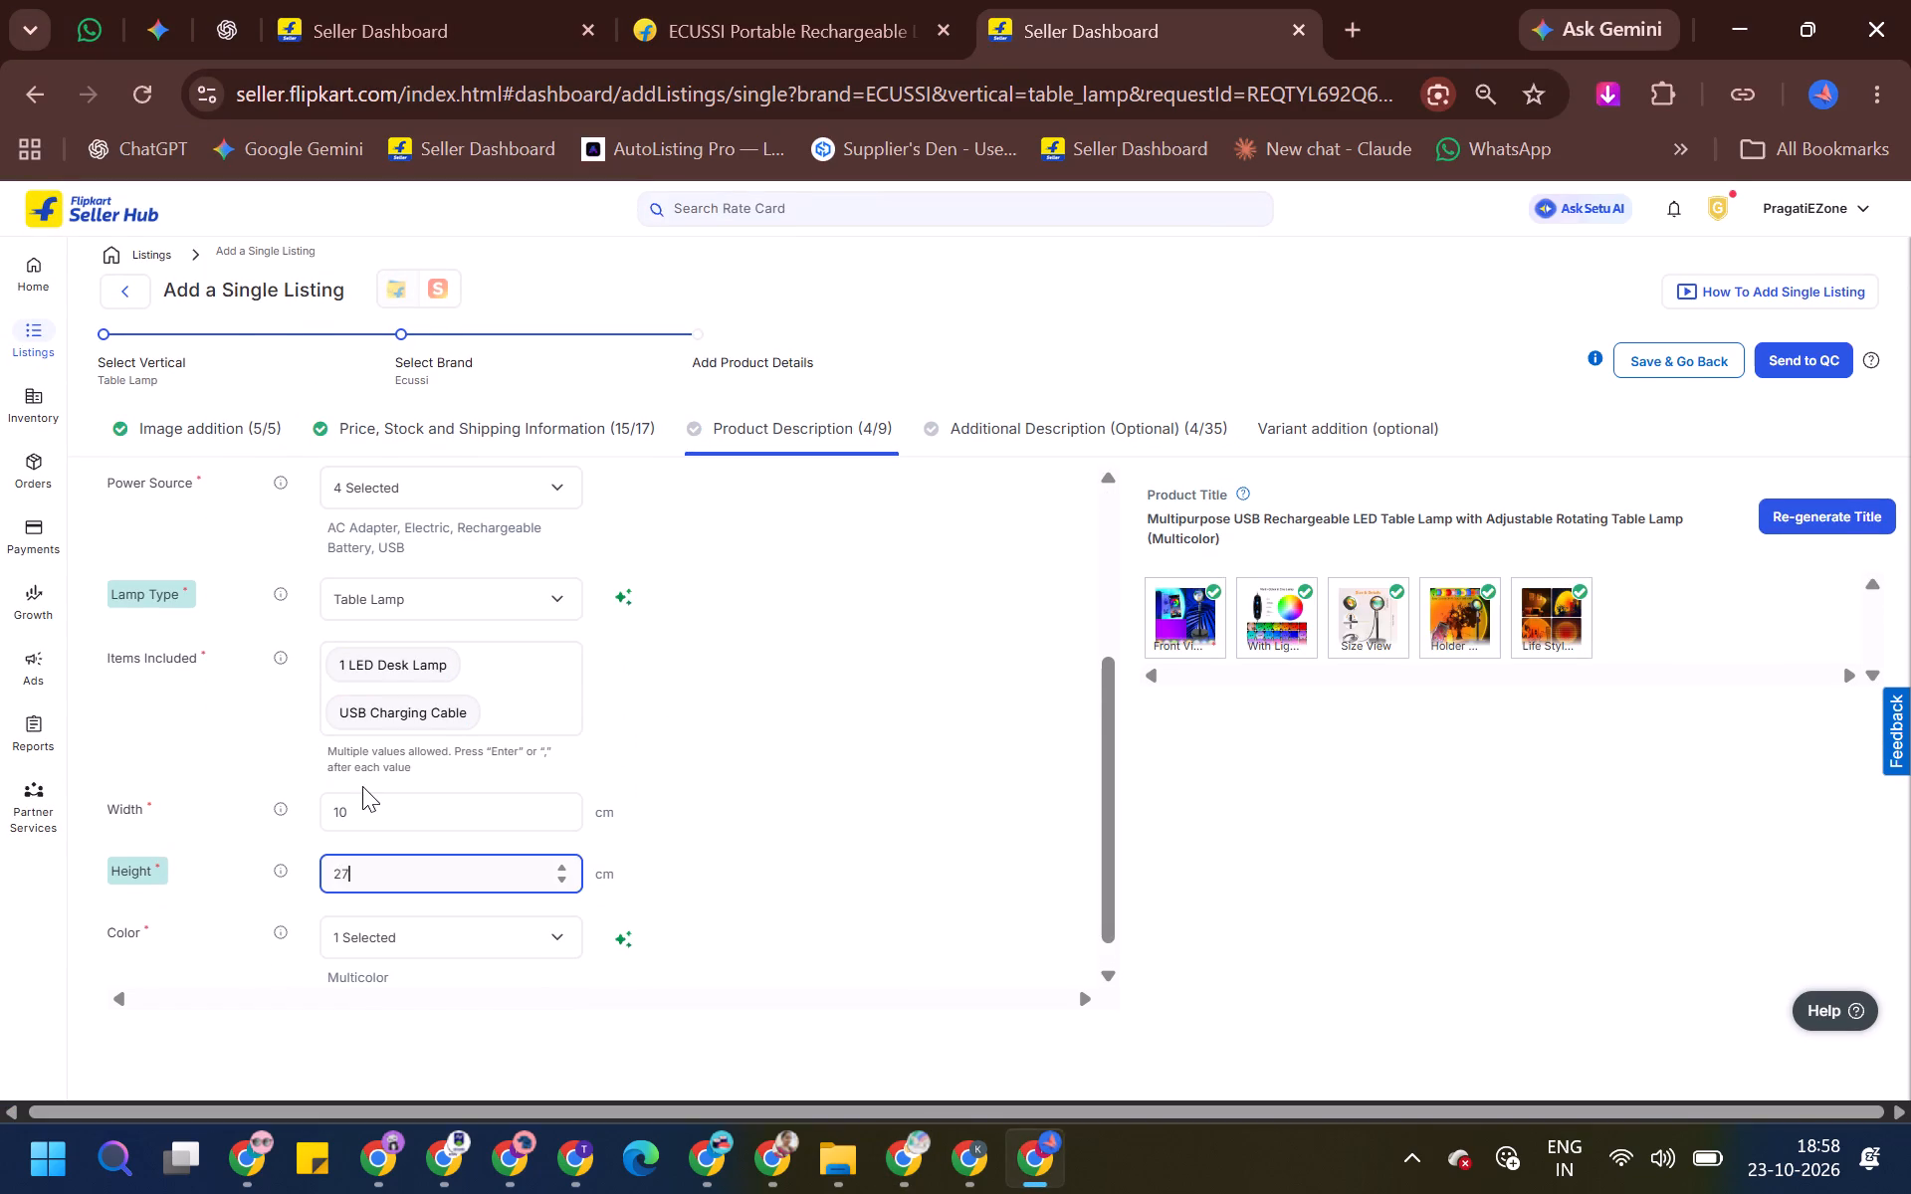
key("Tab")
key("Tab")
scroll(477, 802, "down", 1)
In the Additional Description, set the Bulb Type to LED, copied from the reference listing.
left_click(960, 419)
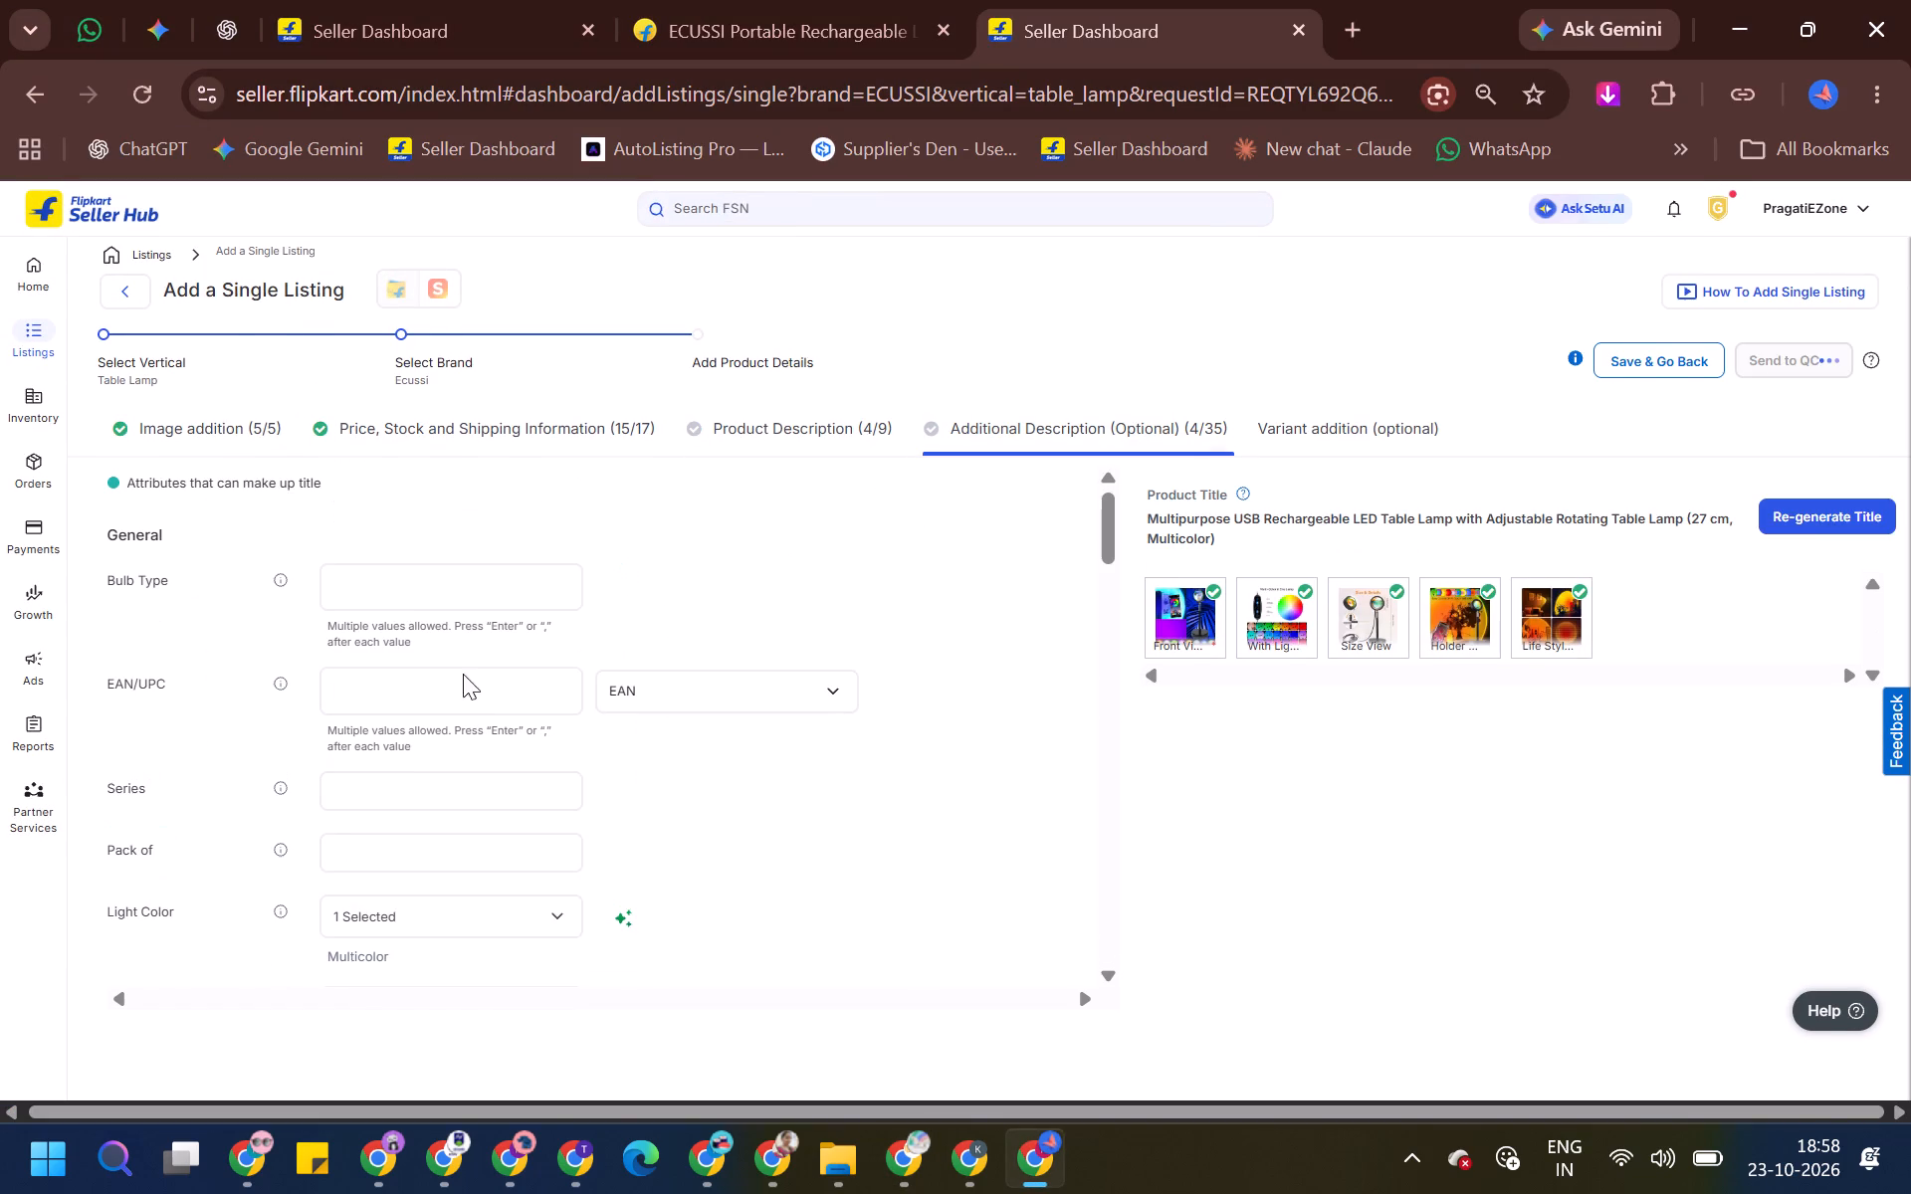
left_click(421, 597)
key("alt+Tab")
left_click(1175, 400)
left_click_drag(280, 497, 361, 528)
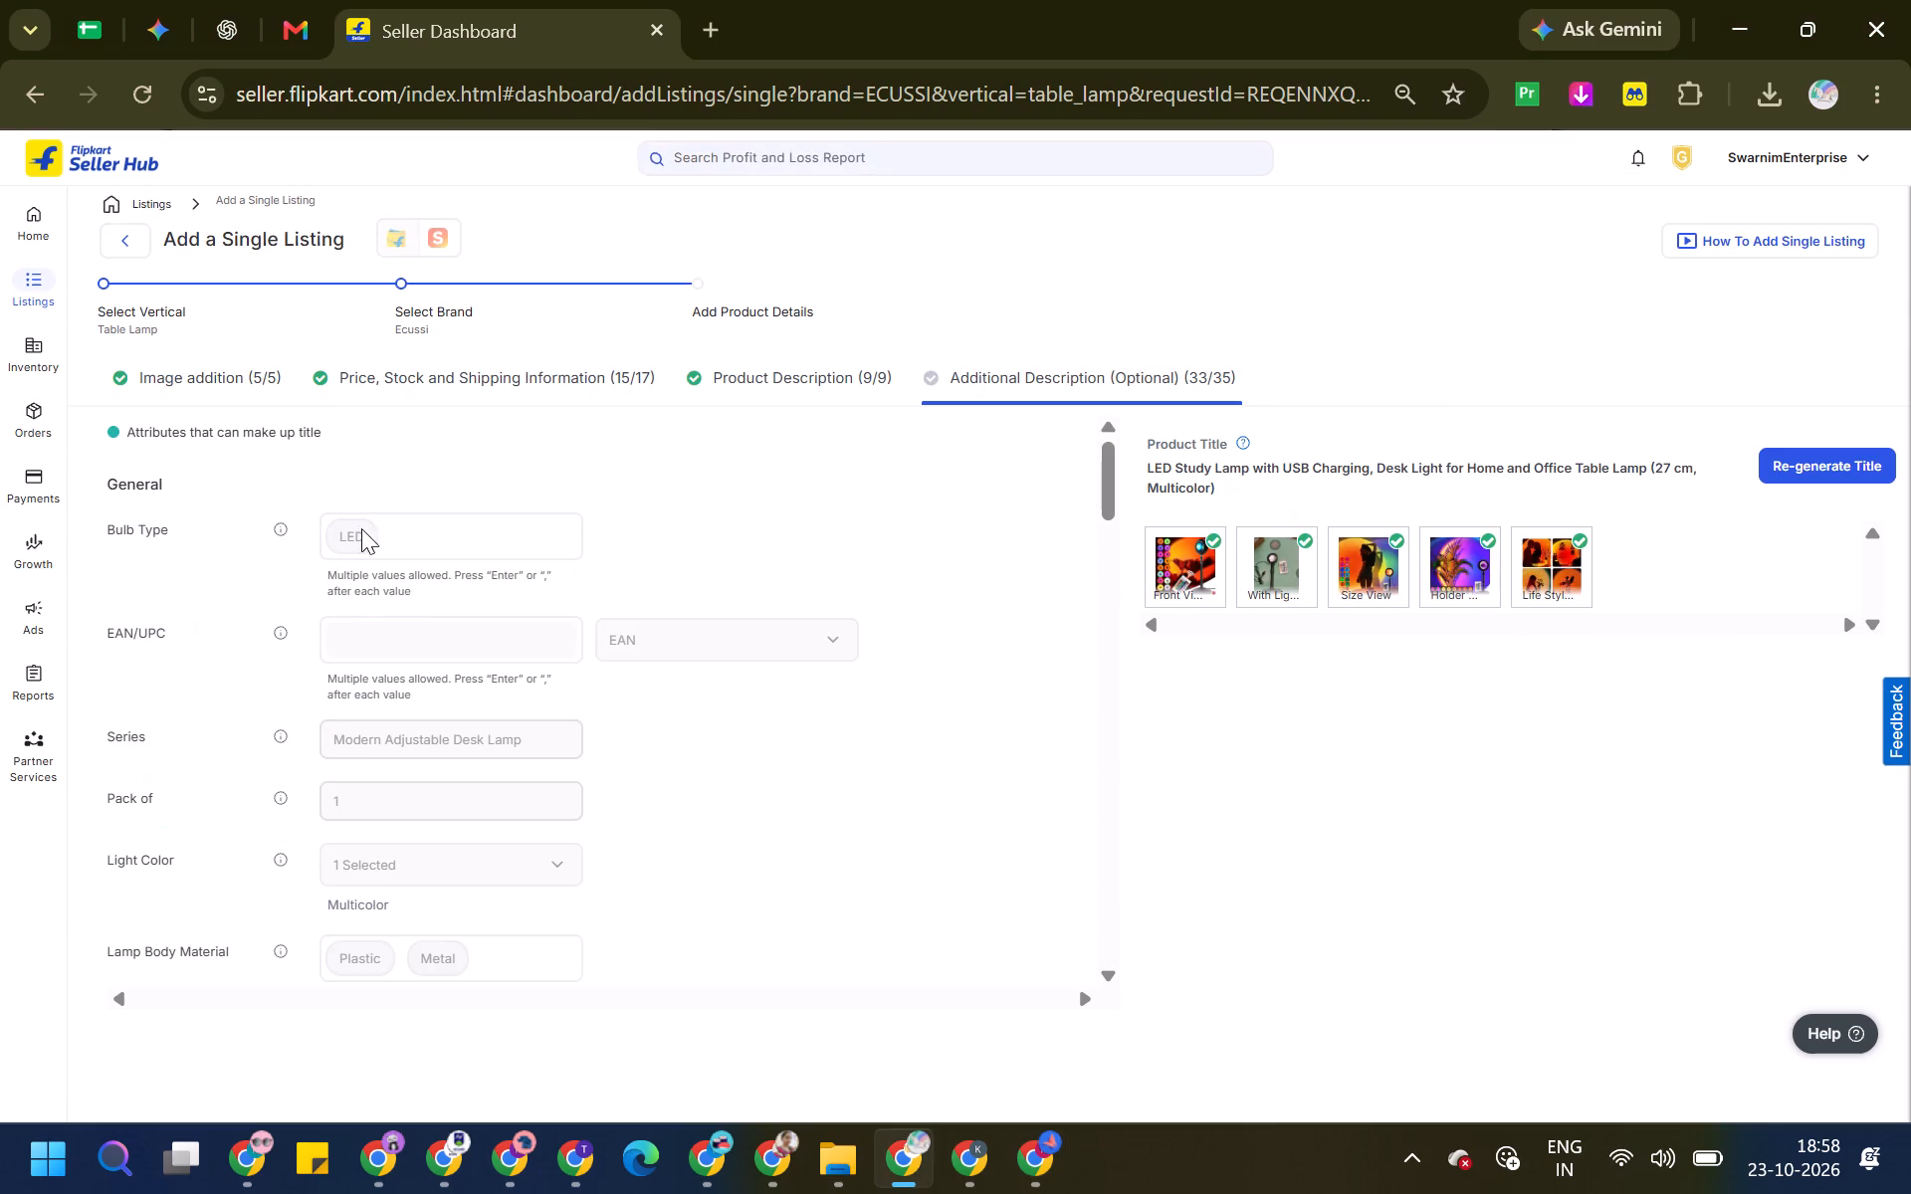
left_click_drag(361, 528, 467, 576)
key("ctrl+c")
left_click_drag(322, 515, 434, 543)
key("ctrl+c")
key("alt+Tab")
key("ctrl+v")
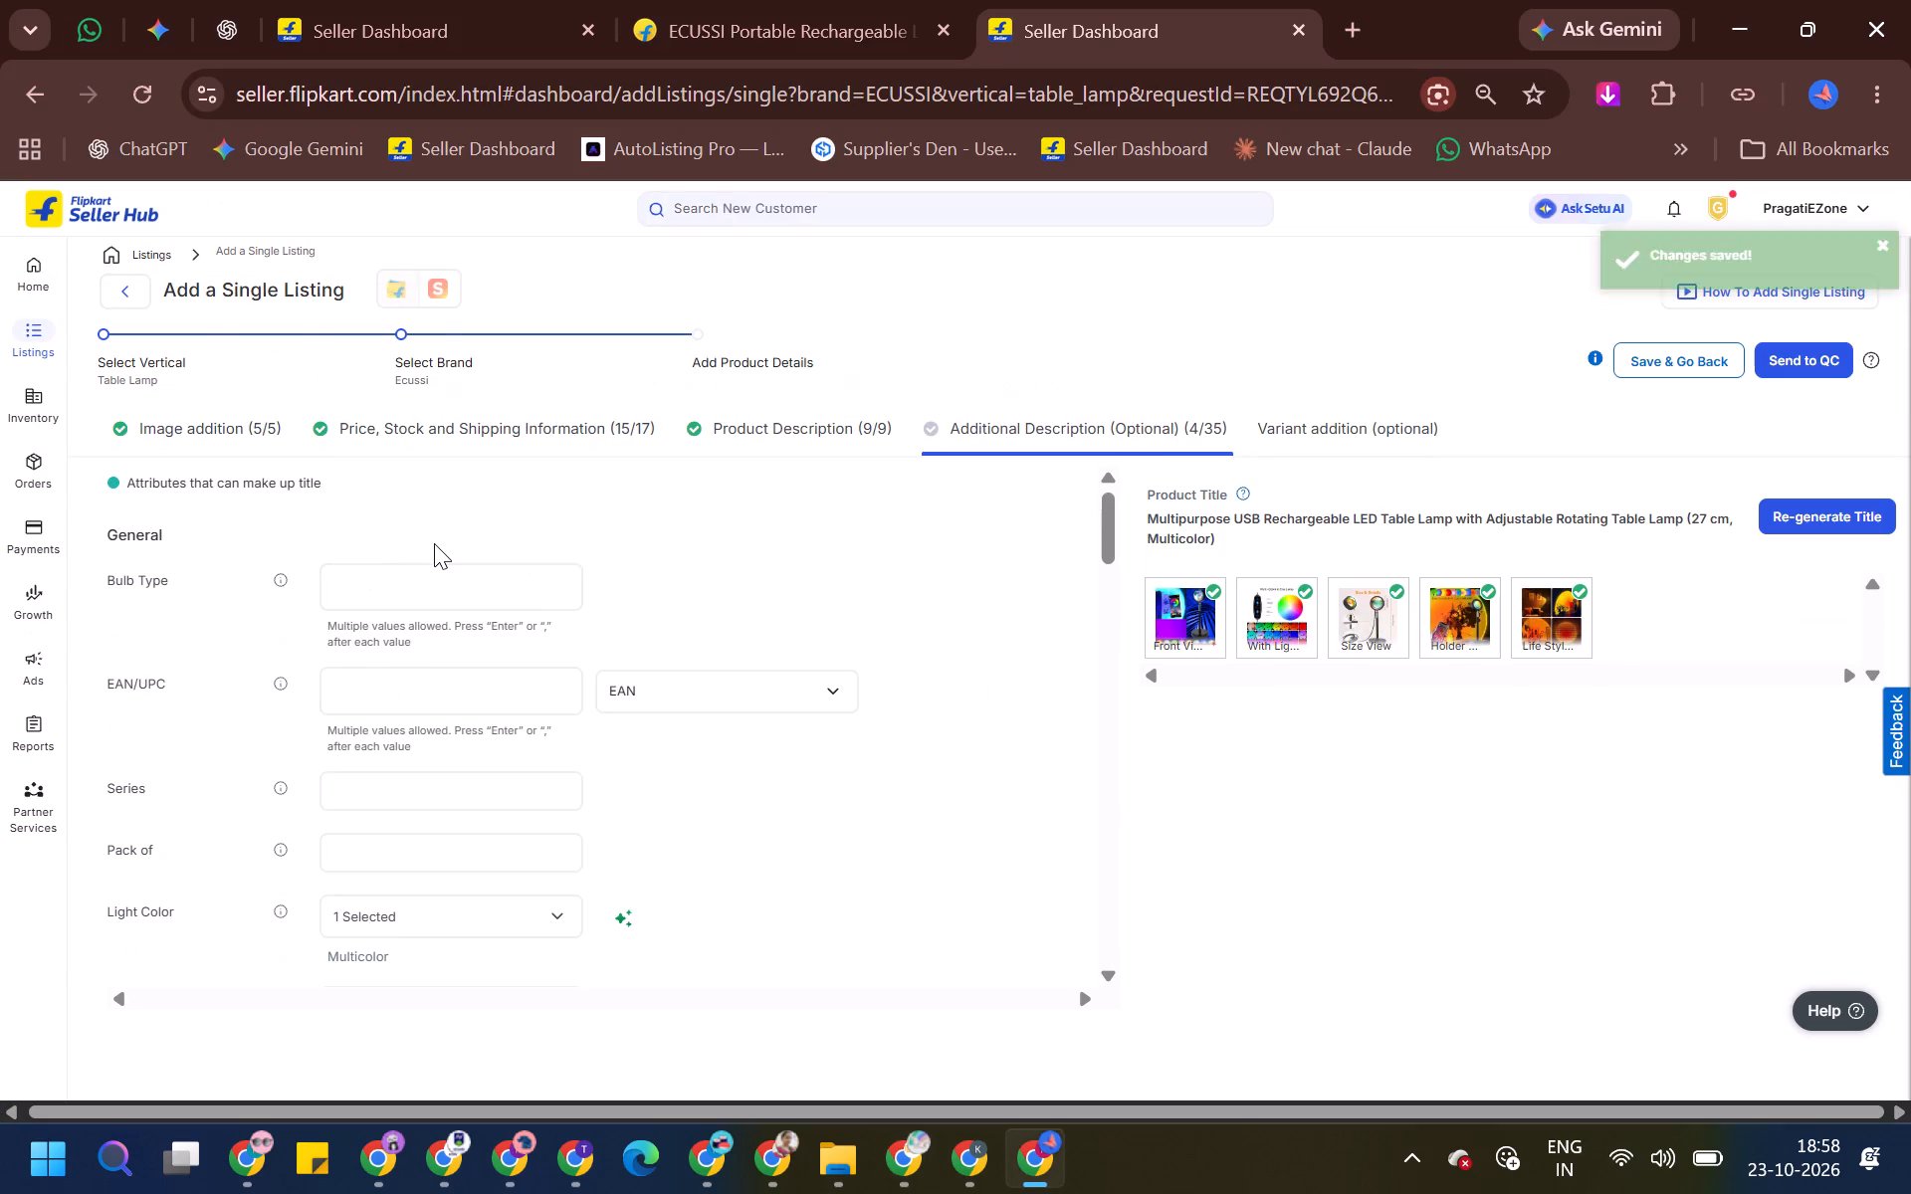
key("Tab")
left_click(494, 601)
key("ctrl+v")
key("Tab")
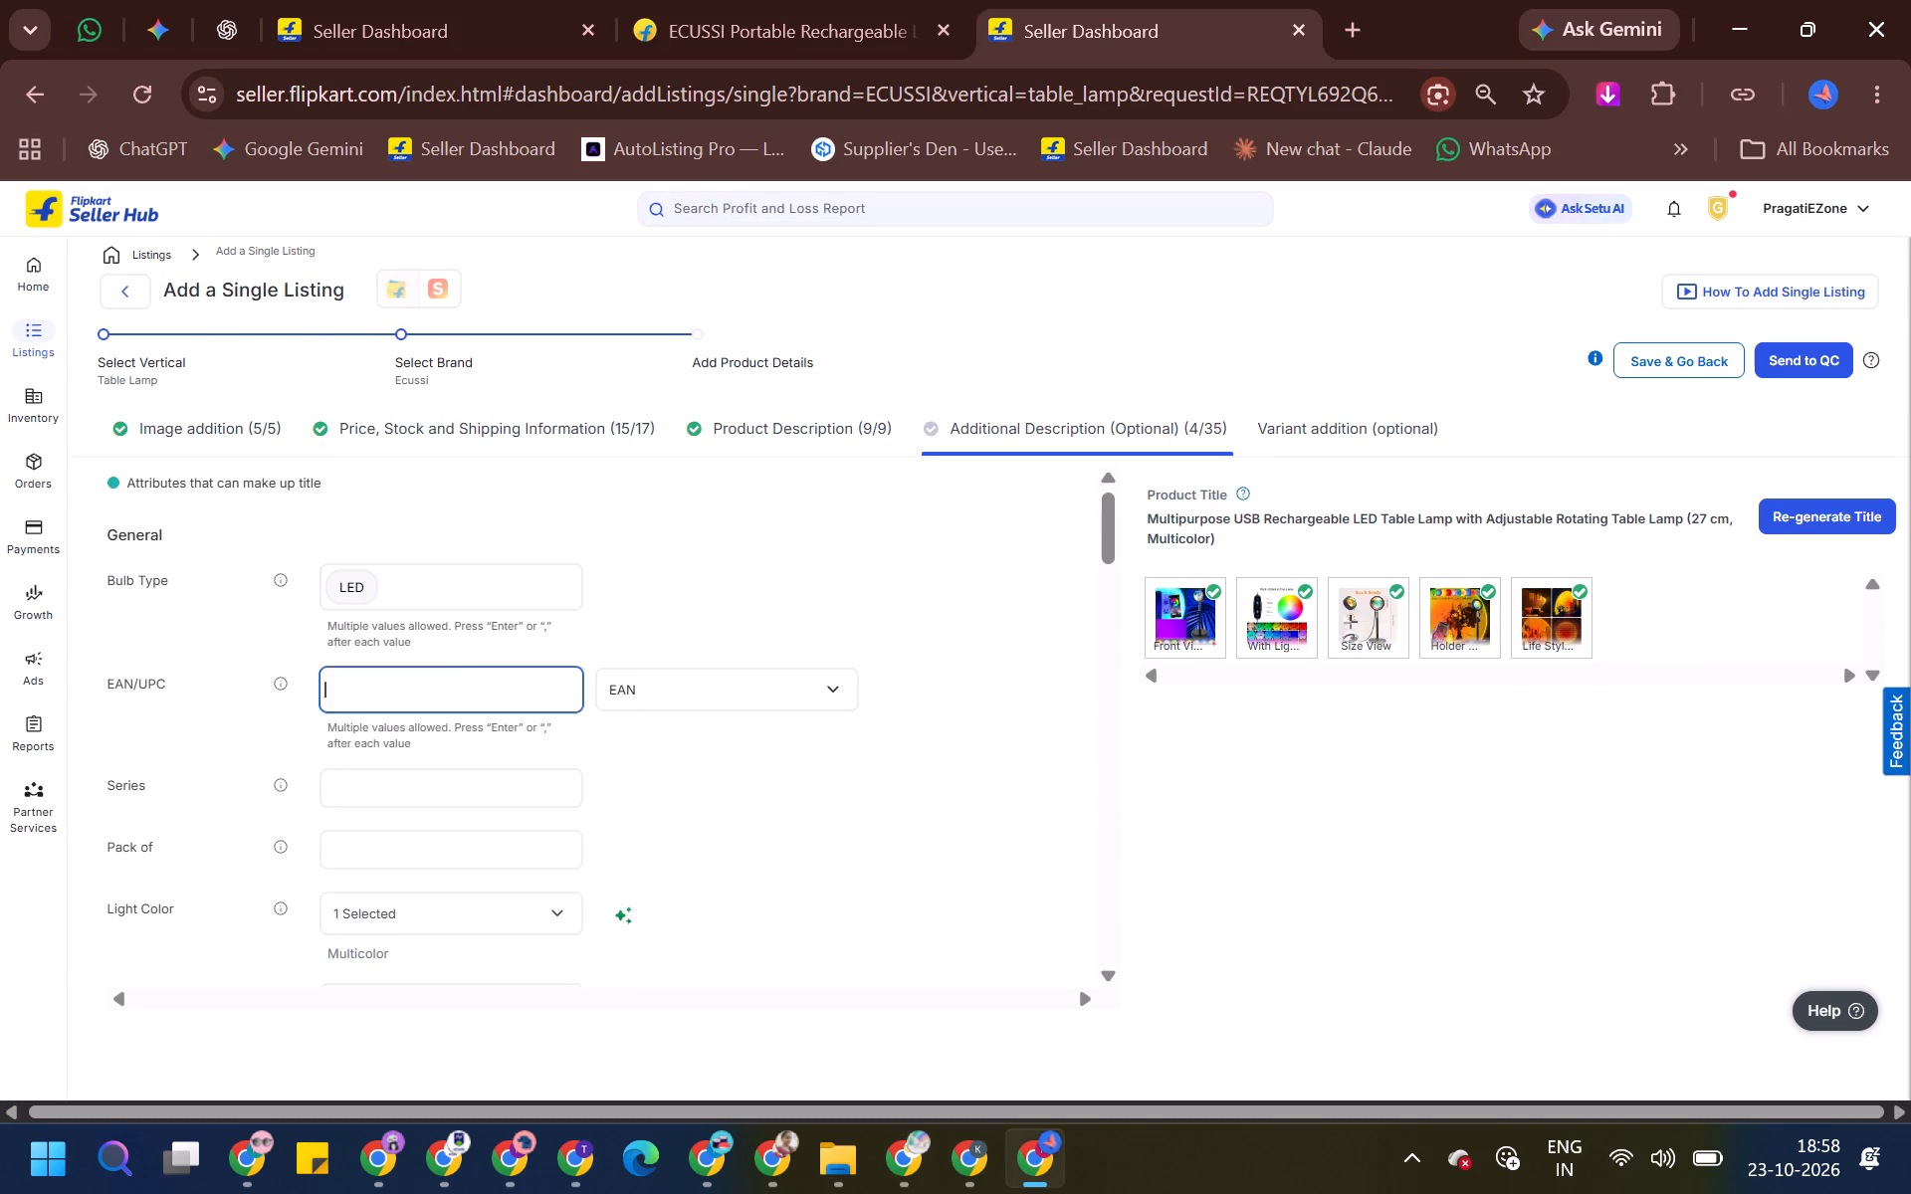
Set the Series to Modern Adjustable Desk Lamp, copied from the reference listing, and Pack of to 1.
key("Tab")
key("Tab")
key("alt+Tab")
left_click_drag(308, 700, 477, 721)
triple_click(477, 721)
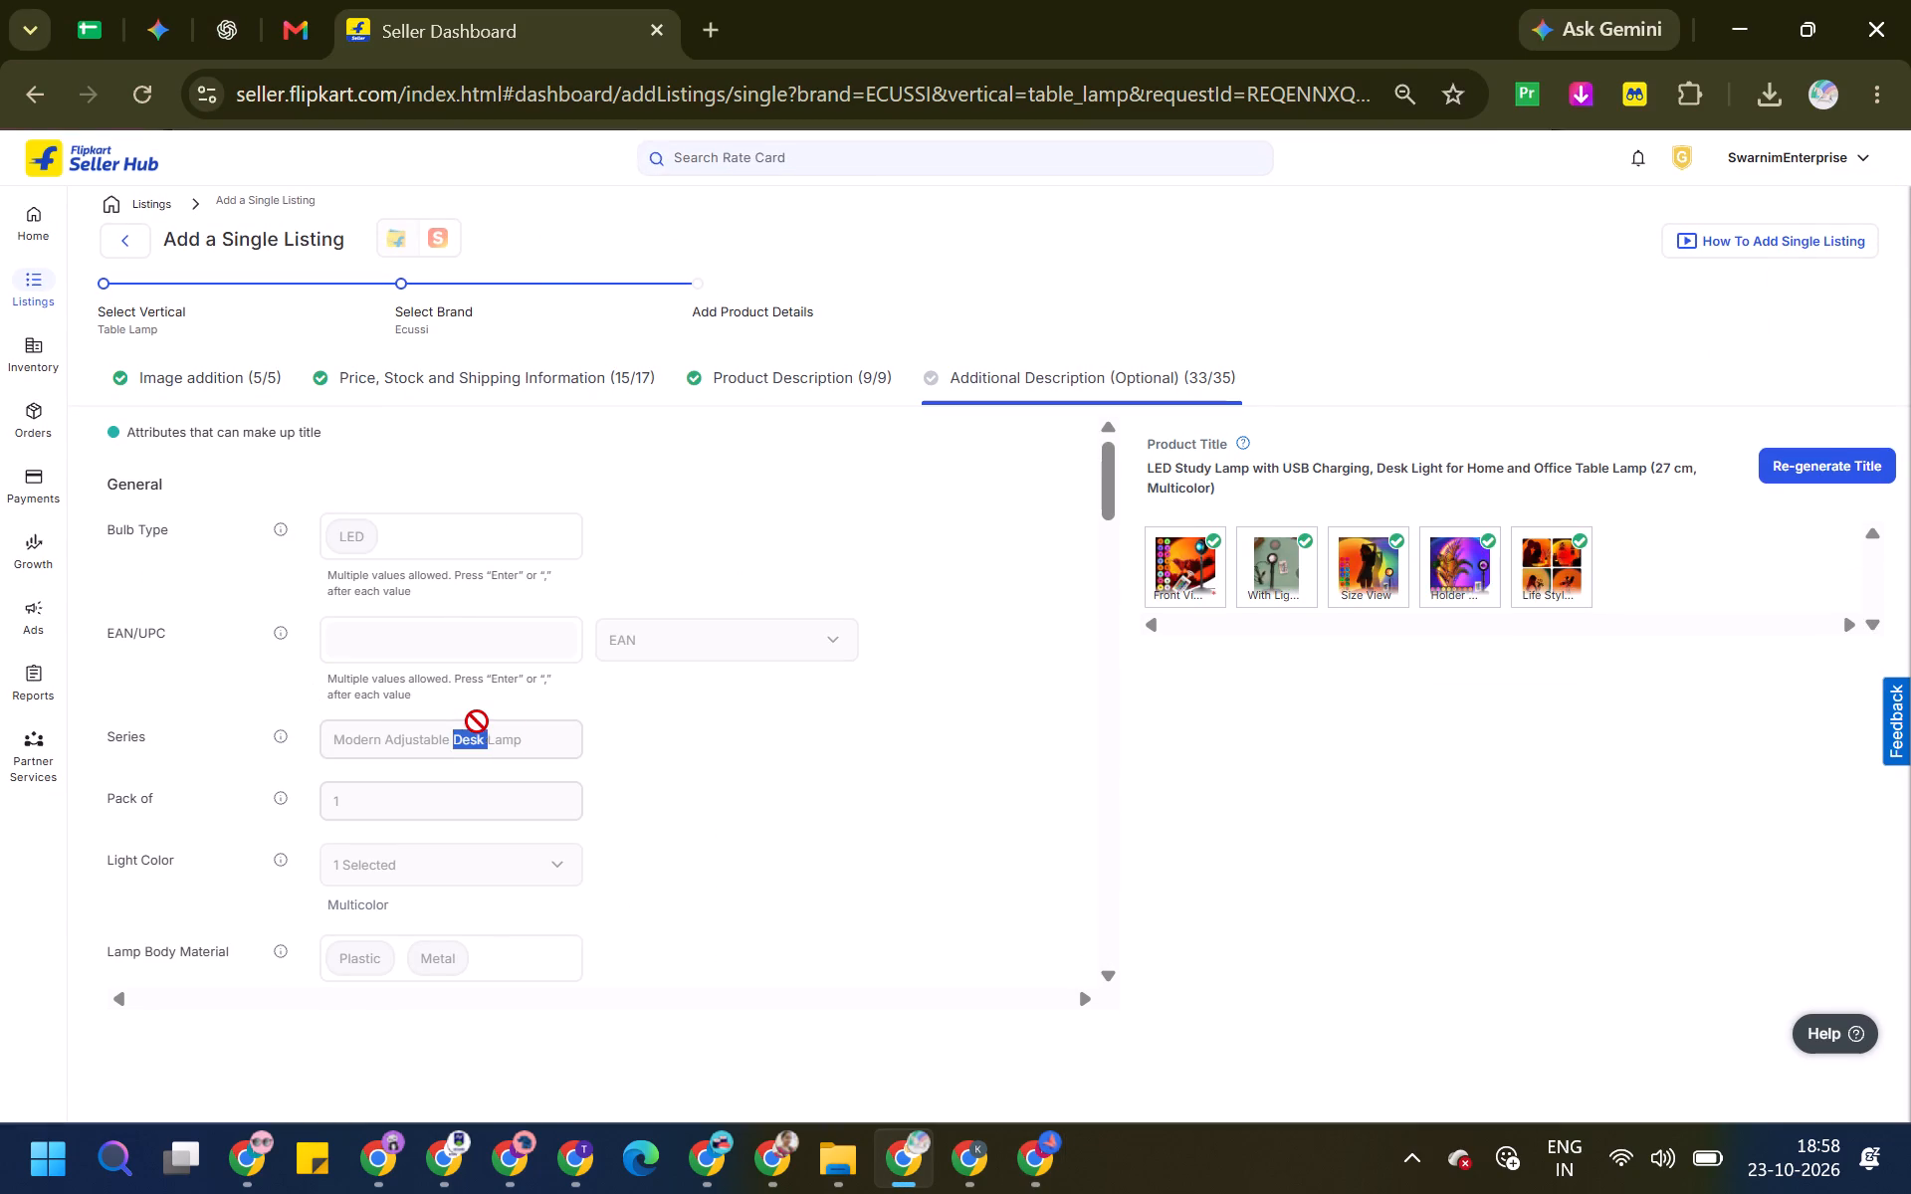
key("ctrl+c")
key("alt+Tab")
key("ctrl+v")
key("Tab")
key("1")
key("Tab")
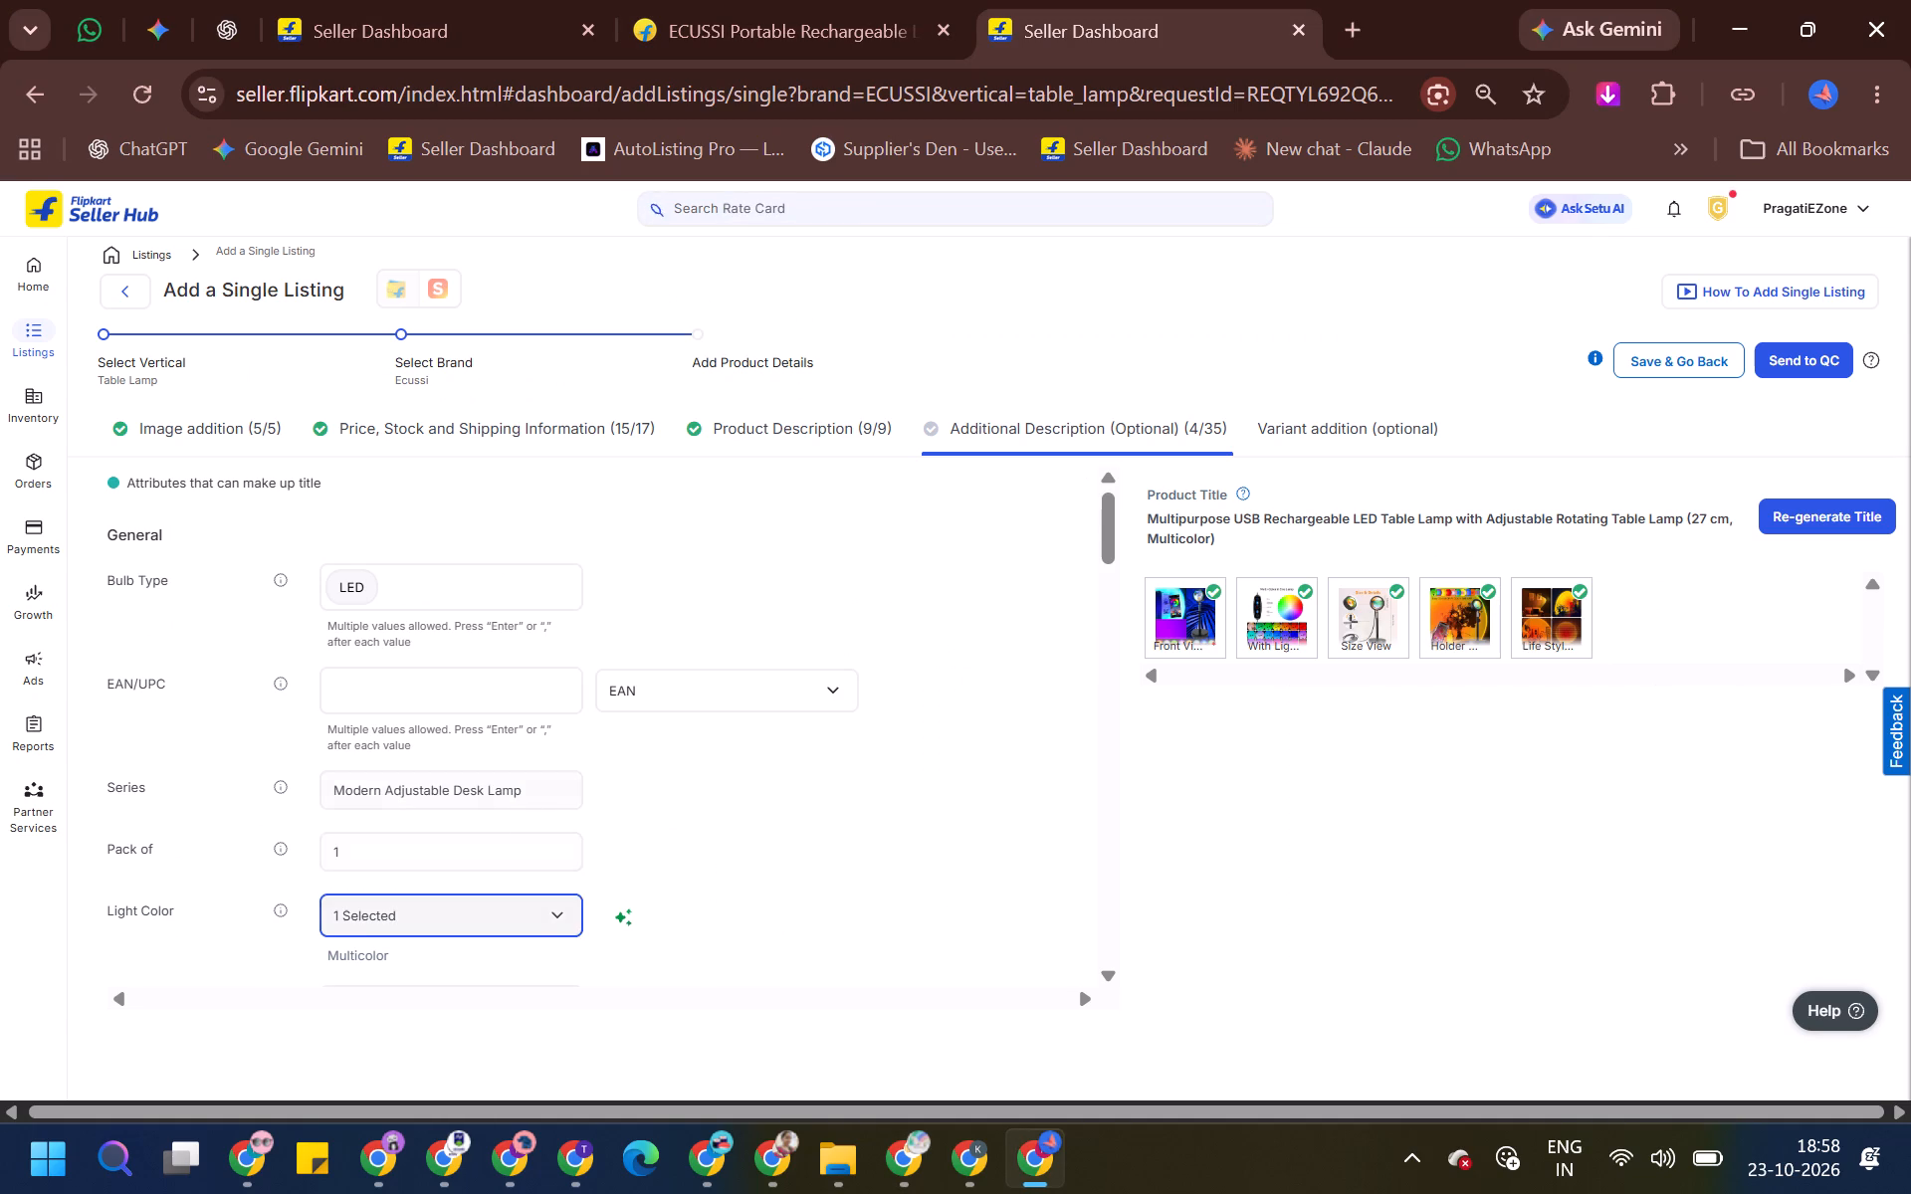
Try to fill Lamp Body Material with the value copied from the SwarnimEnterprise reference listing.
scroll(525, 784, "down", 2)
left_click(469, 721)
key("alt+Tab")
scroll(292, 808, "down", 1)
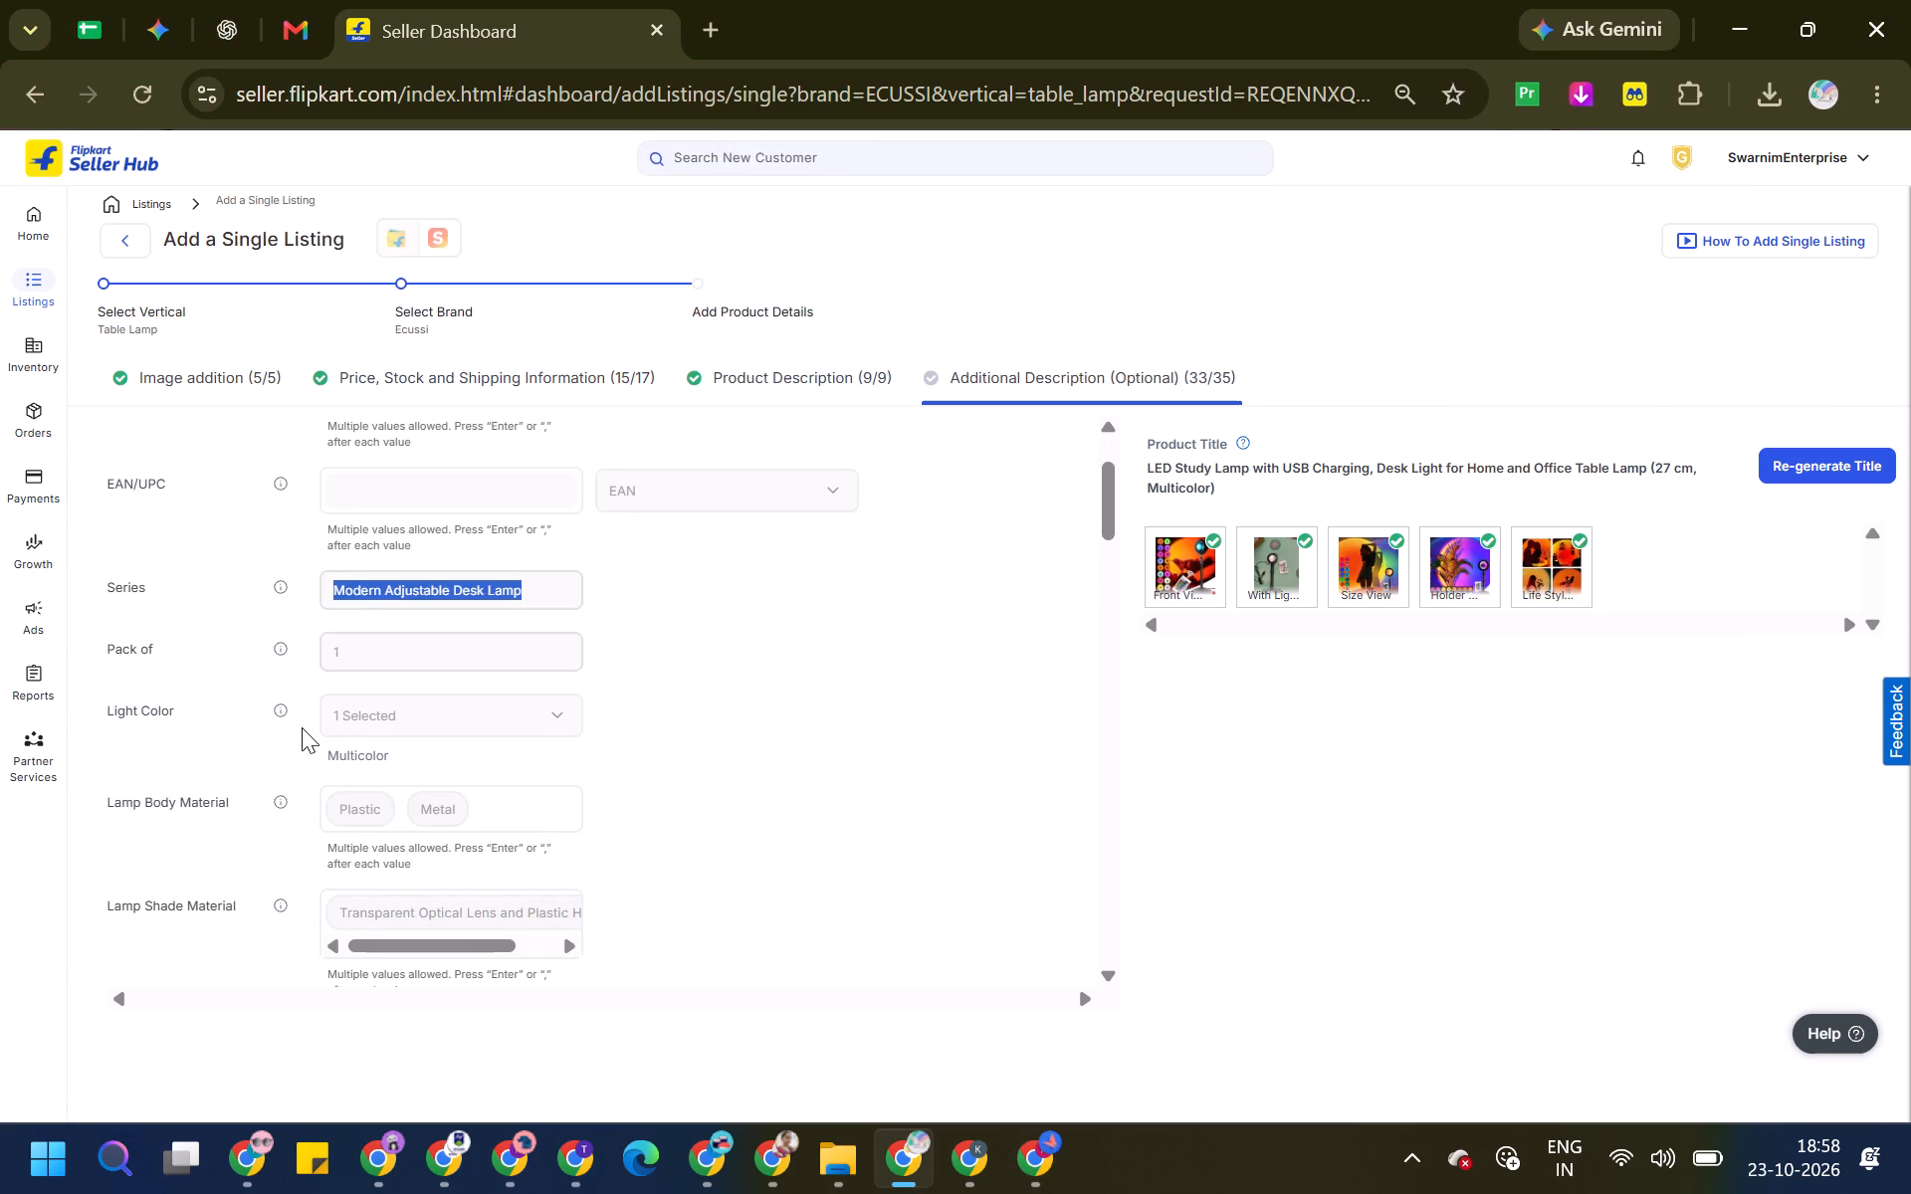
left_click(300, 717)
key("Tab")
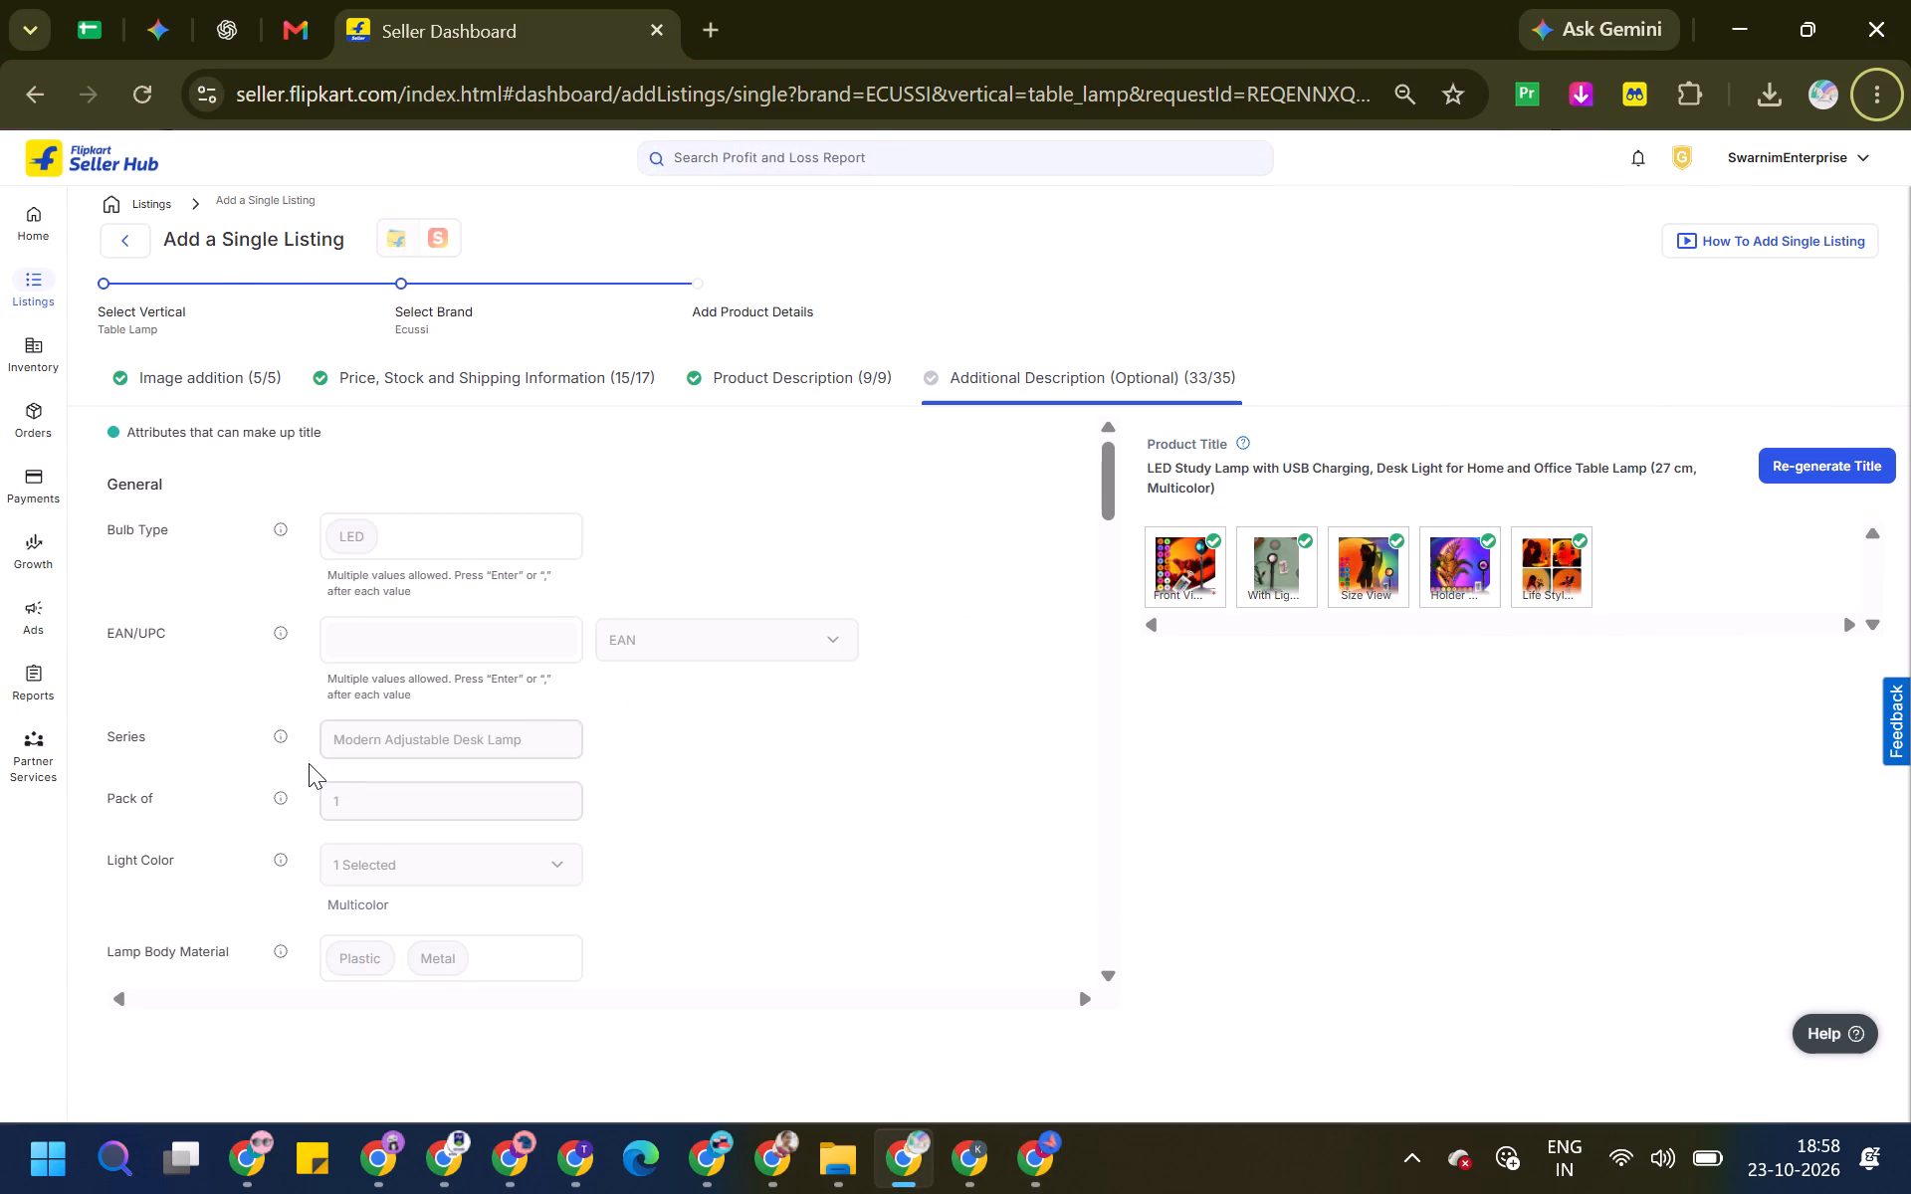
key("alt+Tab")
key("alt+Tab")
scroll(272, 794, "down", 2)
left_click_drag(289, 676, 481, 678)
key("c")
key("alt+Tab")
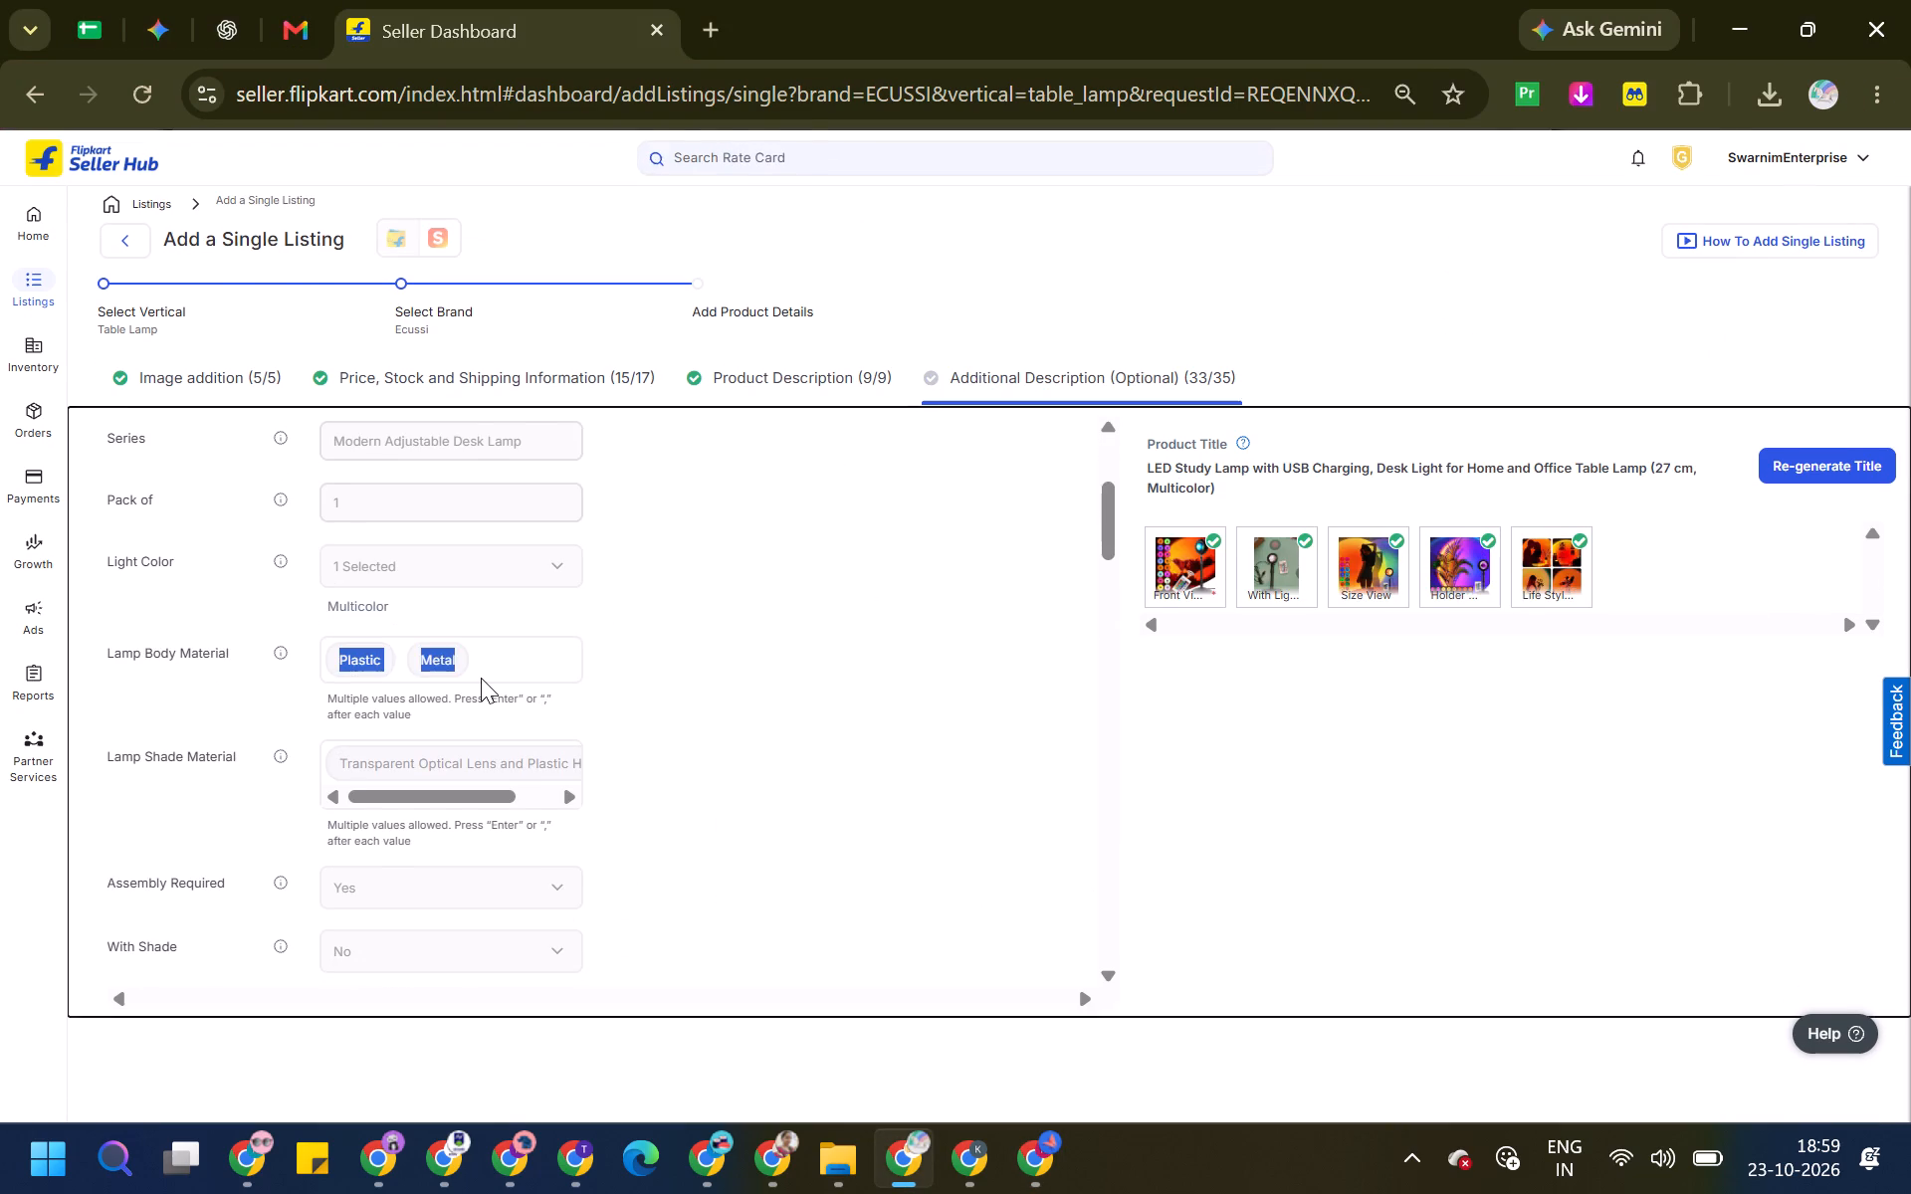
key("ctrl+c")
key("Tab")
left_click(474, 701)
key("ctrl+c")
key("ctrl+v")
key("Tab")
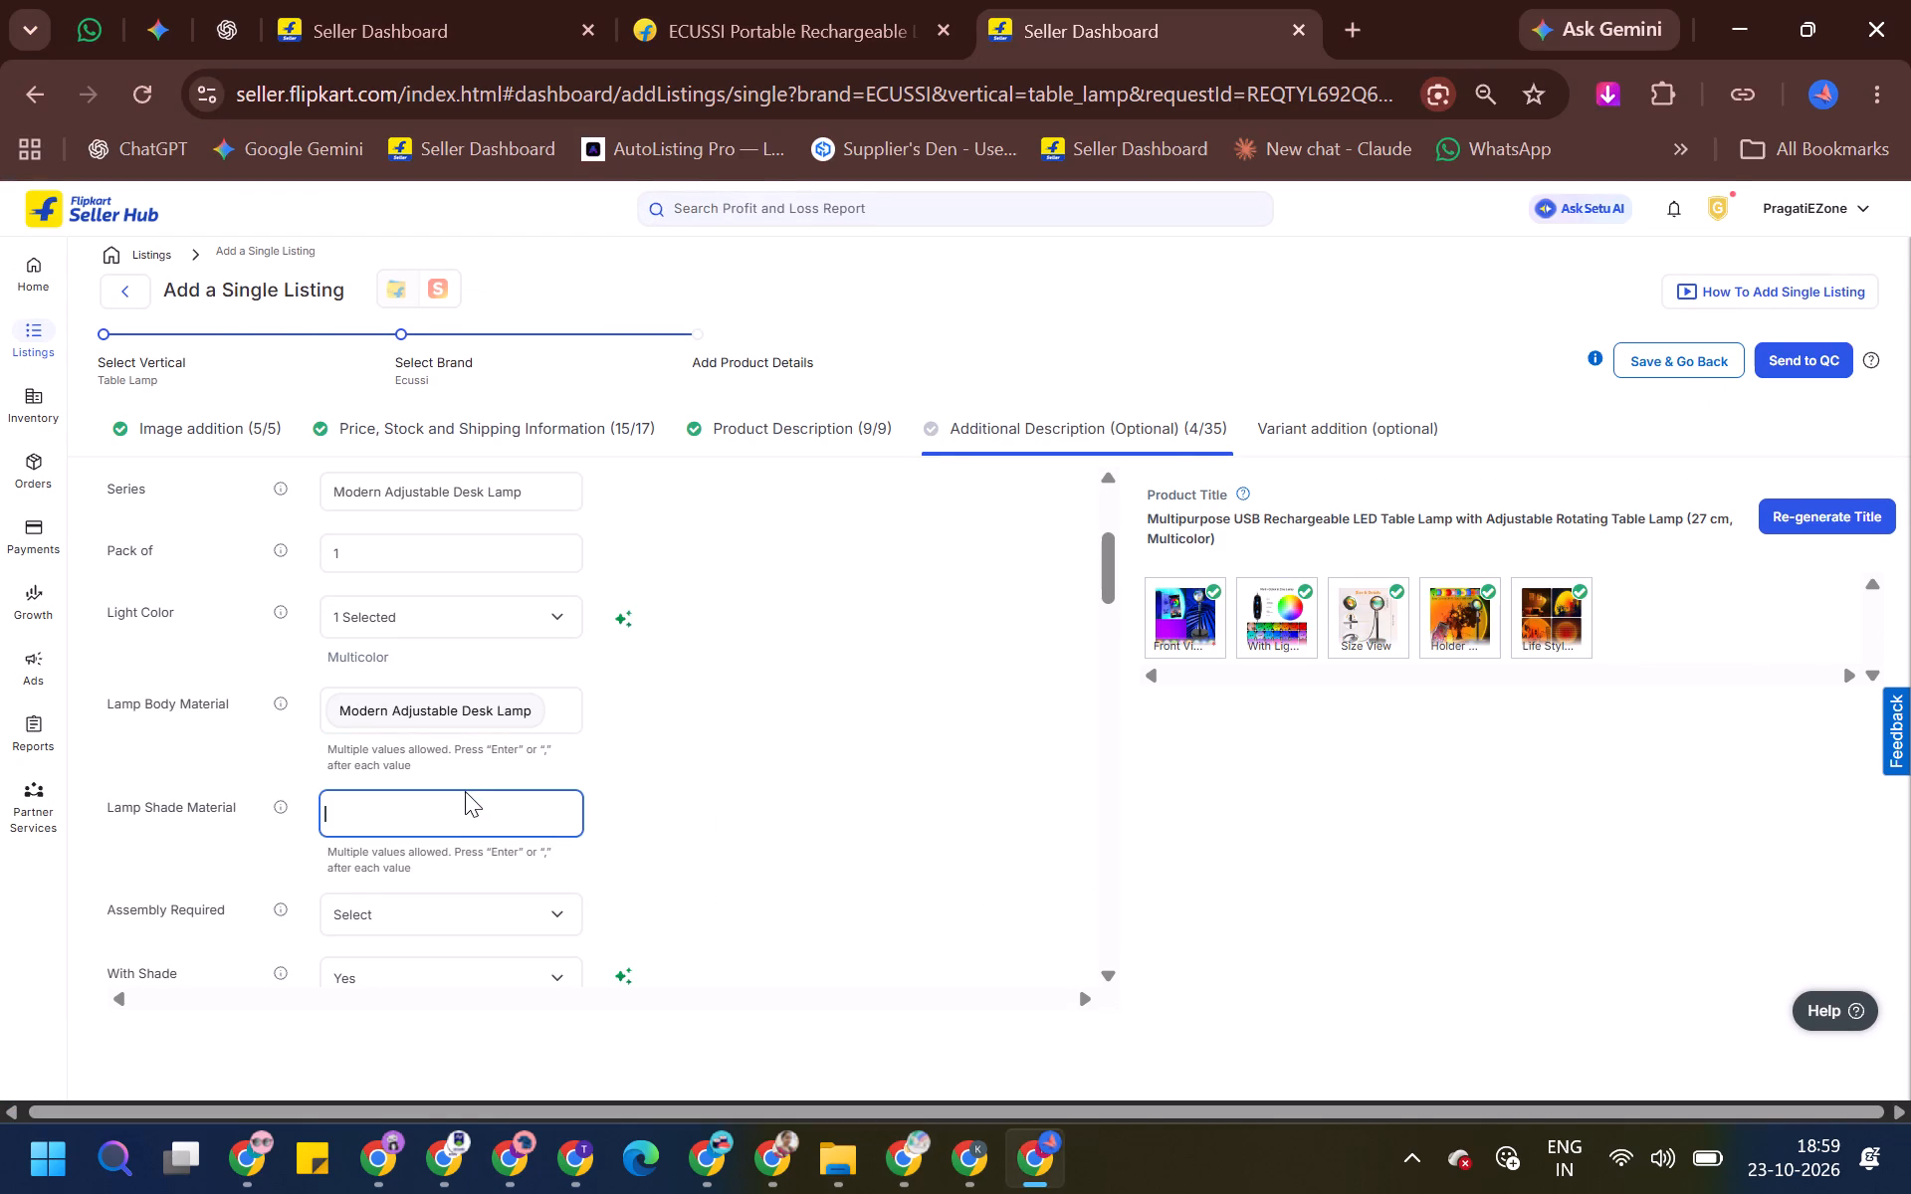
Replace the mistaken Lamp Body Material entry with Plastic and Metal, copied from the reference listing.
key("alt+Tab")
key("alt+Tab")
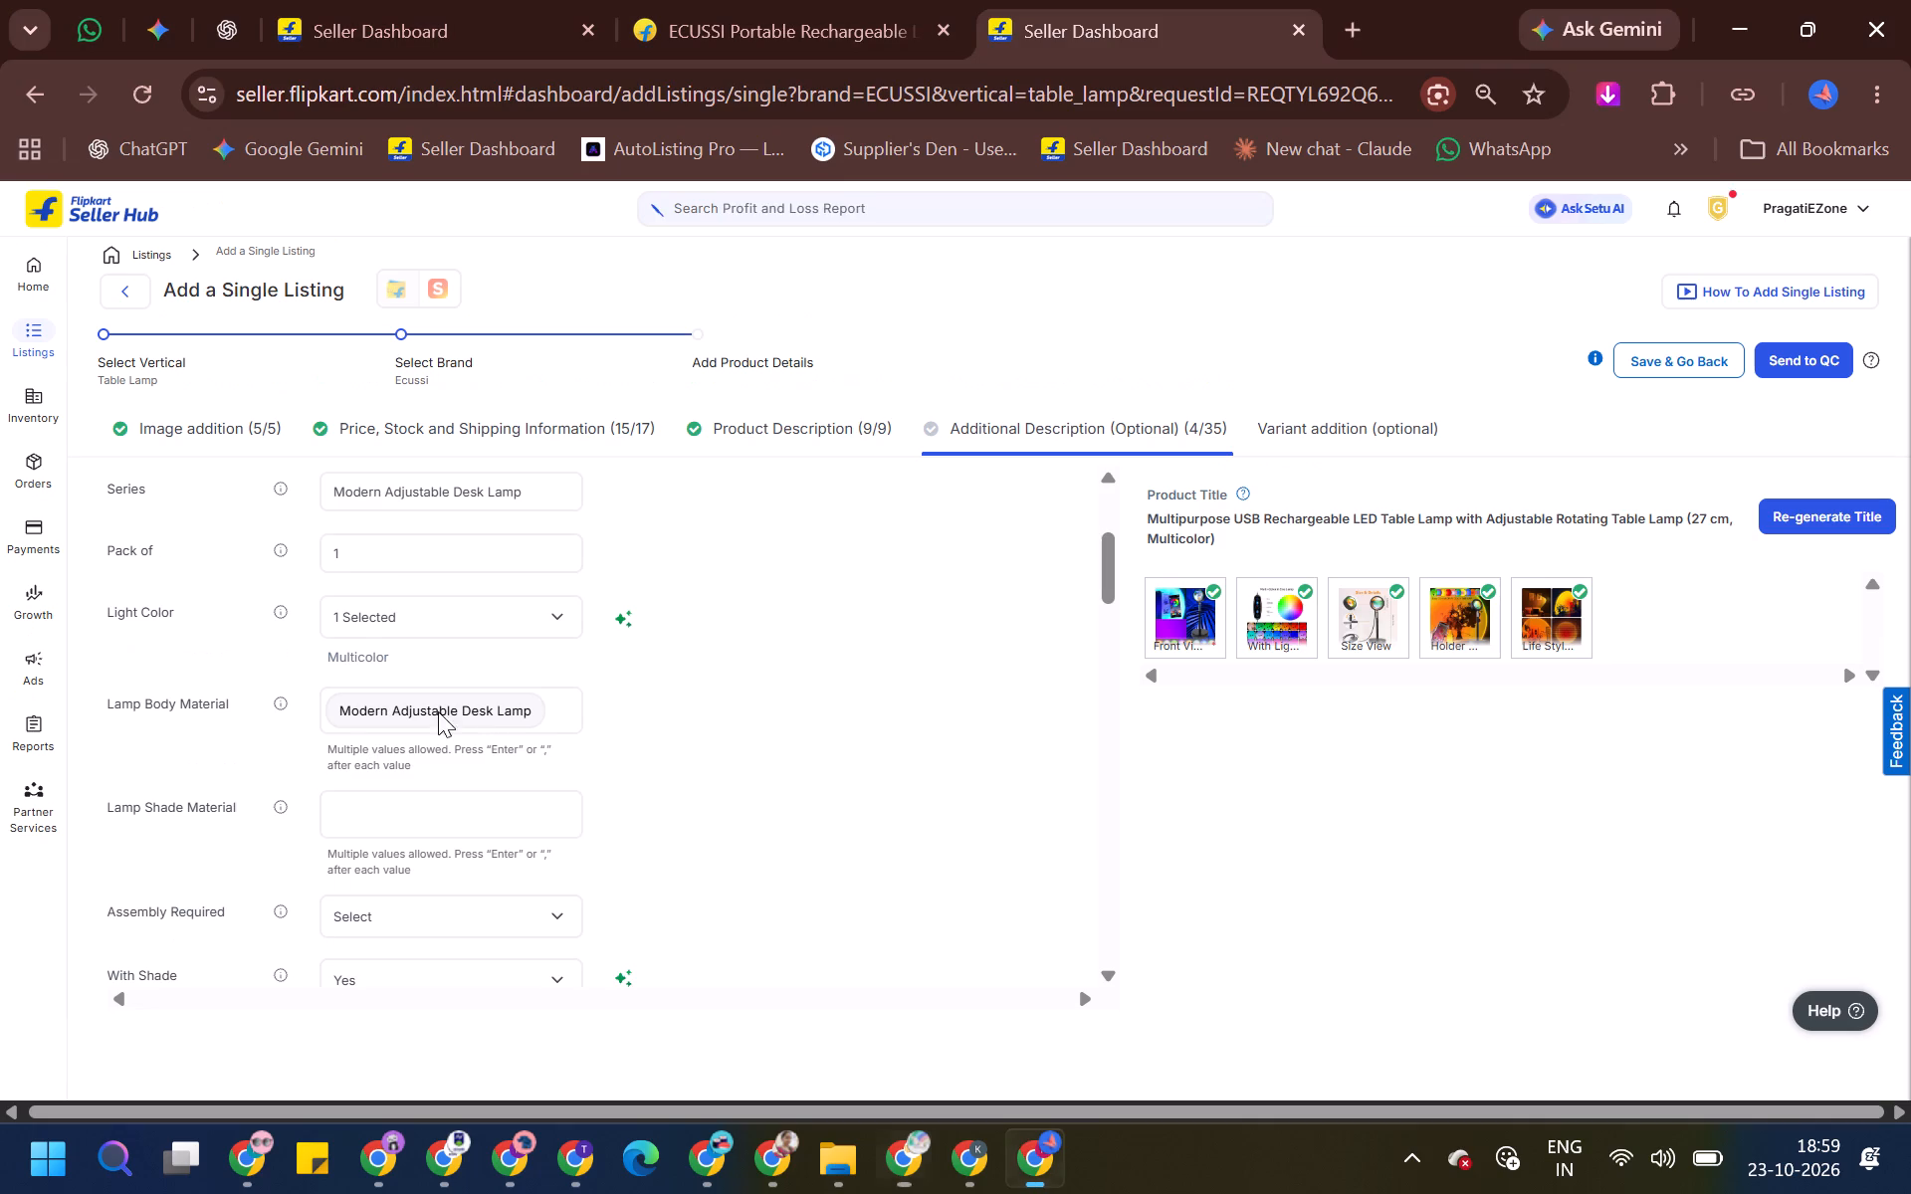
left_click(508, 704)
left_click(573, 707)
double_click(541, 746)
key("alt+Tab")
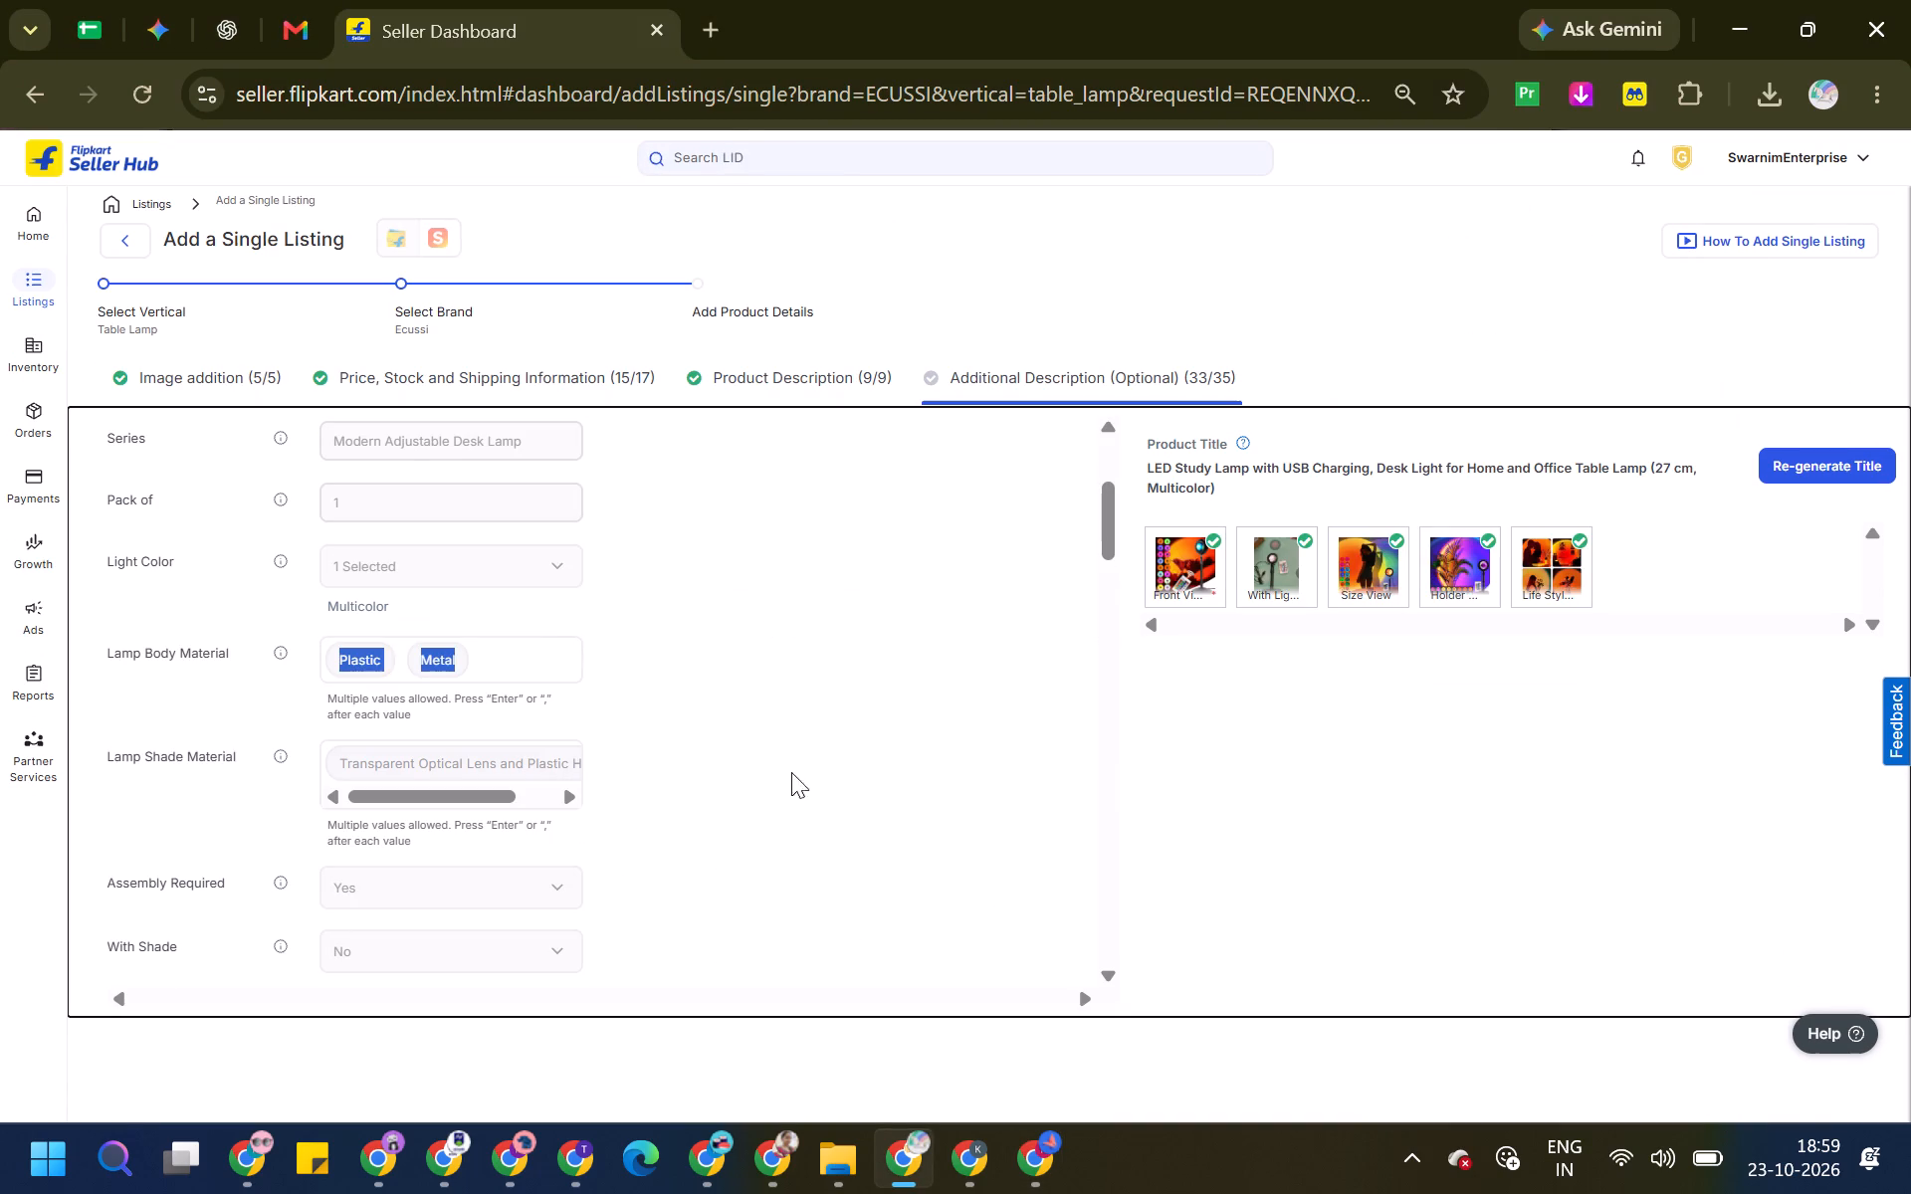
key("ctrl+c")
key("ctrl+c")
key("alt+Tab")
key("ctrl+v")
key("Tab")
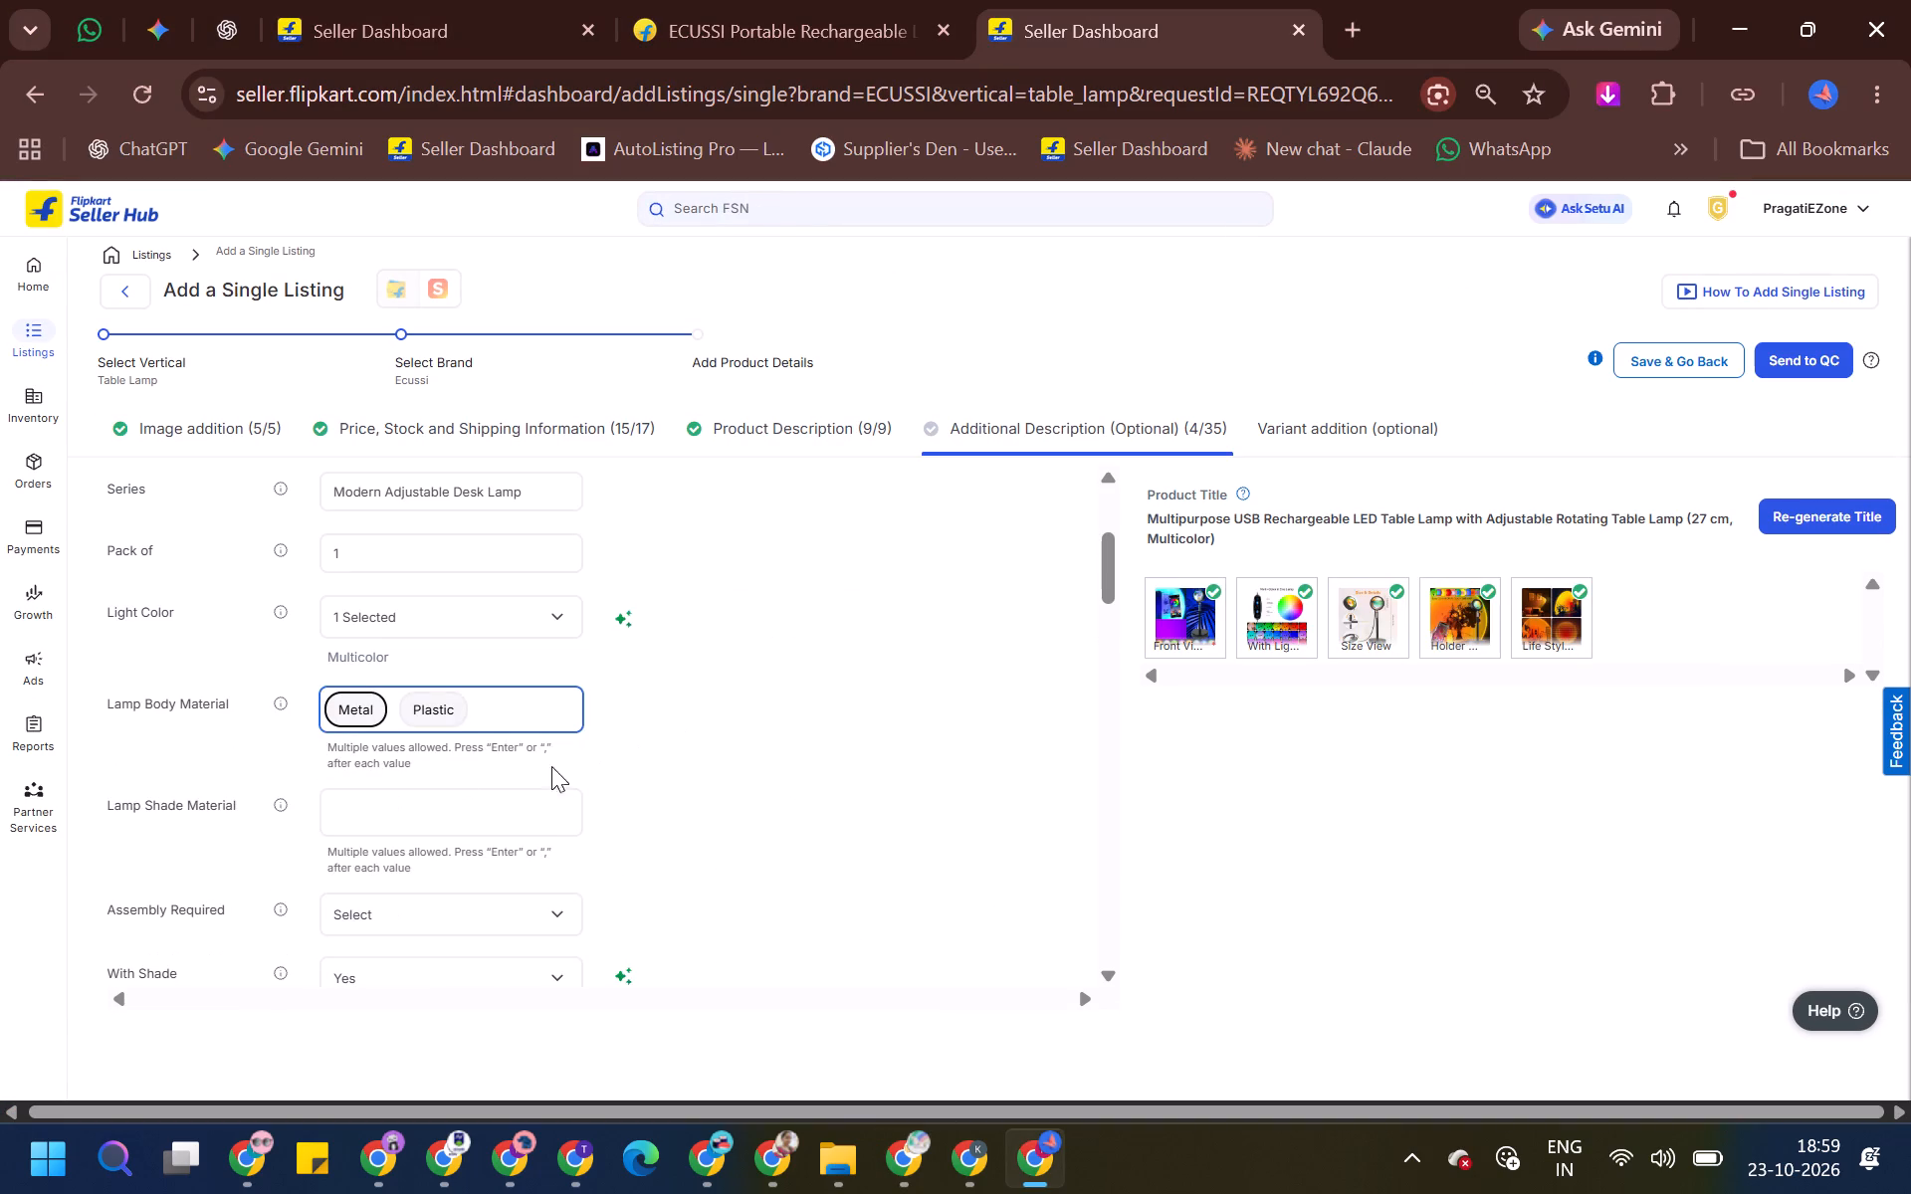
Fill Lamp Shade Material with Transparent Optical Lens and Plastic Housing, copied from the reference listing.
left_click(464, 815)
key("alt+Tab")
left_click_drag(311, 784, 611, 753)
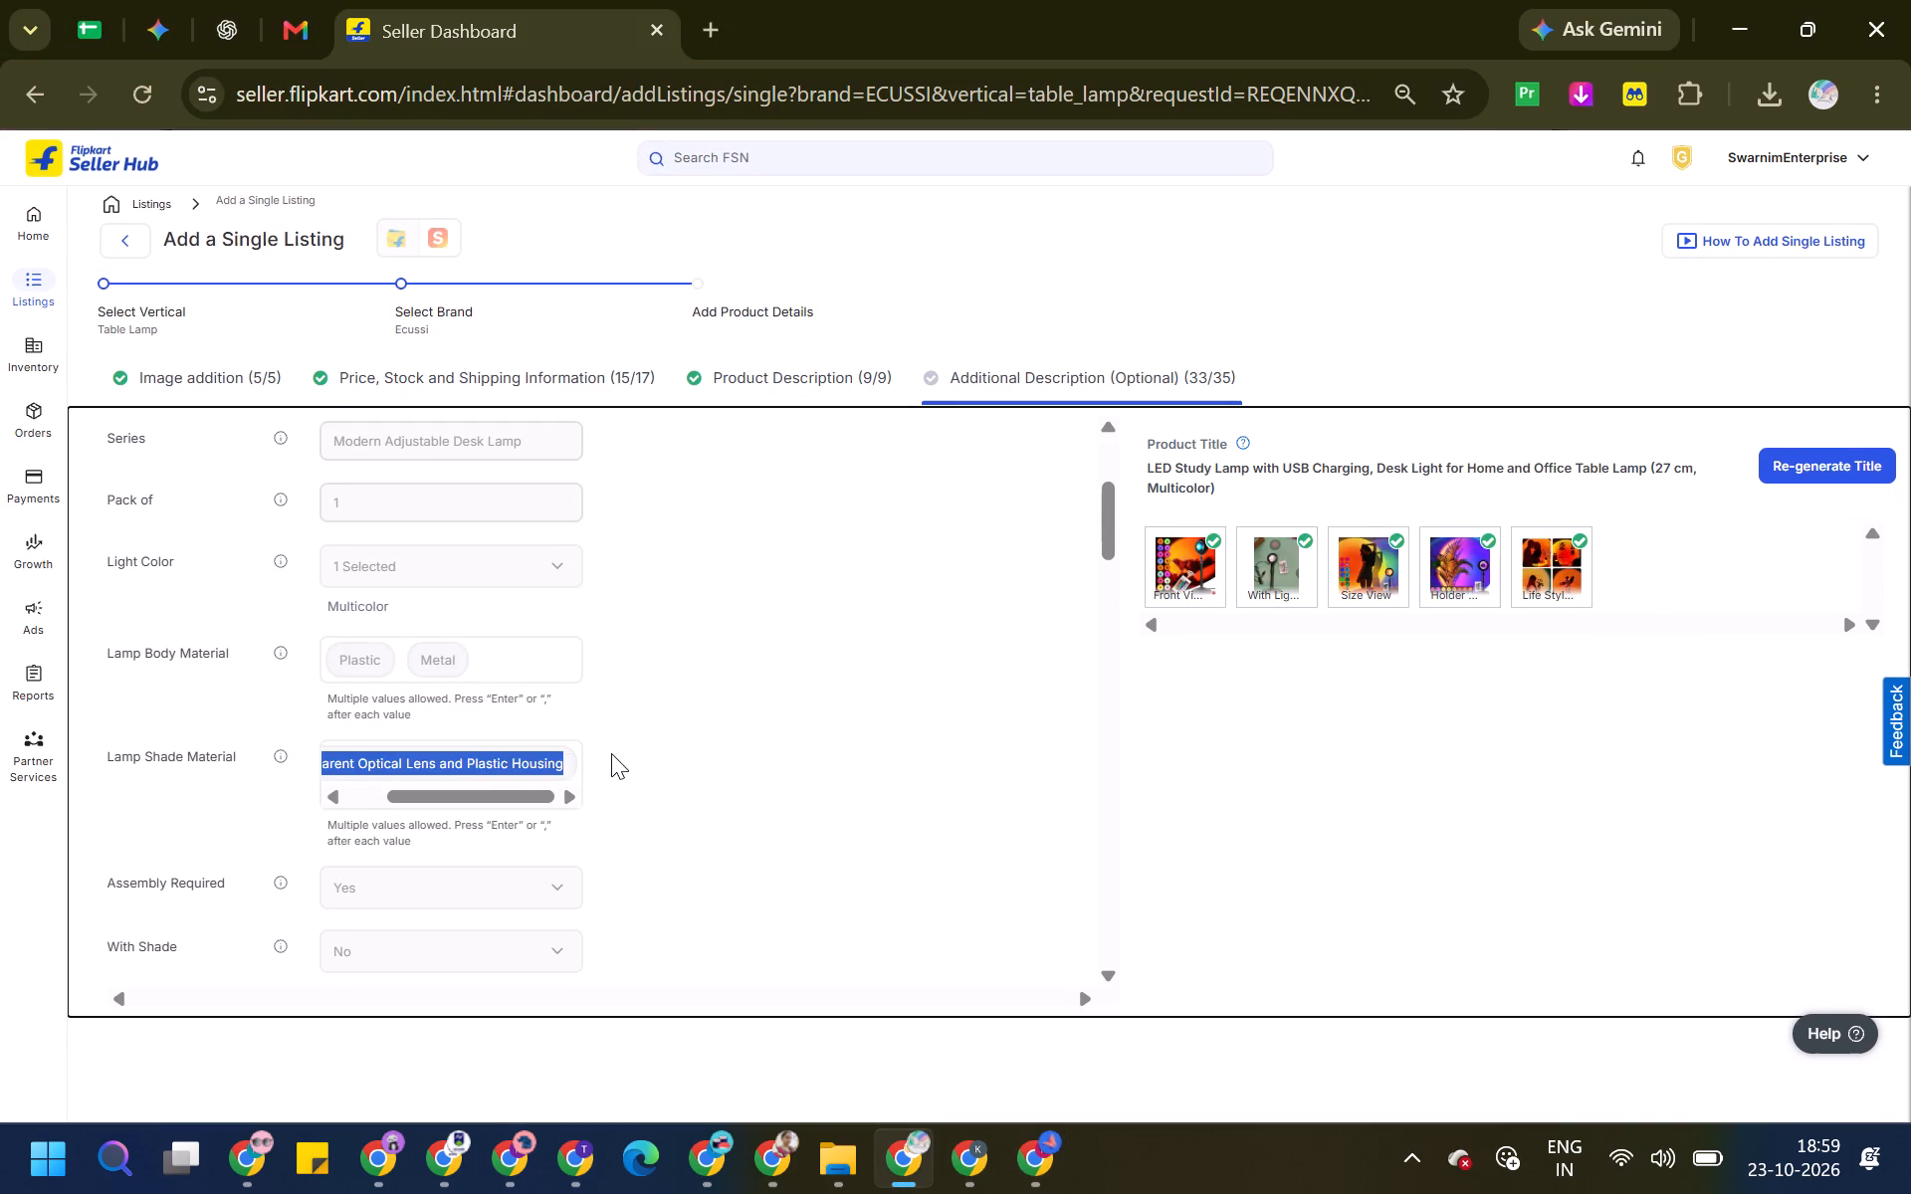
left_click_drag(611, 753, 612, 753)
key("ctrl+c")
key("alt+Tab")
key("ctrl+v")
key("Tab")
Set Assembly Required to Yes.
scroll(512, 796, "down", 1)
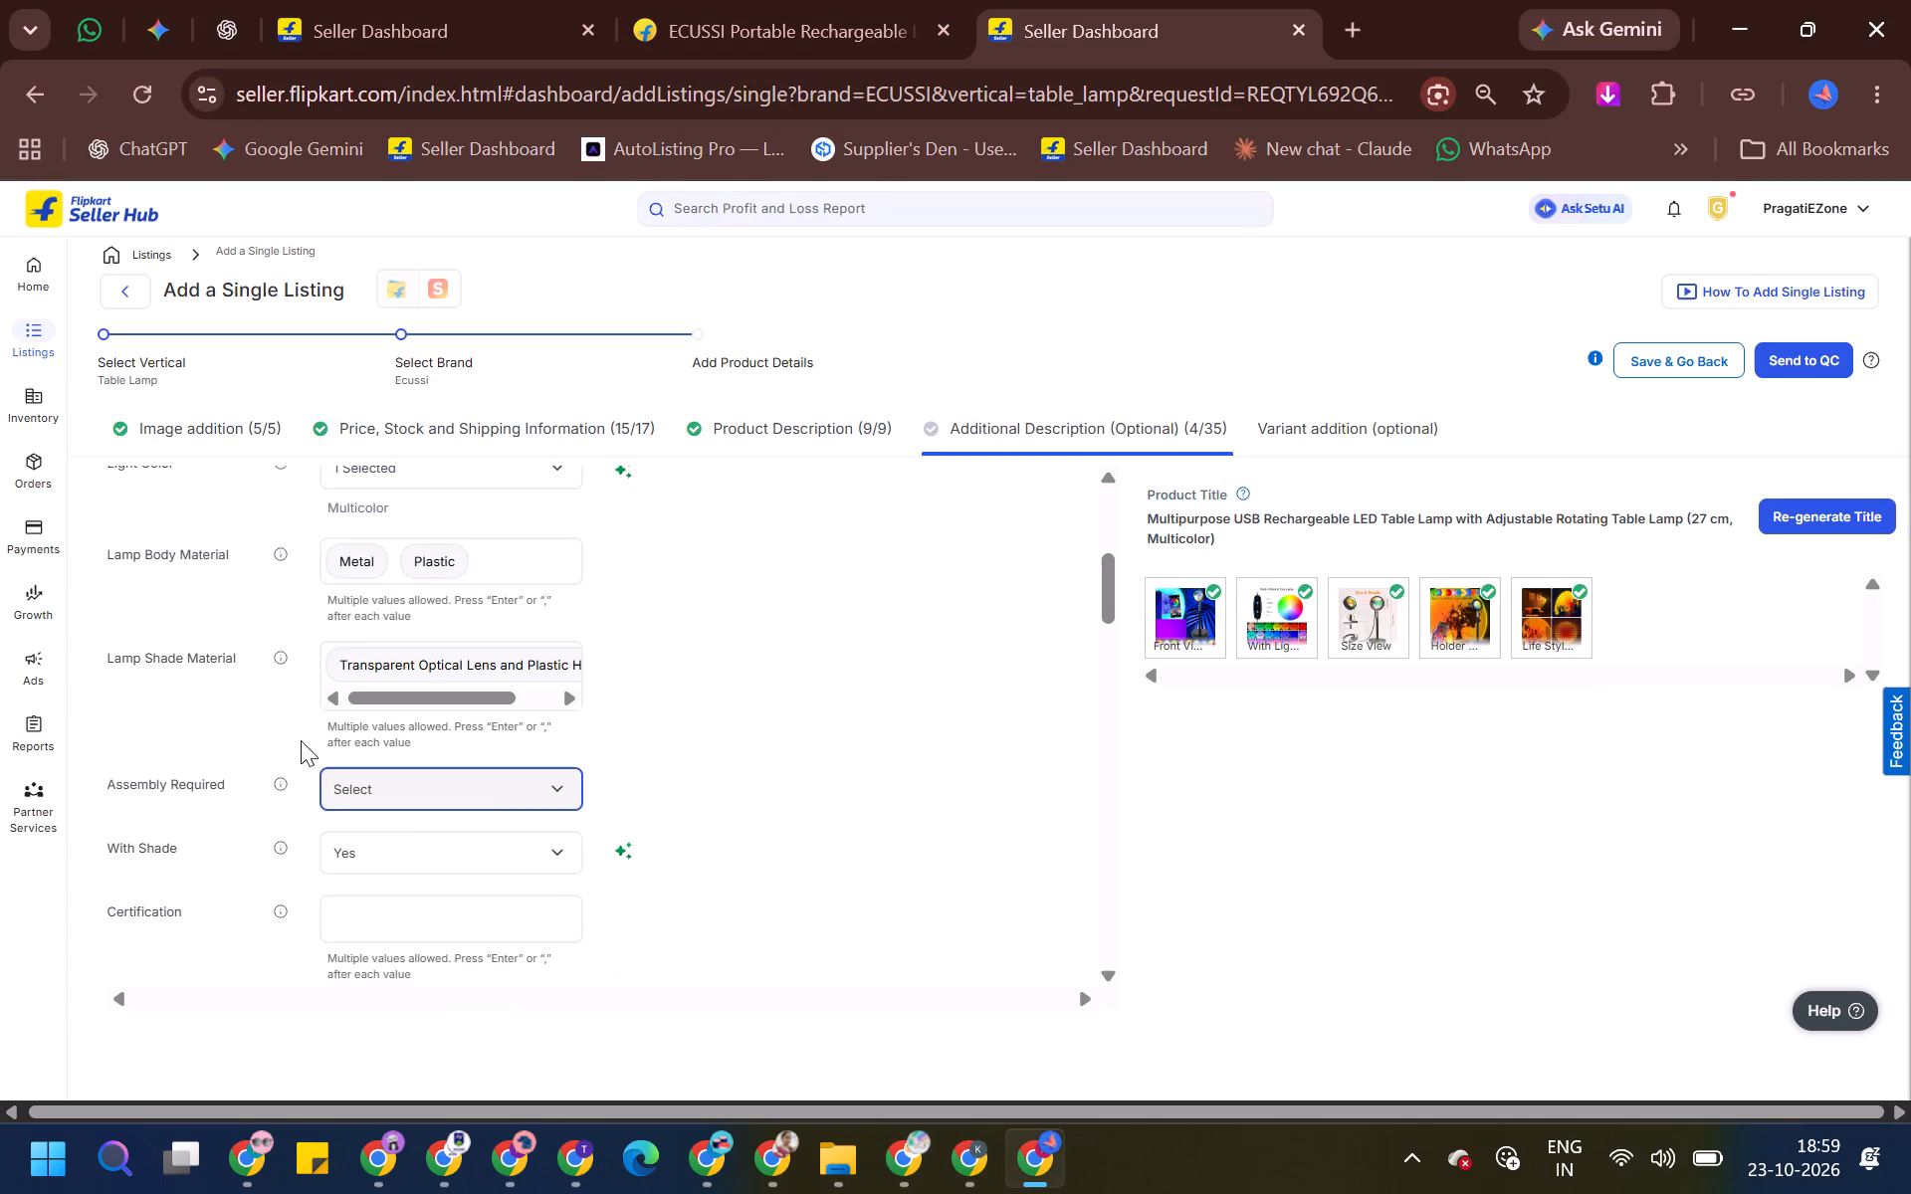
left_click(339, 775)
left_click(344, 911)
key("Tab")
left_click(359, 911)
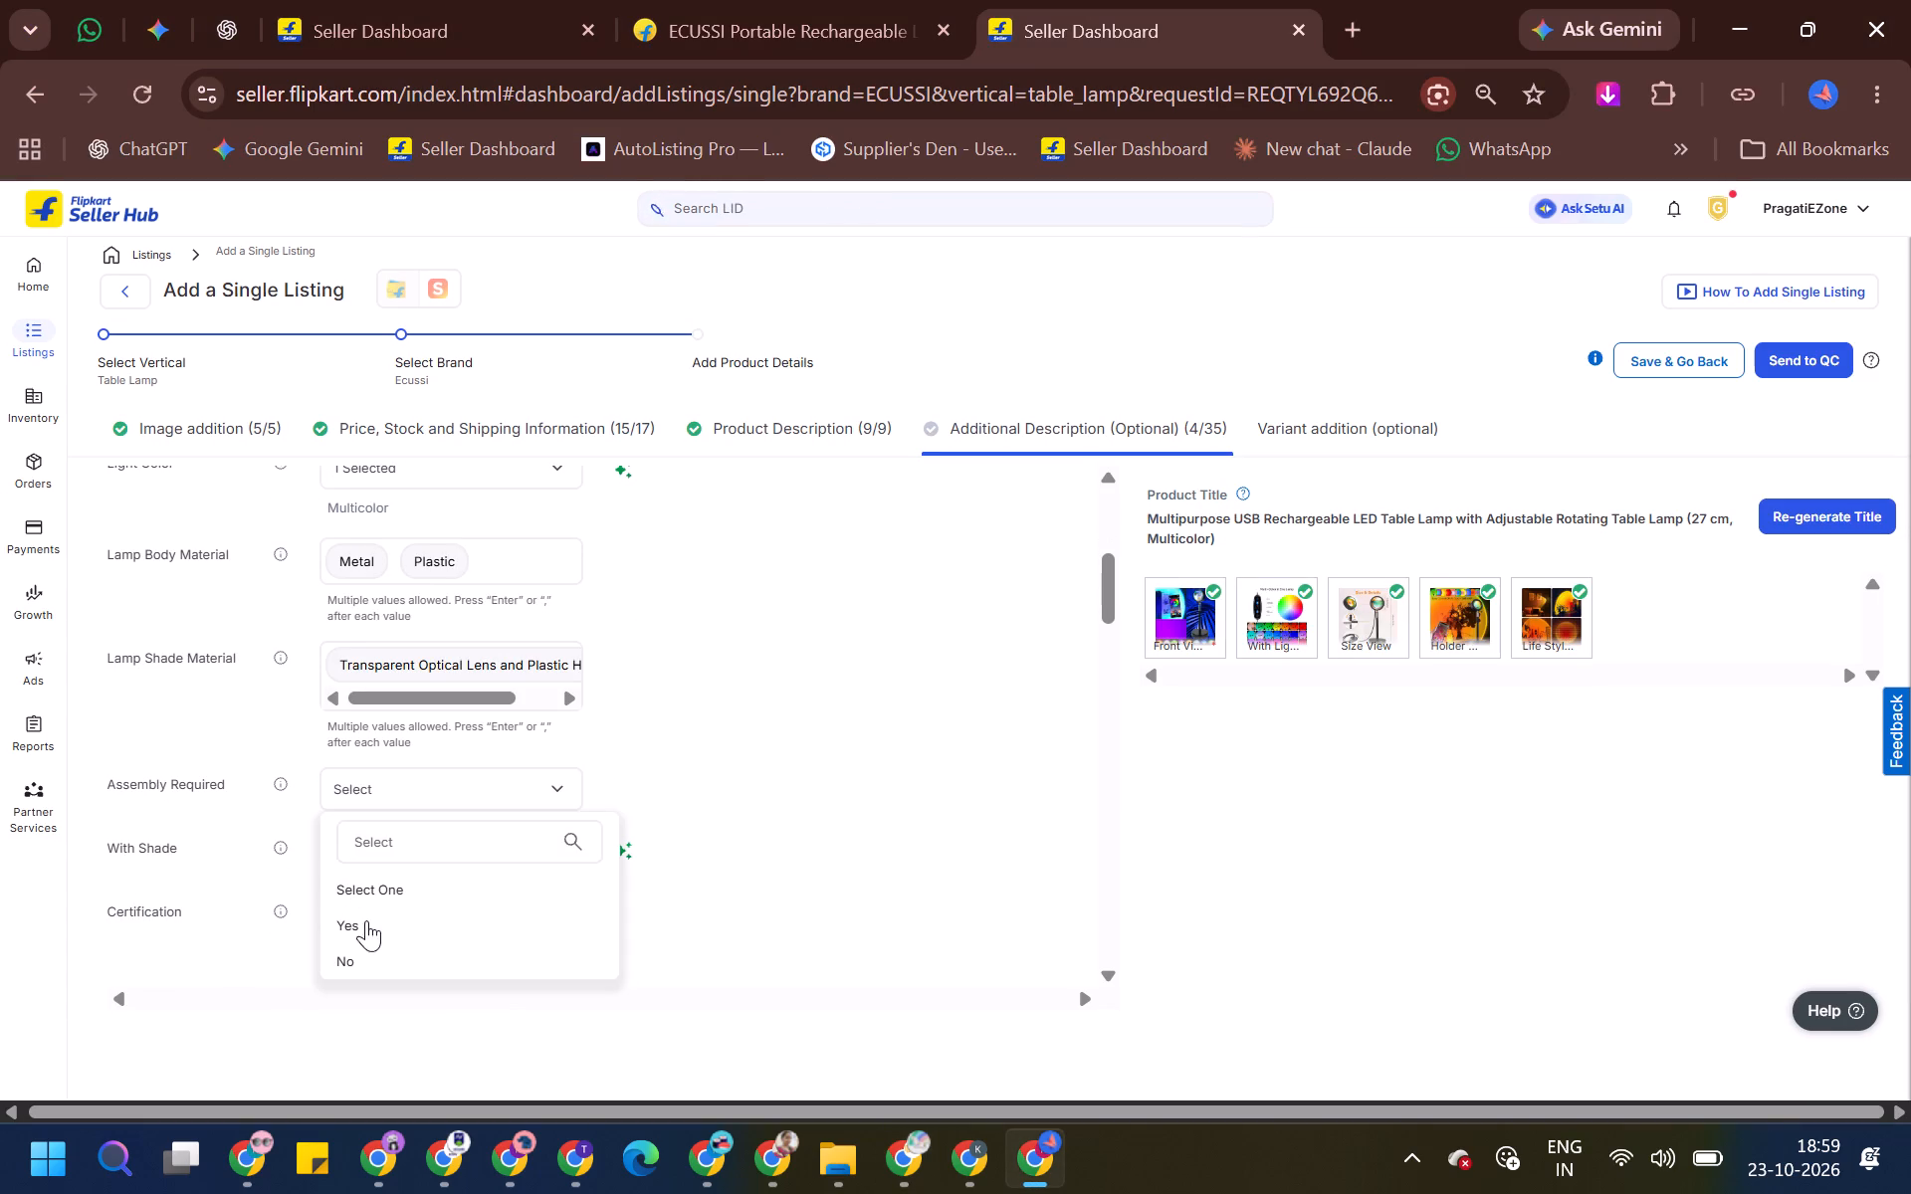
left_click(367, 920)
key("Tab")
Fill Certification with Not specified, copied from the reference listing.
left_click(400, 886)
left_click(413, 910)
scroll(702, 758, "down", 2)
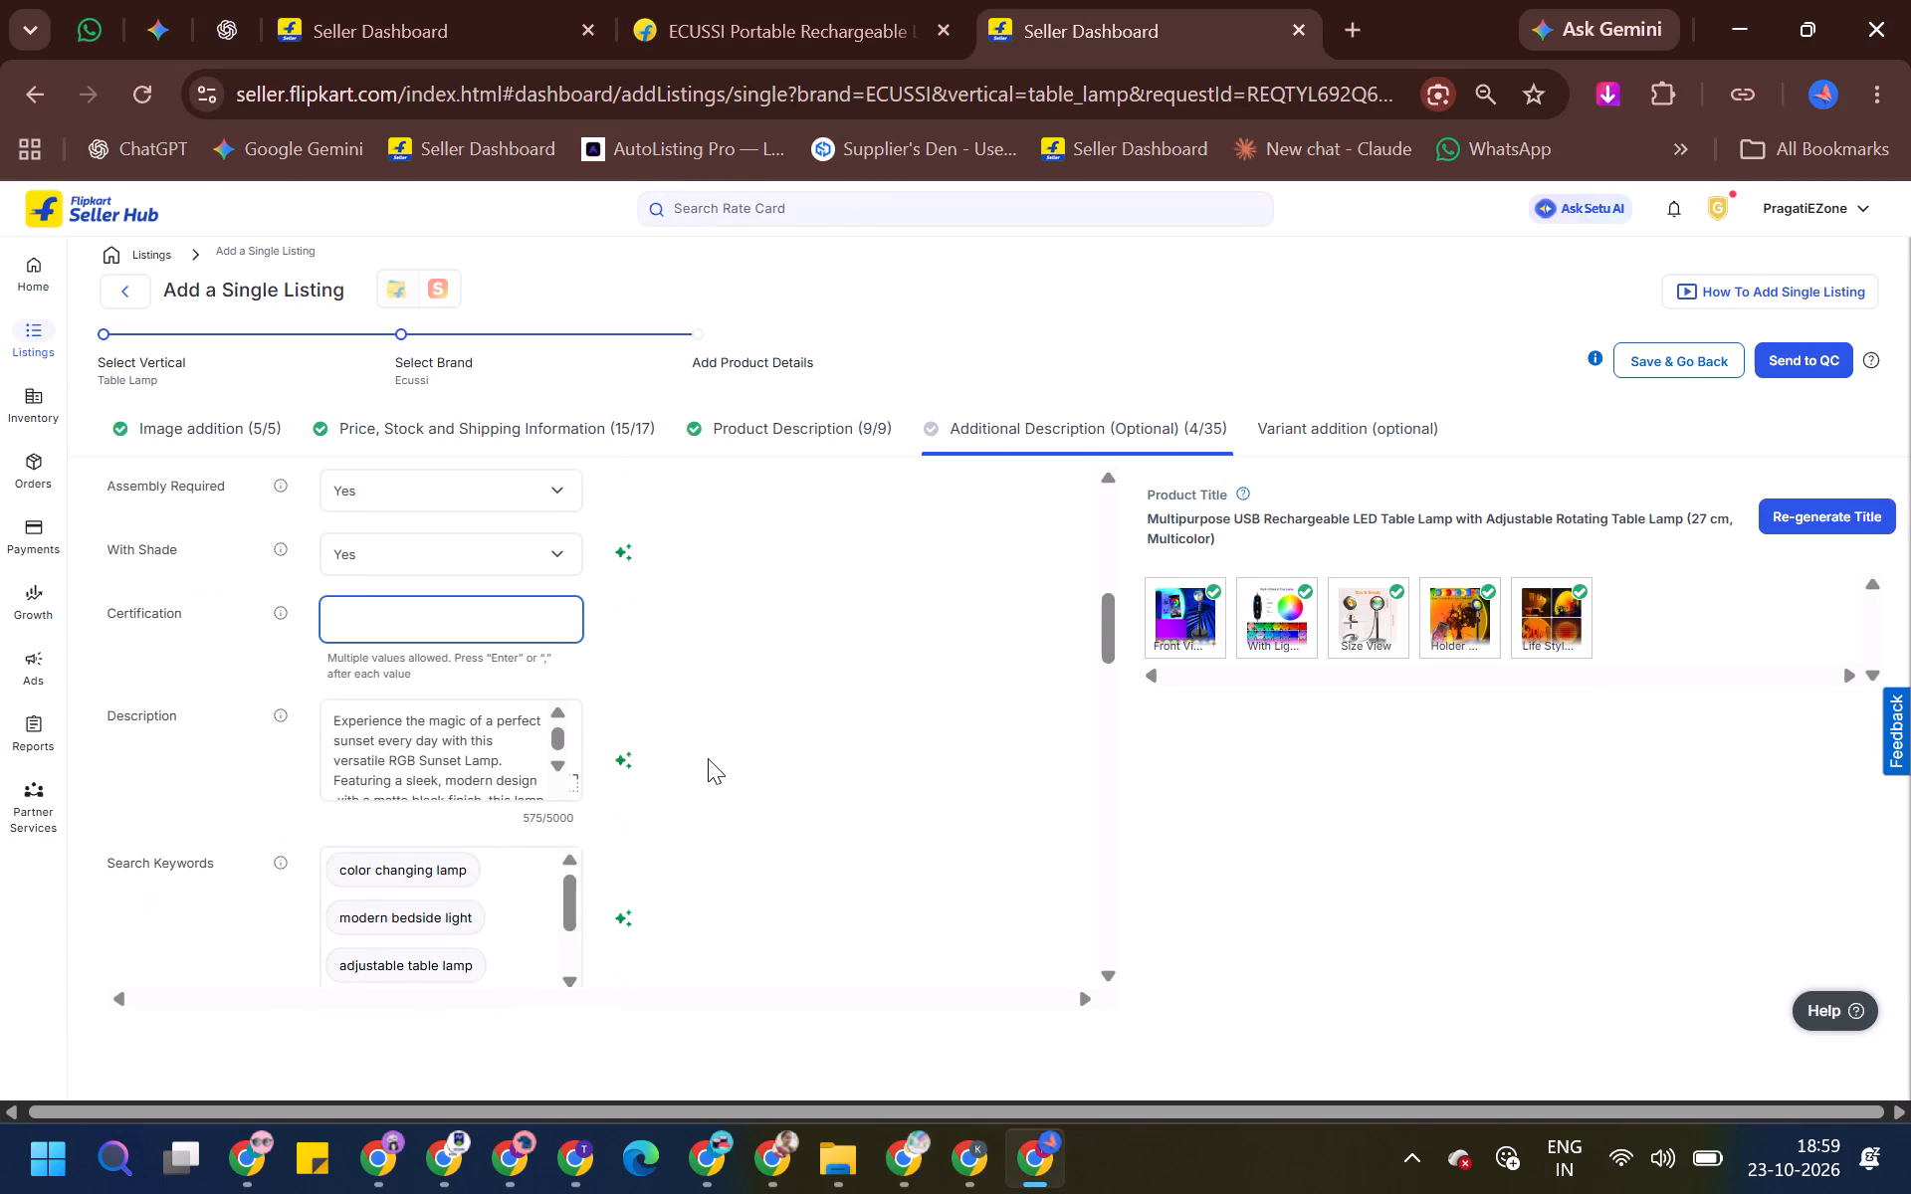
key("alt+Tab")
scroll(372, 770, "down", 2)
left_click_drag(317, 725, 446, 733)
key("ctrl+c")
key("alt+Tab")
key("ctrl+v")
key("Tab")
Add the reference listing's full set of Search Keywords, including ufo projector and mood lighting, to the existing keywords.
scroll(640, 710, "down", 1)
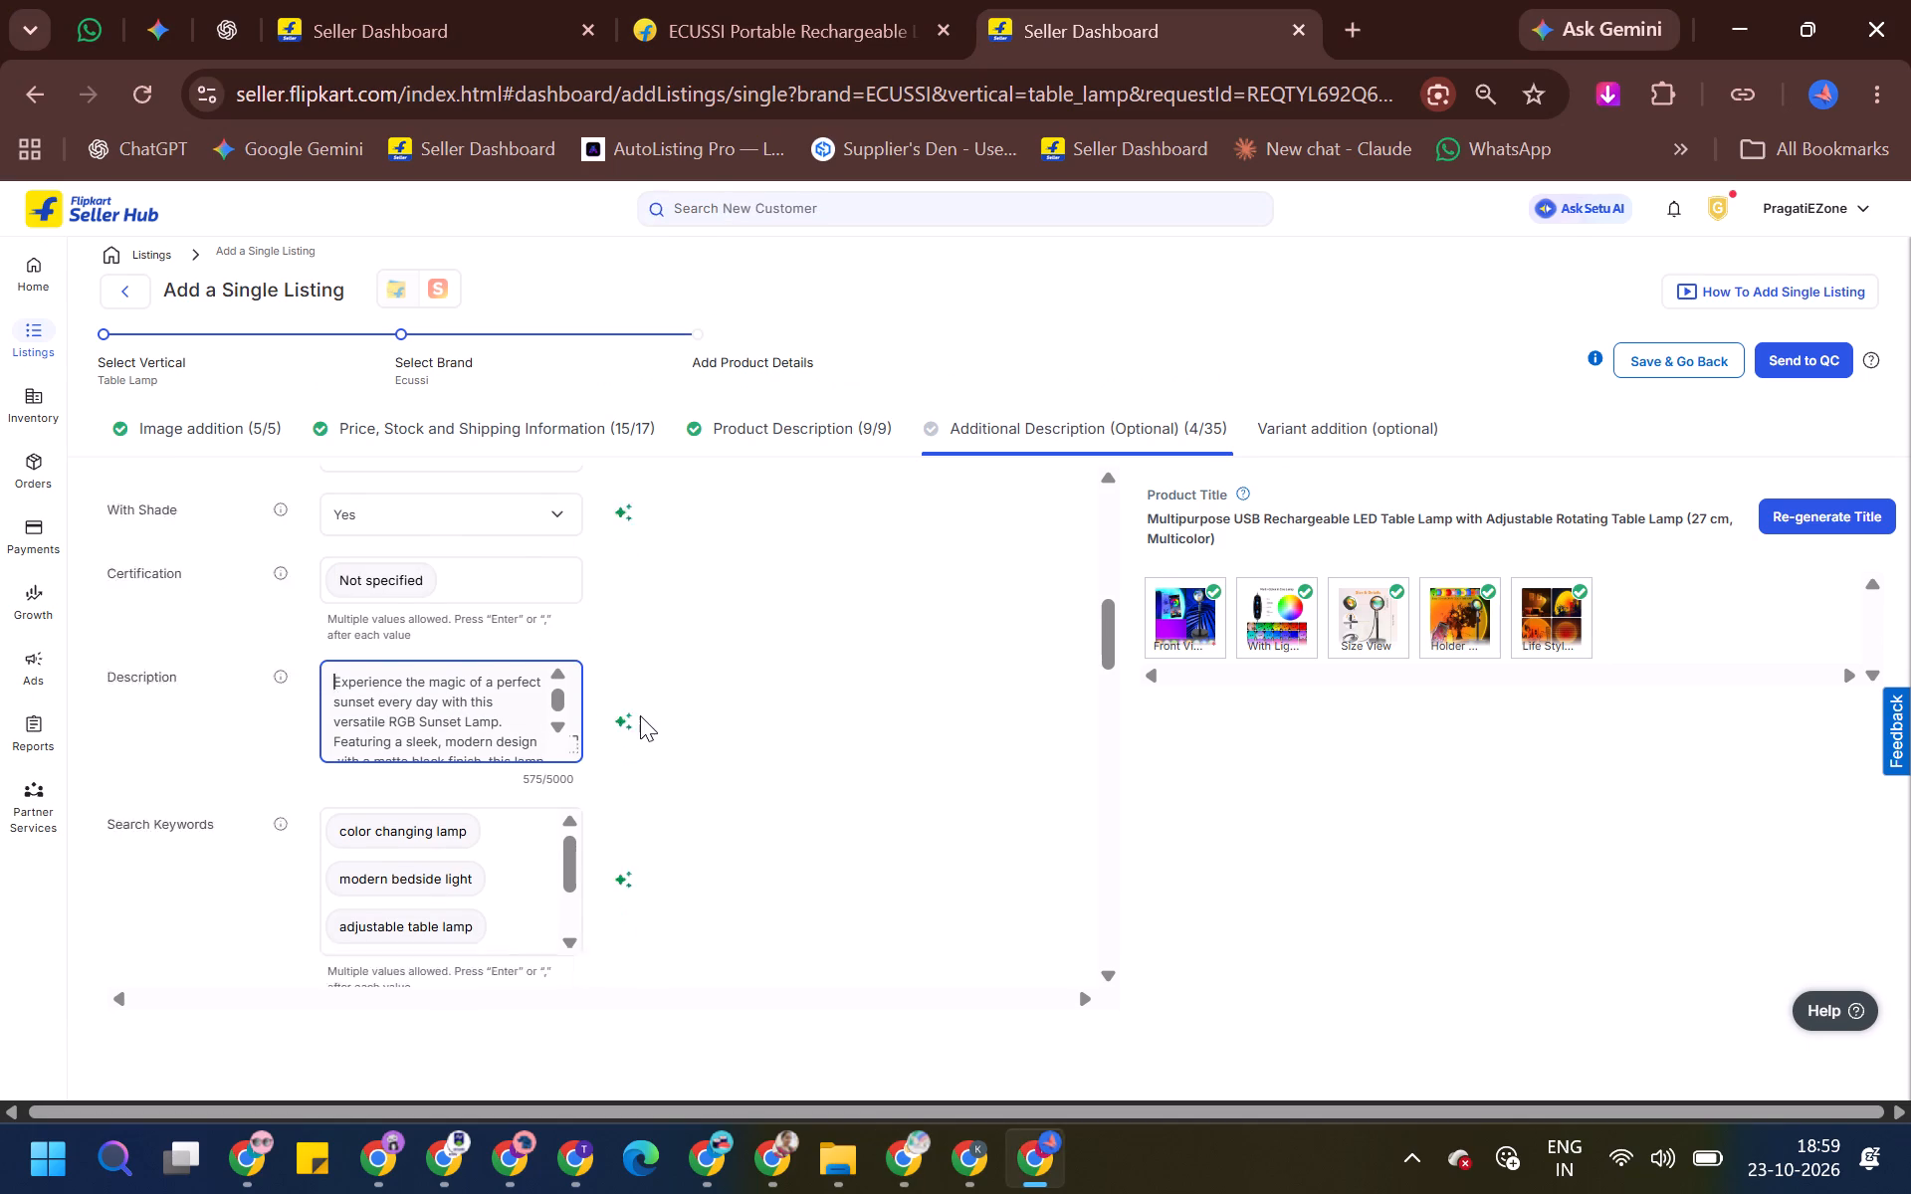
key("alt+Tab")
scroll(333, 759, "down", 3)
left_click_drag(325, 511, 492, 633)
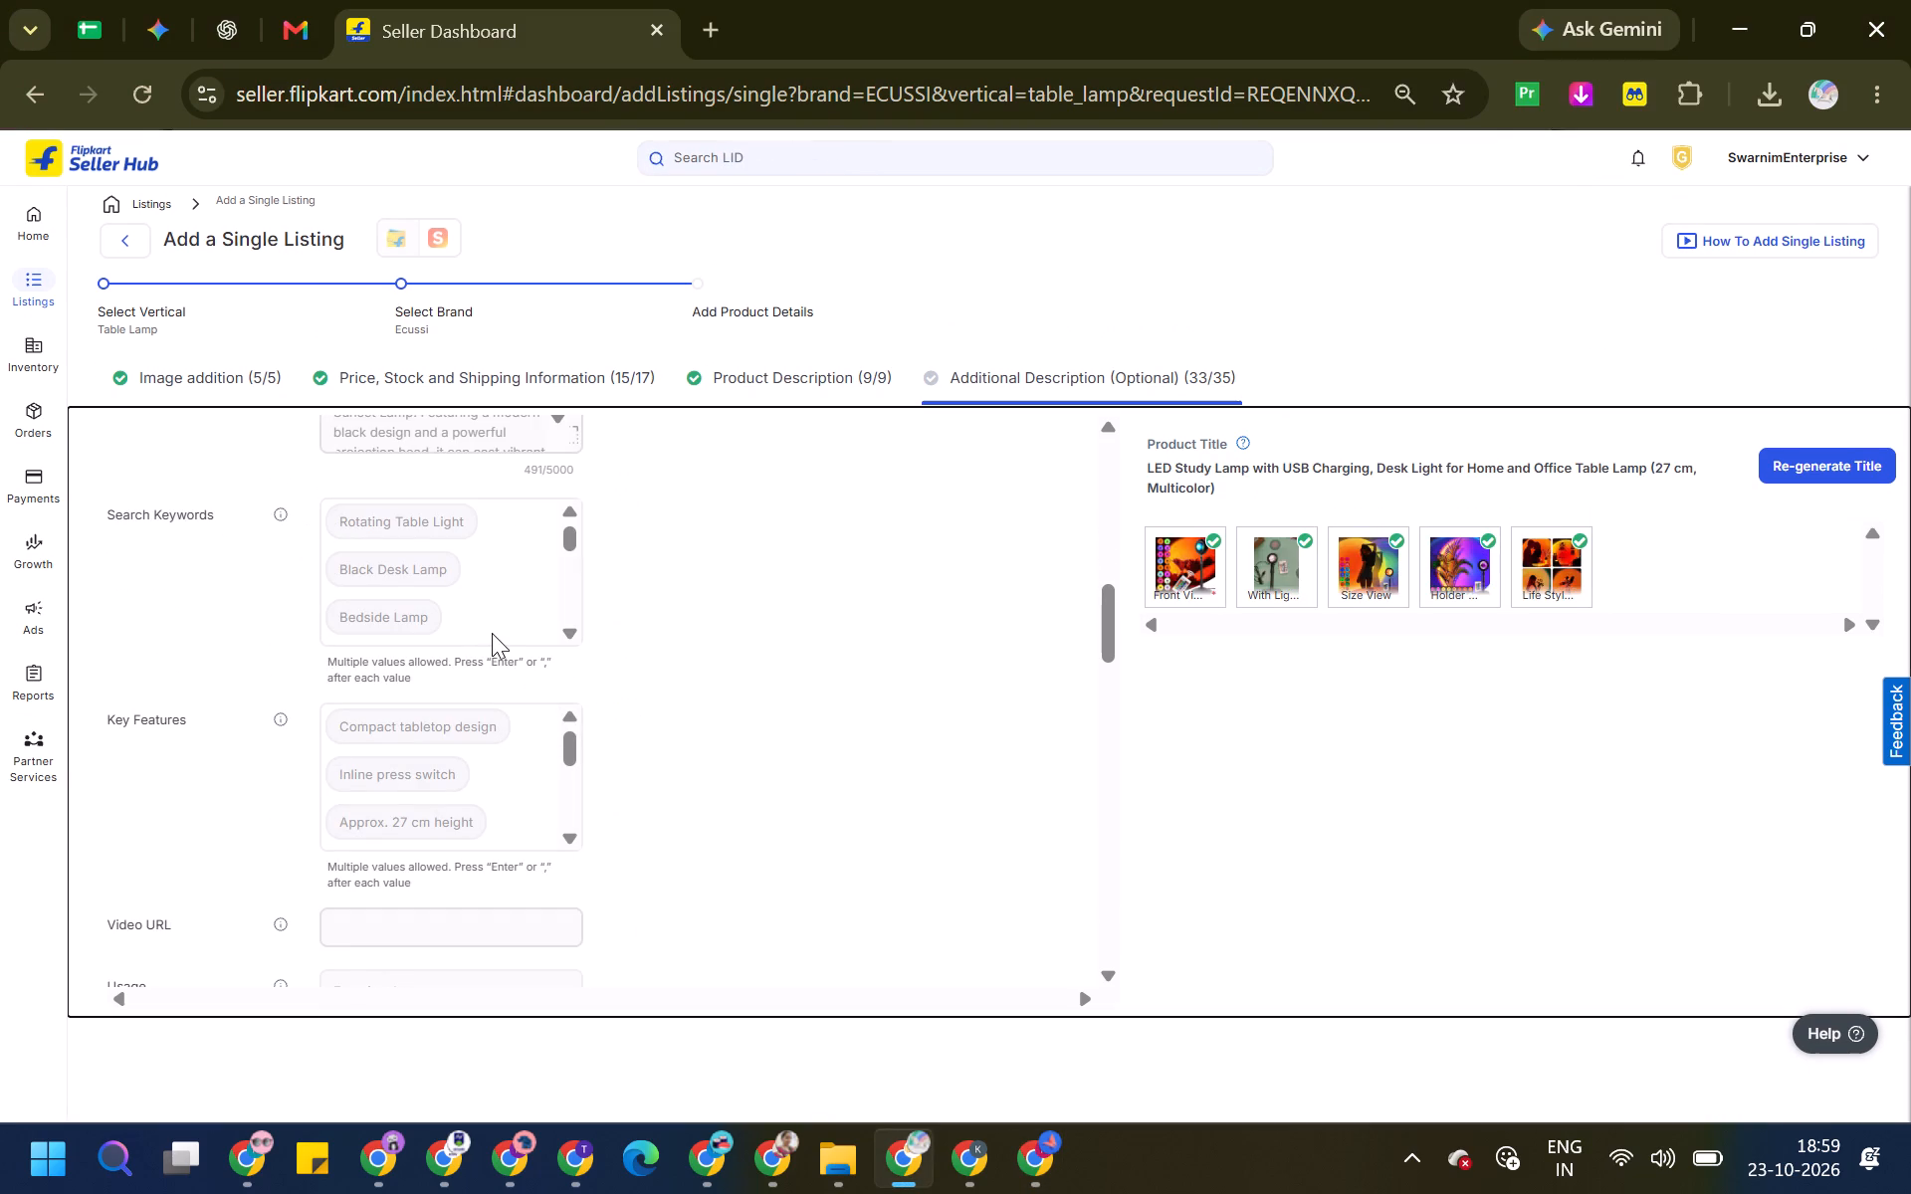
left_click_drag(492, 633, 491, 633)
left_click_drag(302, 515, 506, 654)
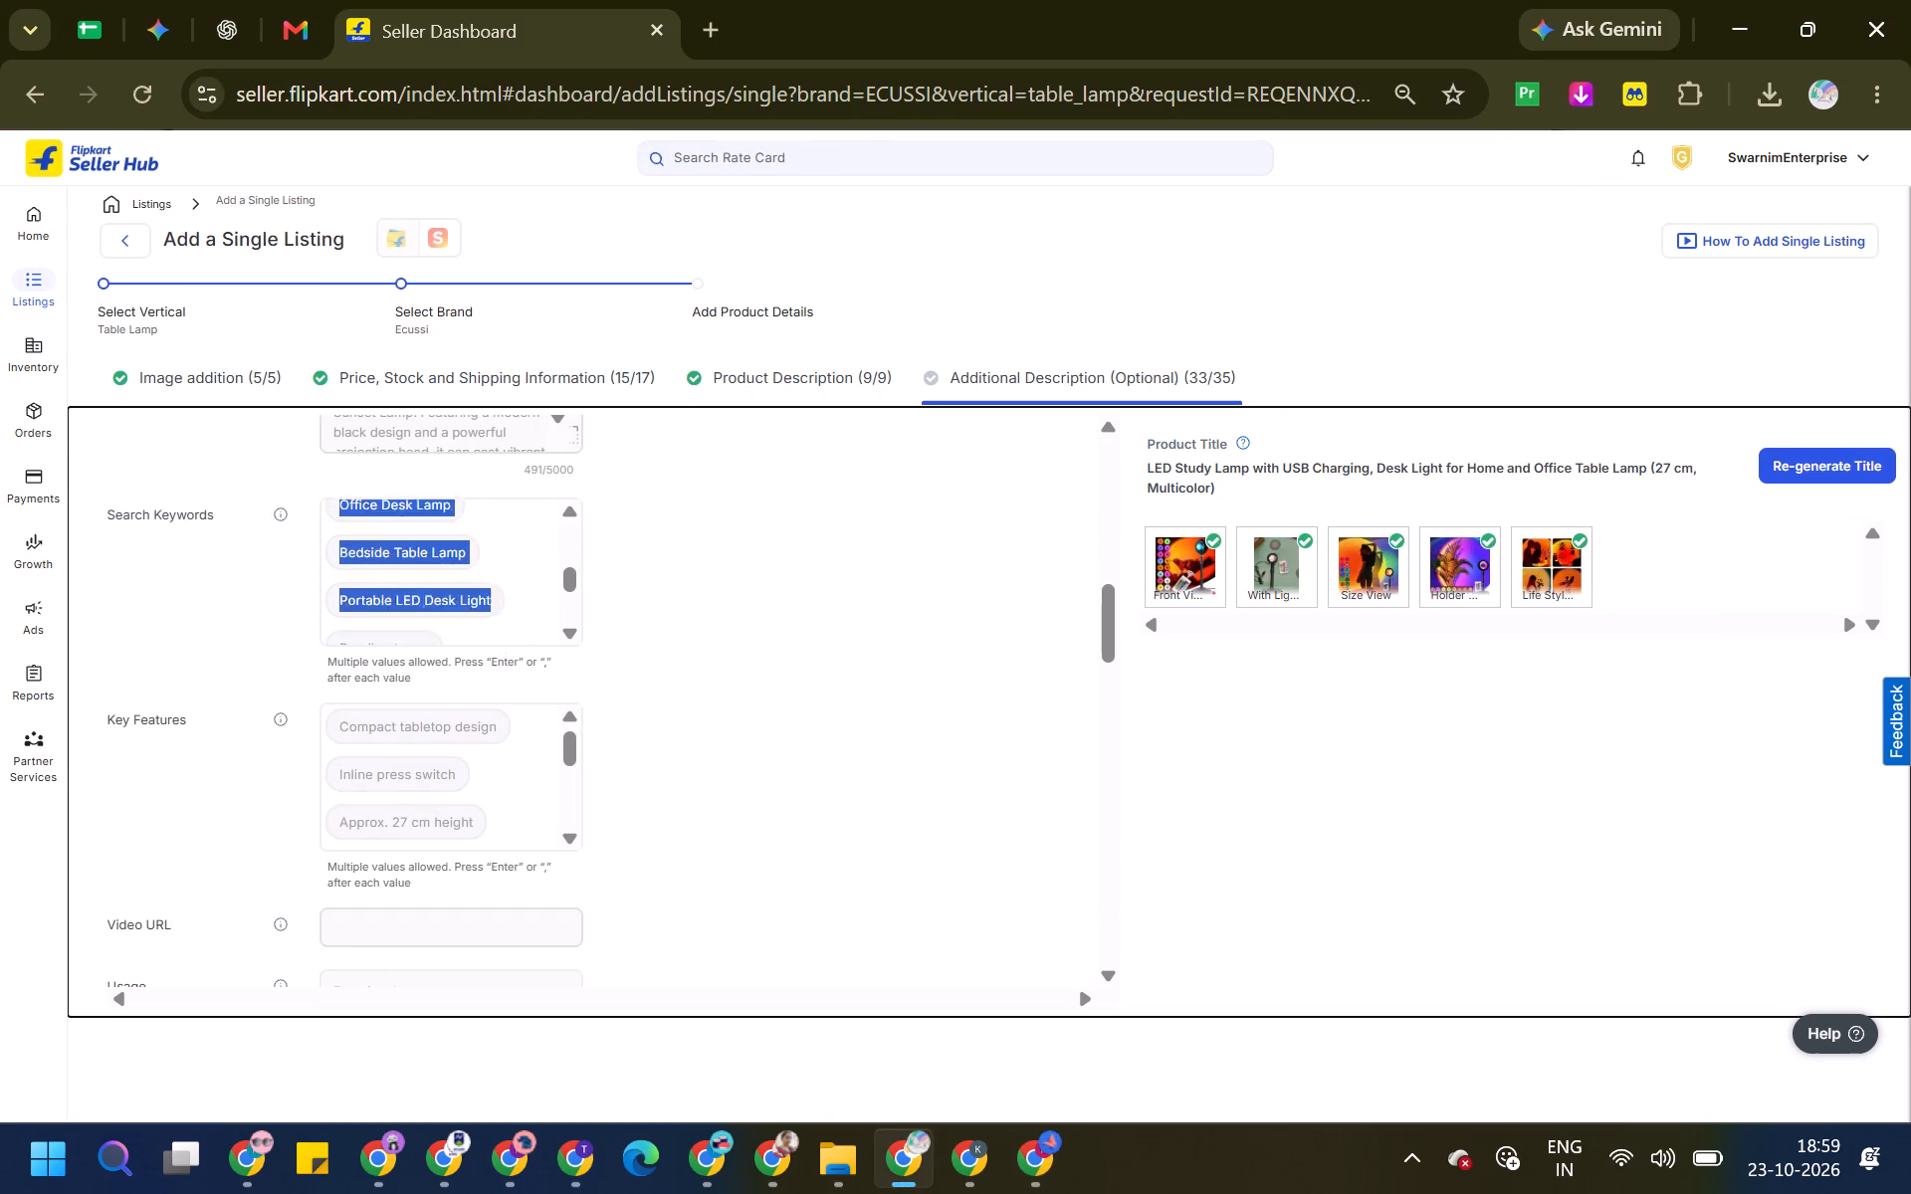
left_click_drag(506, 654, 533, 624)
key("ctrl+c")
key("alt+Tab")
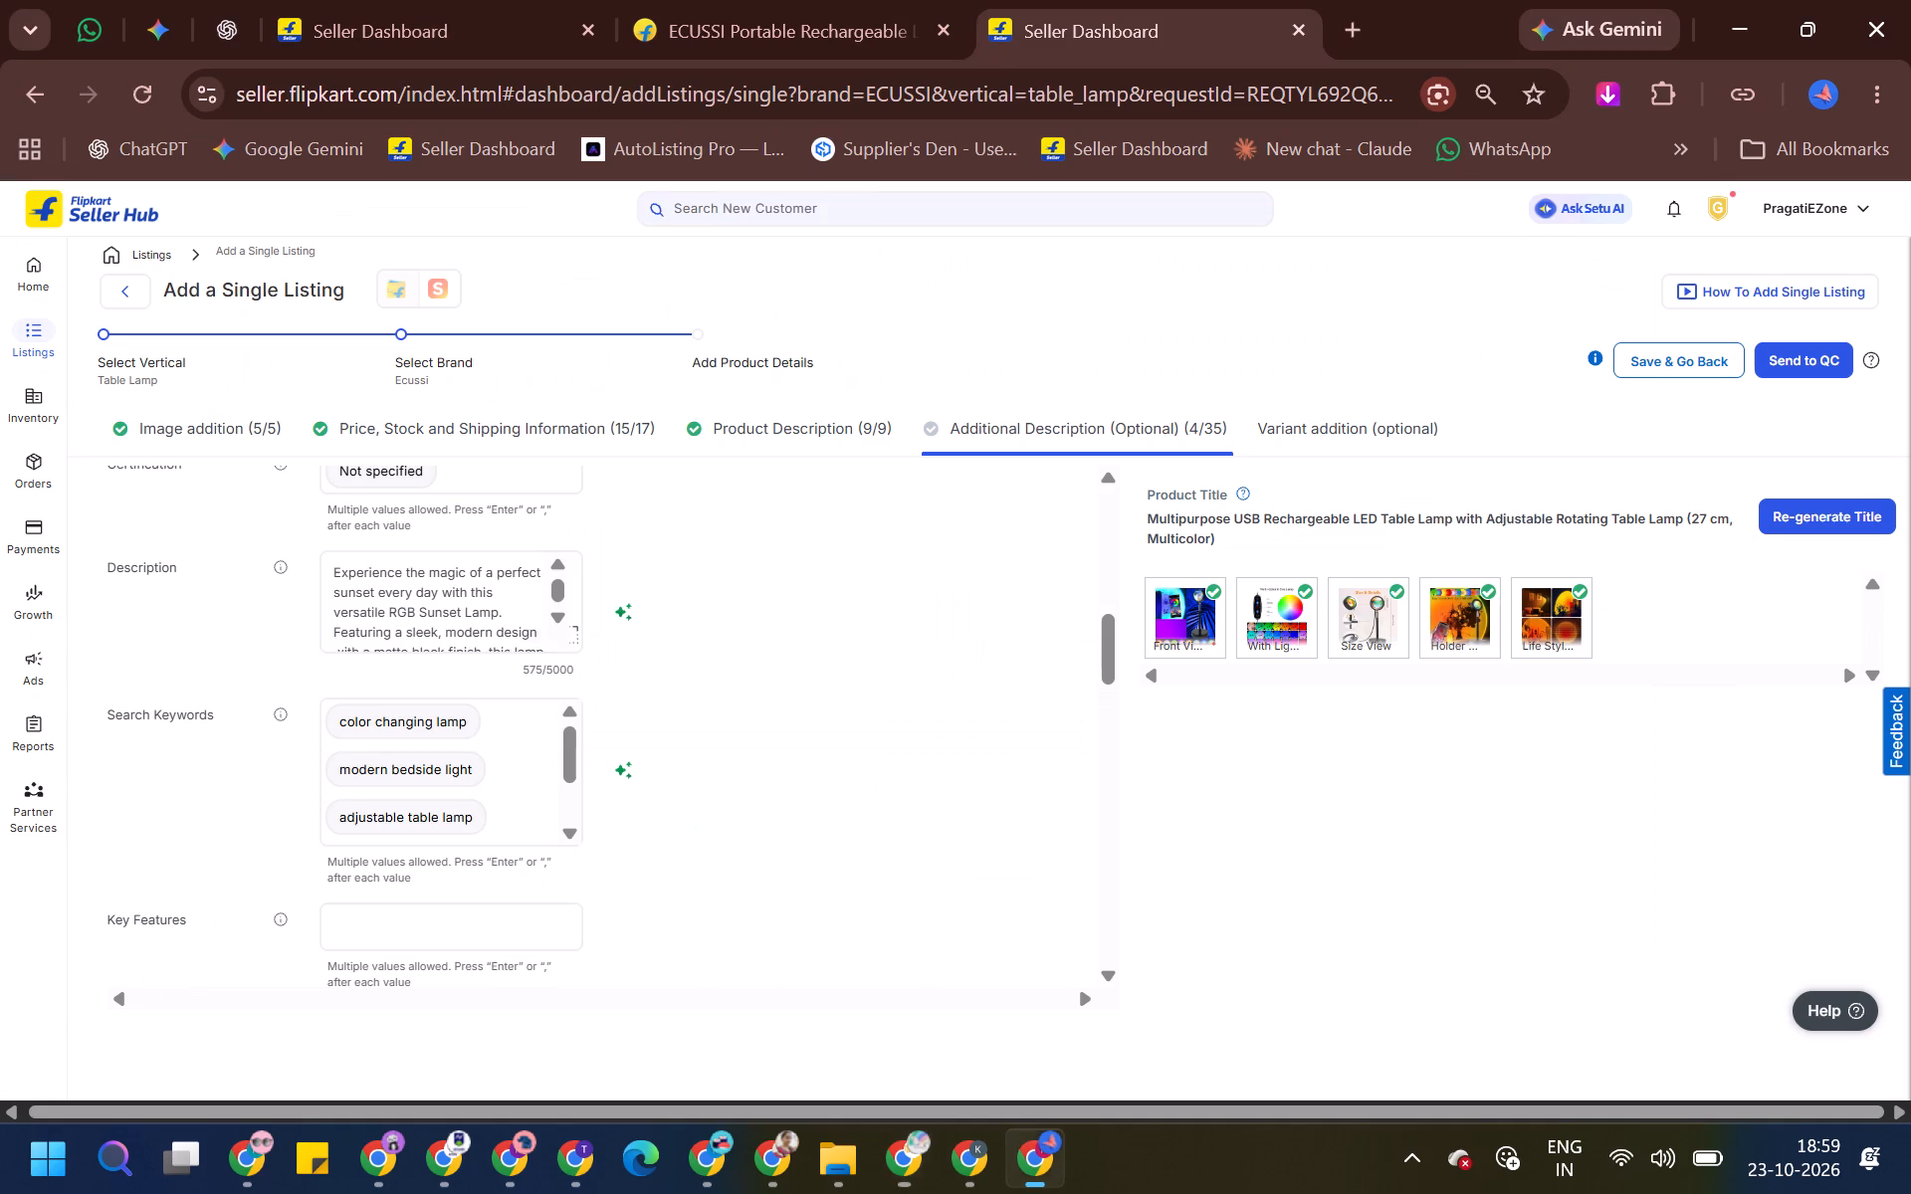
key("ctrl+v")
key("ctrl+z")
left_click(506, 746)
key("ctrl+v")
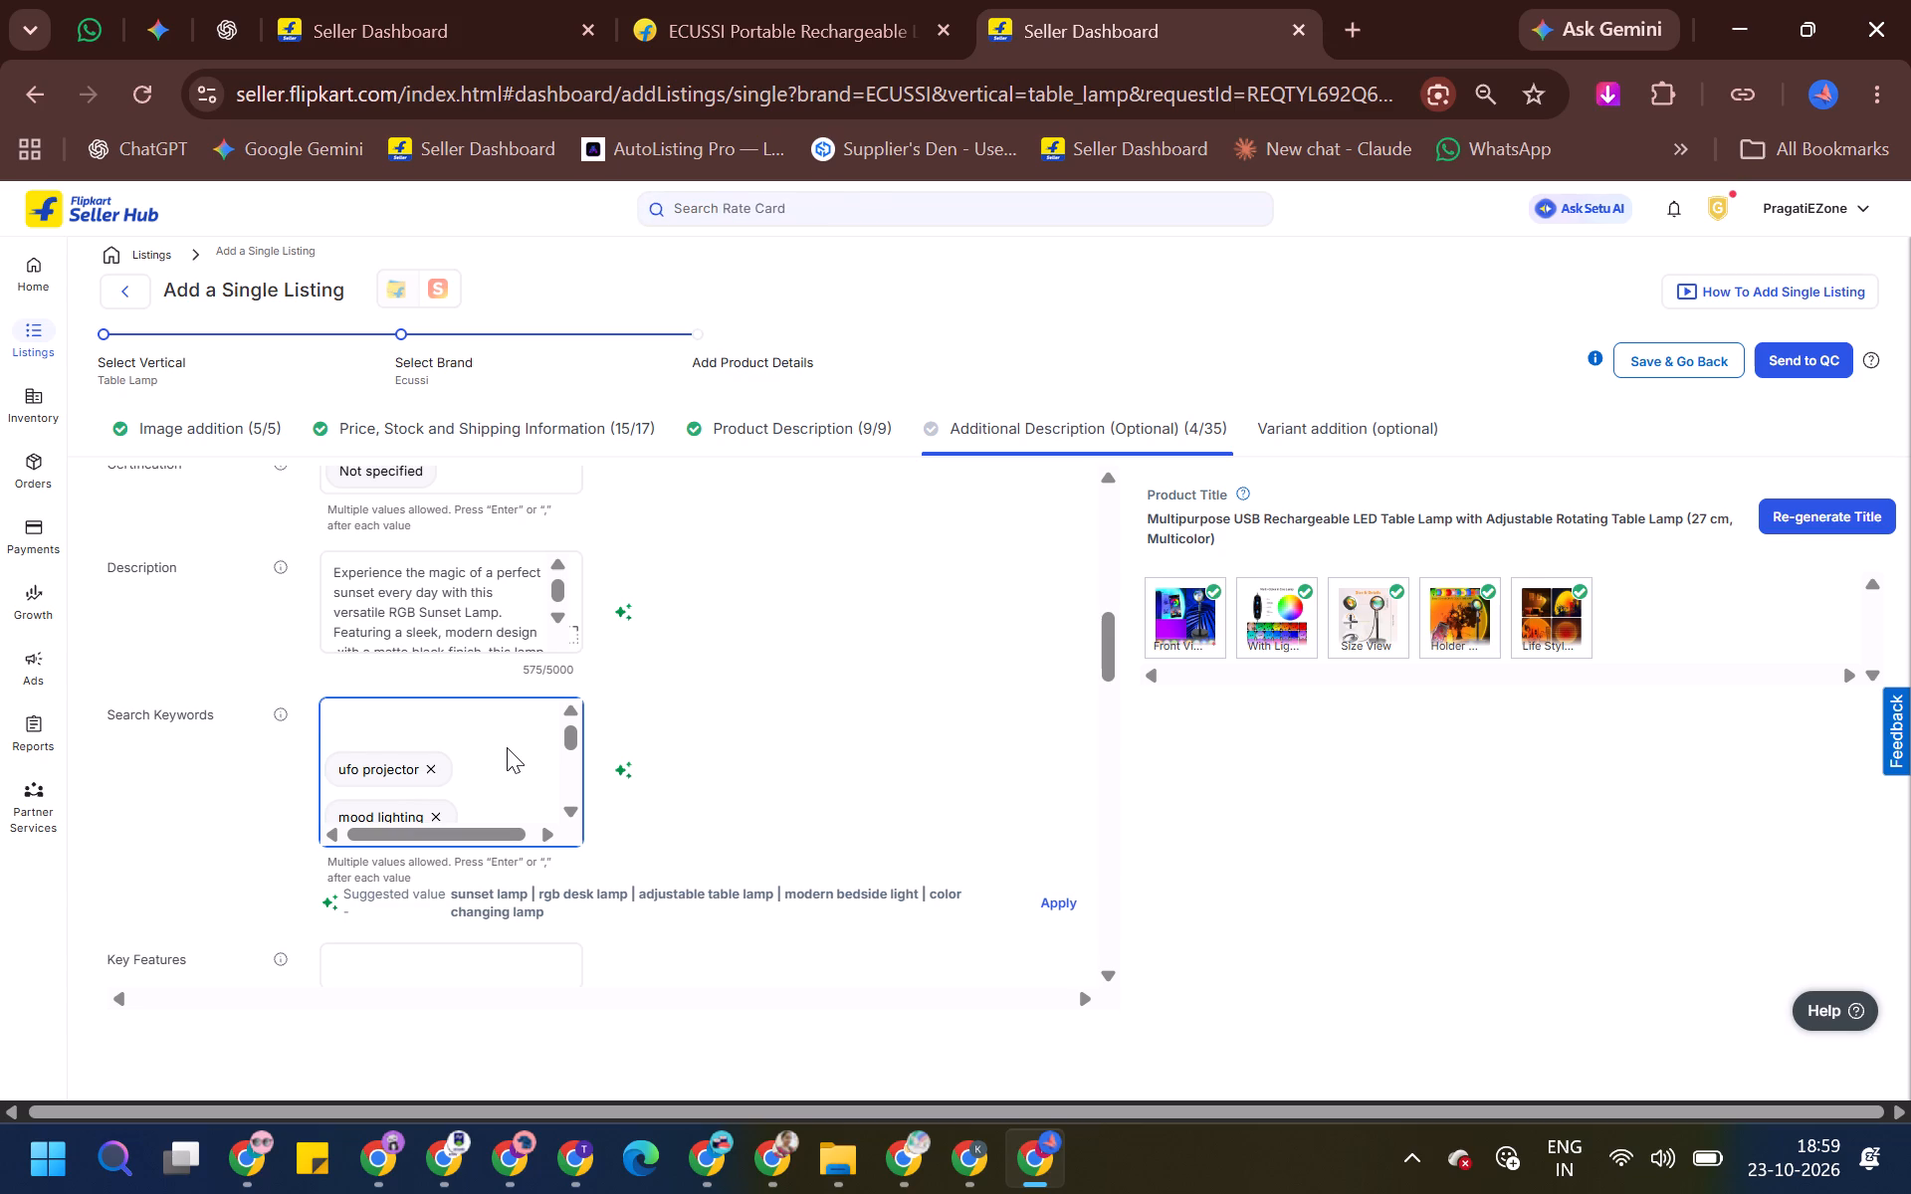
Fill Key Features with the reference listing's entries, including USB rechargeable design, 180° adjustable lamp head and 360° rotating stand.
scroll(498, 870, "down", 2)
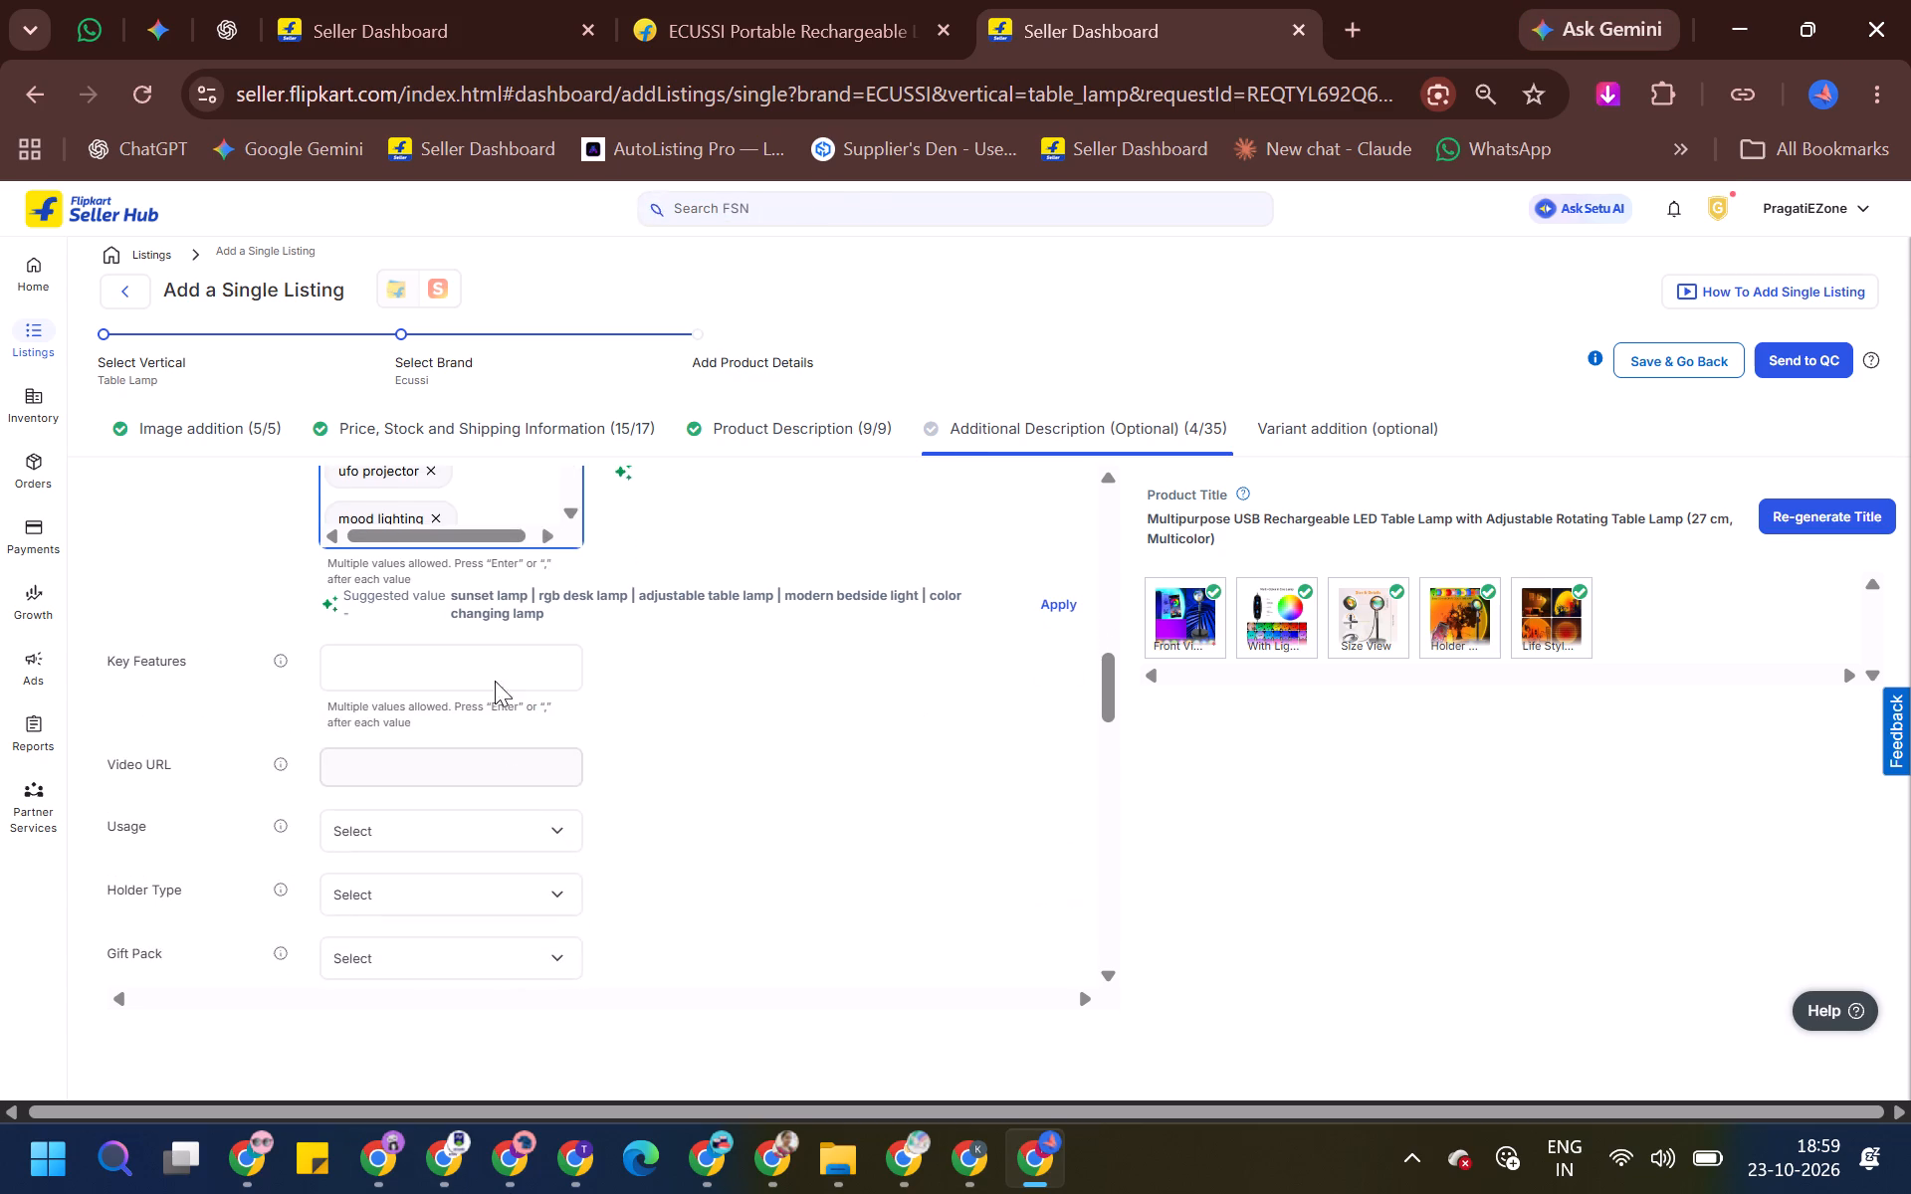
left_click(487, 645)
left_click(505, 717)
key("alt+Tab")
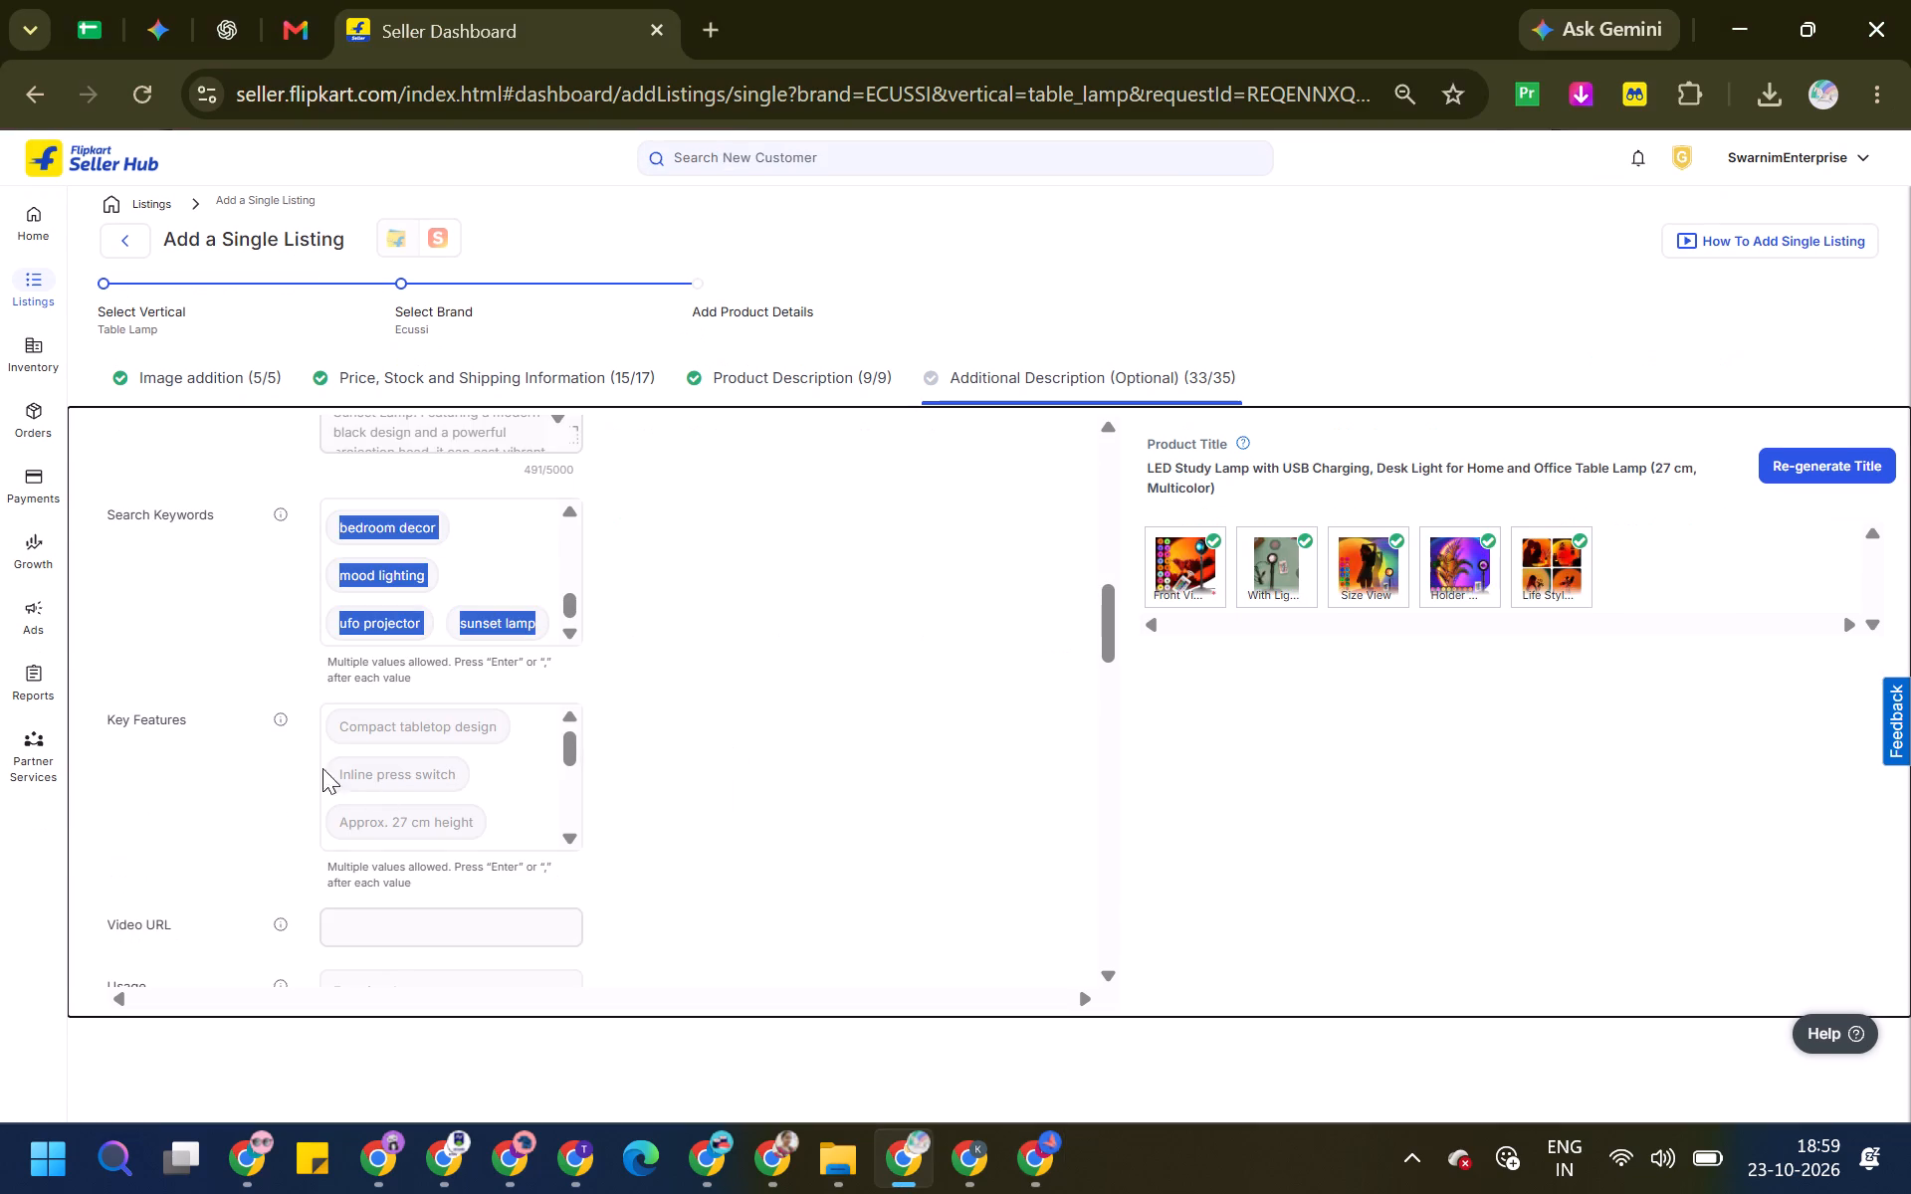
left_click_drag(310, 709, 565, 838)
key("ctrl+c")
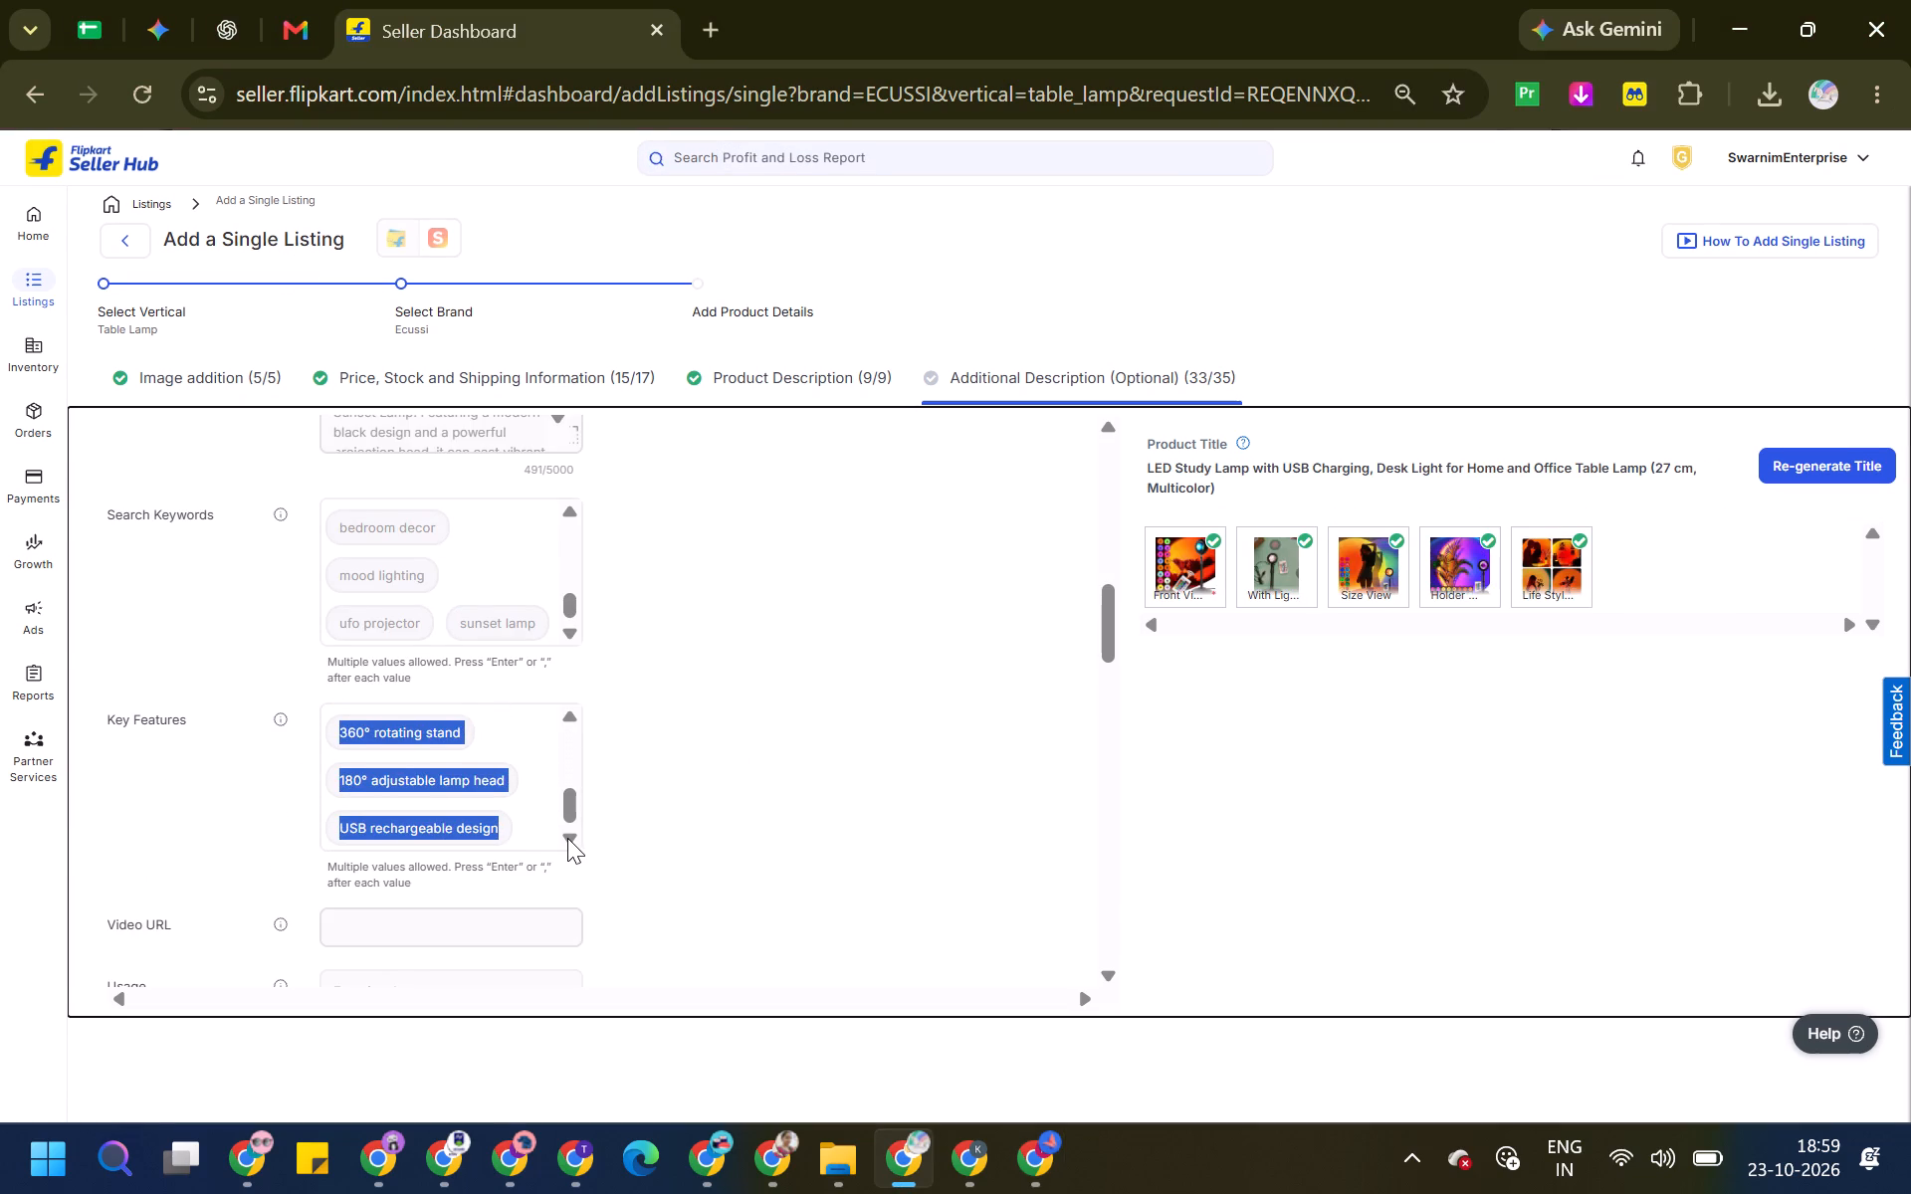
key("alt+Tab")
key("ctrl+v")
scroll(736, 751, "down", 2)
left_click(714, 733)
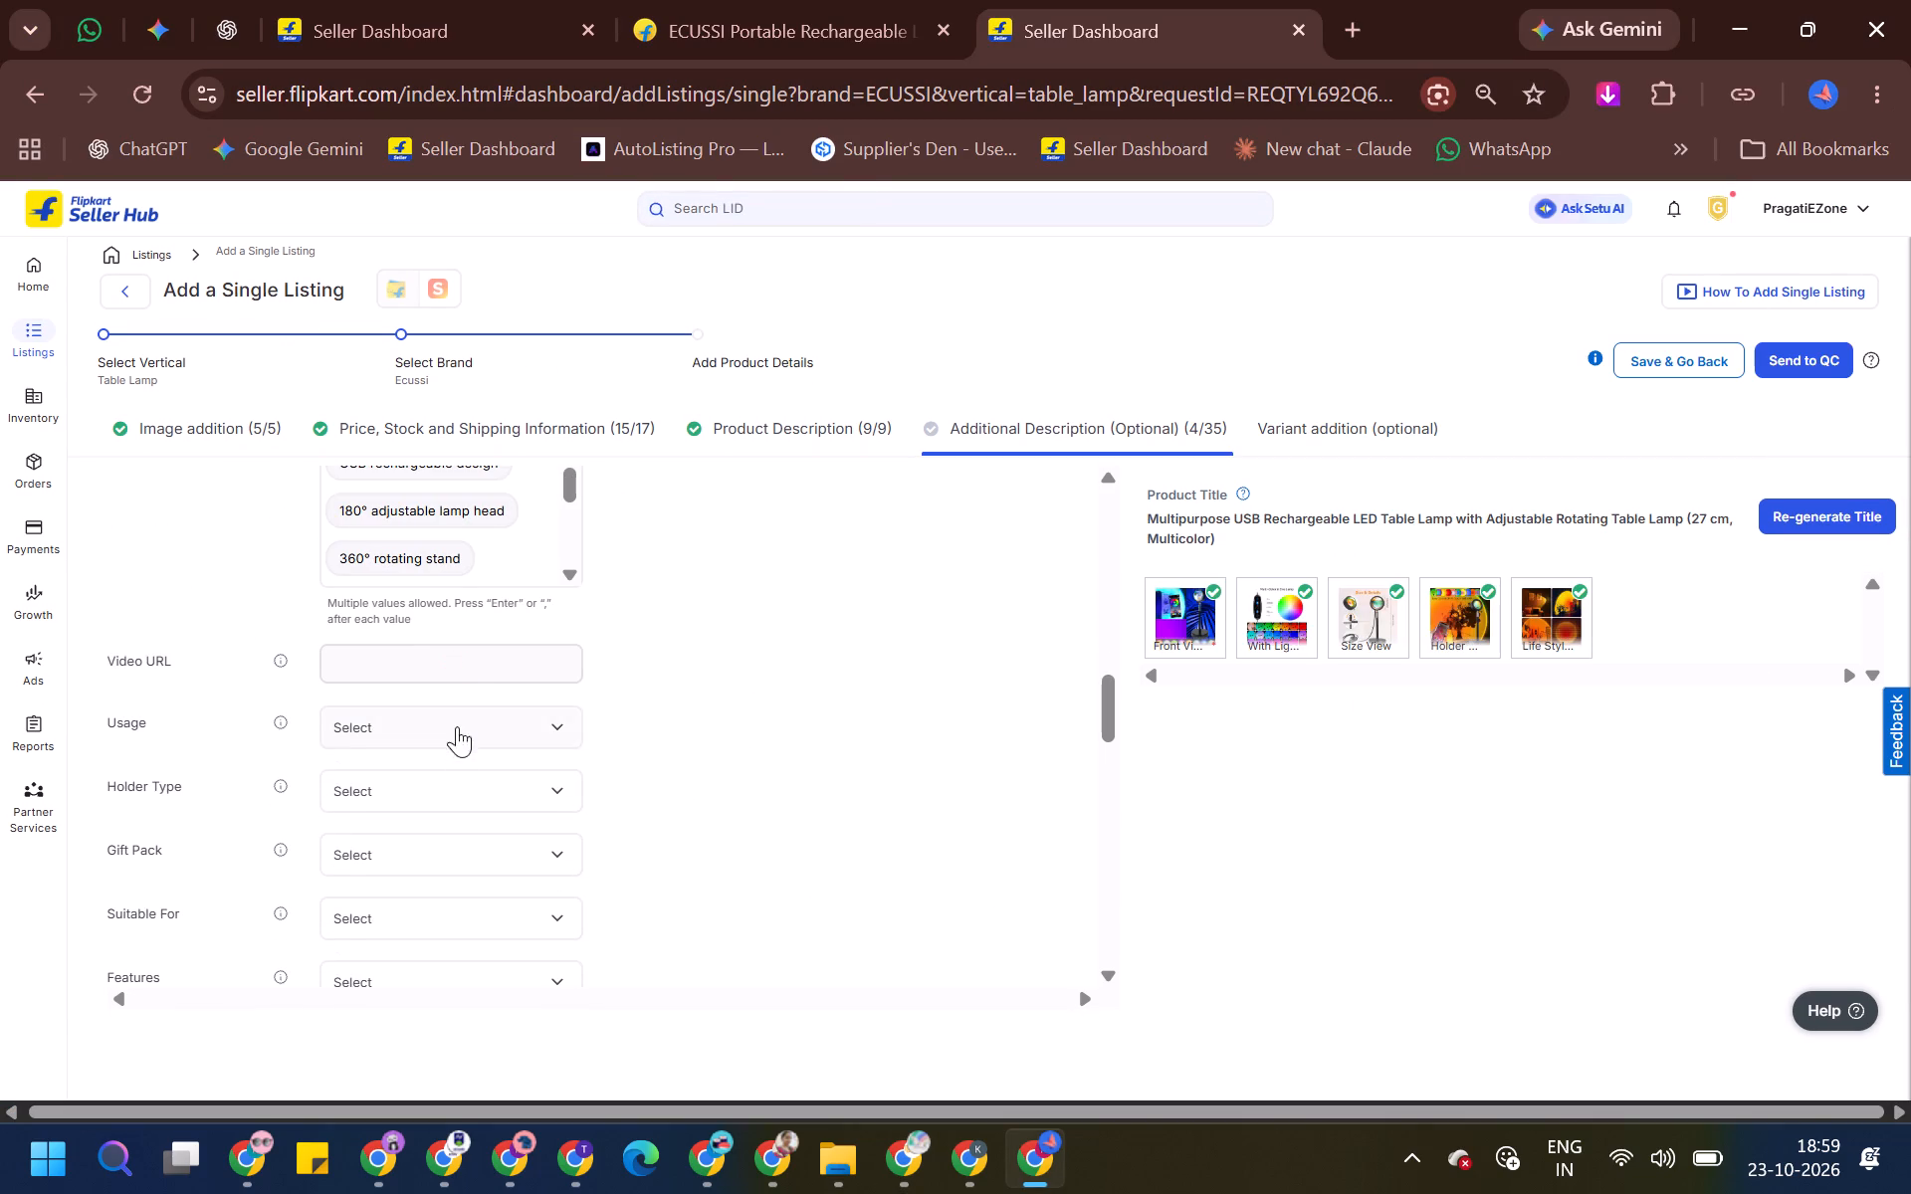
Set Usage to Functional and Holder Type to Single Contact.
left_click(457, 725)
left_click(382, 897)
left_click(373, 814)
left_click(376, 794)
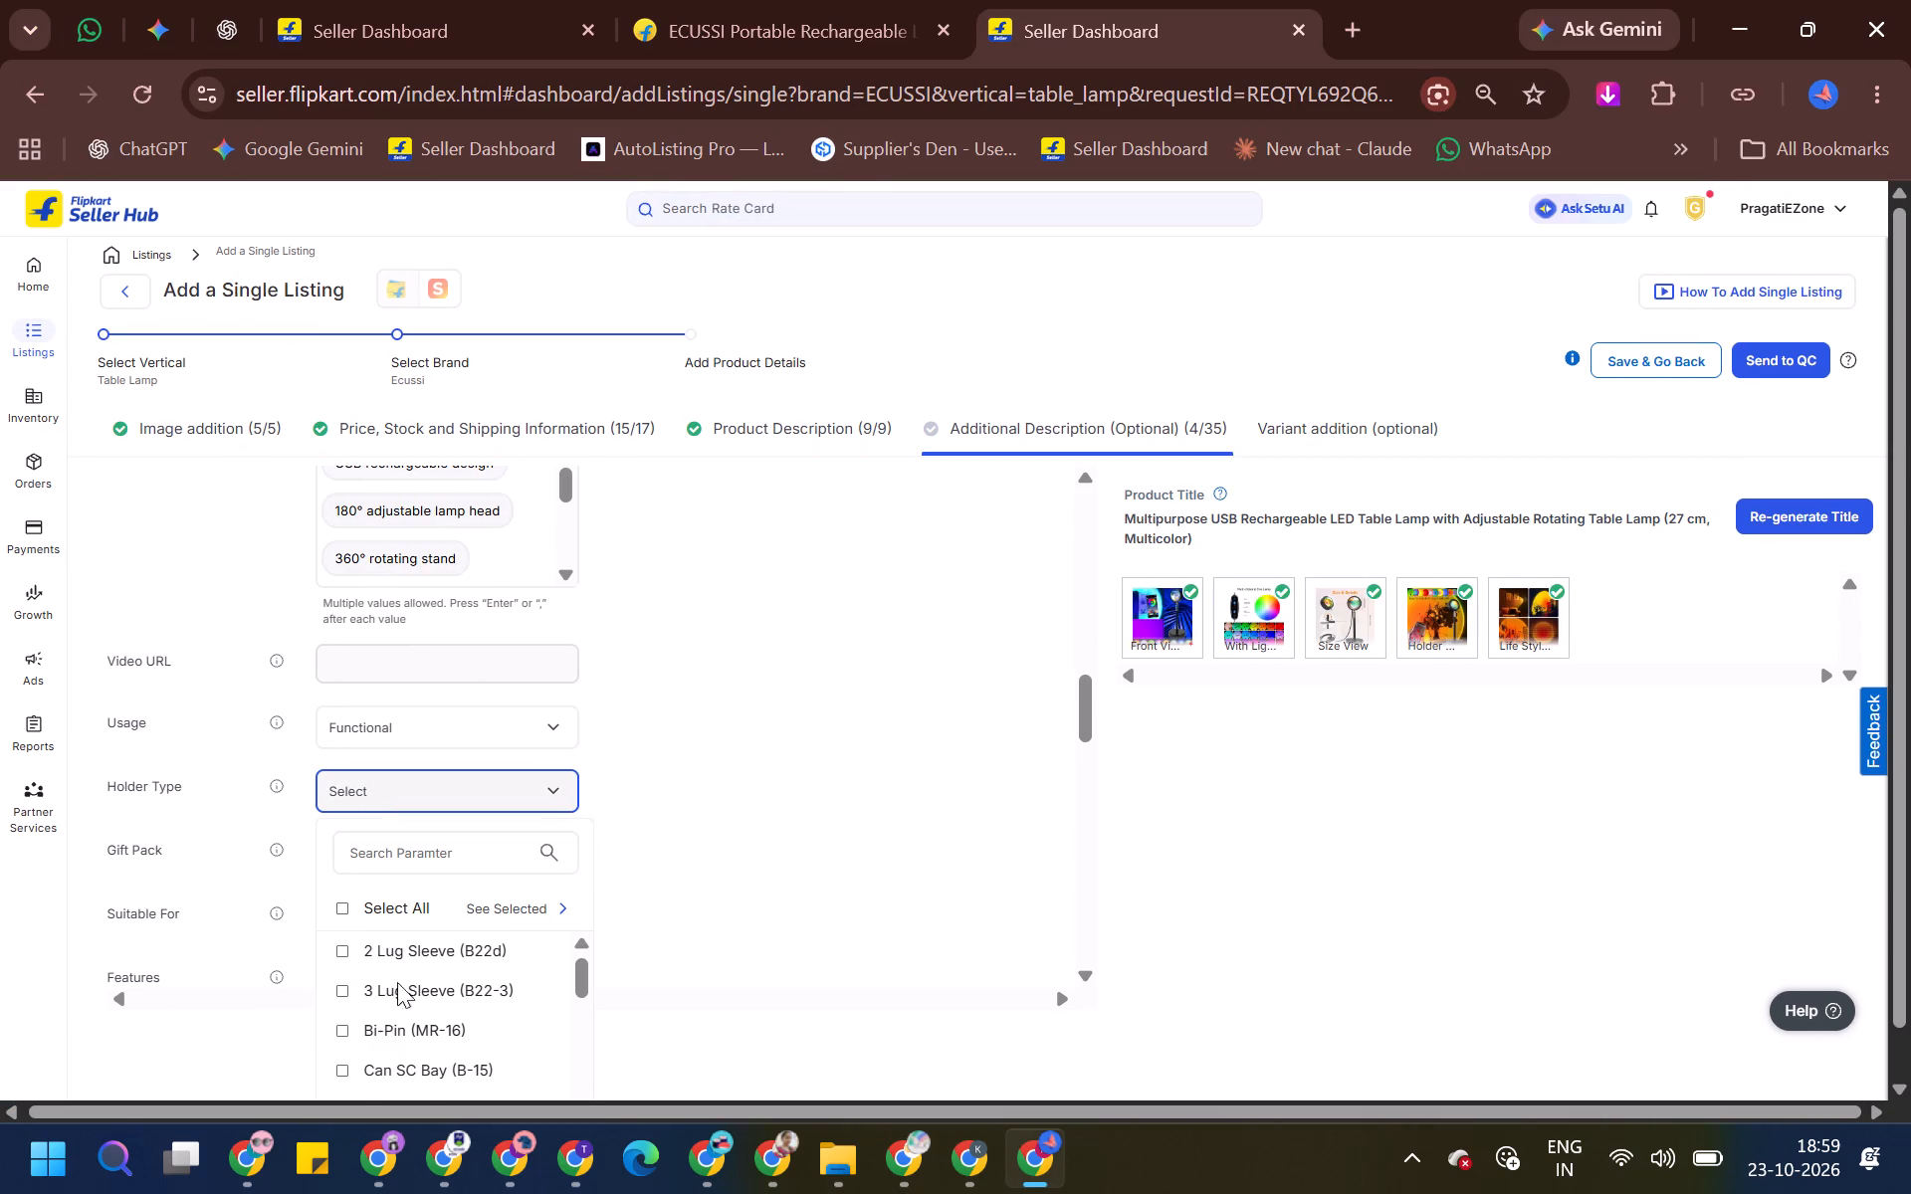
scroll(400, 994, "down", 11)
left_click(416, 1047)
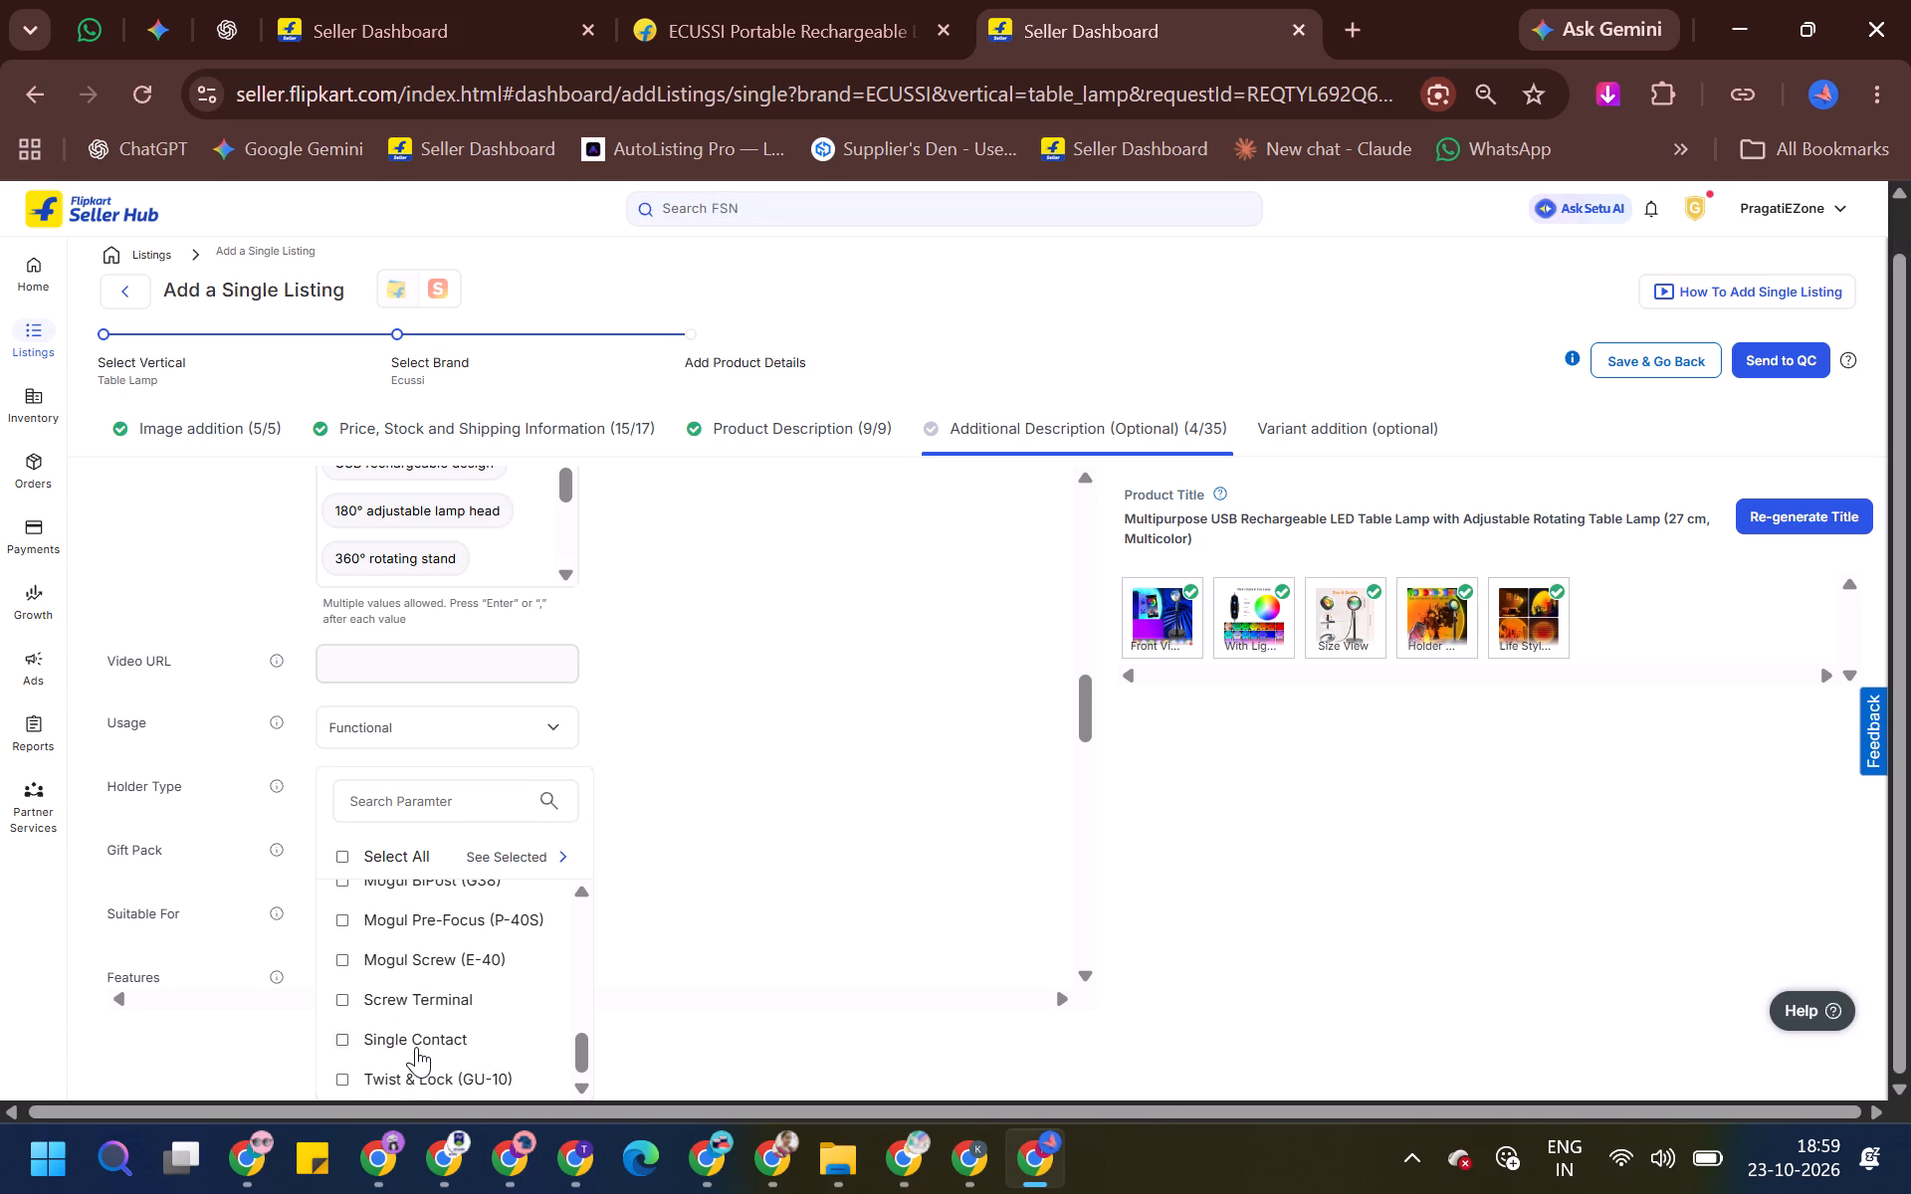
left_click(730, 956)
Set Gift Pack to Yes and Suitable For to Adults.
left_click(535, 845)
left_click(521, 879)
left_click(402, 1026)
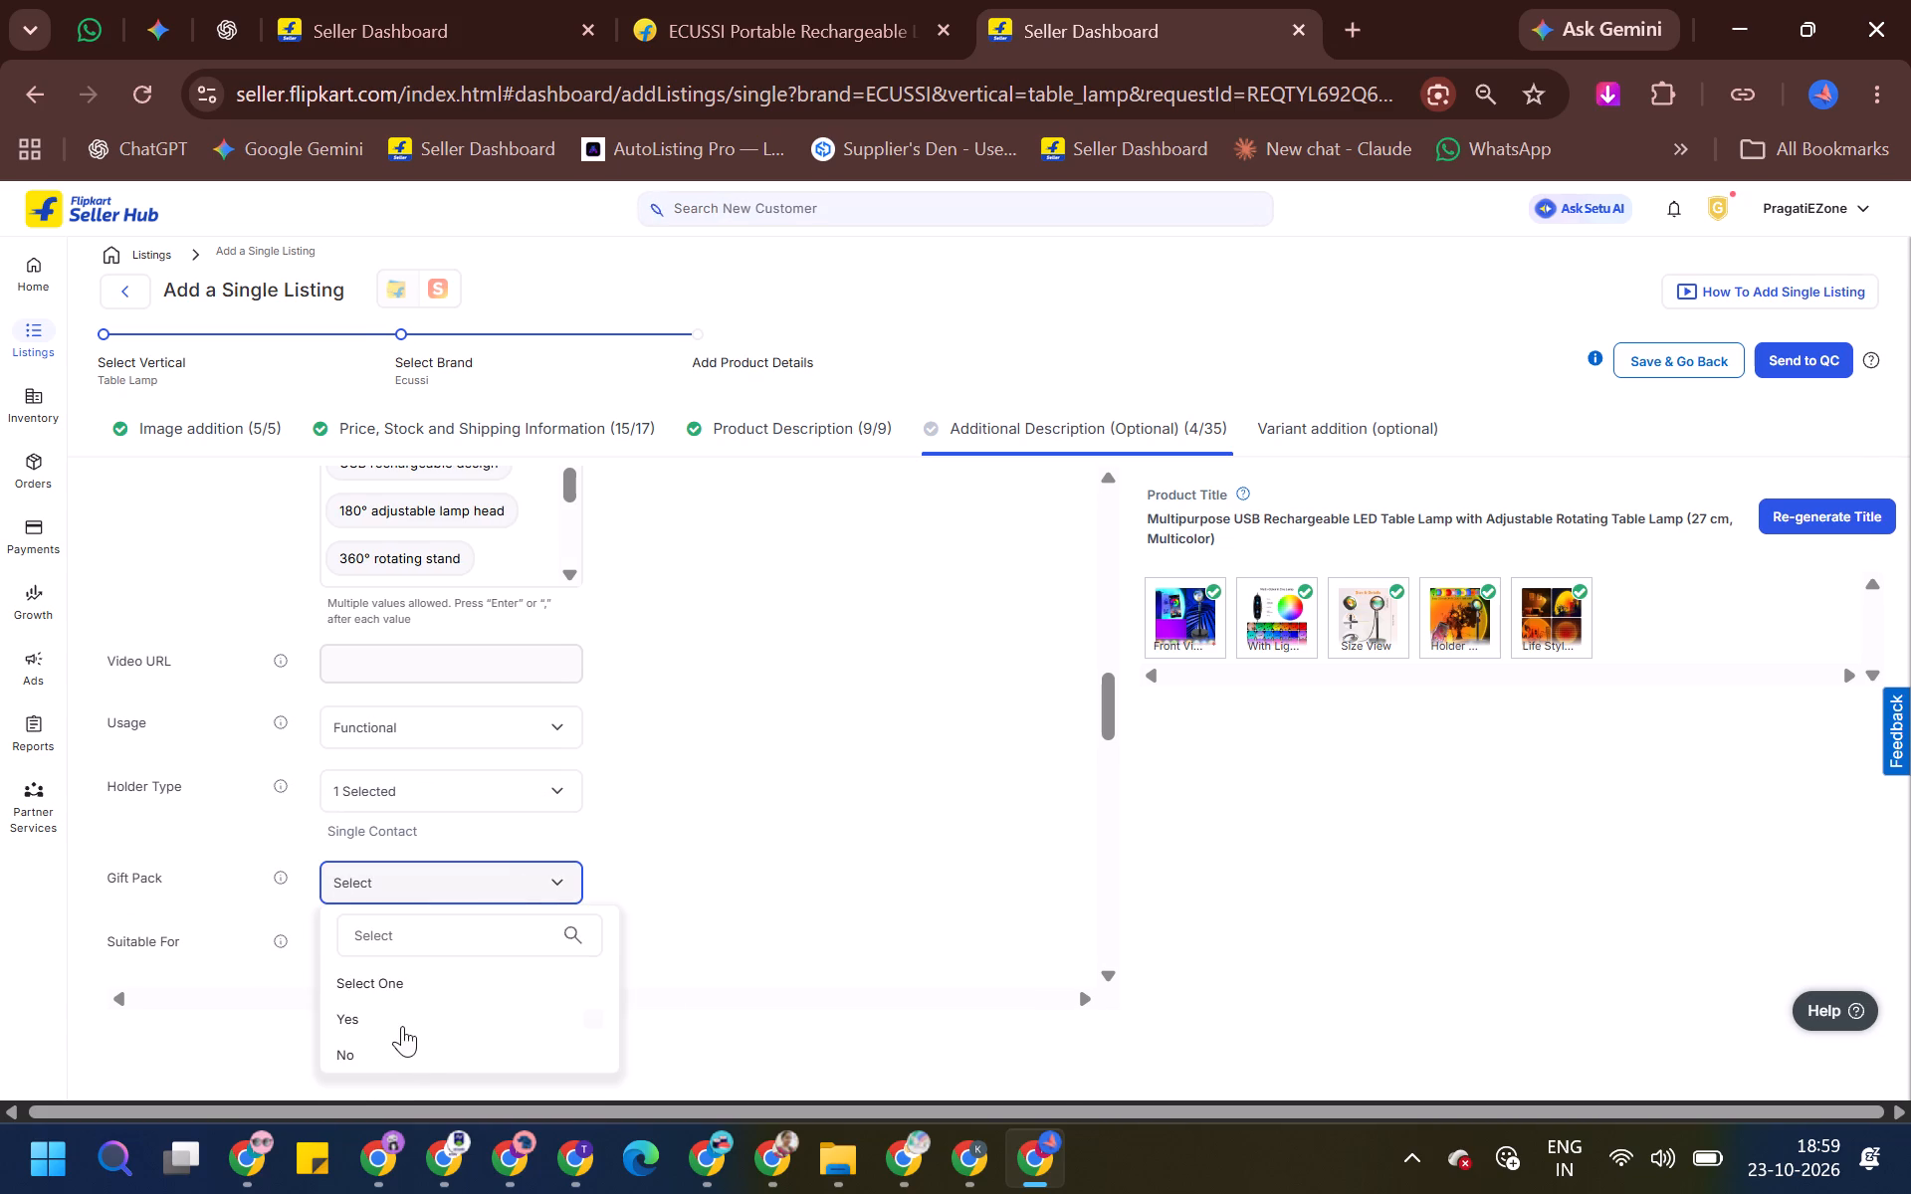
left_click(420, 976)
left_click(414, 947)
scroll(398, 1048, "down", 1)
left_click(383, 1081)
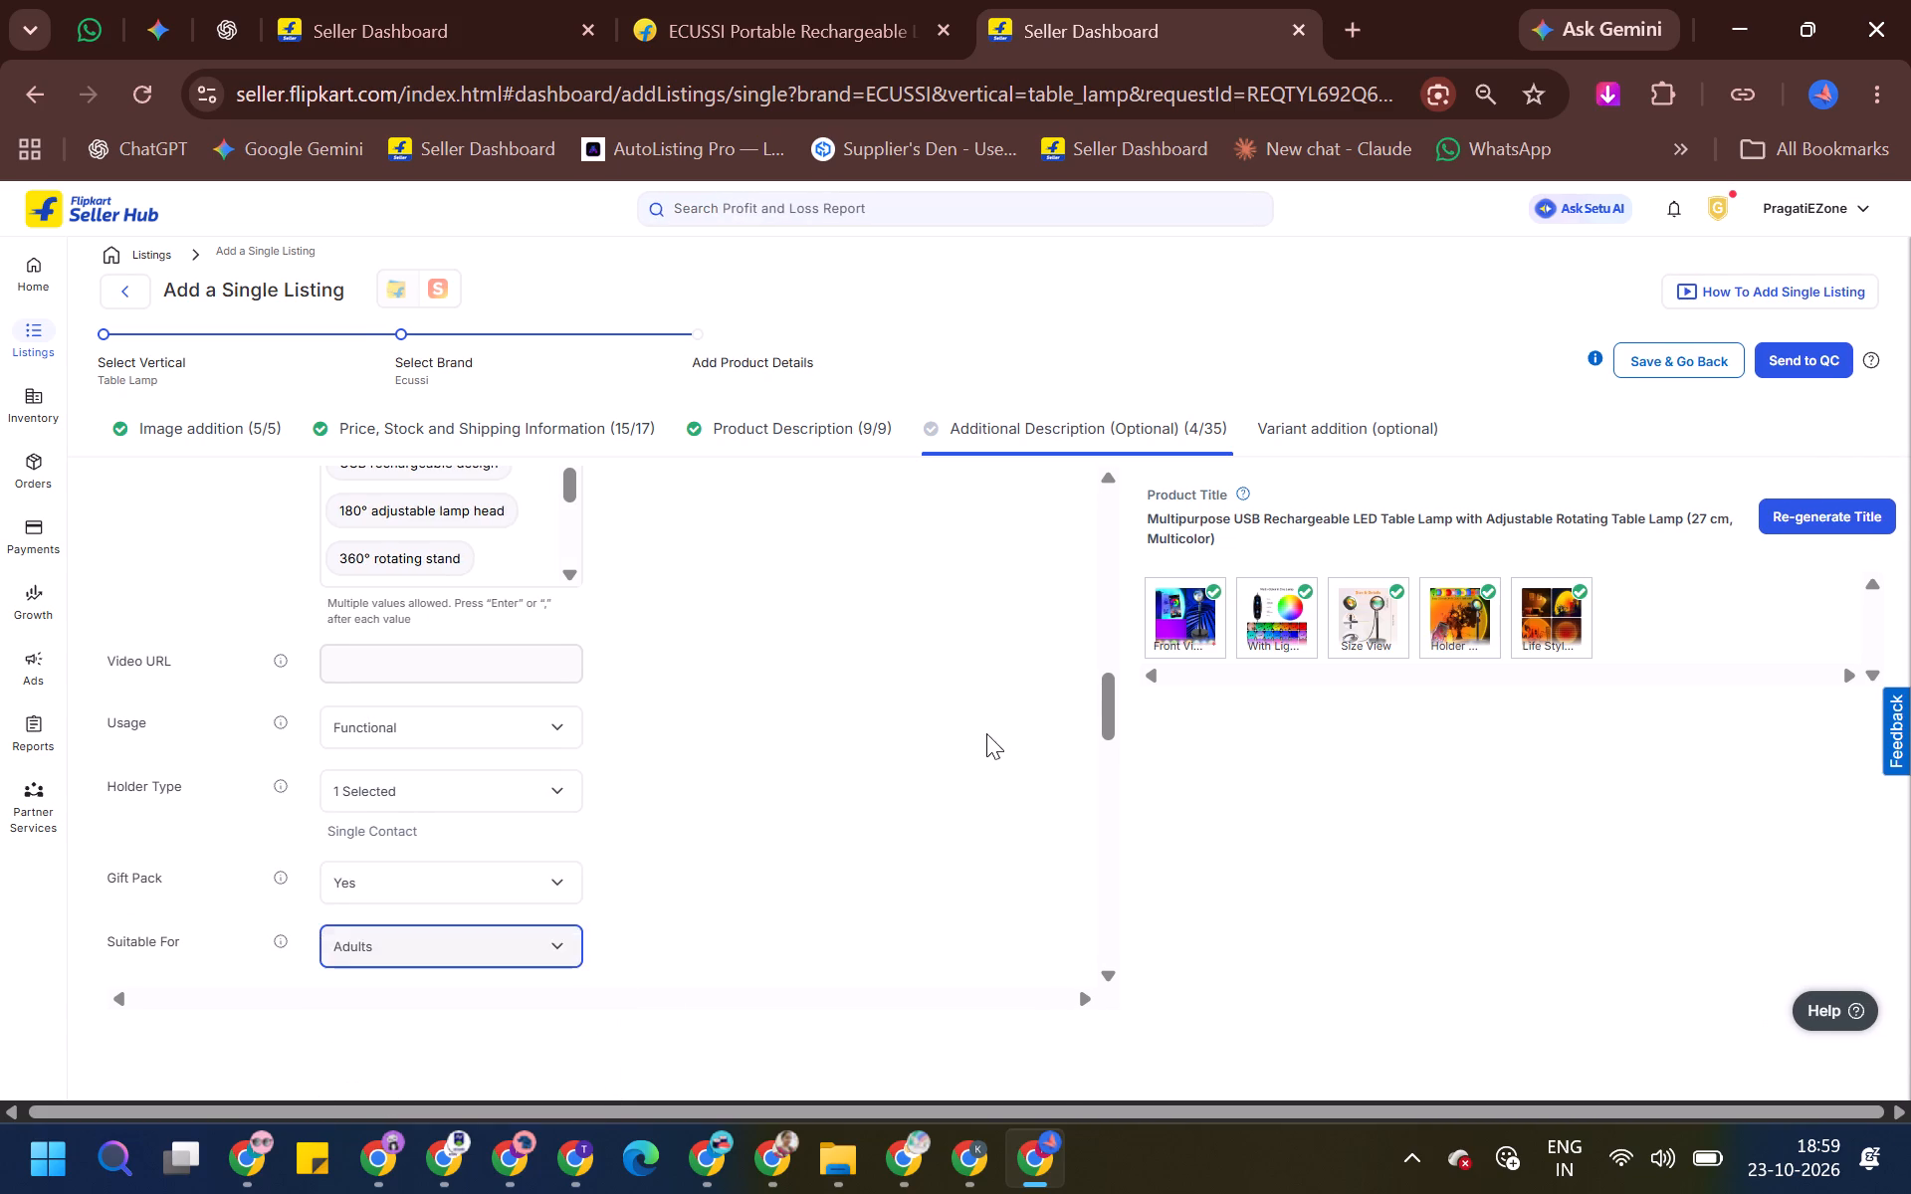
Select Remote Control as the lamp's Features value.
scroll(986, 727, "down", 3)
left_click(511, 576)
left_click(437, 771)
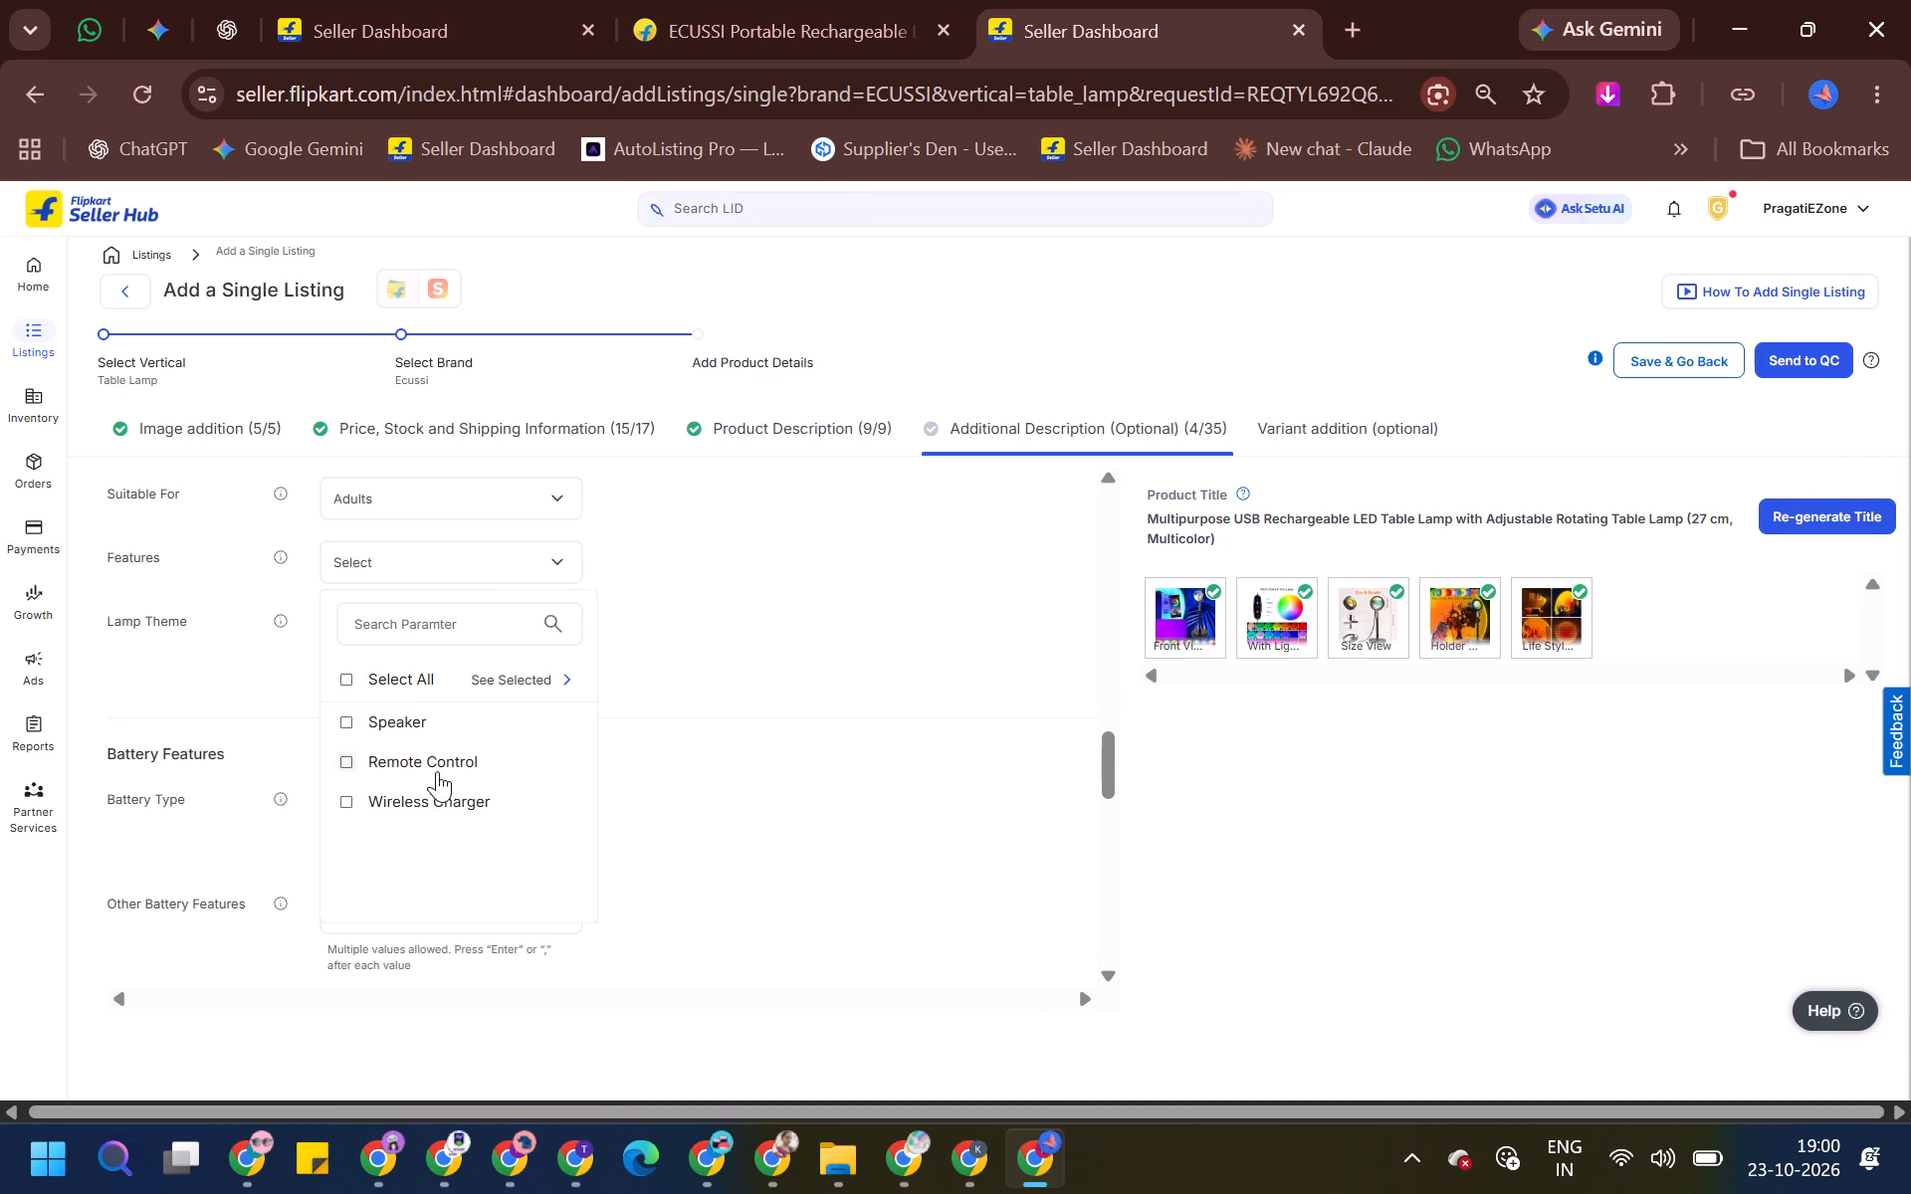
left_click(663, 738)
Fill Lamp Theme with Minimalist and Modern, copied from the reference listing.
left_click(497, 660)
key("alt+Tab")
scroll(376, 787, "down", 6)
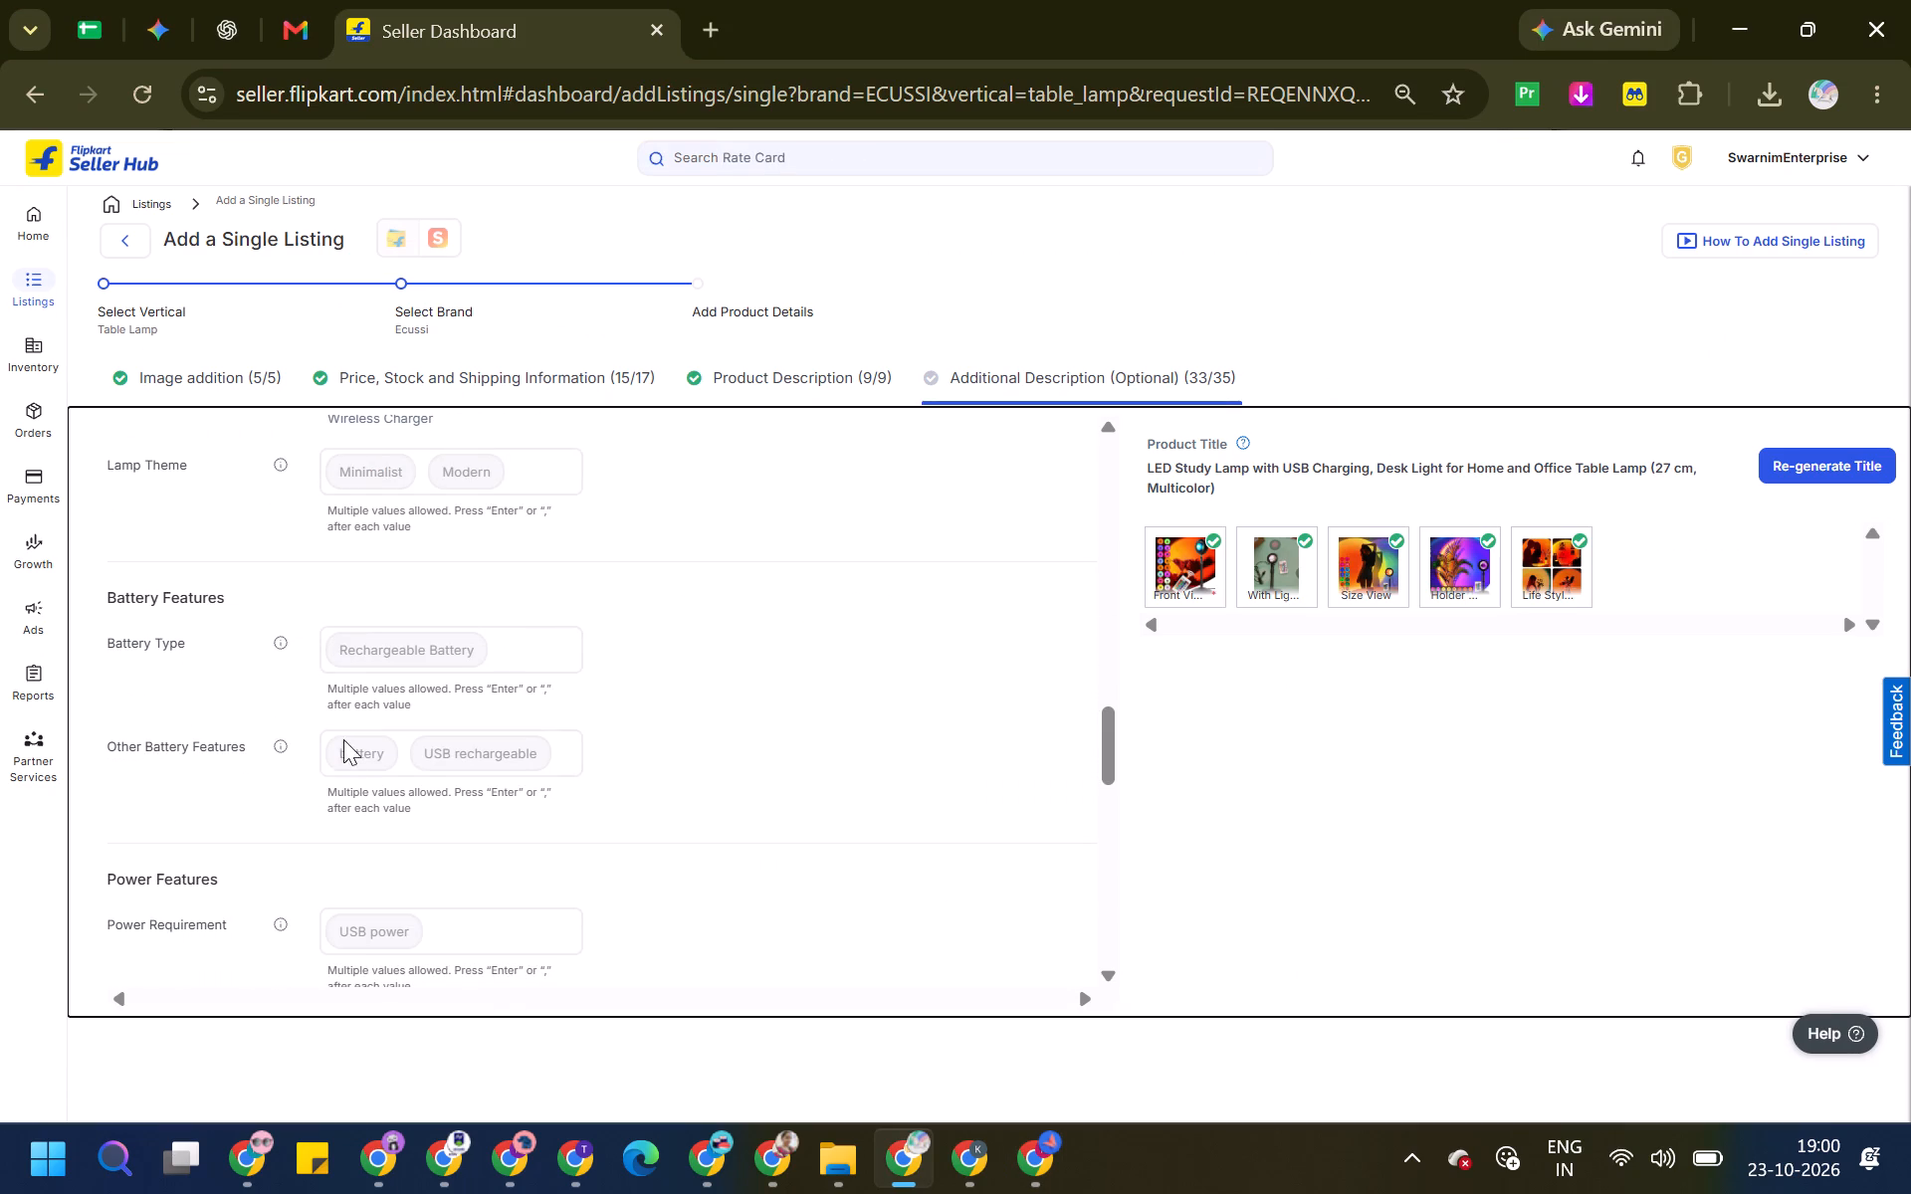
left_click_drag(302, 496, 465, 487)
key("ctrl+c")
key("alt+Tab")
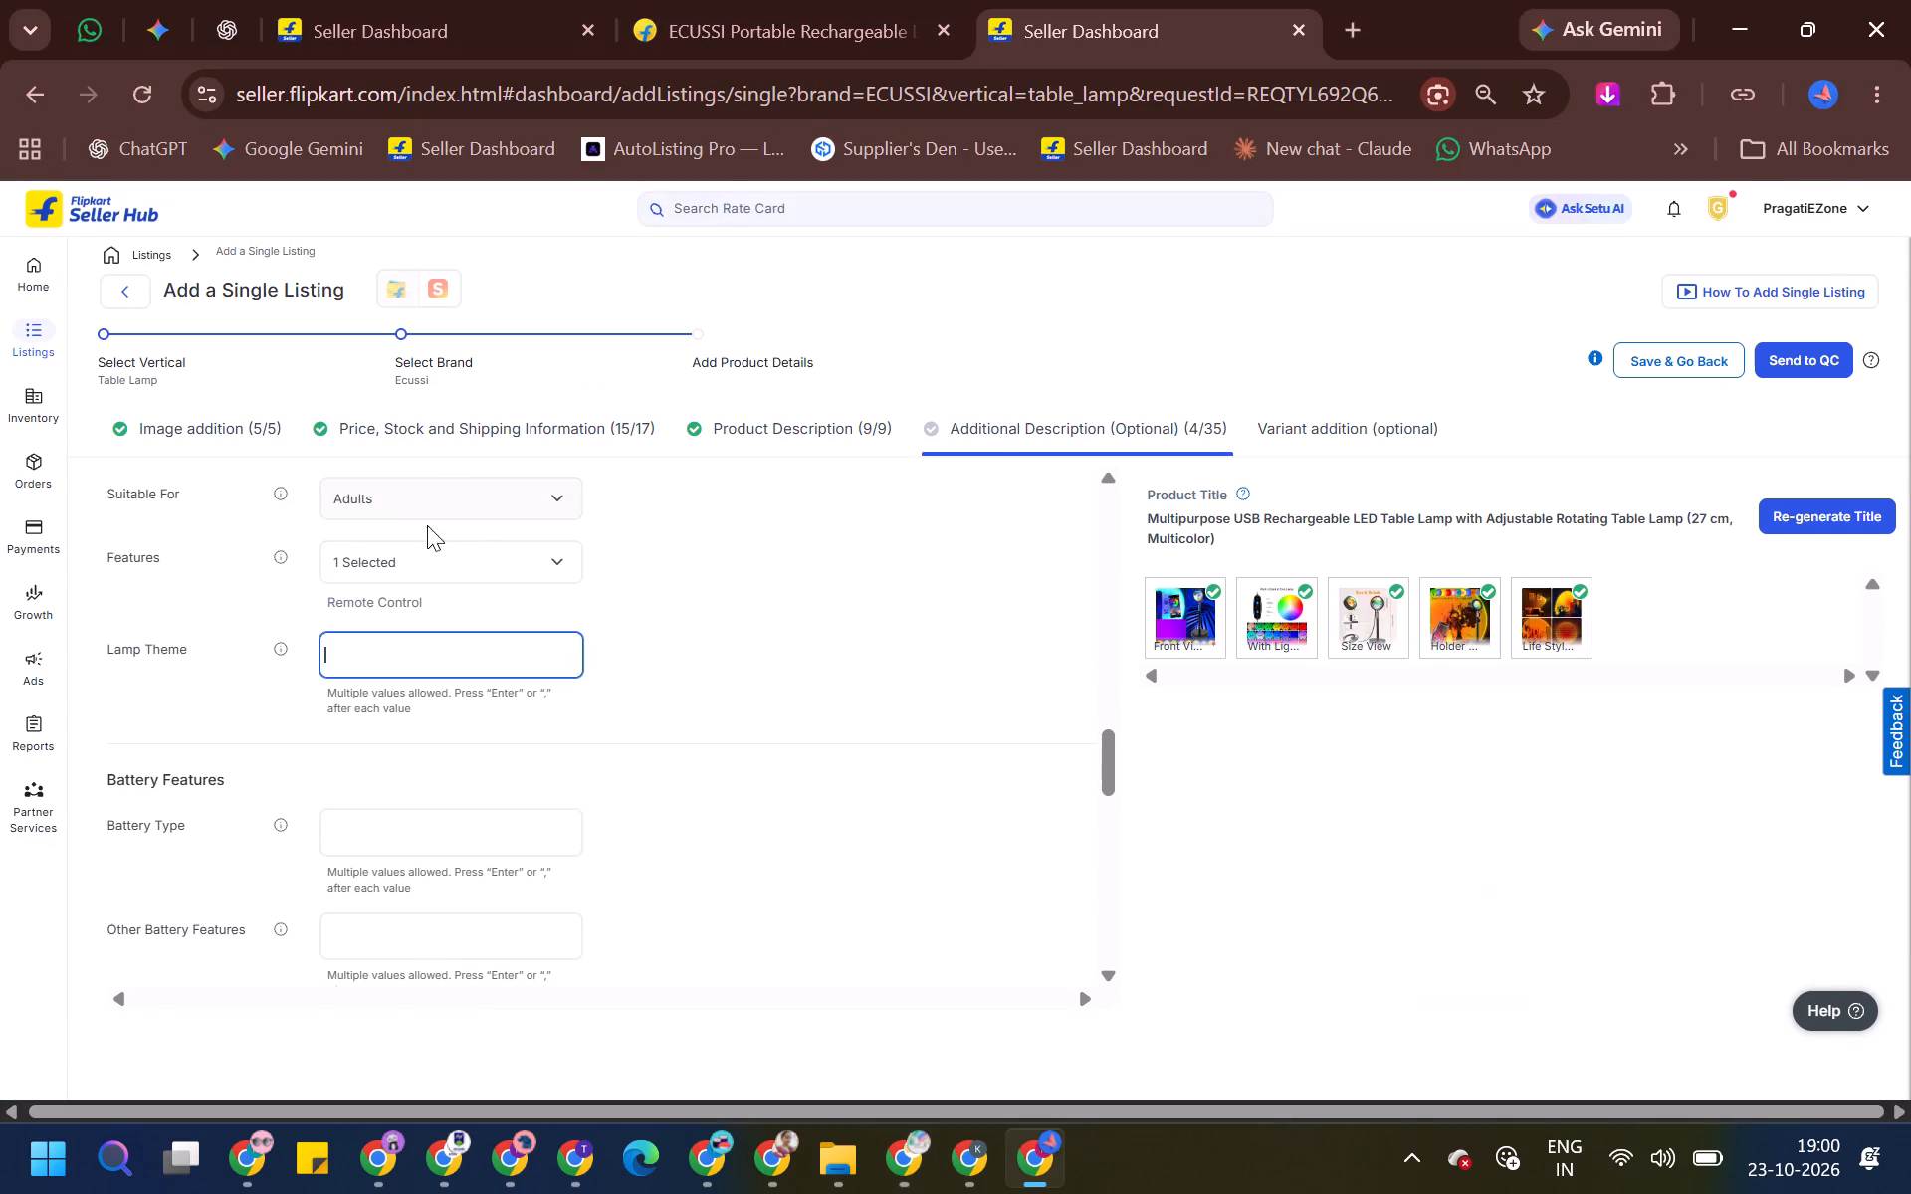
key("alt+Tab")
left_click(313, 482)
left_click_drag(312, 469, 570, 482)
key("ctrl+c")
key("alt+Tab")
key("ctrl+v")
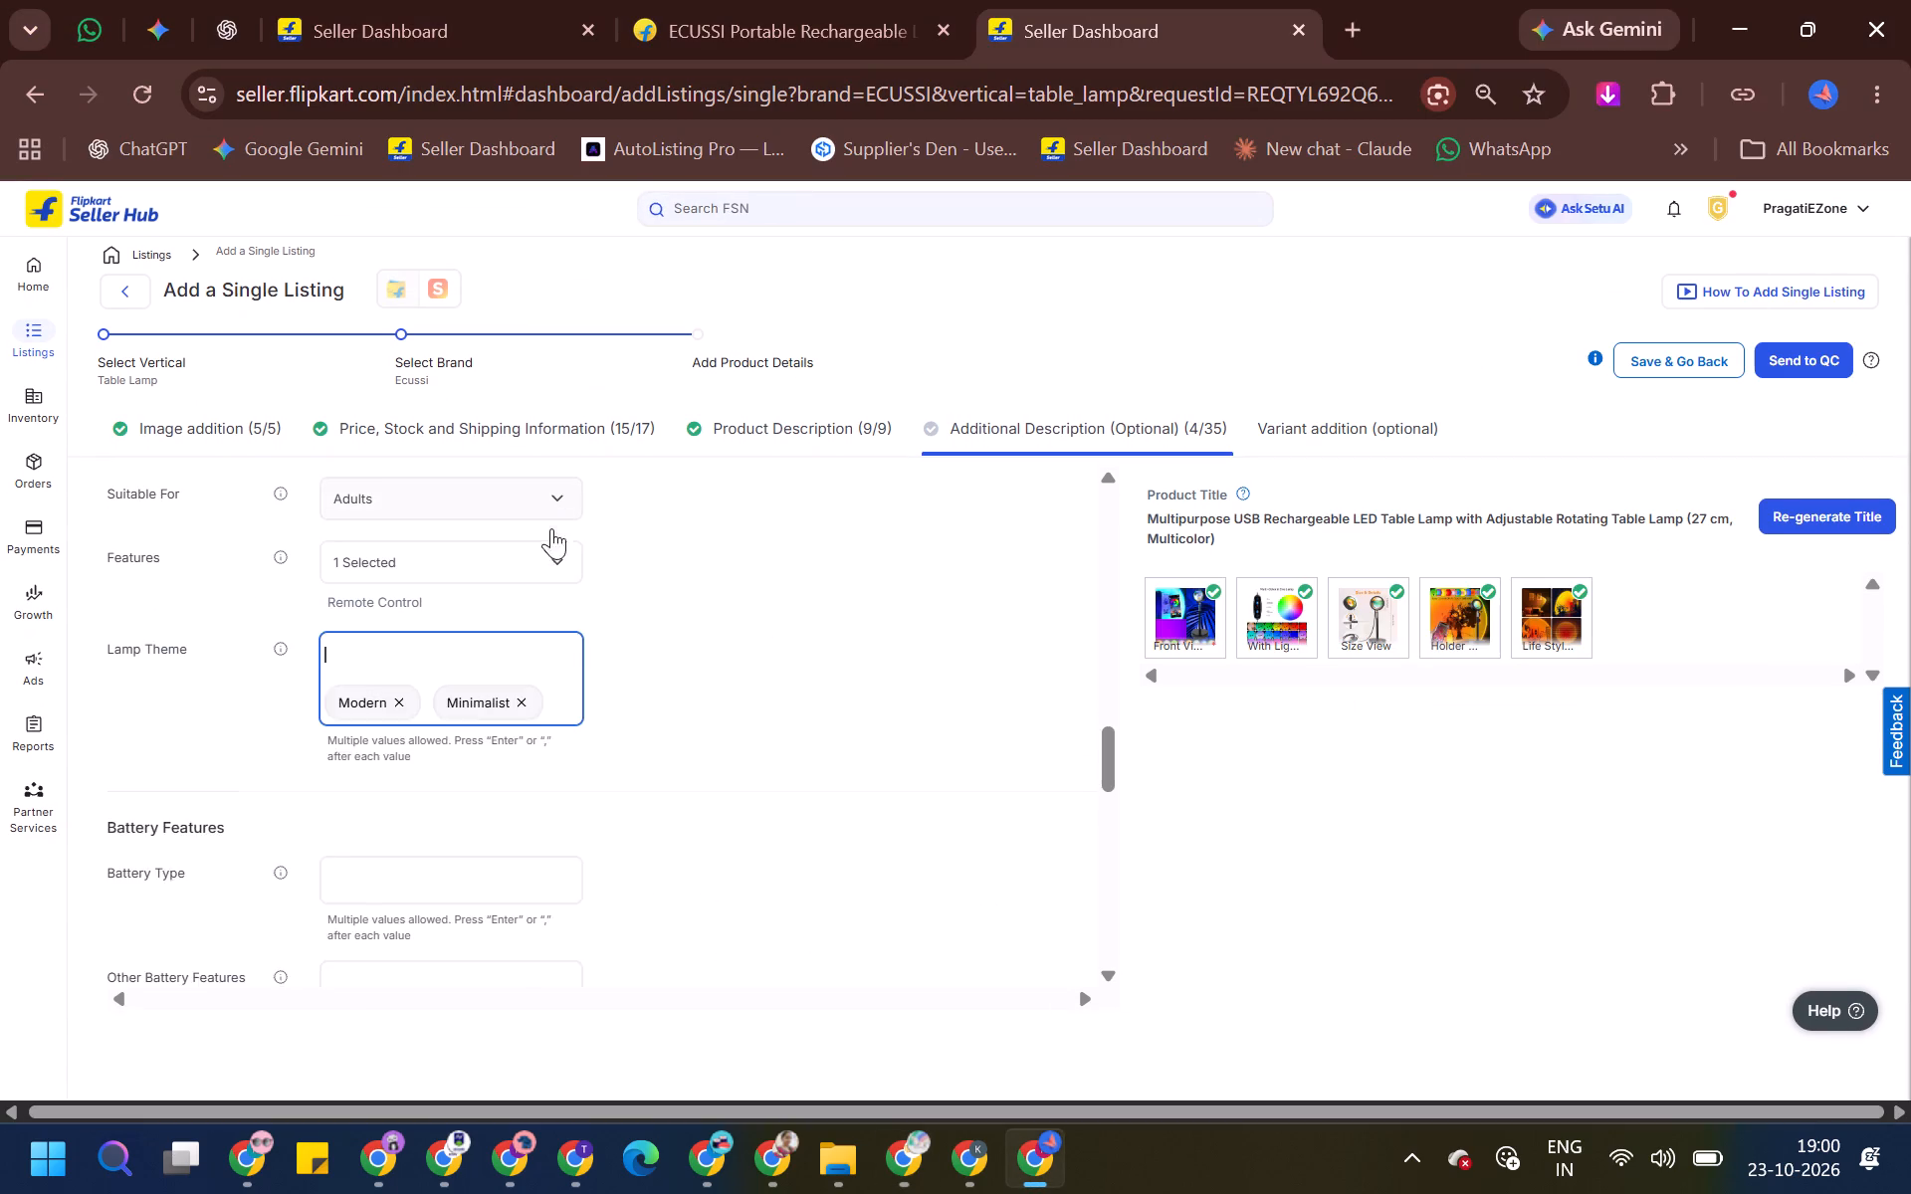
key("Tab")
Under Battery Features, fill Battery Type with Rechargeable Battery, copied from the reference listing.
scroll(609, 795, "down", 1)
left_click(503, 682)
key("alt+Tab")
left_click_drag(300, 693, 590, 675)
key("ctrl+c")
key("alt+Tab")
key("ctrl+v")
key("Tab")
Fill Other Battery Features with battery and USB rechargeable, copied from the reference listing.
key("alt+Tab")
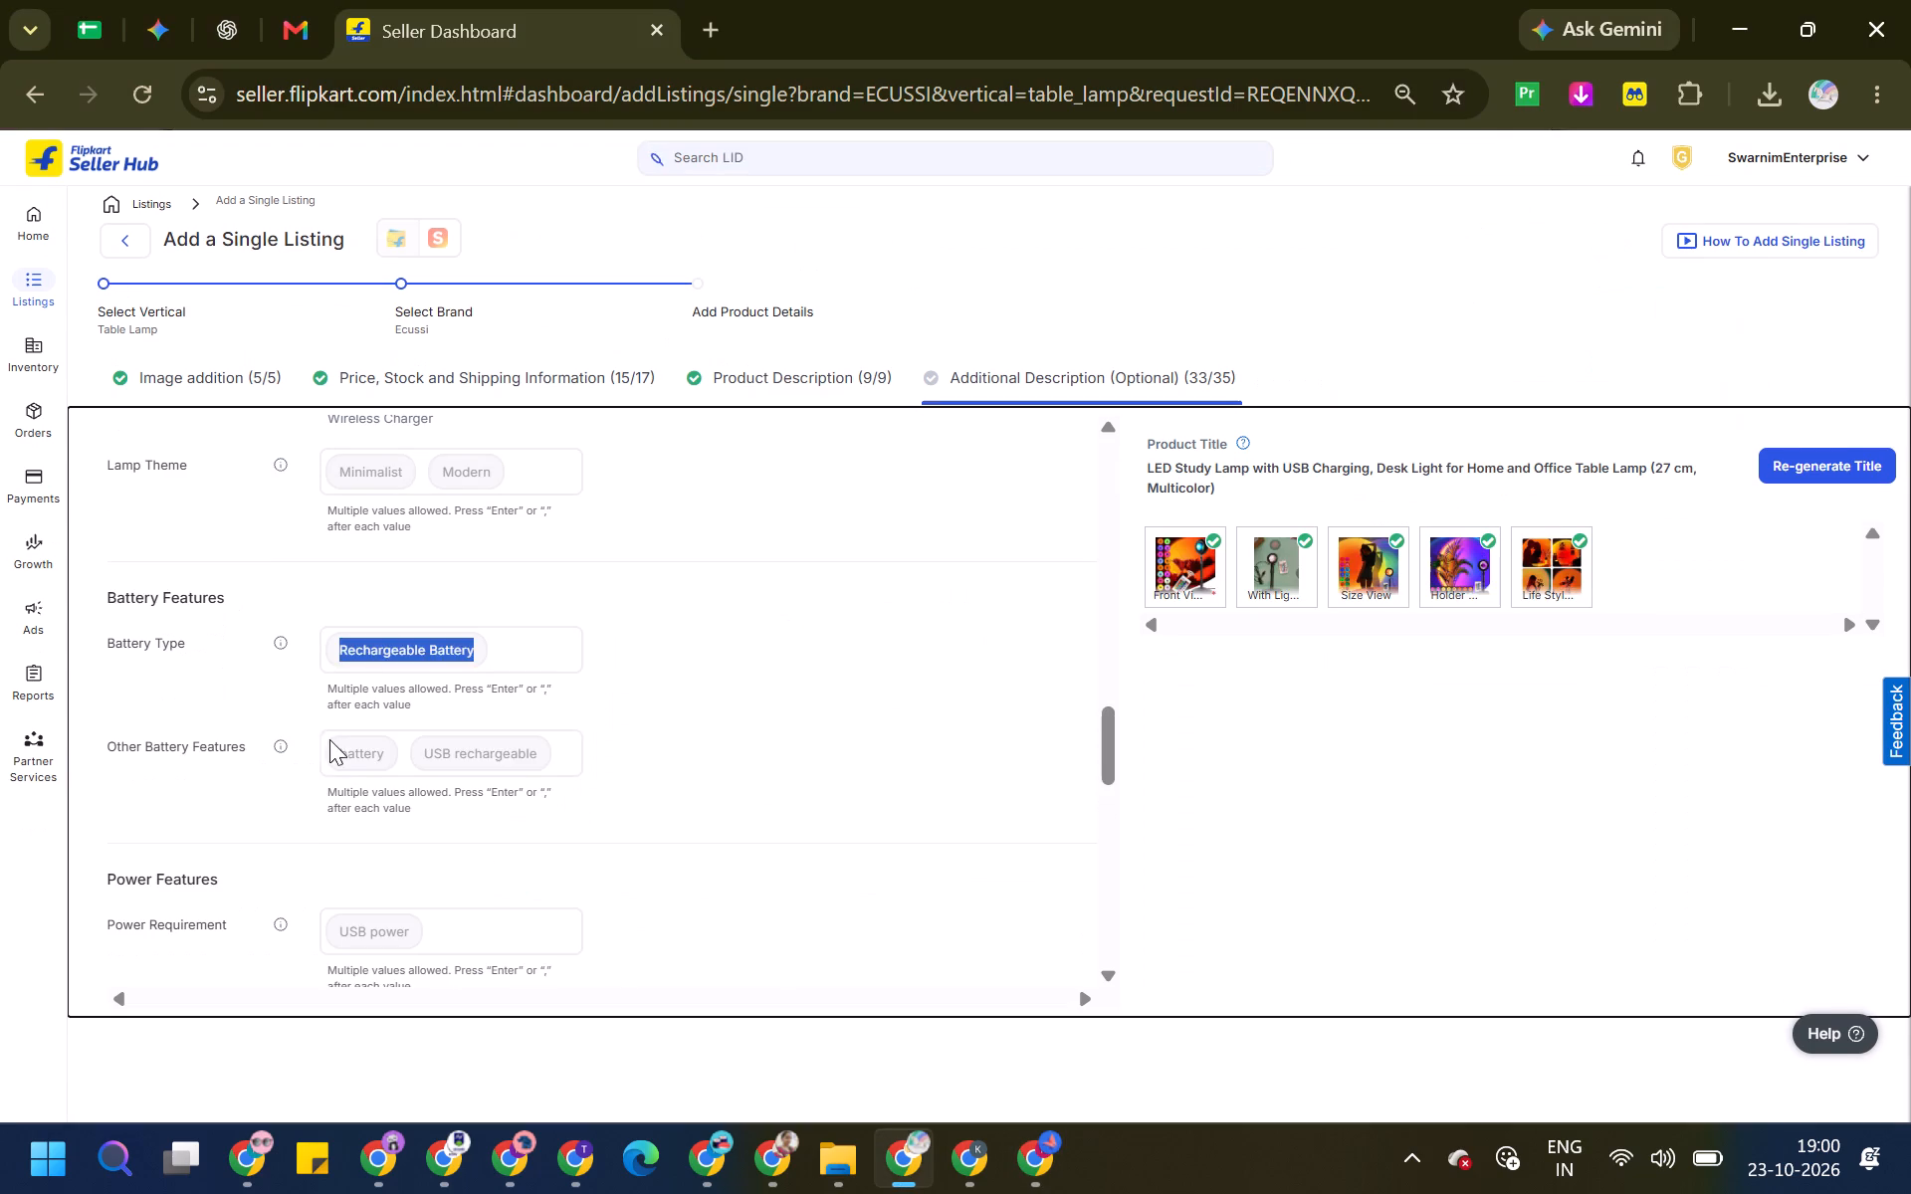
left_click_drag(324, 745, 681, 762)
key("ctrl+c")
key("alt+Tab")
key("ctrl+v")
key("Tab")
Fill Power Requirement with USB power, copied from the reference listing.
scroll(673, 751, "down", 2)
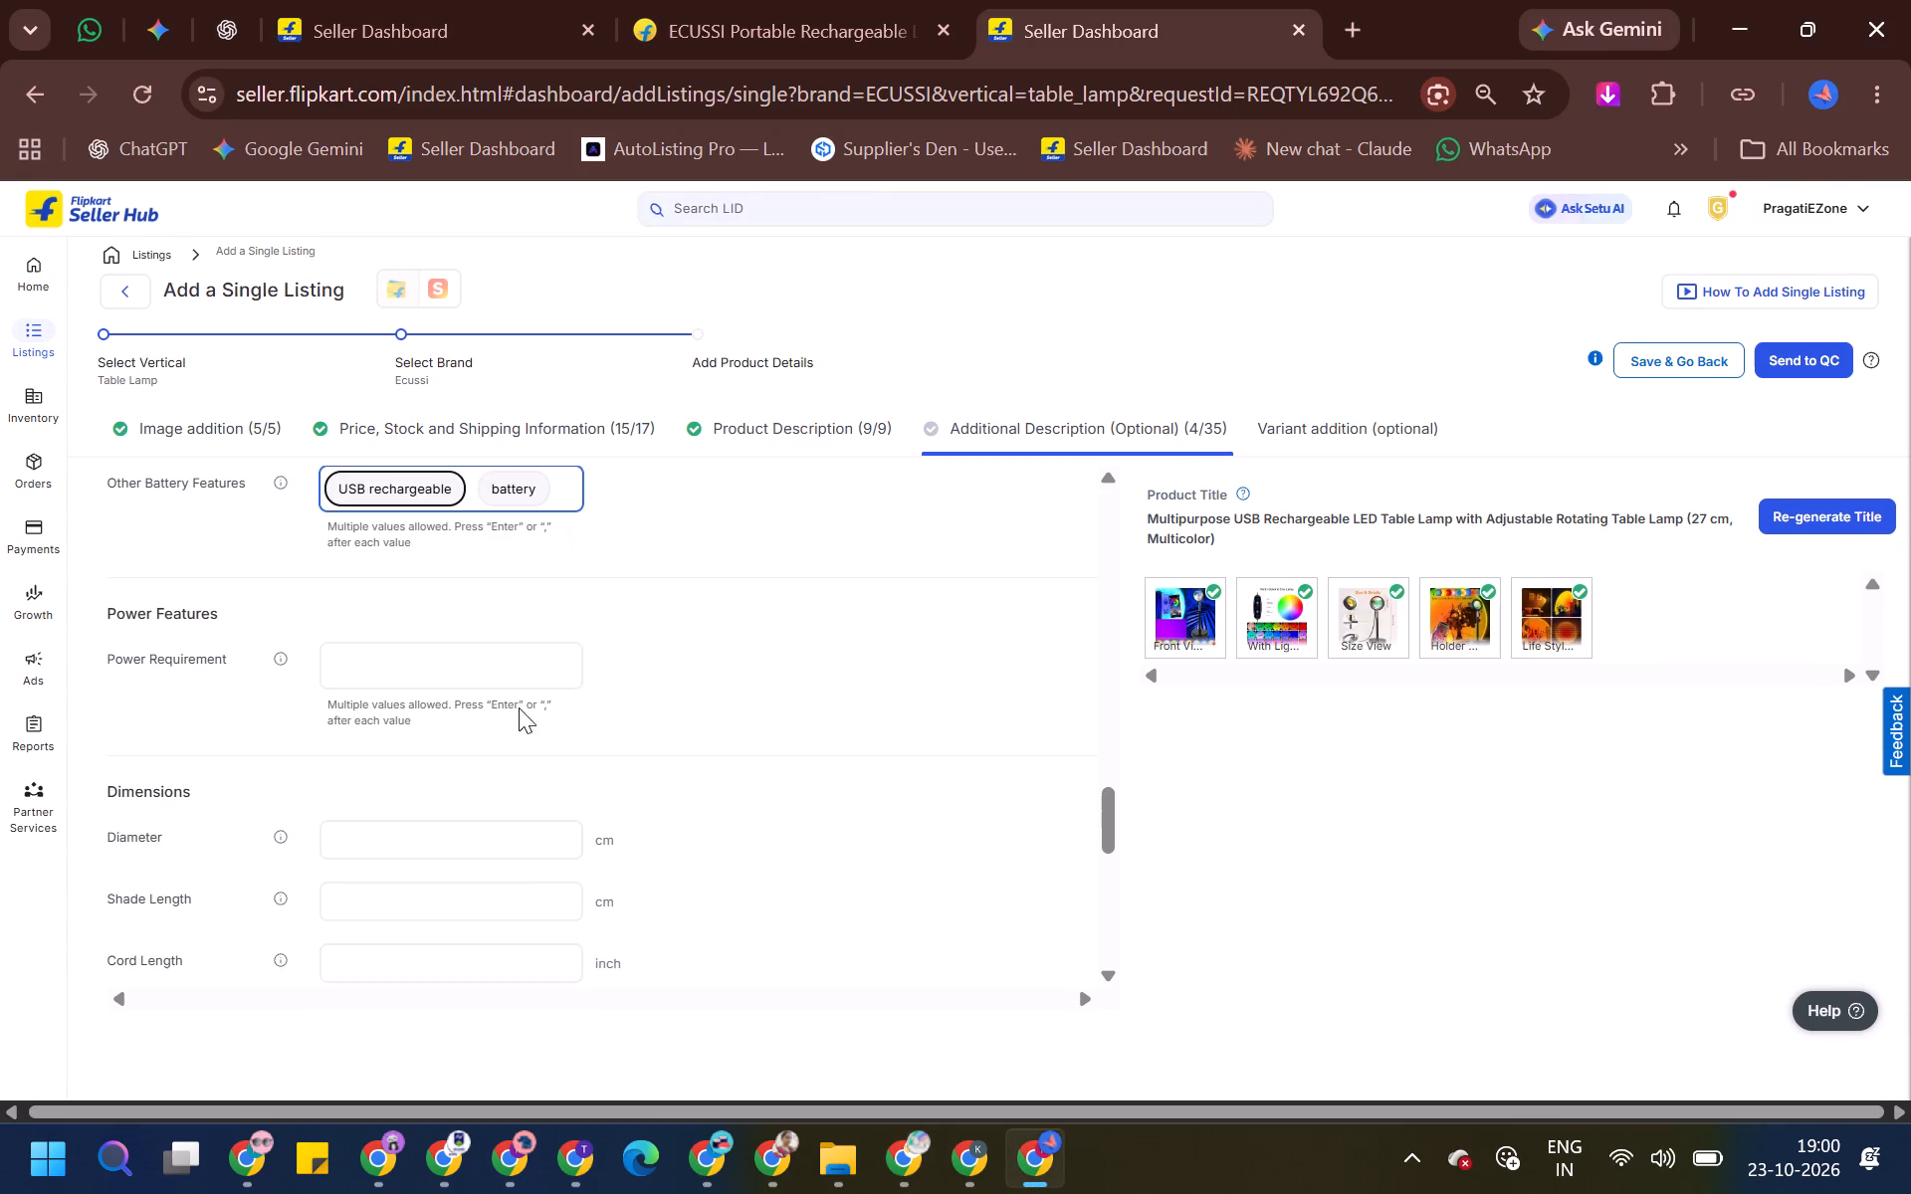
left_click(515, 646)
key("alt+Tab")
scroll(307, 891, "down", 2)
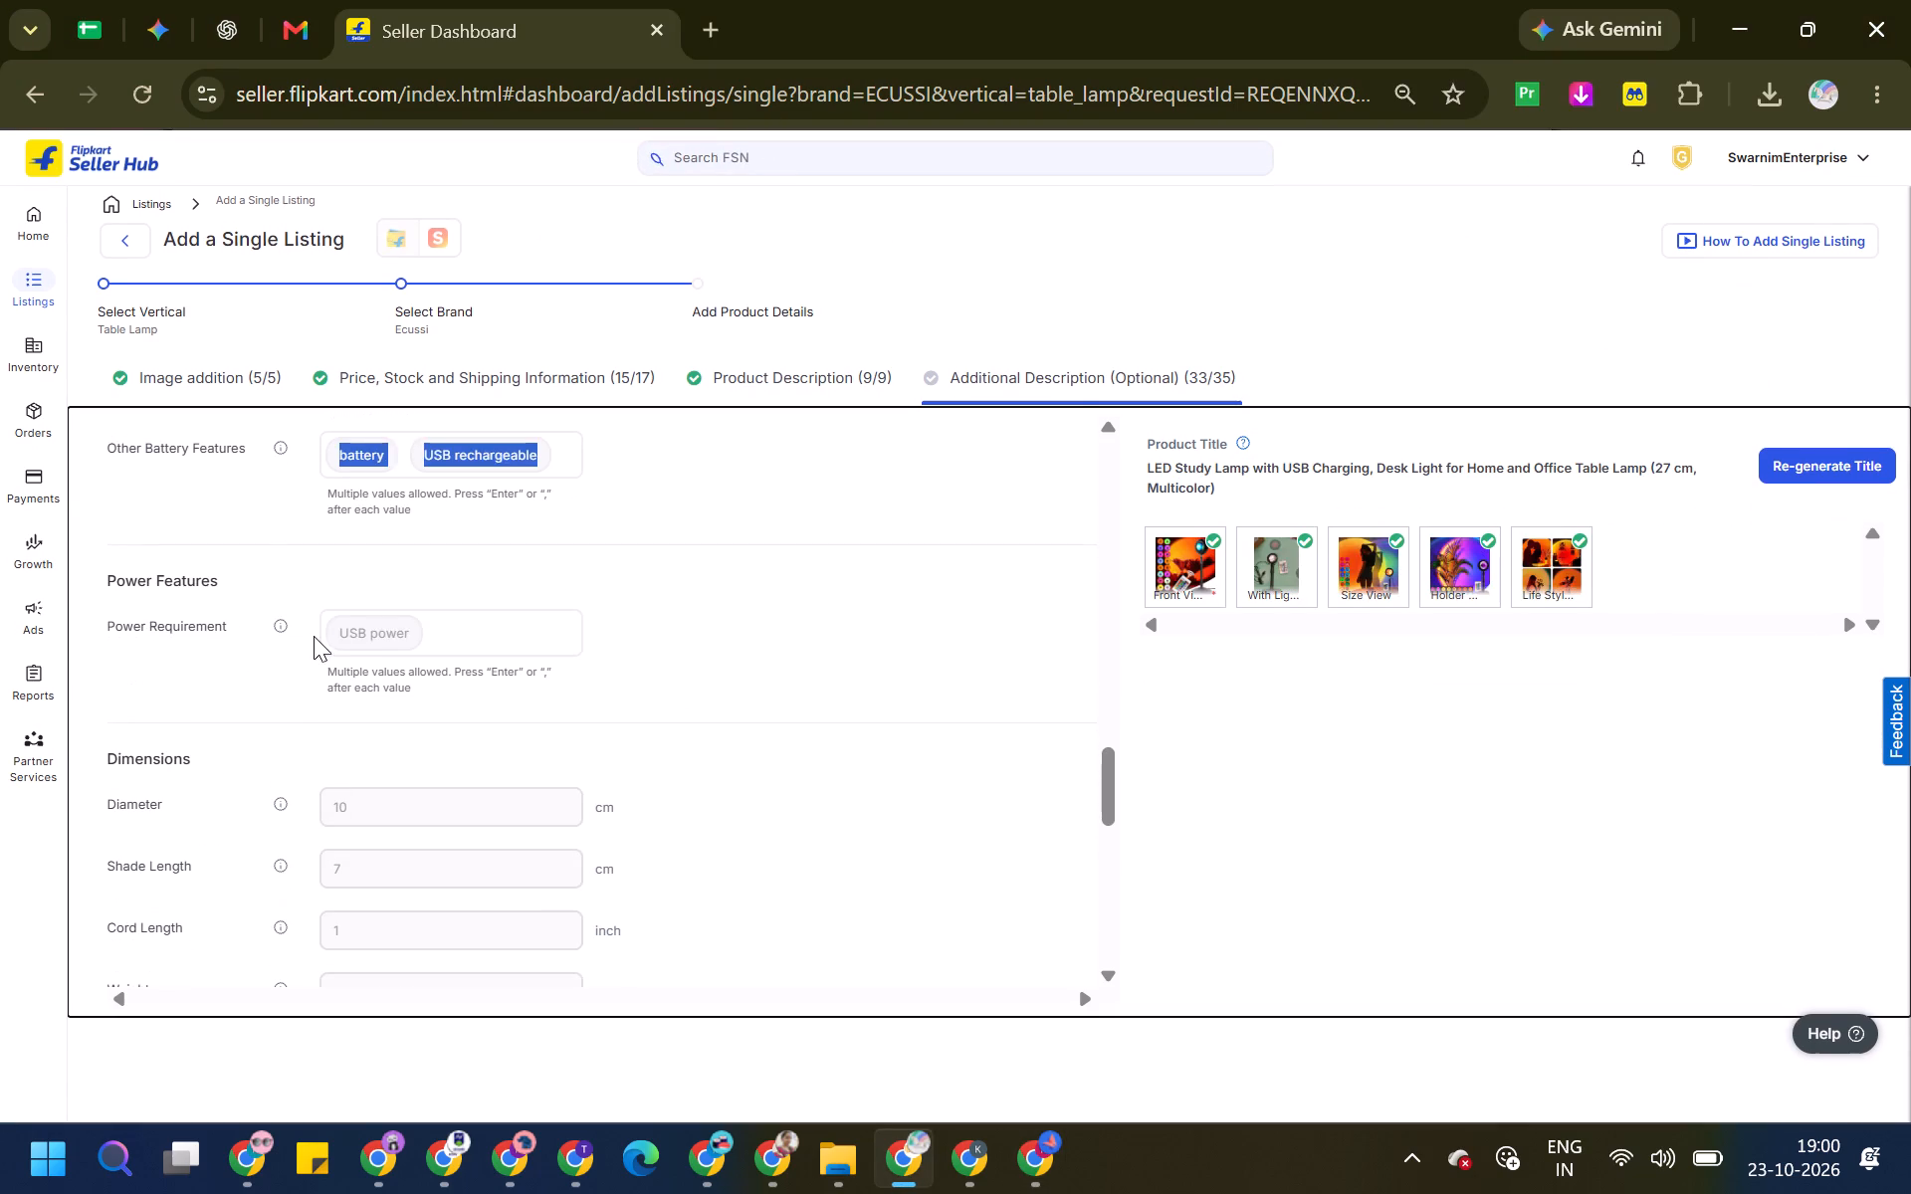
left_click_drag(314, 636, 477, 647)
key("ctrl+c")
key("alt+Tab")
key("ctrl+v")
key("Tab")
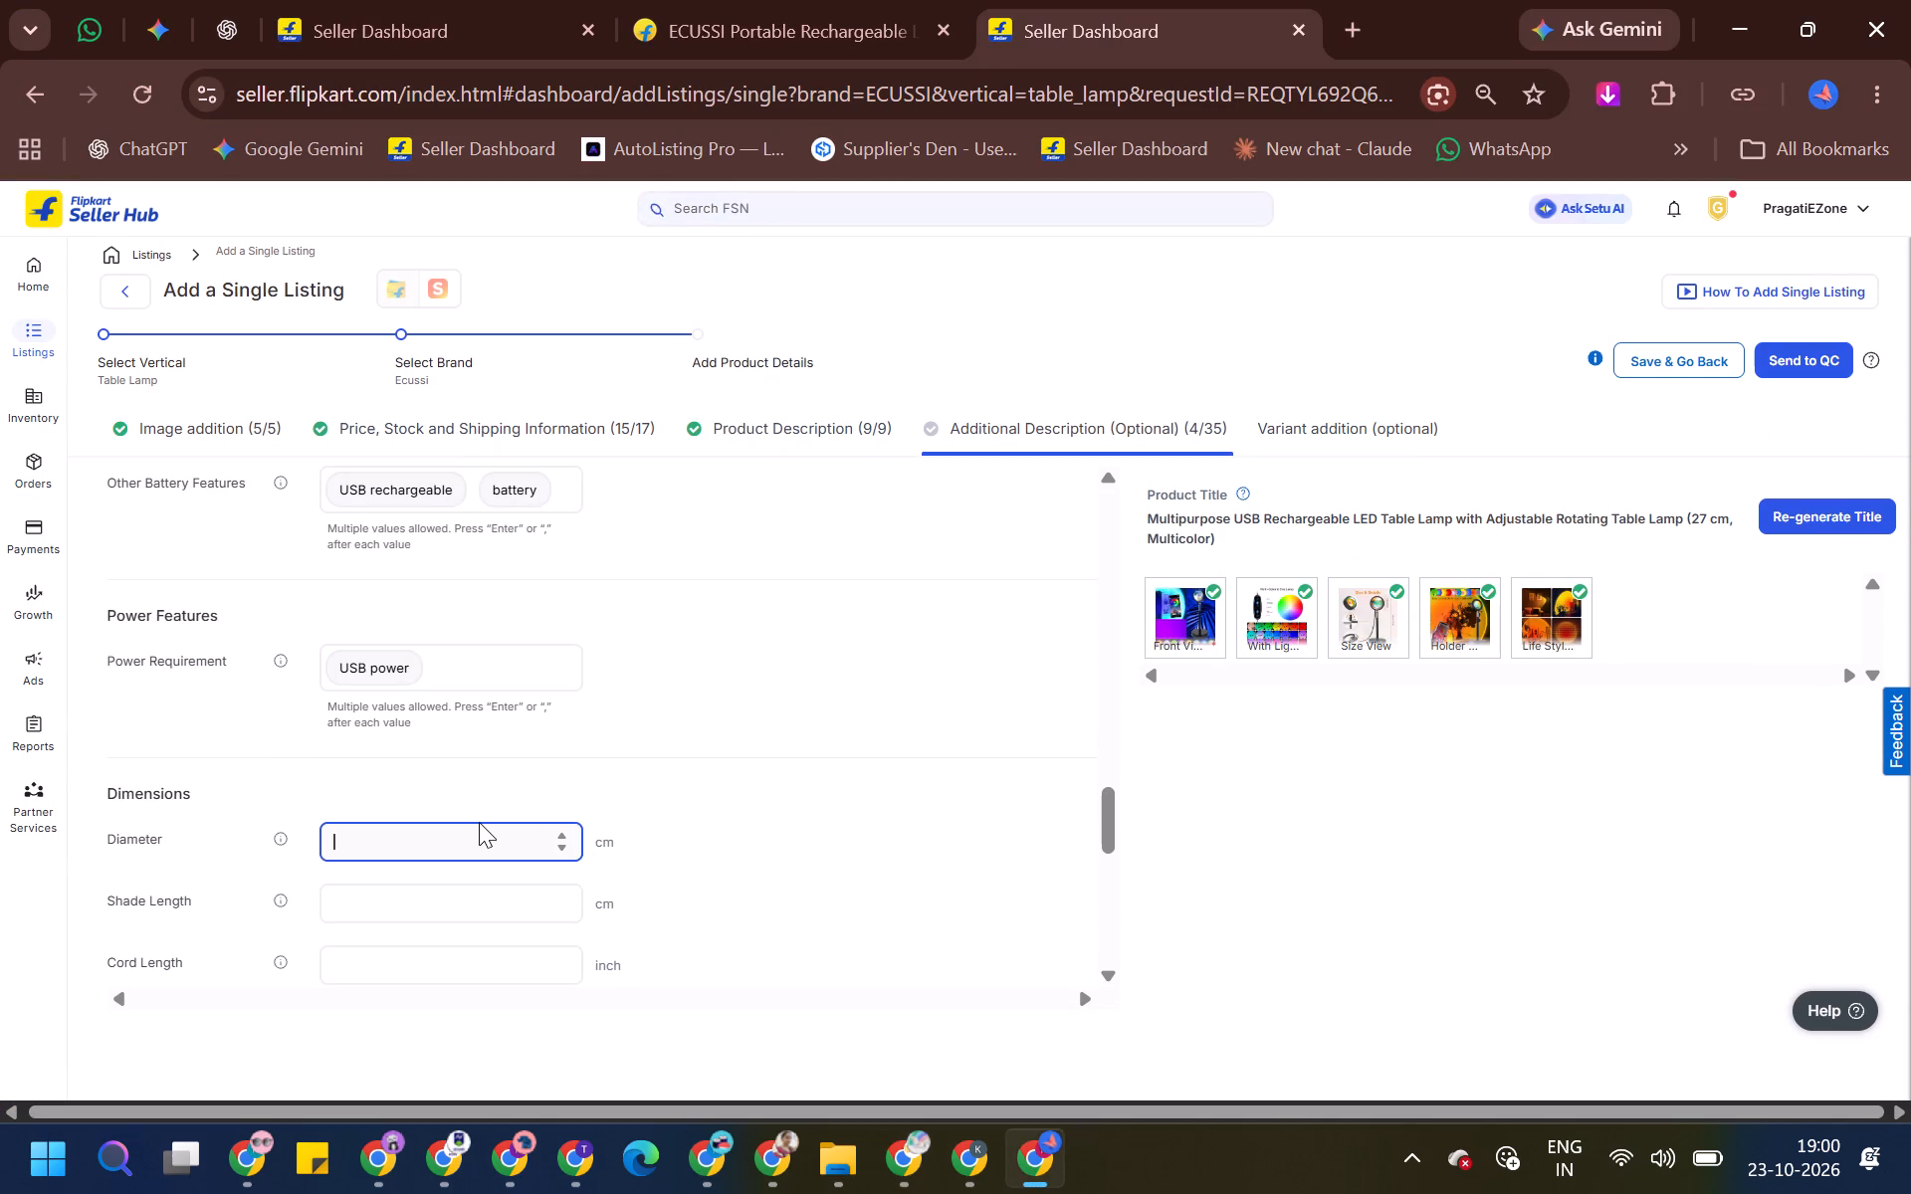
Set Diameter to 10 cm, Shade Length to 7 cm and Cord Length to 1 inch, following the reference listing.
key("alt+Tab")
scroll(497, 835, "down", 1)
key("alt+Tab")
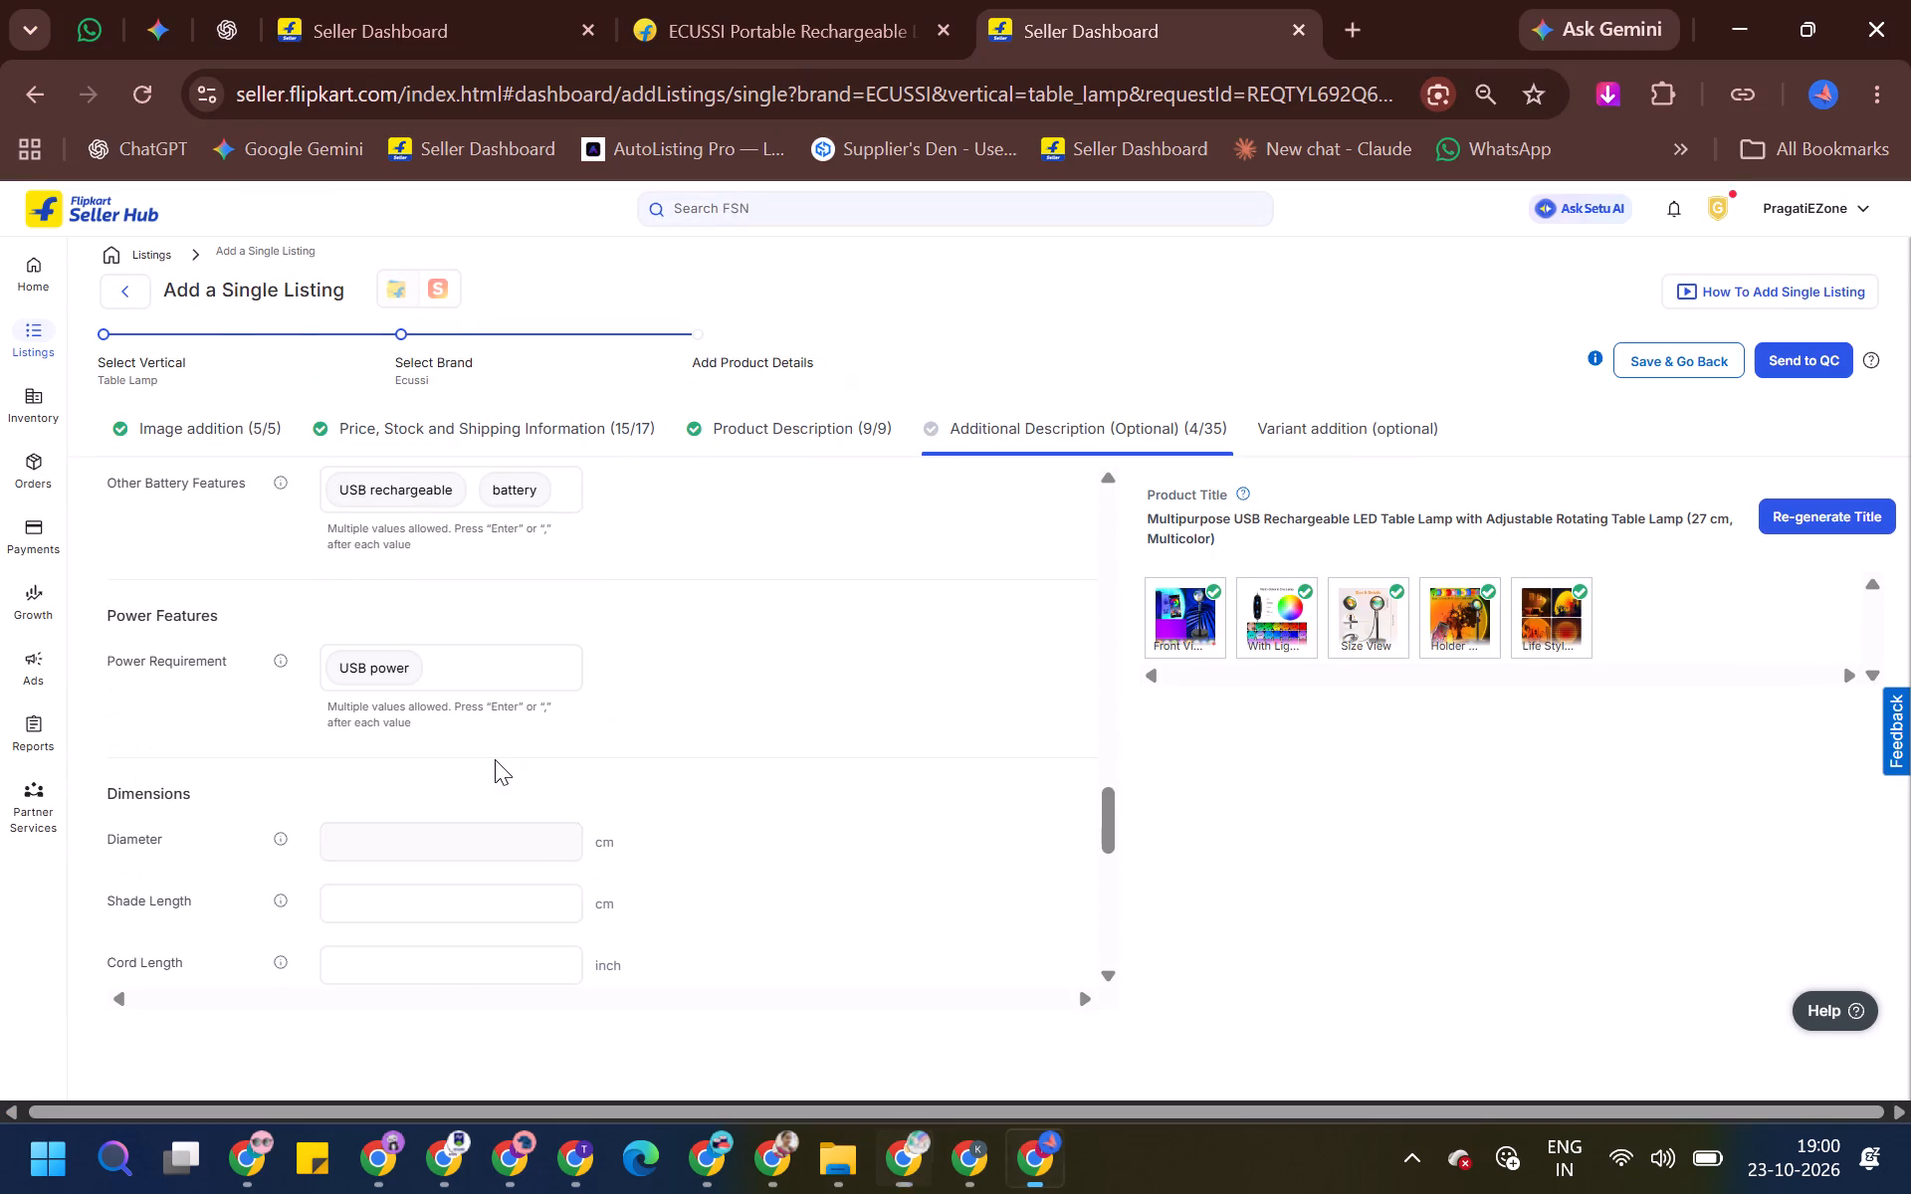
type("10")
key("Tab")
key("7")
key("Tab")
key("1")
key("Tab")
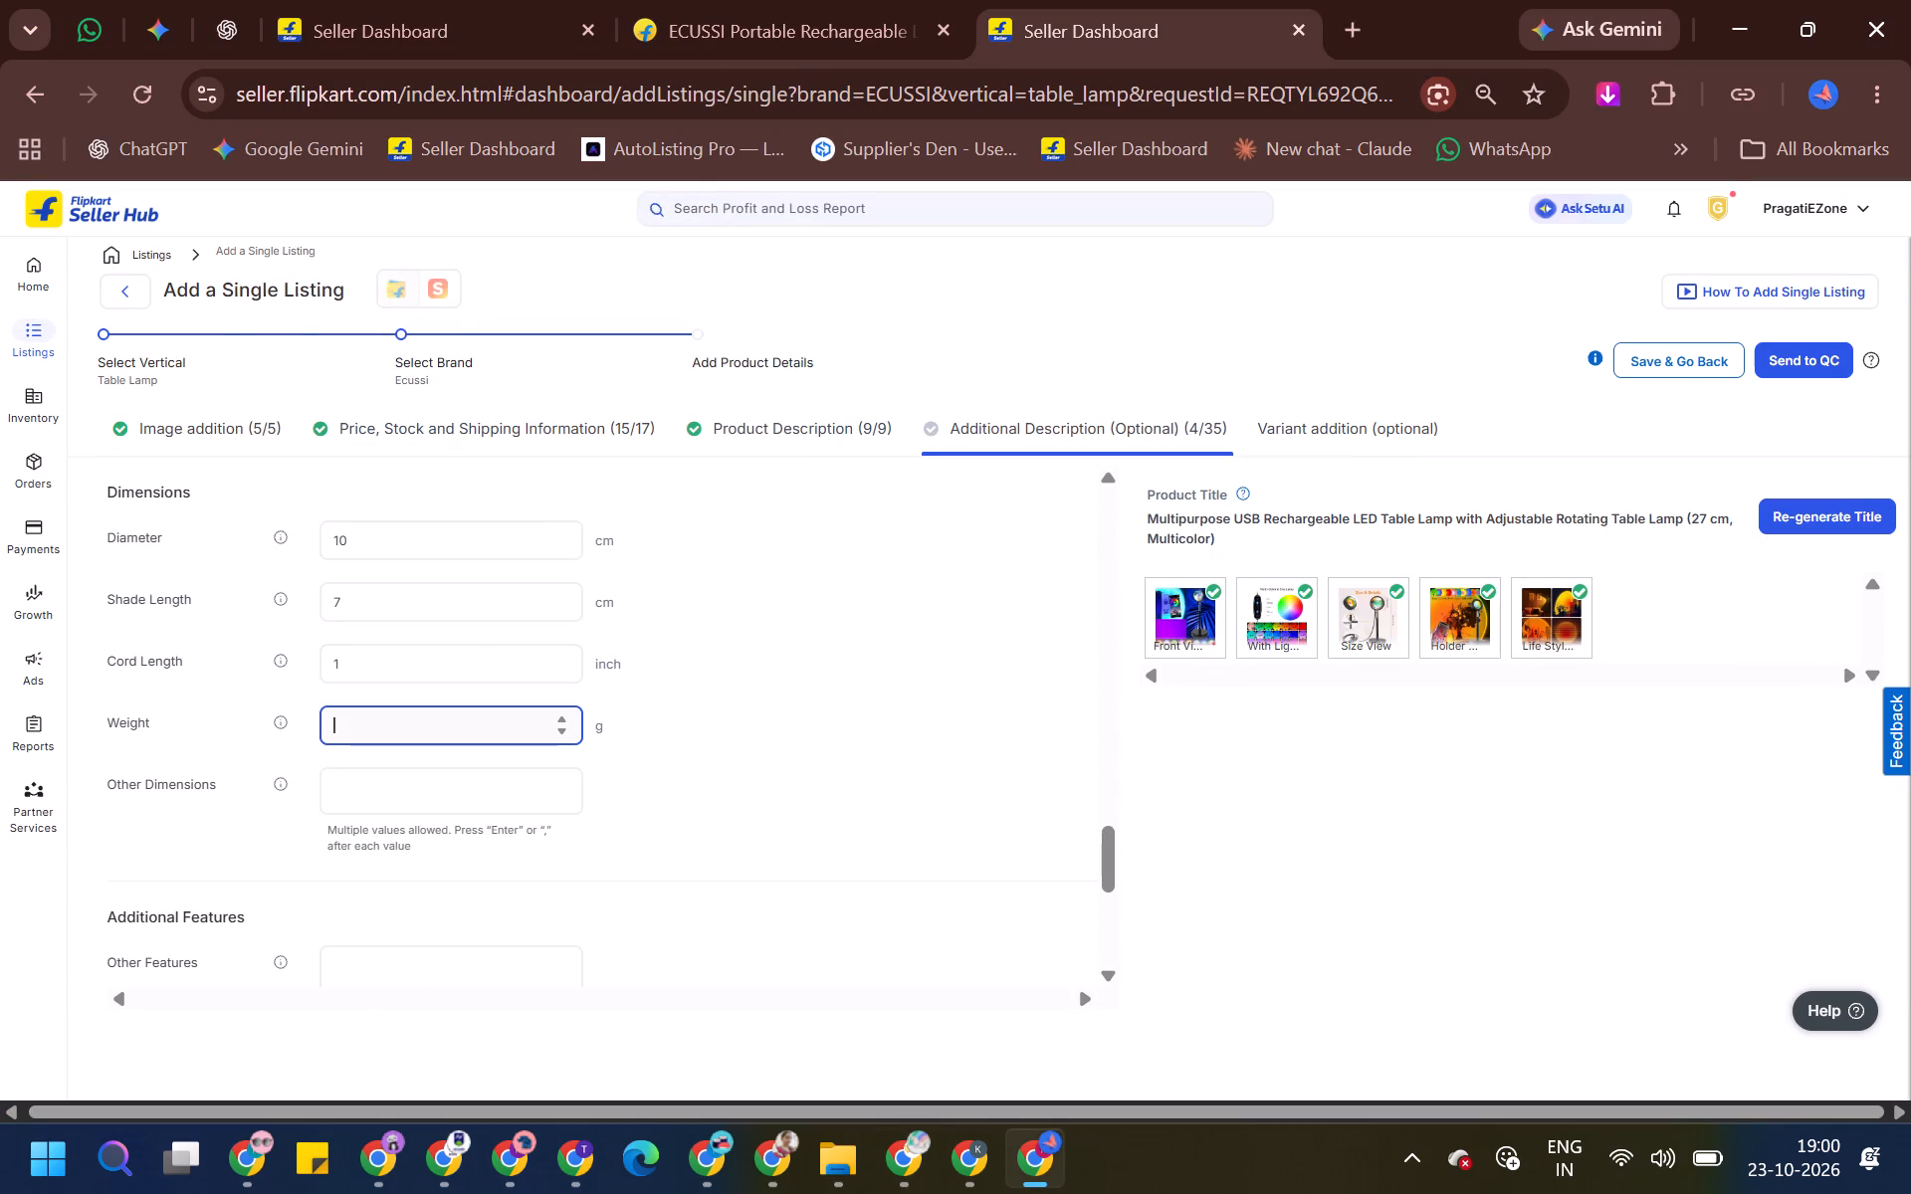
Set the lamp's Weight to 300 g under Dimensions.
type("309")
key("BackSpace")
key("9")
key("BackSpace")
key("0")
key("Tab")
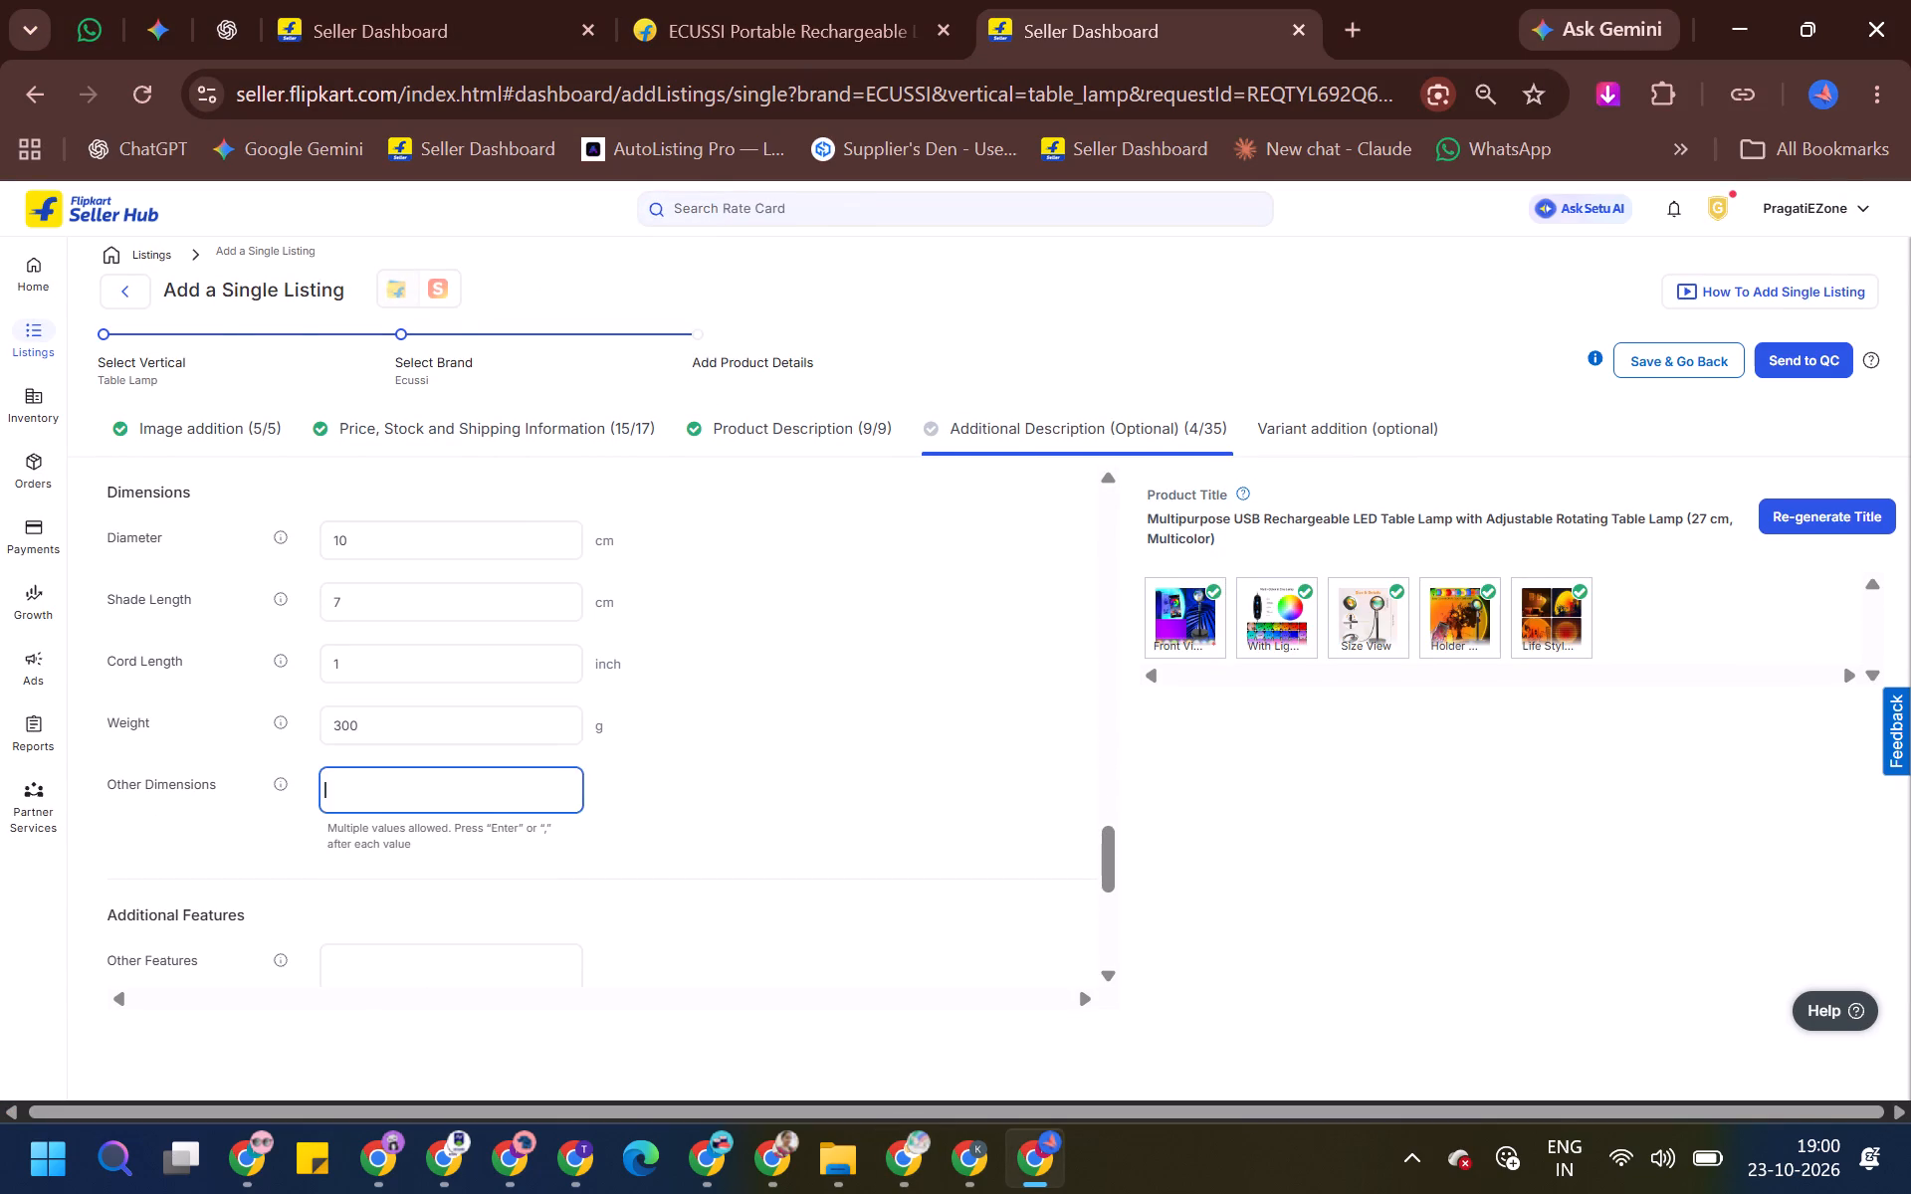
Fill Other Dimensions with lamp head diameter 7 cm, base diameter 10 cm and Height approximately 27 cm, copied from the reference listing.
key("alt+Tab")
scroll(548, 852, "down", 3)
left_click_drag(323, 458, 531, 548)
key("ctrl+c")
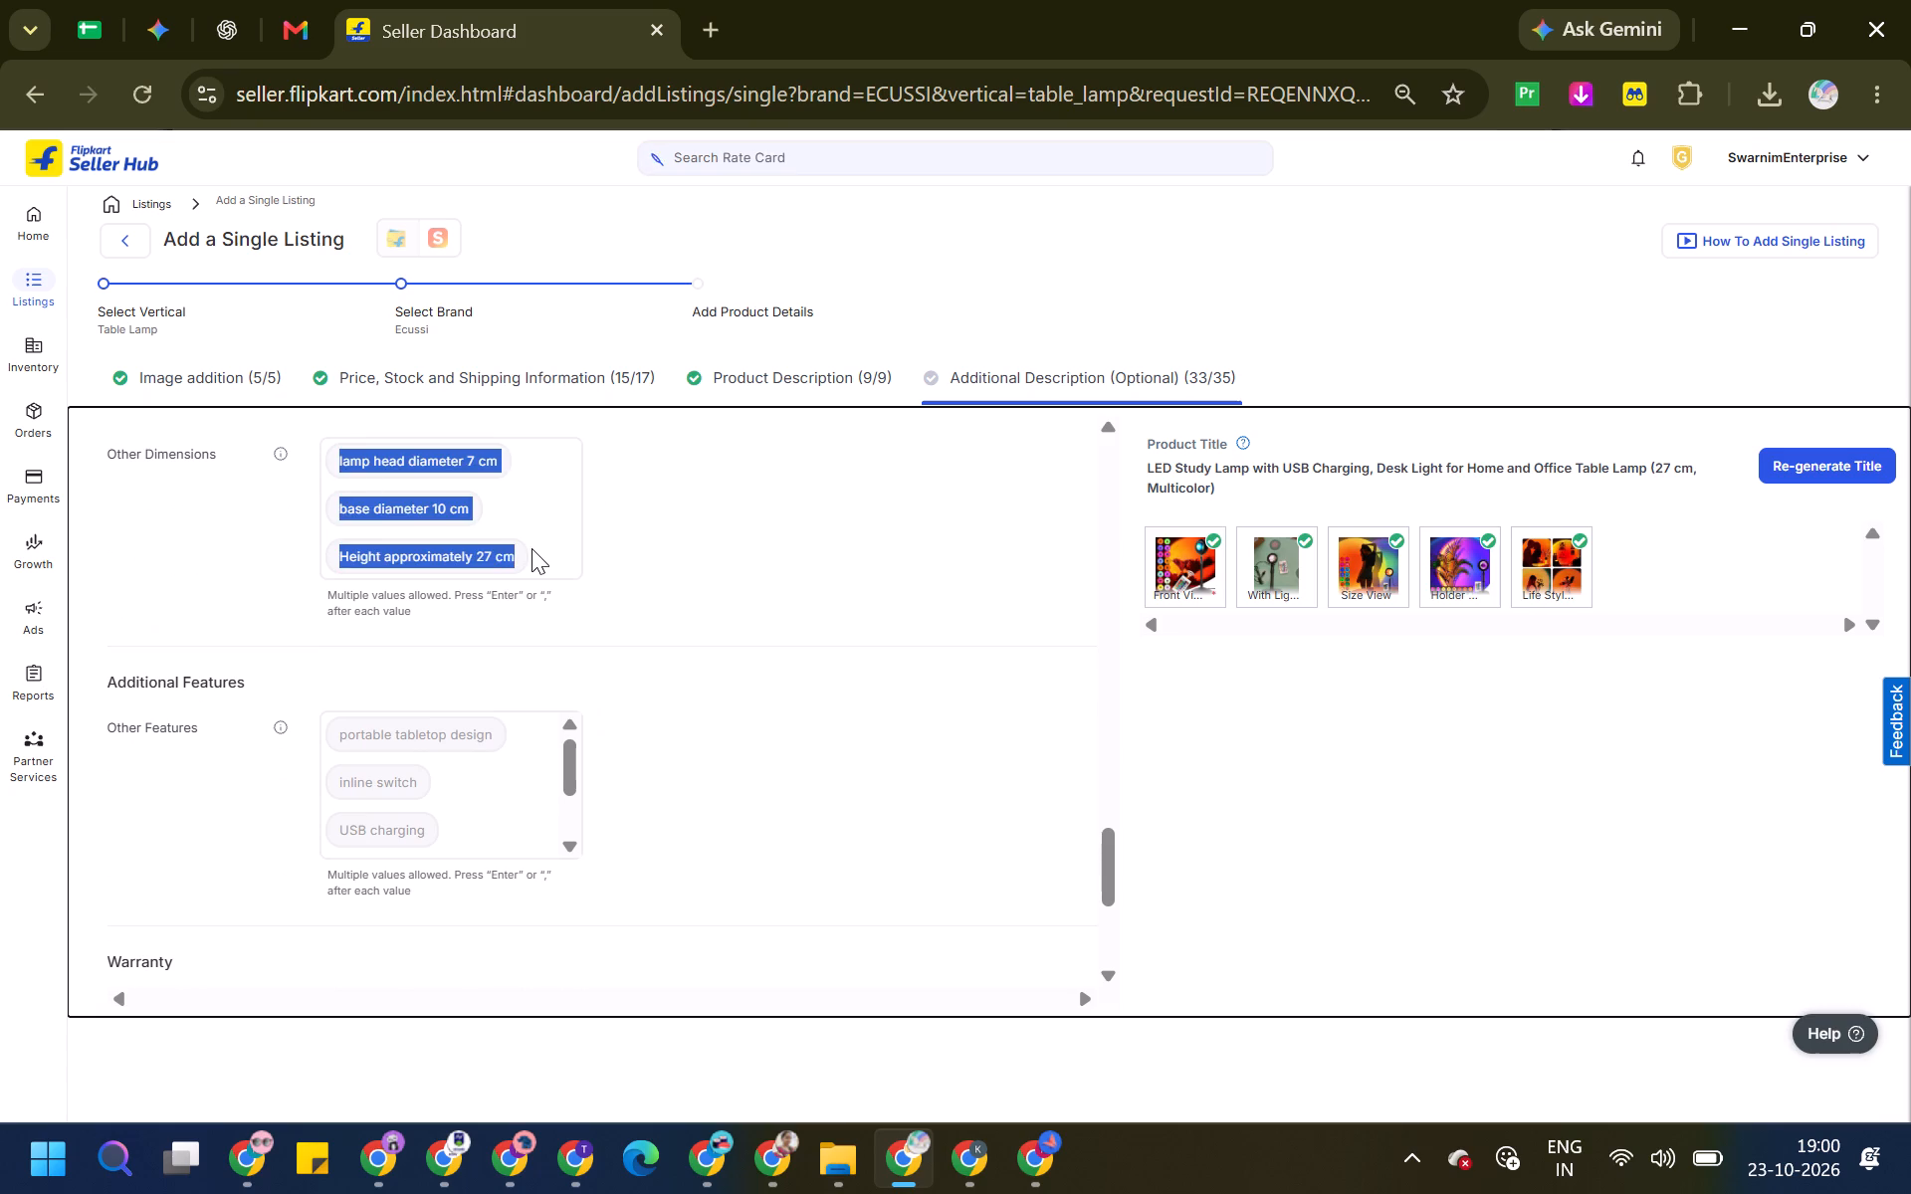
key("alt+Tab")
key("ctrl+v")
key("Tab")
Fill Other Features with all the reference listing's entries, from portable tabletop design and inline switch through Adjustable head.
scroll(837, 699, "down", 3)
left_click(541, 610)
key("alt+Tab")
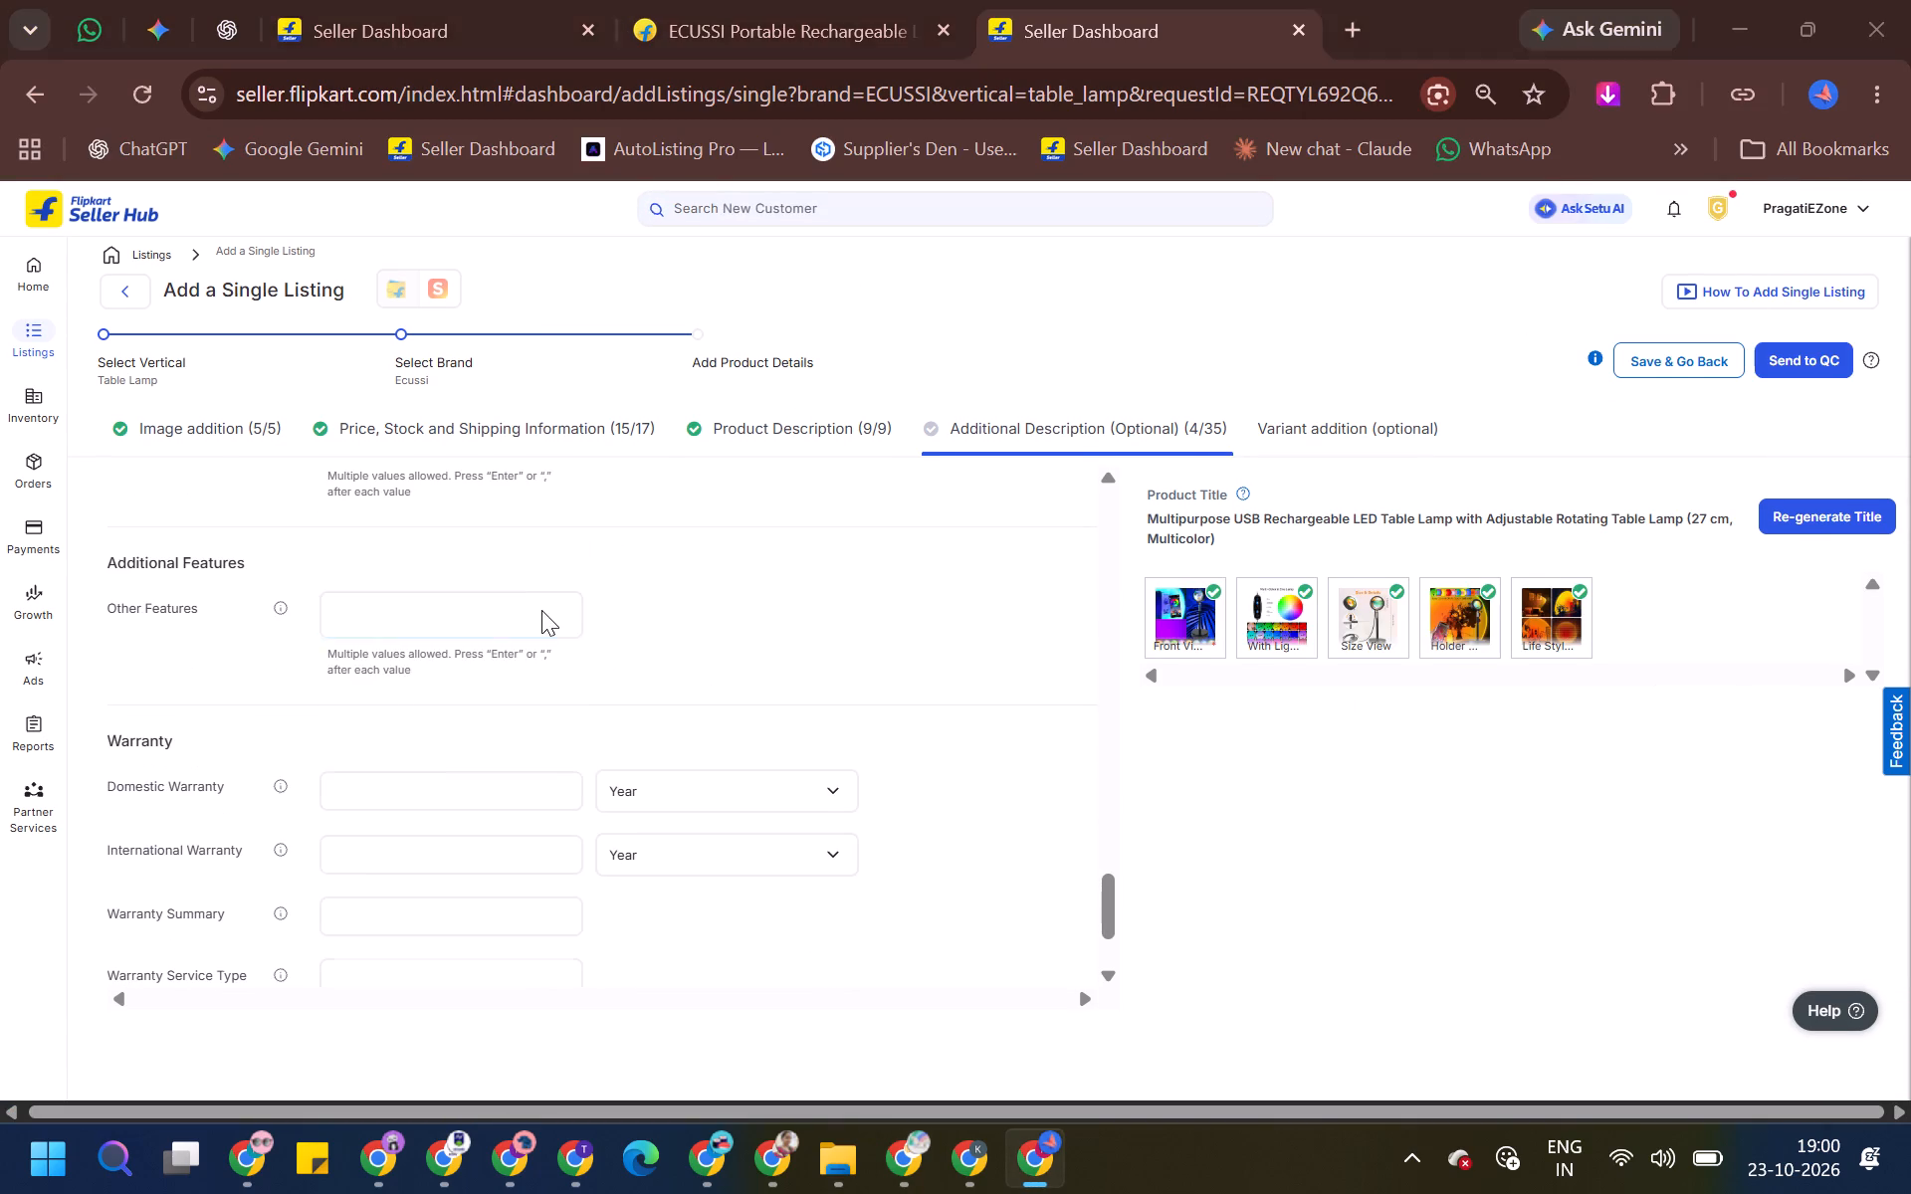
left_click_drag(305, 708, 517, 827)
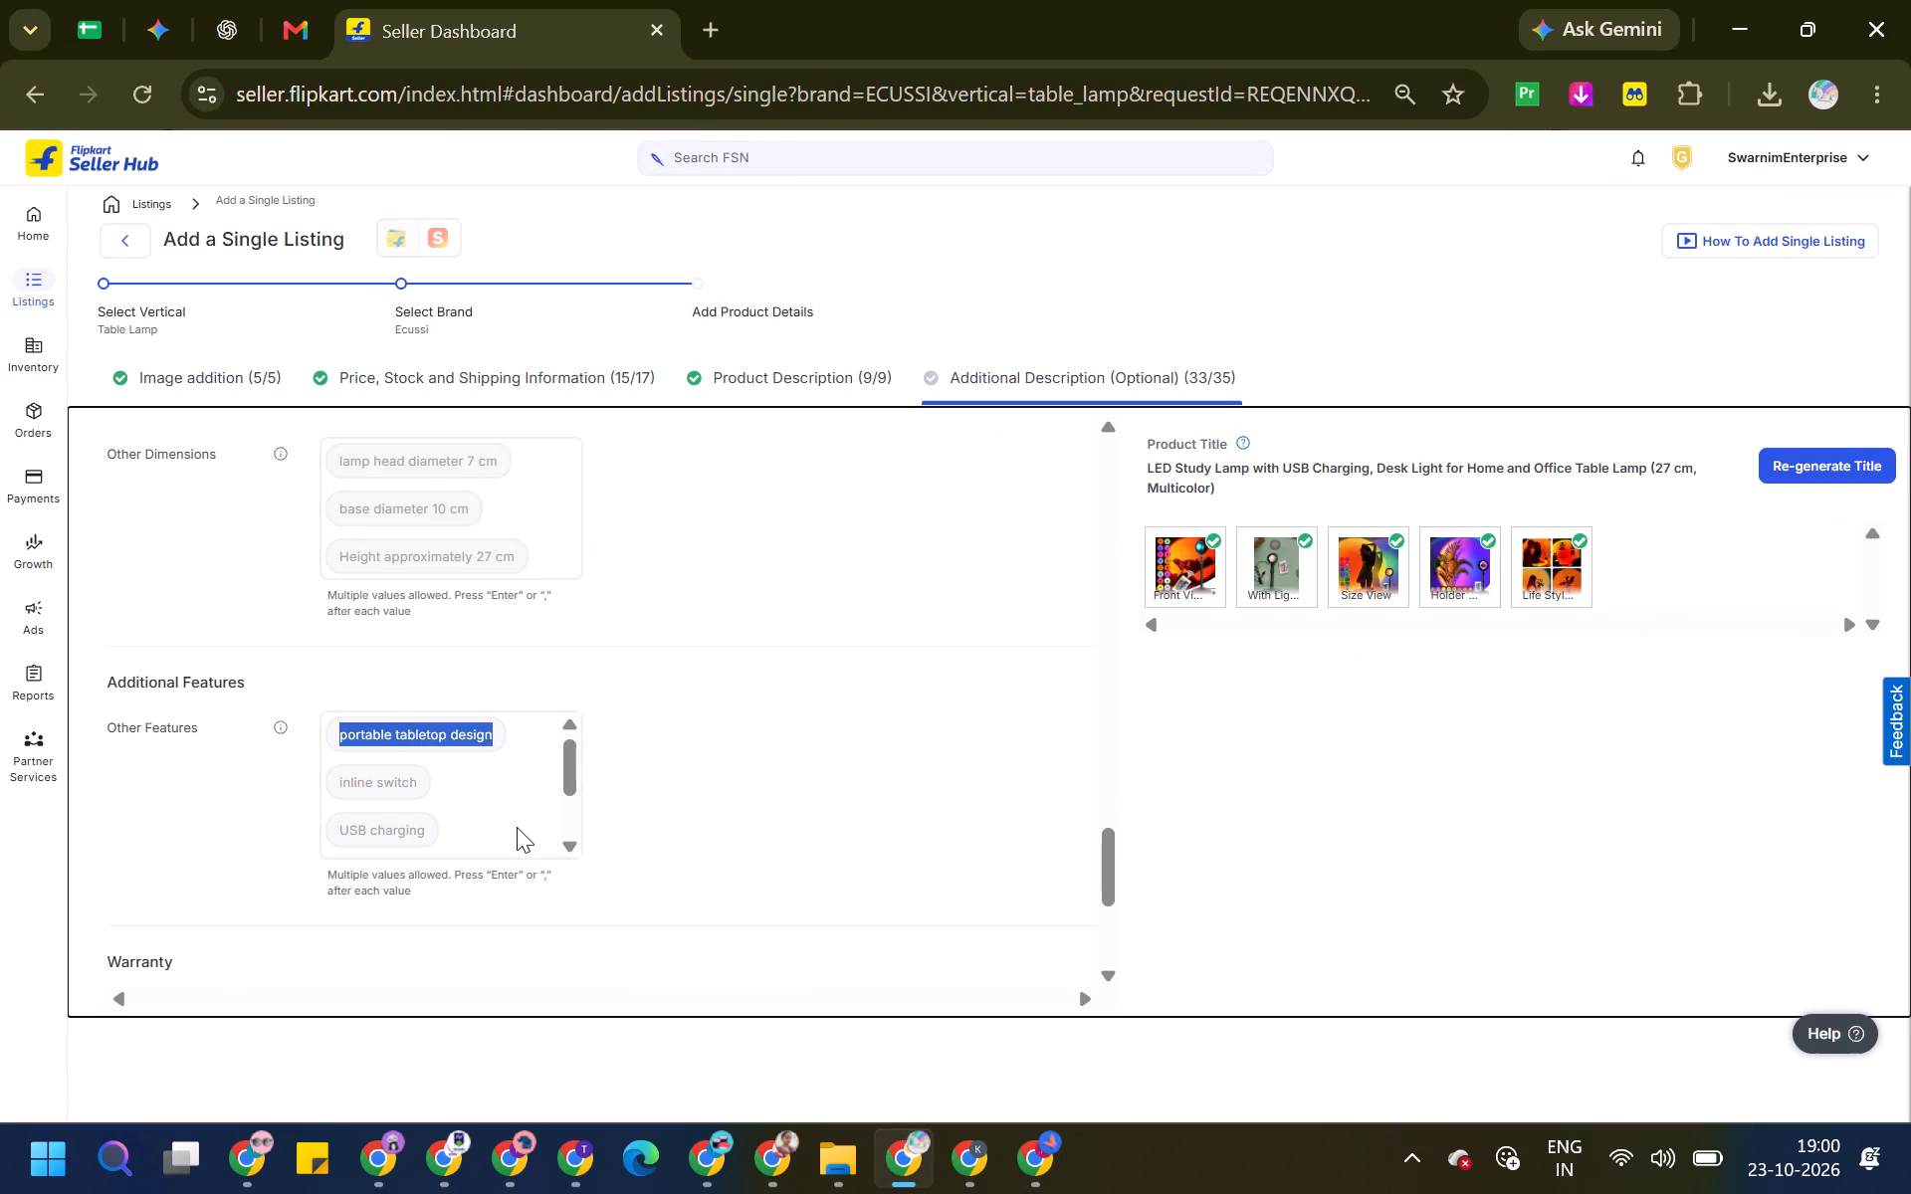
left_click_drag(517, 827, 505, 845)
key("ctrl+c")
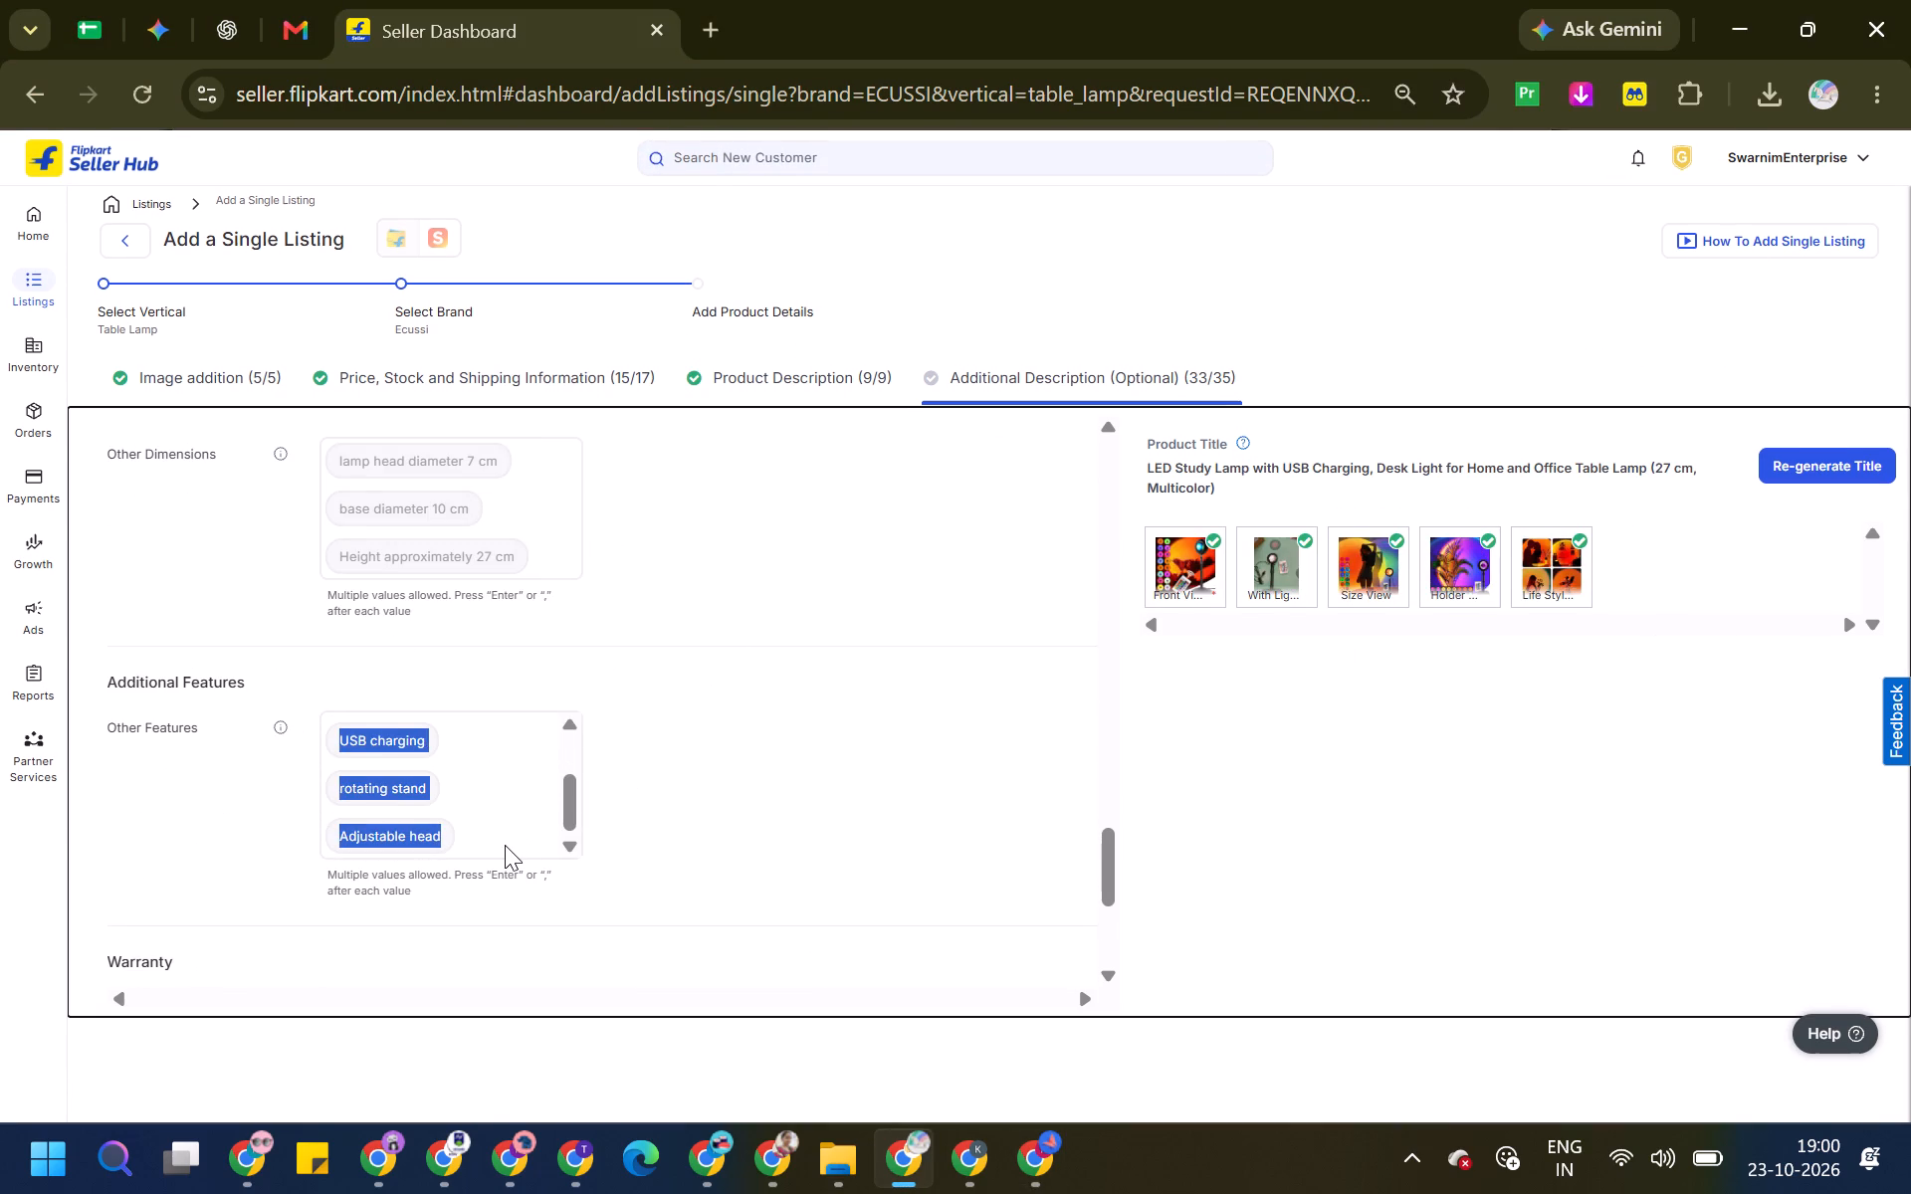
key("alt+Tab")
key("ctrl+v")
Set both Domestic Warranty and International Warranty to 0 years.
left_click(448, 878)
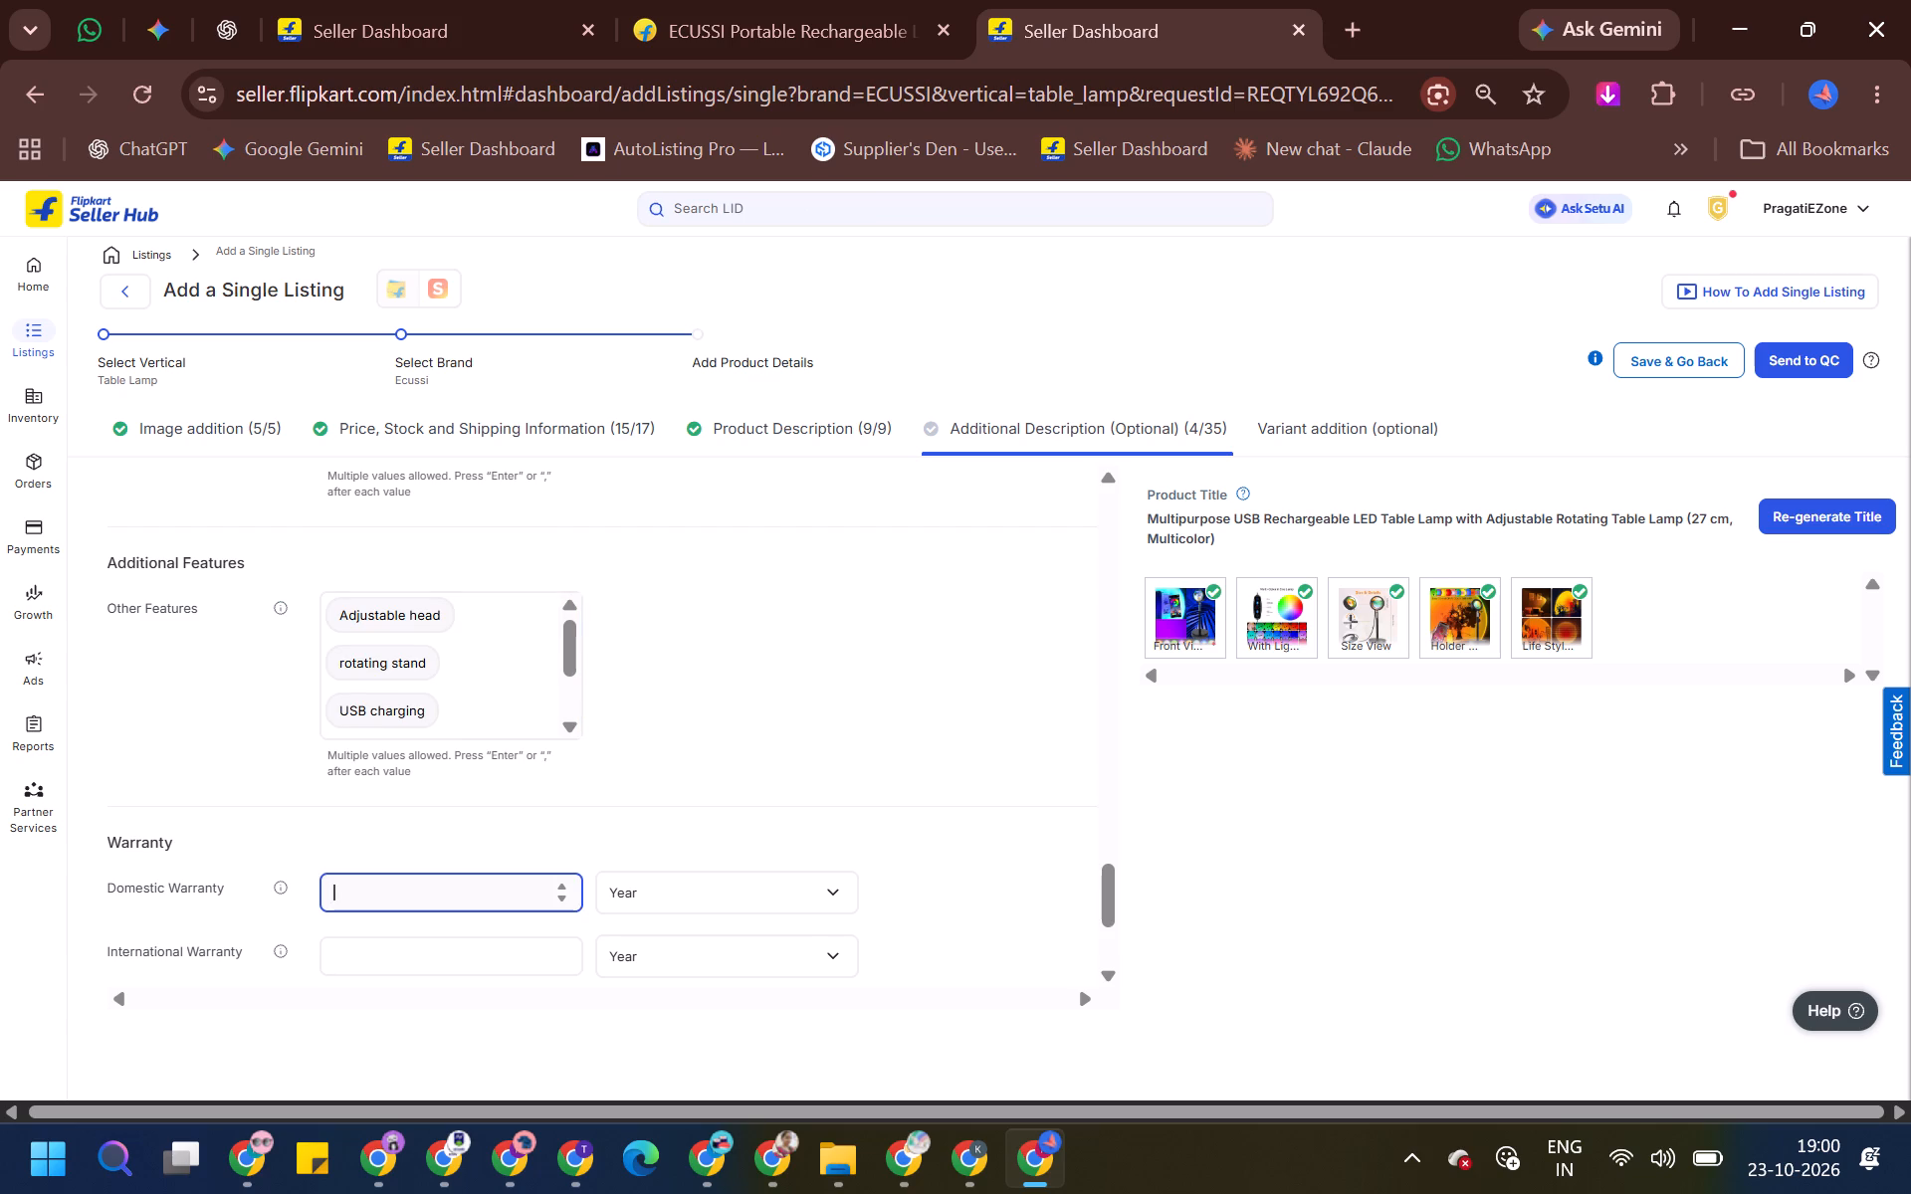
key("0")
key("Tab")
key("0")
key("Tab")
key("0")
key("Tab")
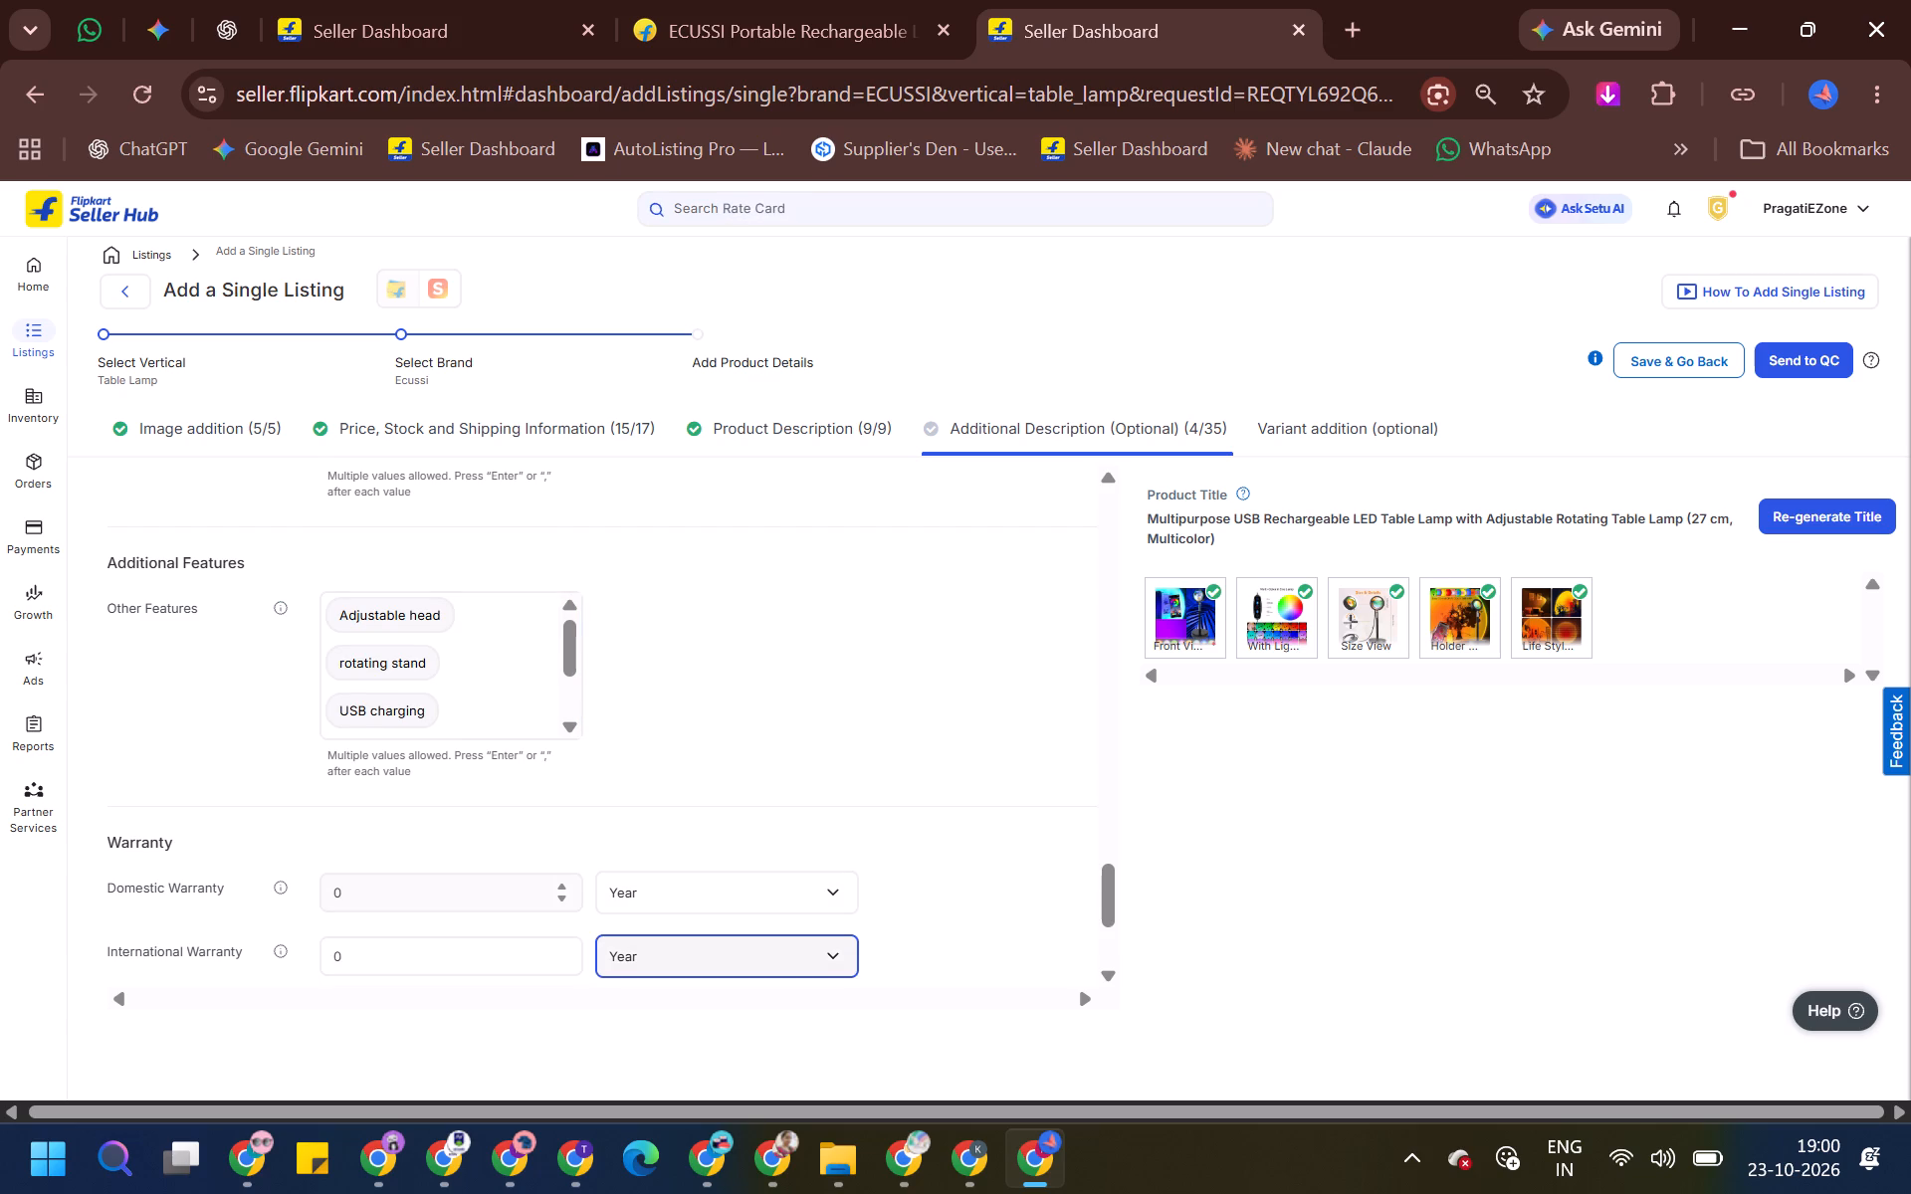
Enter NA for Warranty Summary, Warranty Service Type, Covered in Warranty and Not Covered in Warranty.
key("Tab")
type("NA")
key("Tab")
type("NA")
key("Tab")
type("NA")
key("Tab")
type("NA")
key("Tab")
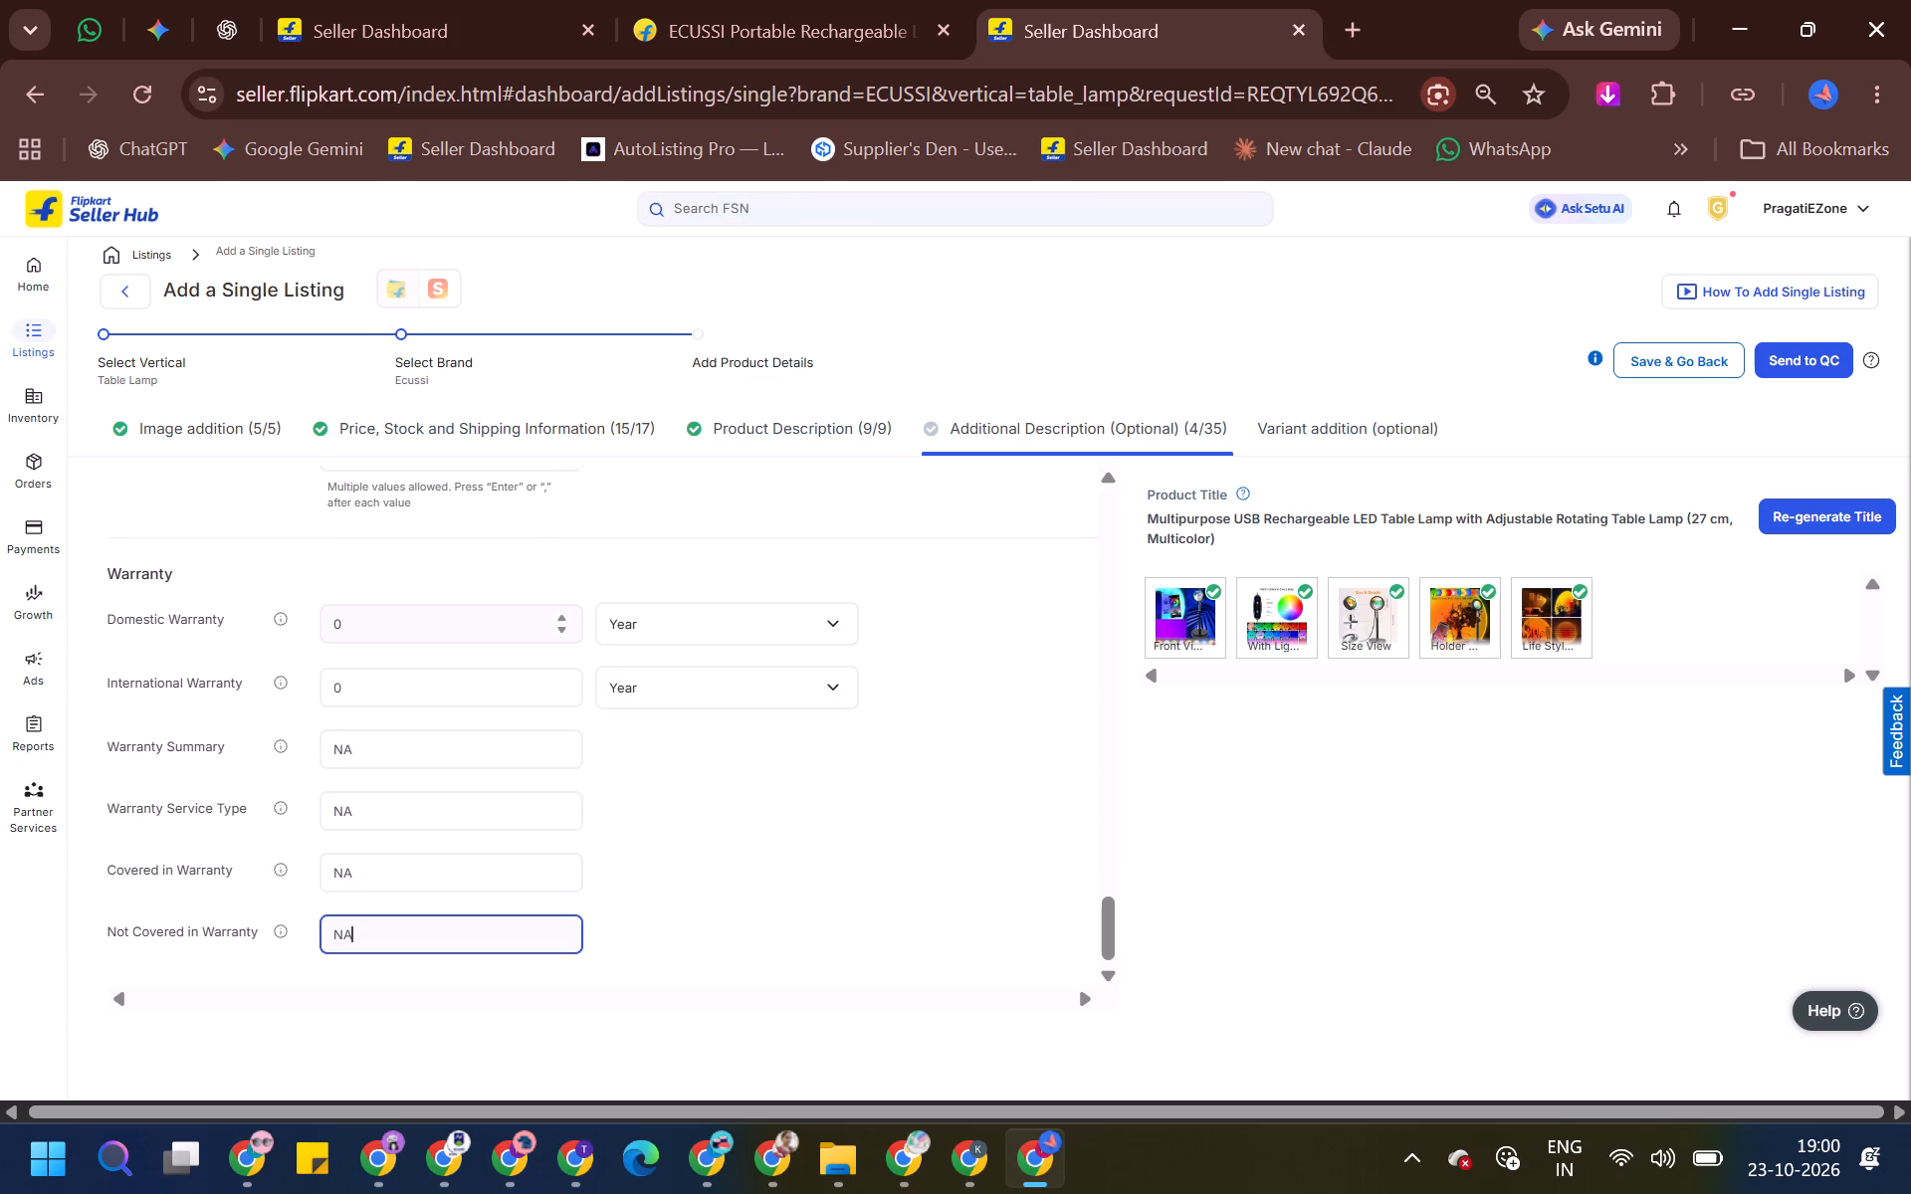
type("NA")
key("Tab")
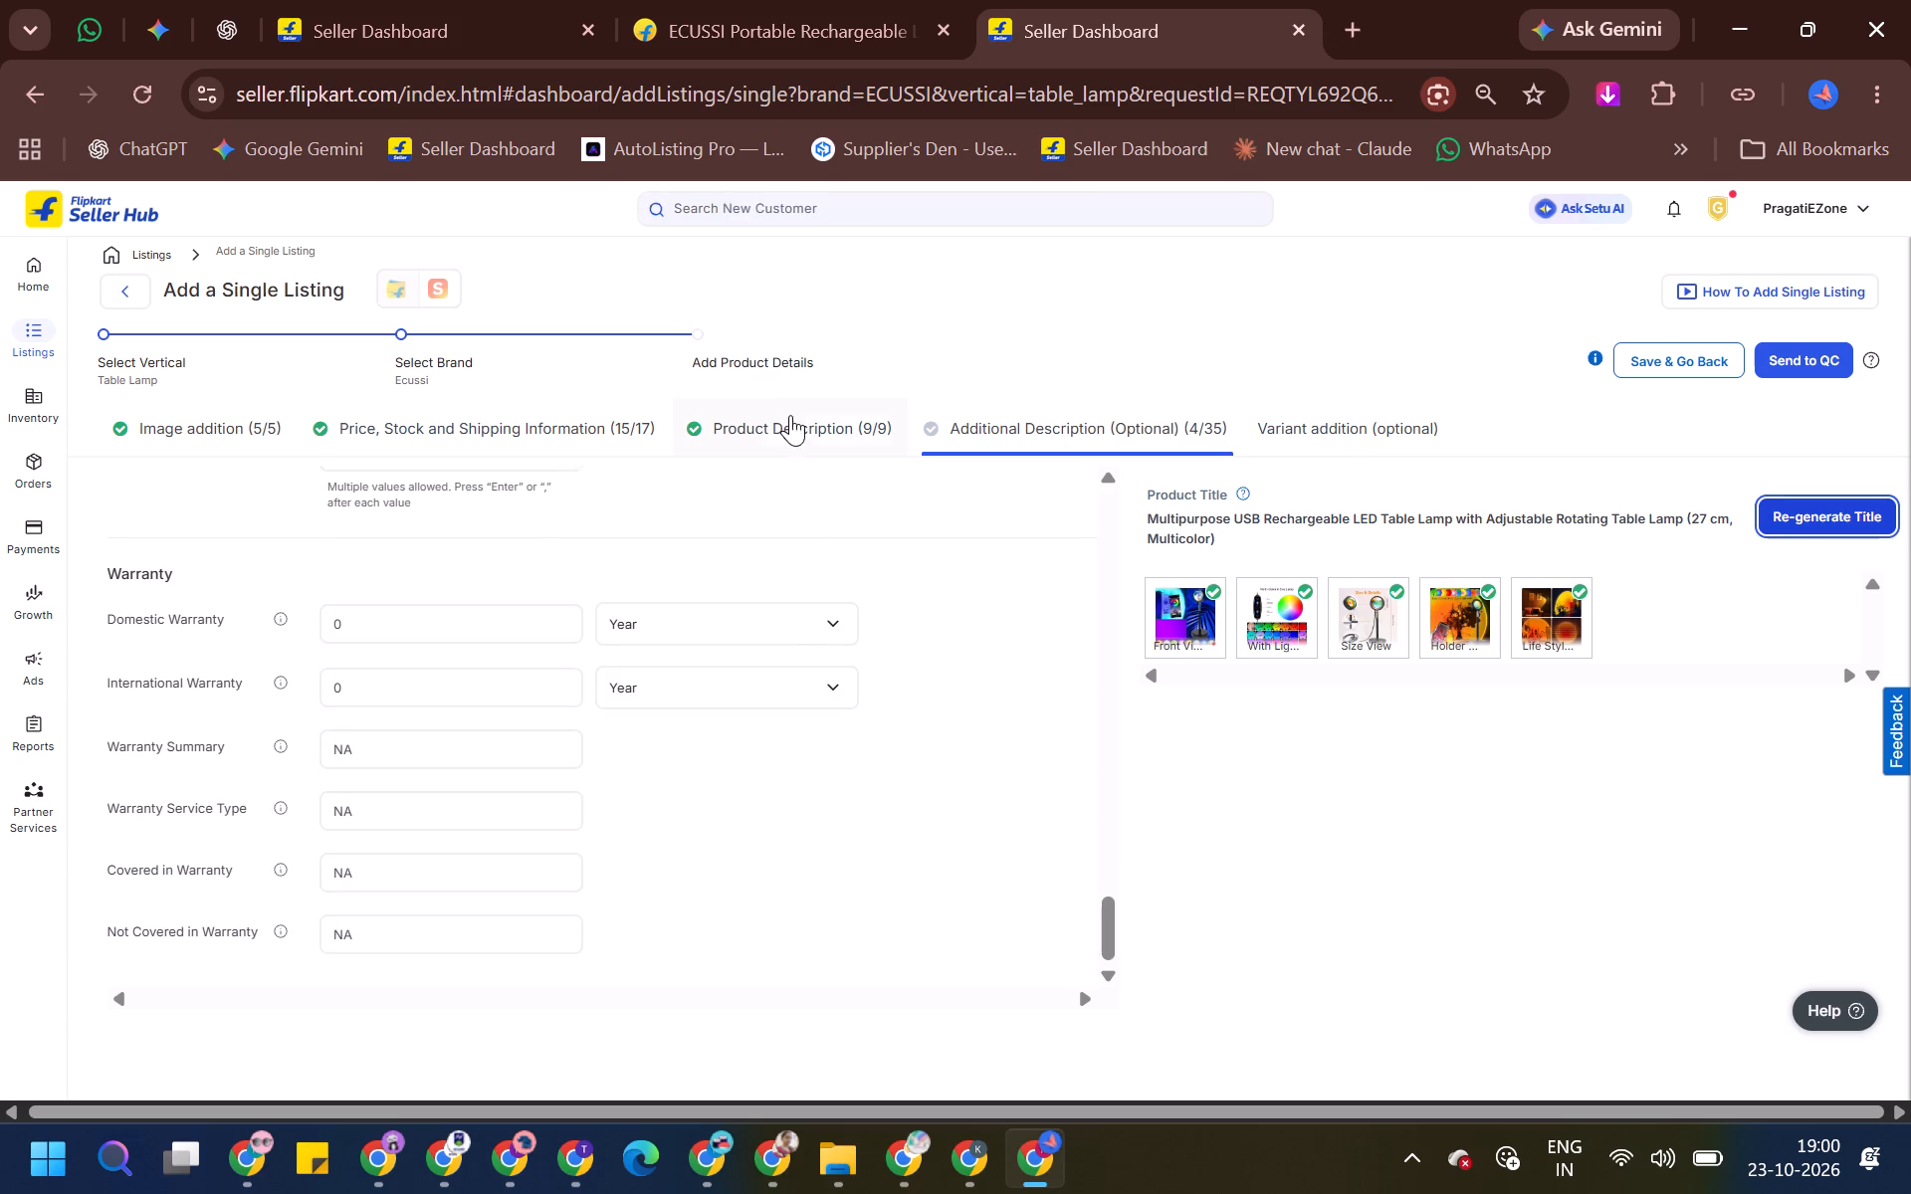
Return to the Product Description section and send the sunset_lamp2 listing to QC.
left_click(790, 403)
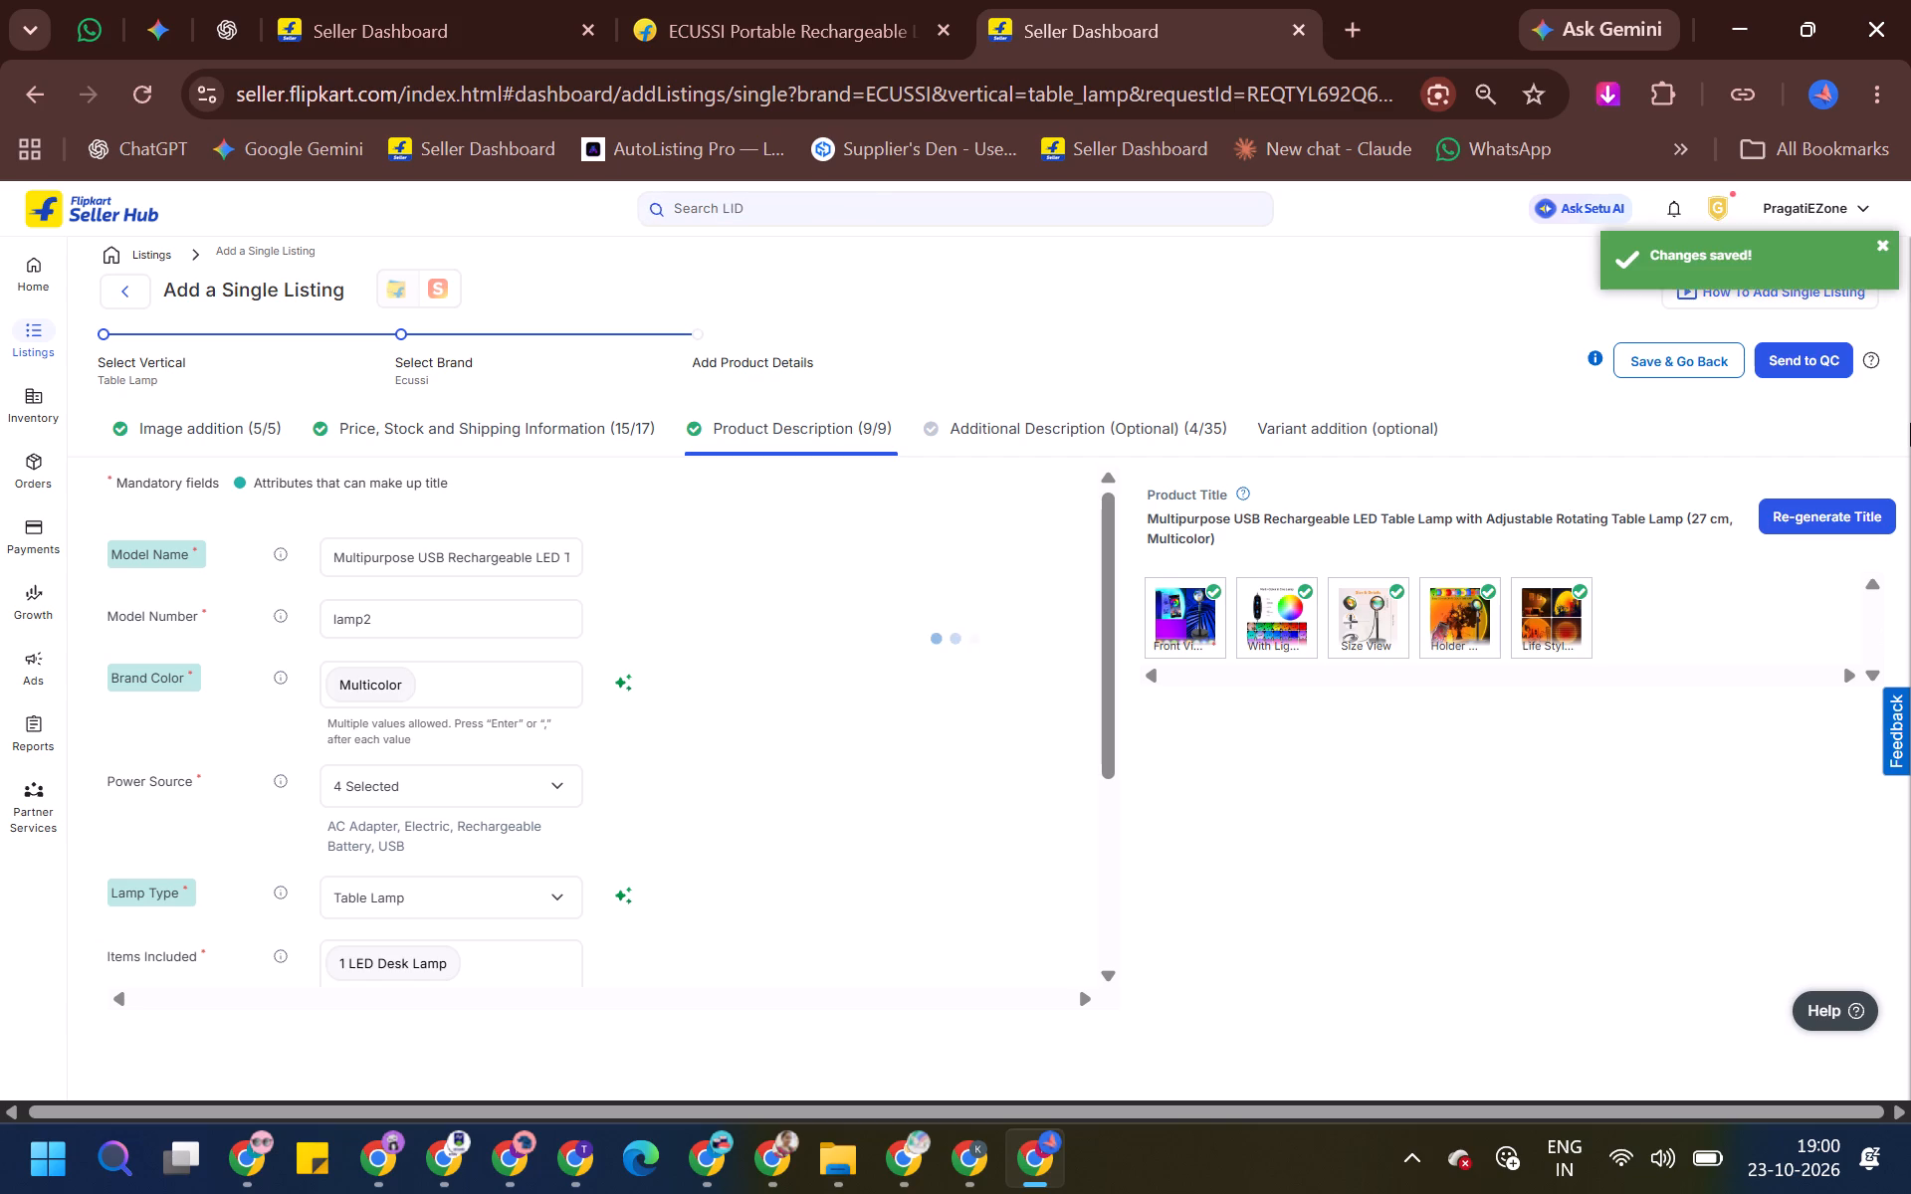
left_click(1812, 357)
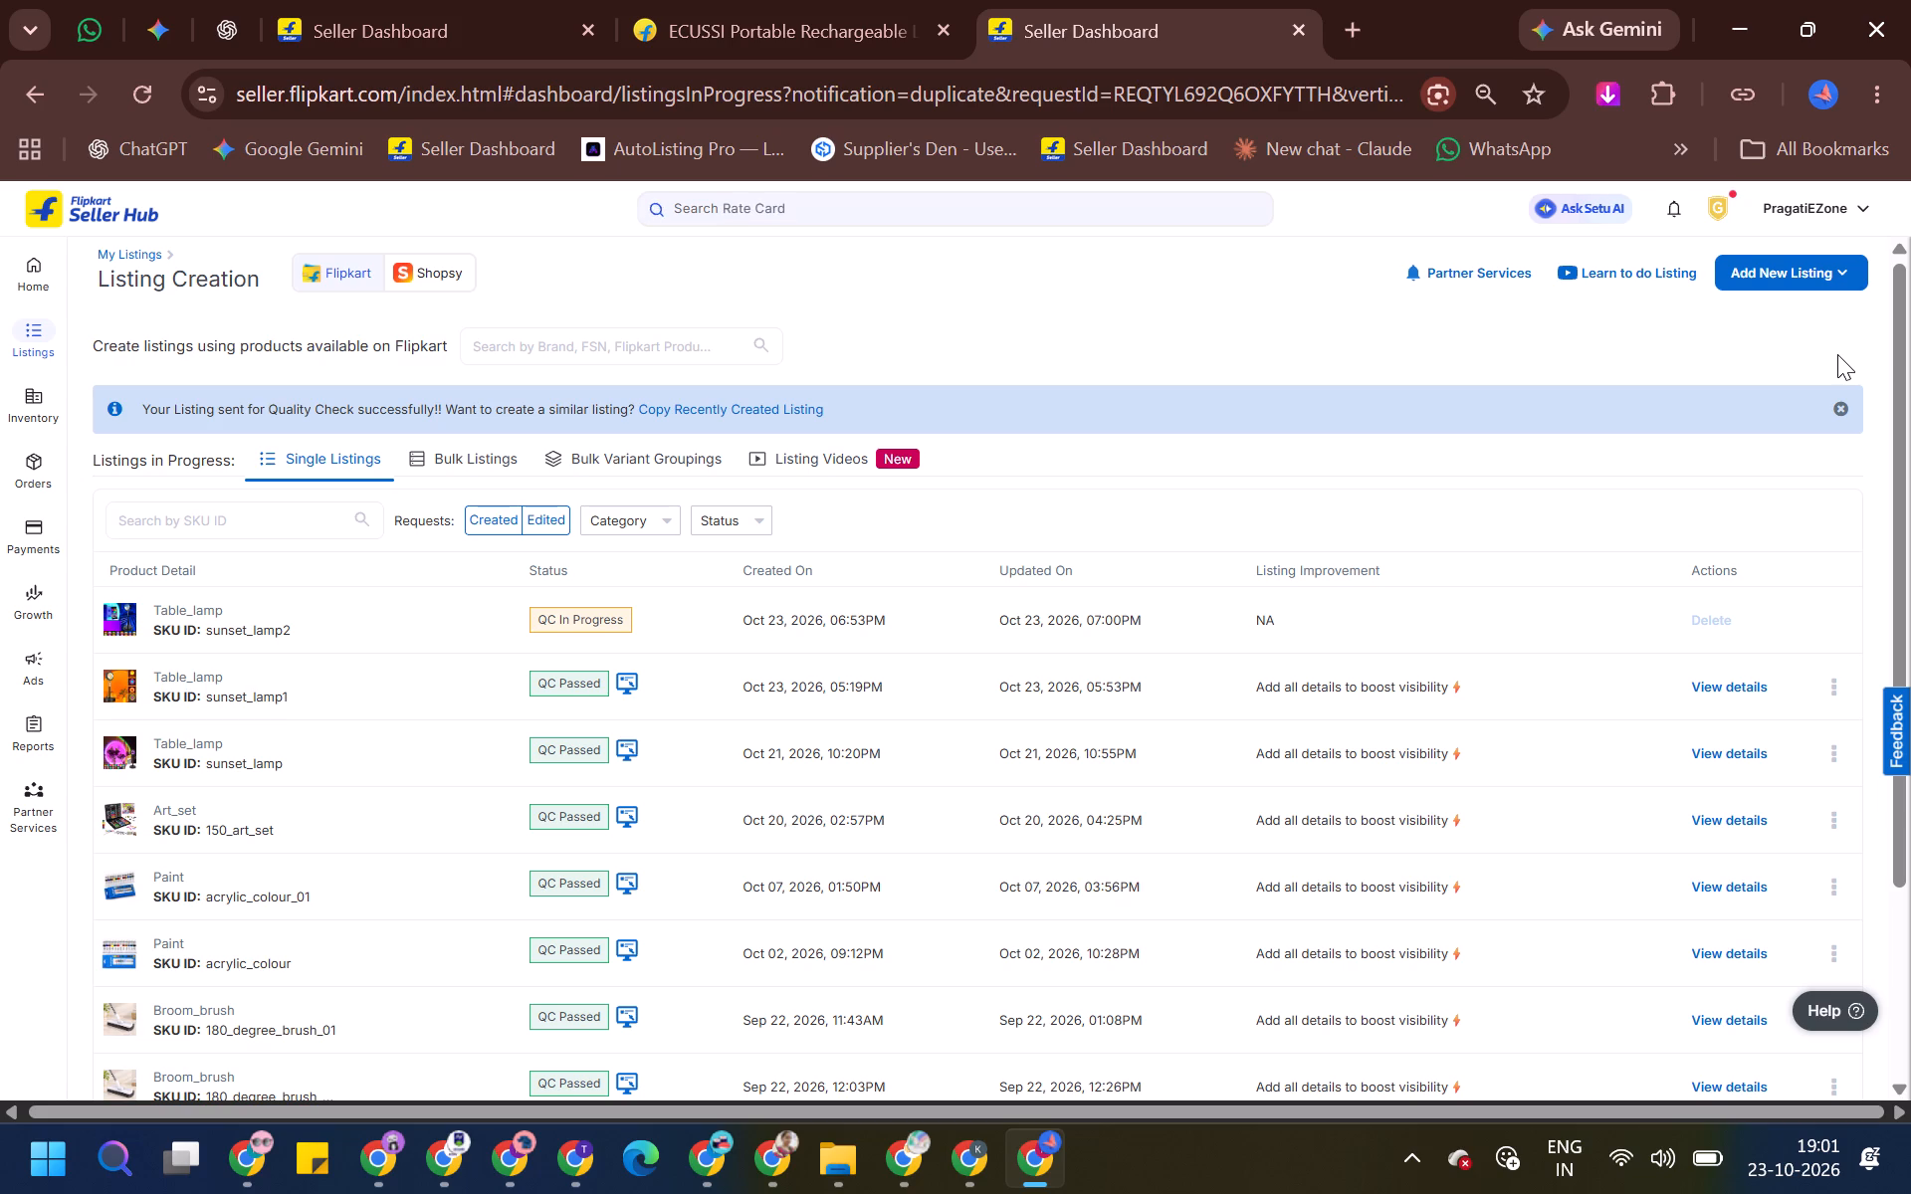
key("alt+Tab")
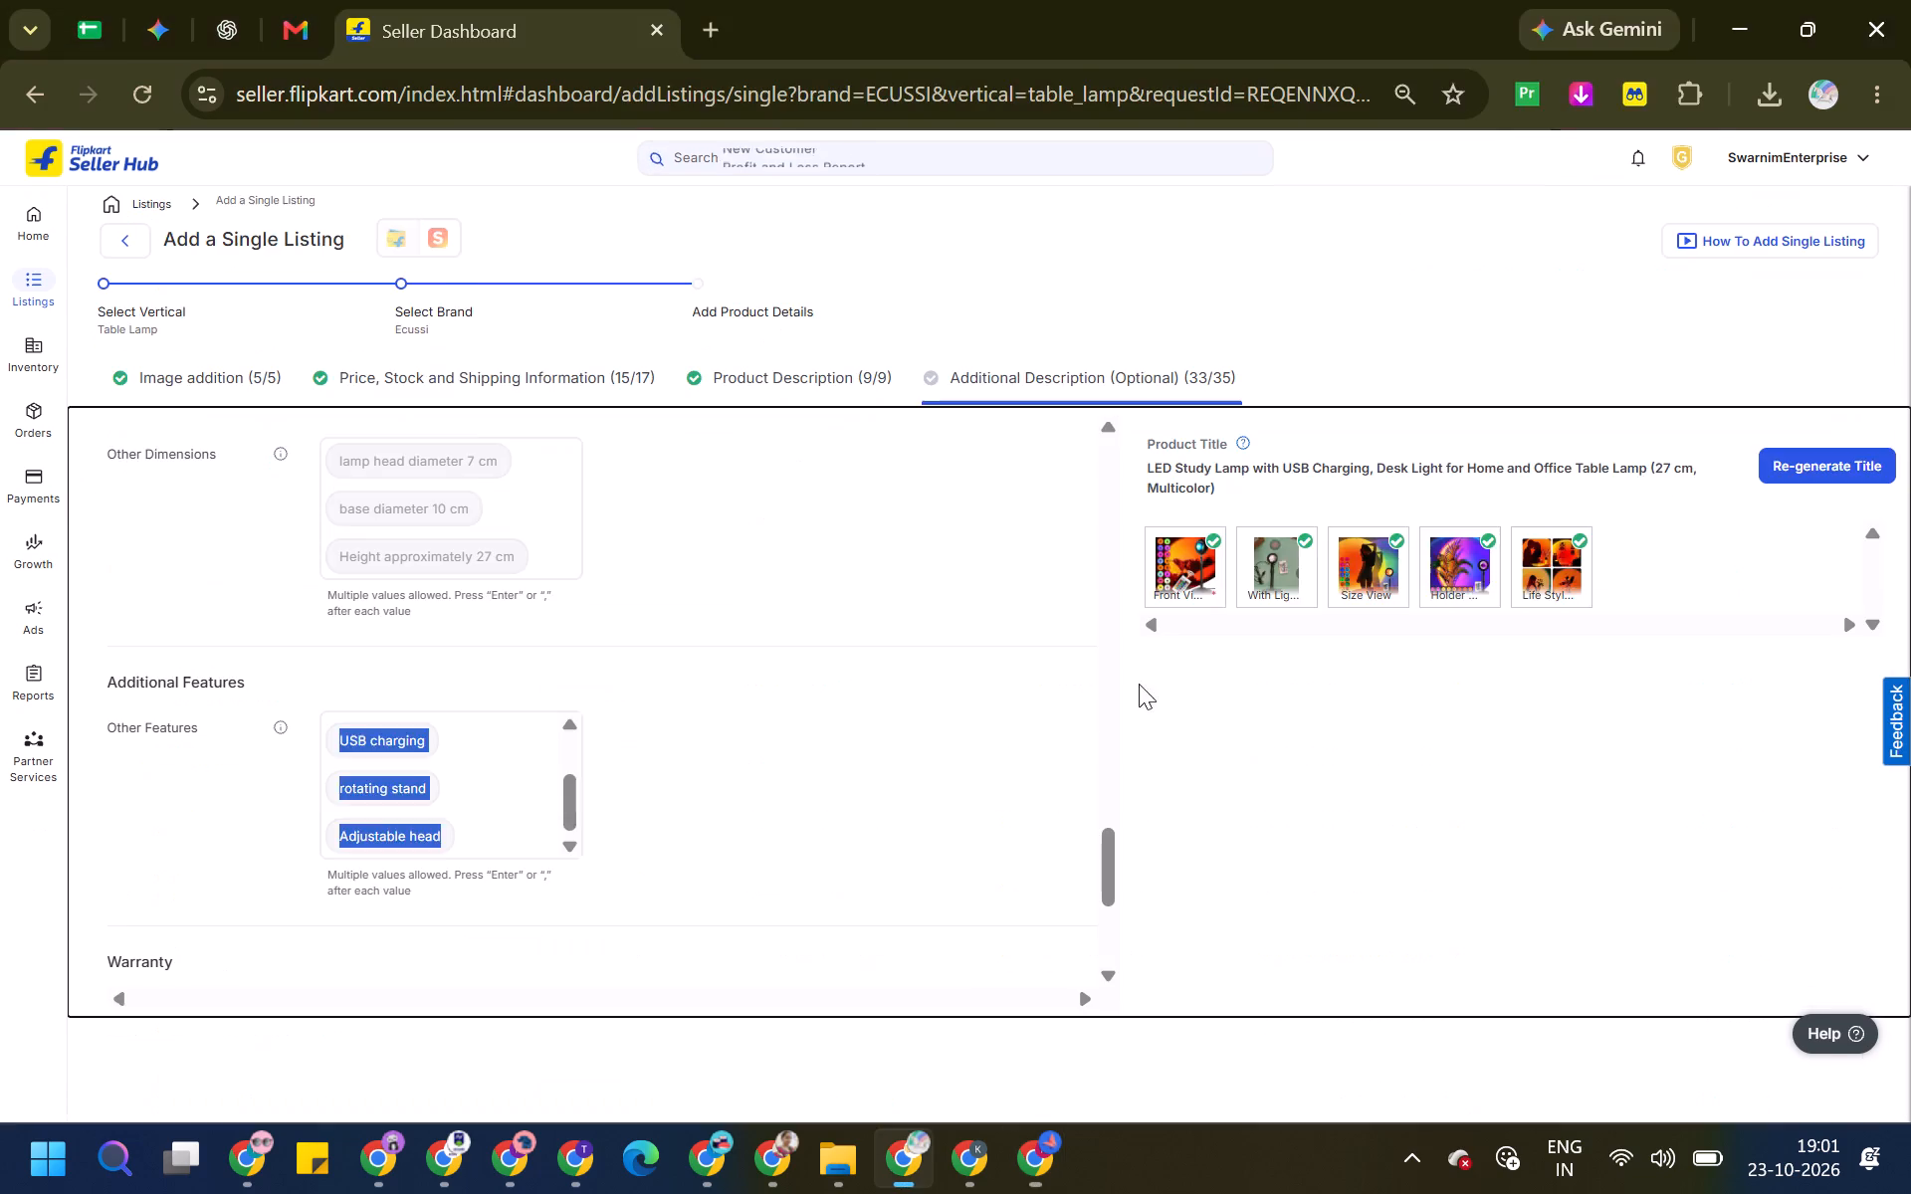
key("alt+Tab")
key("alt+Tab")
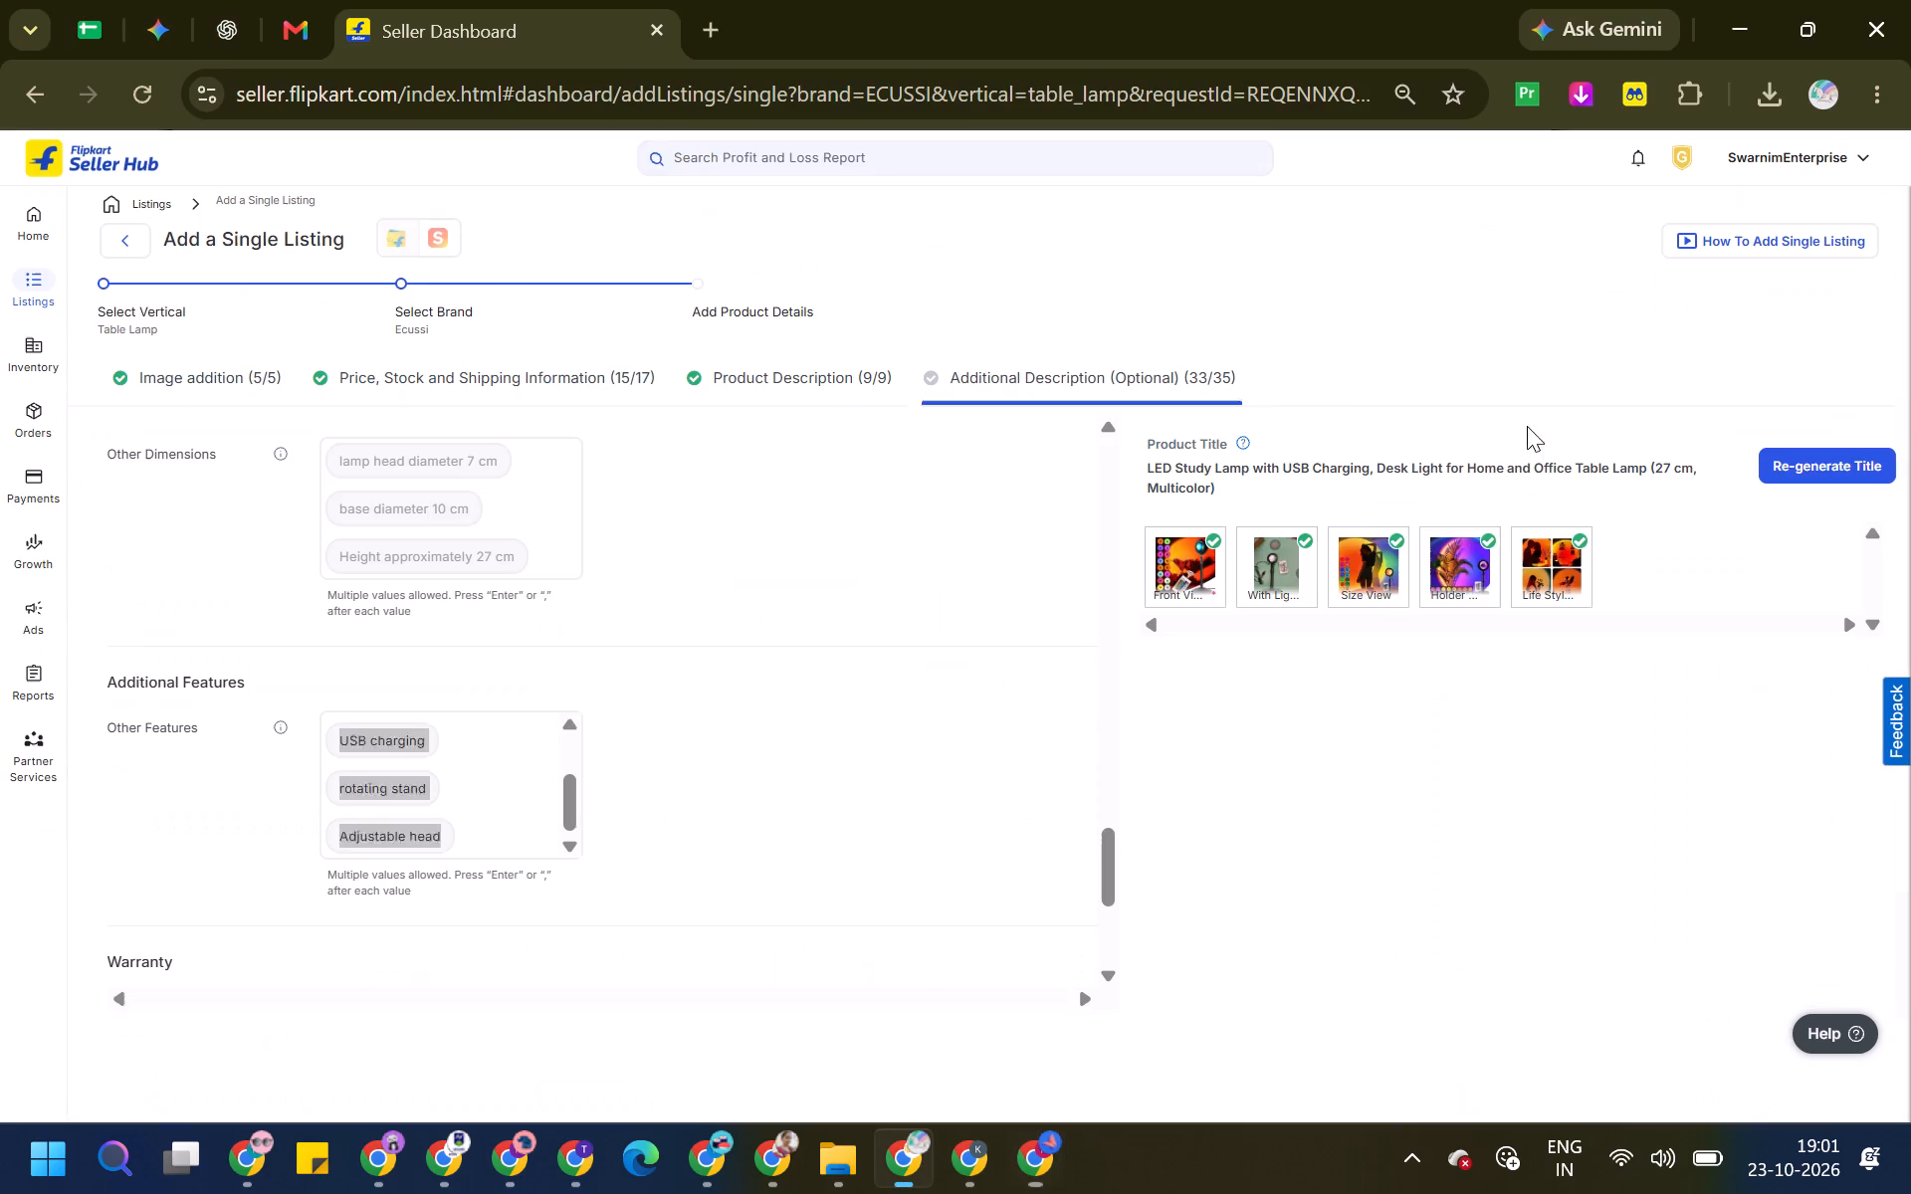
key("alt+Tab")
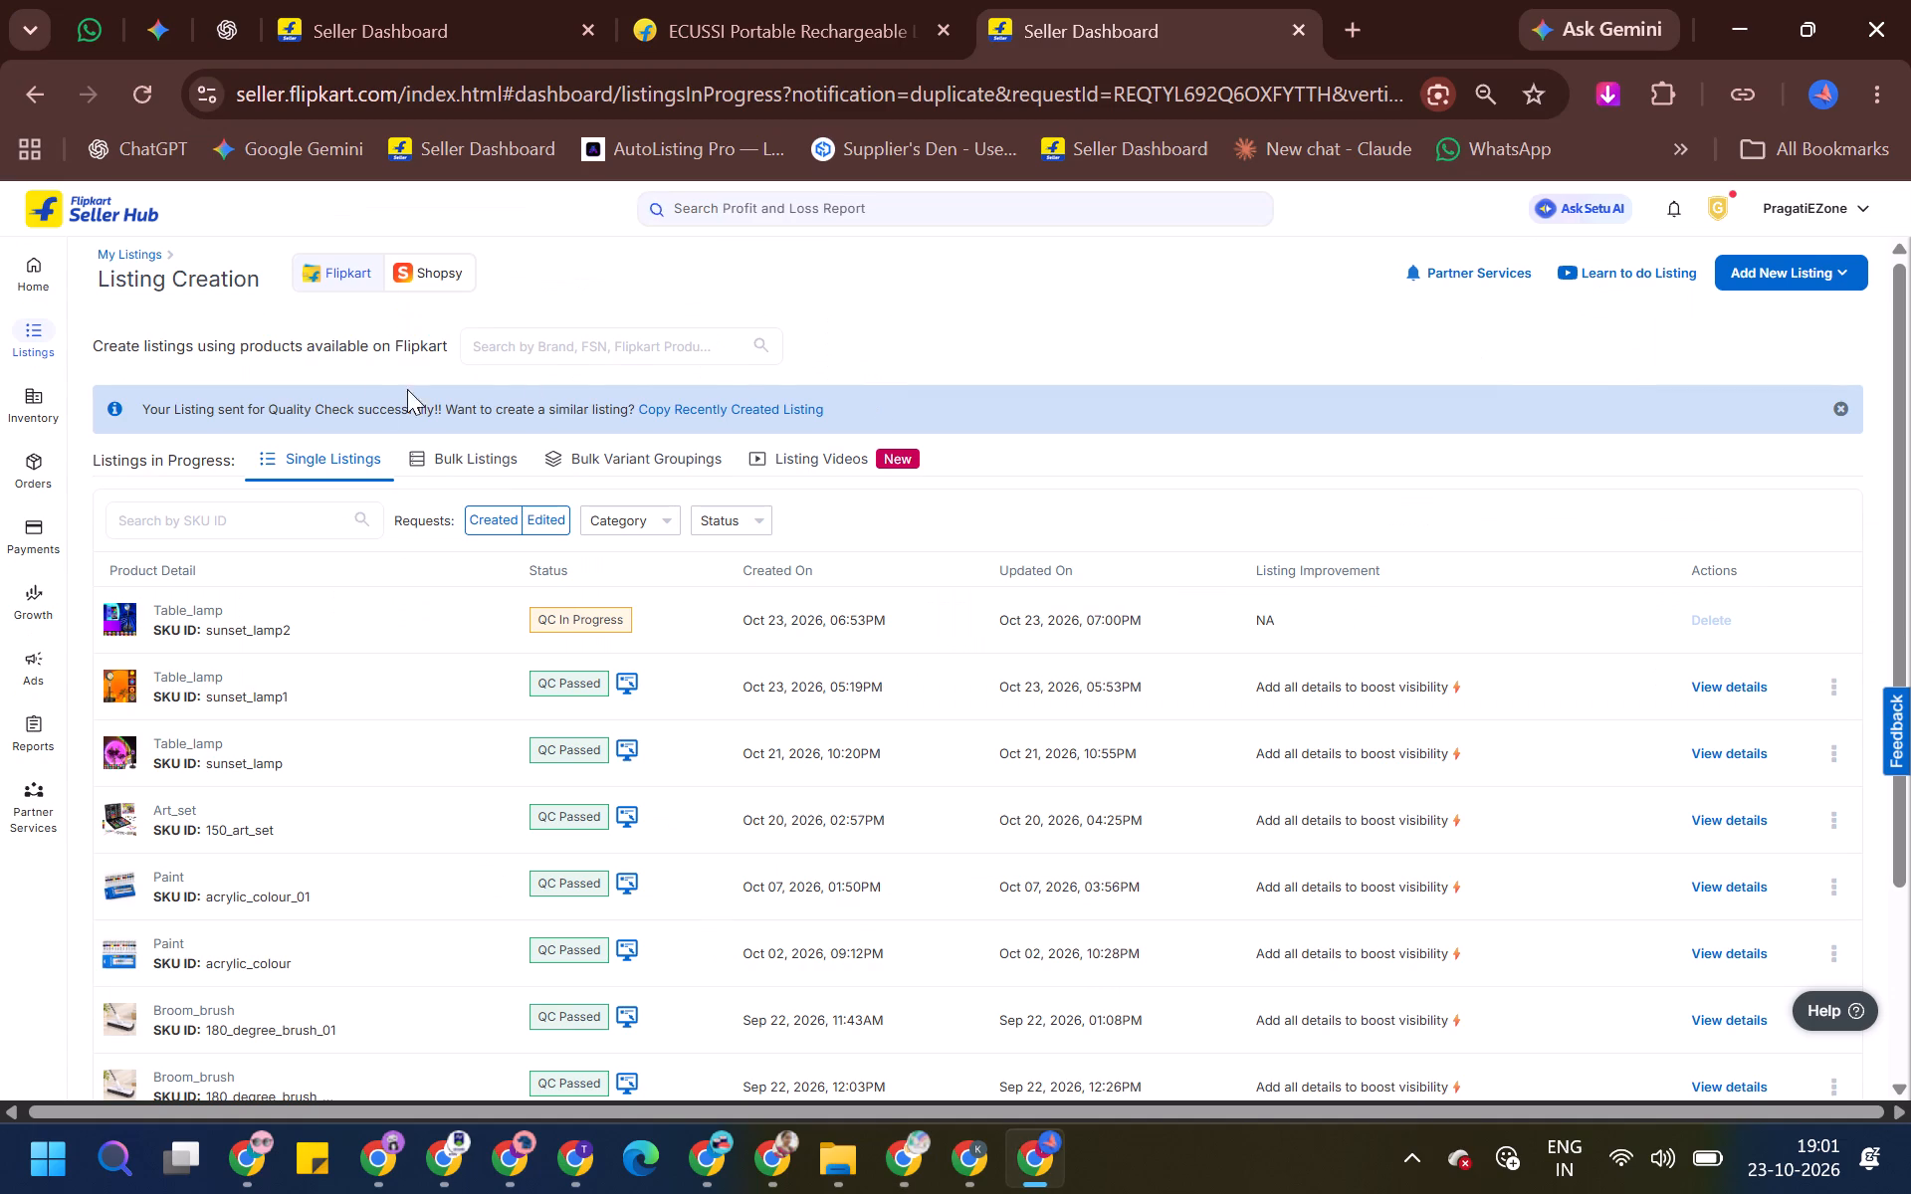
Start a new single listing in PragatiEZone under the vertical Home Decor / Lights & Lamps / Table Lamp.
left_click(1829, 278)
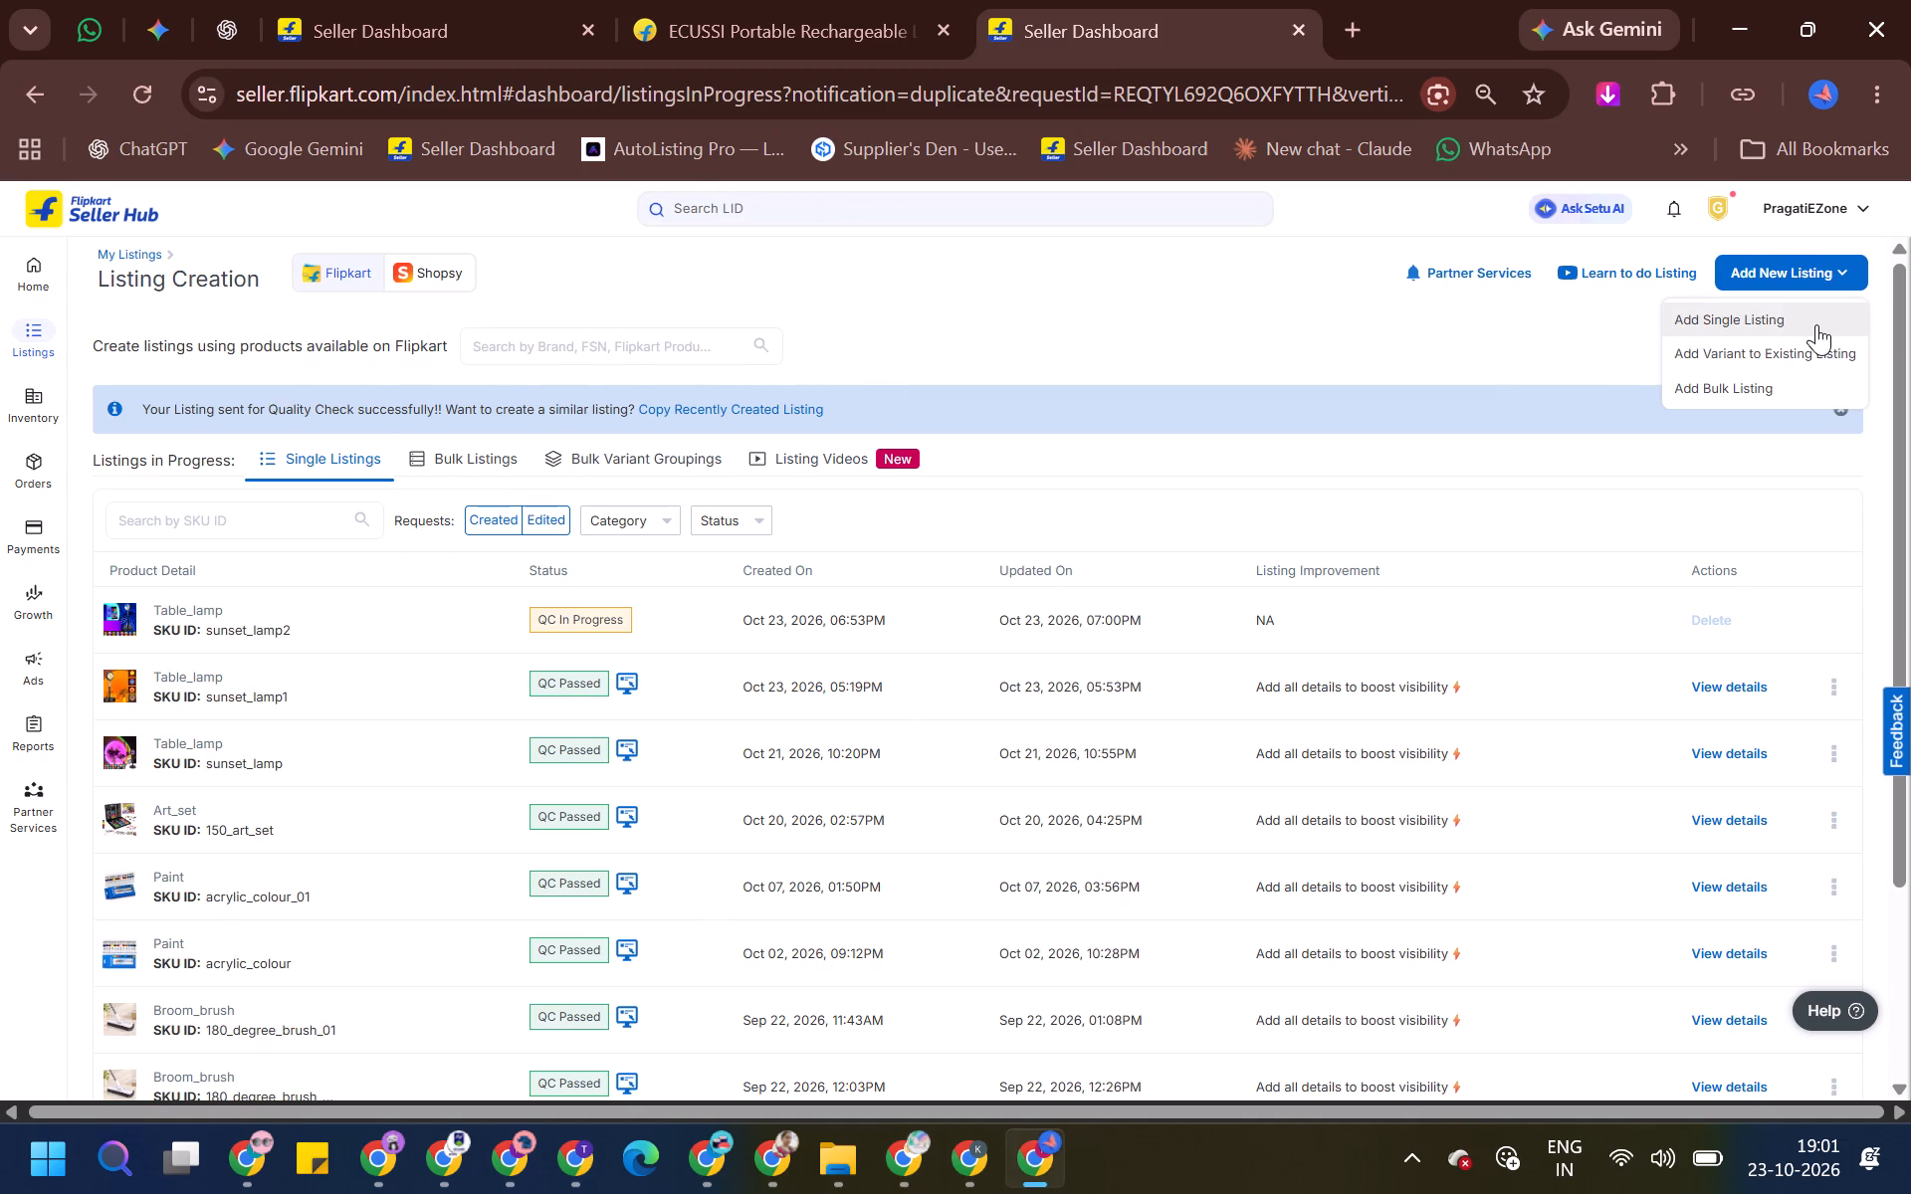
left_click(1814, 324)
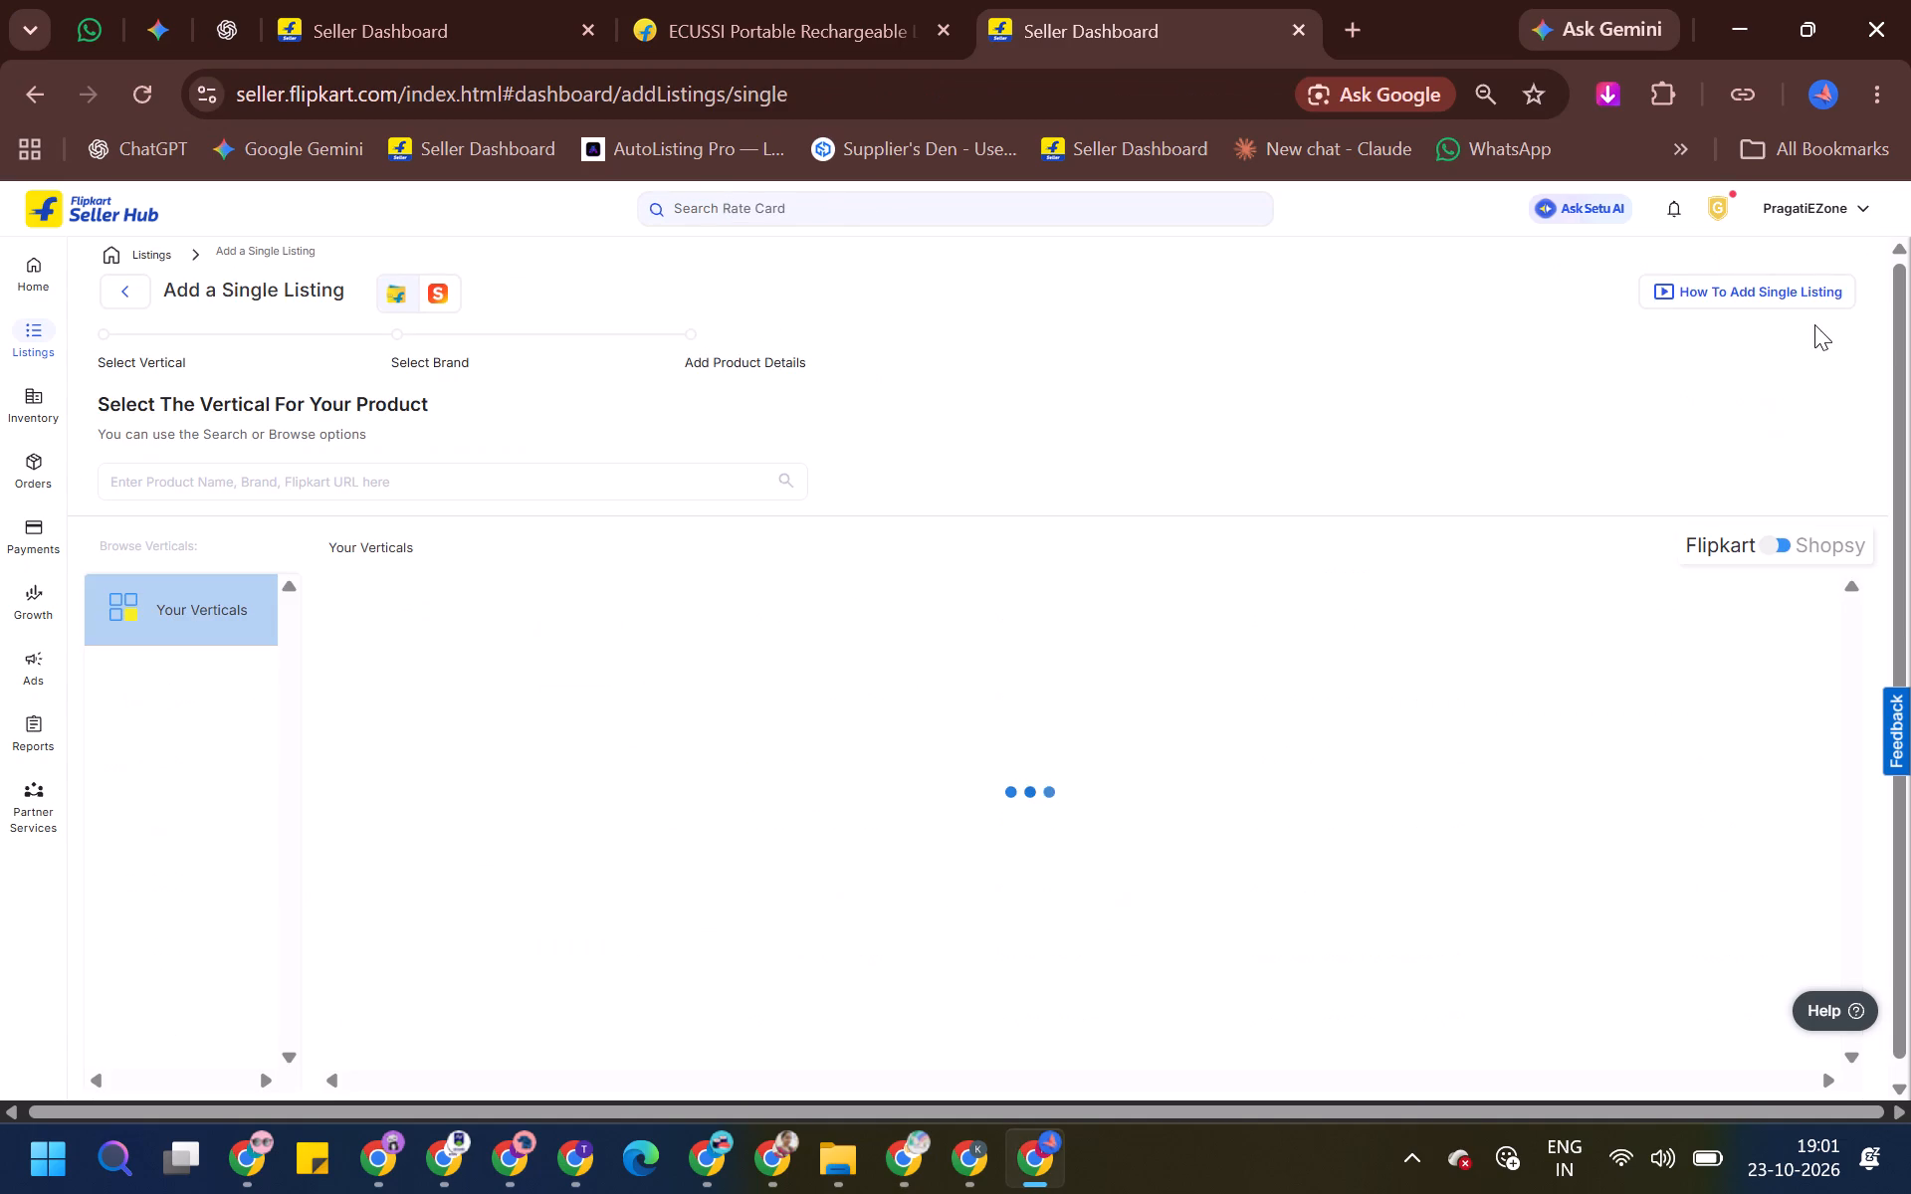
left_click(560, 480)
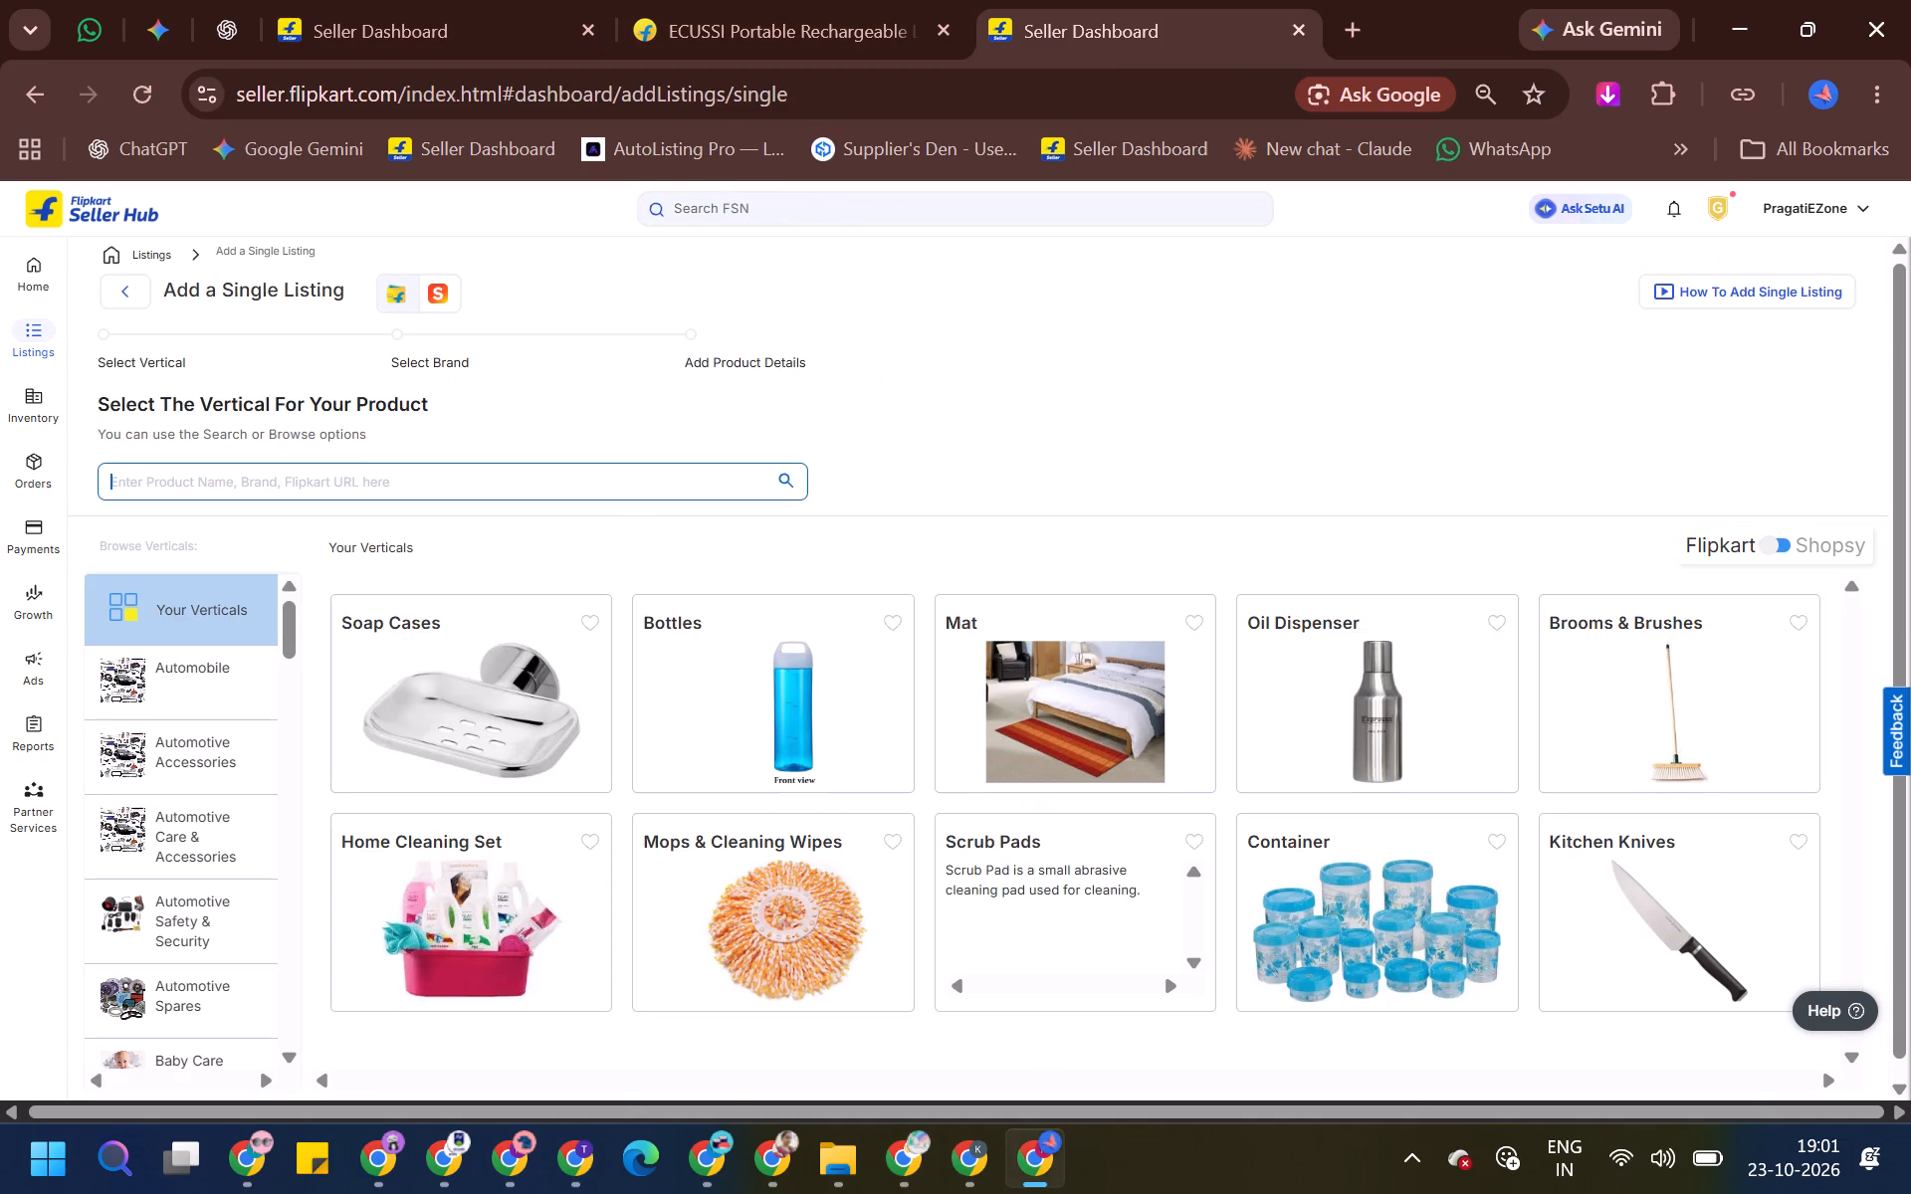
type("TABLE LM")
key("BackSpace")
type("AMP")
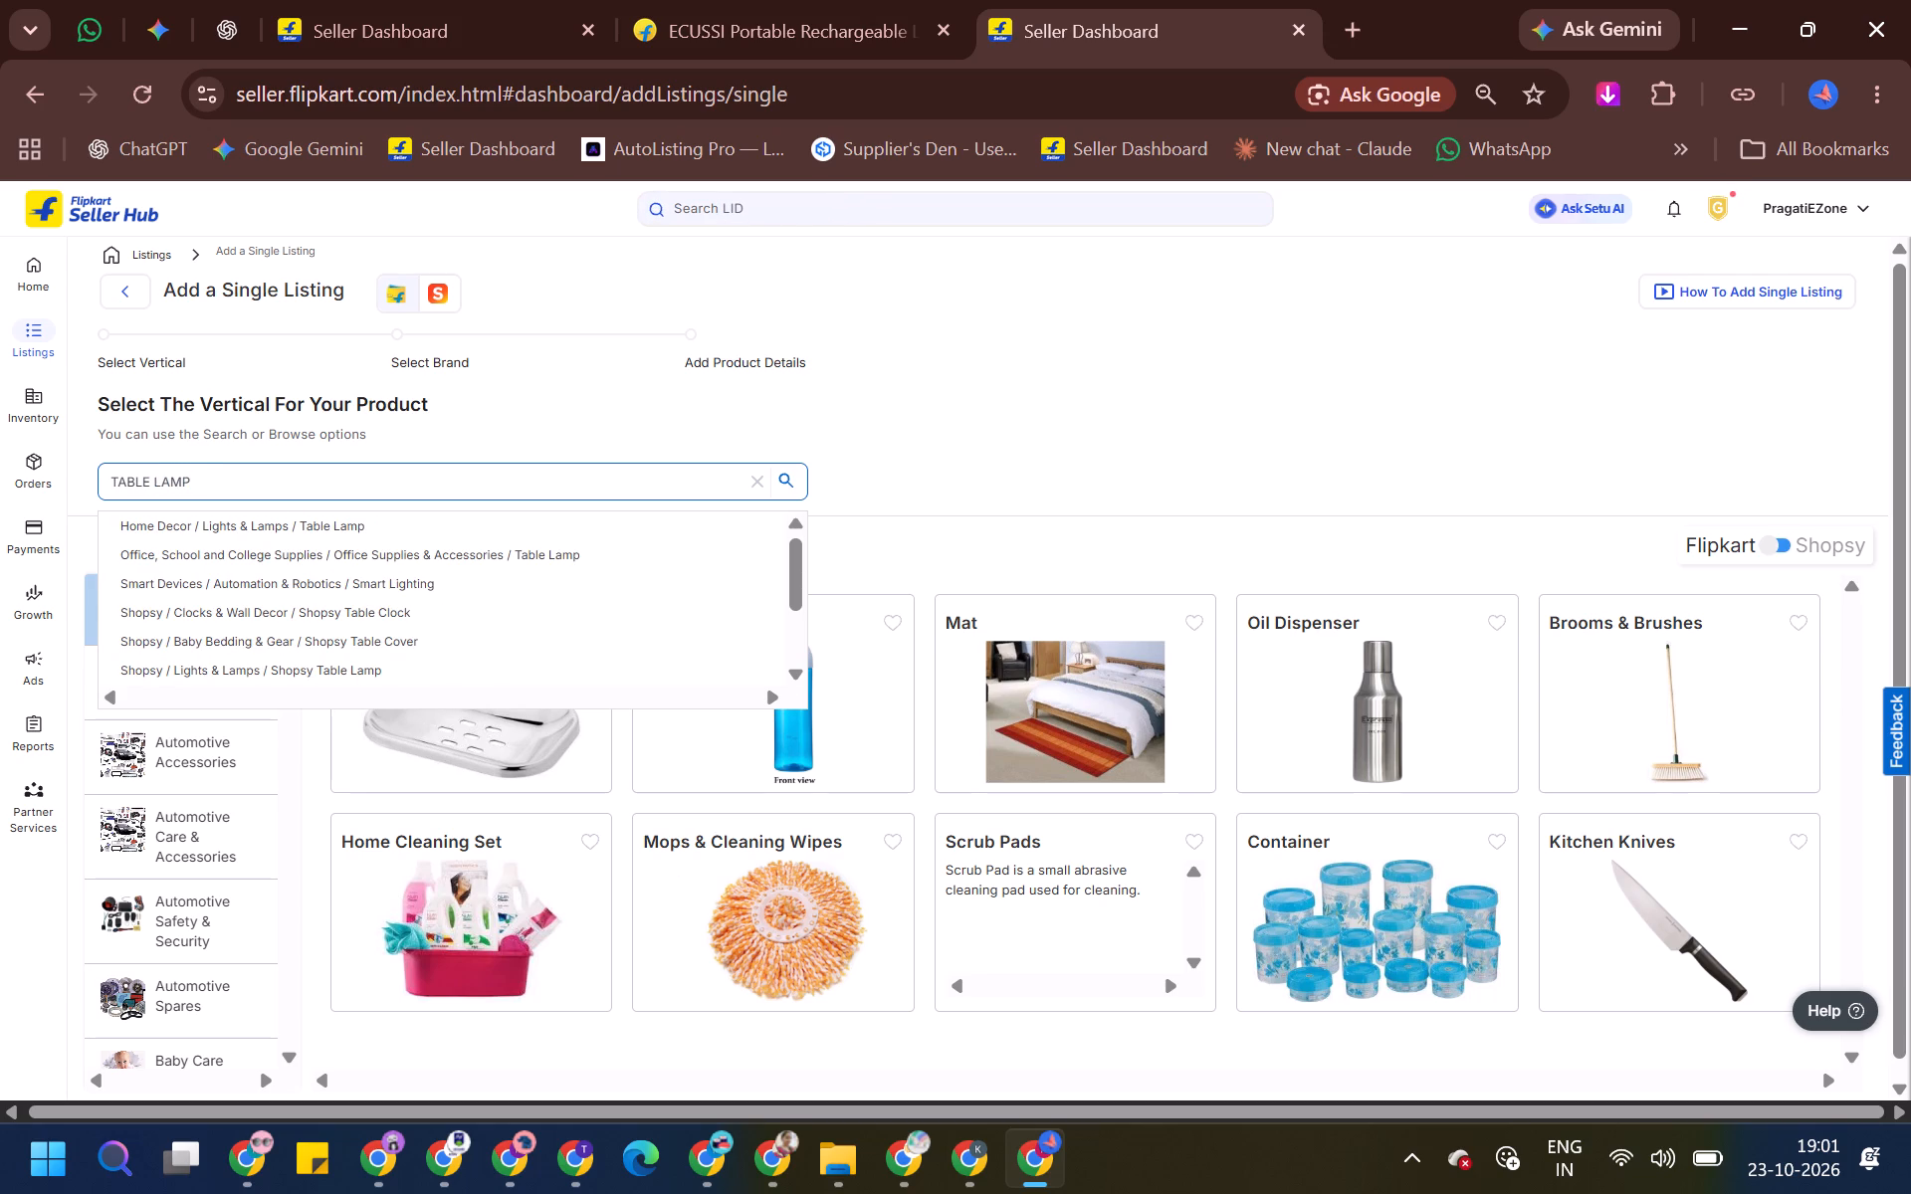
left_click(344, 513)
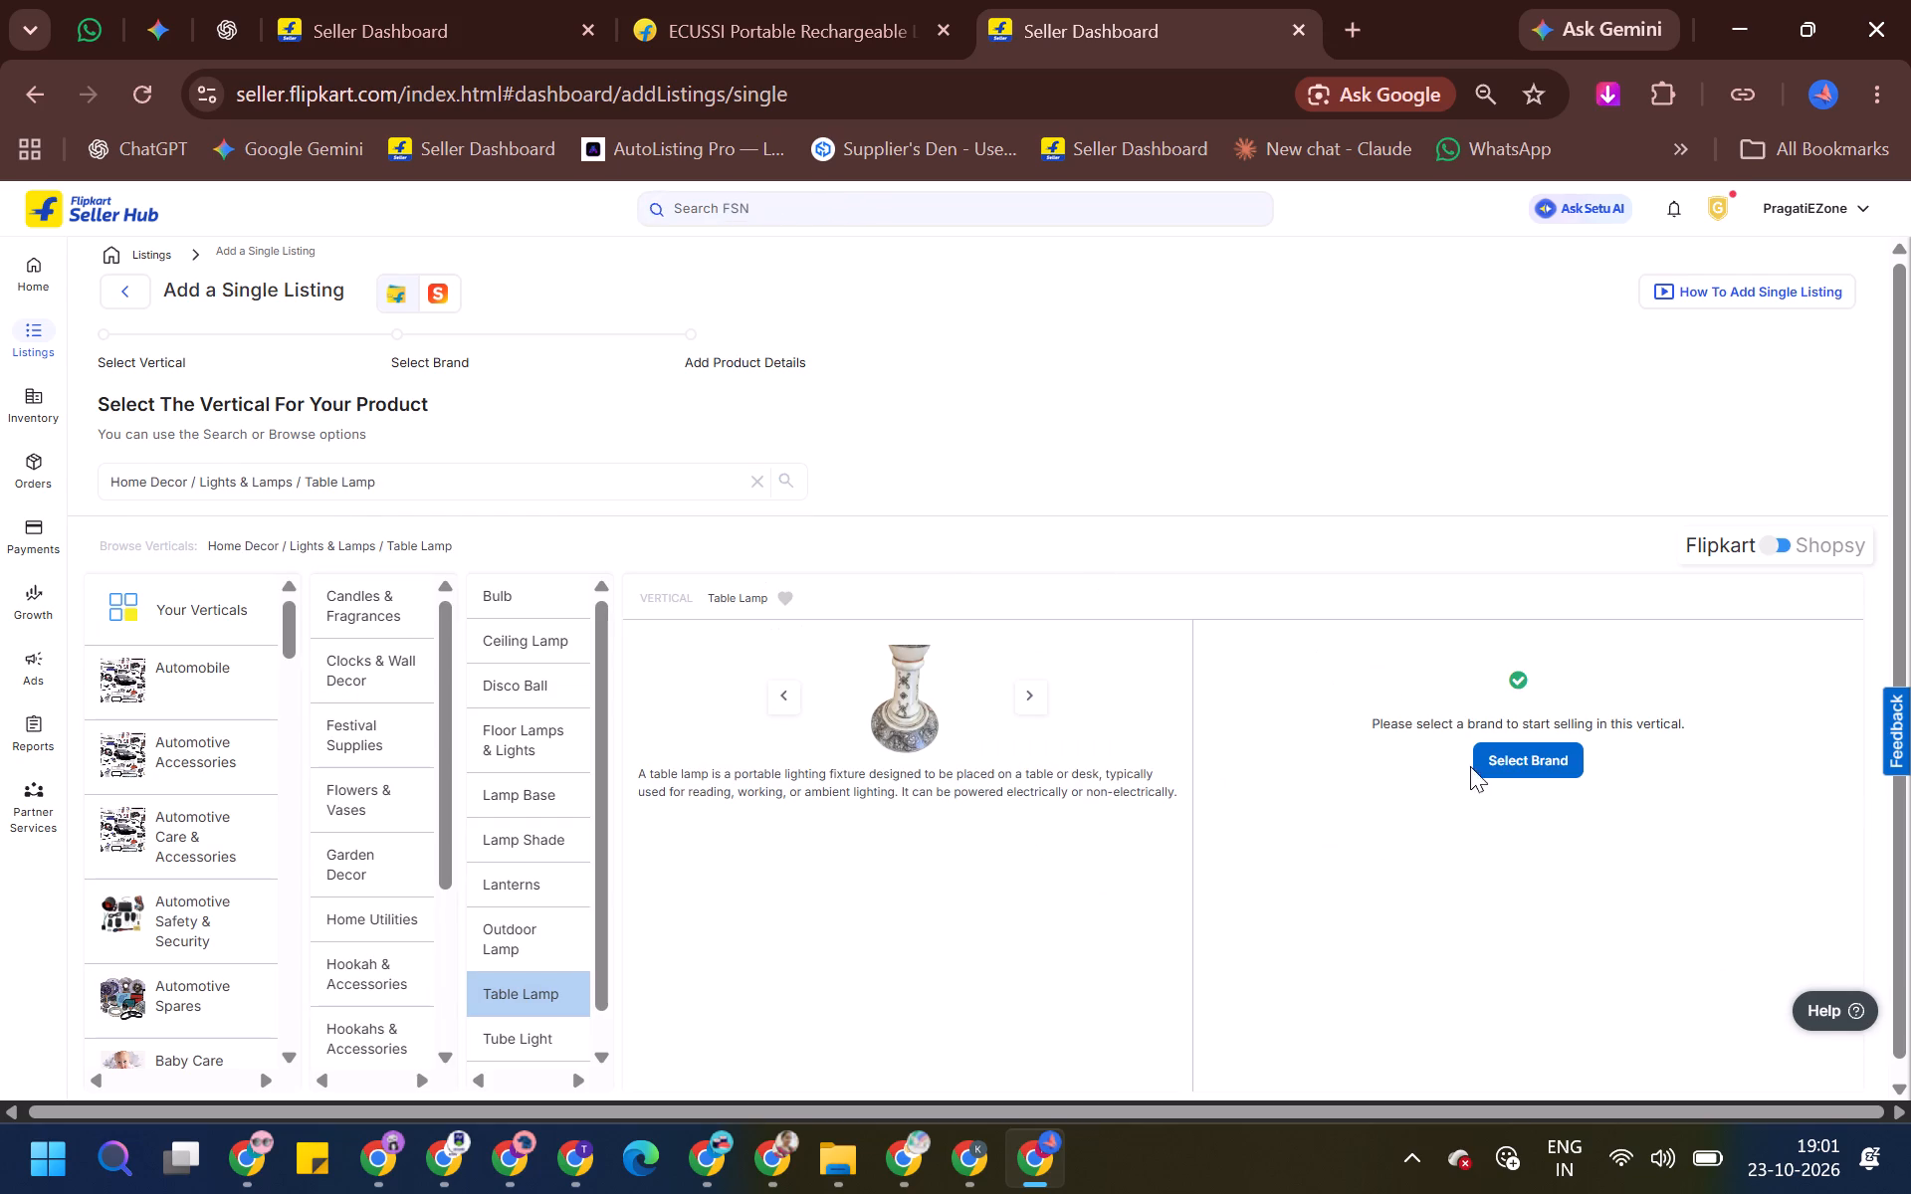
Check the brand ECUSSI, copied from the SwarnimEnterprise listing's web address, and start creating the new listing under it.
left_click(1496, 766)
left_click(276, 490)
left_click(825, 0)
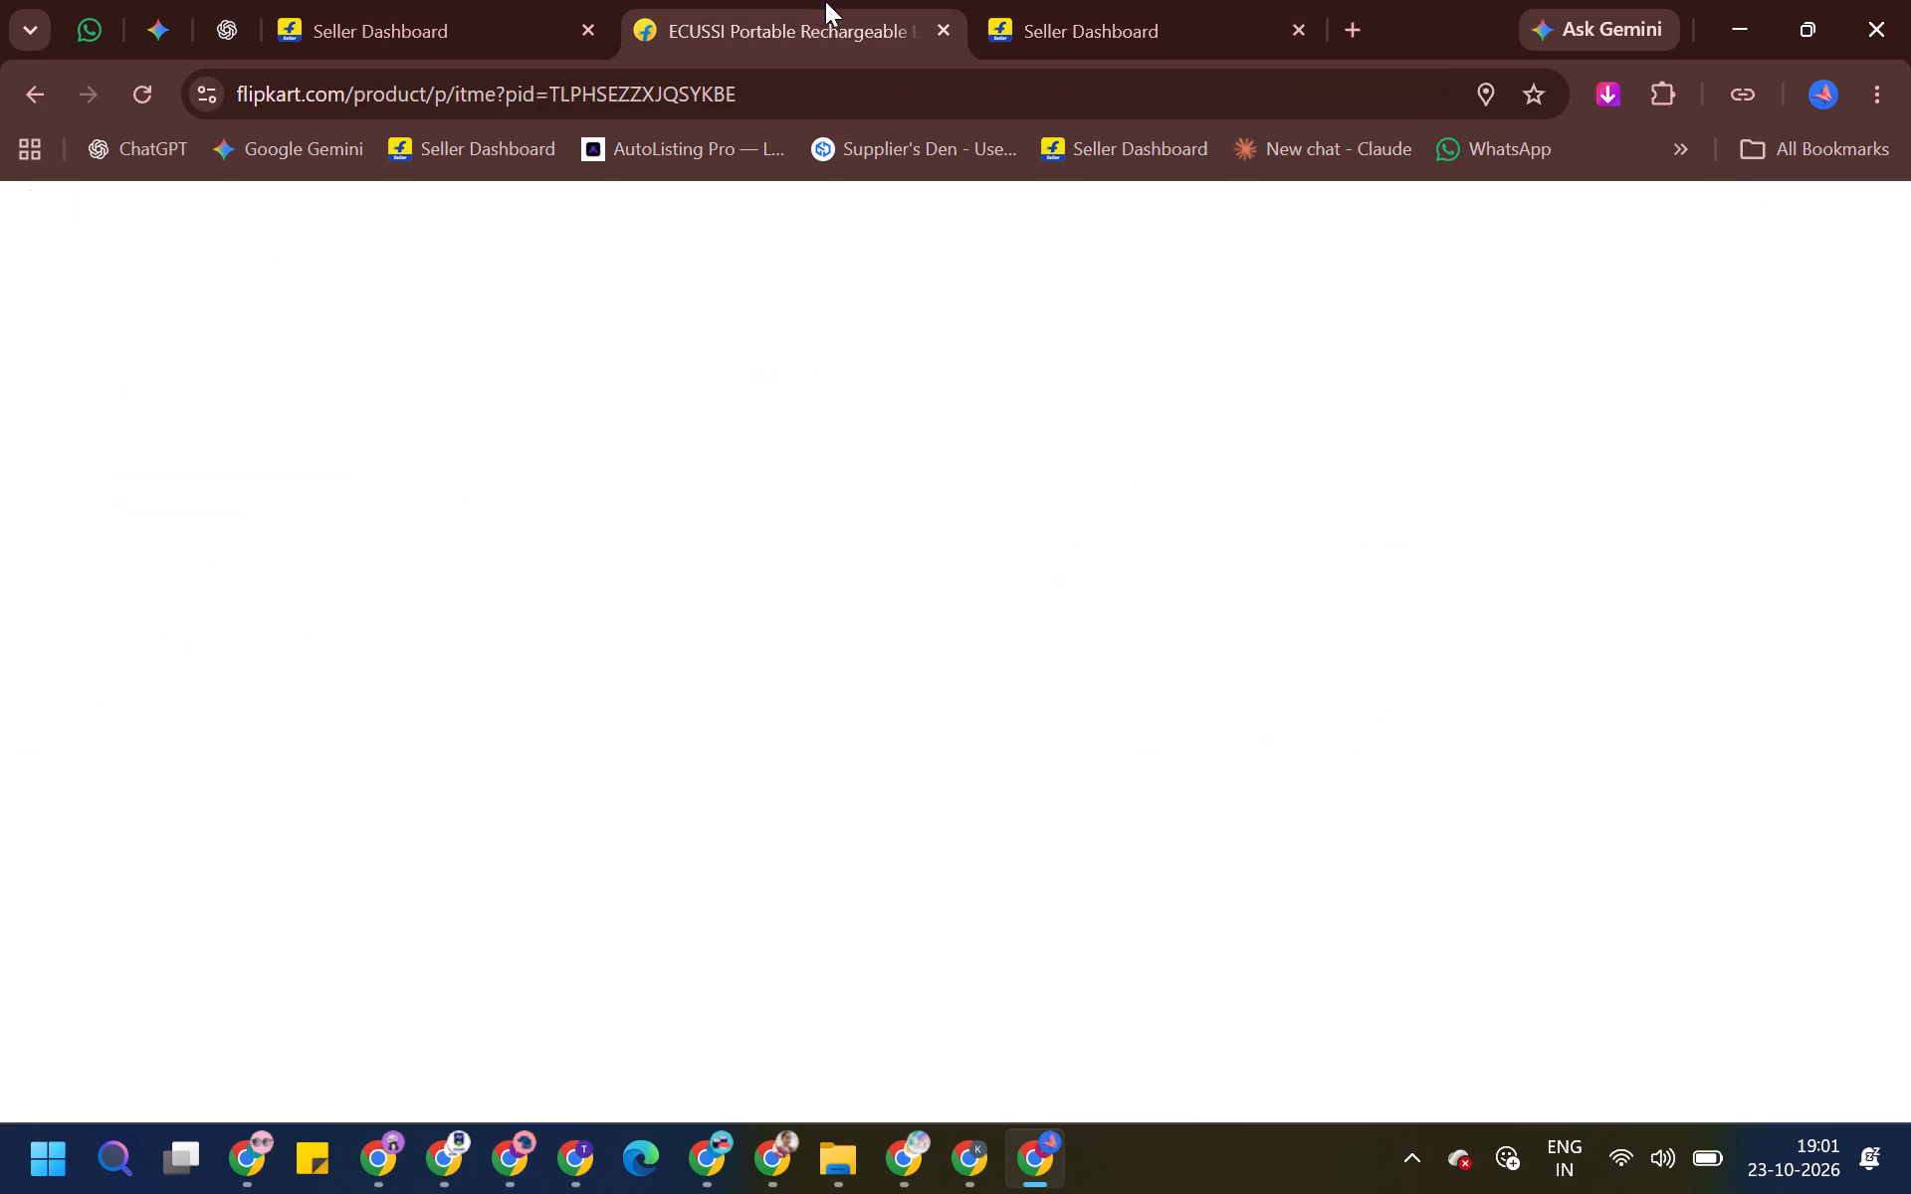
left_click(1053, 0)
key("alt+Tab")
double_click(912, 89)
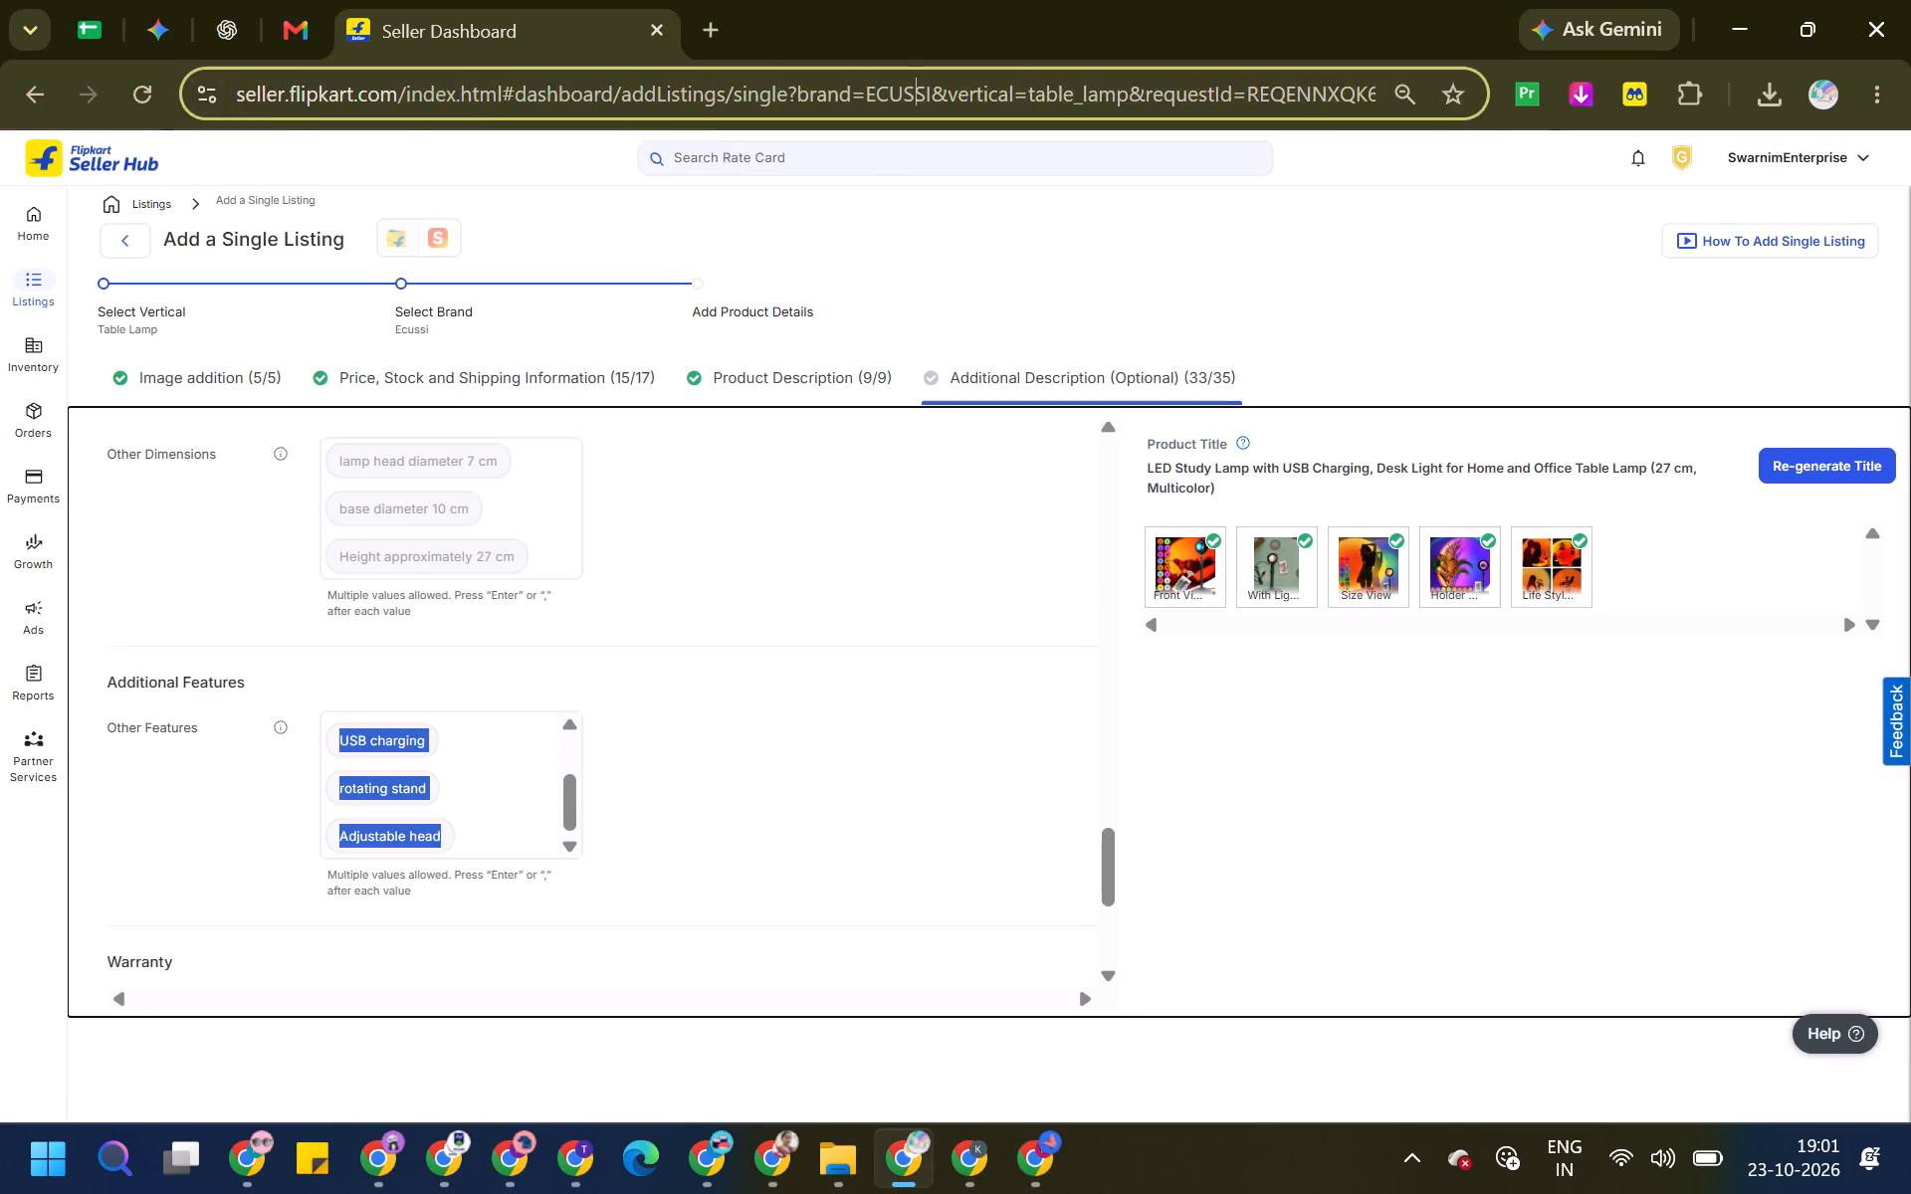
key("ctrl+c")
key("alt+Tab")
key("ctrl+v")
left_click_drag(912, 101, 885, 154, "ctrl")
key("Tab")
left_click(458, 479)
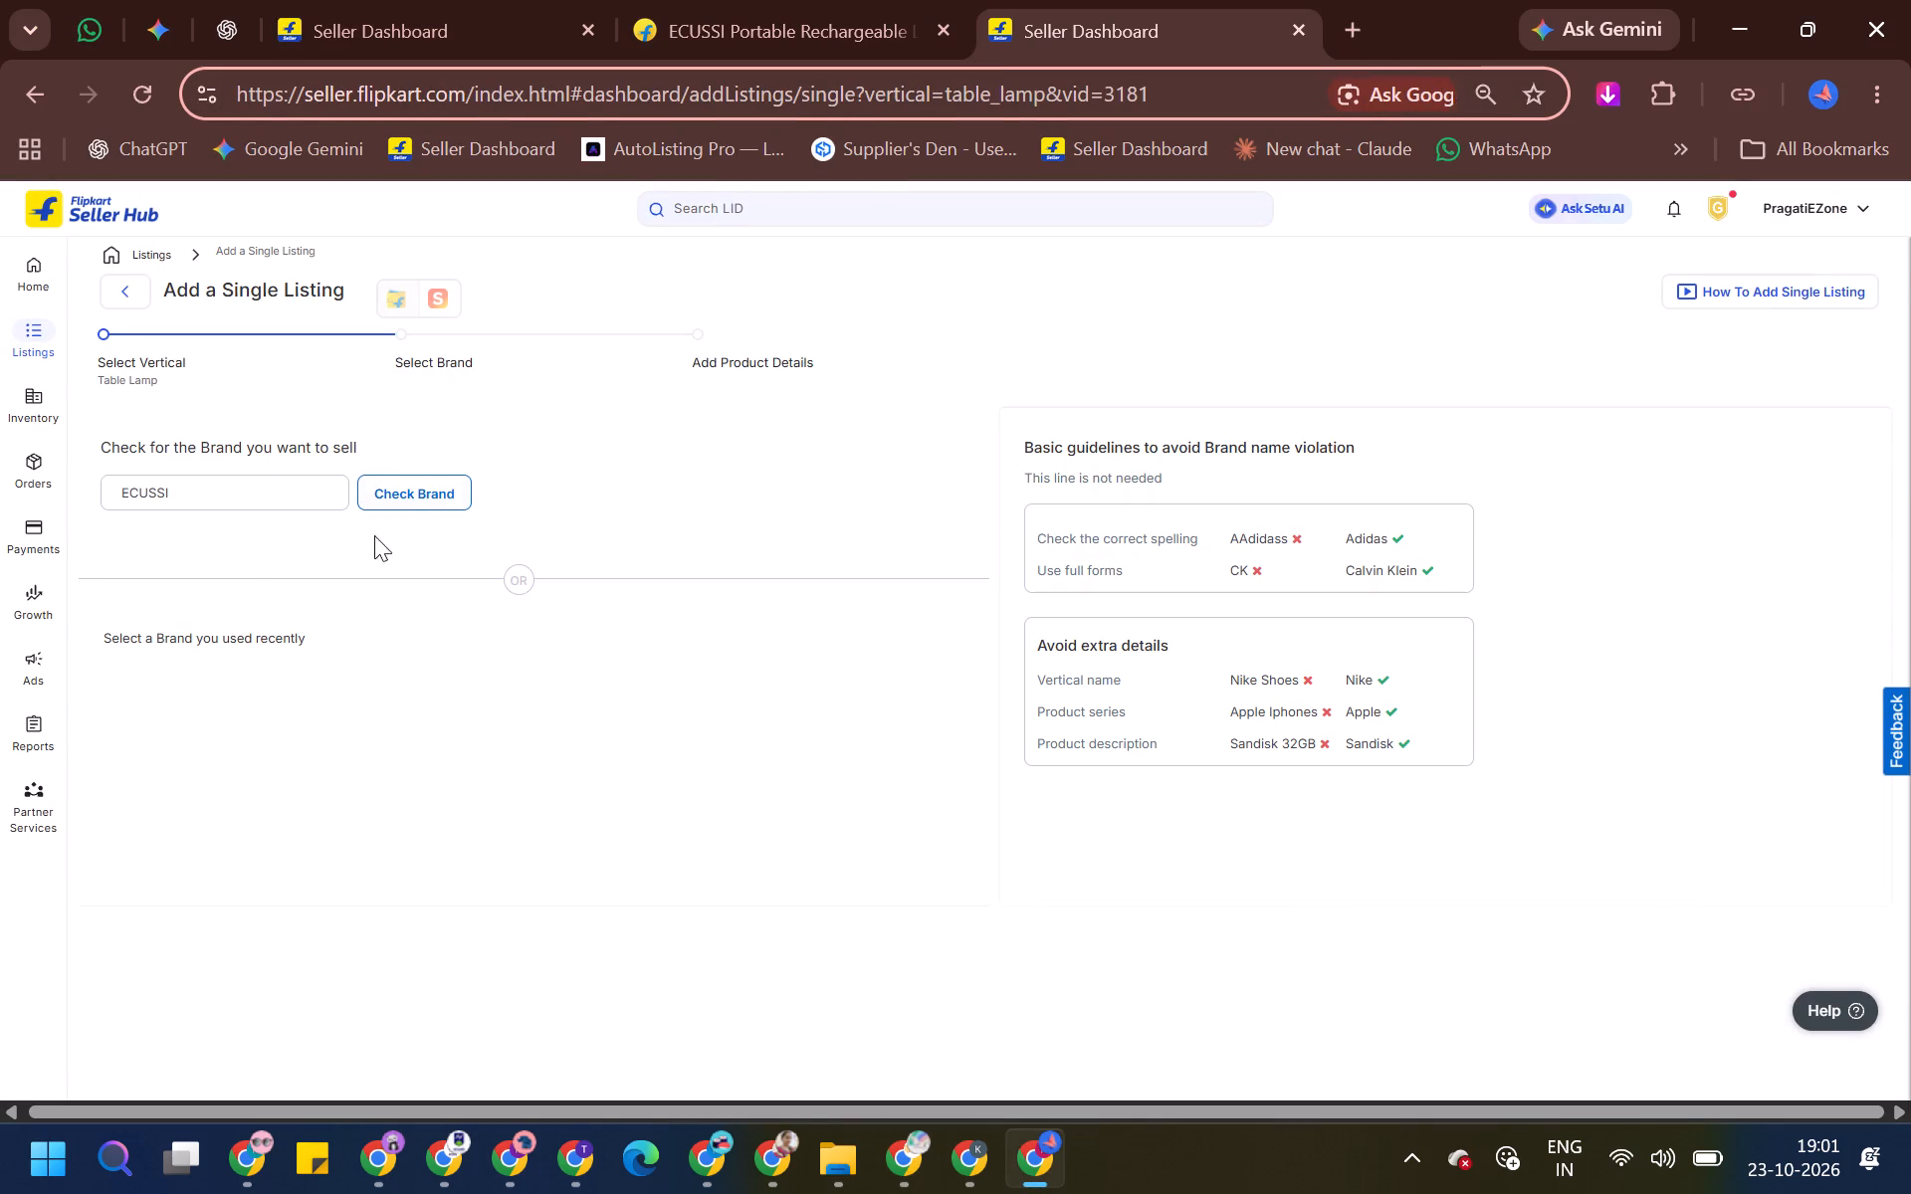
left_click(232, 579)
left_click(220, 610)
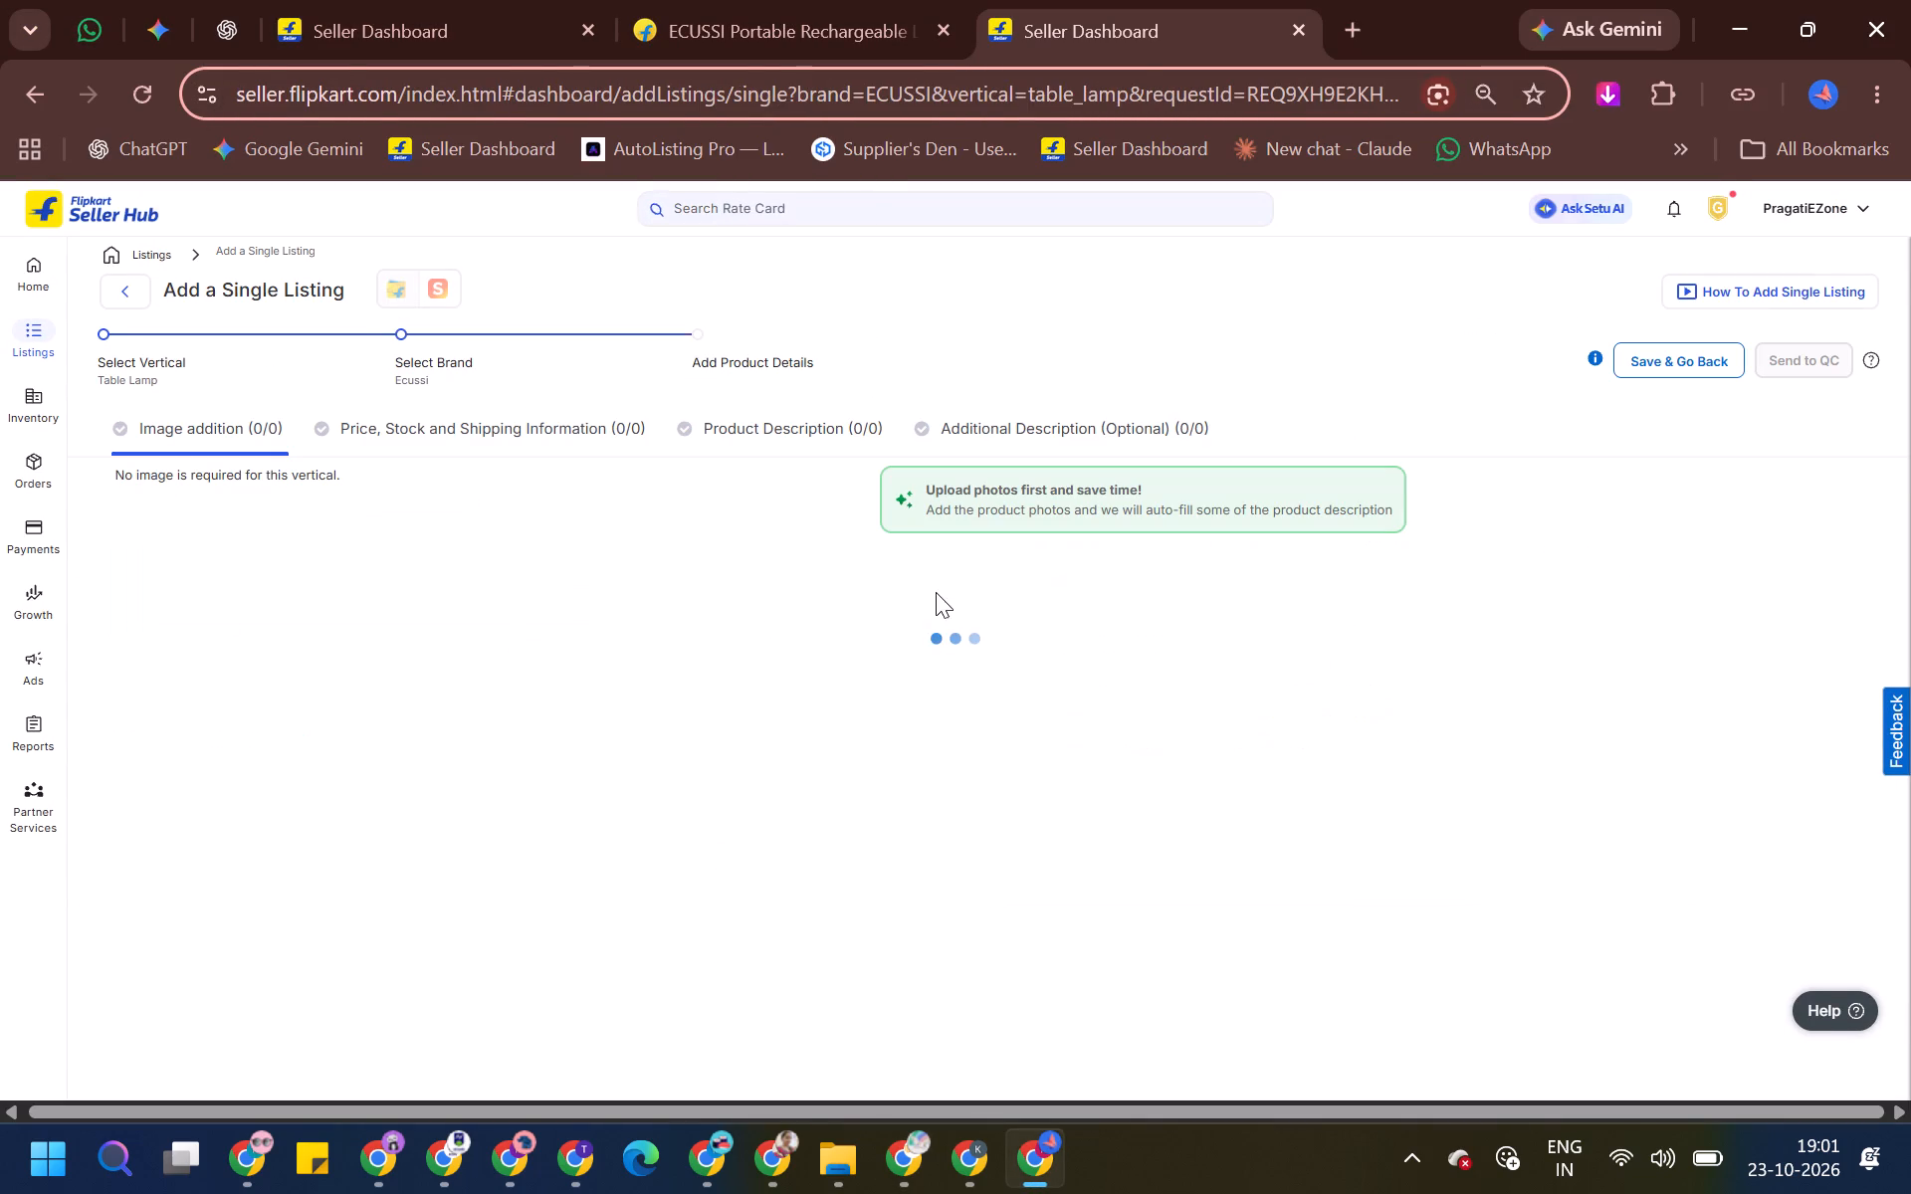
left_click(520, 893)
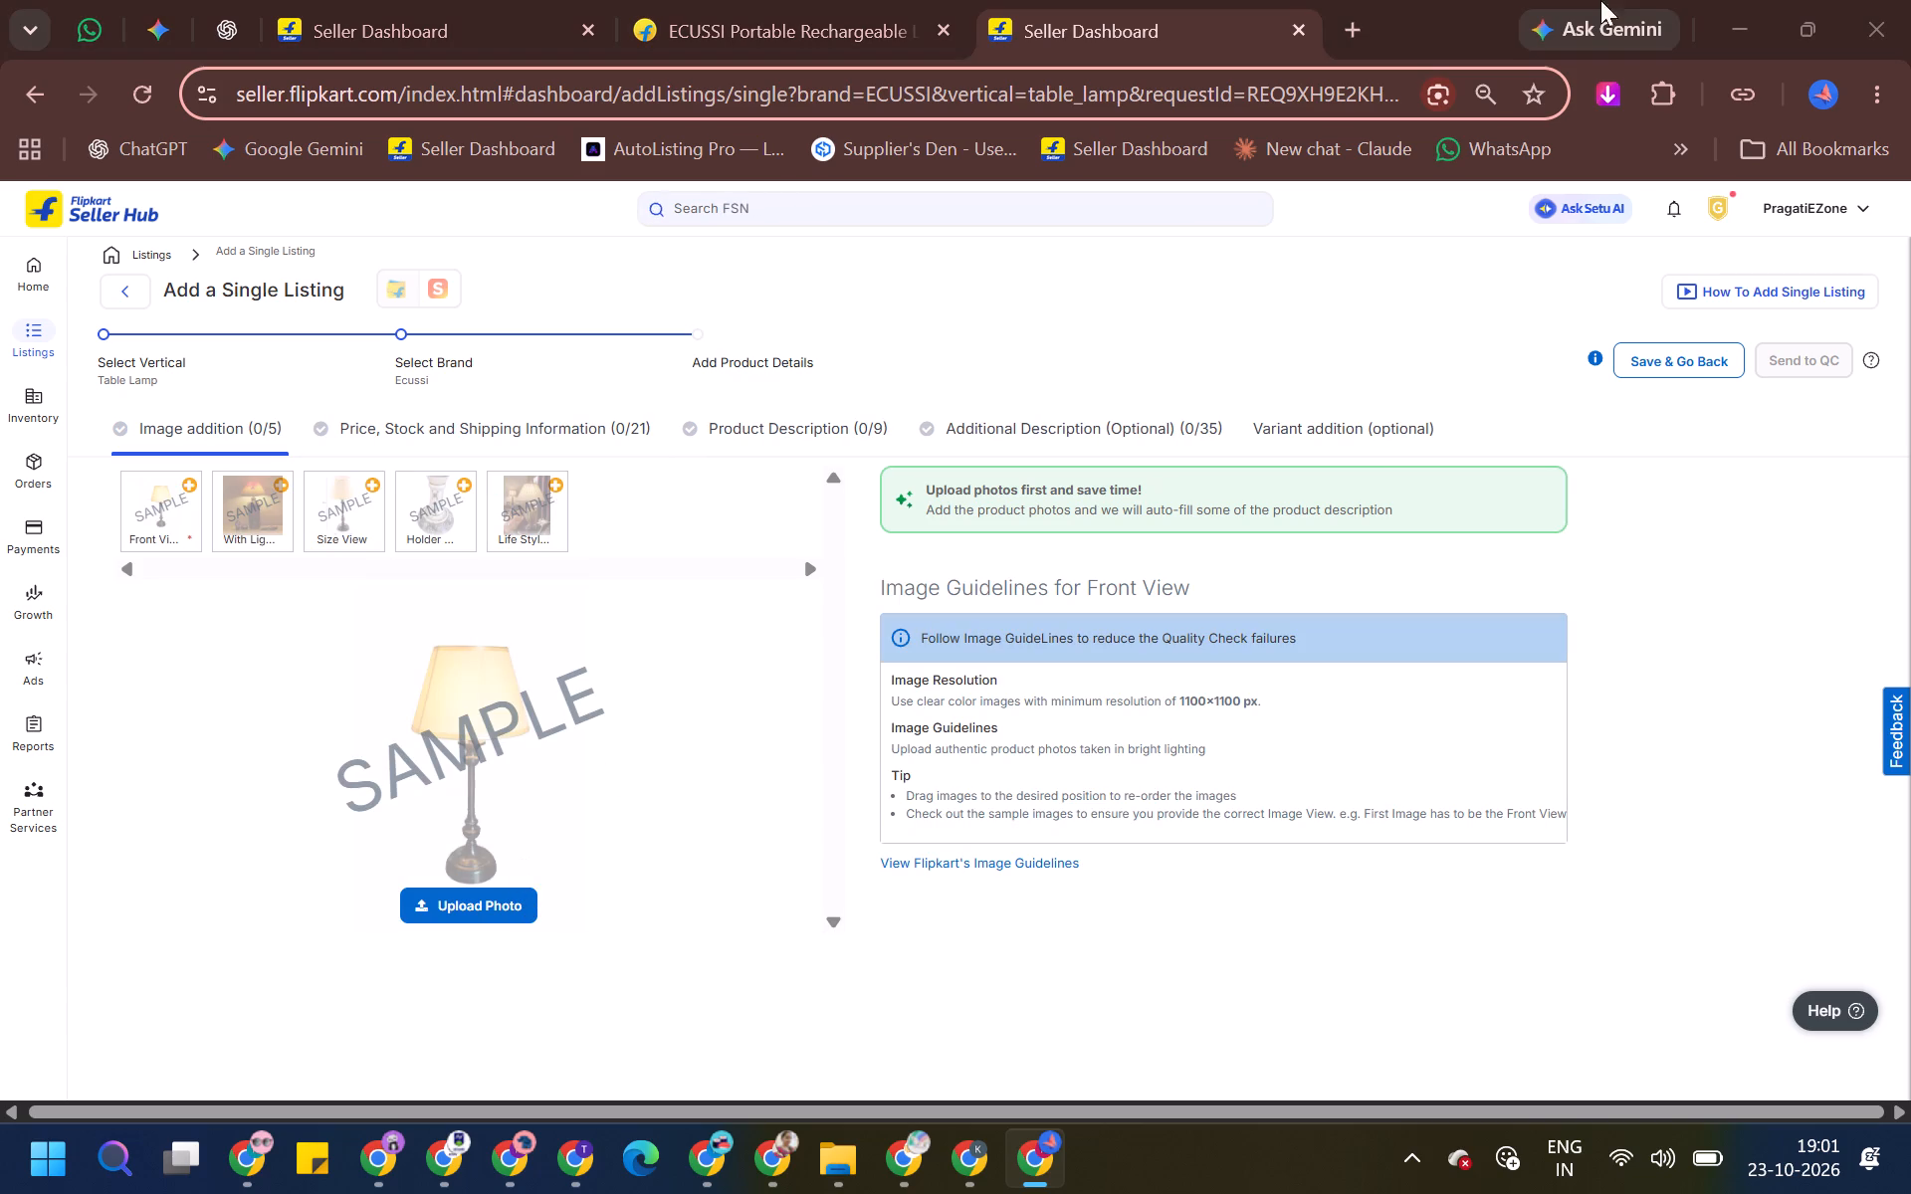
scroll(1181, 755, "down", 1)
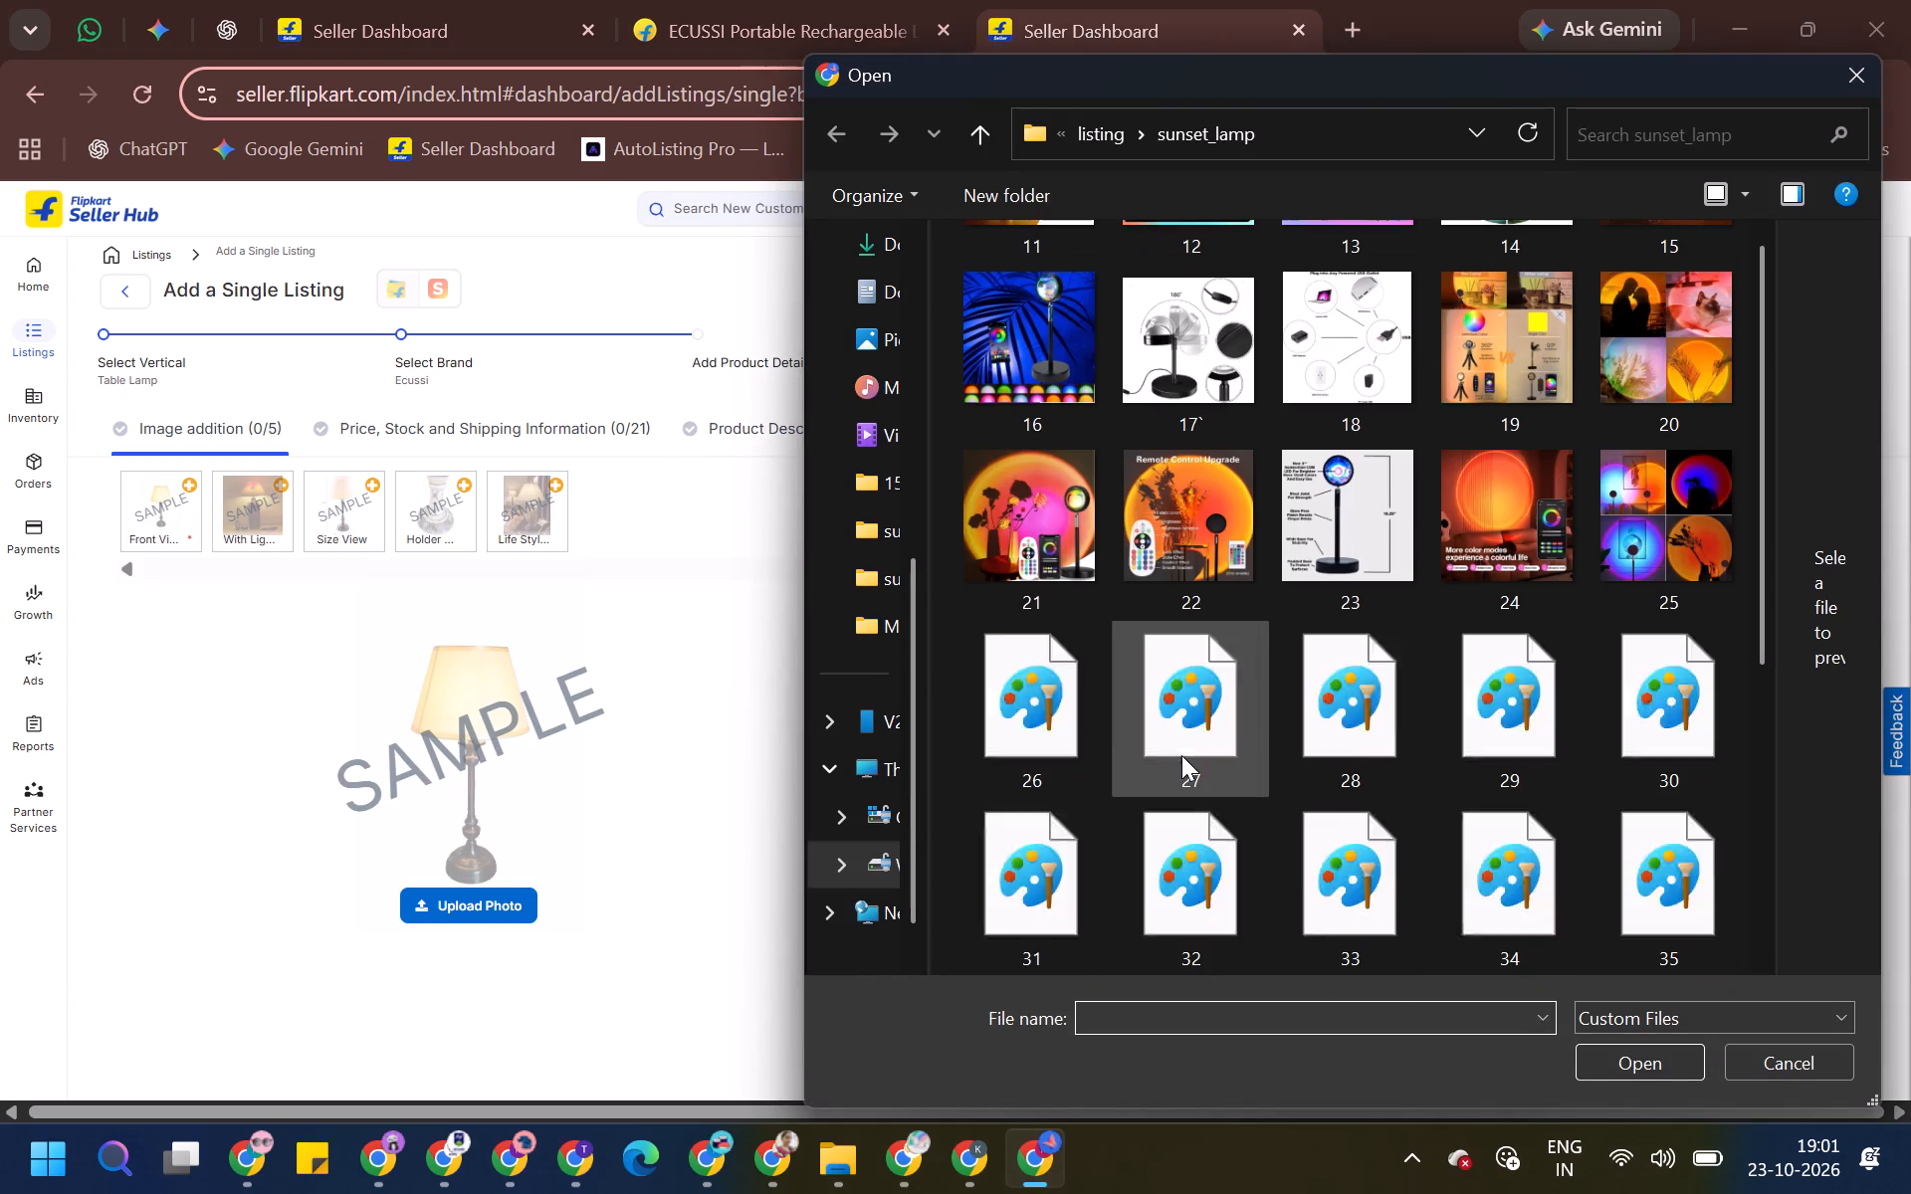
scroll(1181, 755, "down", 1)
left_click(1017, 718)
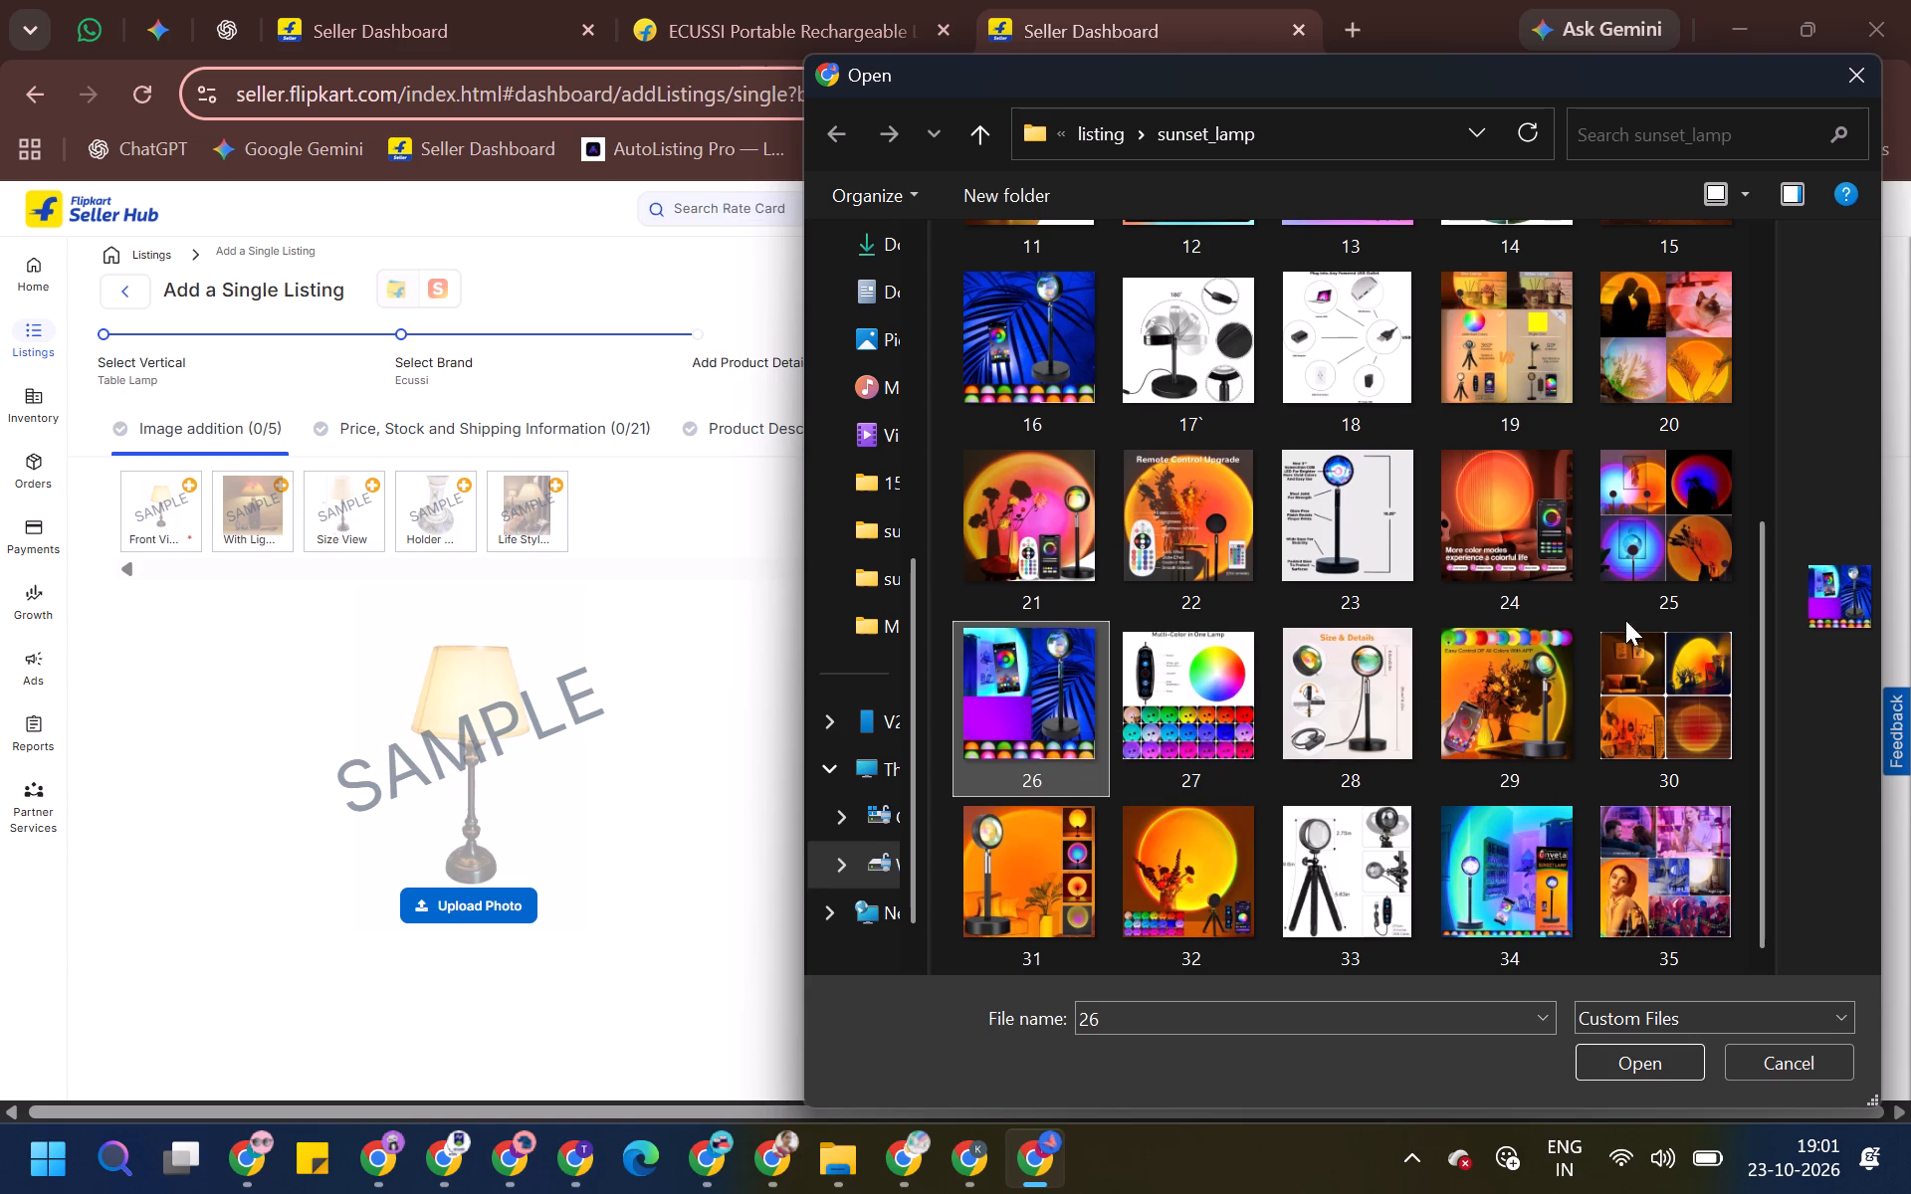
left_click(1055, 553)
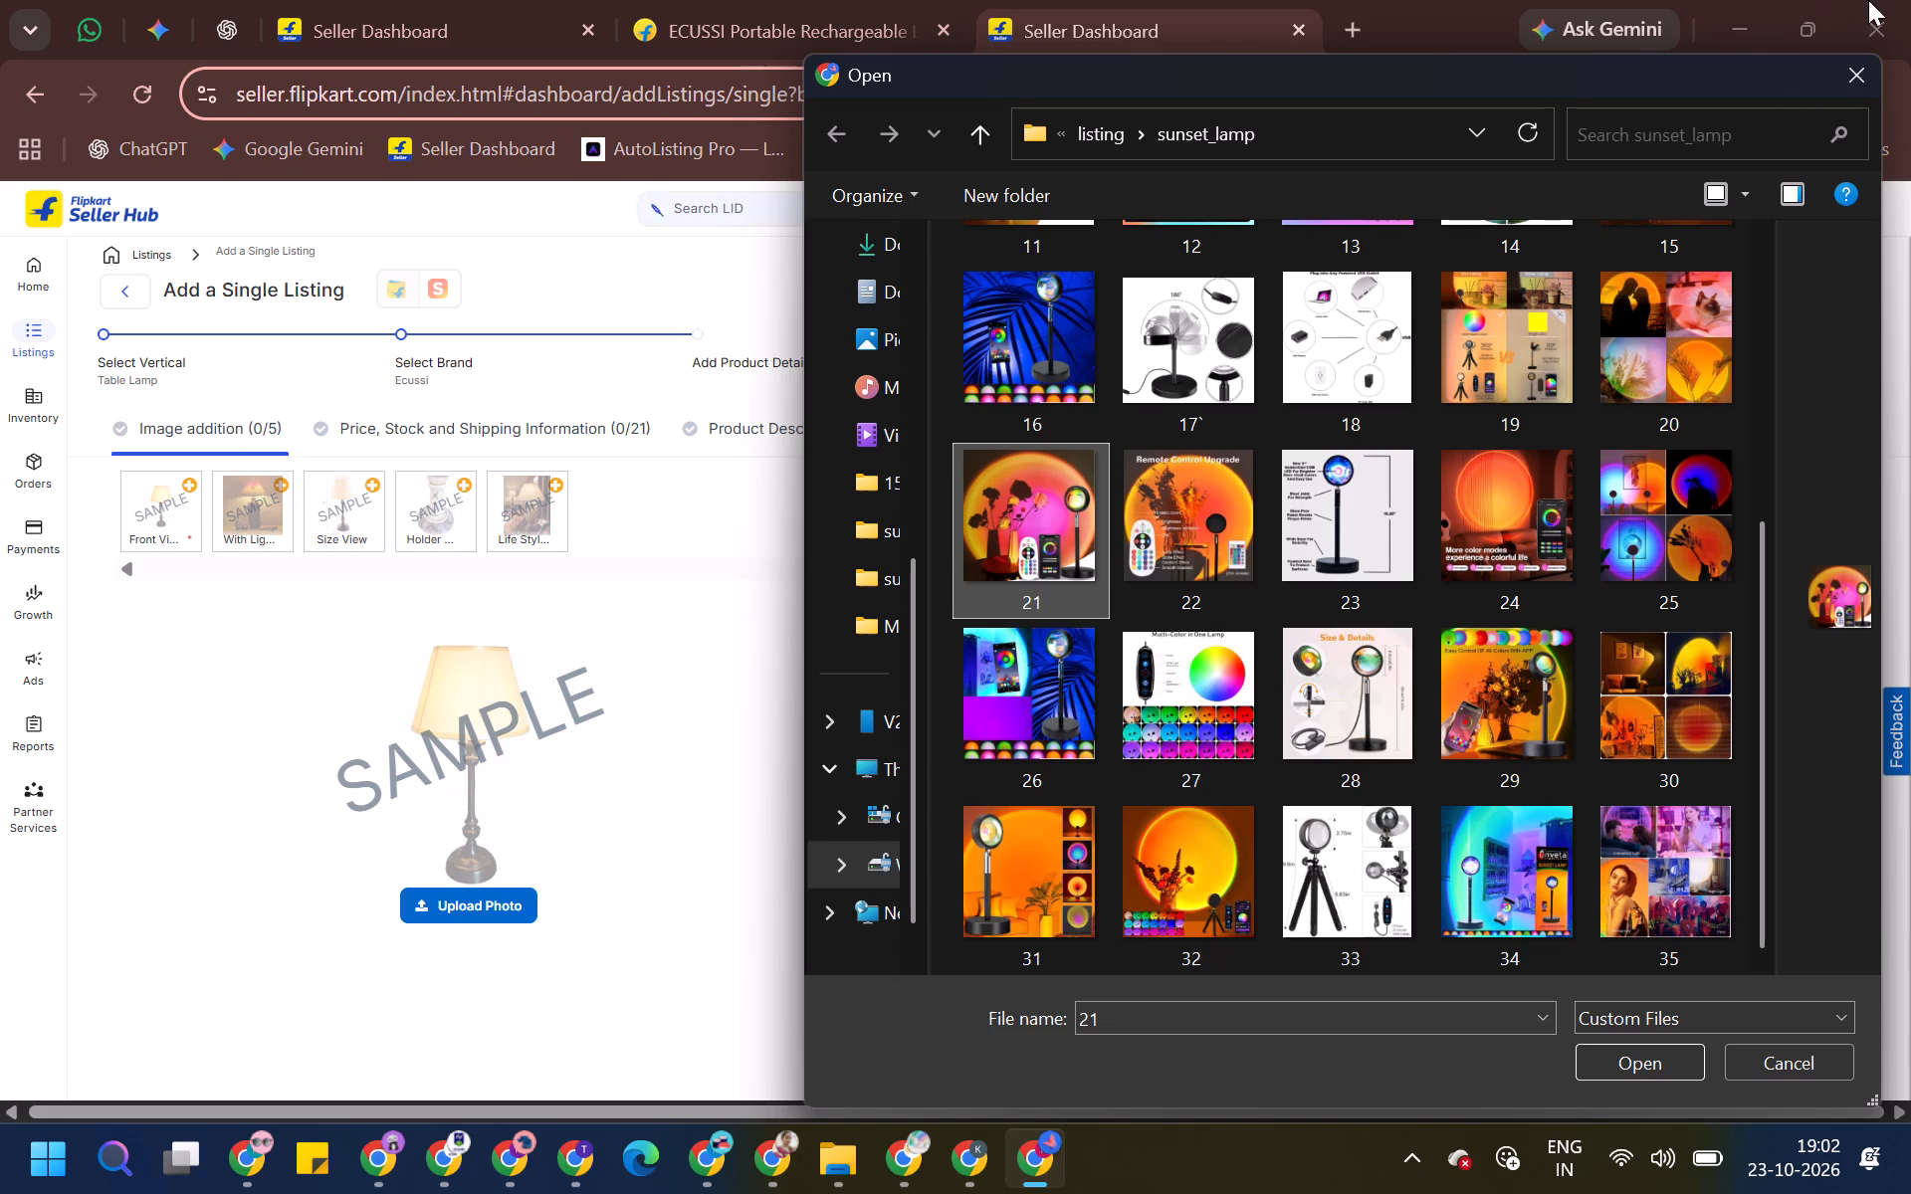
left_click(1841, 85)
Check the QC status of sunset_lamp2 among the listings in progress, and return to the new listing form.
left_click(480, 0)
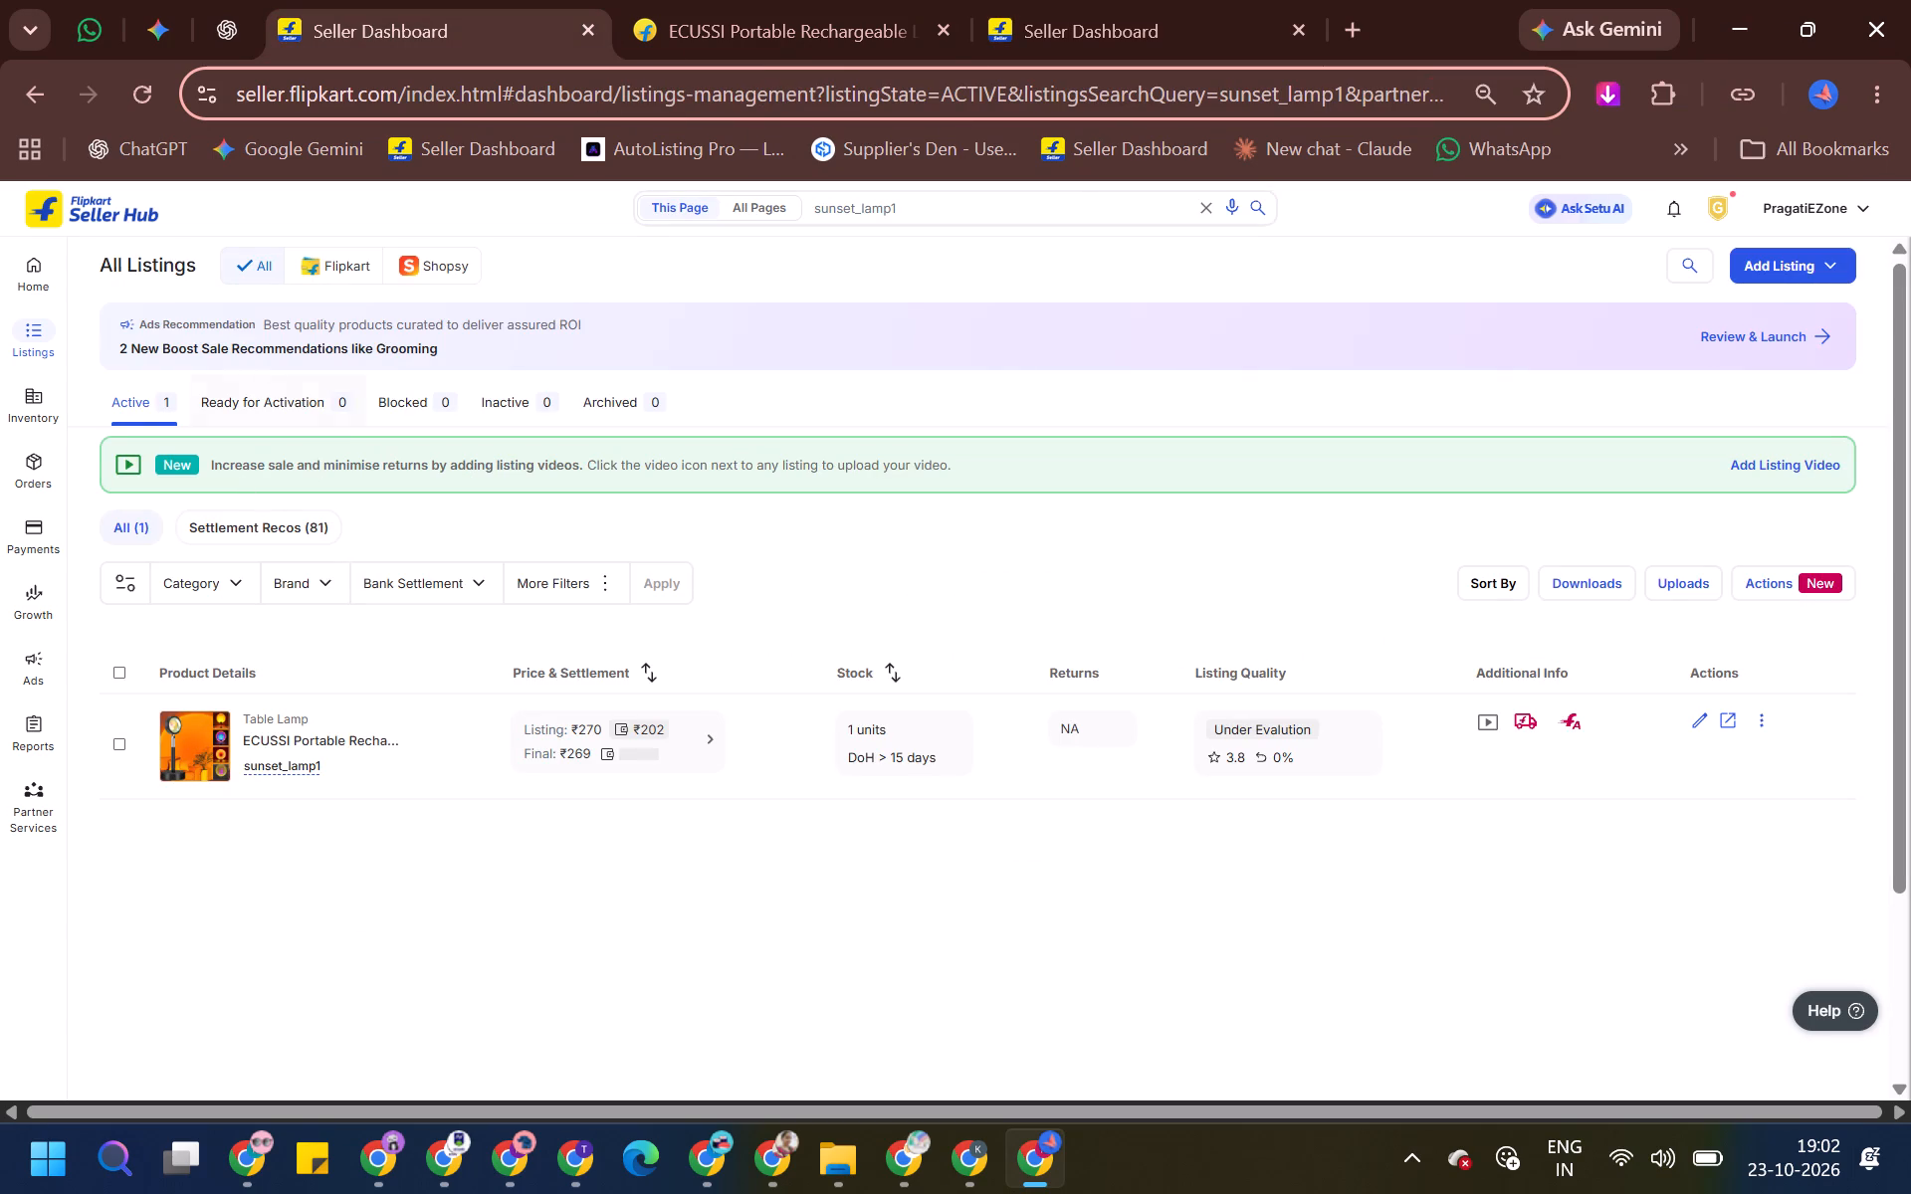
left_click(159, 373)
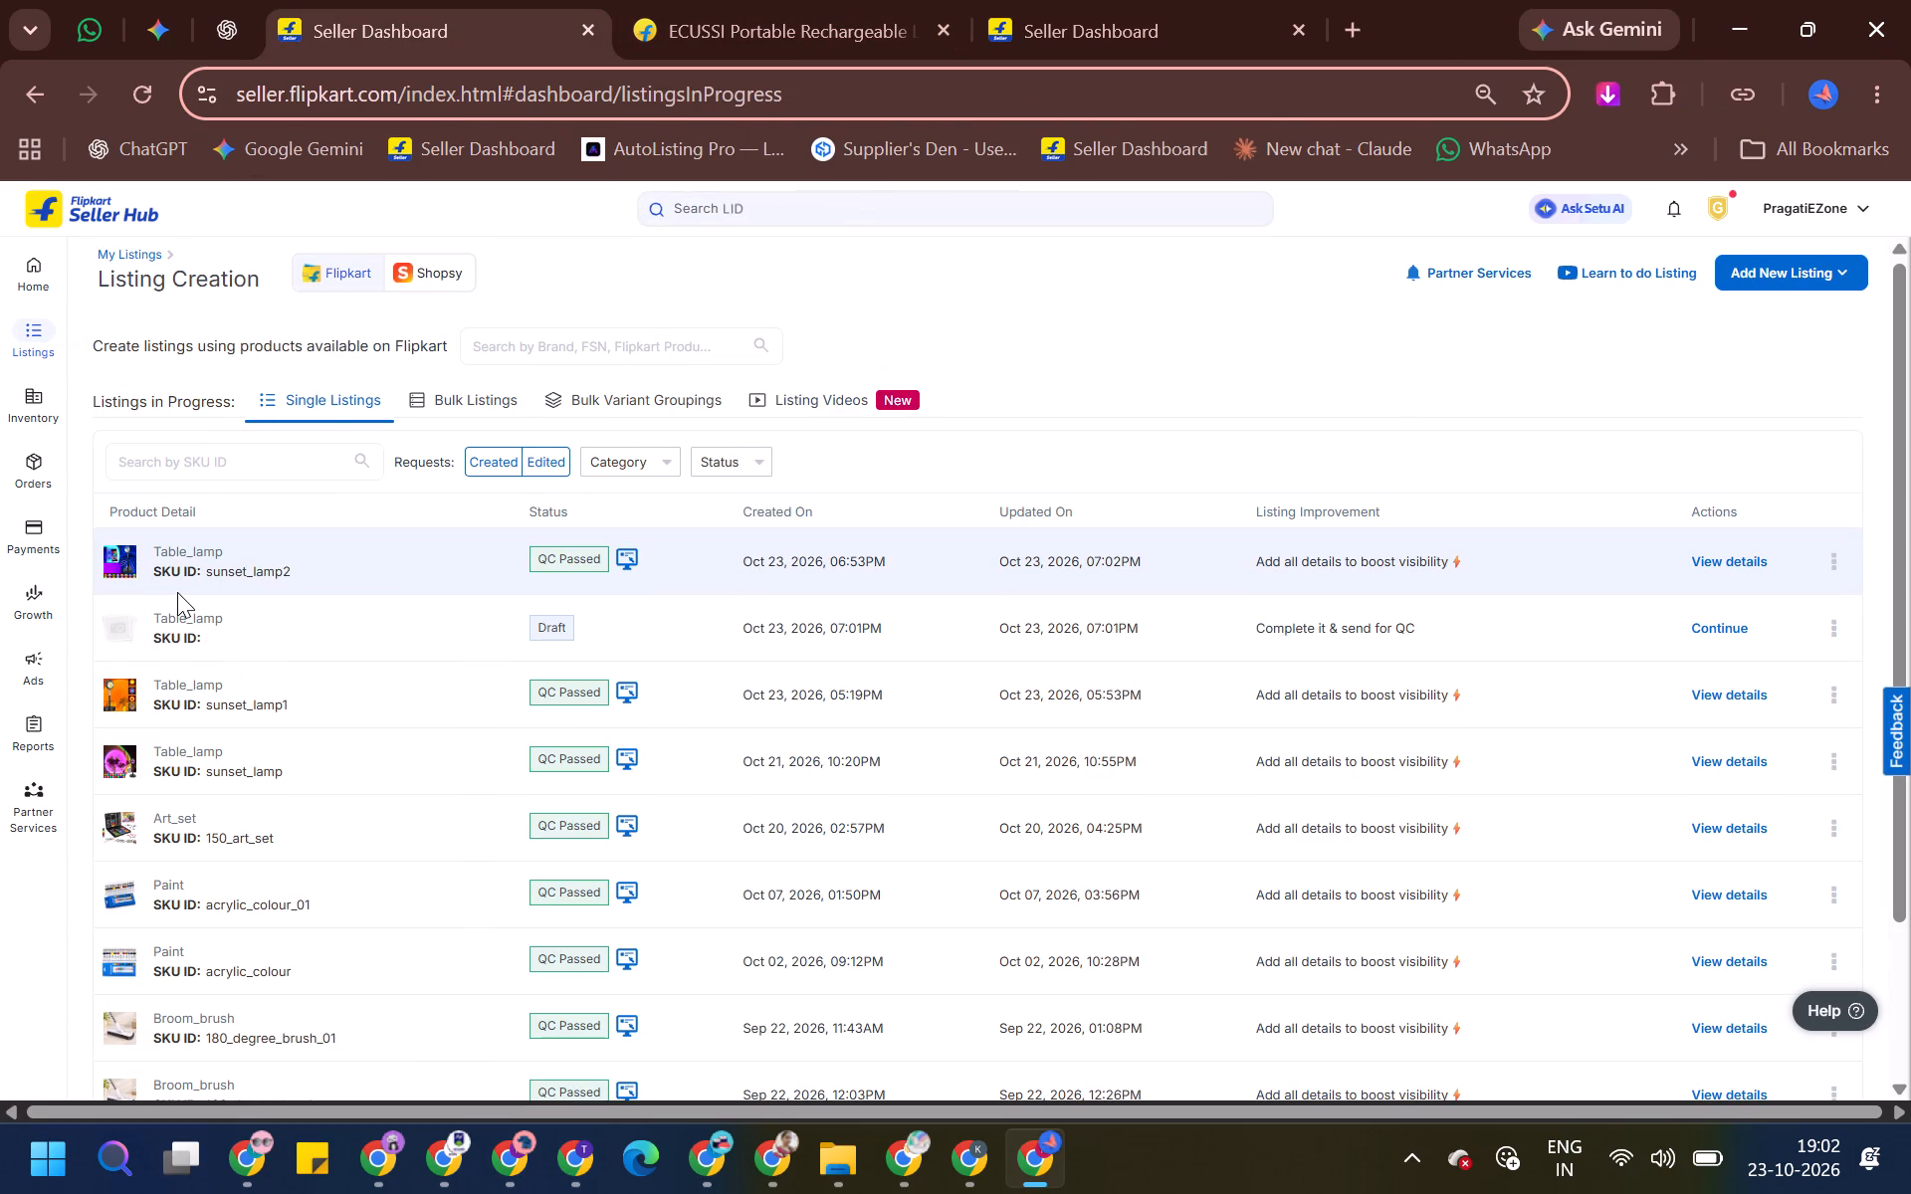
left_click(1040, 1)
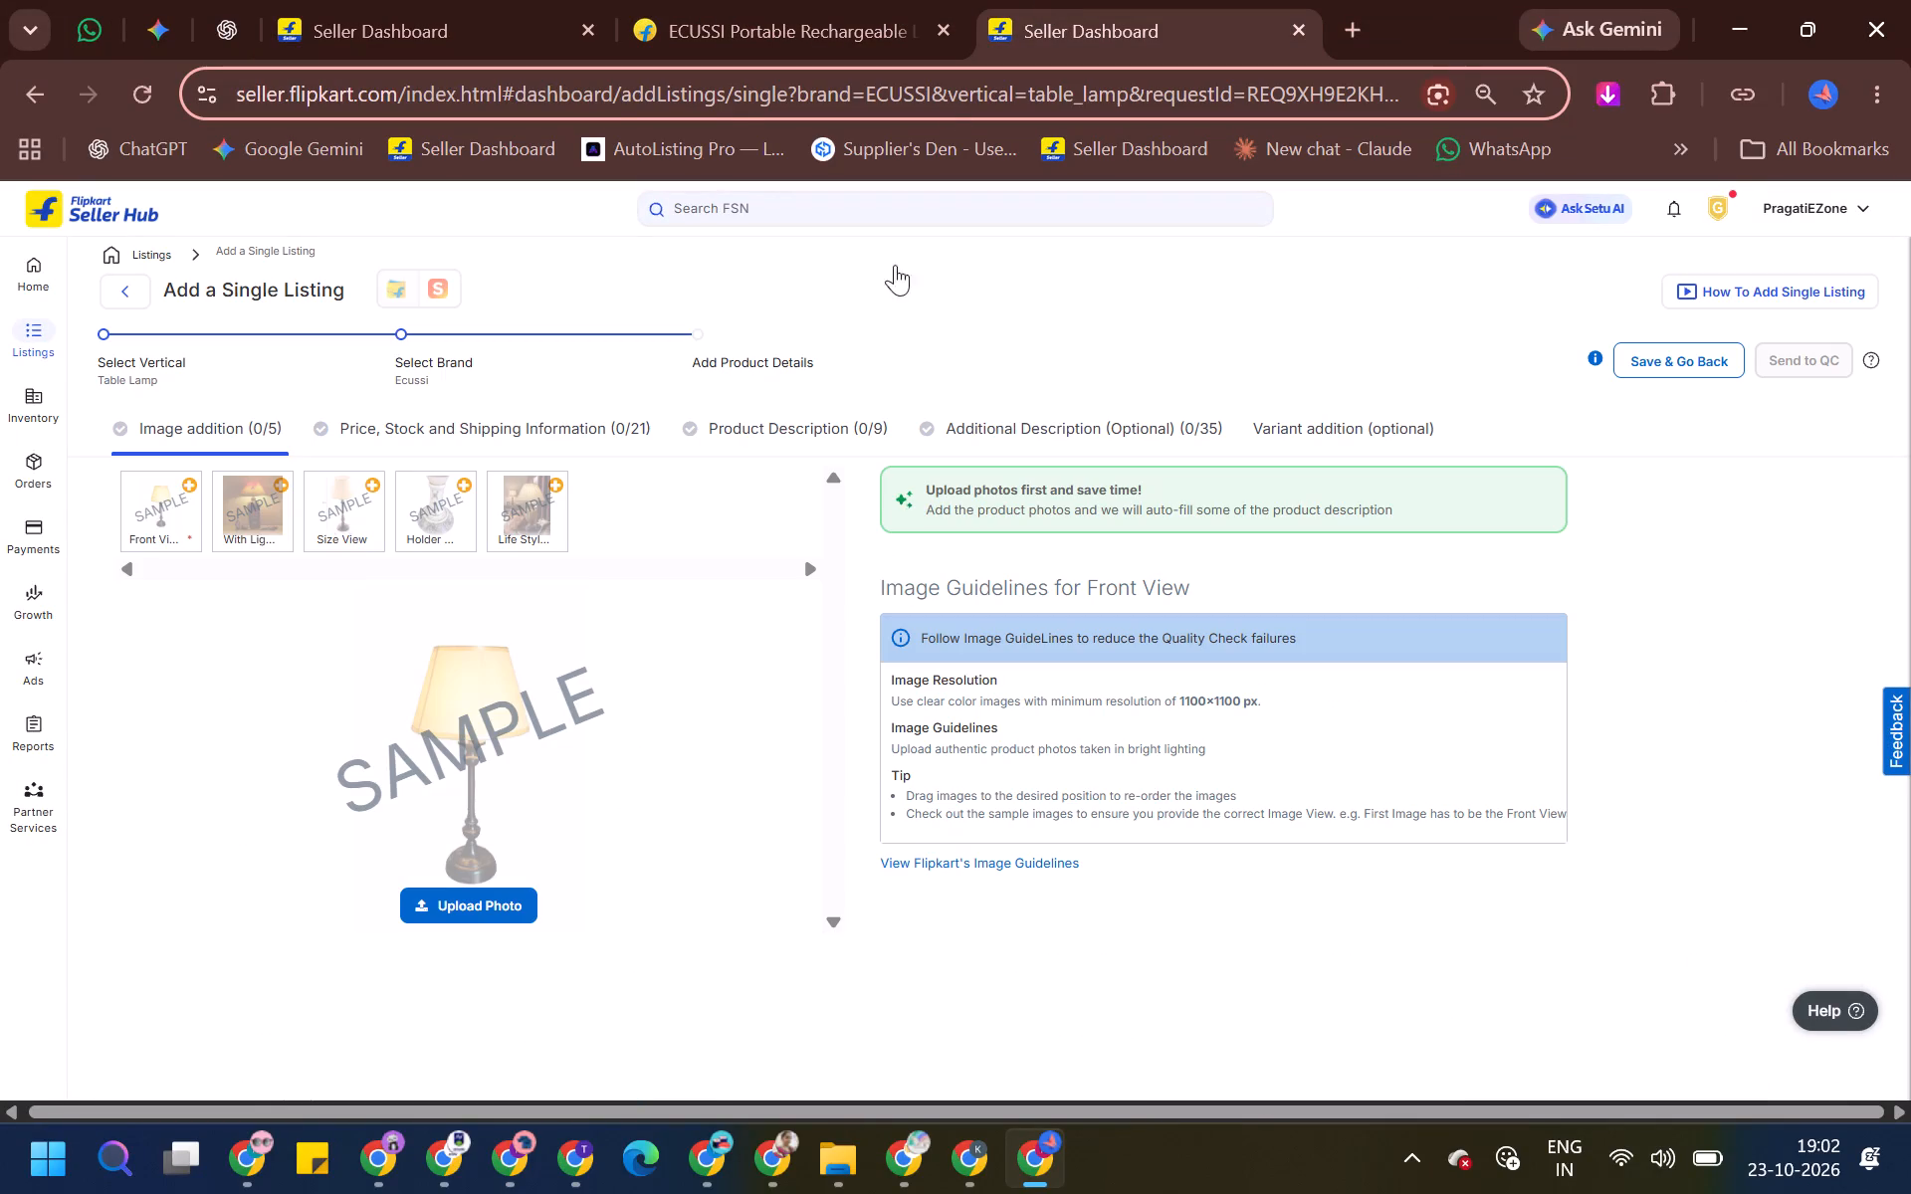
Upload image 29 from the sunset_lamp folder as the new listing's Front View photo.
left_click(494, 903)
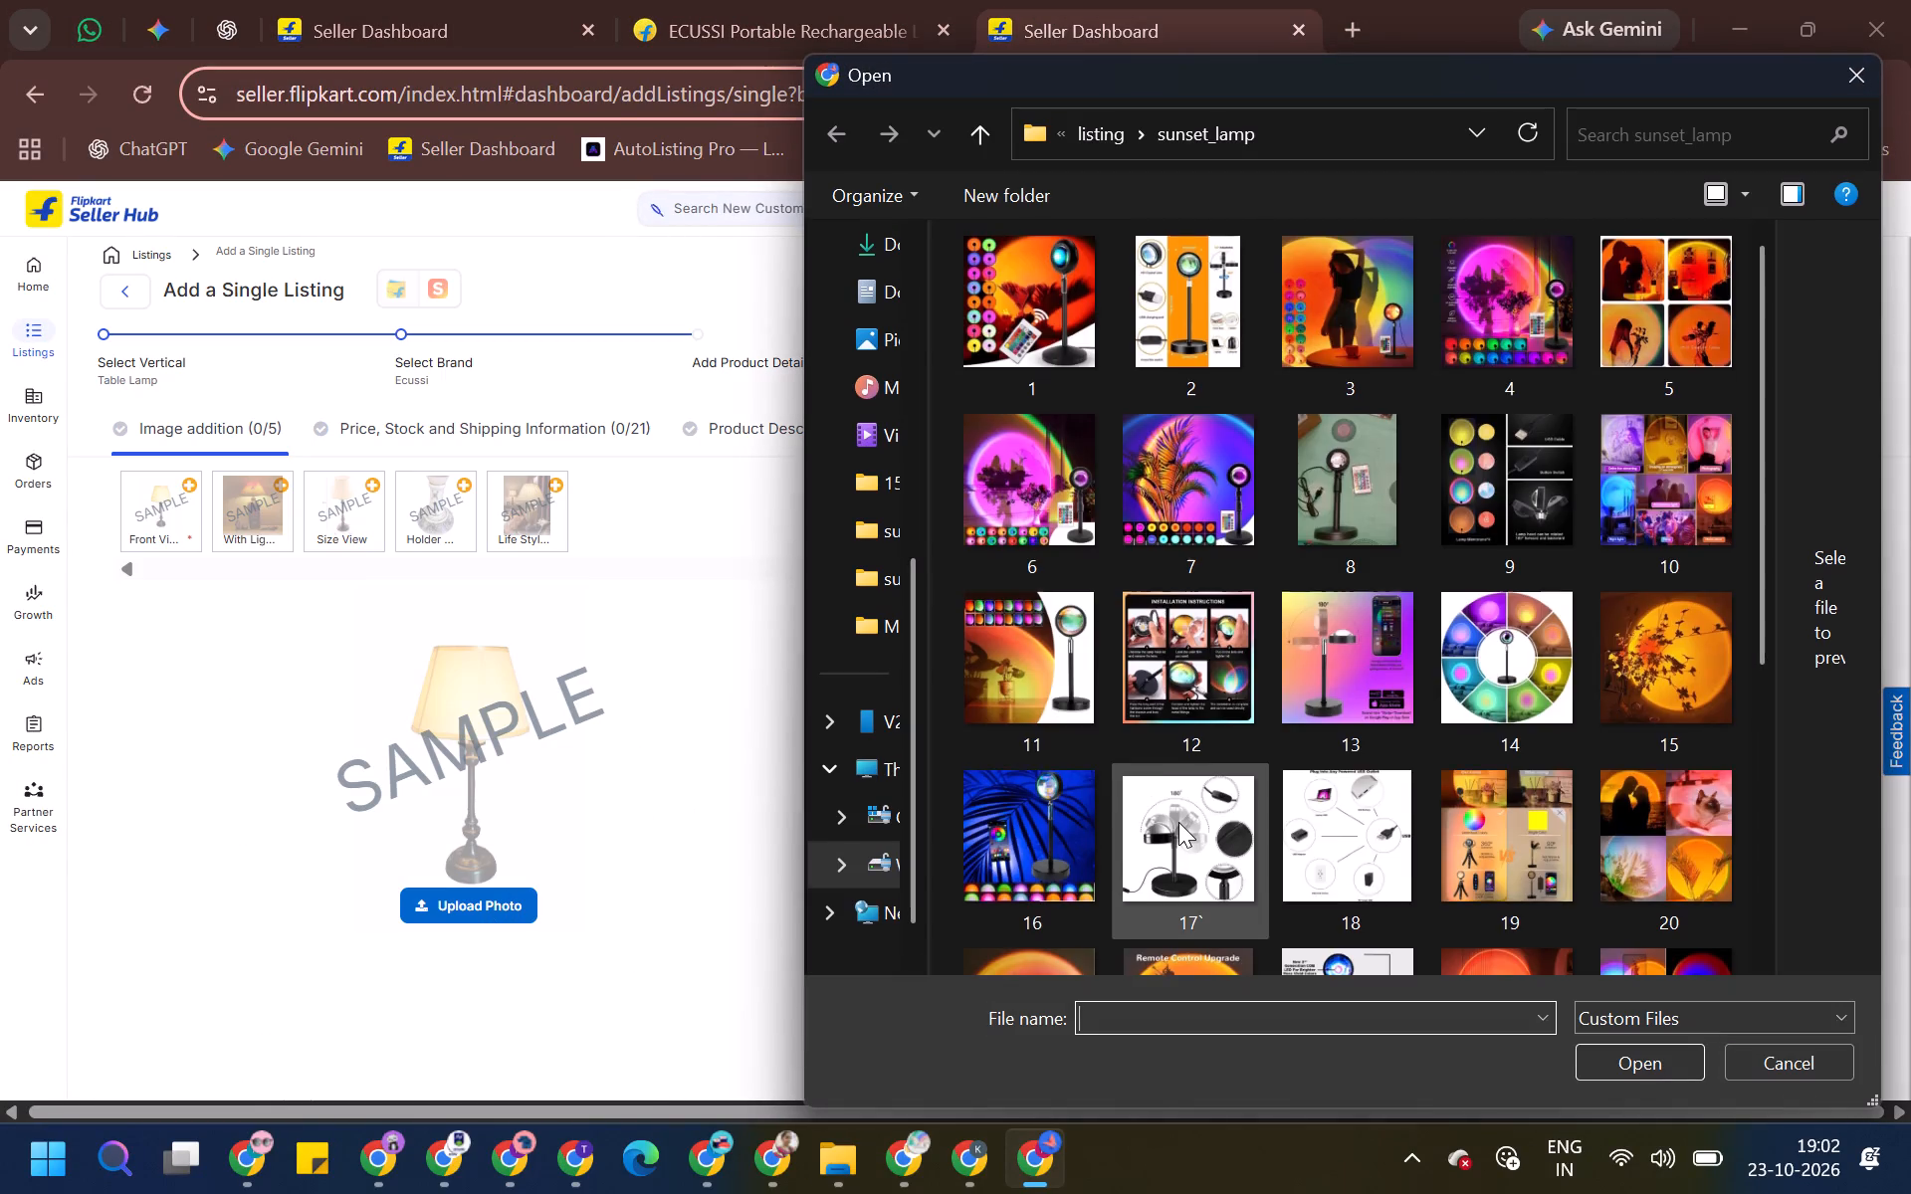
scroll(1176, 826, "down", 2)
left_click(1036, 728)
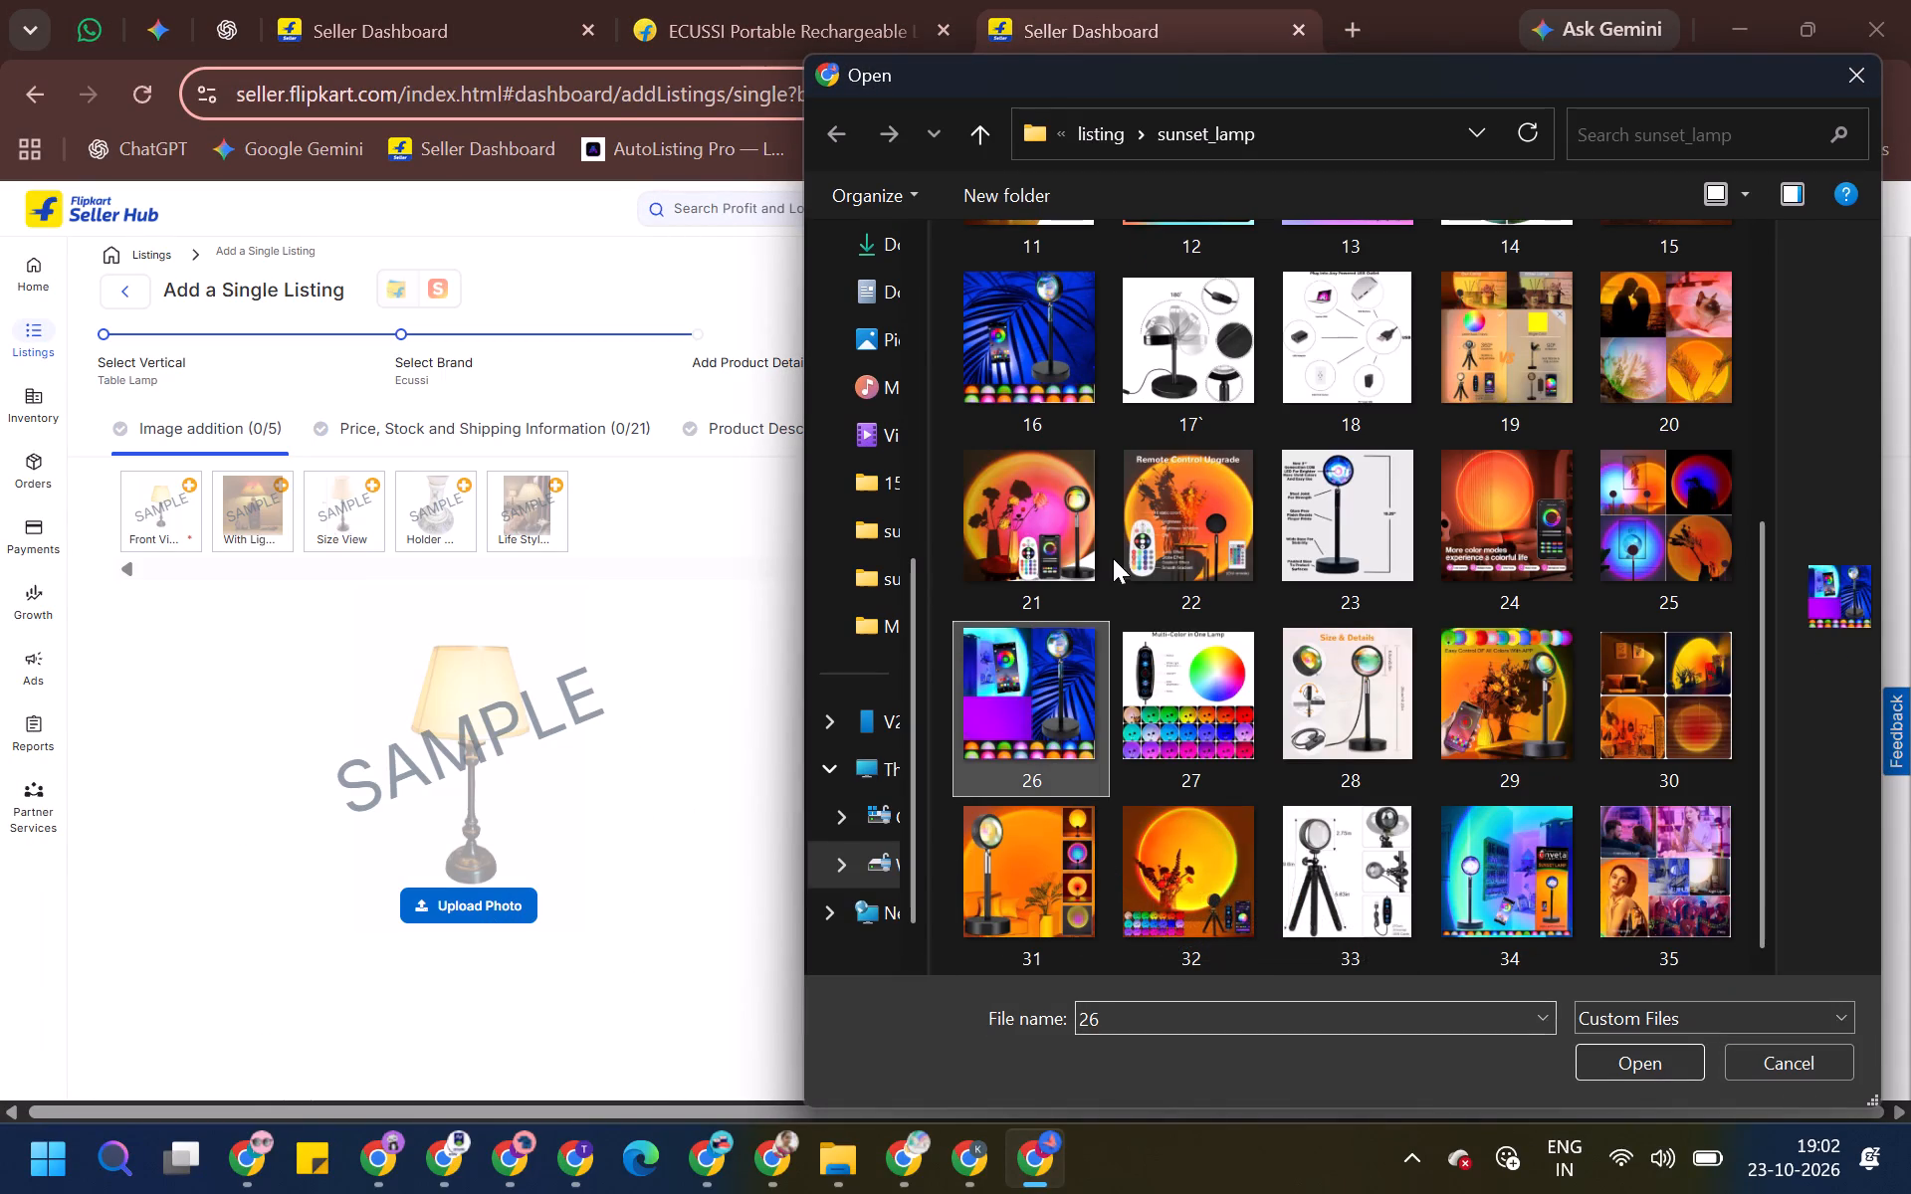
left_click(1008, 526)
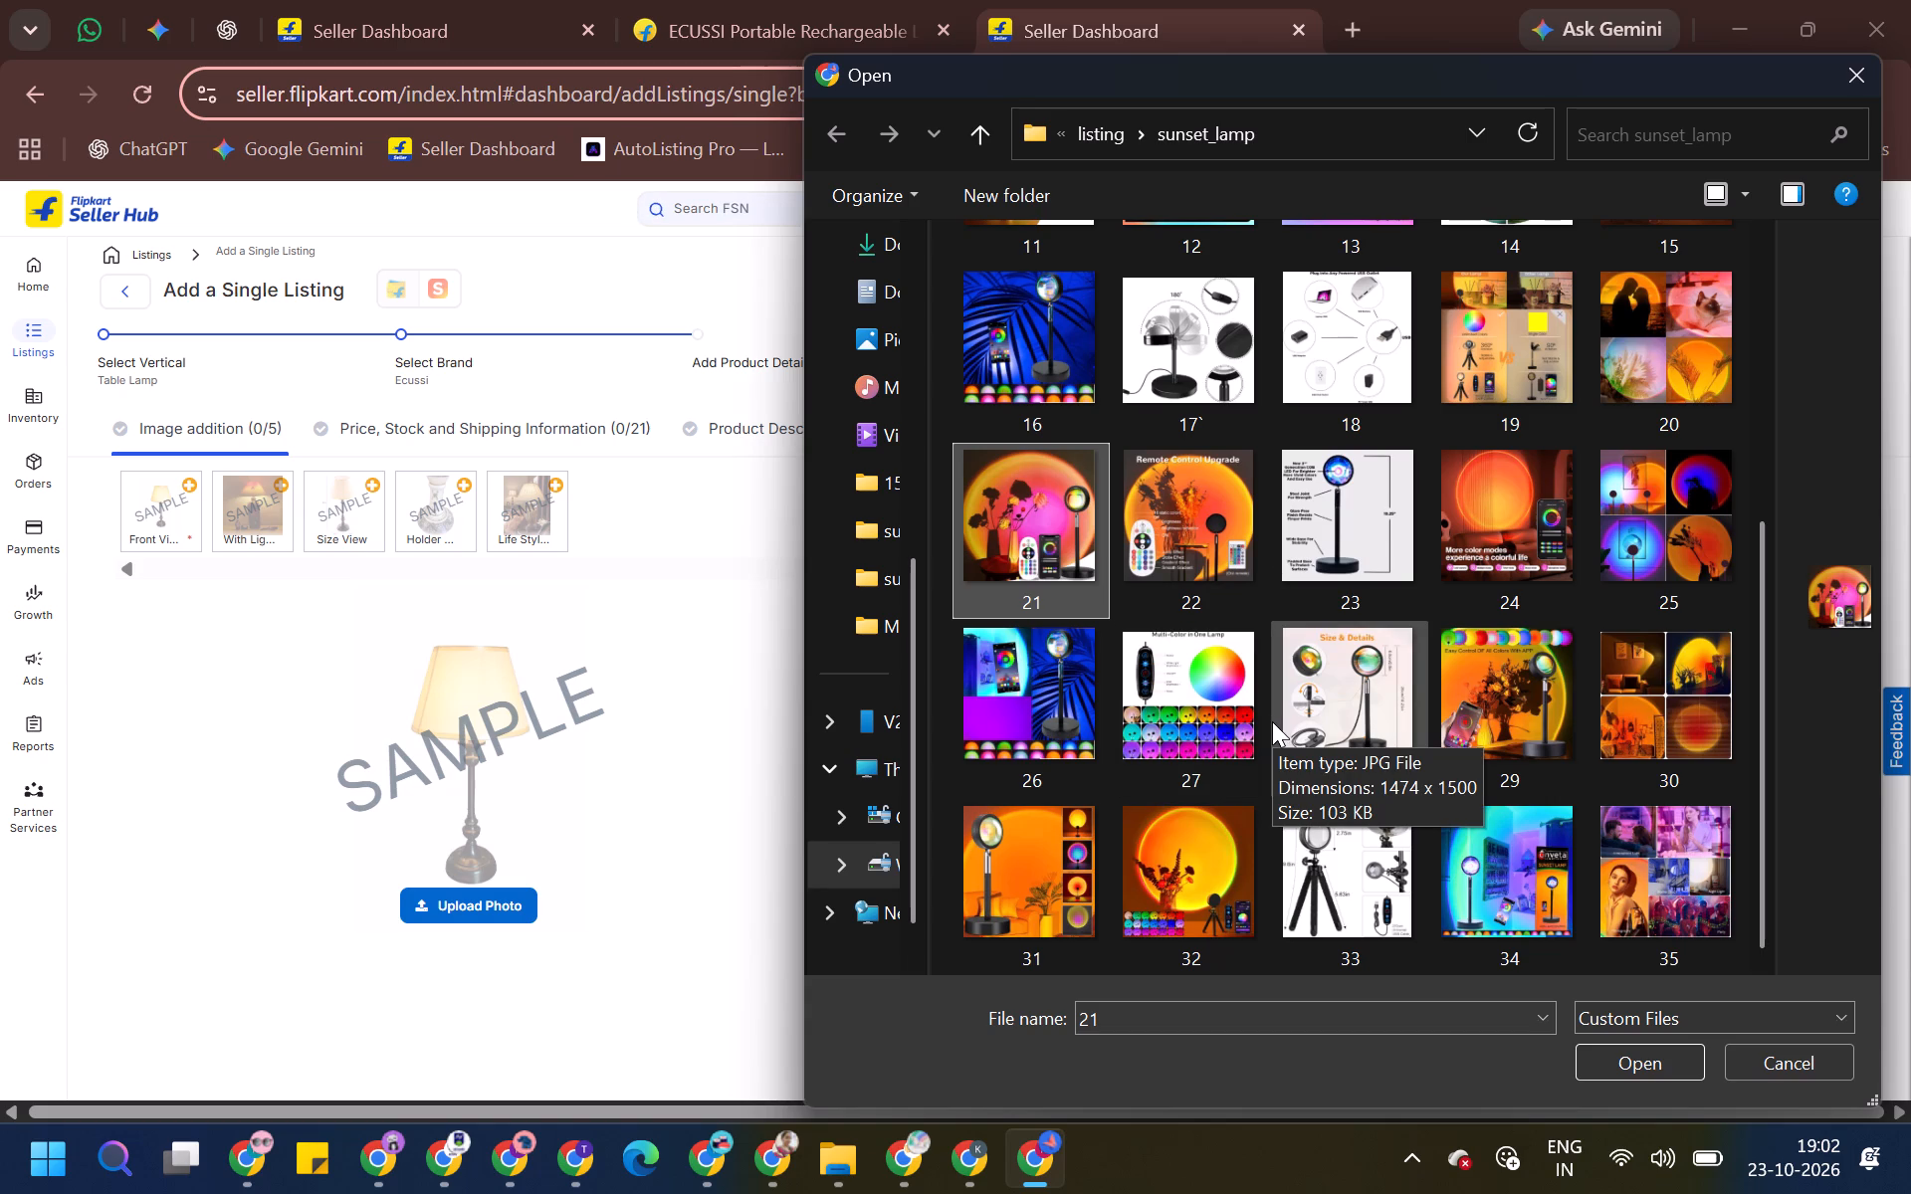
double_click(1500, 669)
Upload image 22 from the sunset_lamp folder as the new listing's With Light View photo.
left_click(274, 534)
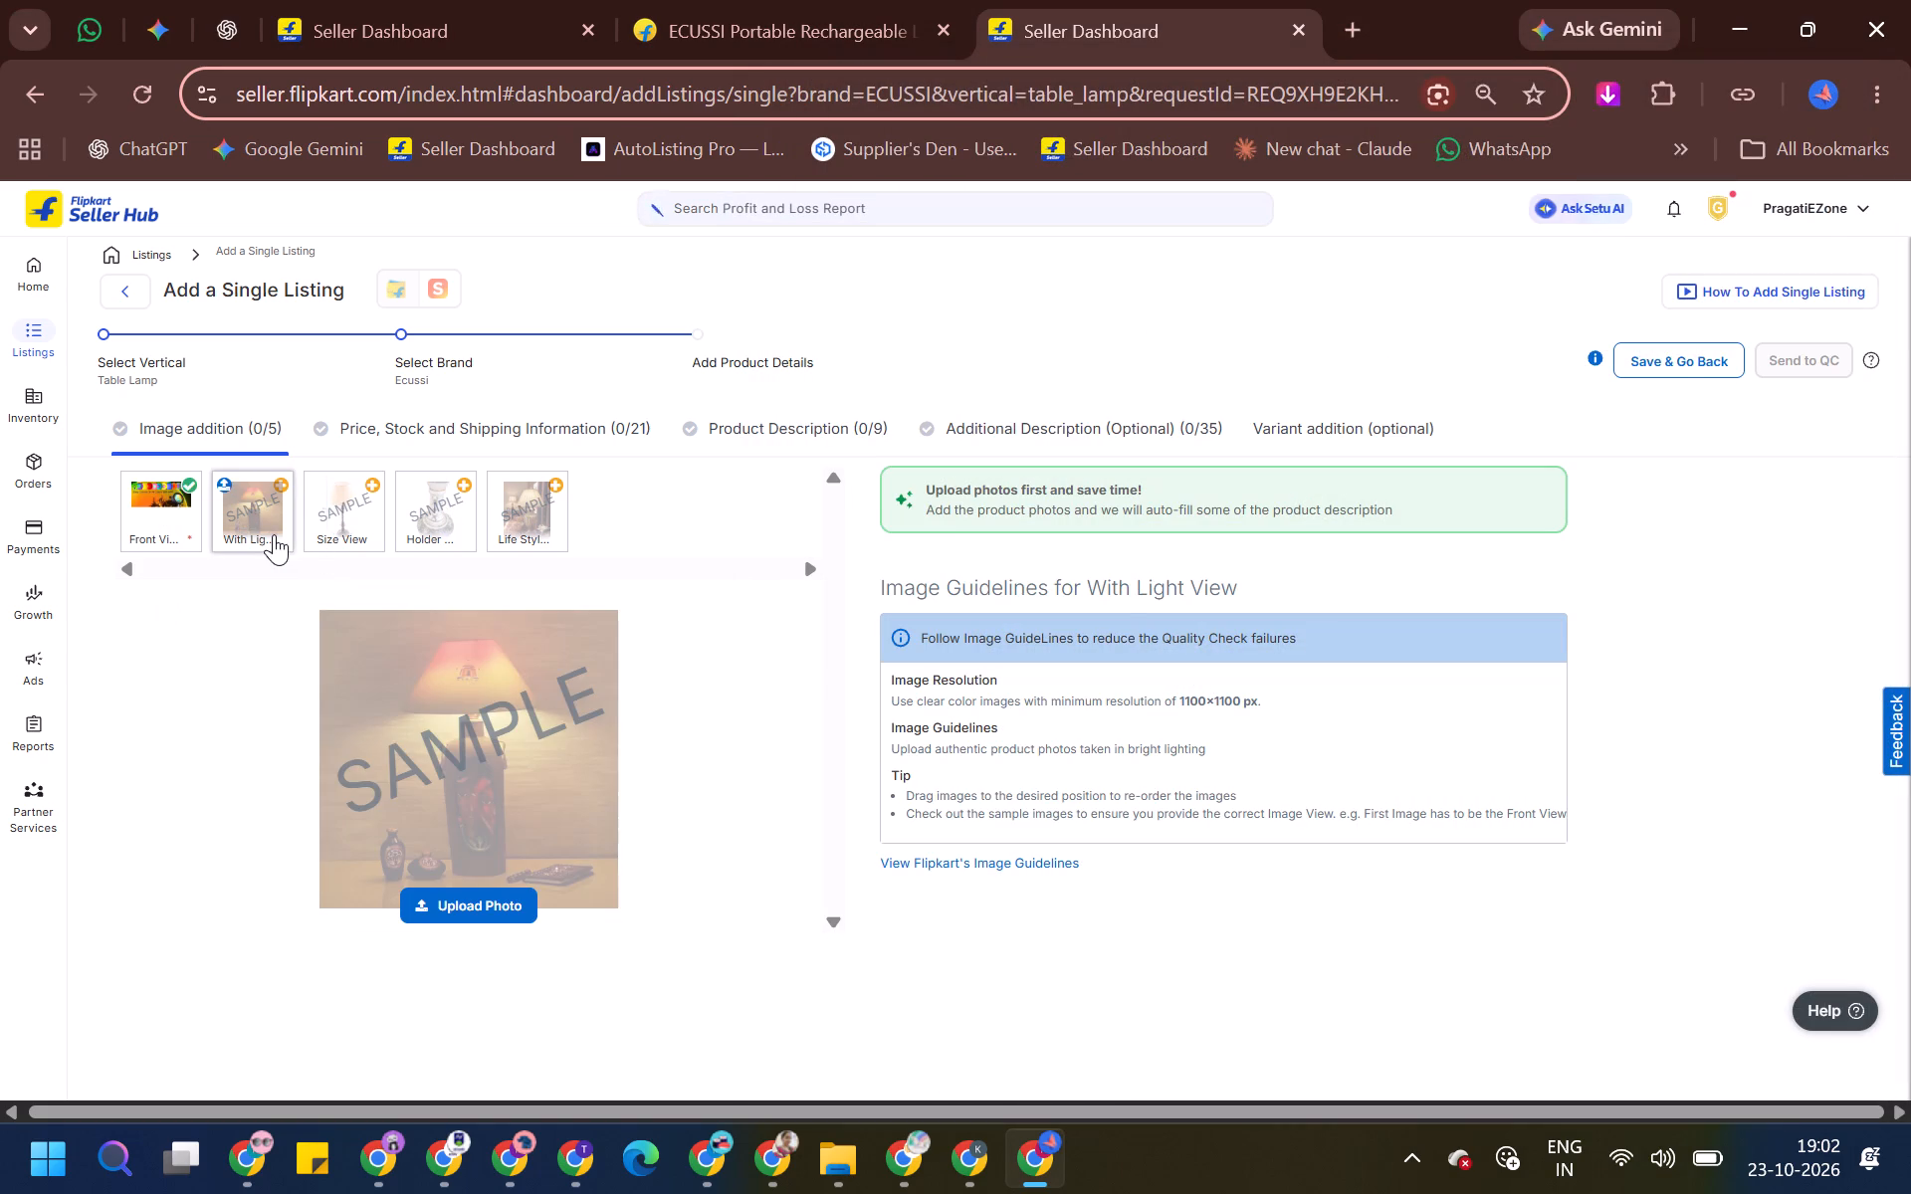
left_click(201, 488)
left_click(240, 493)
left_click(477, 898)
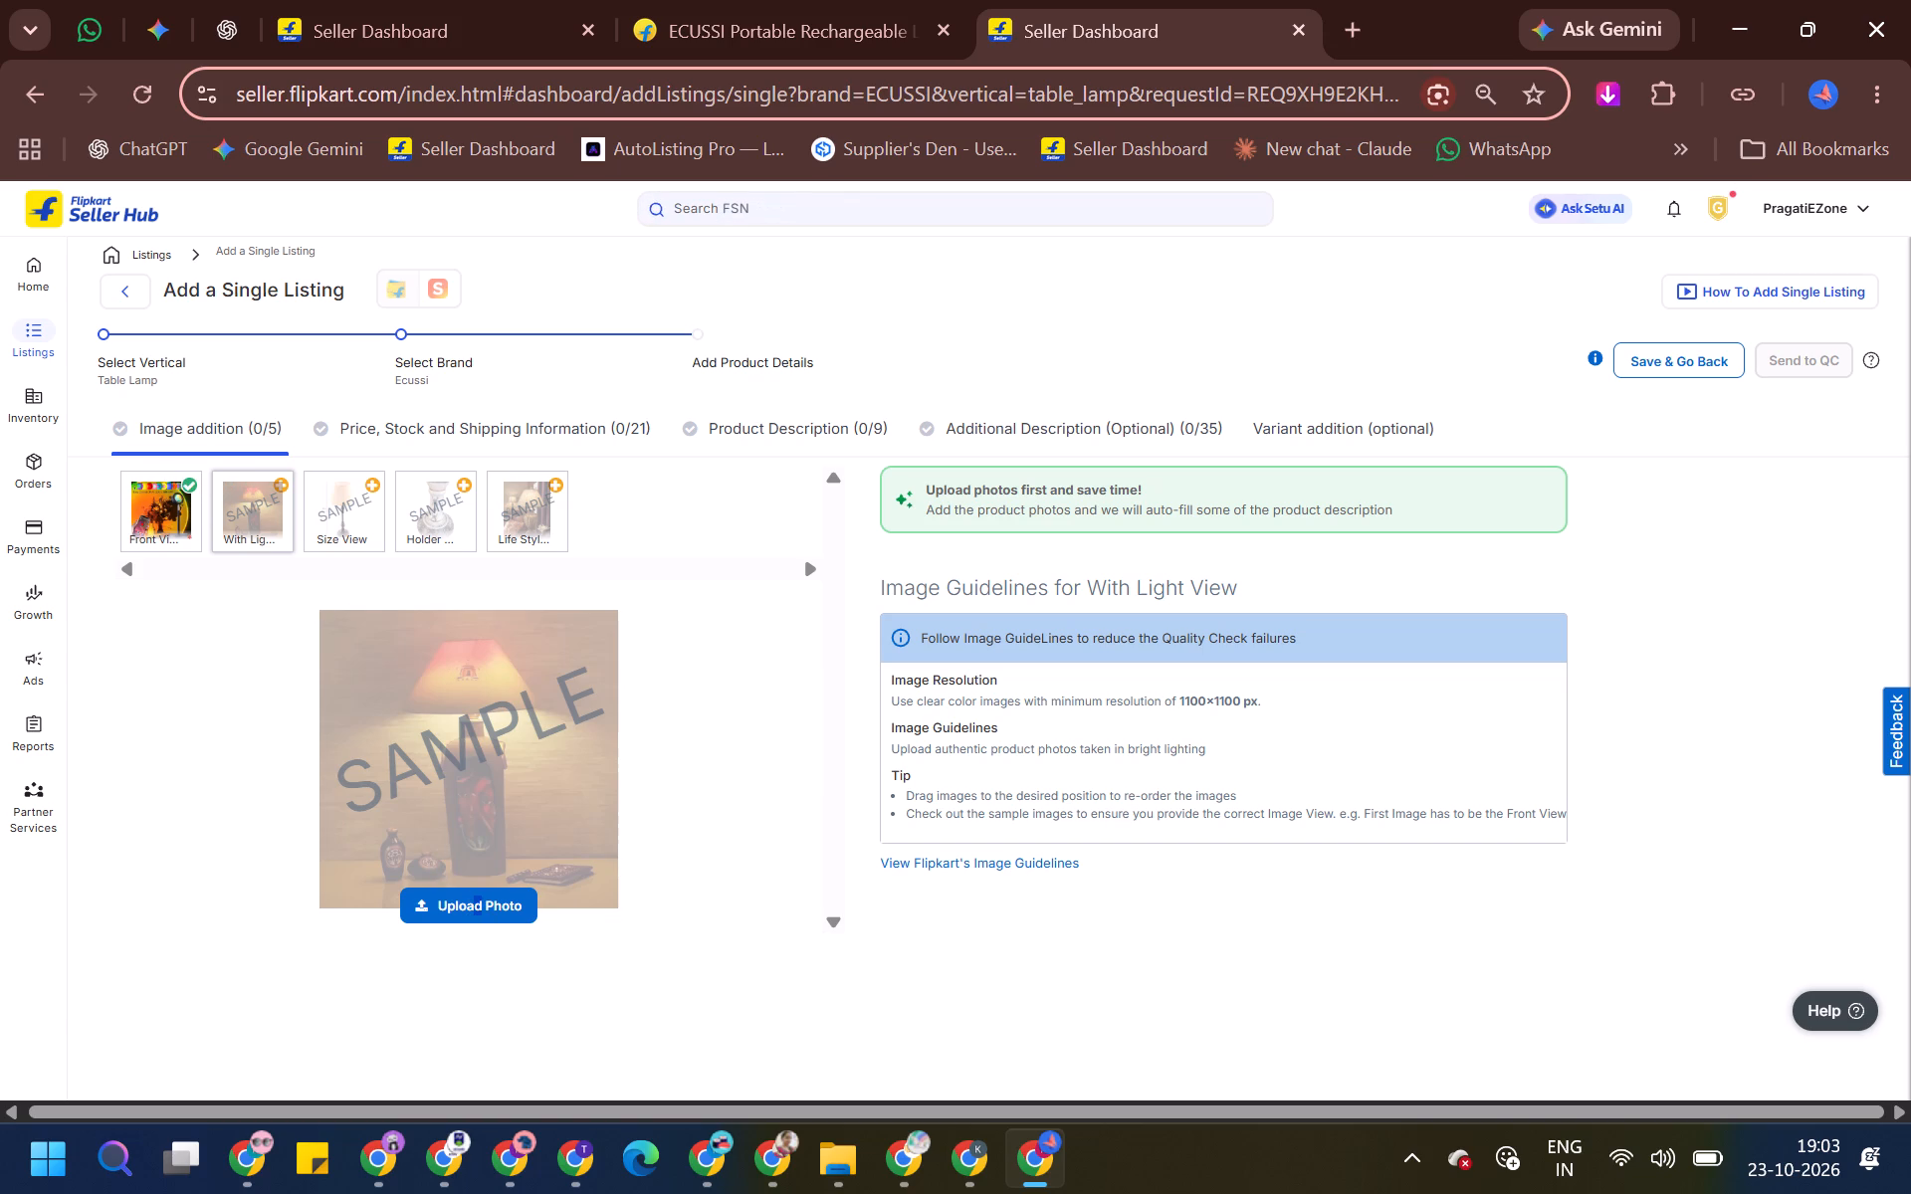
left_click(430, 896)
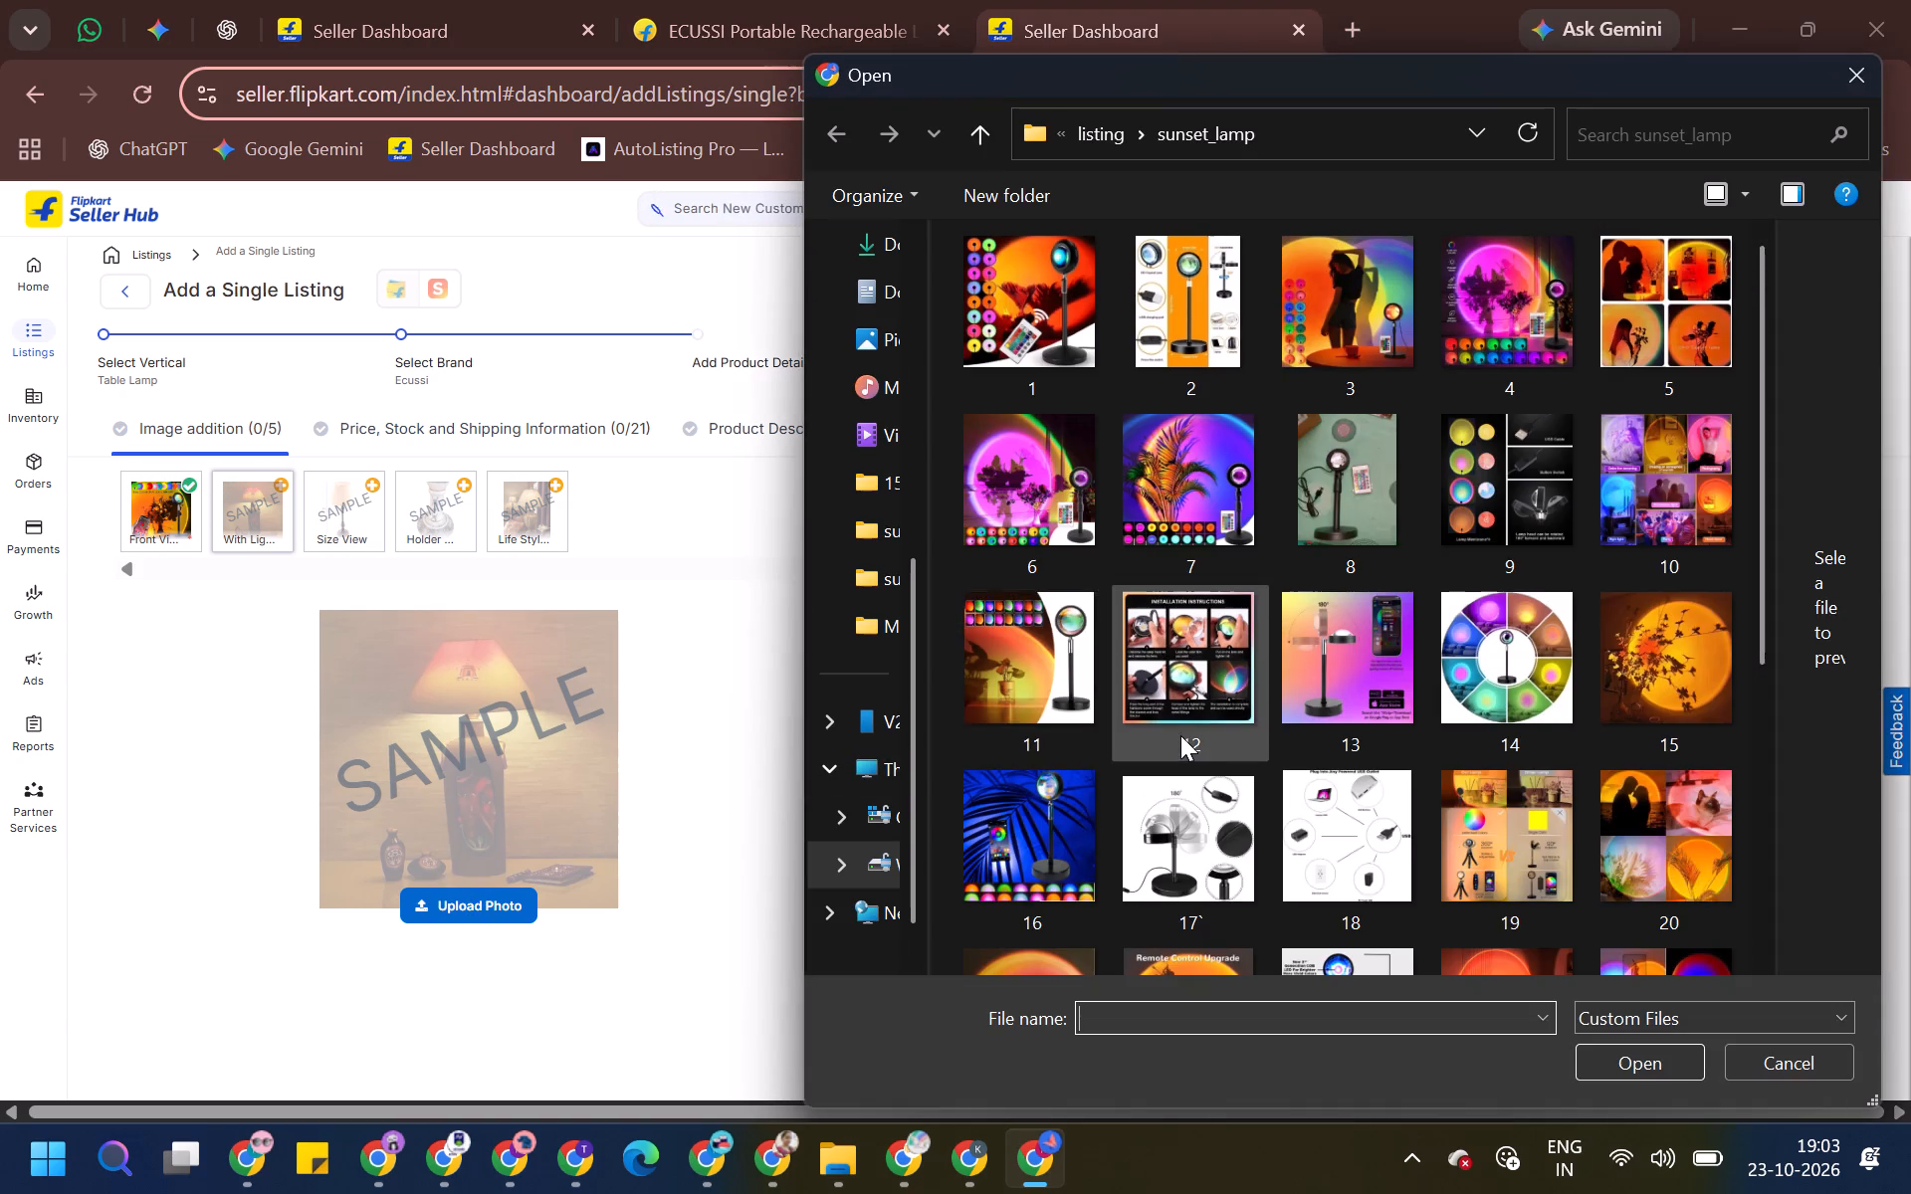
left_click(1180, 735)
scroll(1182, 735, "down", 3)
left_click(1096, 565)
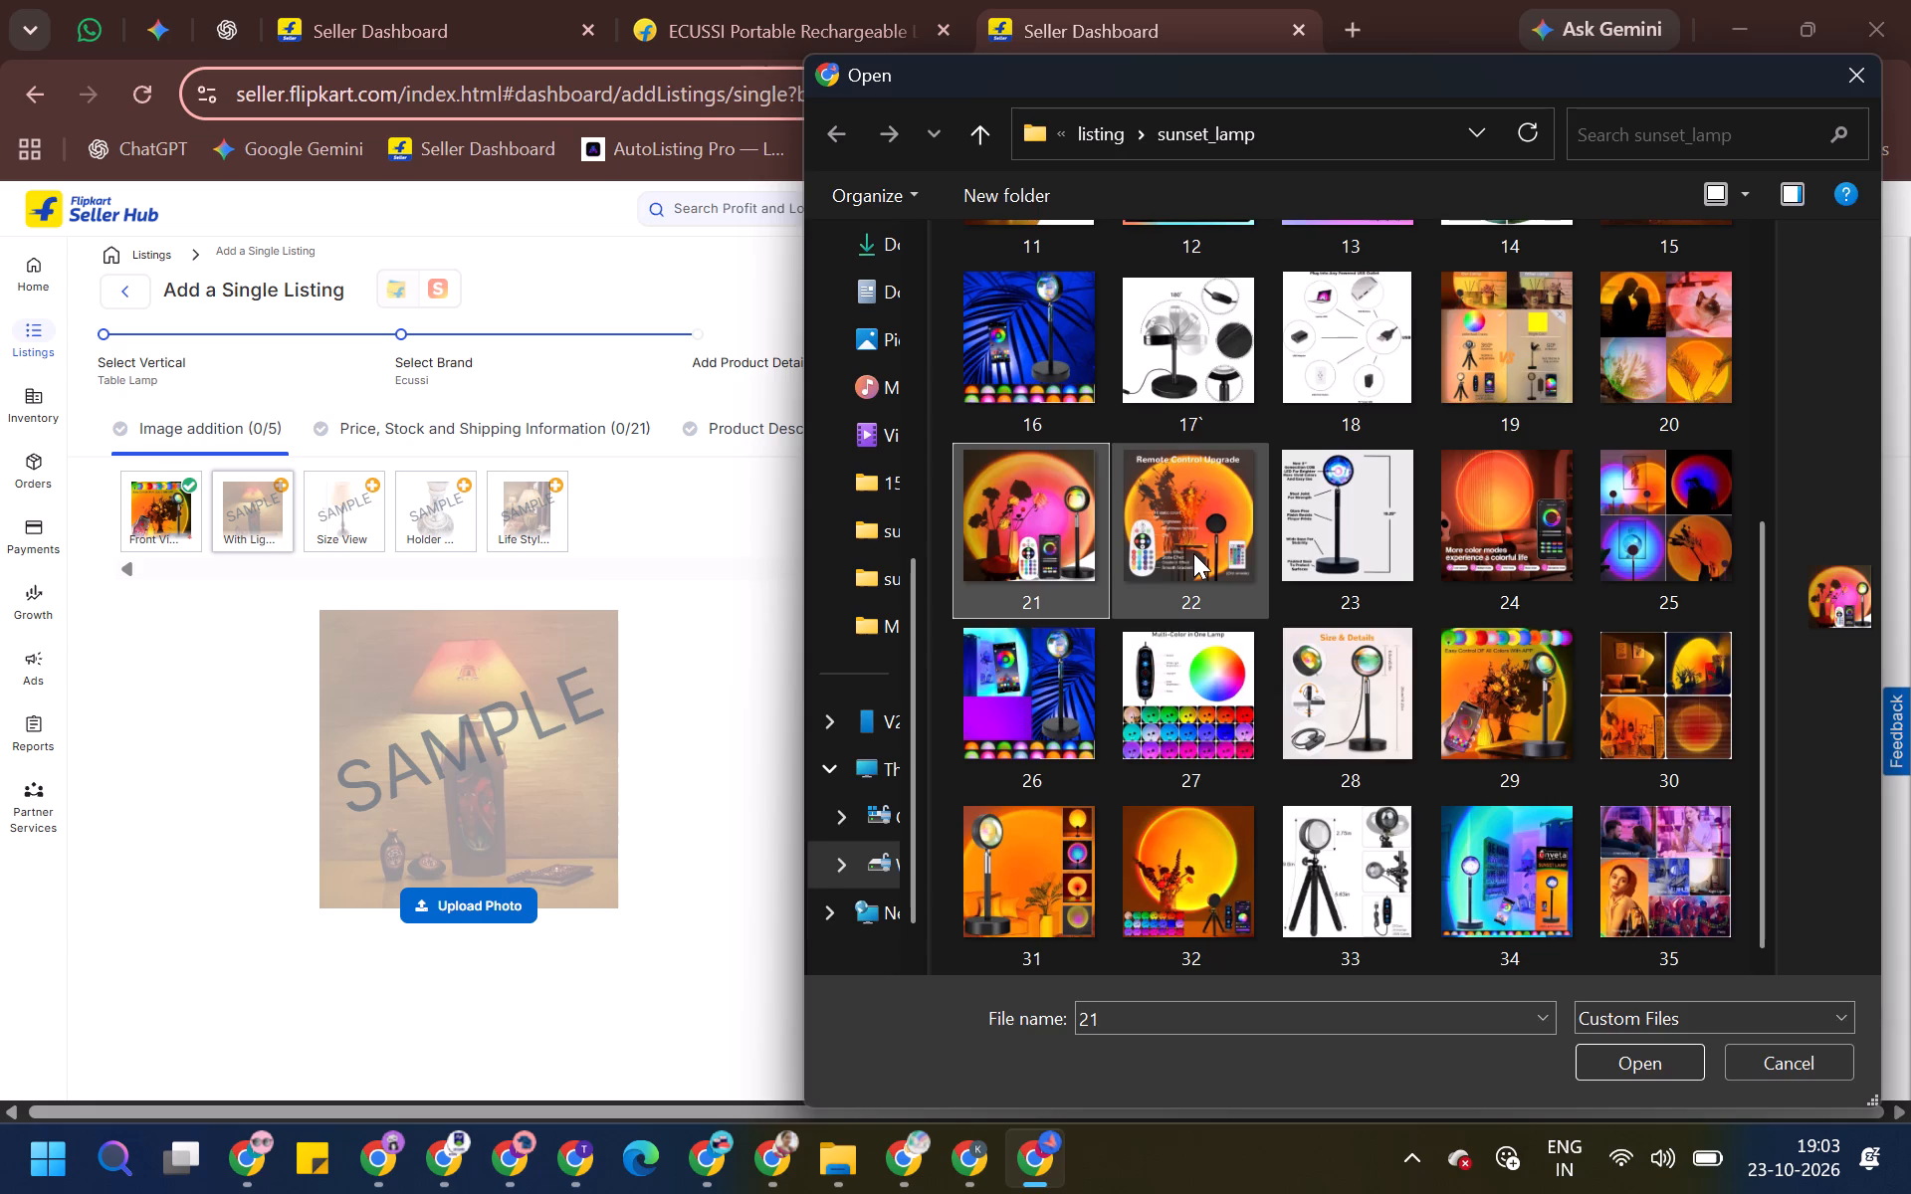
double_click(1193, 553)
Upload image 23 from the sunset_lamp folder as the Size View photo.
left_click(359, 533)
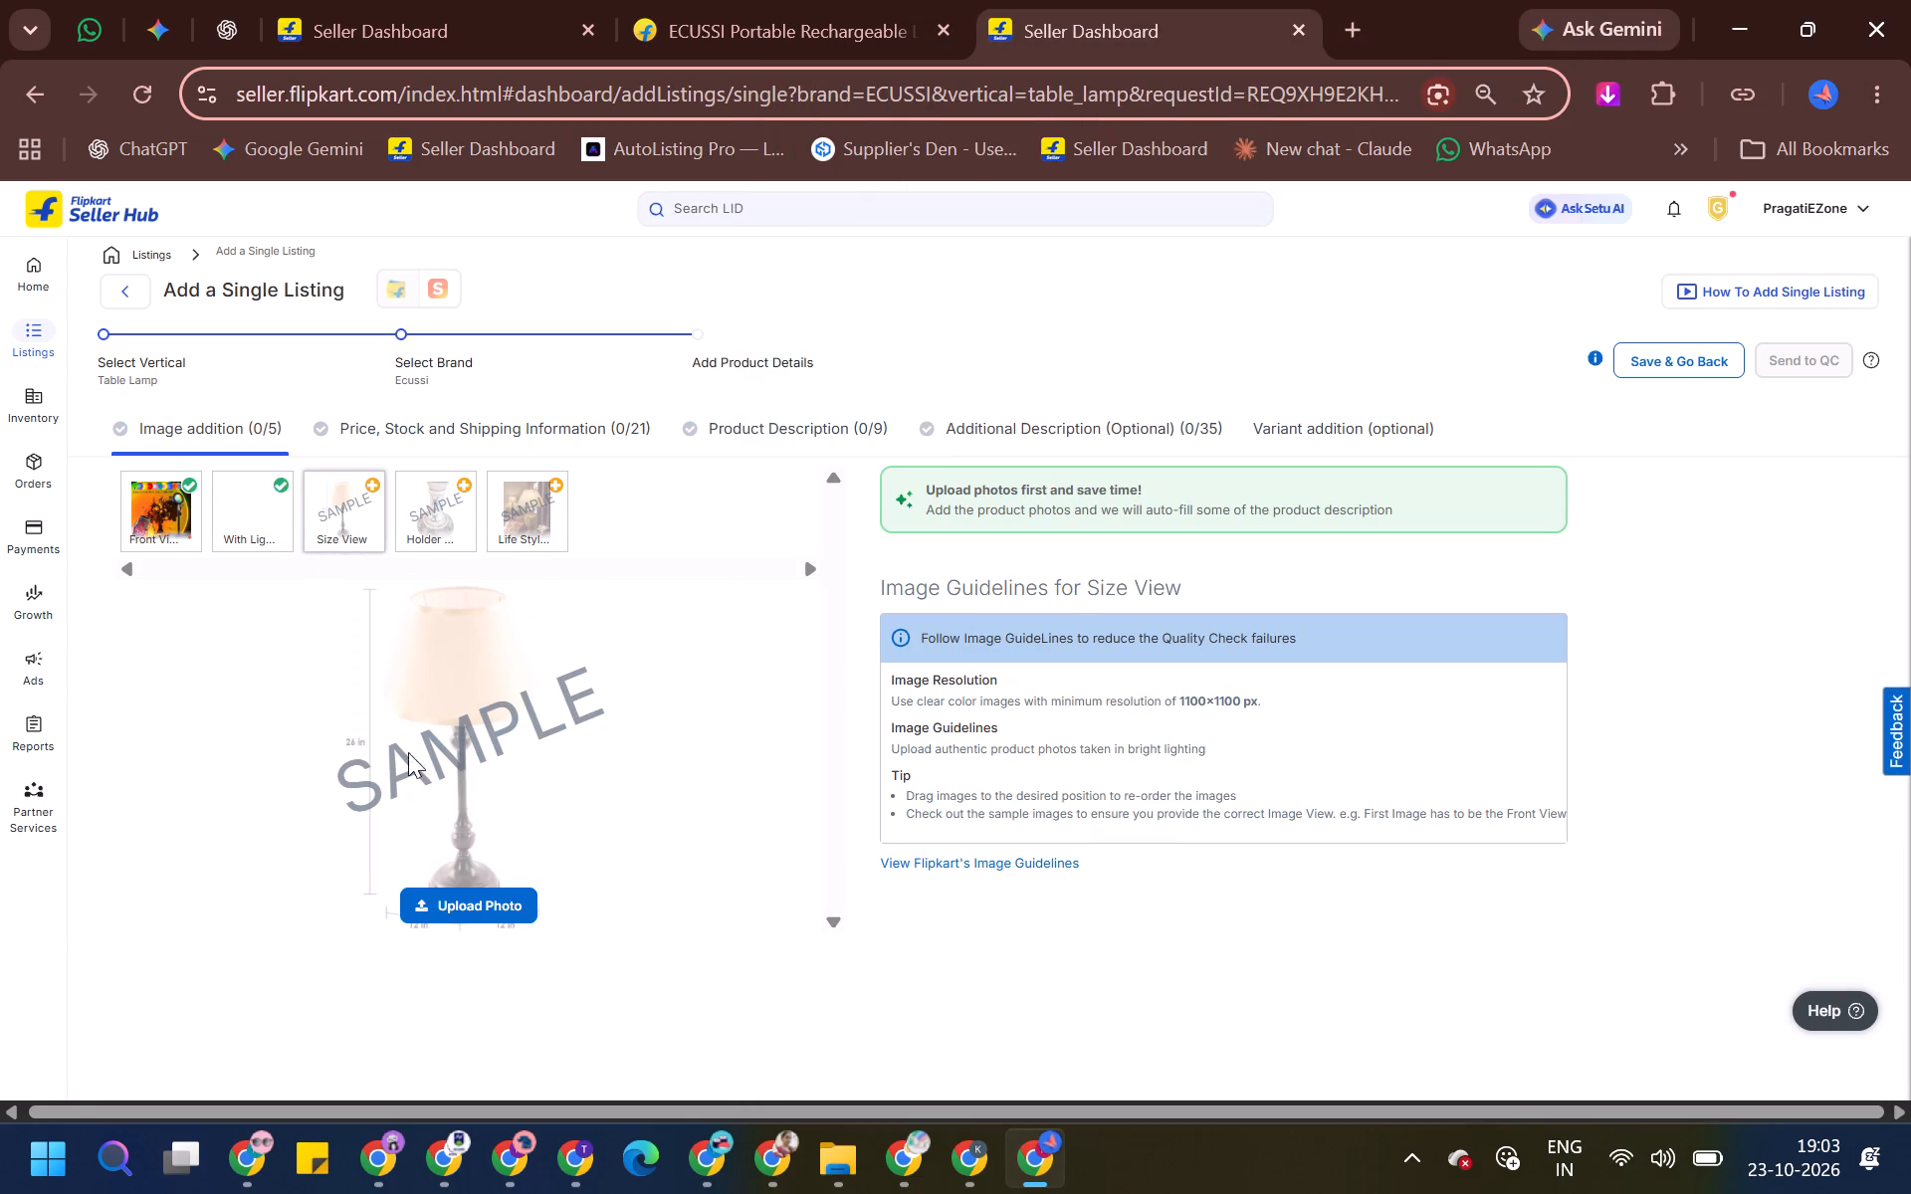
left_click(496, 889)
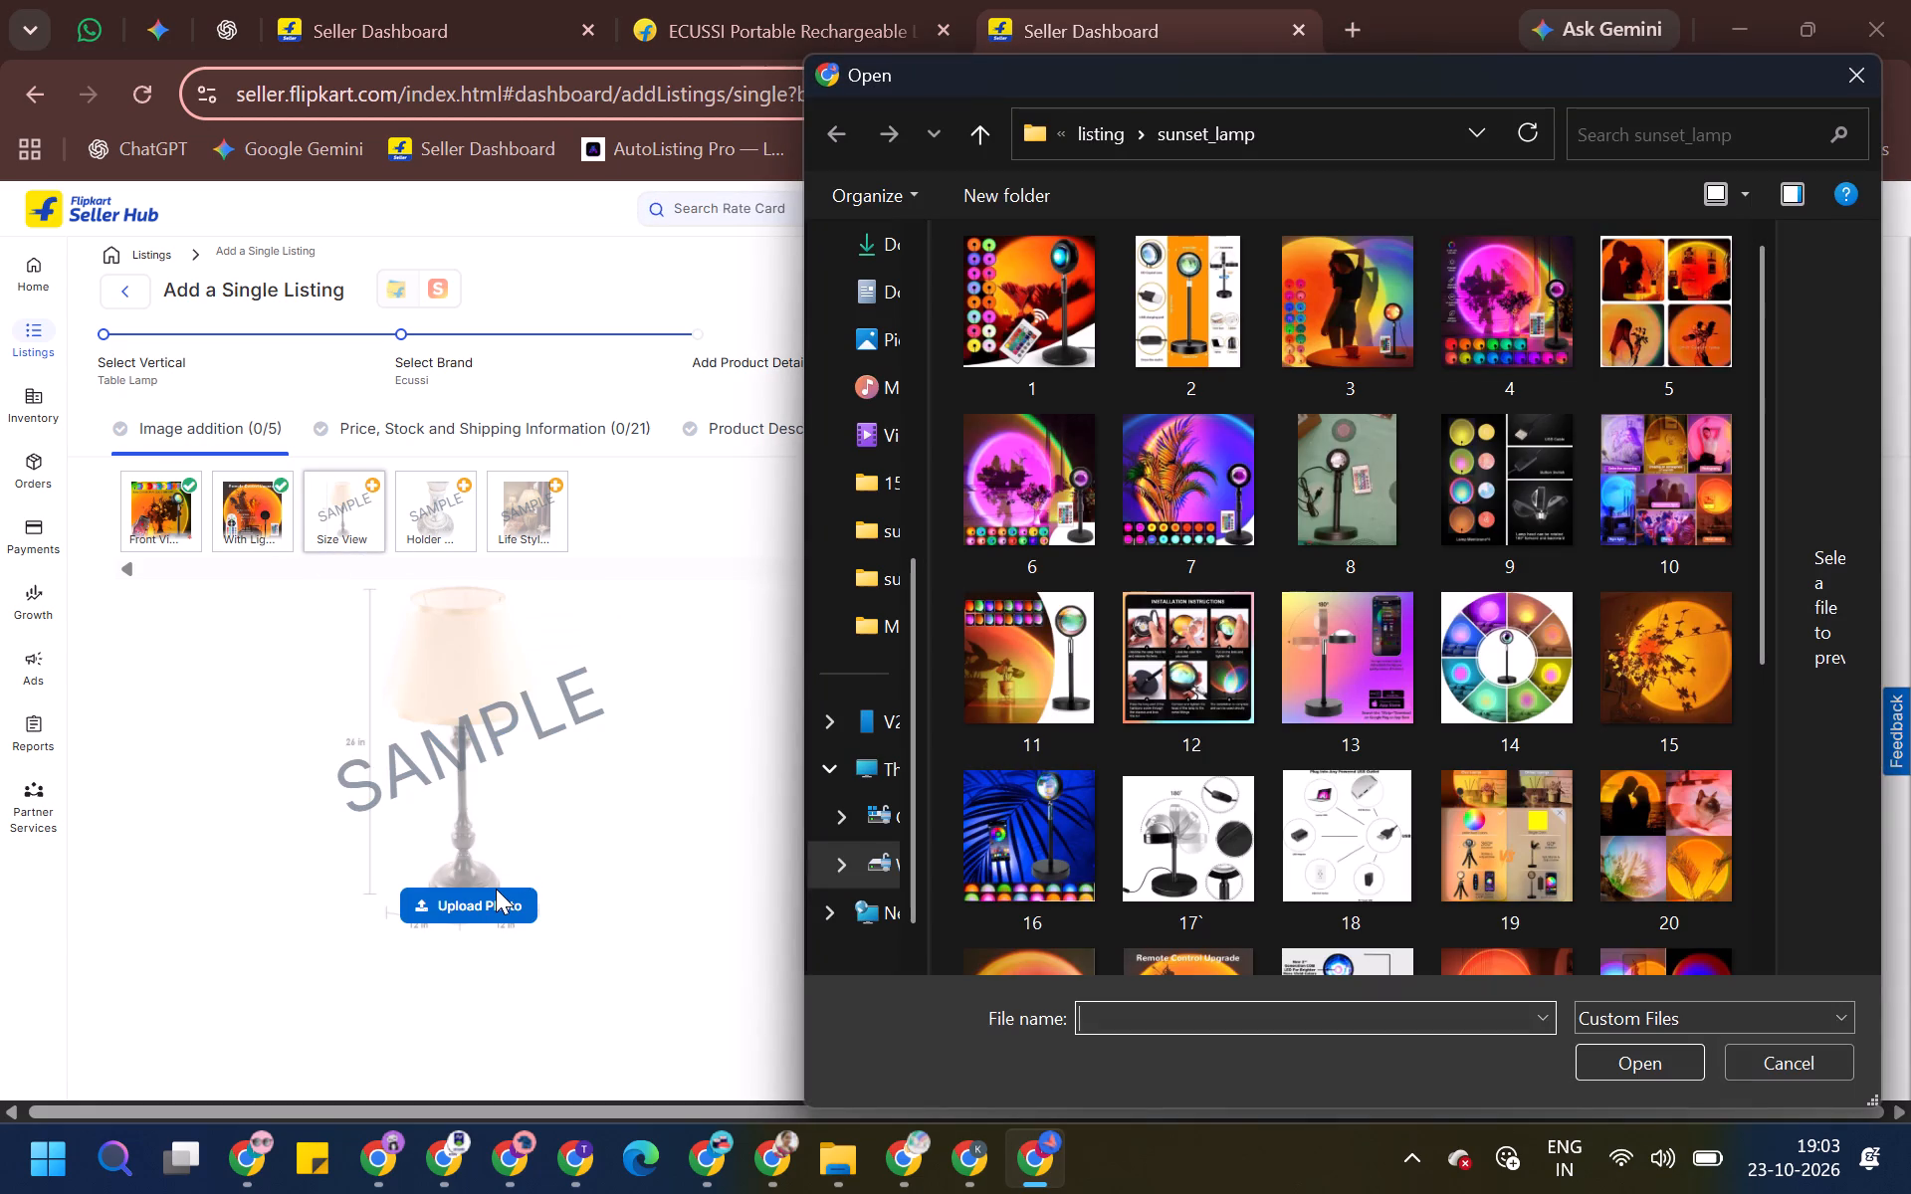
scroll(1299, 883, "down", 2)
scroll(1428, 705, "down", 2)
left_click(1386, 568)
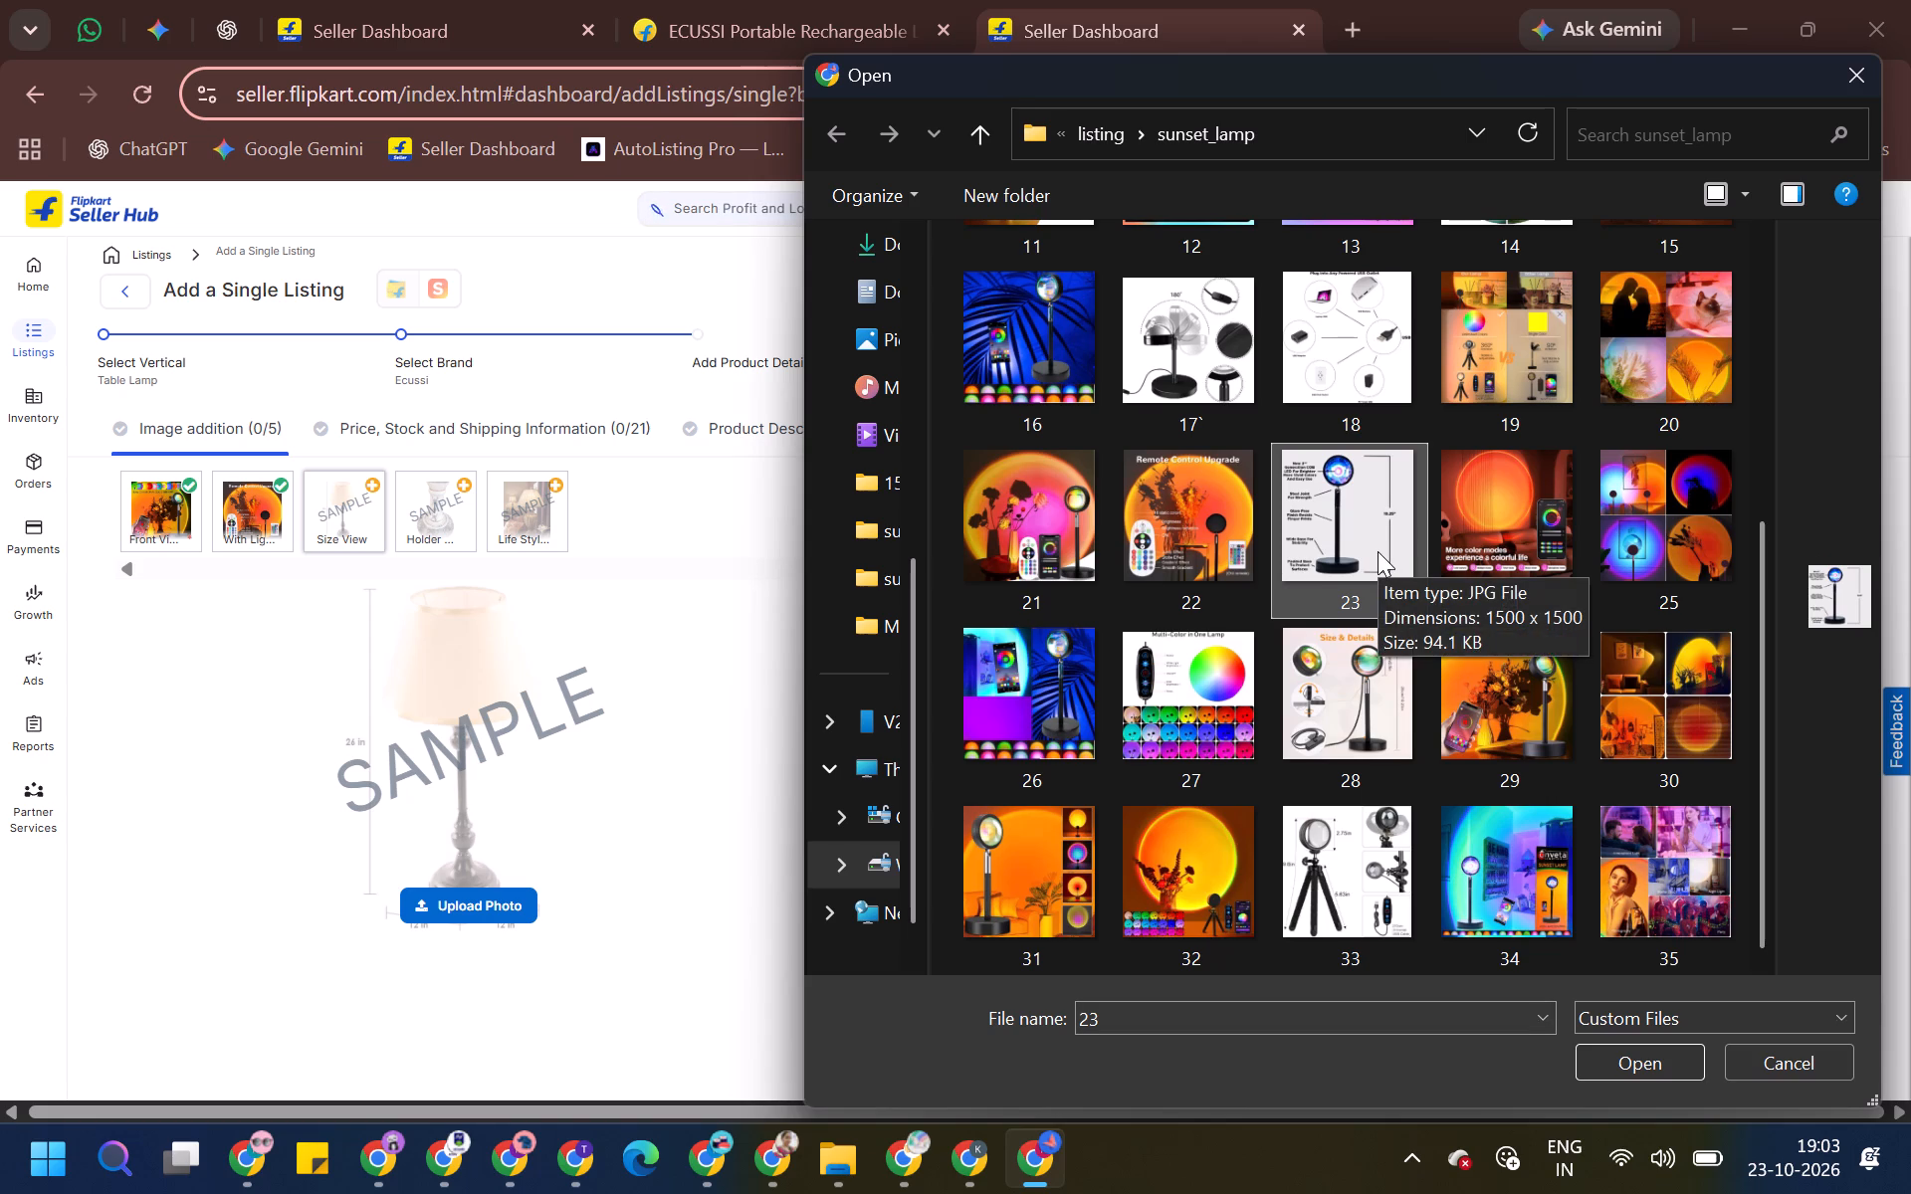
double_click(1378, 551)
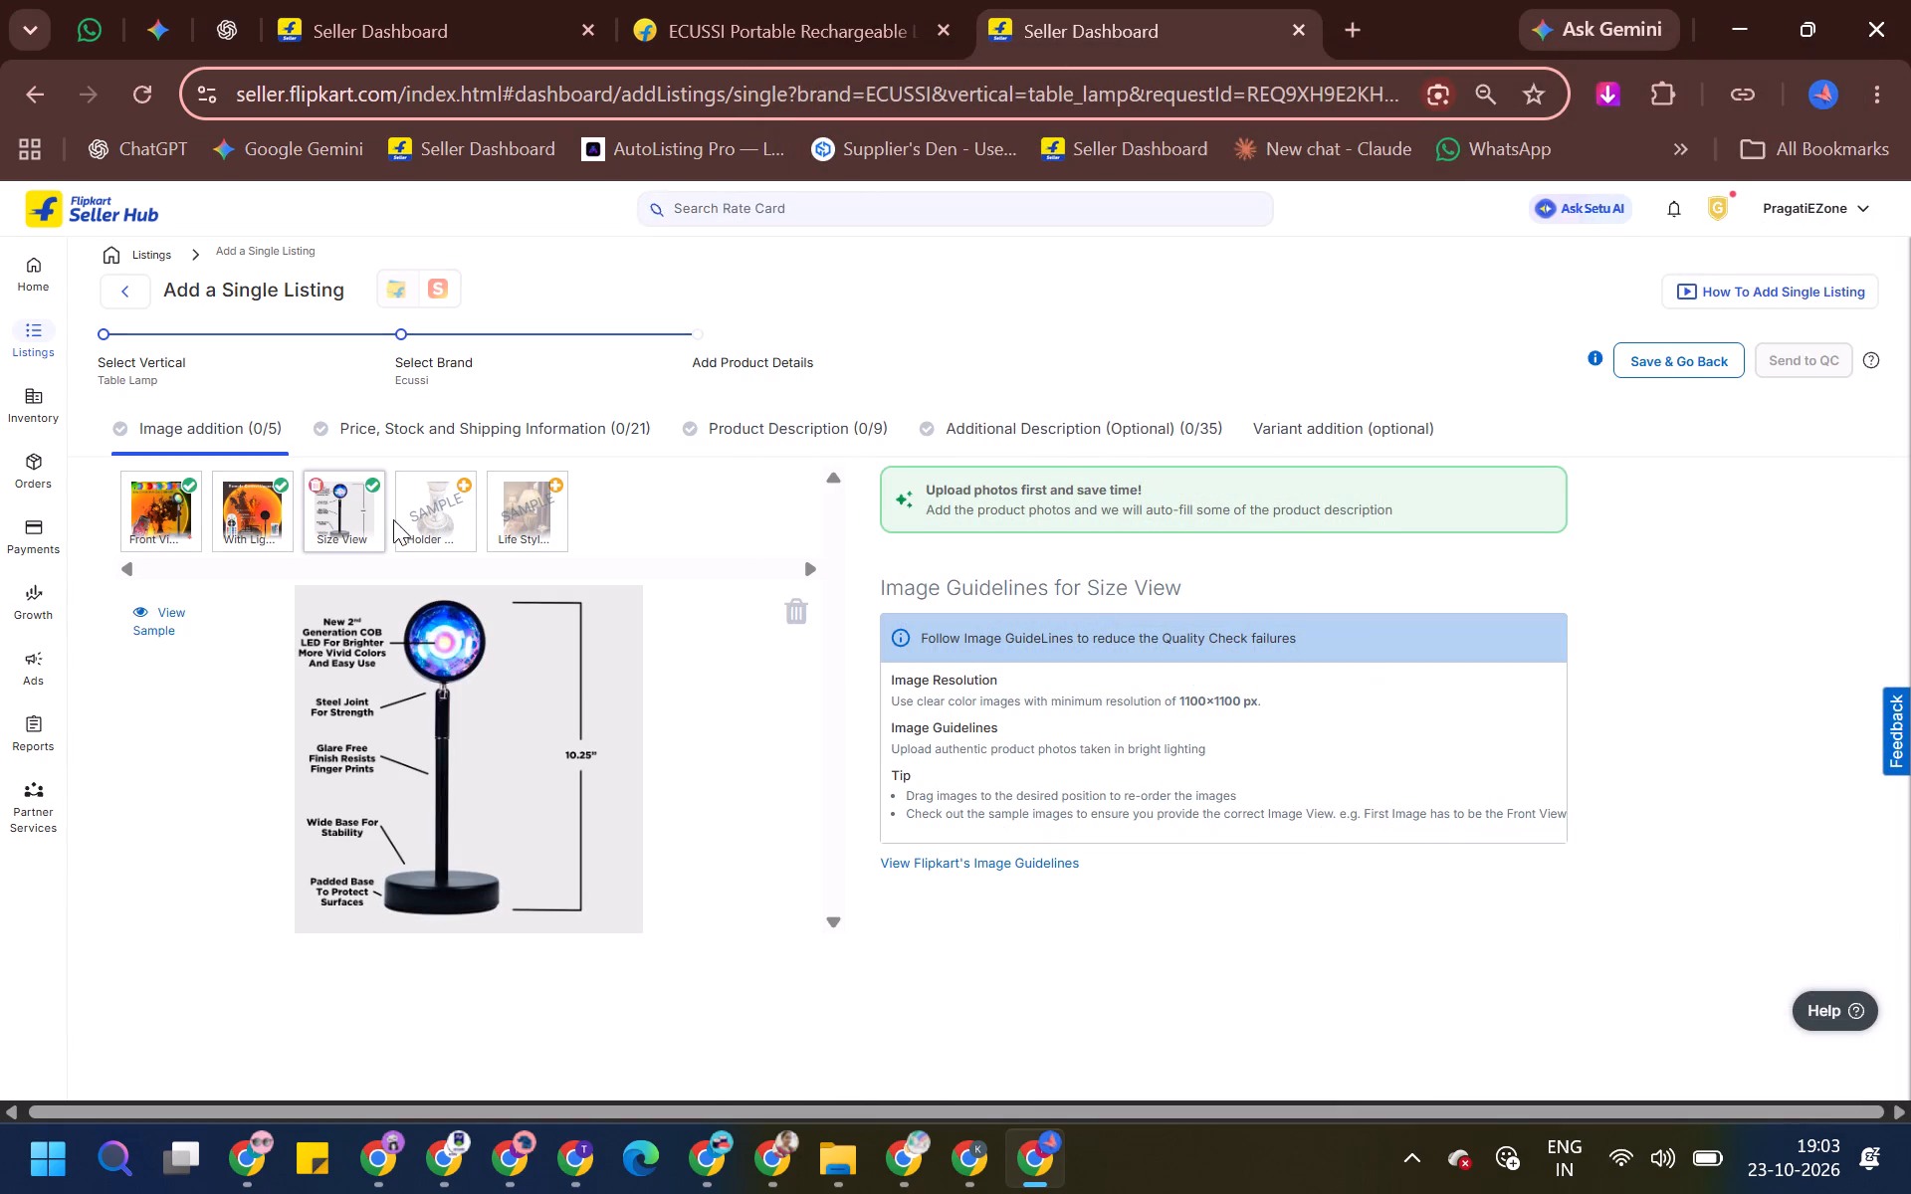
Swap the With Light View and Size View photos by reordering the uploaded images.
left_click_drag(249, 517, 349, 505)
Upload image 24 from the sunset_lamp folder as the Holder View photo.
left_click(428, 499)
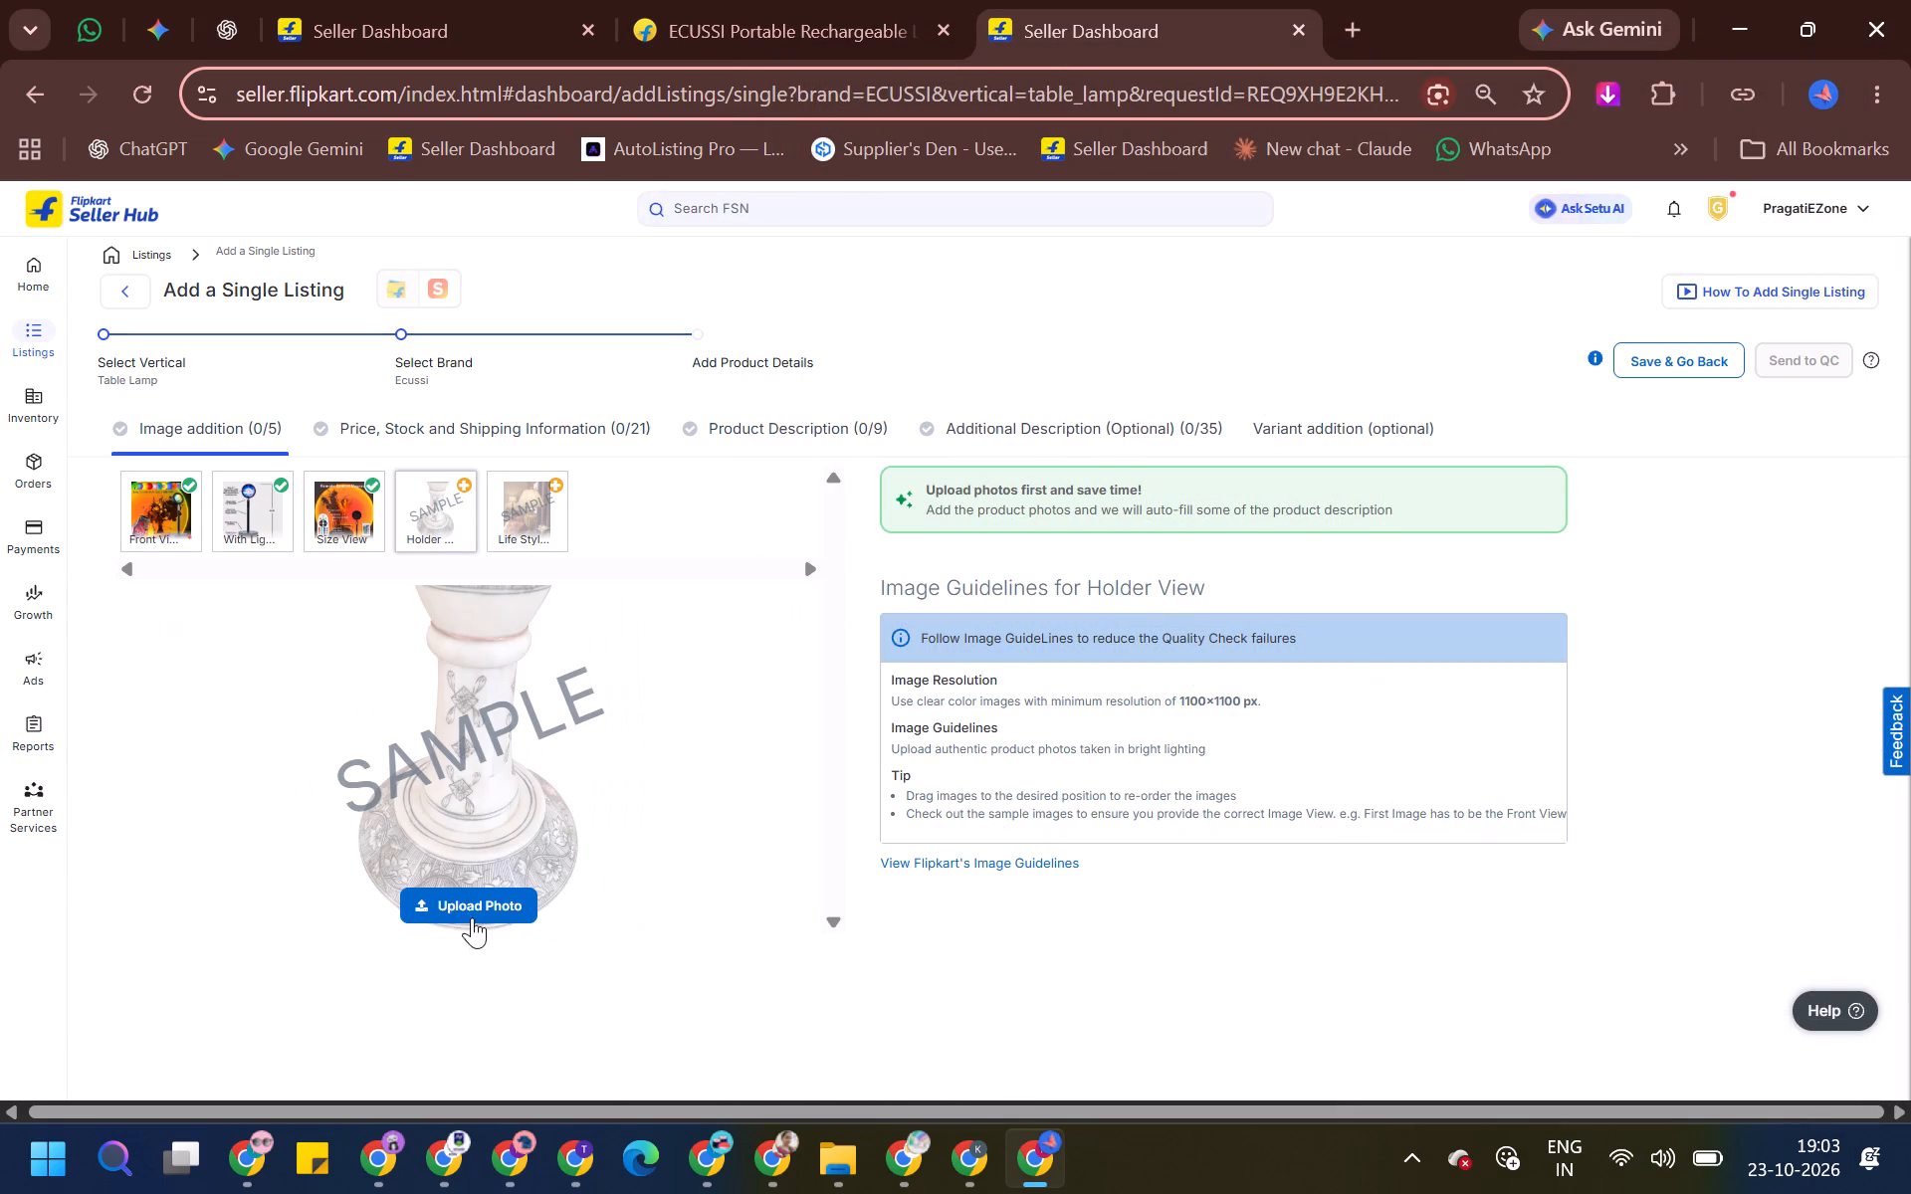
left_click(473, 925)
left_click(478, 903)
scroll(1515, 860, "down", 6)
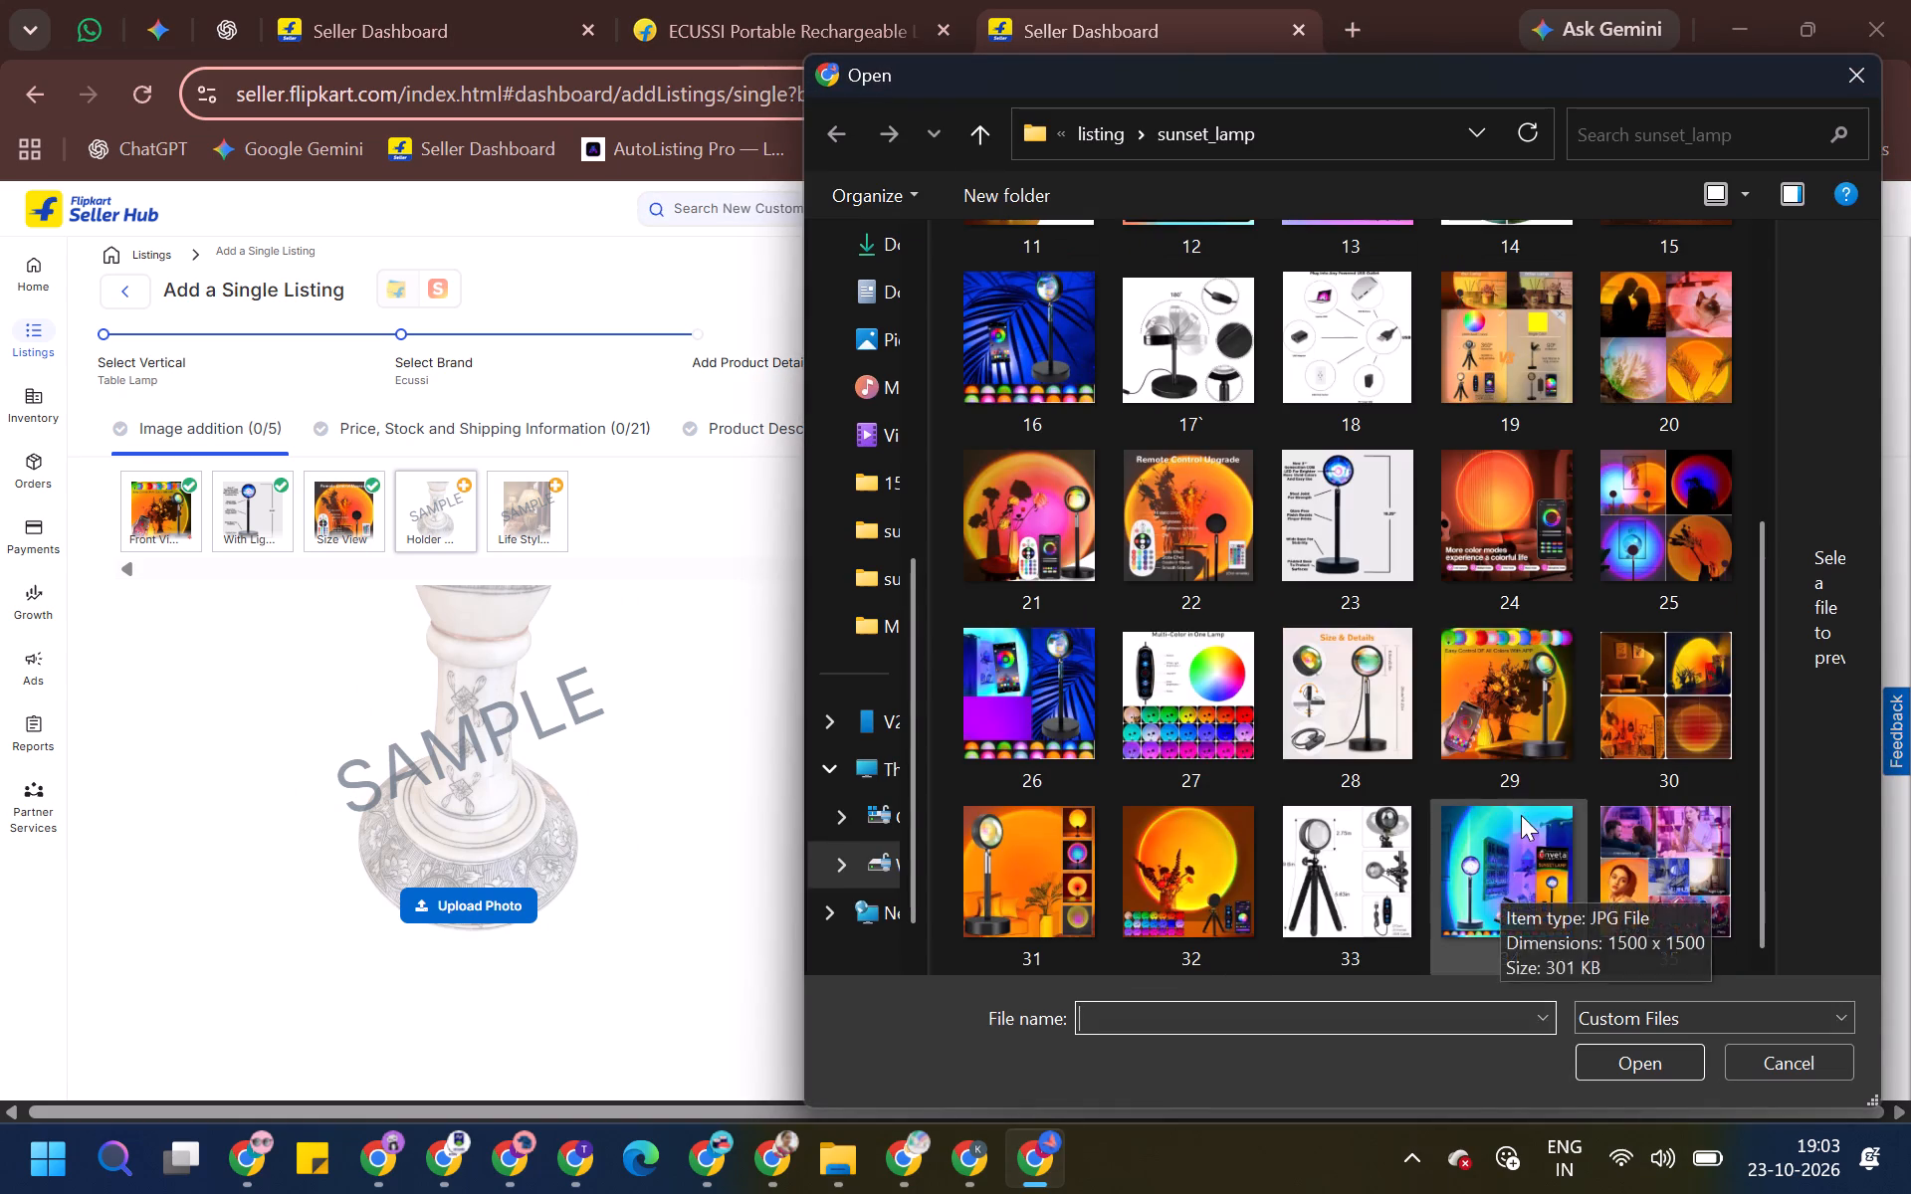
left_click(1526, 536)
double_click(1519, 531)
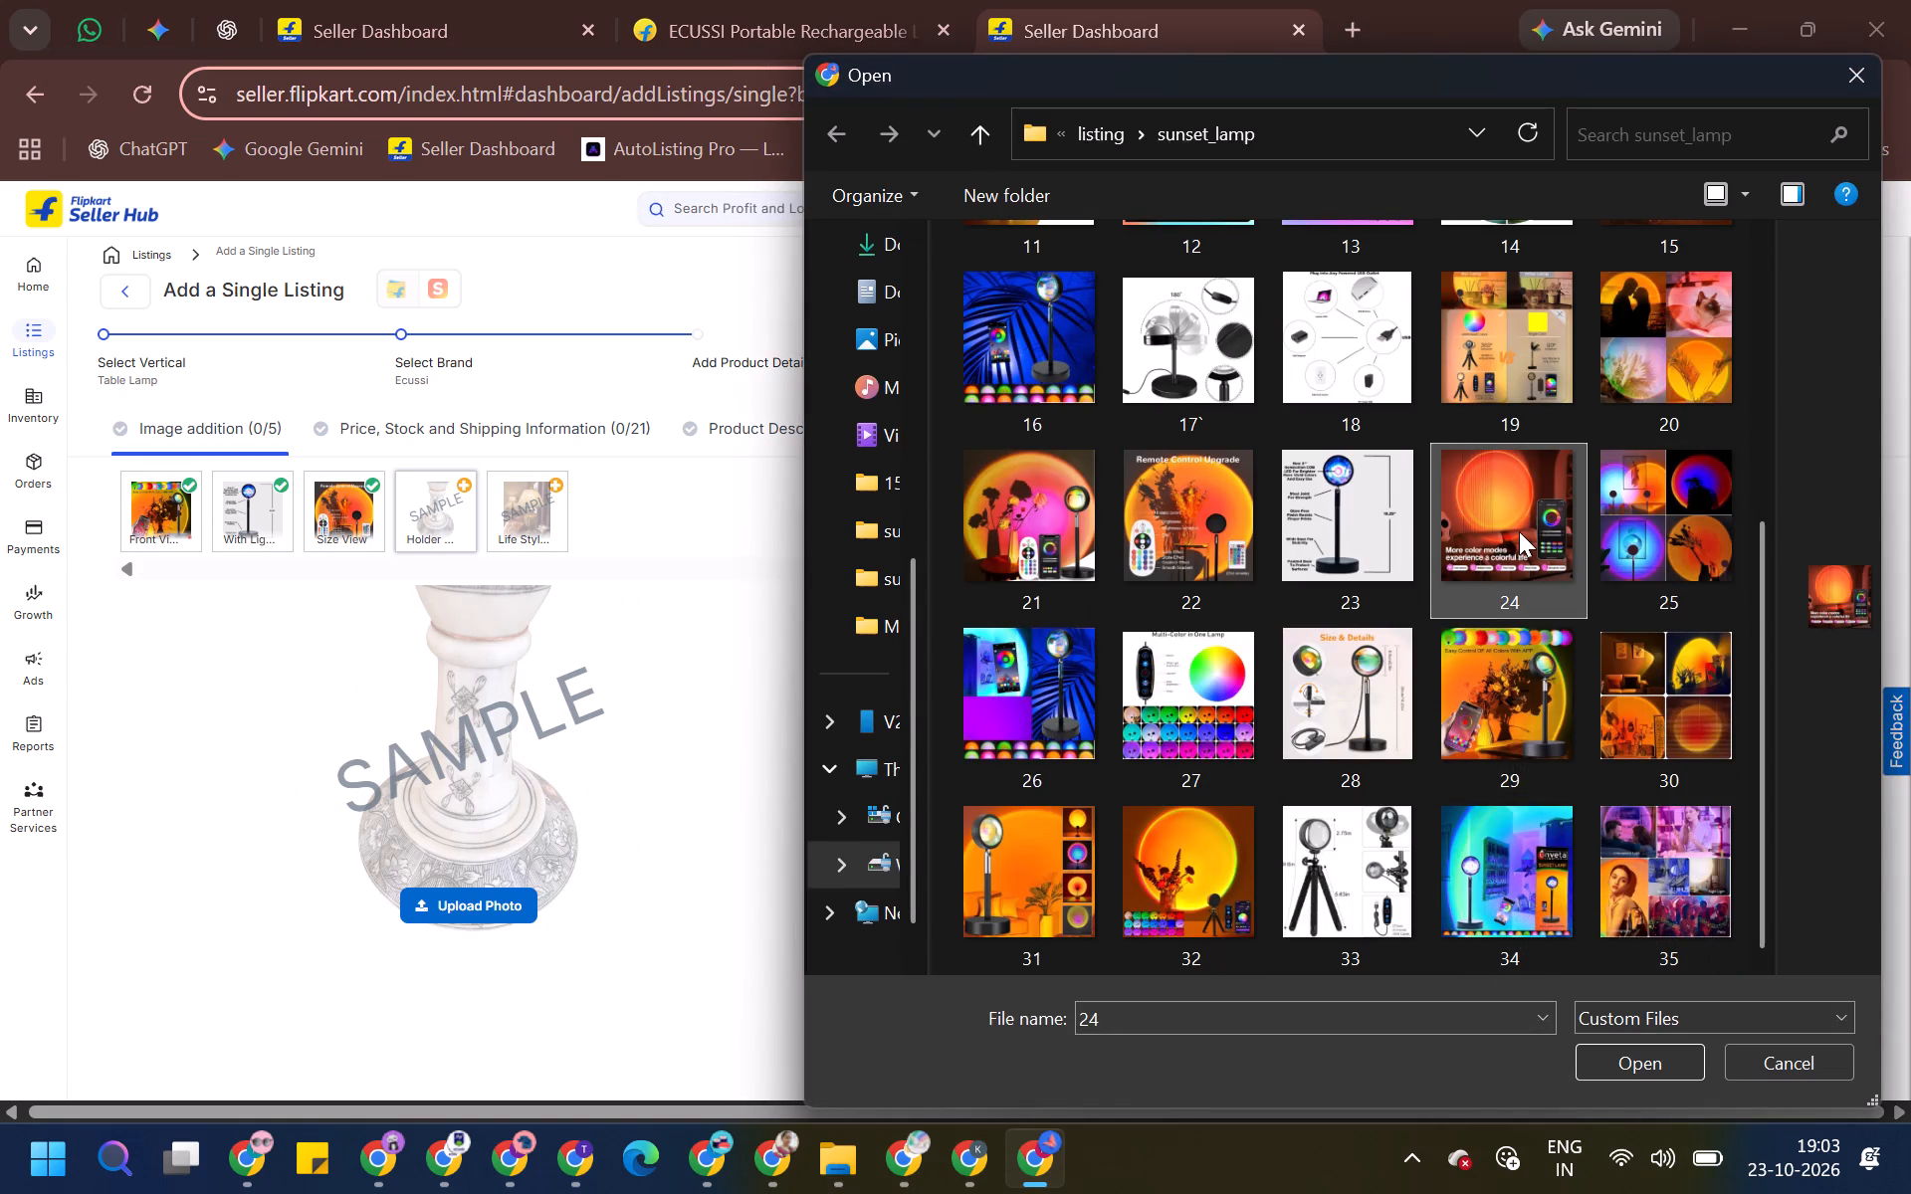
Upload image 25 from the sunset_lamp folder as the Life Style Image.
left_click(522, 536)
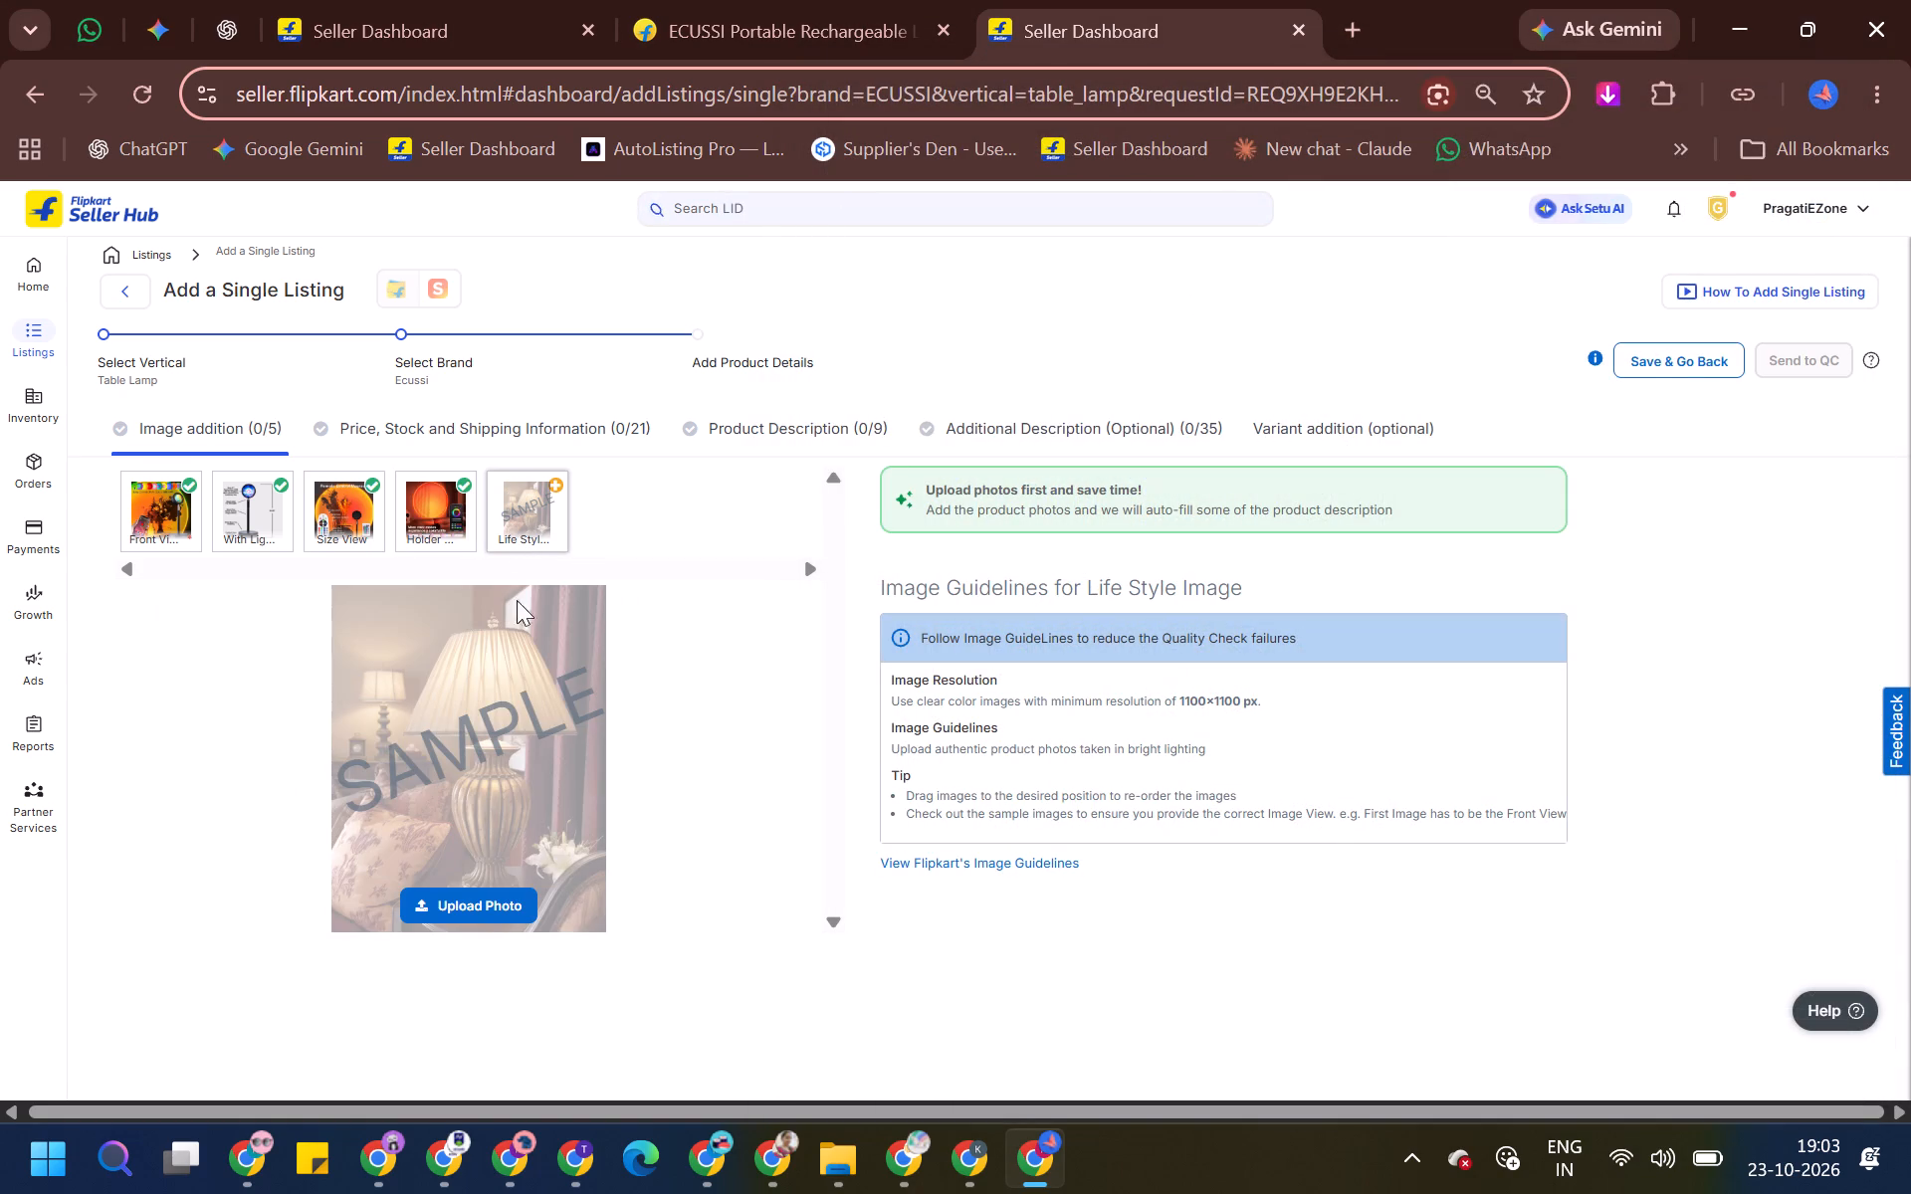
left_click(489, 898)
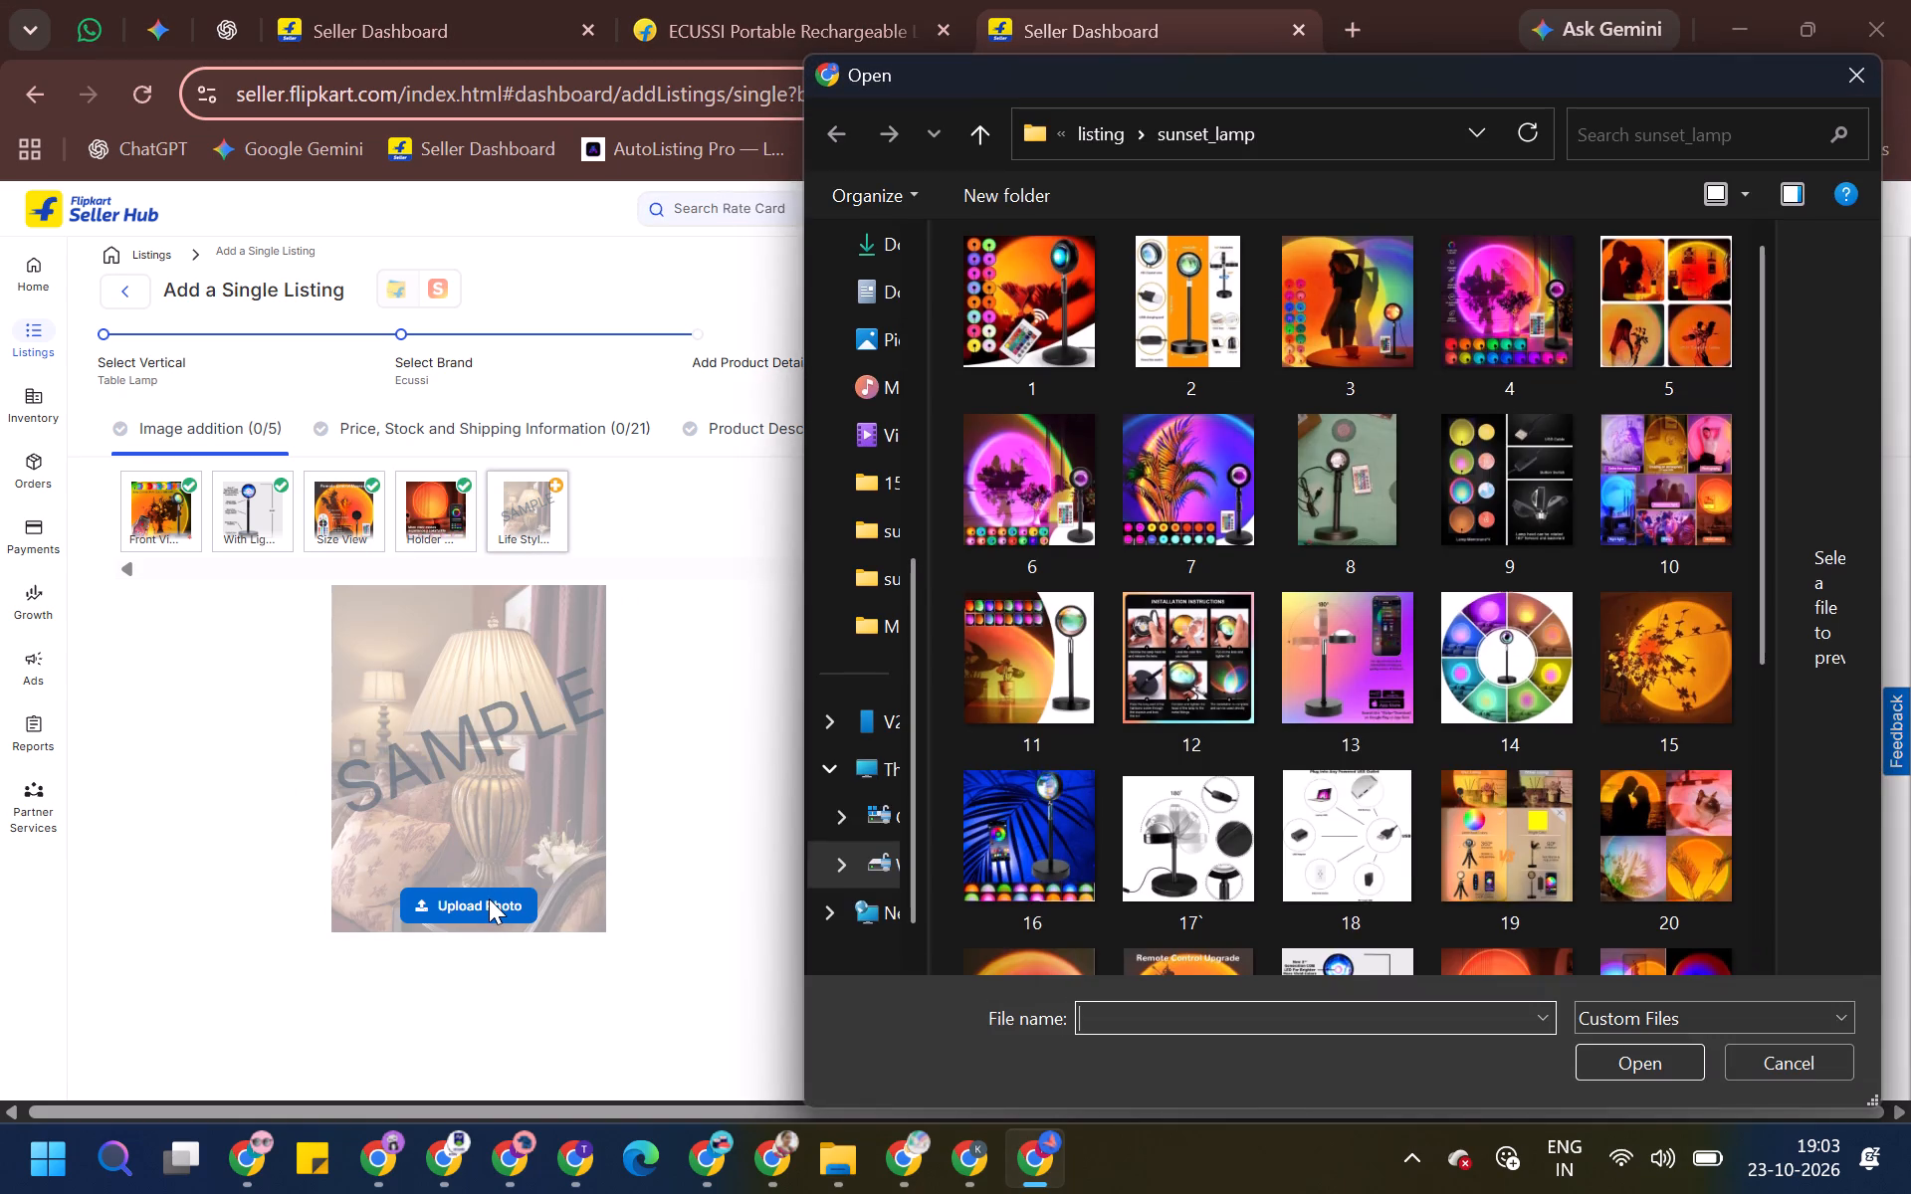
scroll(1292, 723, "down", 1)
scroll(1292, 723, "up", 1)
scroll(1293, 724, "down", 3)
double_click(1639, 574)
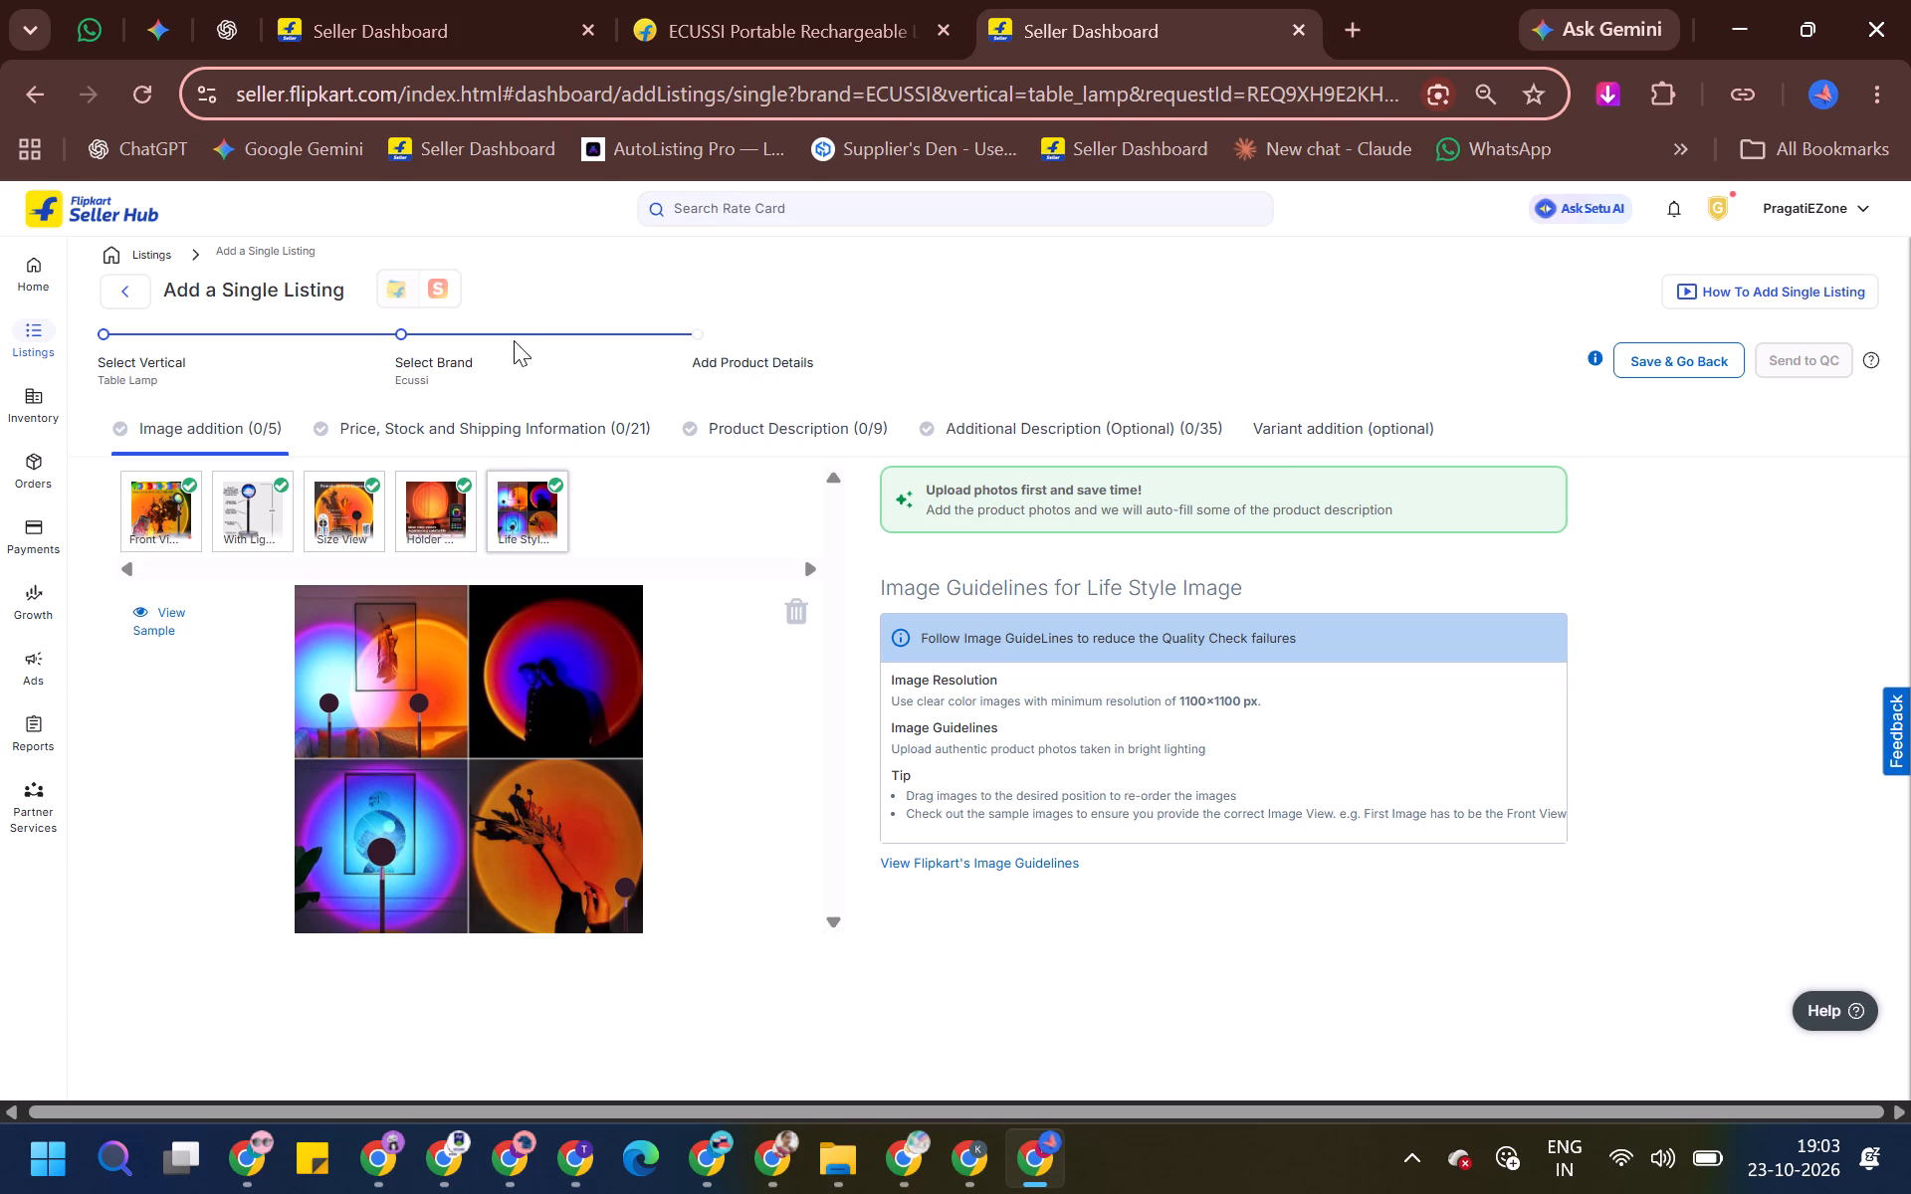
Set the new listing's Seller SKU ID to sunset_lamp3, based on the sunset_lamp2 SKU copied from the listings in progress.
left_click(531, 439)
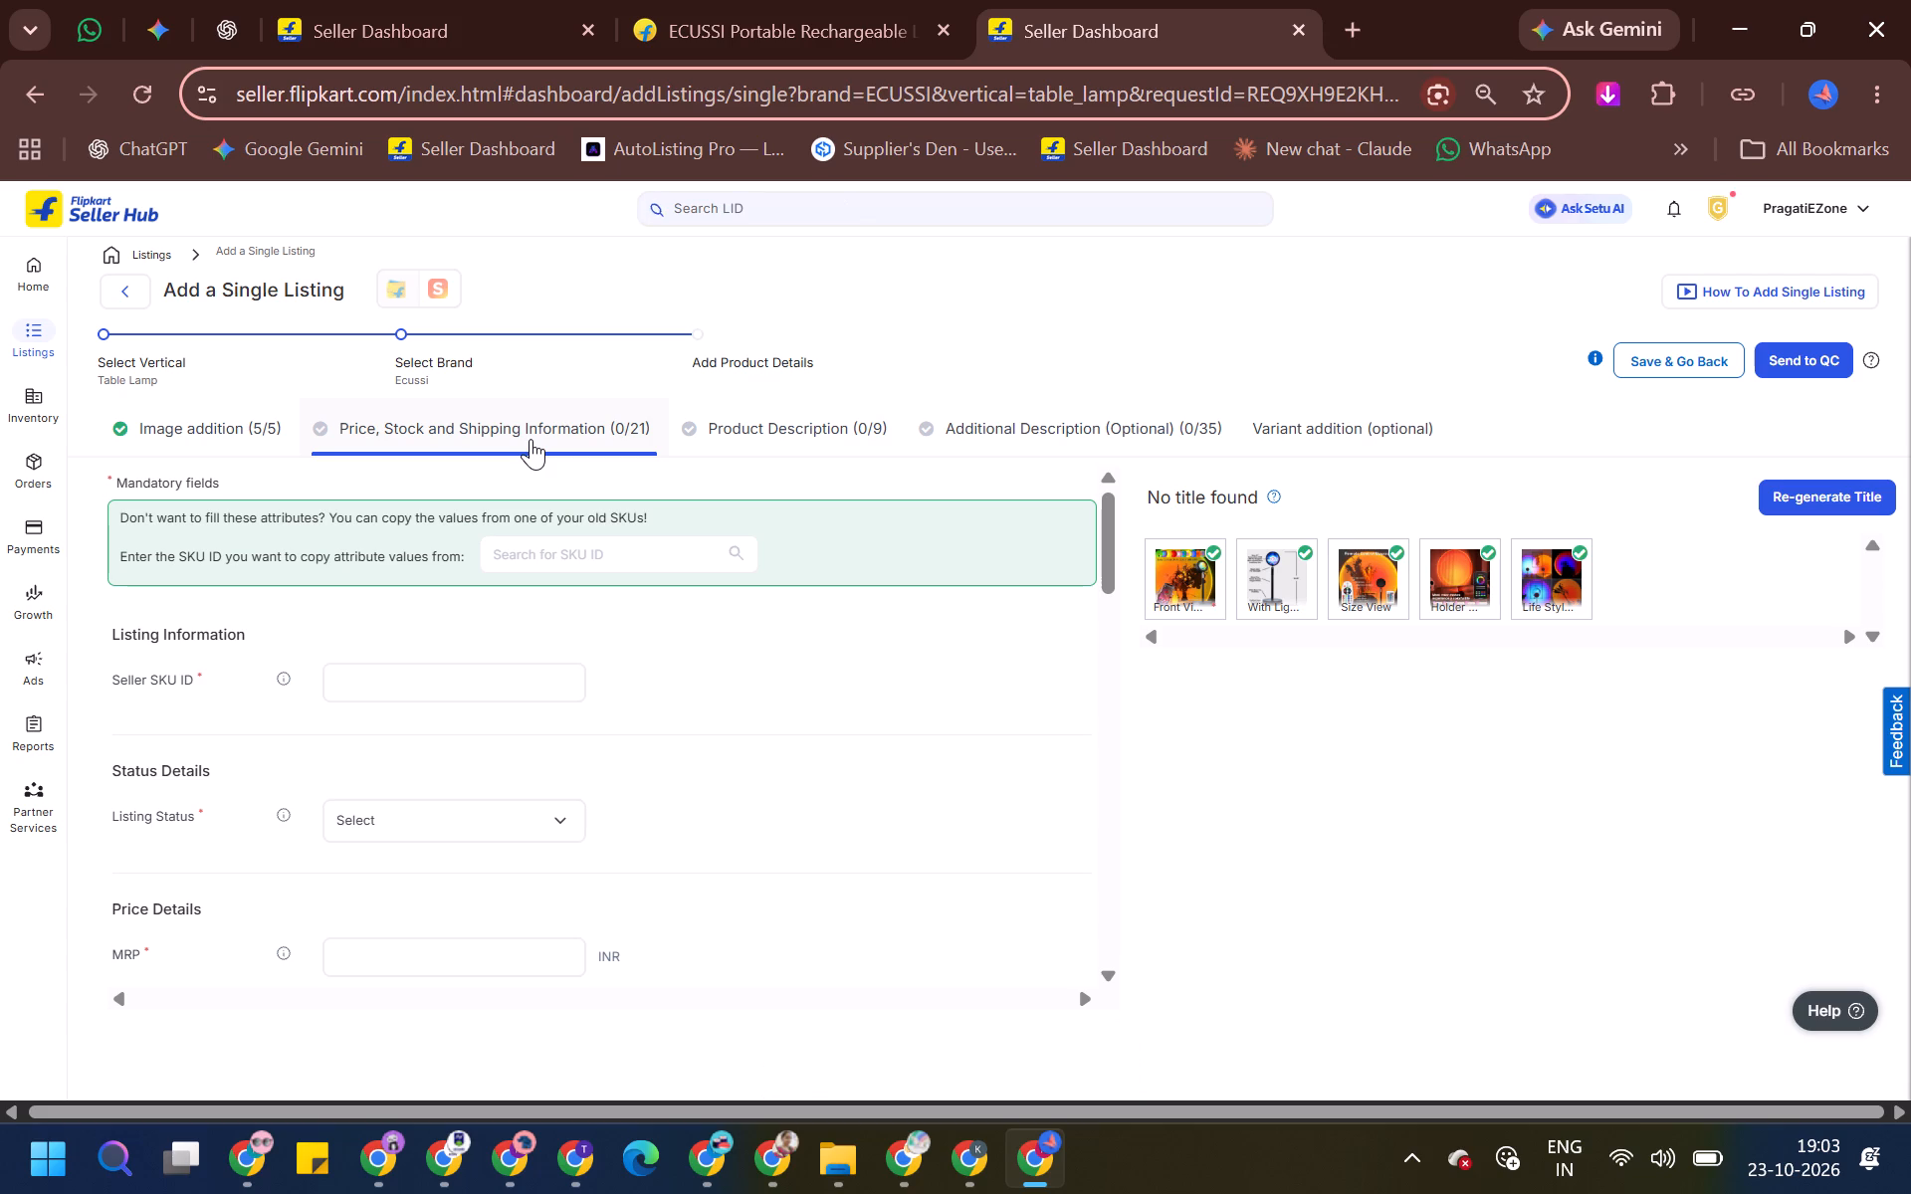
left_click(751, 0)
left_click(510, 0)
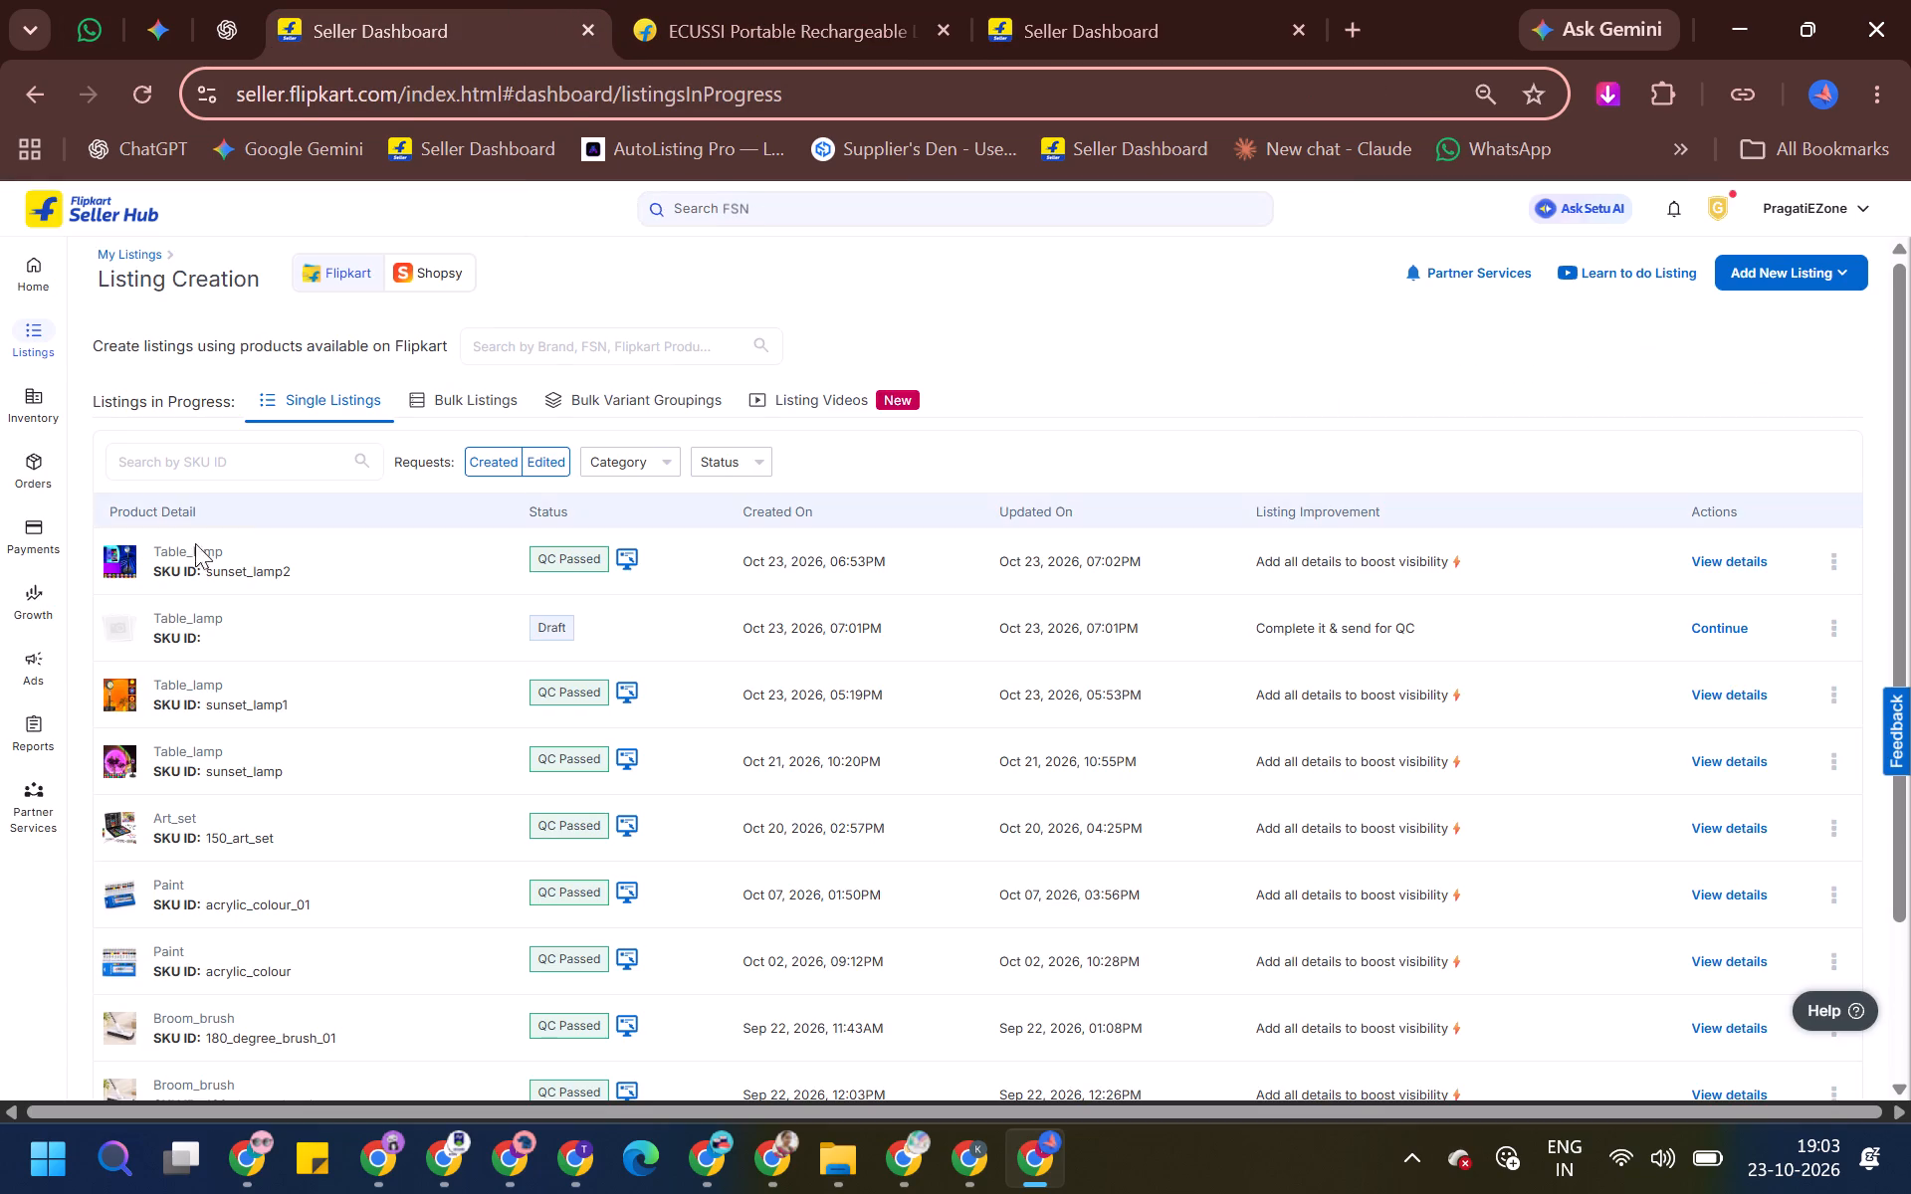
double_click(233, 578)
key("ctrl+c")
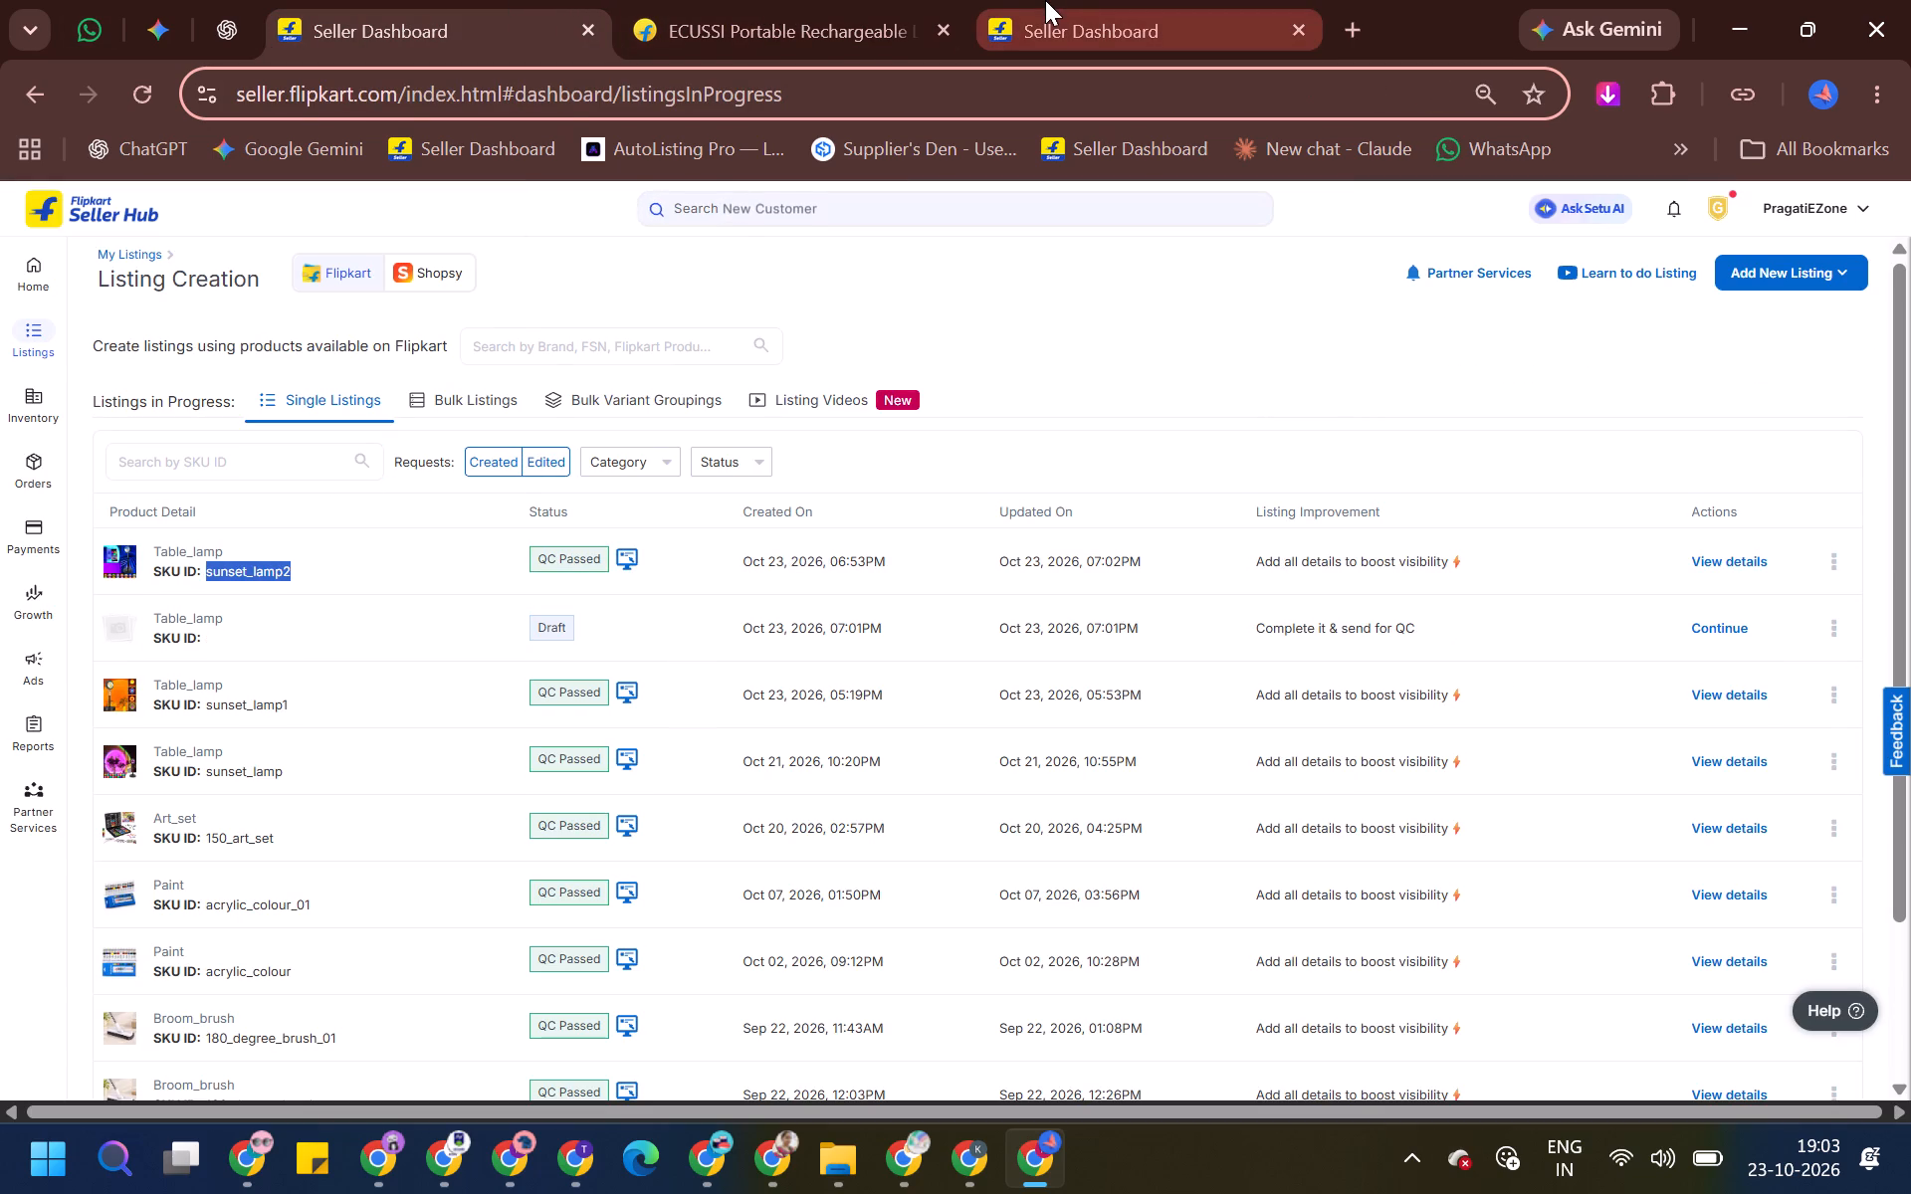
left_click(1054, 7)
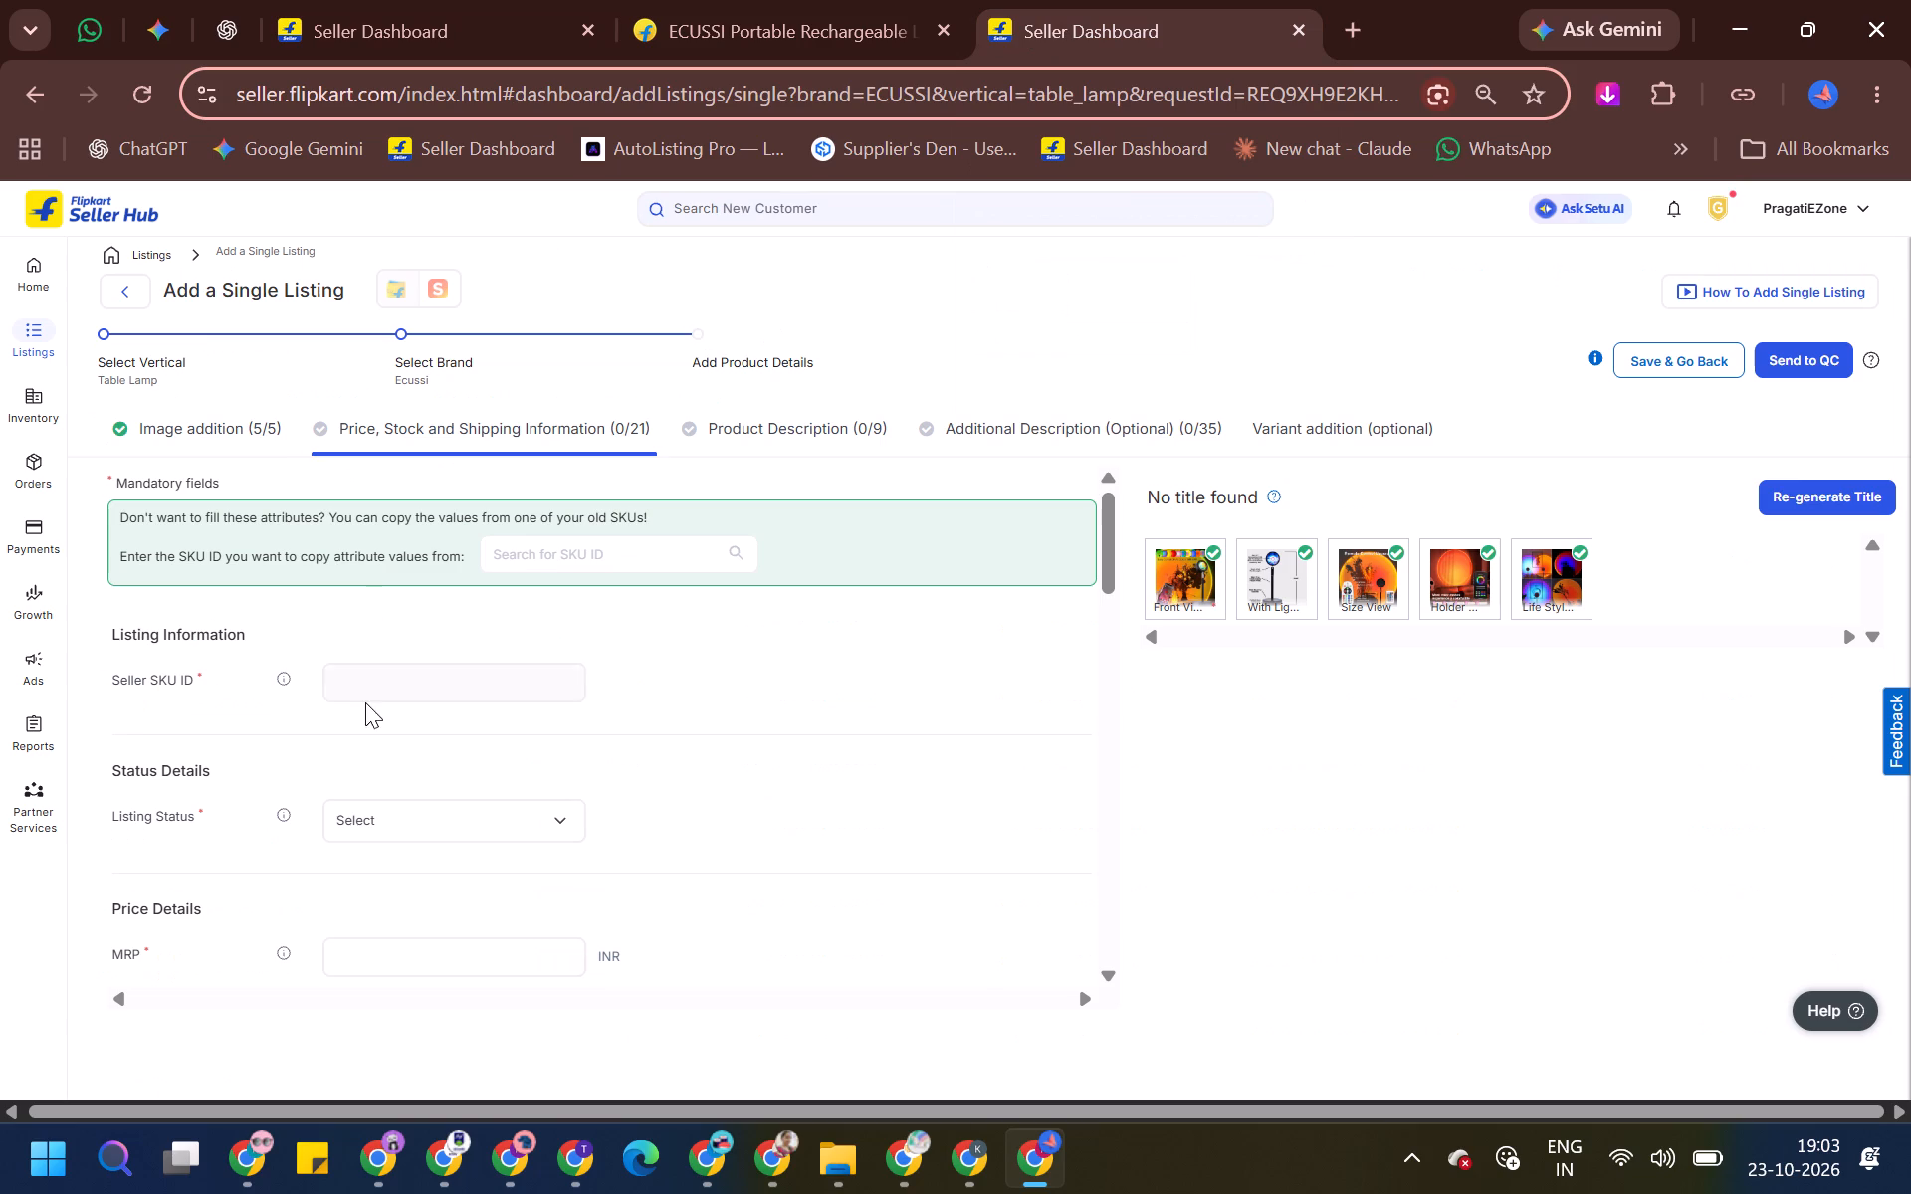
left_click(365, 702)
left_click(369, 684)
key("ctrl+v")
key("BackSpace")
key("3")
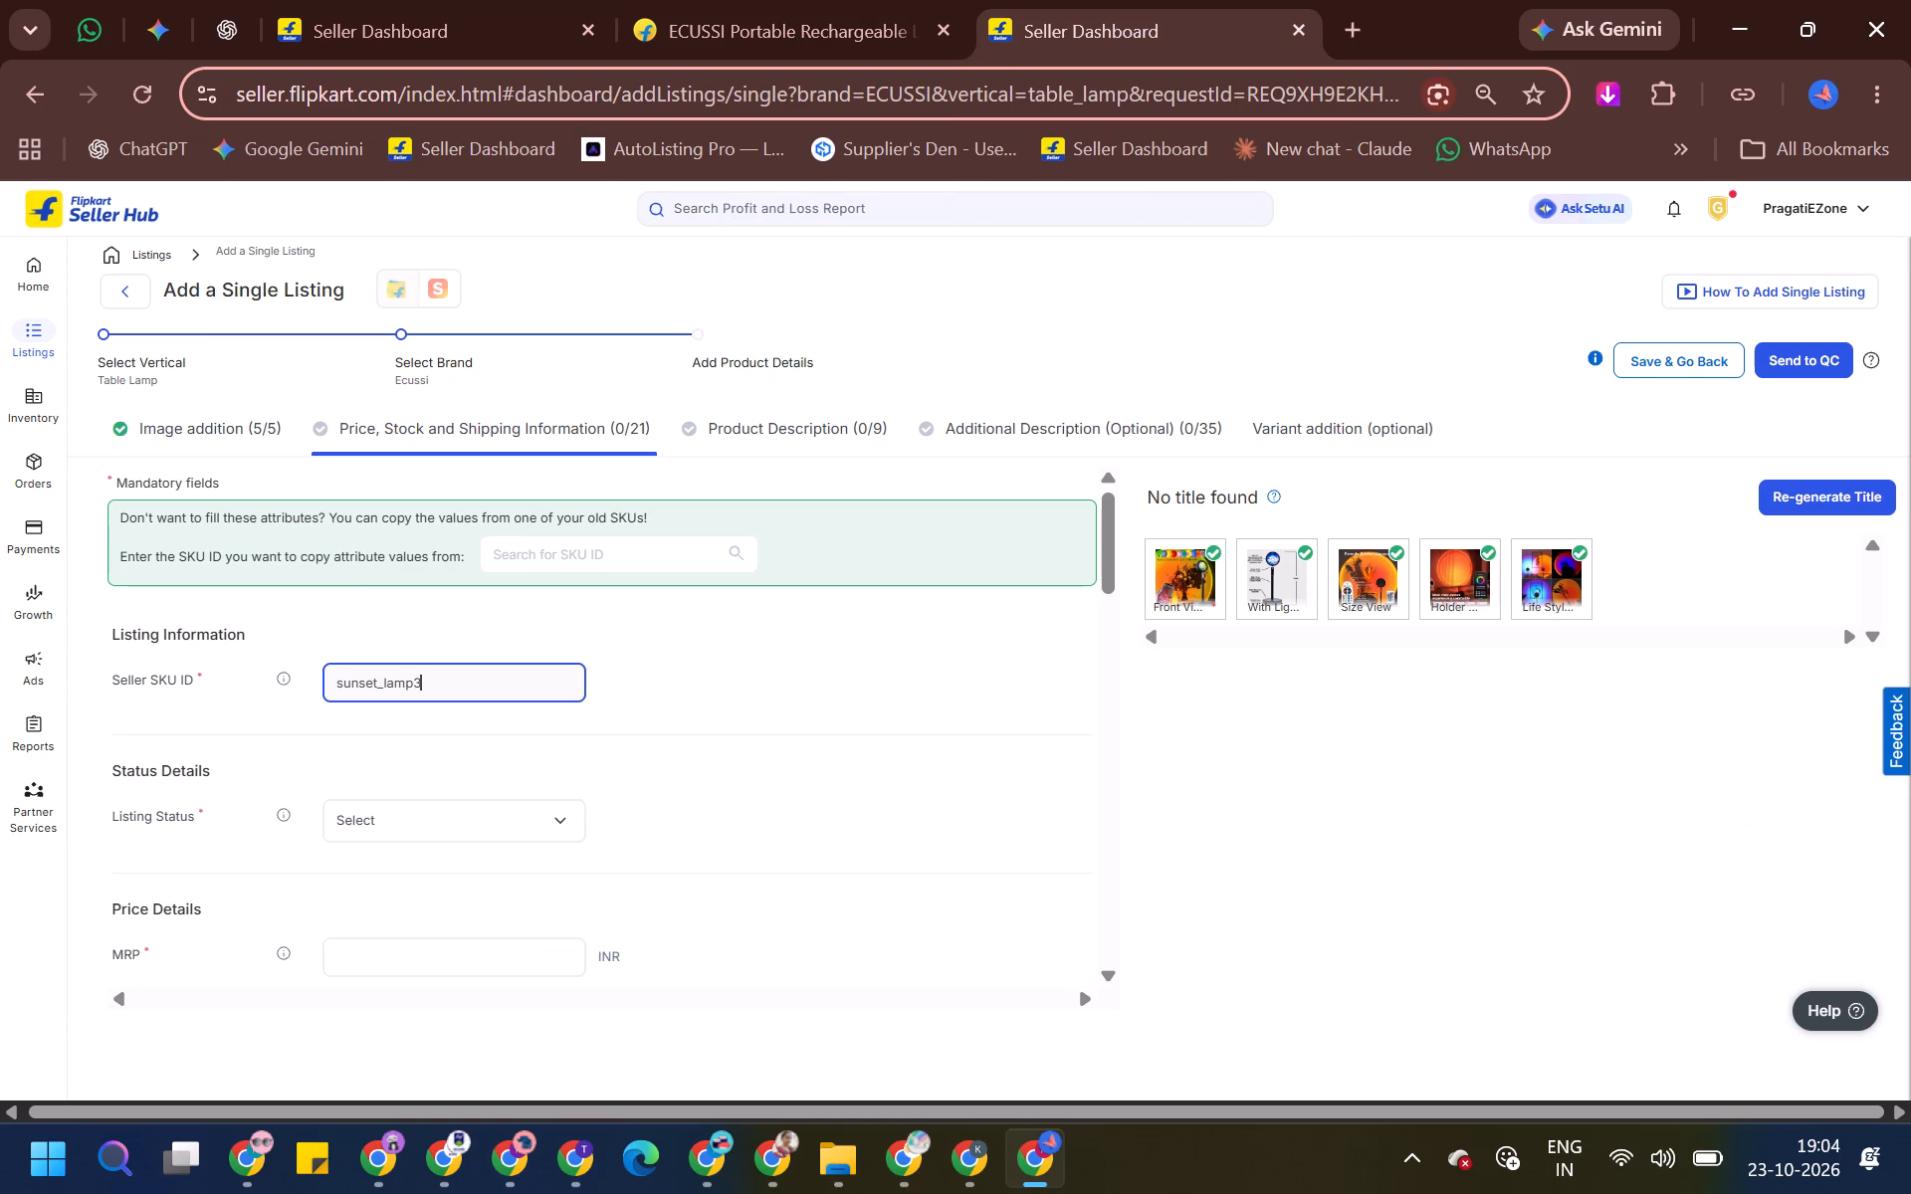
key("Tab")
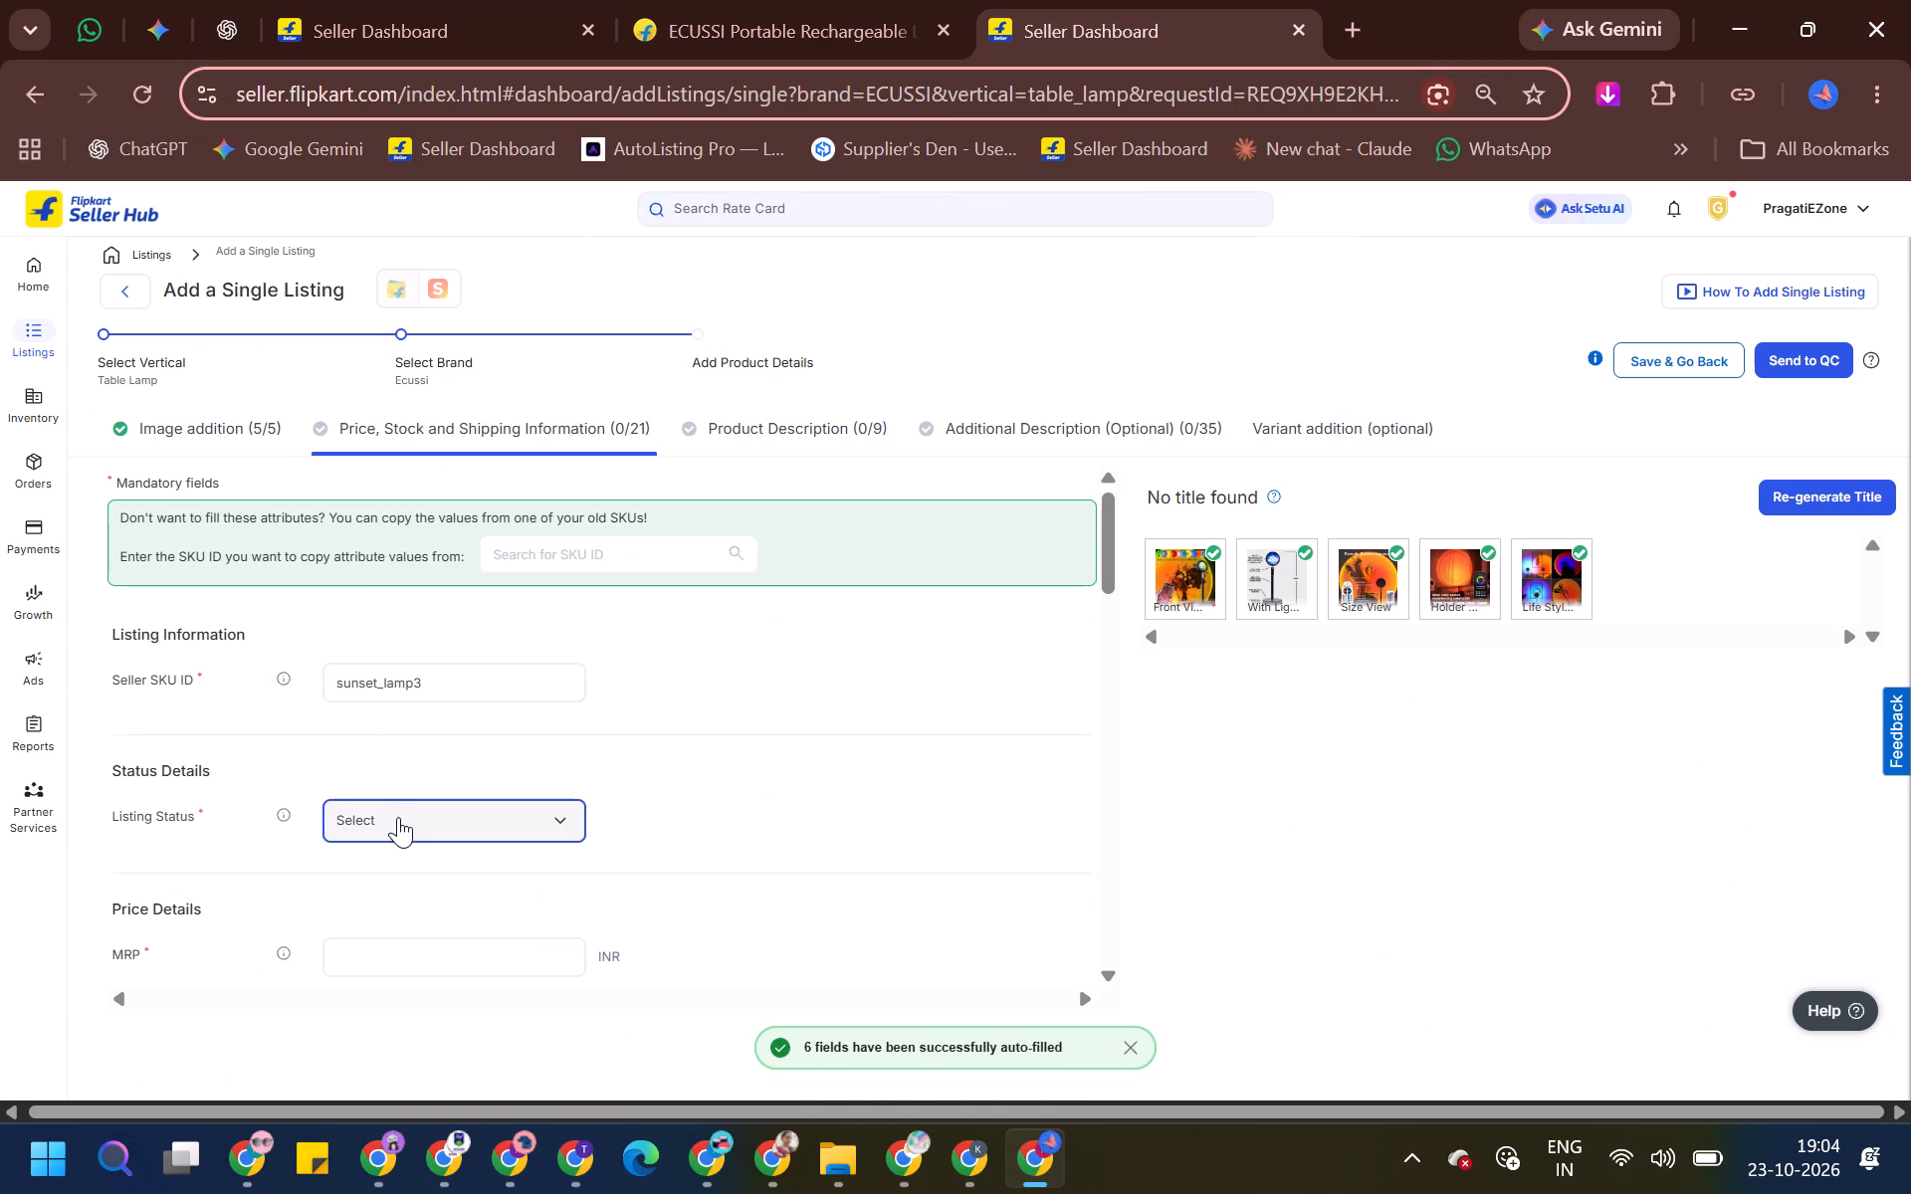
Set the listing status to Active, the MRP to 999 INR and the selling price to 269 INR.
left_click(398, 817)
left_click(374, 958)
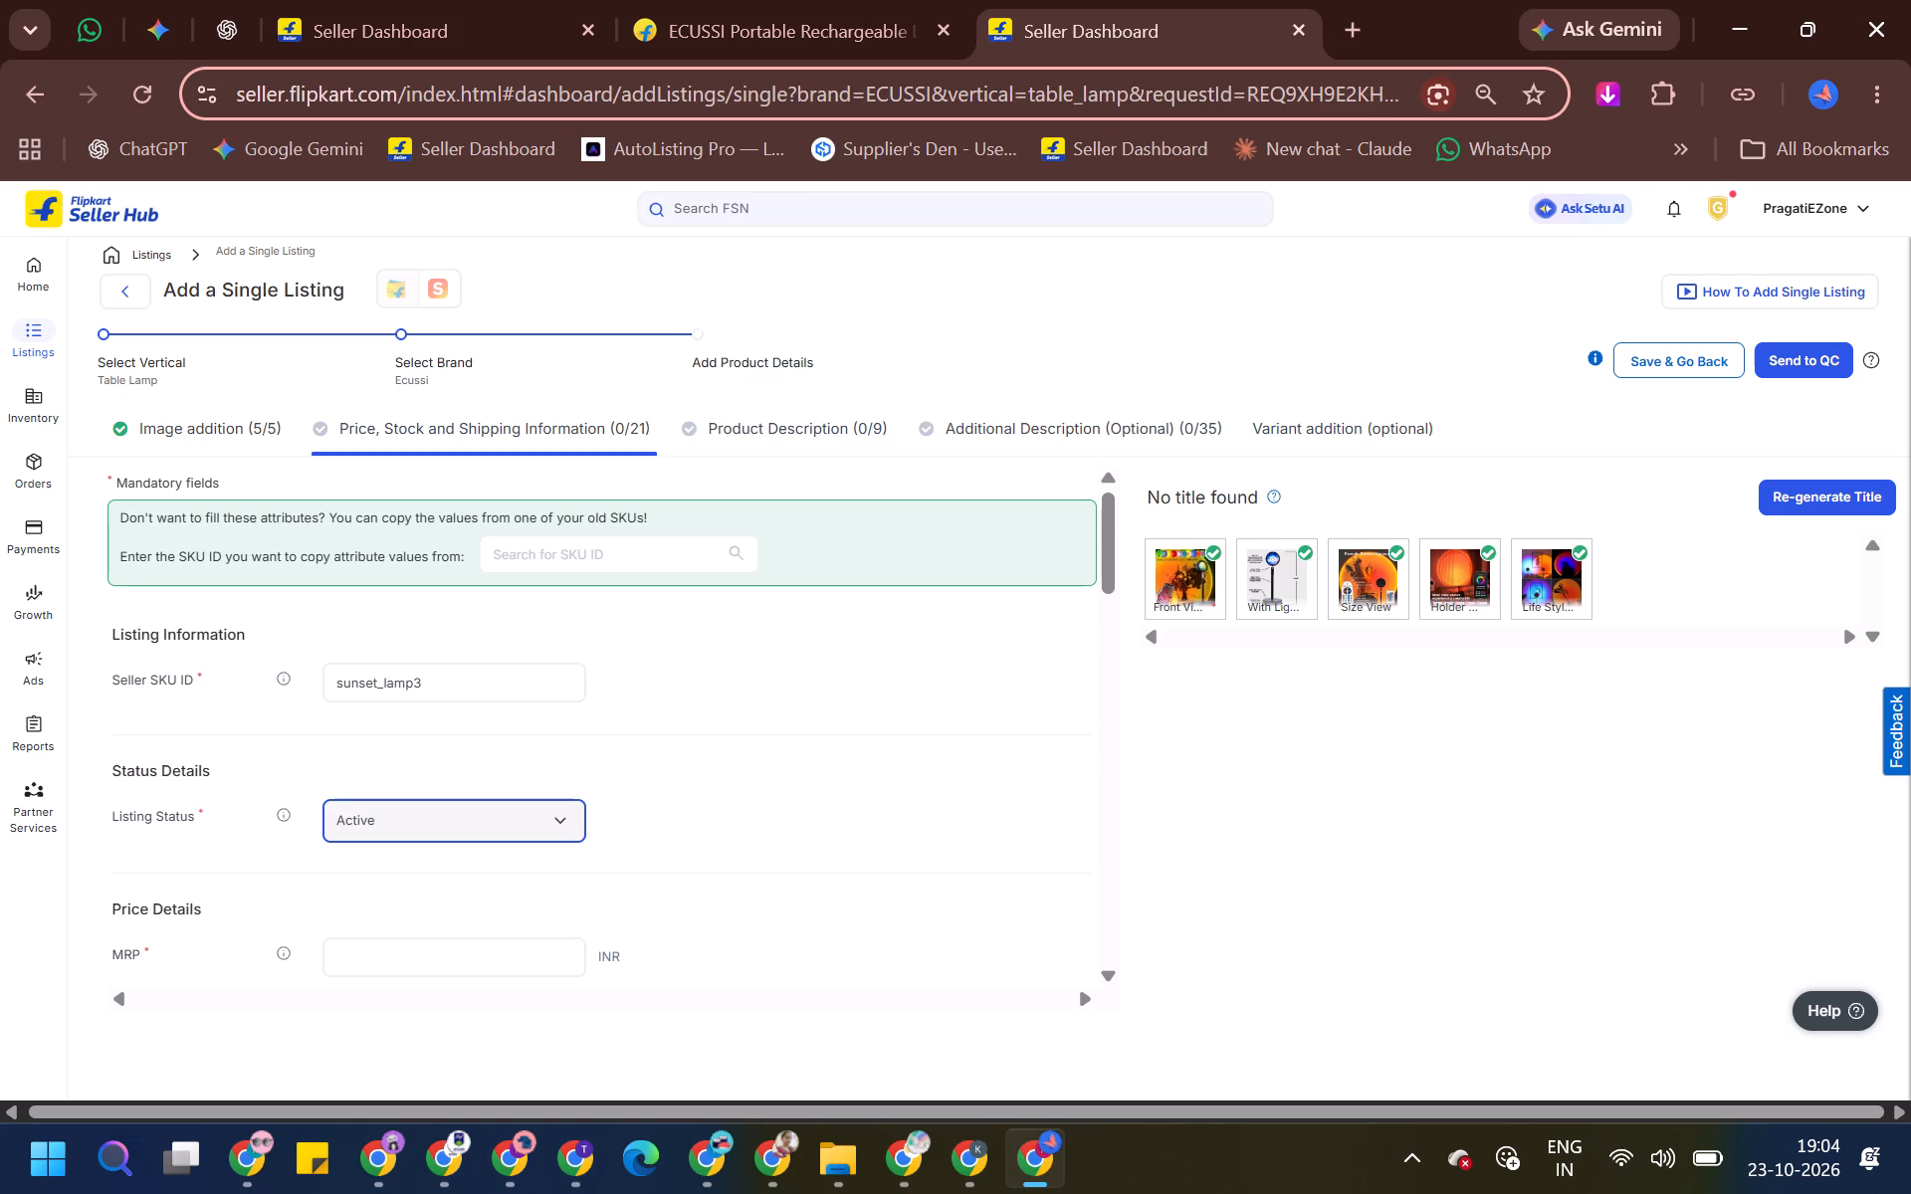
left_click(379, 963)
type("999")
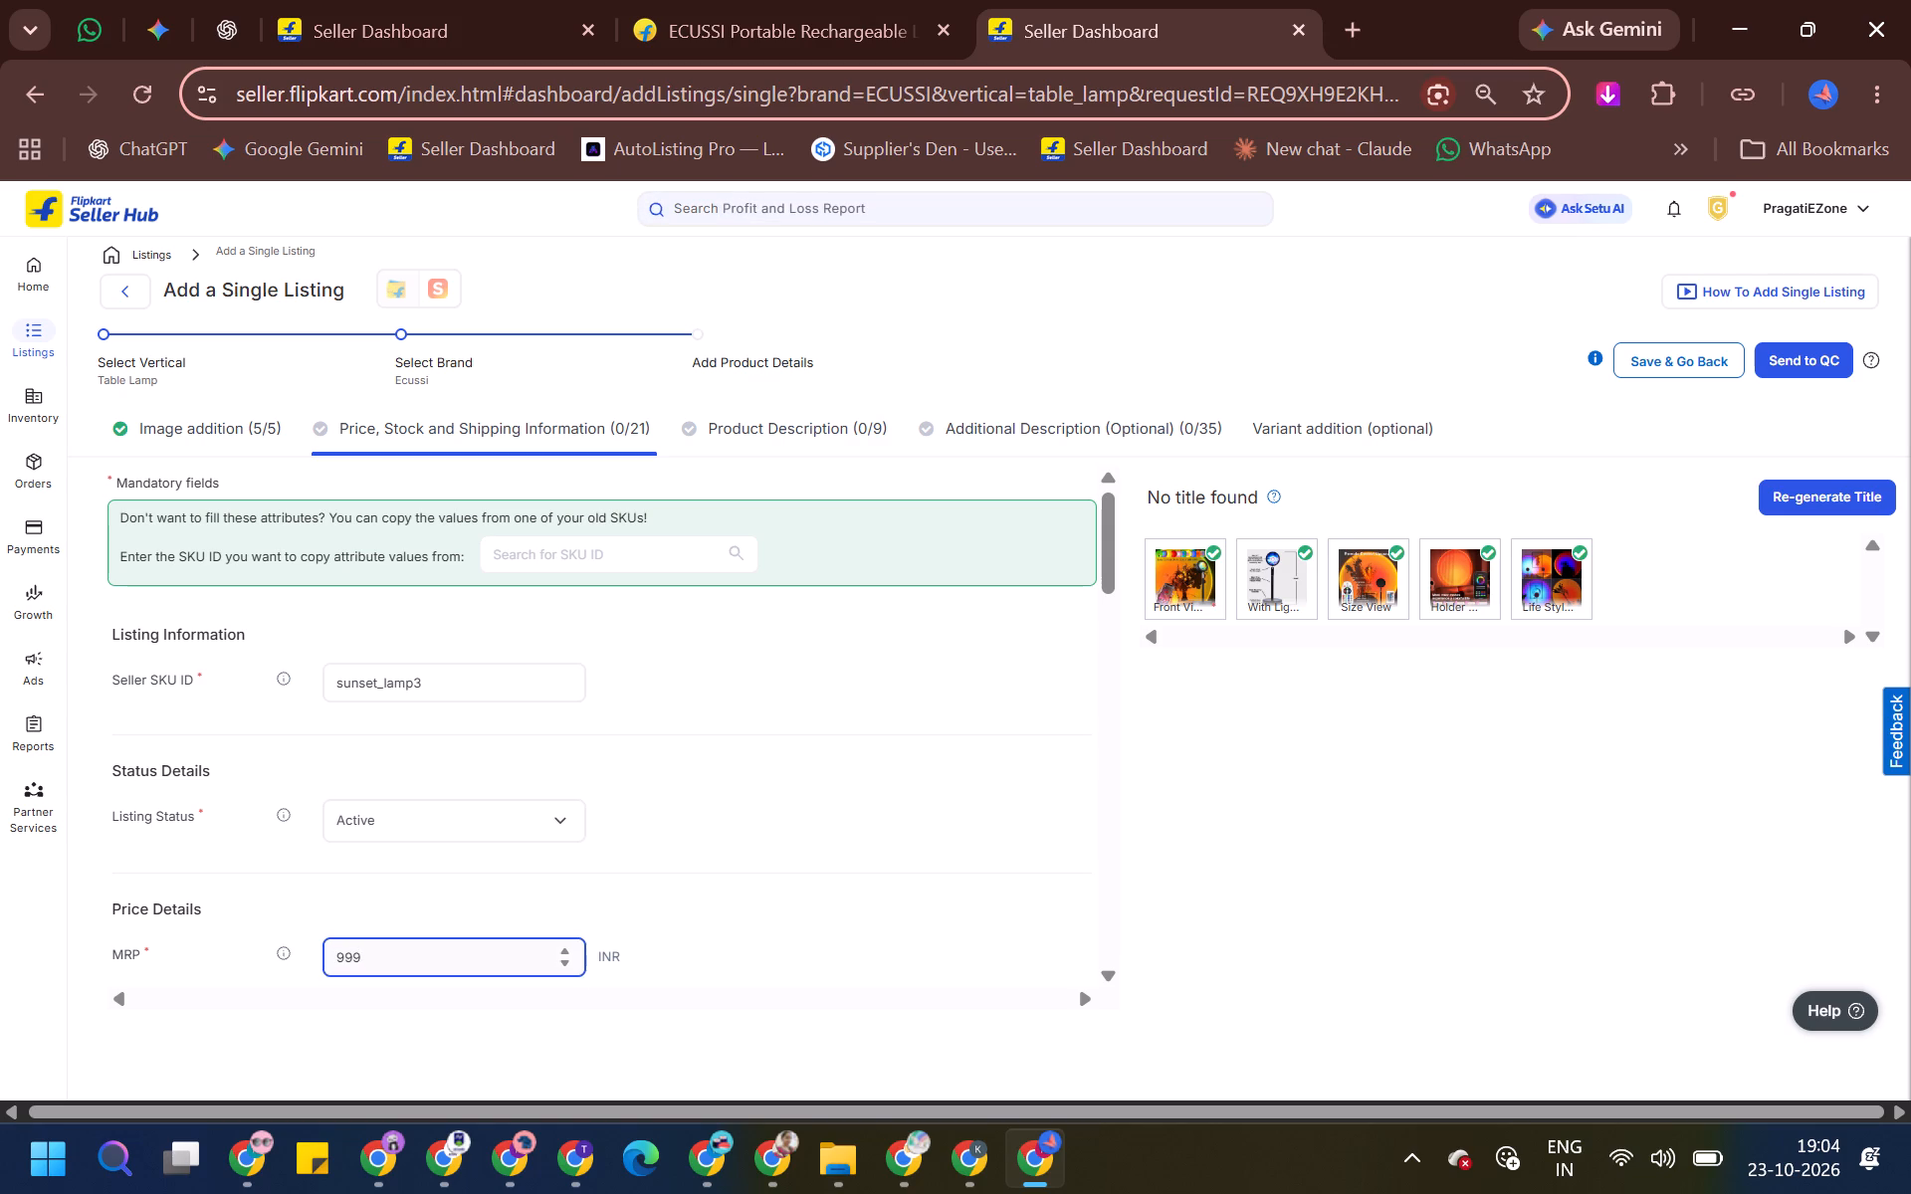
key("Tab")
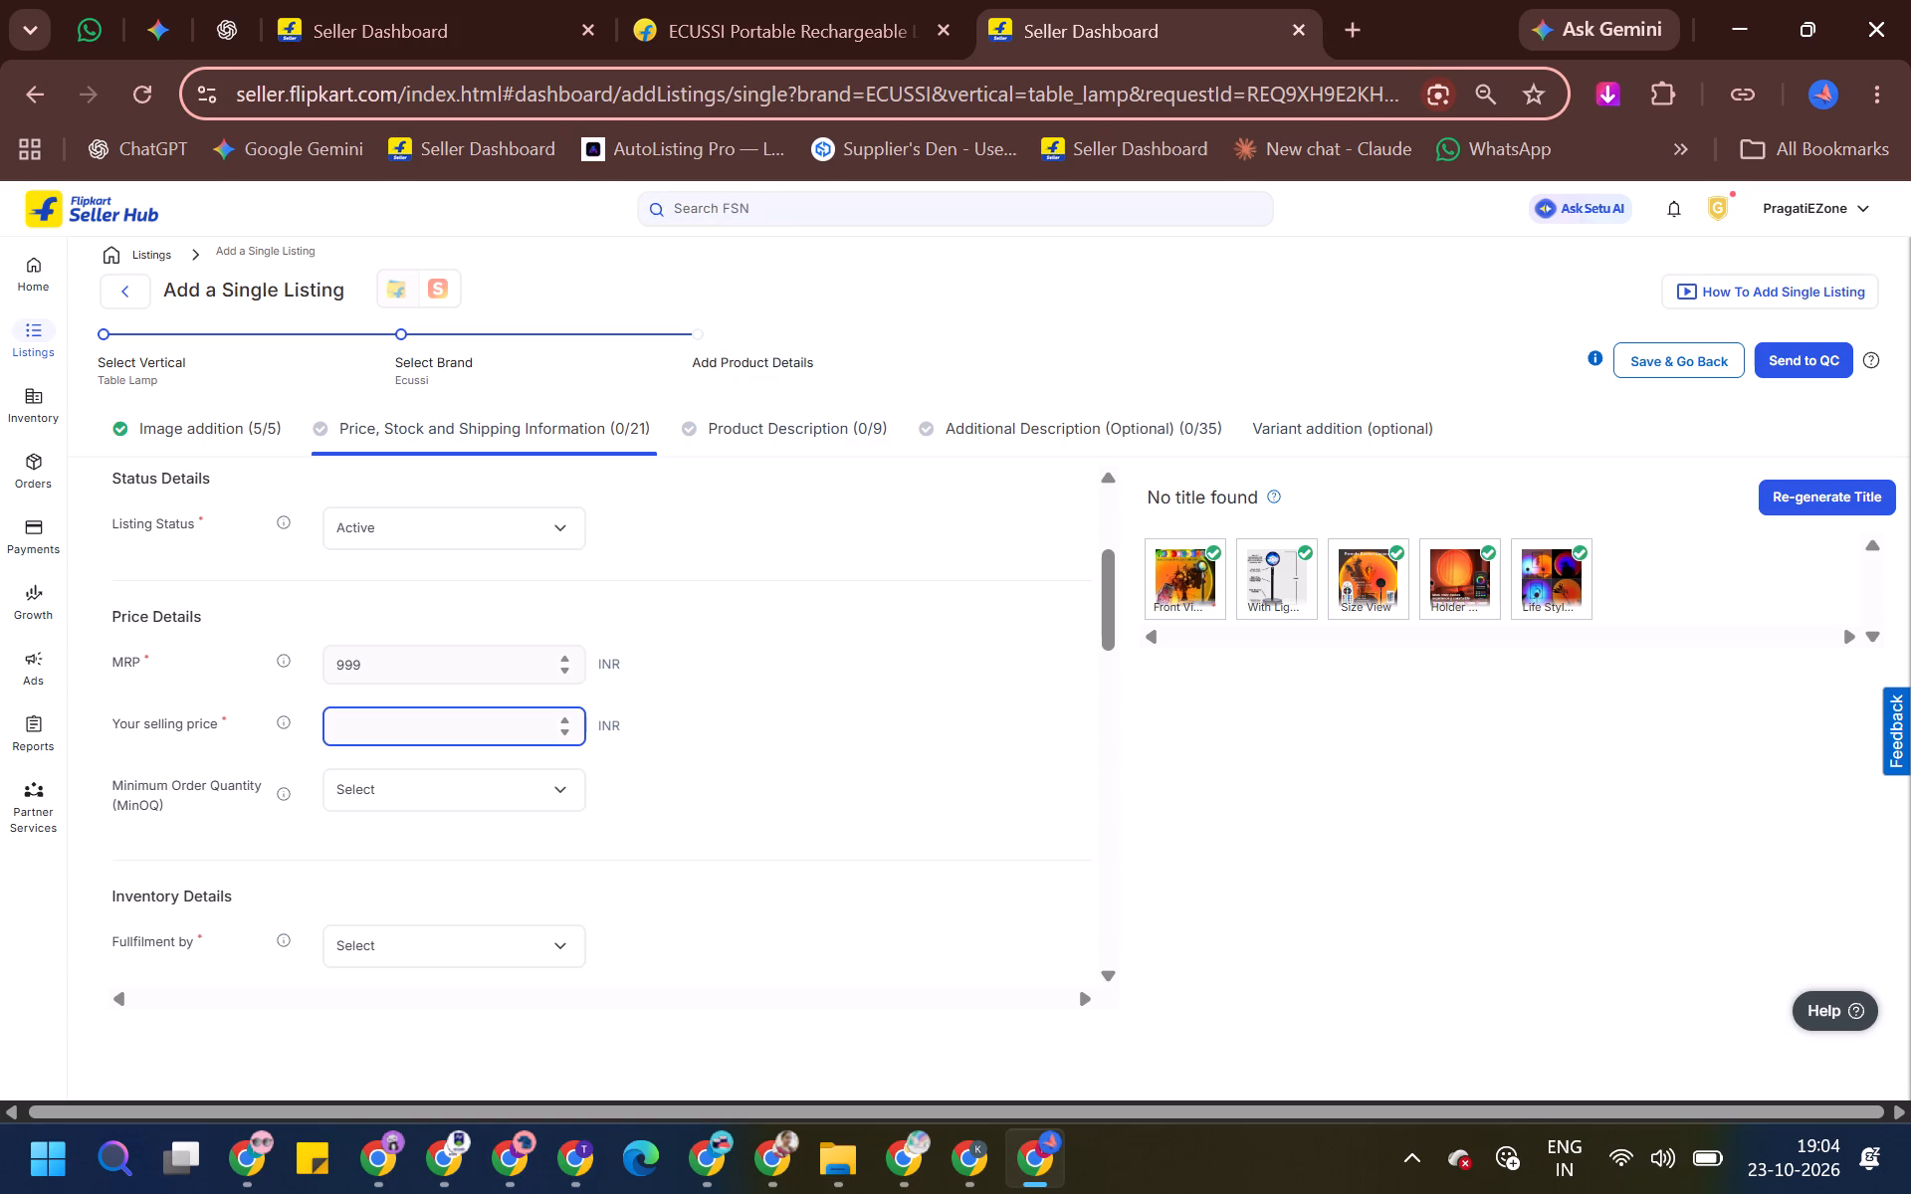
type("269")
Set fulfilment by Seller, procurement type instock, procurement SLA 1 day and stock 1, with Flipkart as the shipping provider.
key("Tab")
key("Tab")
scroll(182, 733, "down", 1)
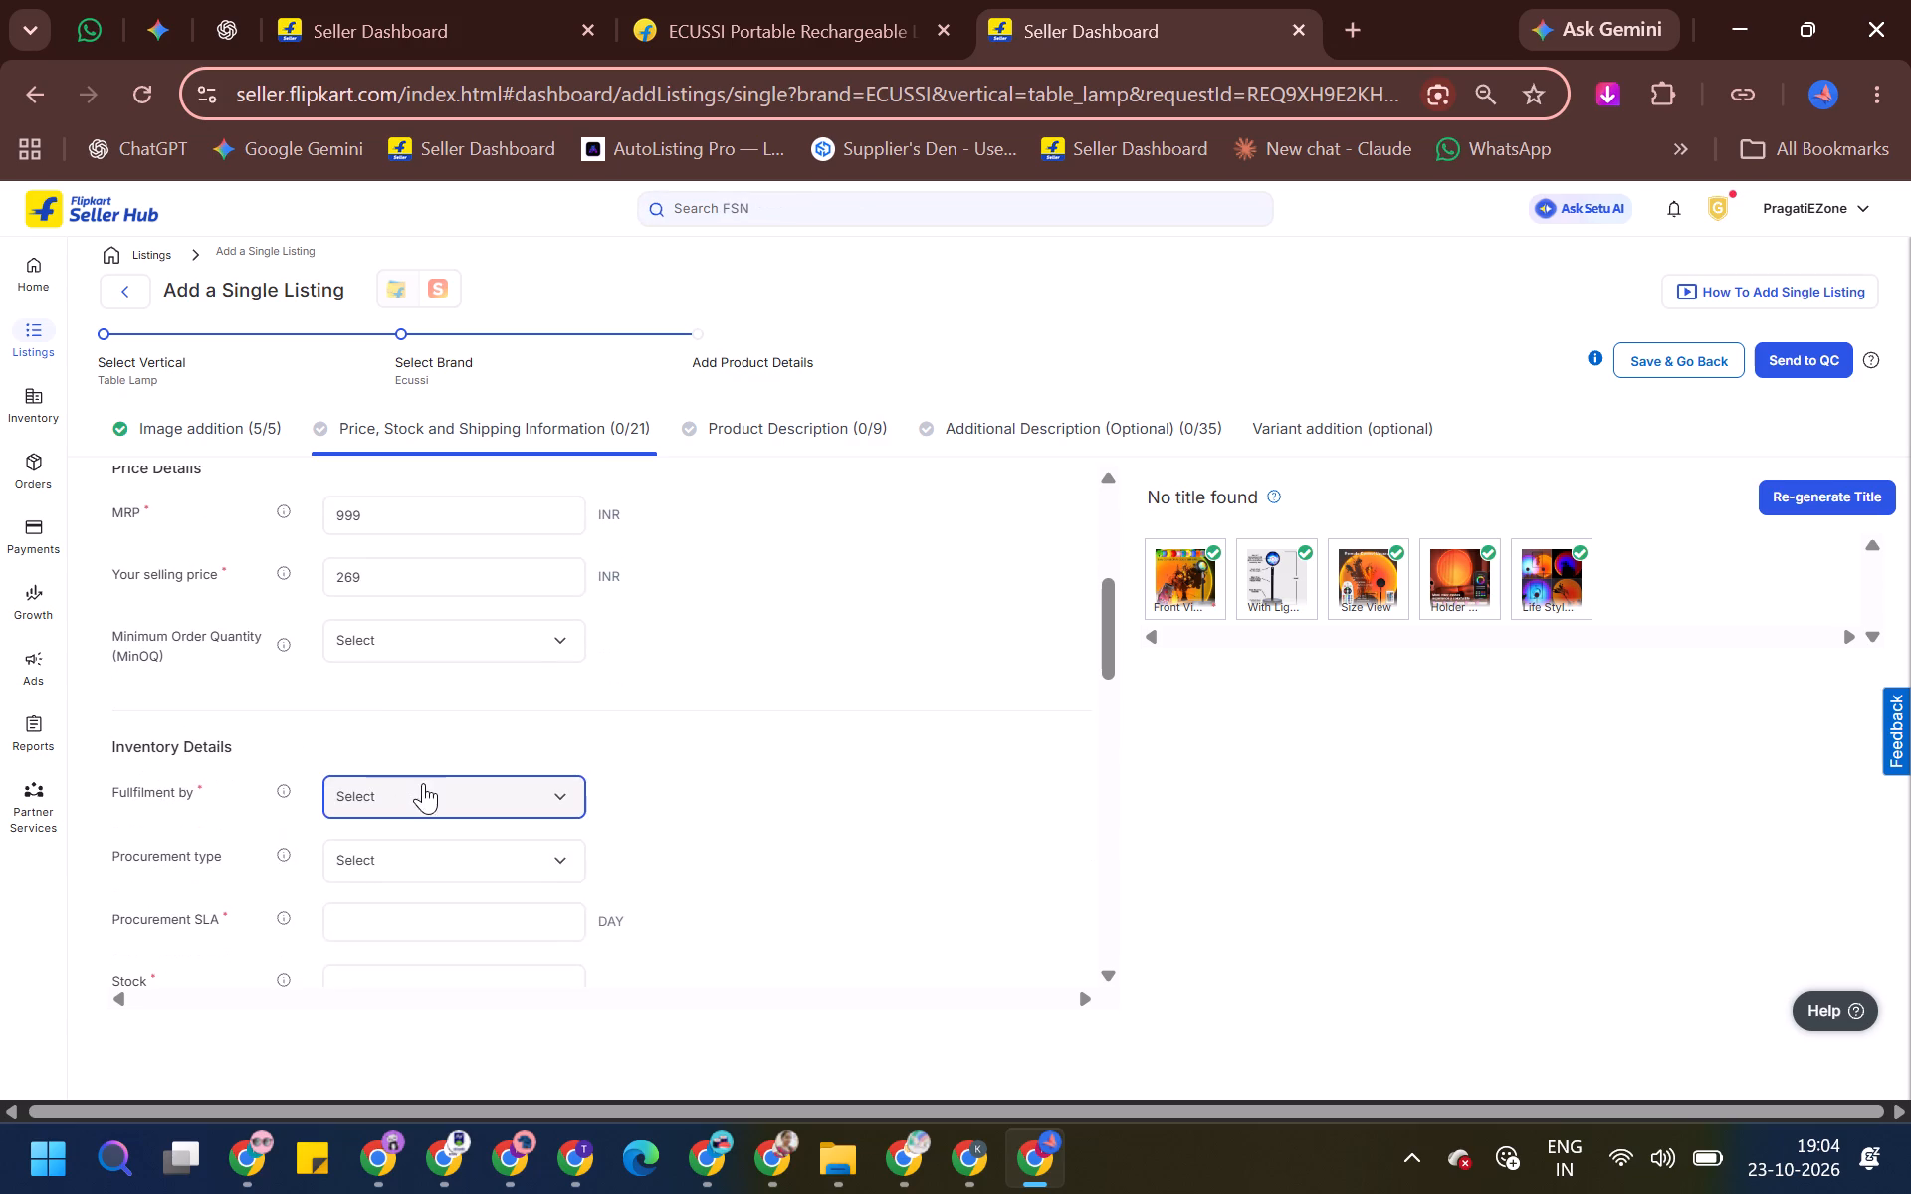
left_click(427, 785)
left_click(377, 925)
left_click(382, 851)
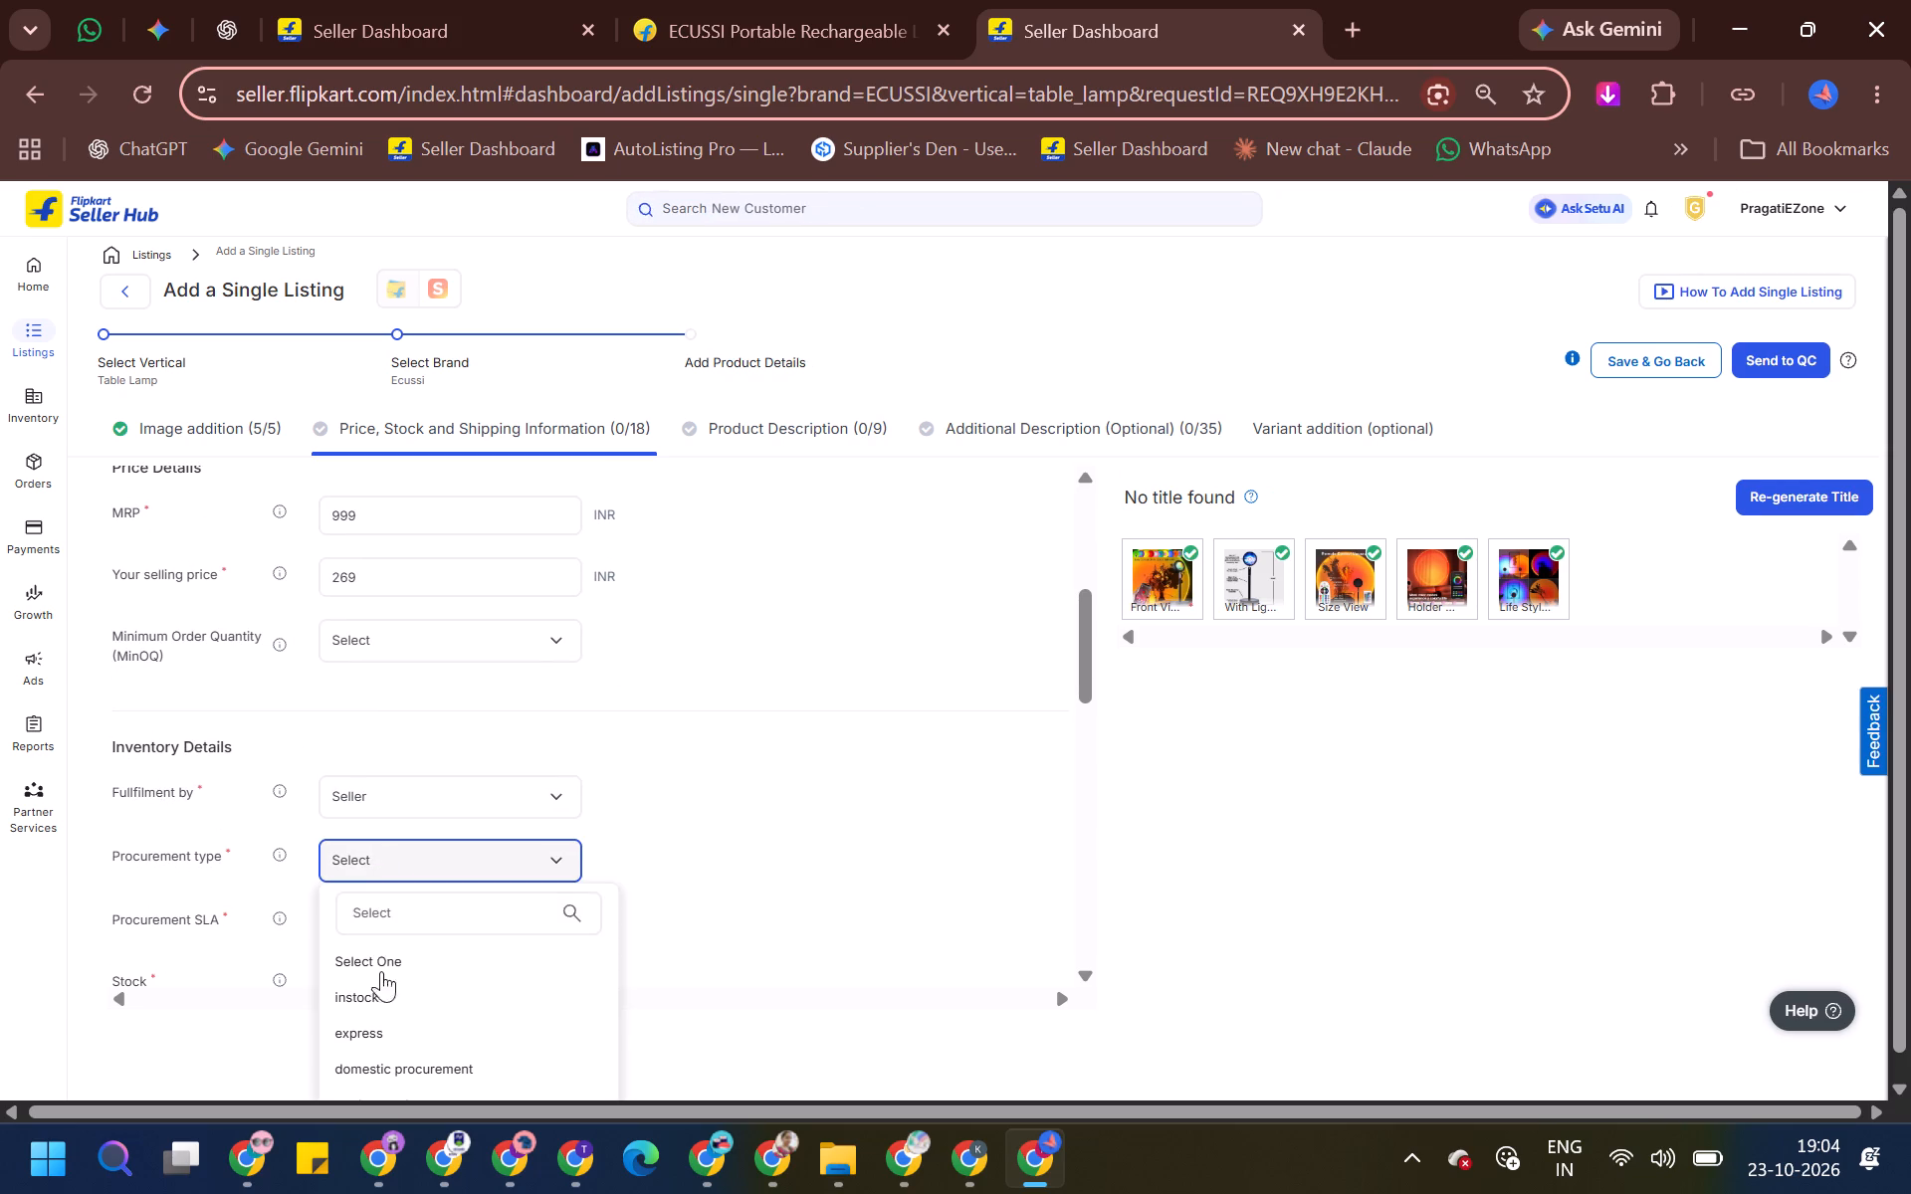
left_click(387, 1003)
left_click(396, 928)
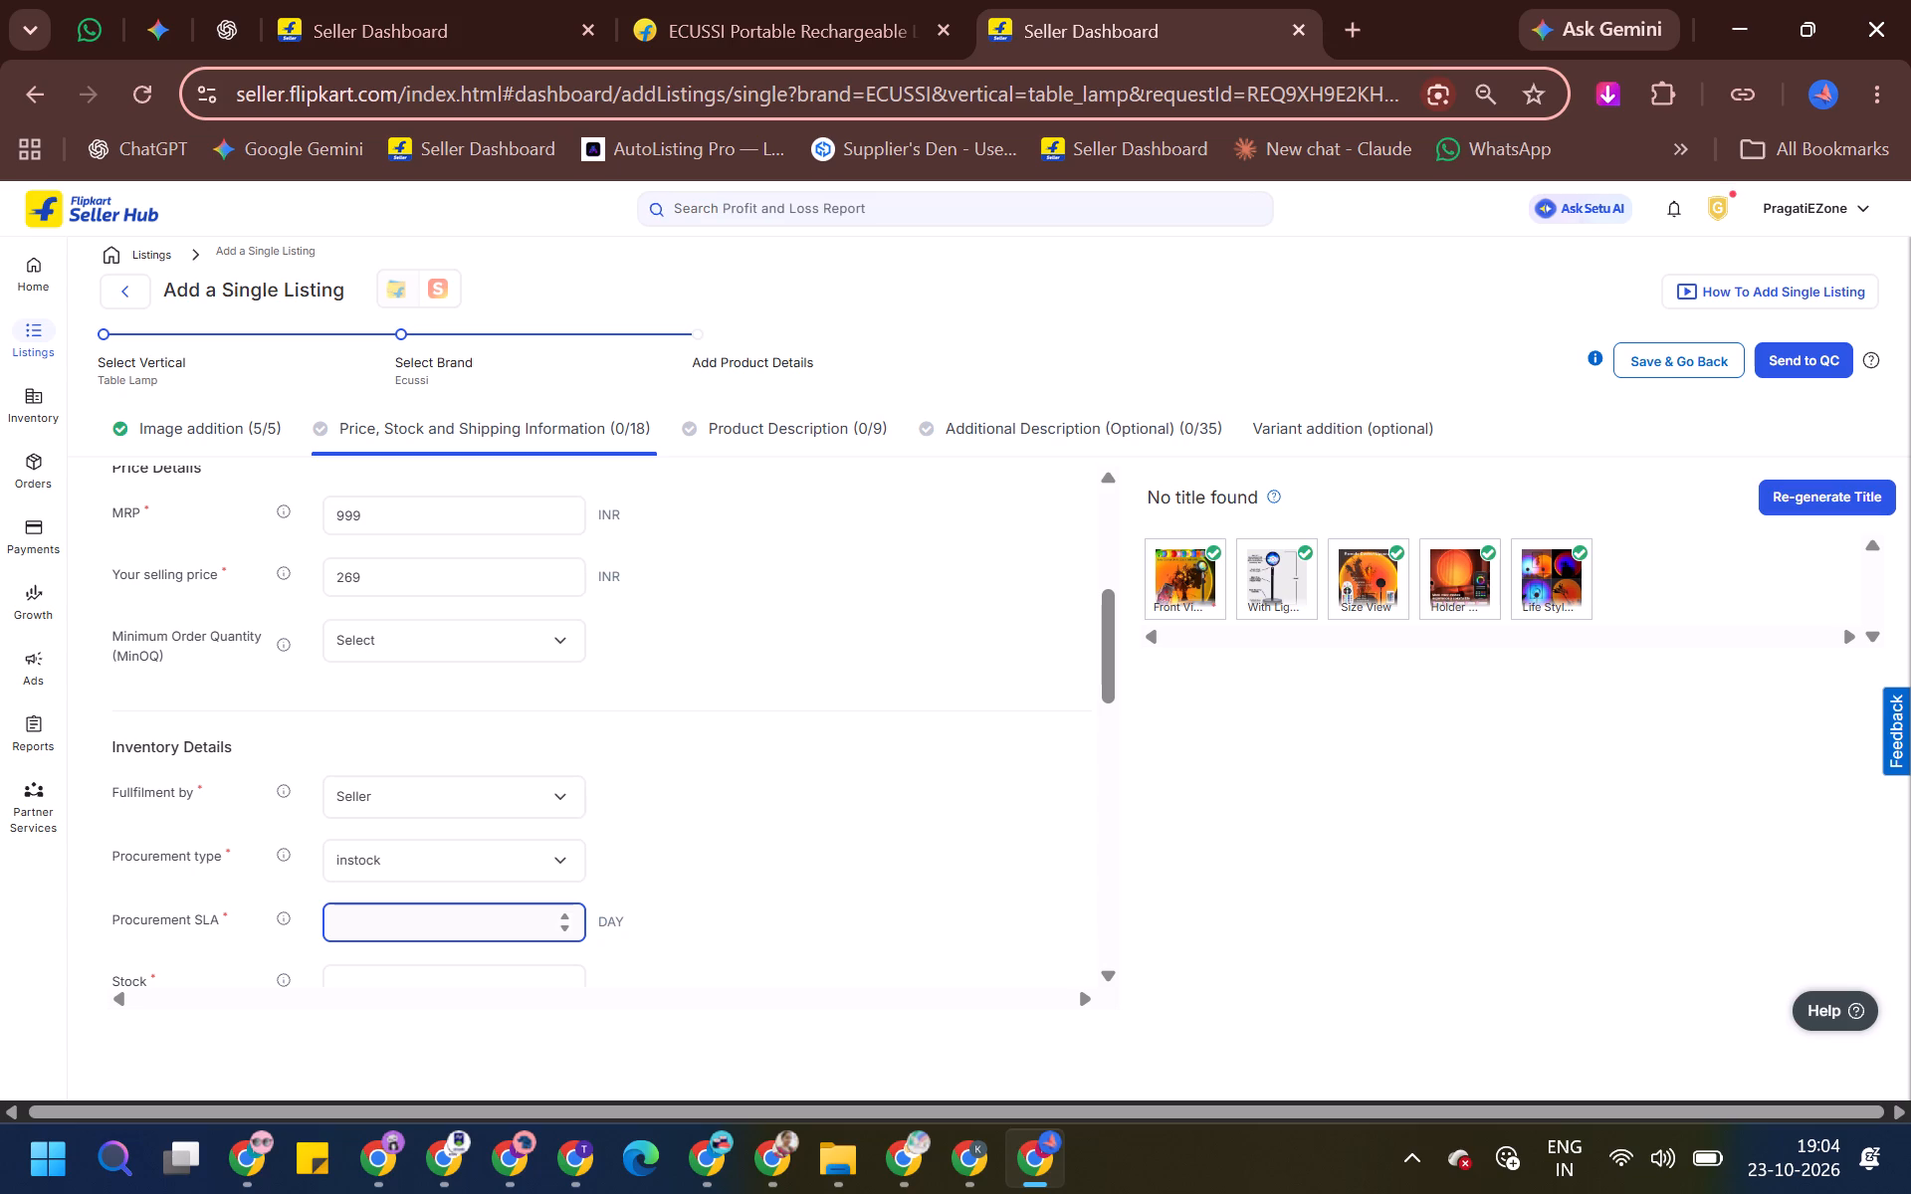
key("1")
key("Tab")
key("1")
key("Tab")
key("1")
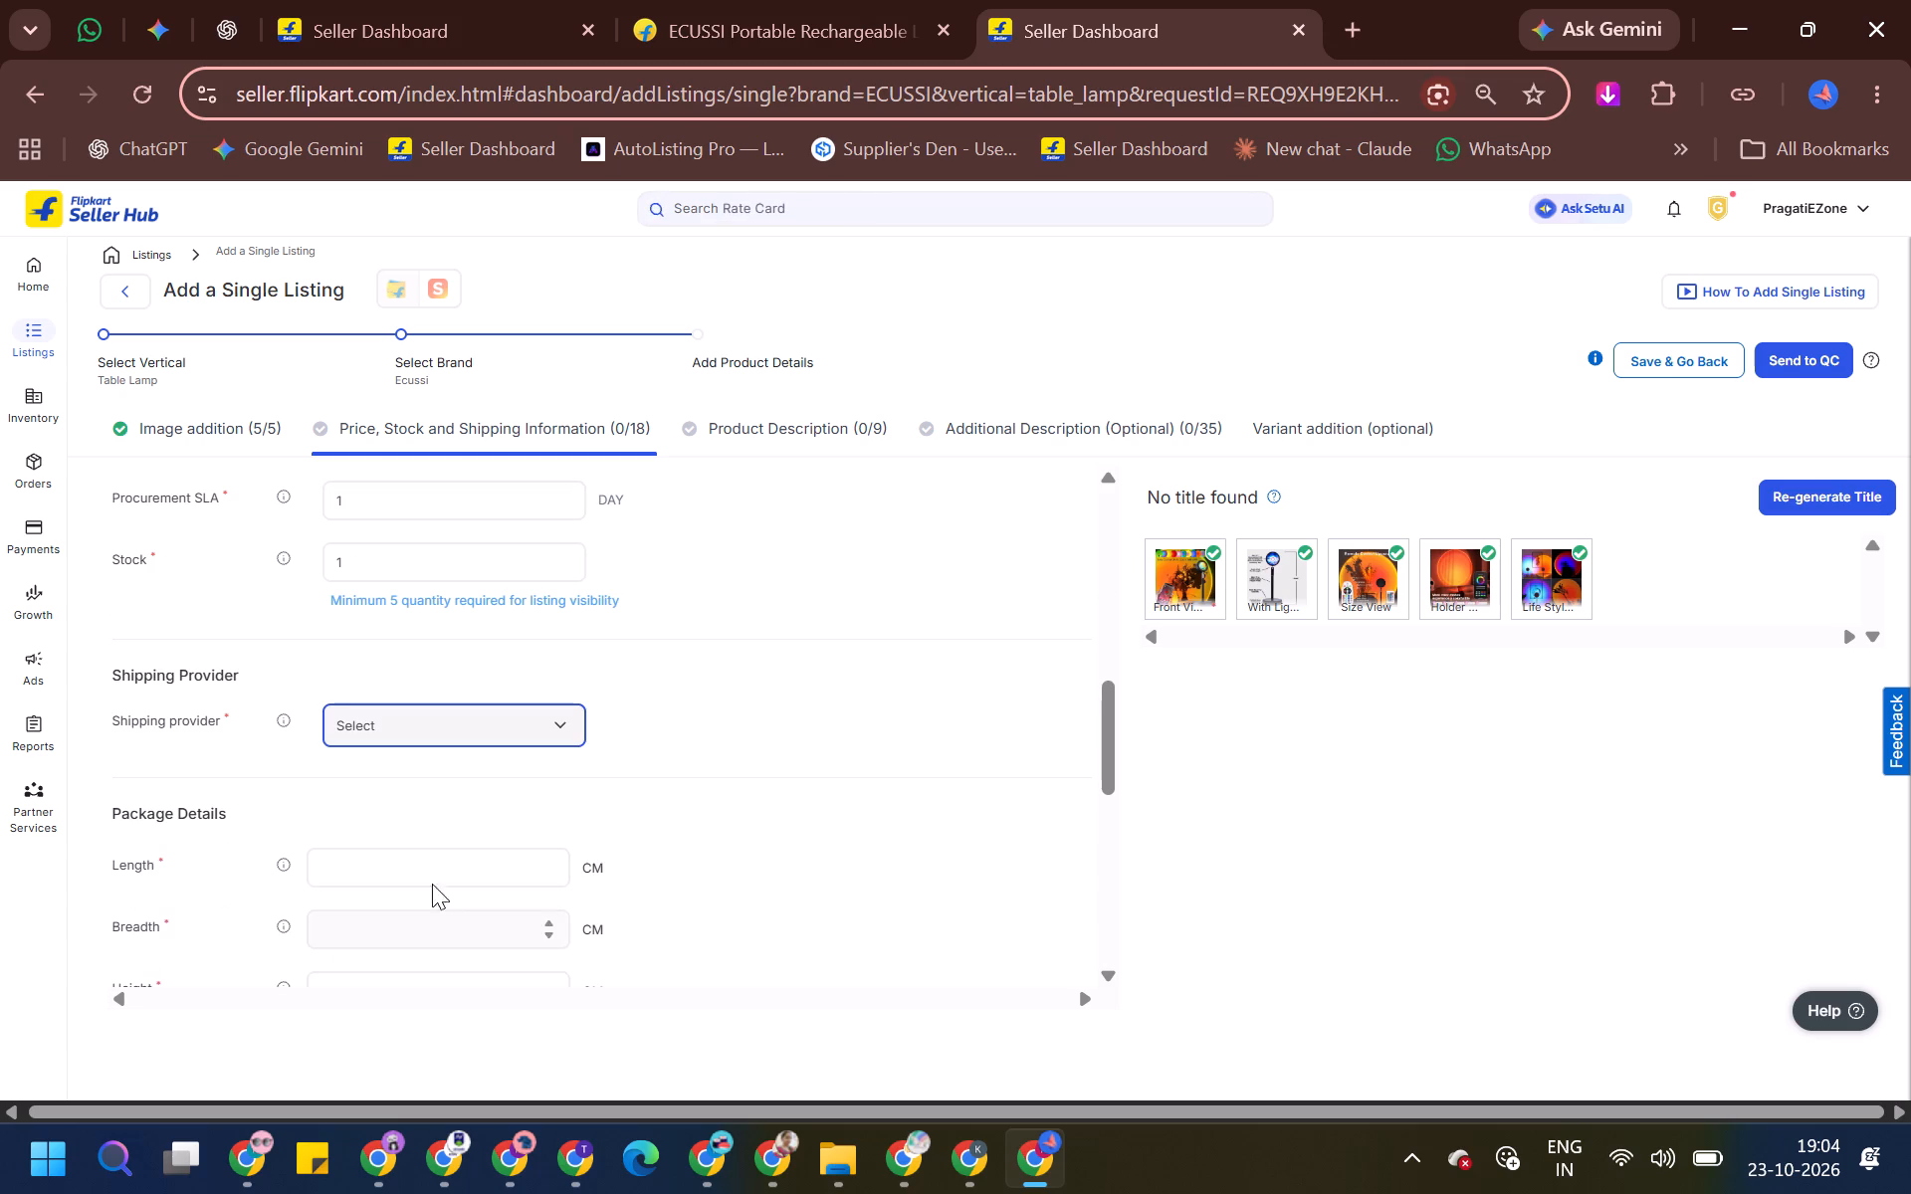
left_click(457, 731)
double_click(412, 857)
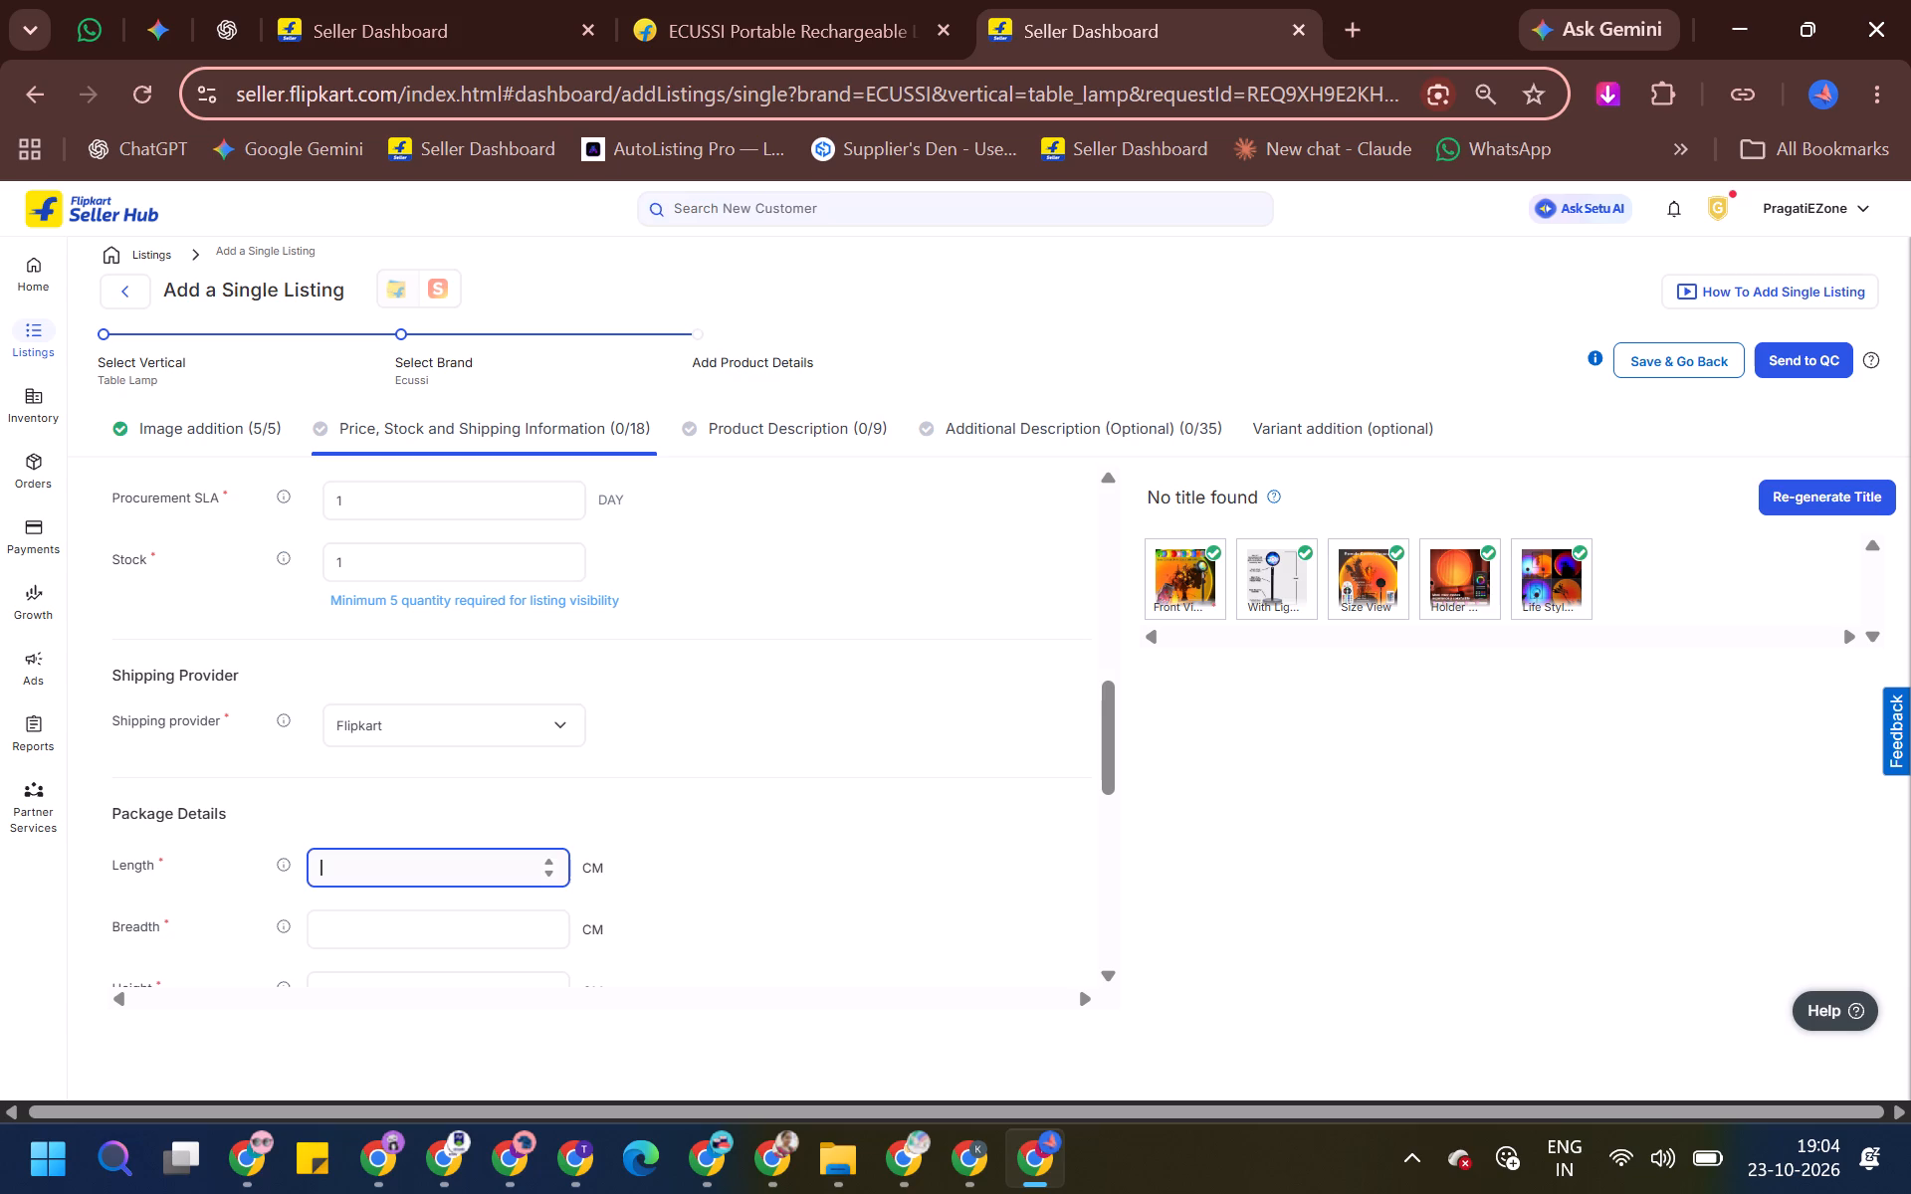
Enter the package dimensions as length 27 cm, breadth 10 cm and height 27 cm.
key("2")
key("7")
key("Tab")
key("1")
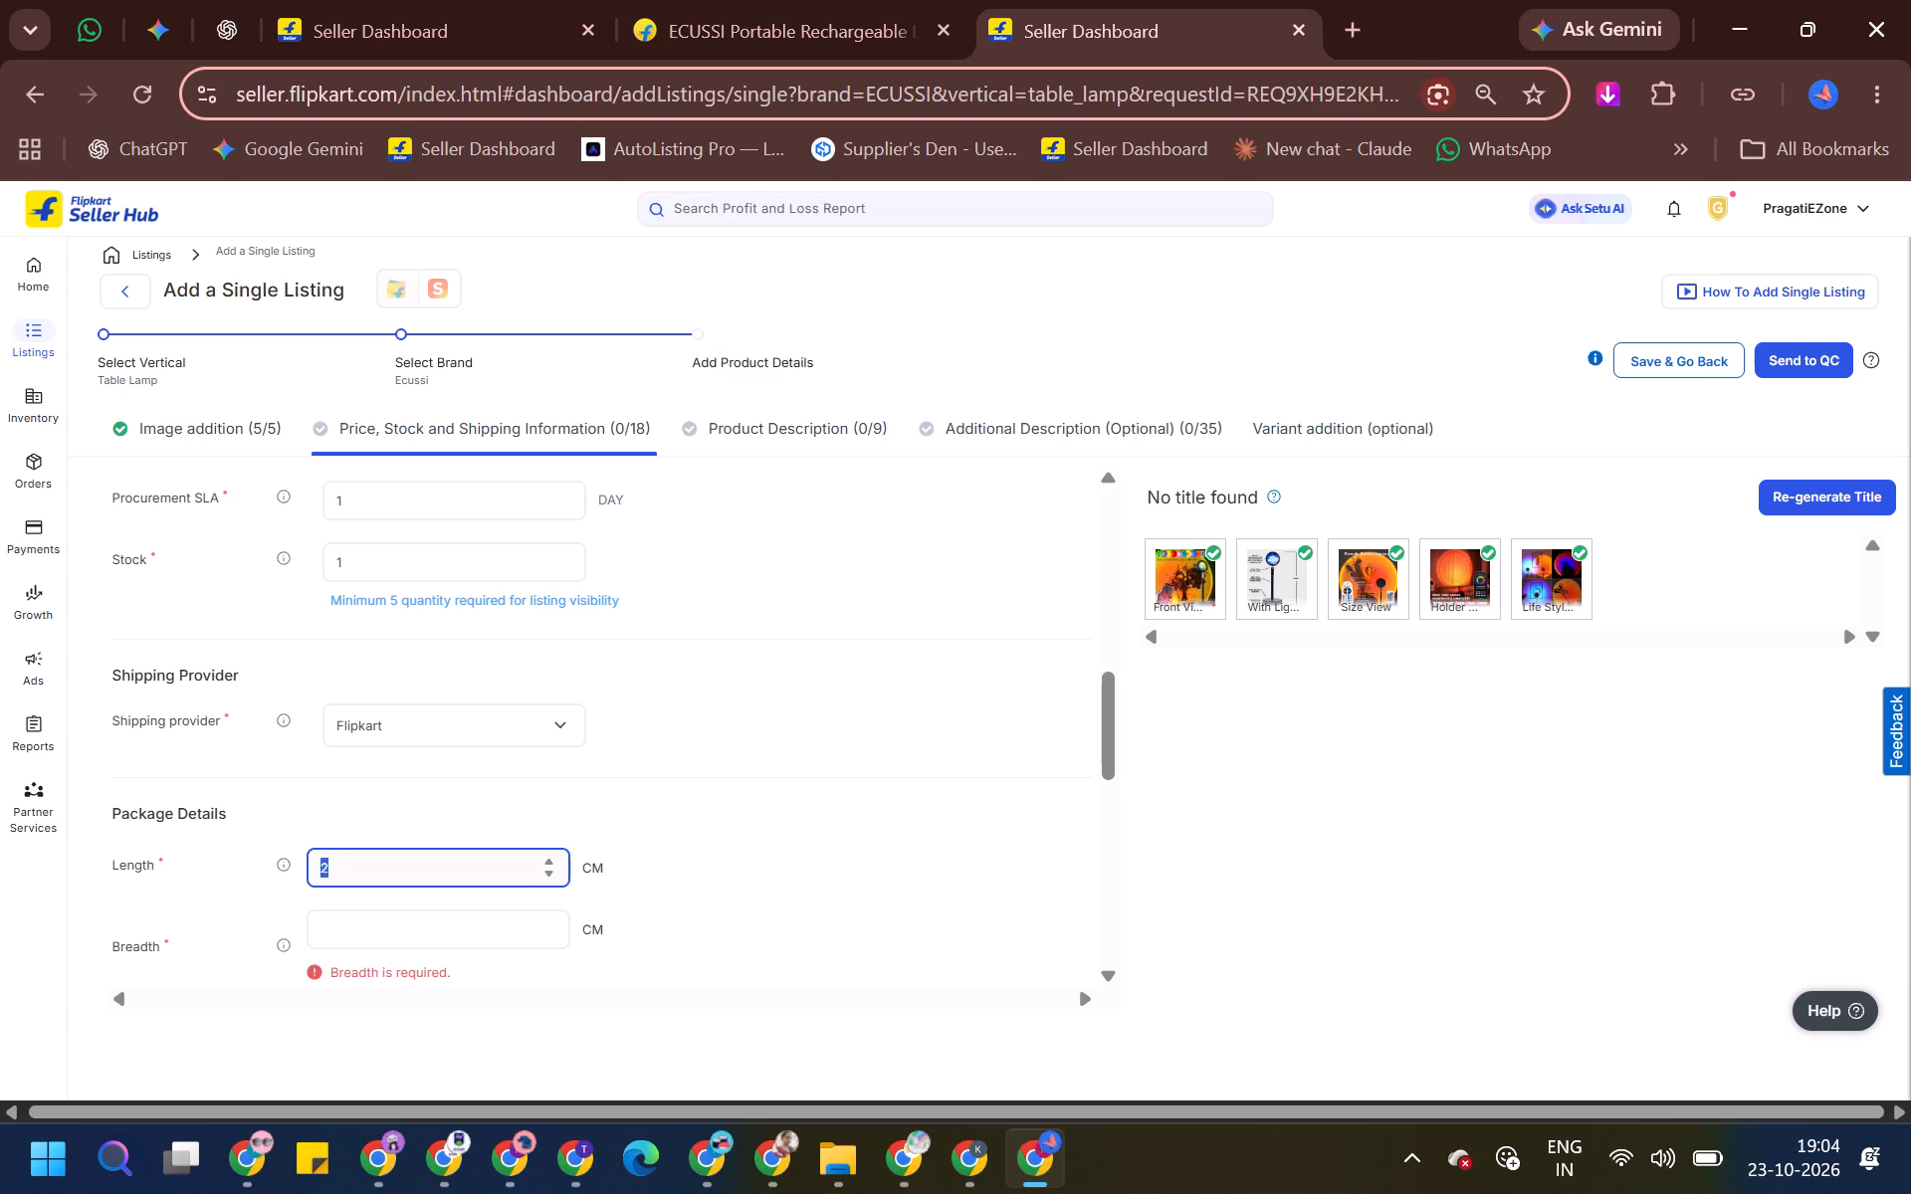
key("BackSpace")
type("27")
type("10")
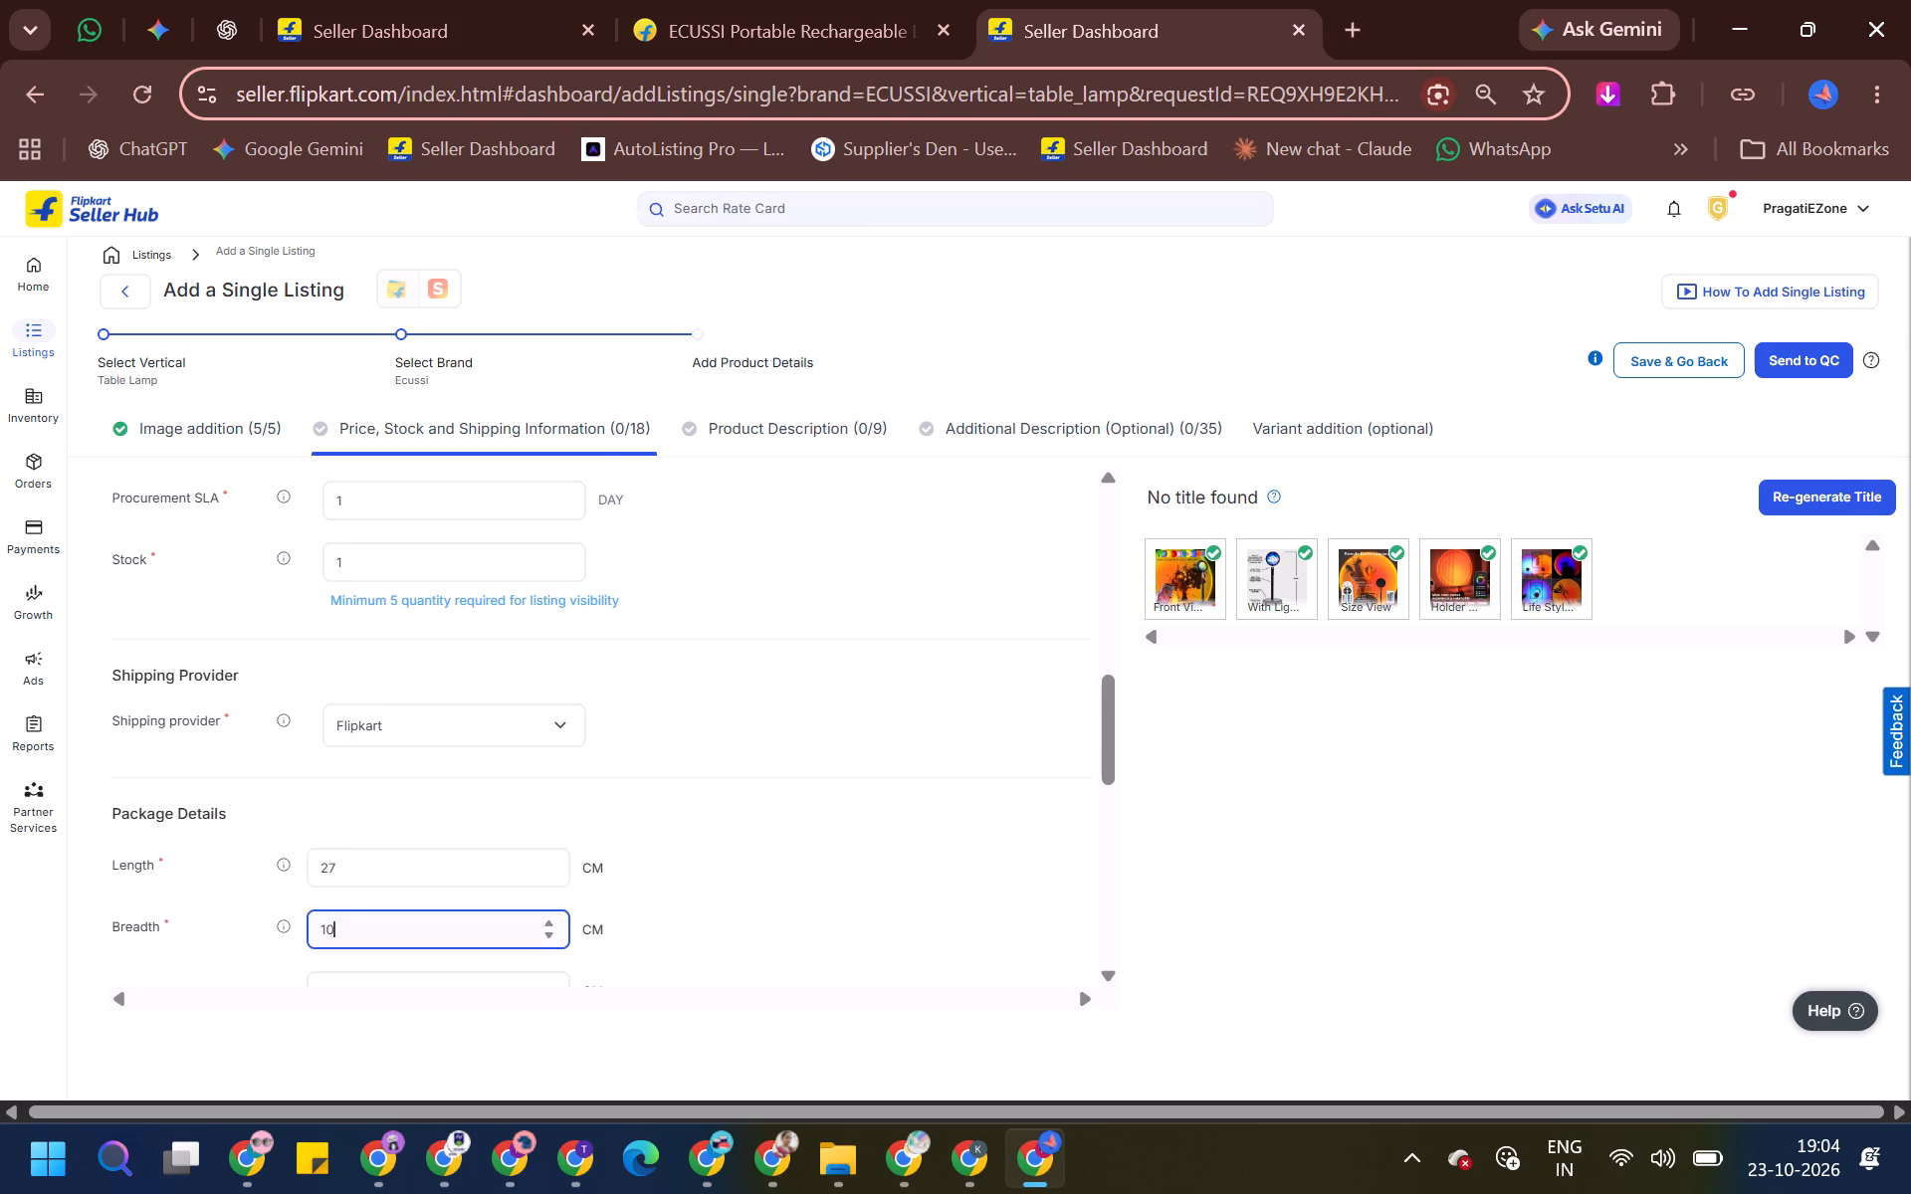
key("Tab")
type("27")
key("Tab")
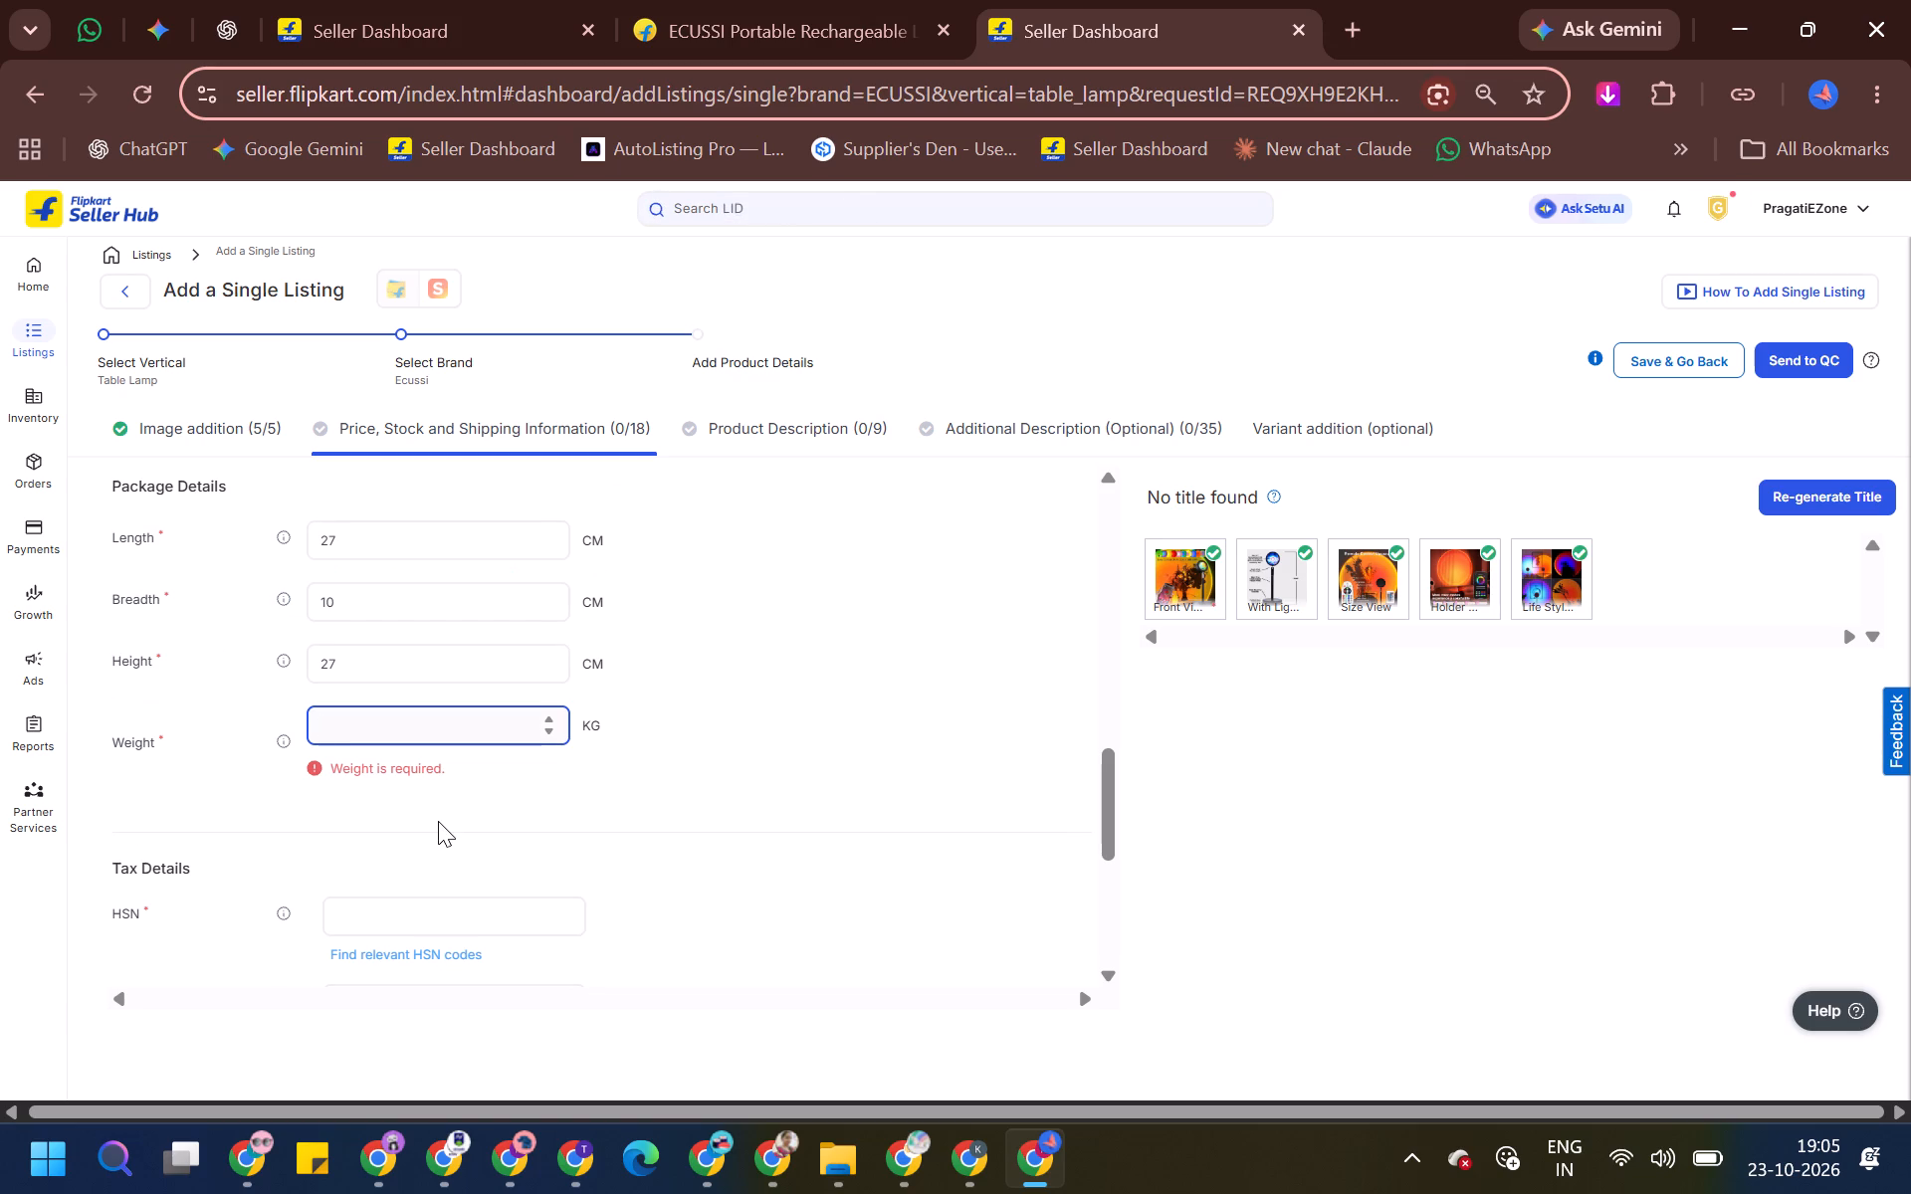
Set the package weight to 0.30 kg, copied from the sunset_lamp listing in the SwarnimEnterprise account.
key("alt+Tab")
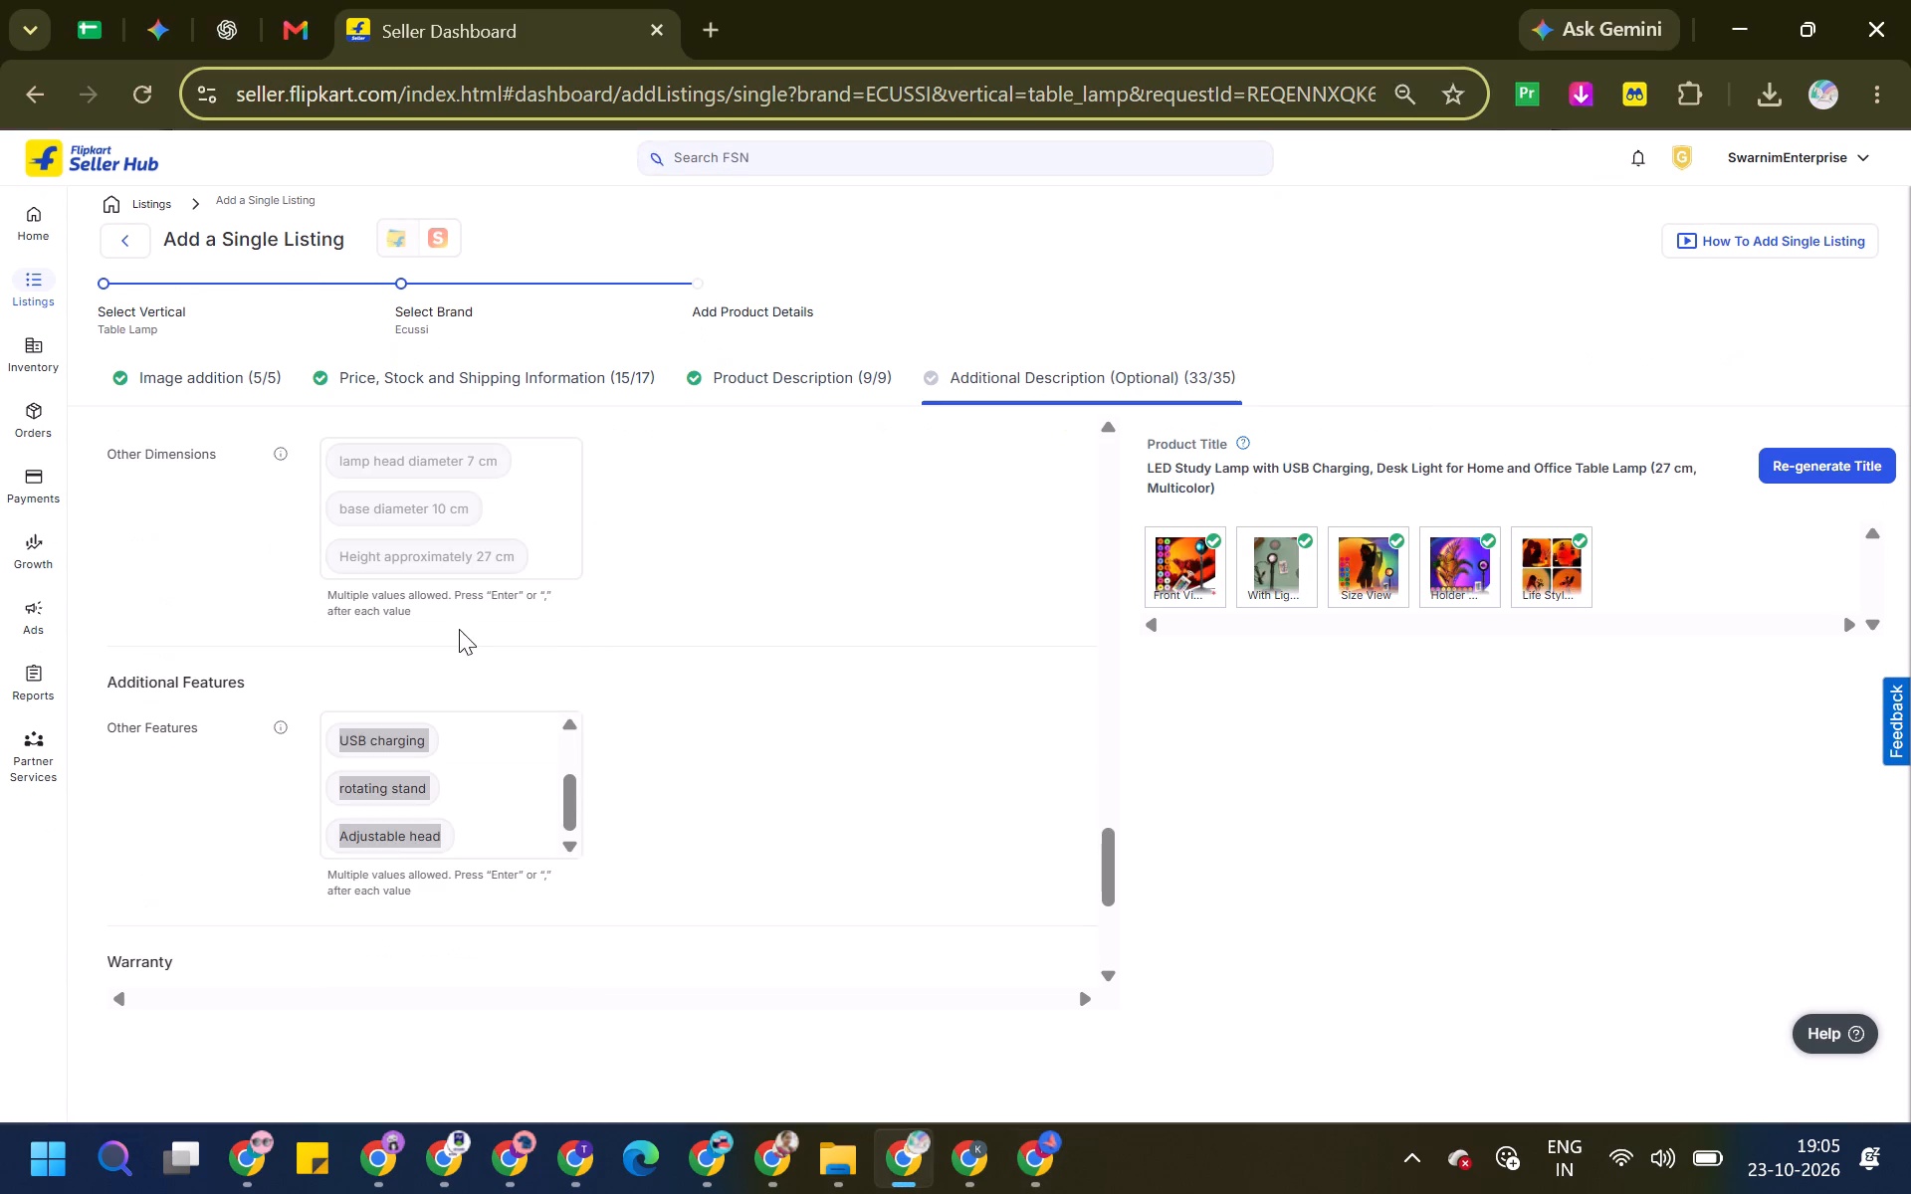
scroll(482, 635, "up", 1)
left_click(512, 394)
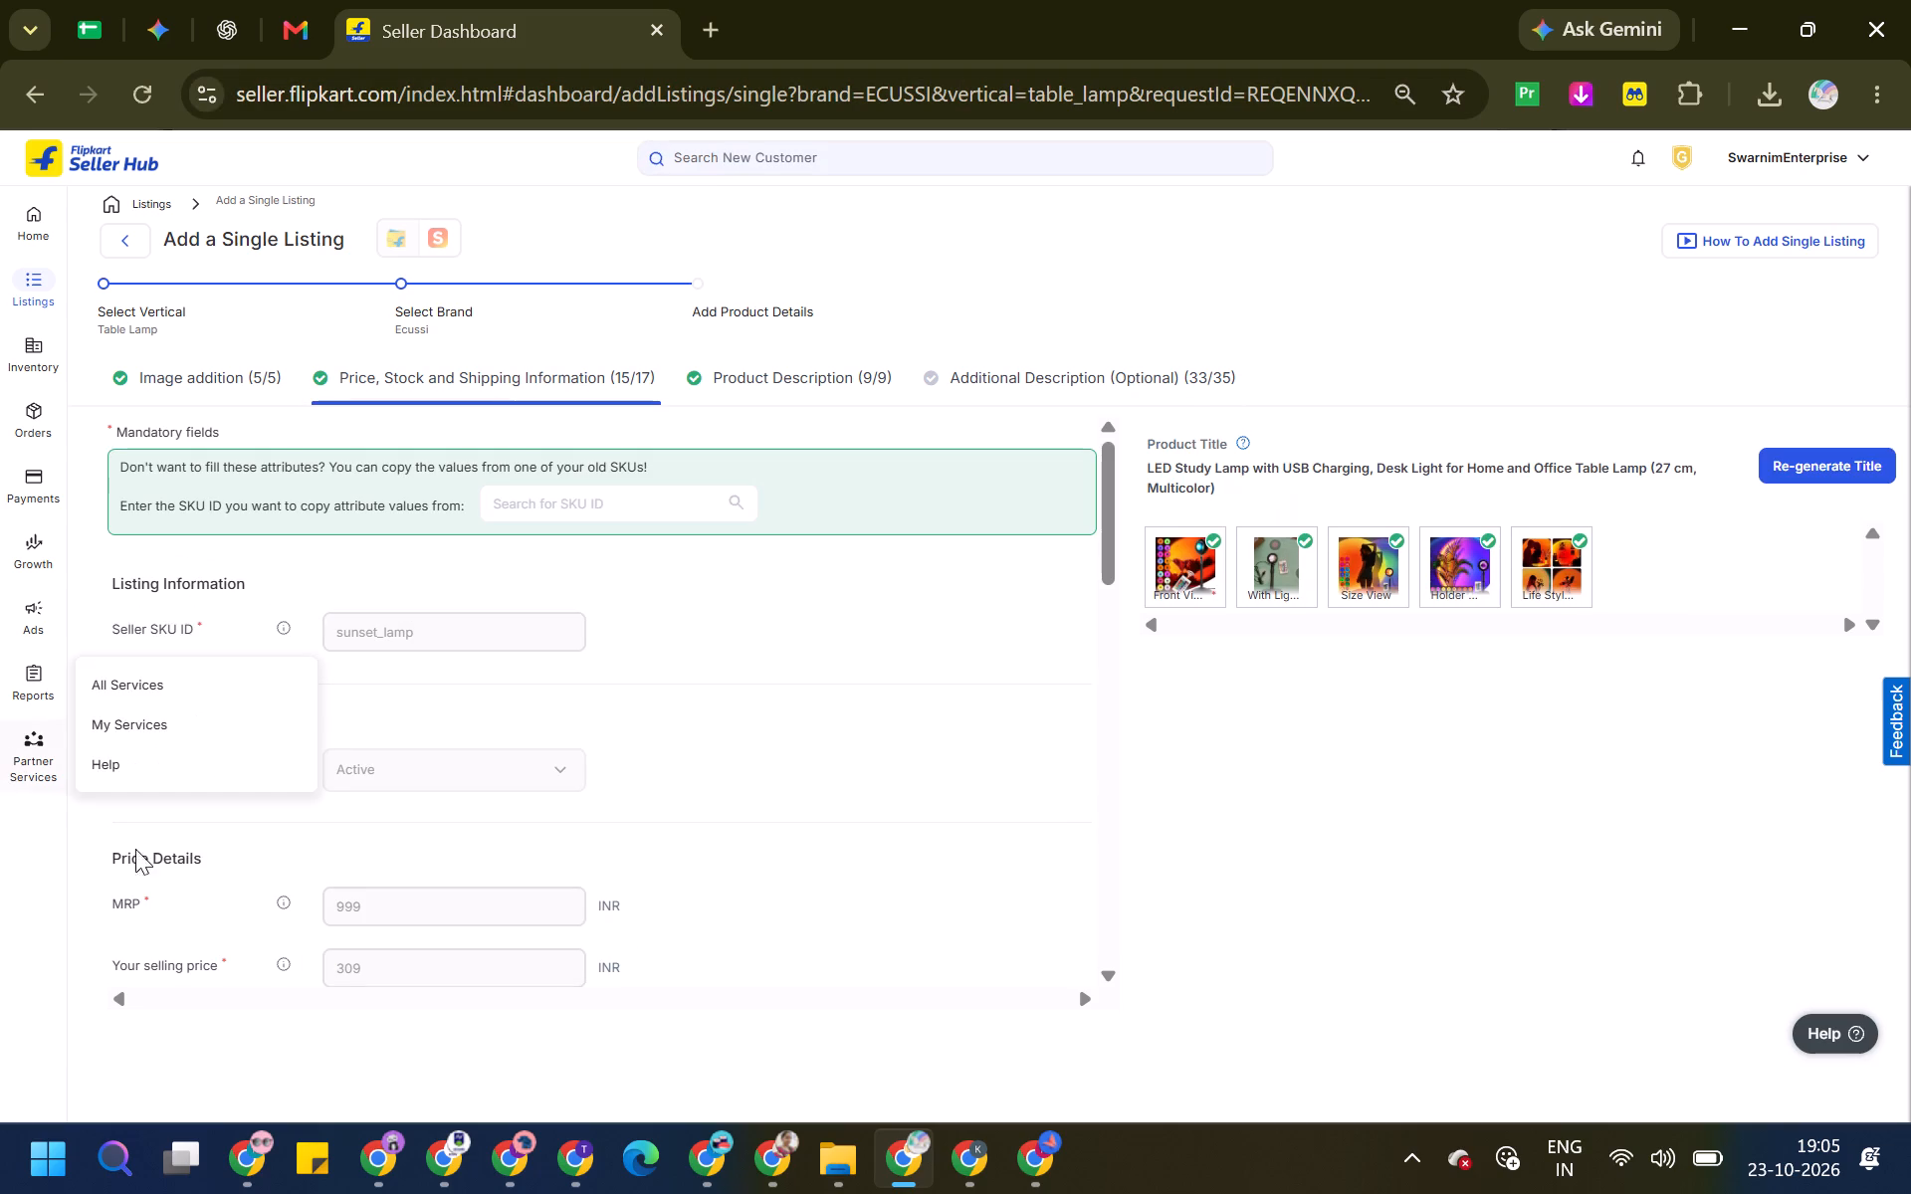
scroll(365, 950, "down", 2)
scroll(396, 876, "down", 2)
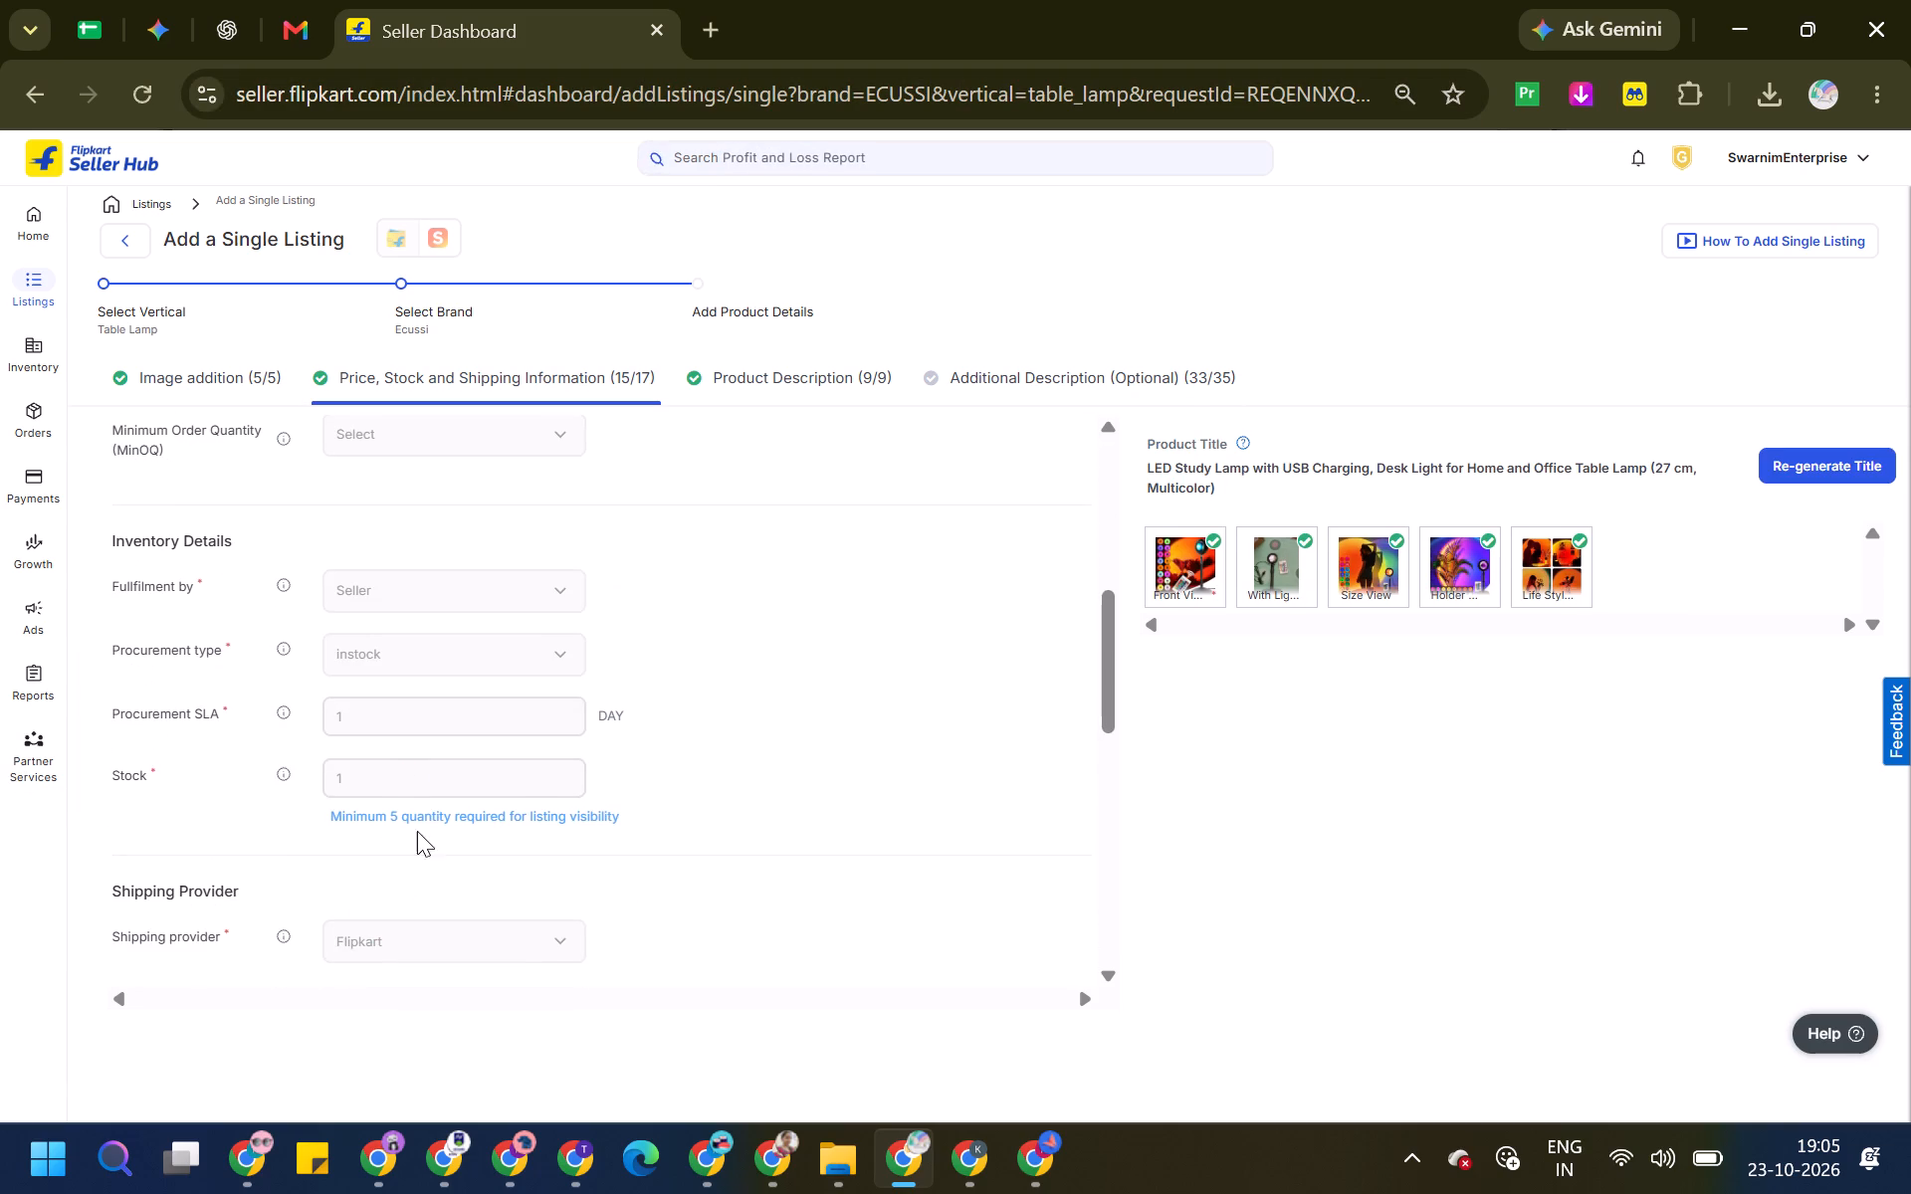
scroll(411, 836, "down", 3)
triple_click(366, 824)
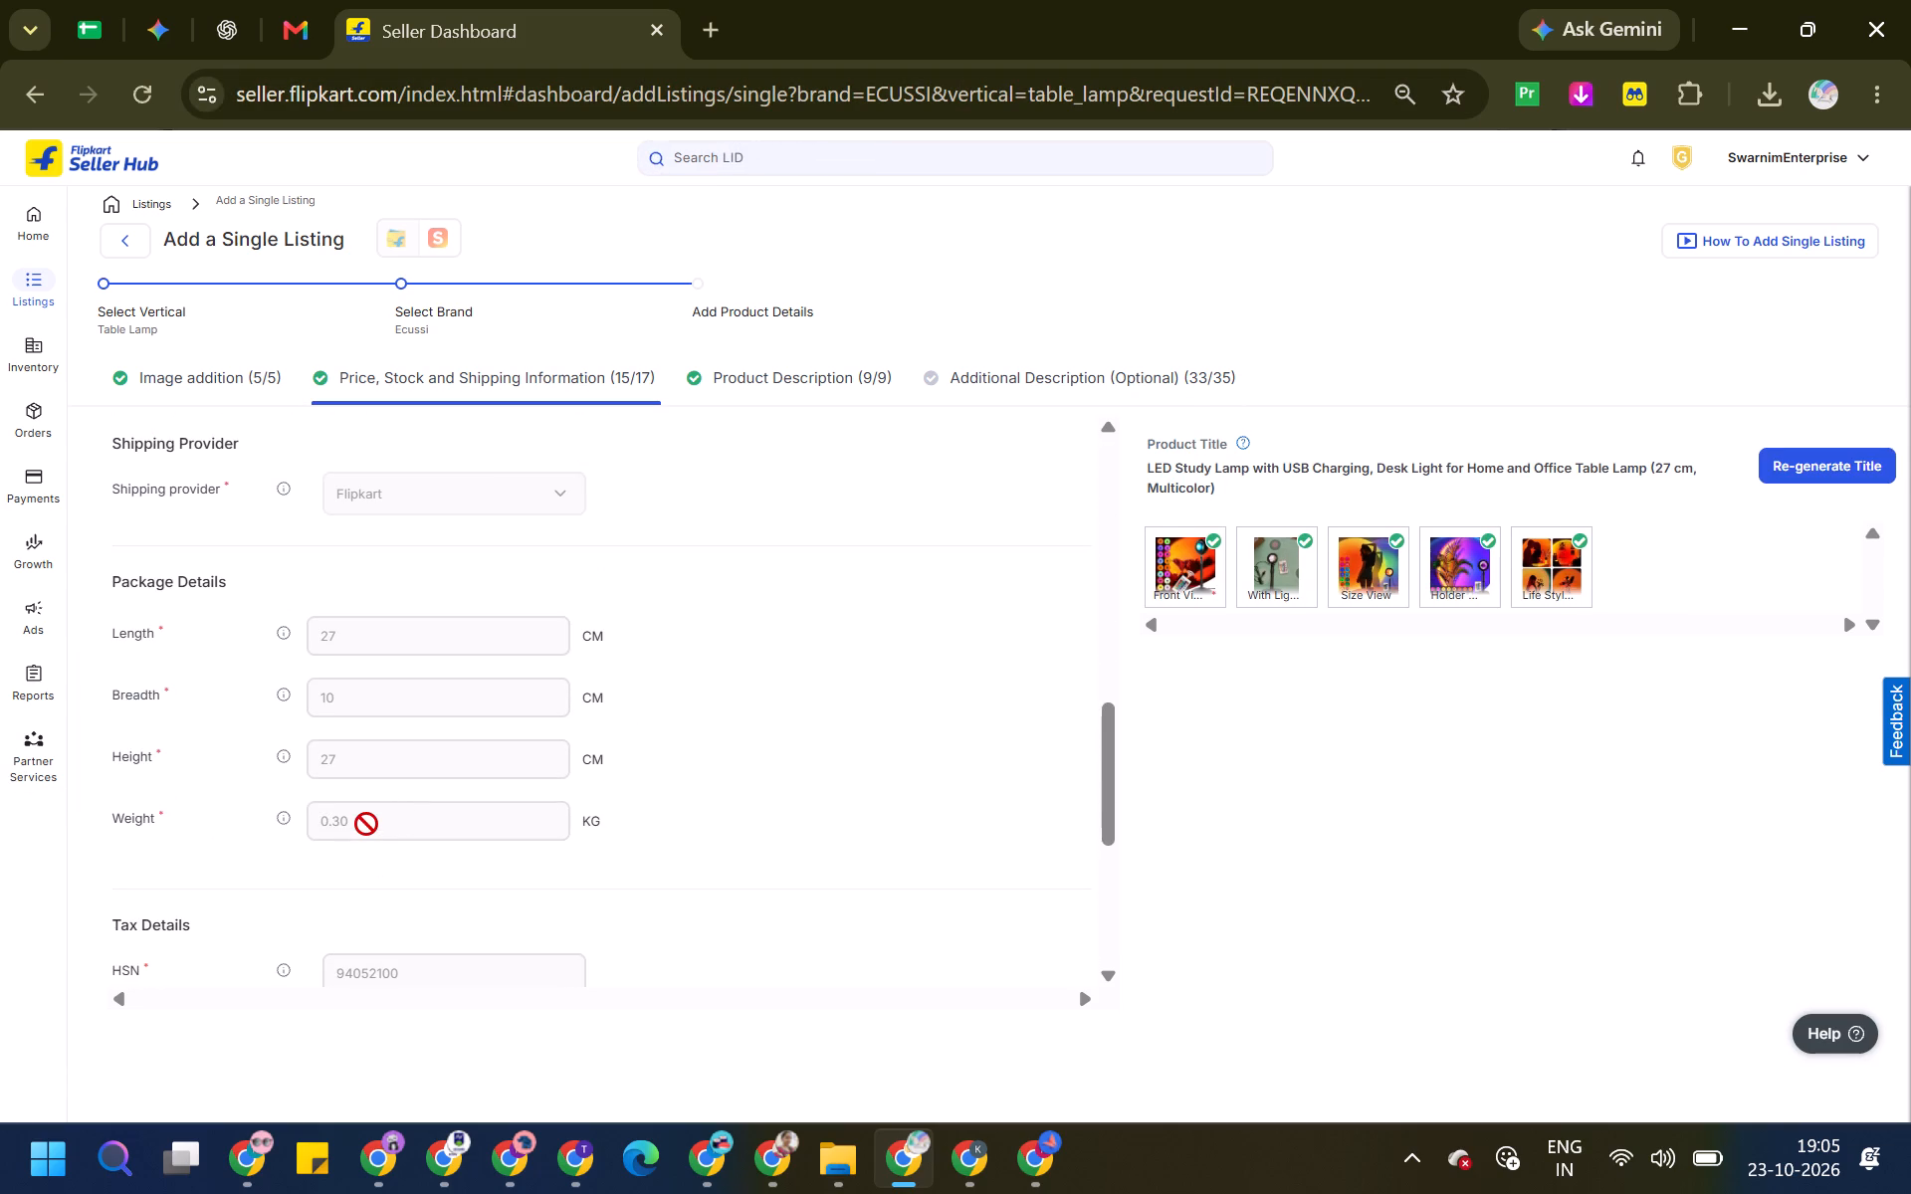
key("ctrl+c")
key("alt+Tab")
key("ctrl+v")
key("Tab")
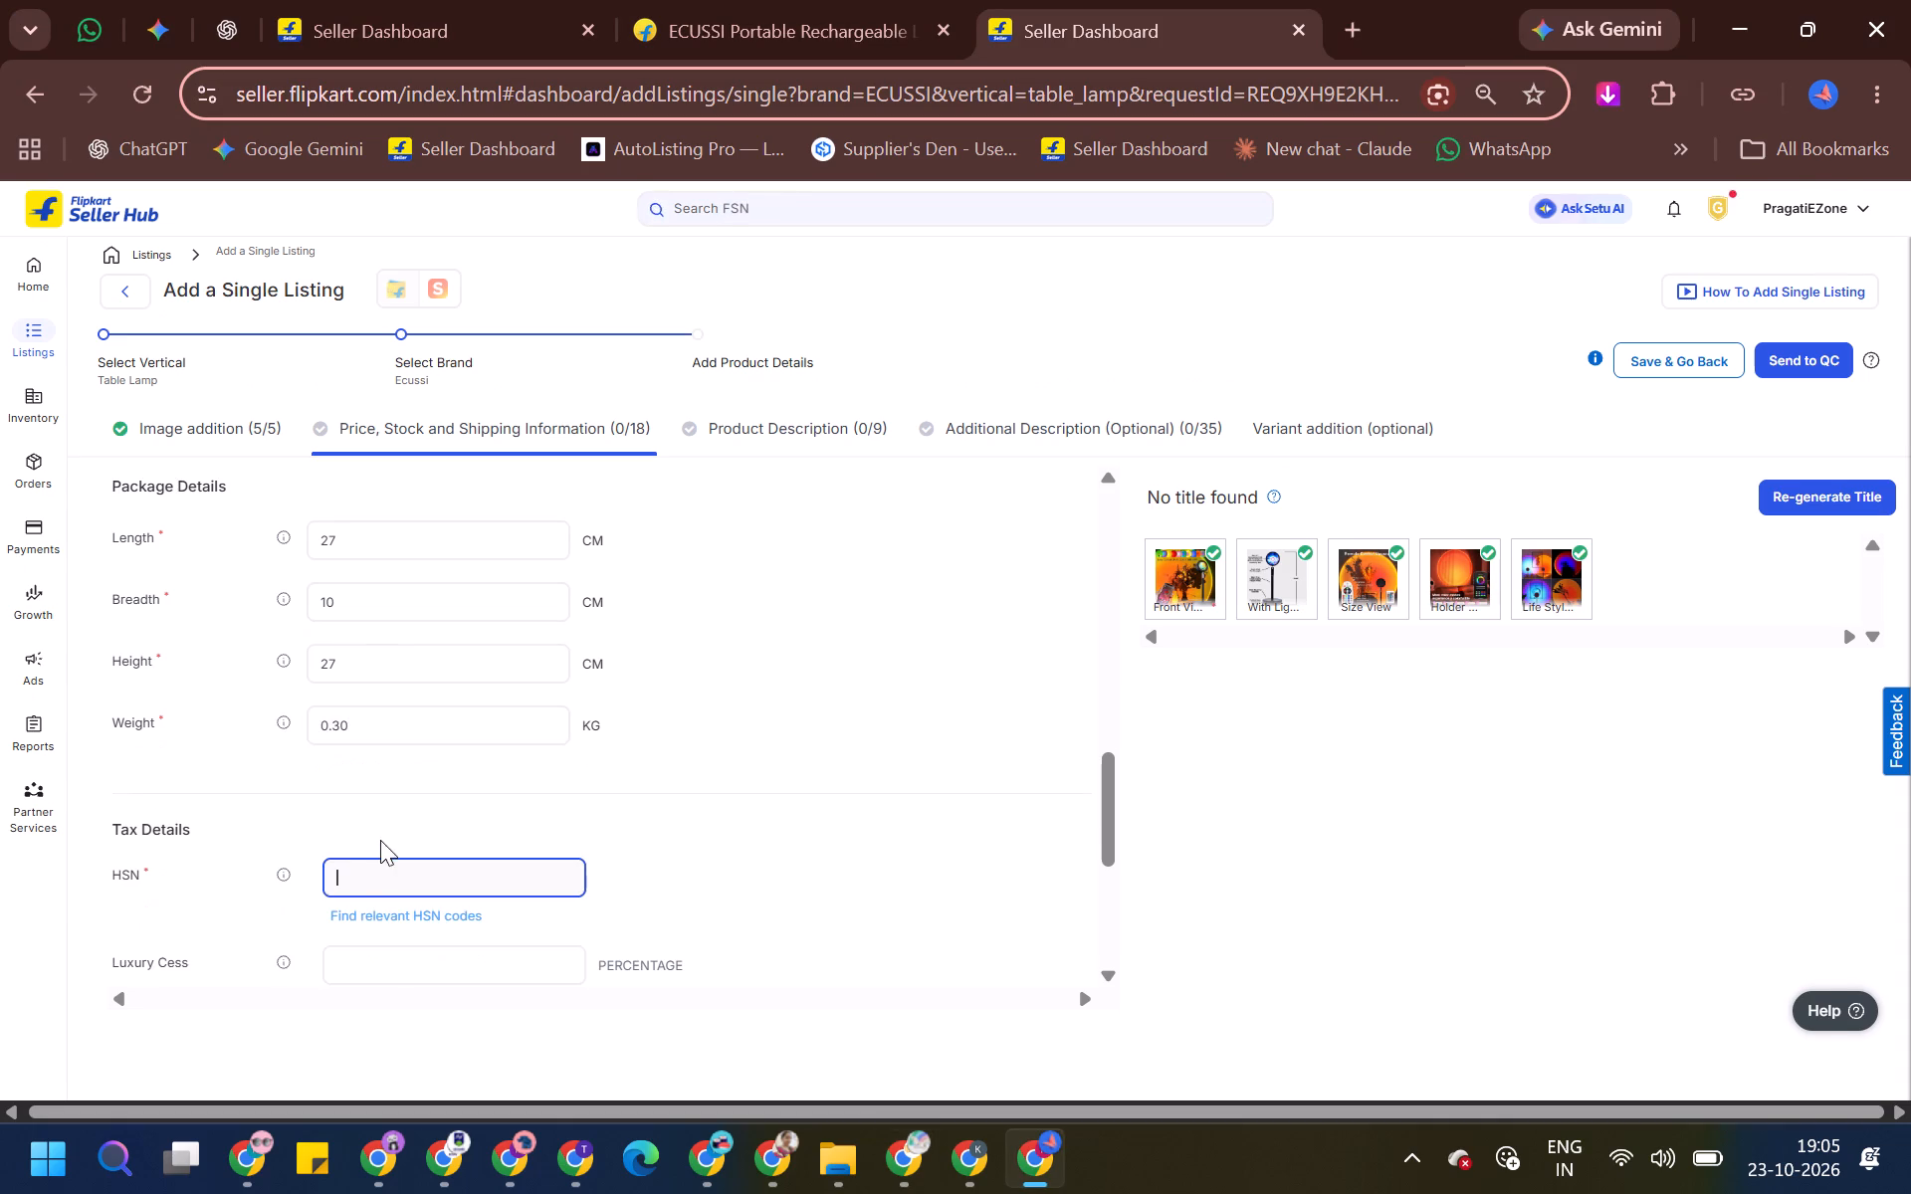
Enter HSN 94052100, copied from the SwarnimEnterprise listing, and set the tax code to GST_18.
key("alt+Tab")
scroll(235, 853, "down", 2)
triple_click(366, 681)
key("ctrl+c")
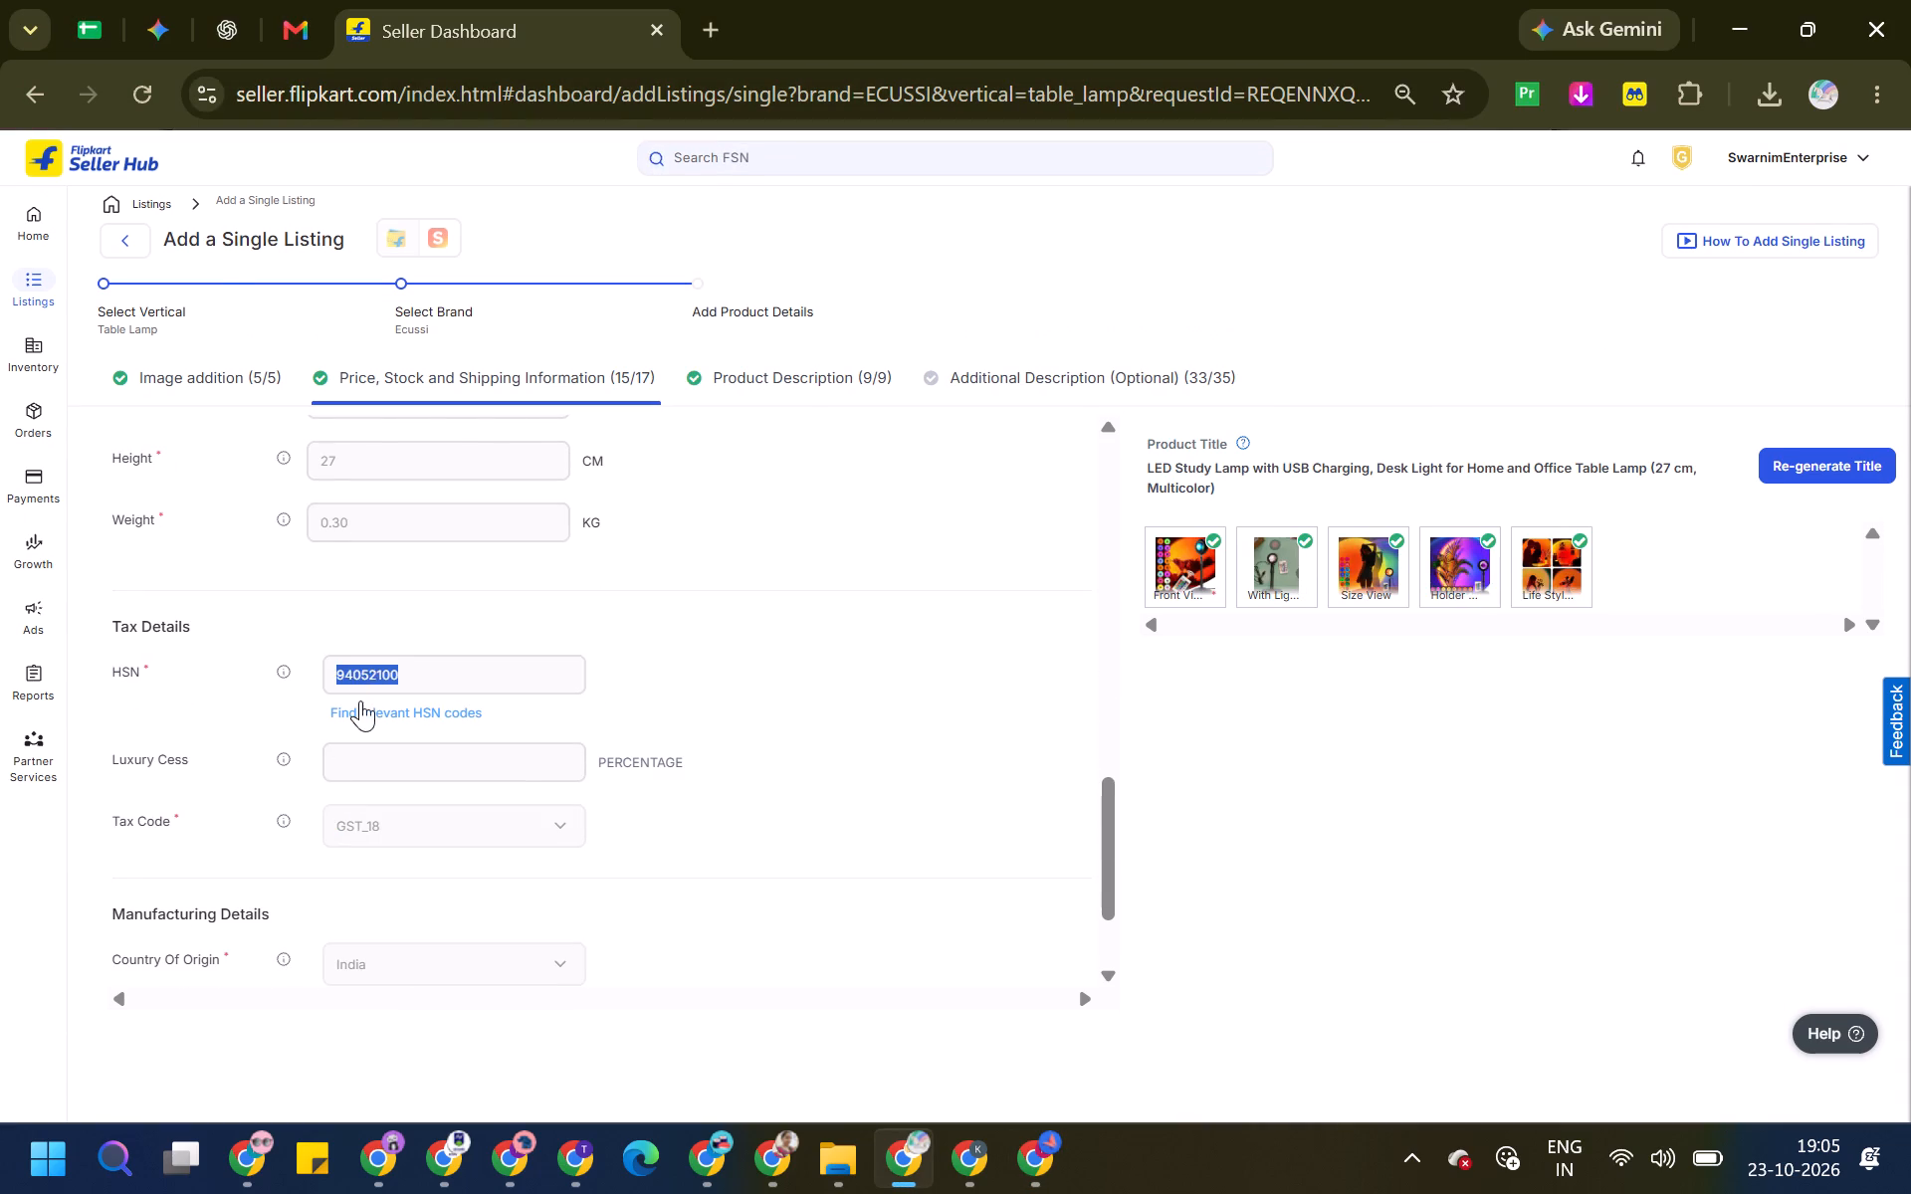
key("alt+Tab")
key("v")
left_click_drag(371, 869, 278, 866)
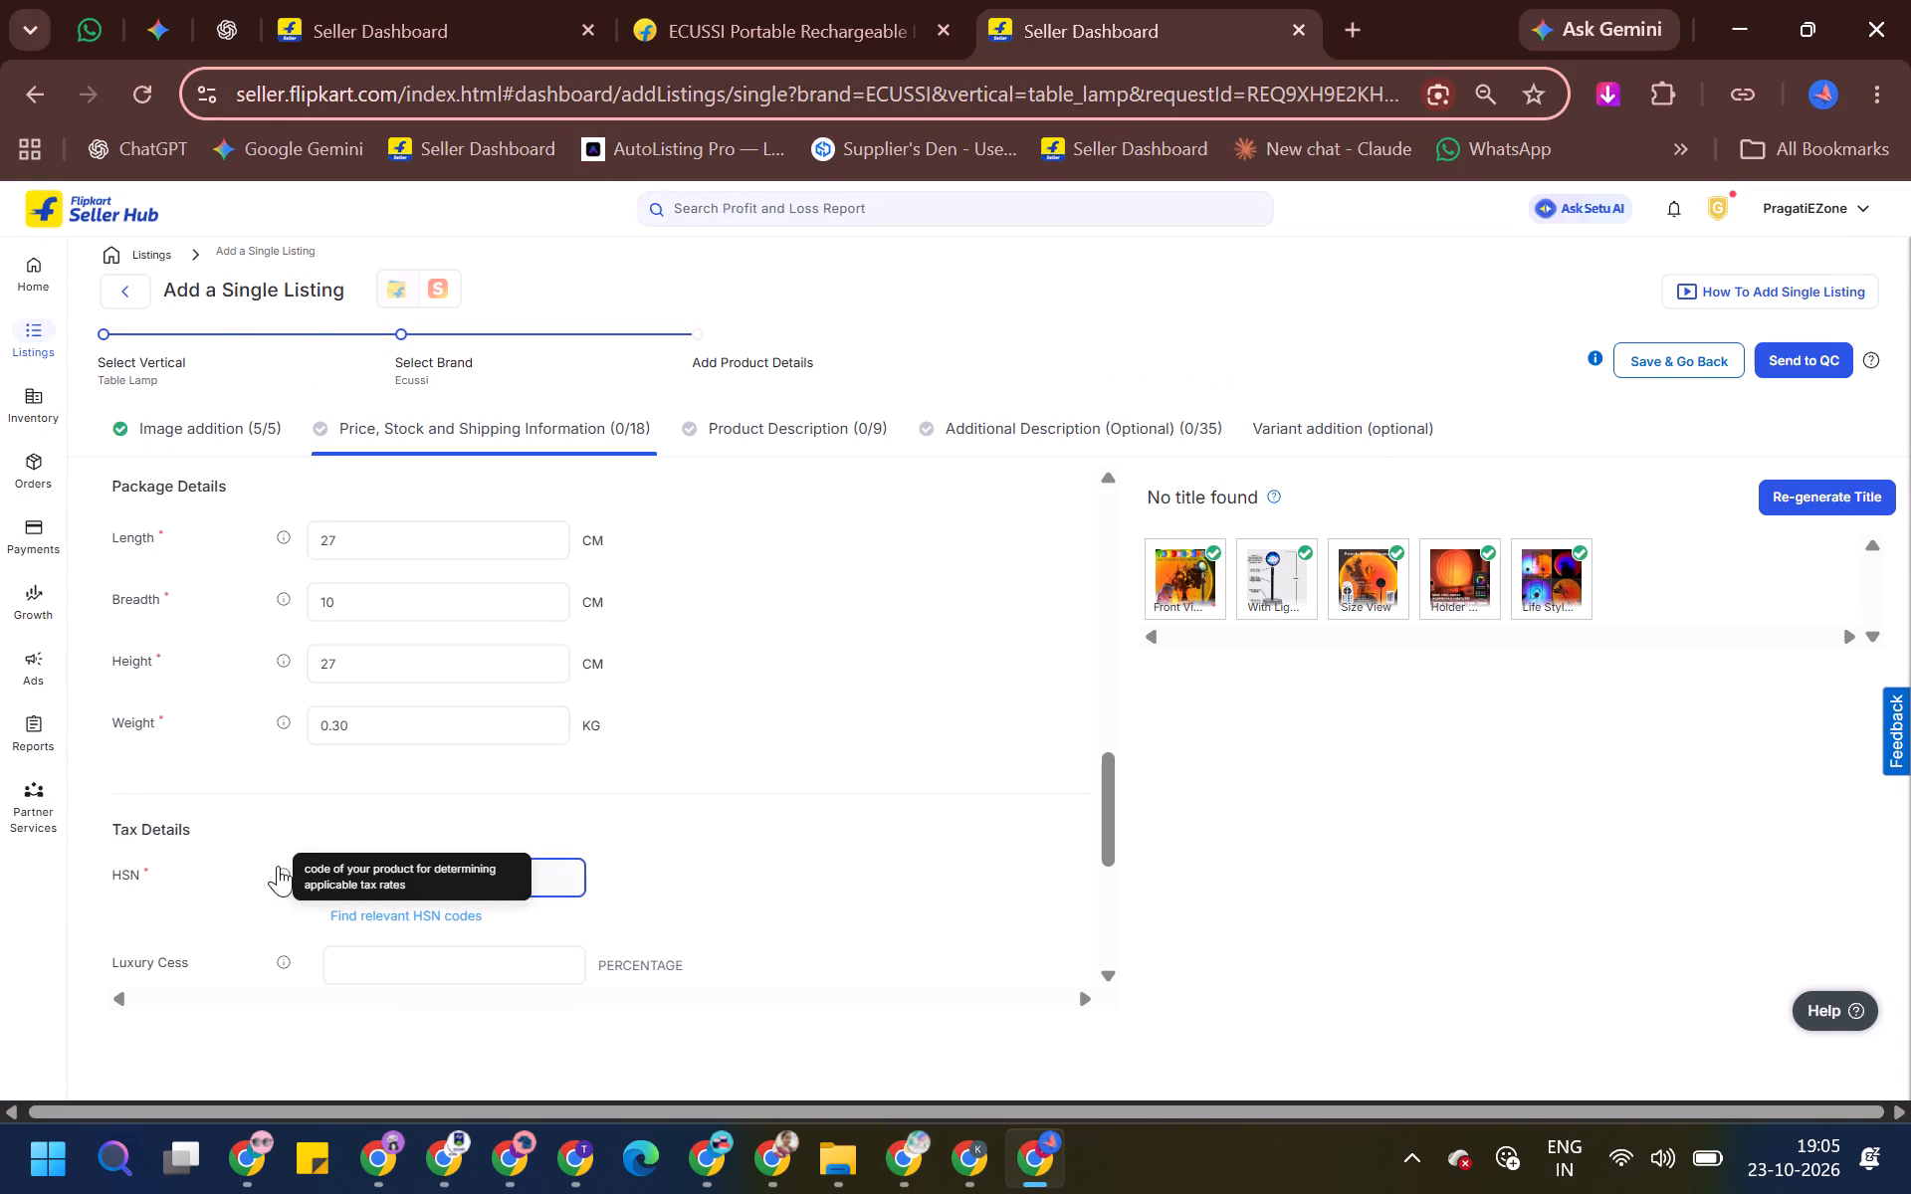
key("ctrl+v")
key("Tab")
scroll(799, 768, "down", 2)
key("Tab")
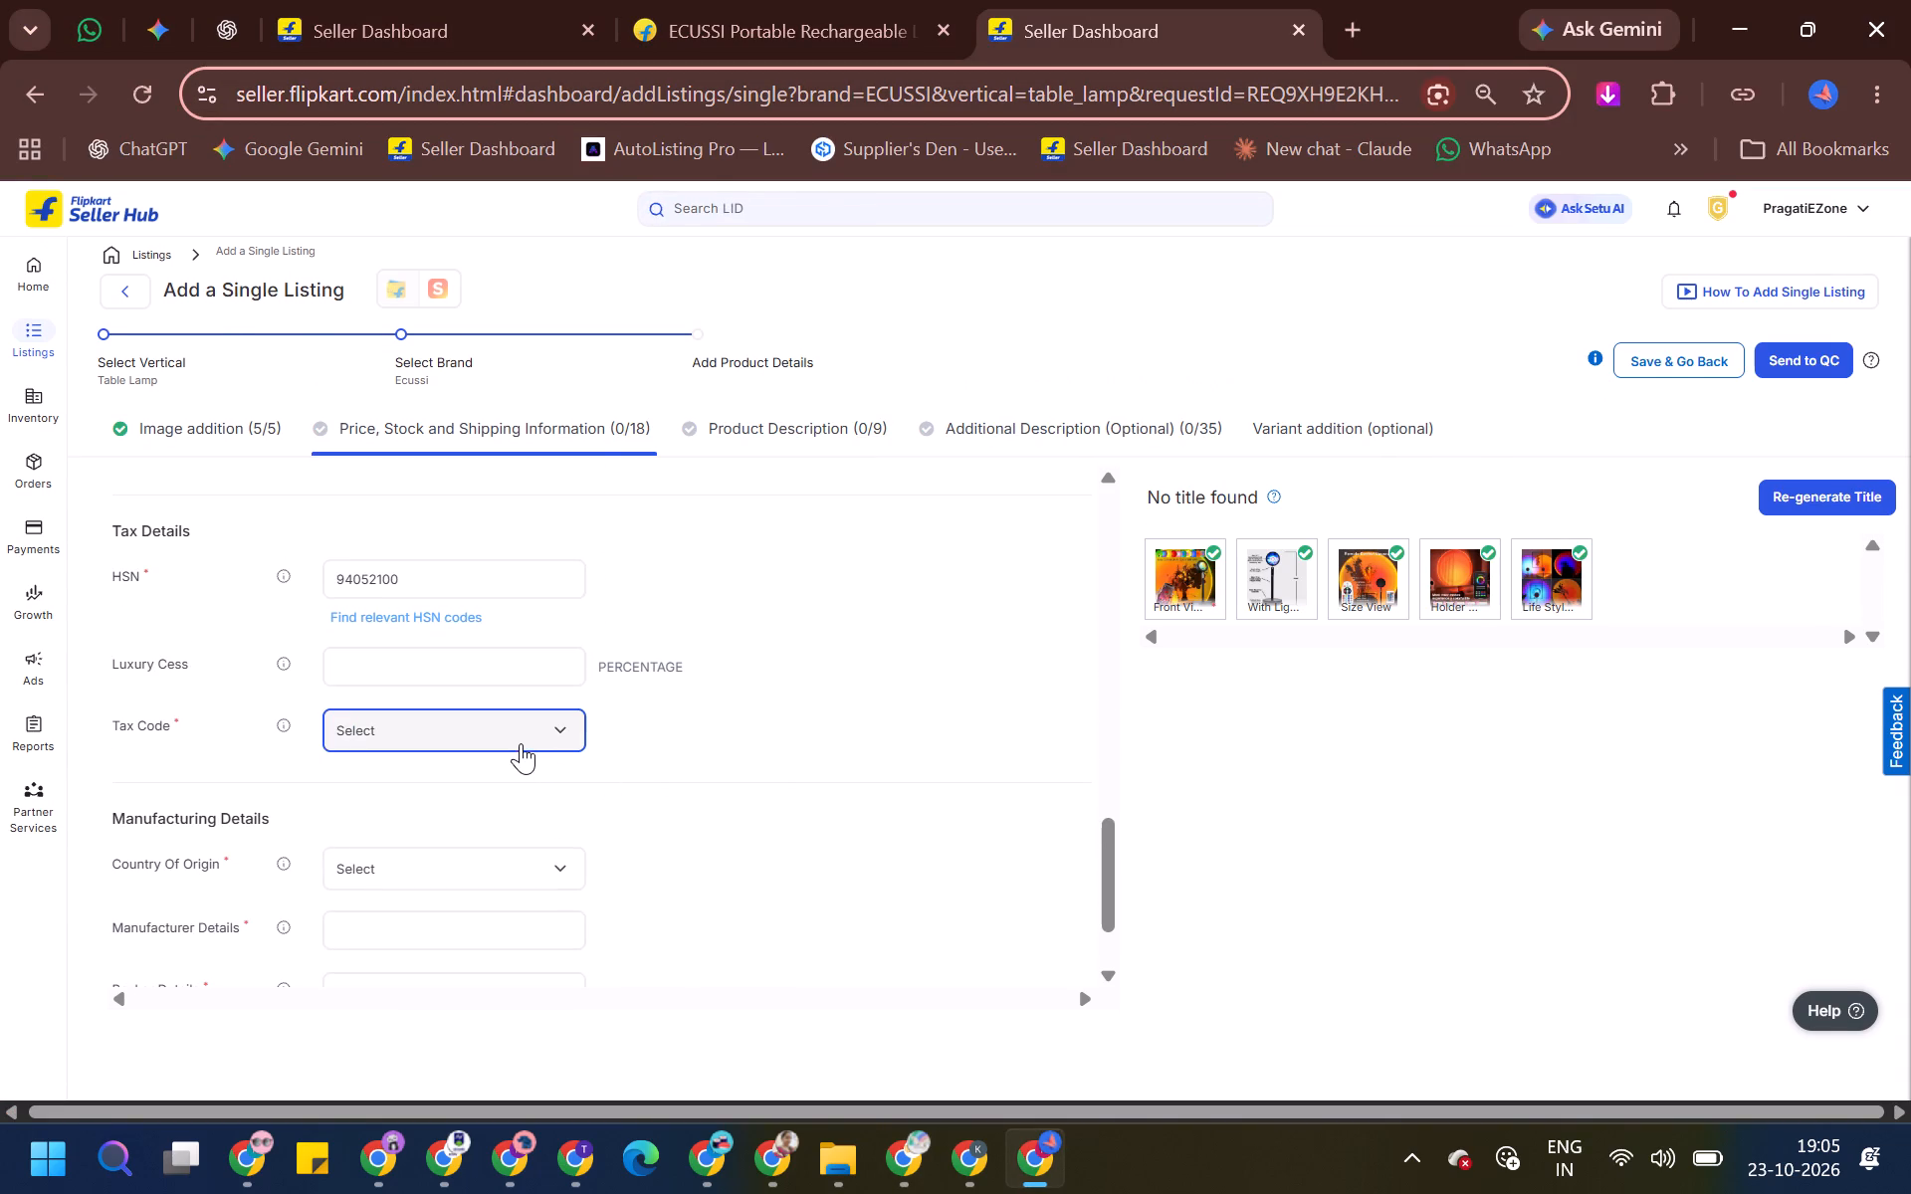
left_click(521, 743)
left_click(414, 928)
key("Tab")
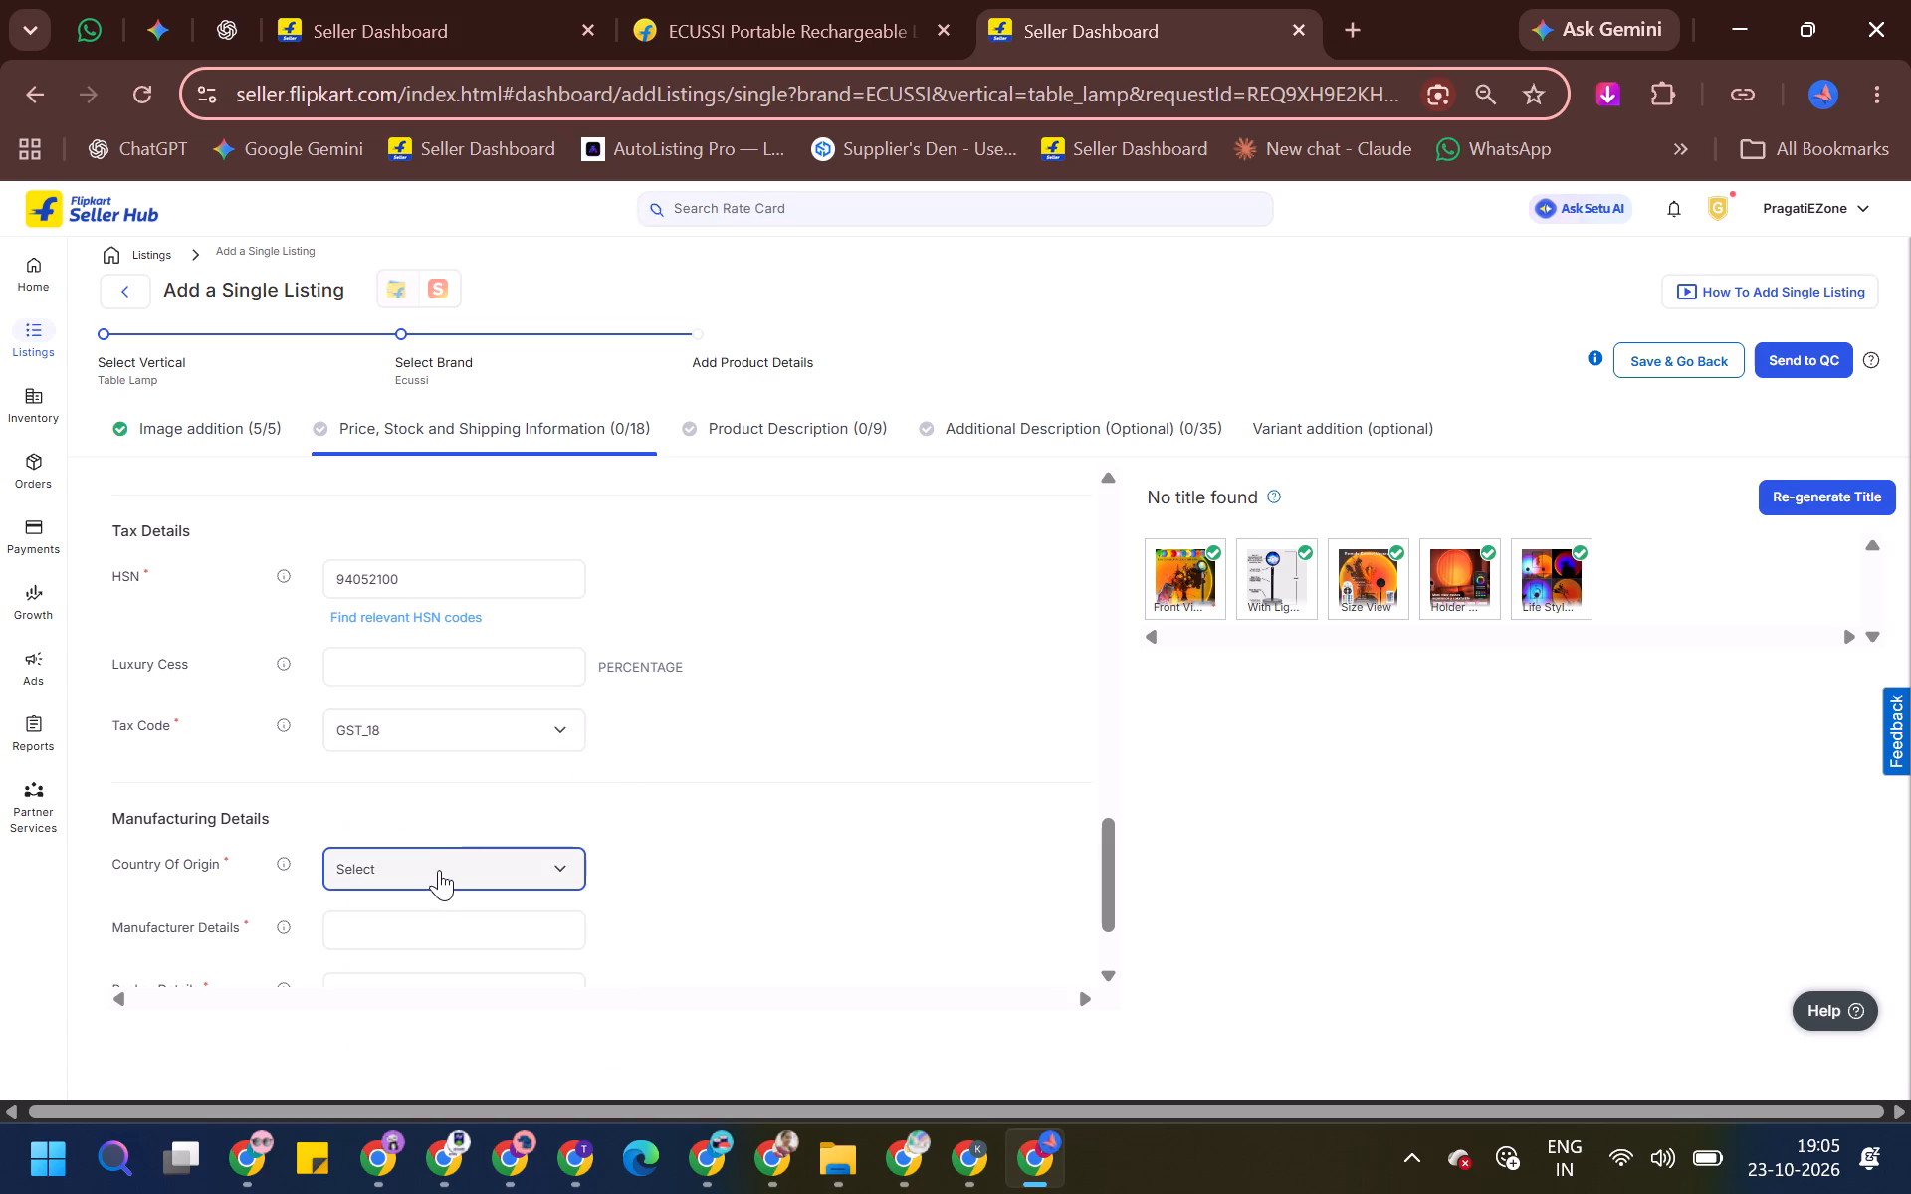
Set the country of origin to India.
left_click(439, 870)
left_click(416, 921)
type("IND")
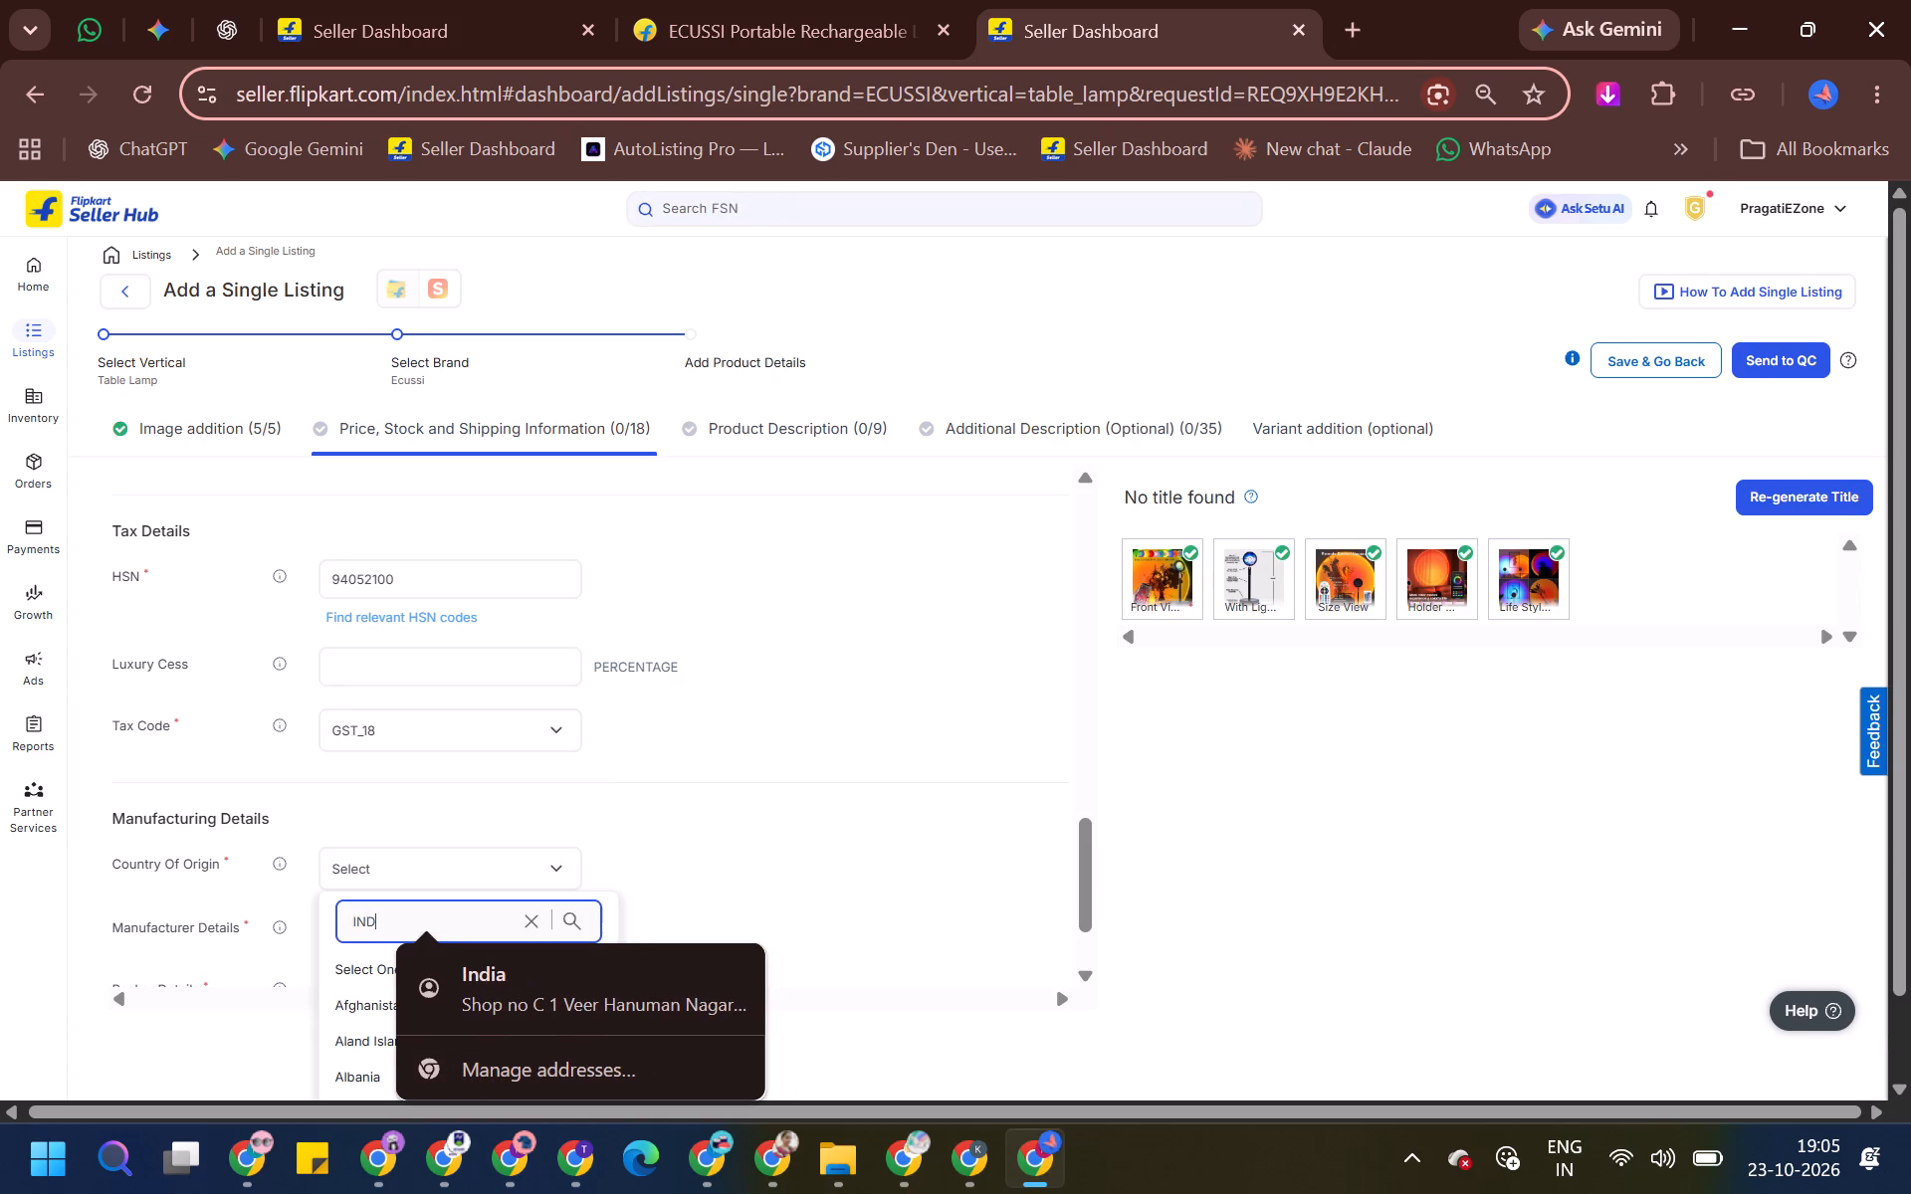
left_click(360, 1077)
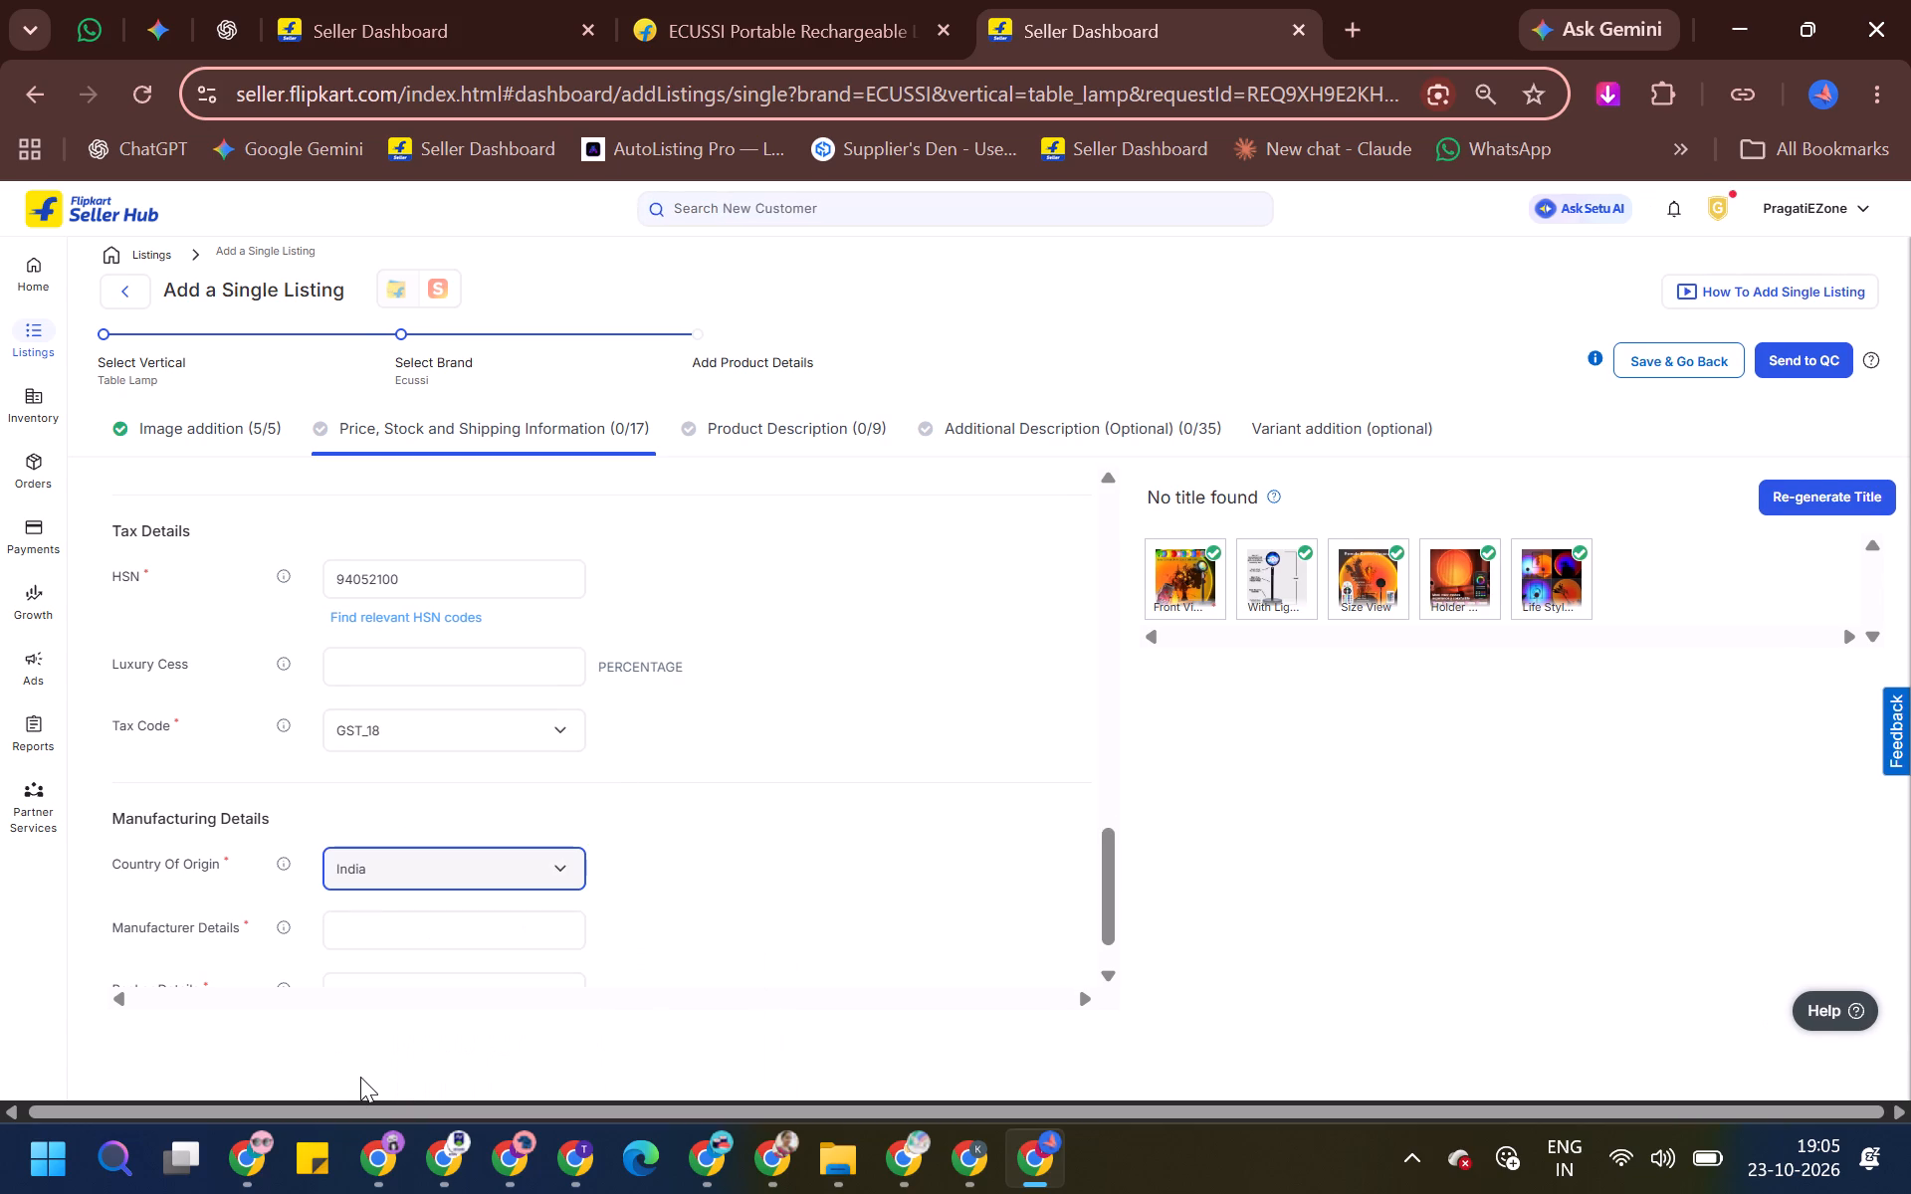
Enter PRAGATI ENTERPRISES as both the manufacturer details and the packer details.
scroll(375, 824, "down", 2)
left_click(400, 862)
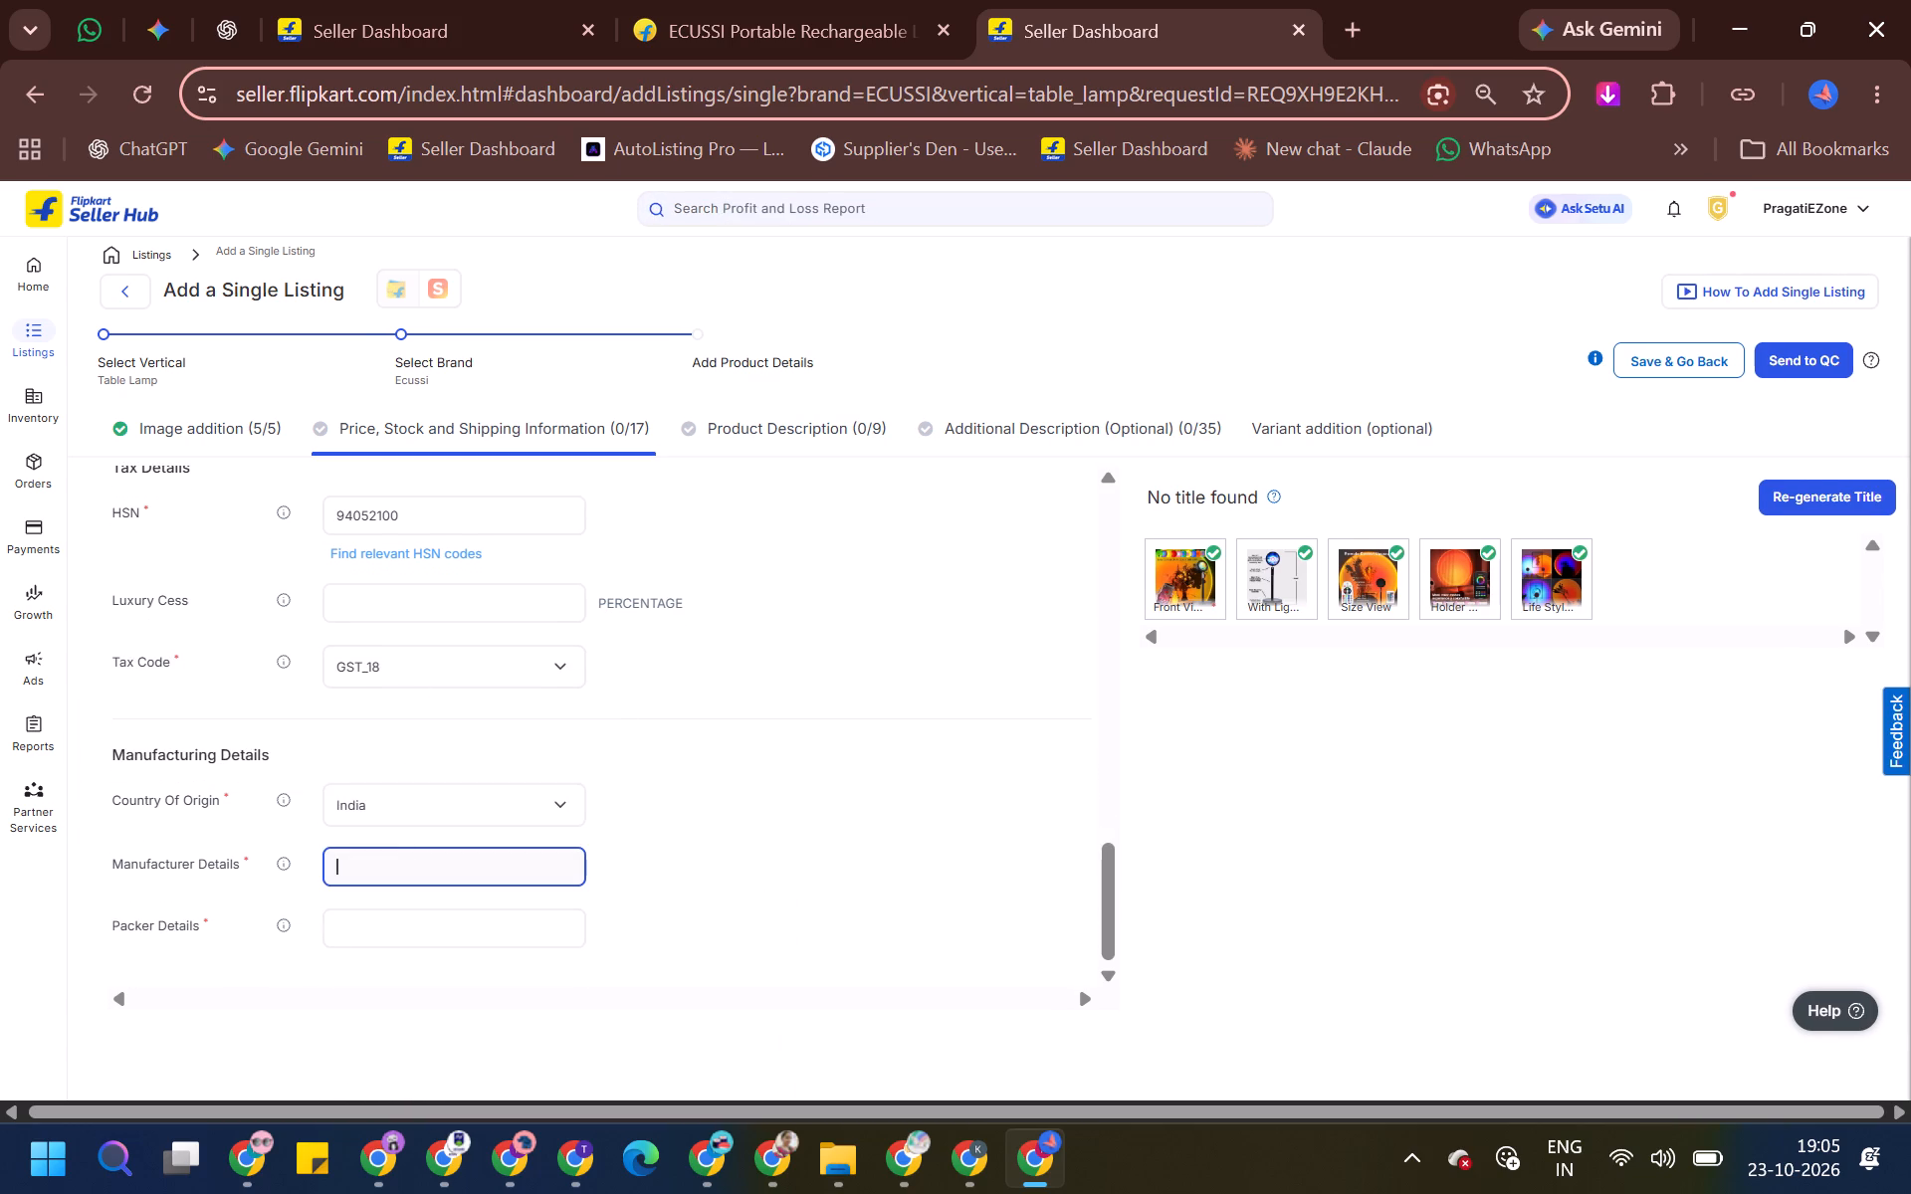
left_click(360, 0)
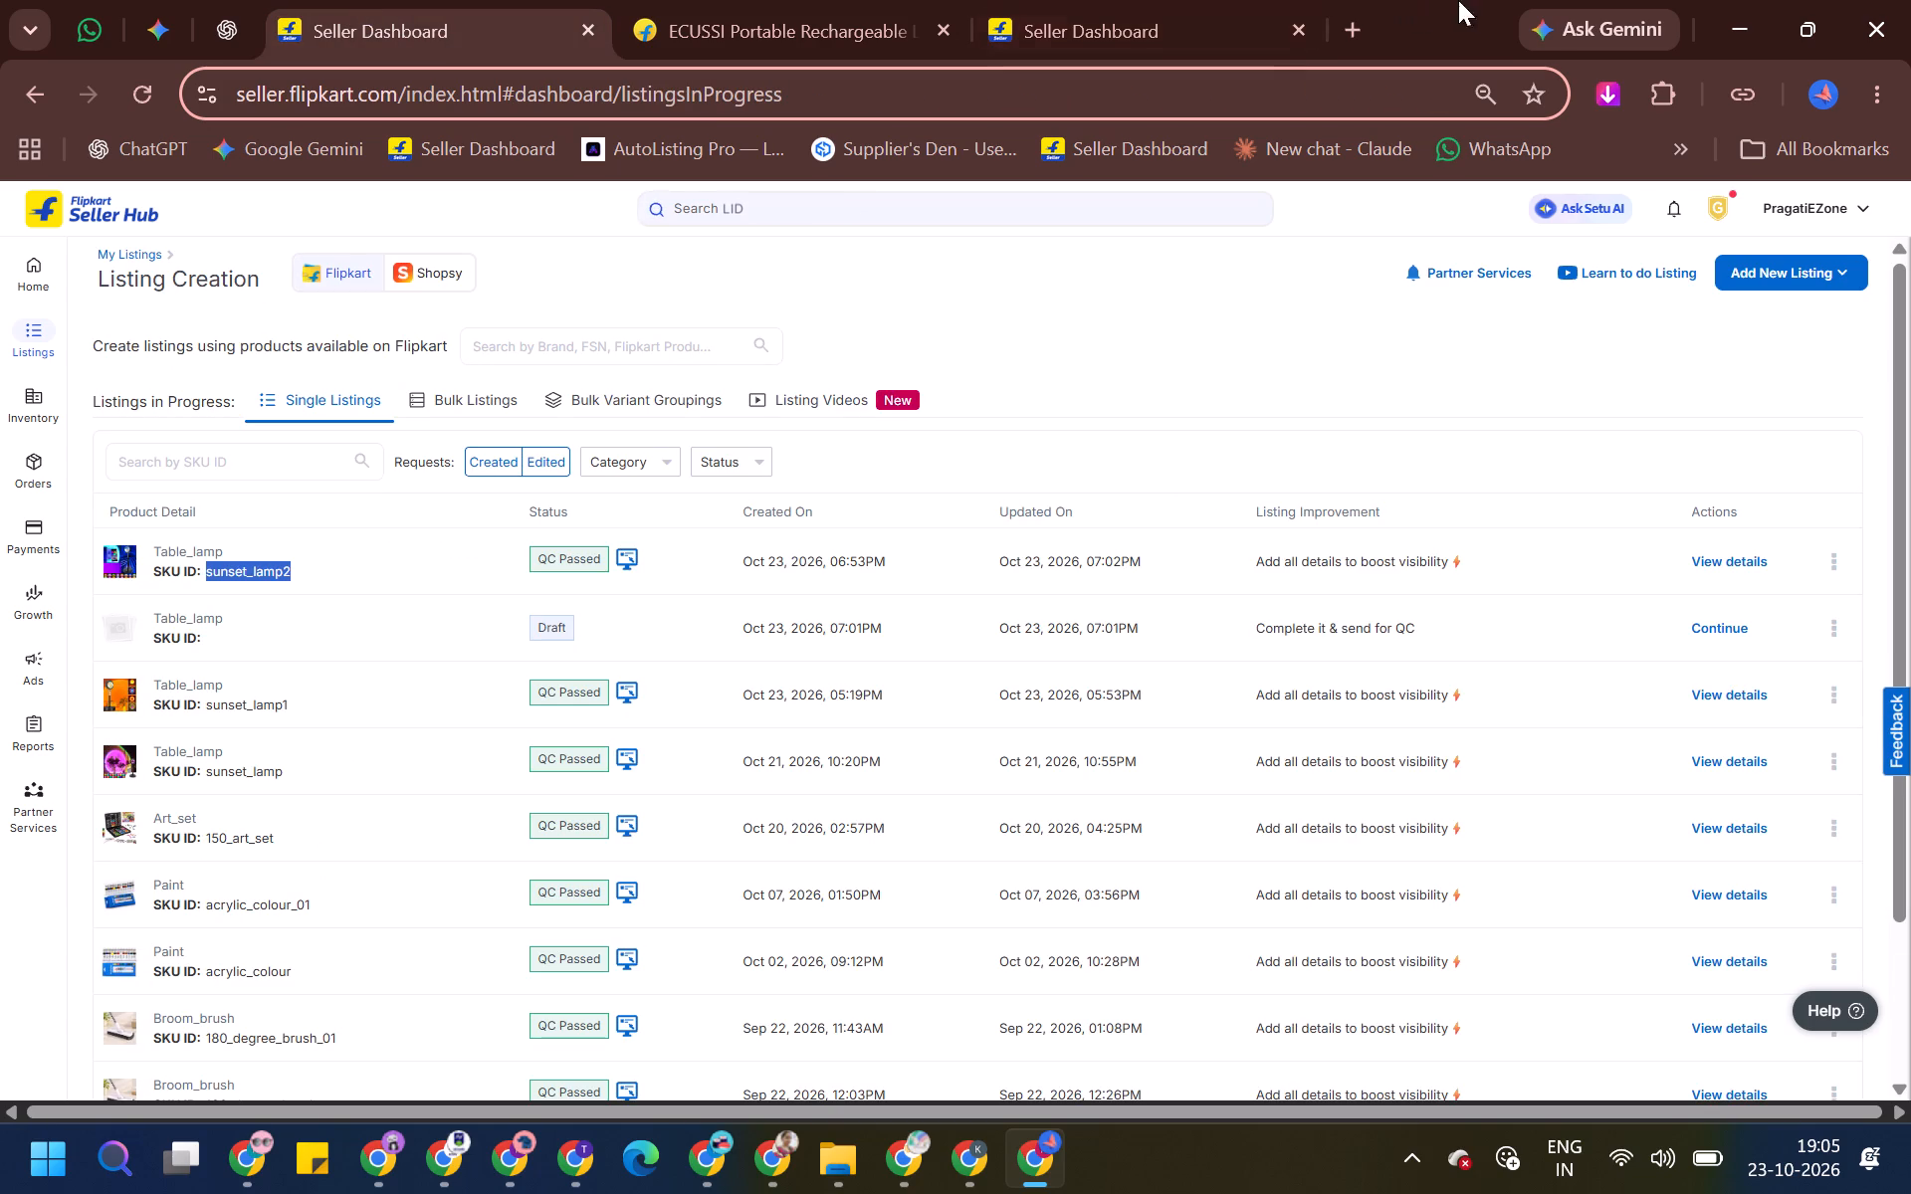
key("ctrl+r")
left_click(1160, 0)
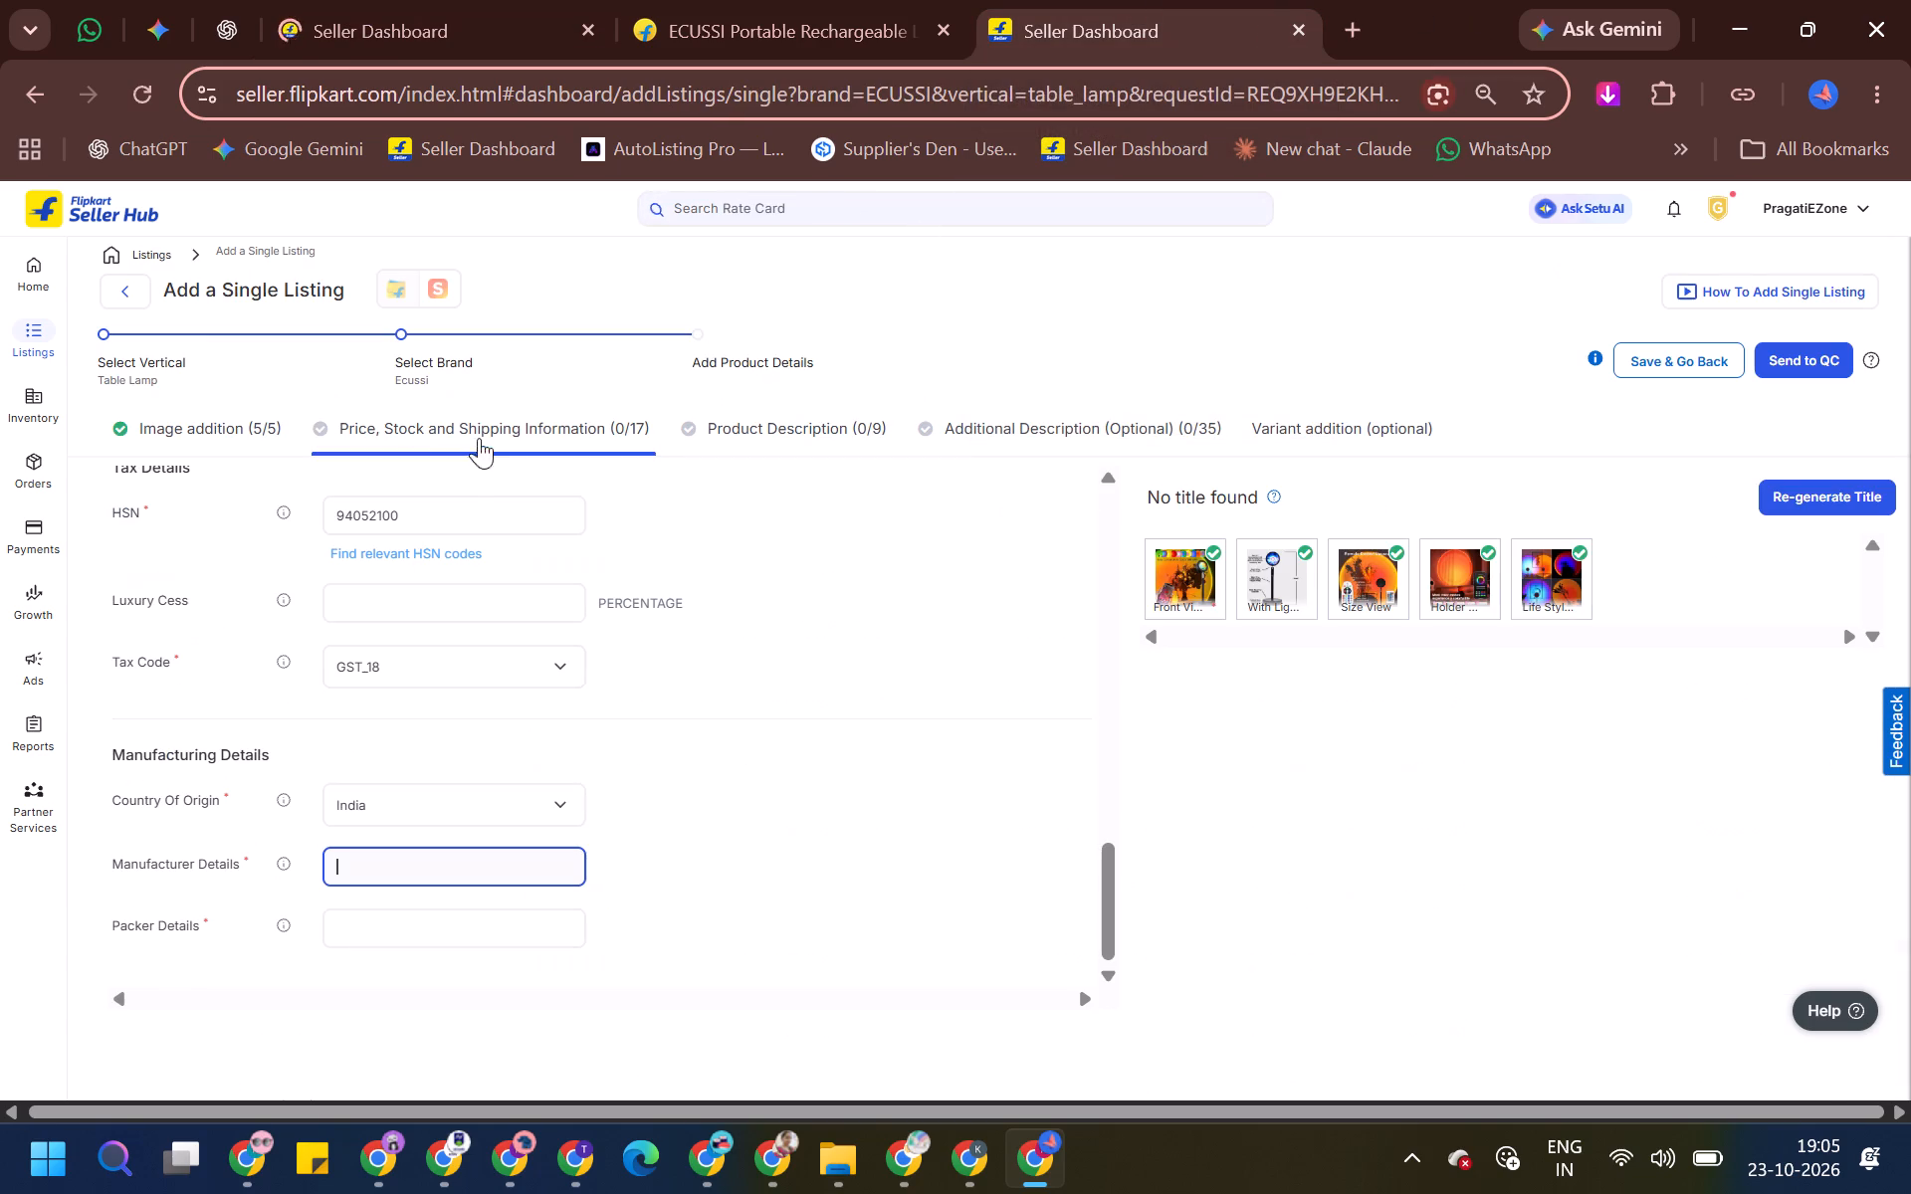
key("BackSpace")
type("RAGATI ENTERPRI")
type("SES")
key("space")
key("Tab")
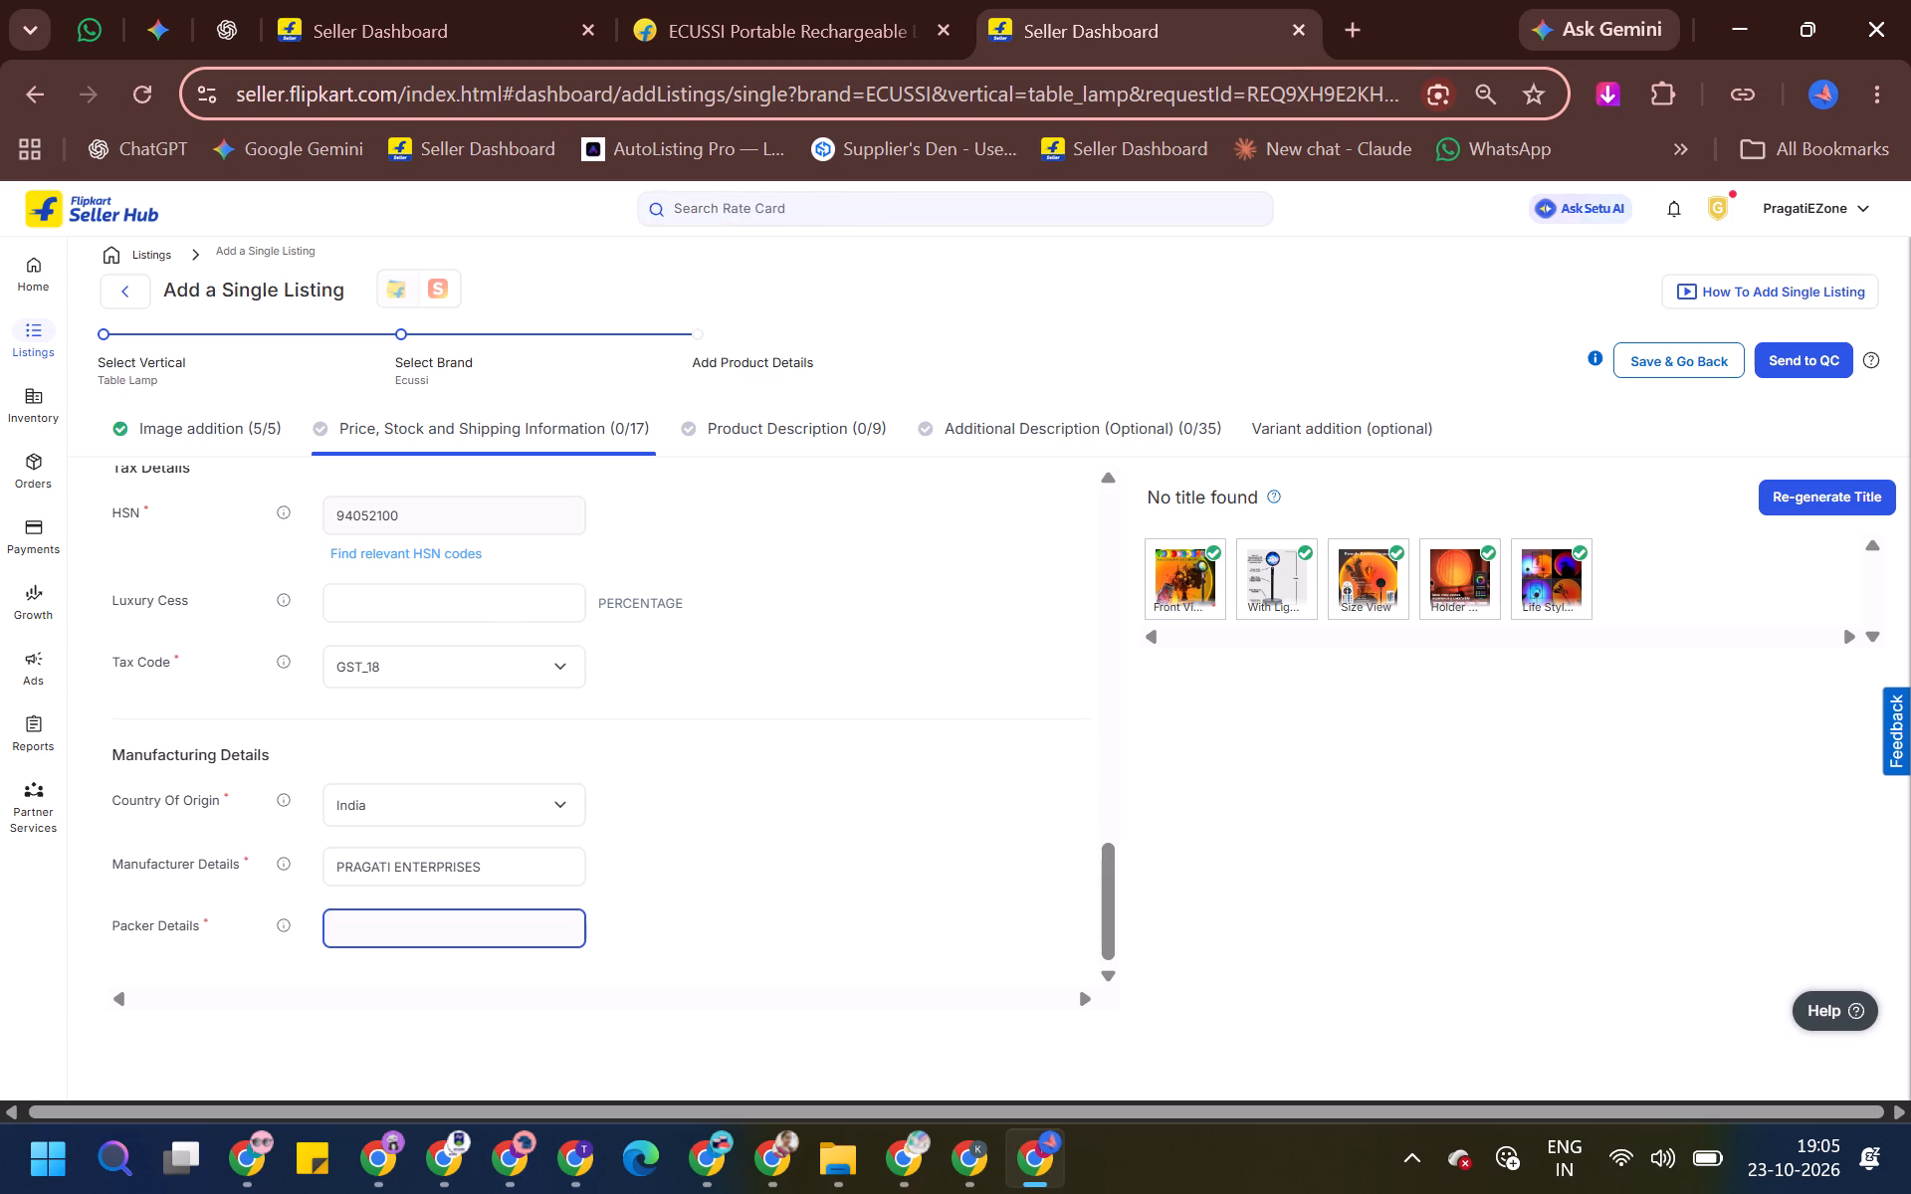
left_click(459, 865)
key("ctrl+a")
key("ctrl+c")
key("Tab")
key("ctrl+v")
left_click(937, 836)
left_click(802, 423)
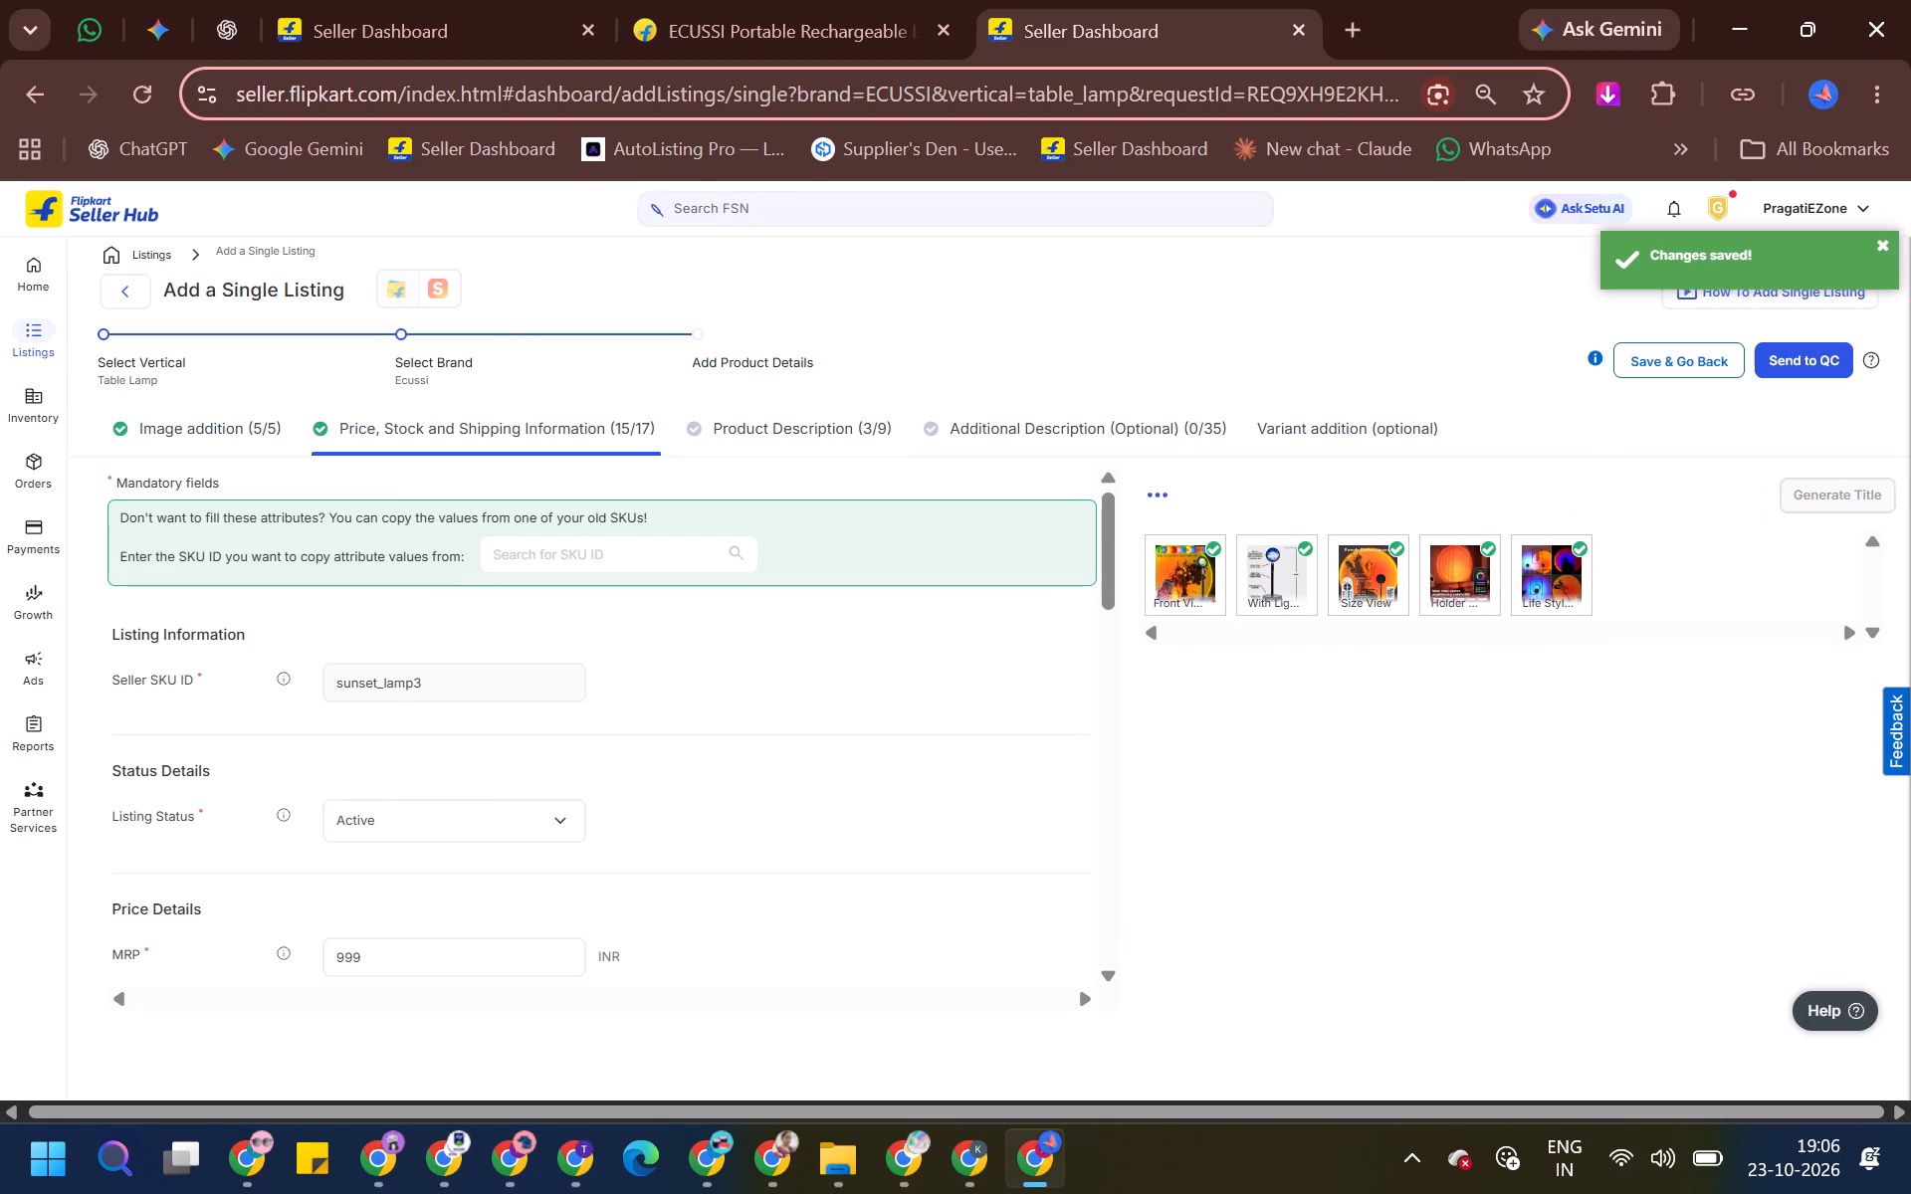
left_click_drag(404, 684, 537, 685)
key("ctrl+c")
left_click(375, 0)
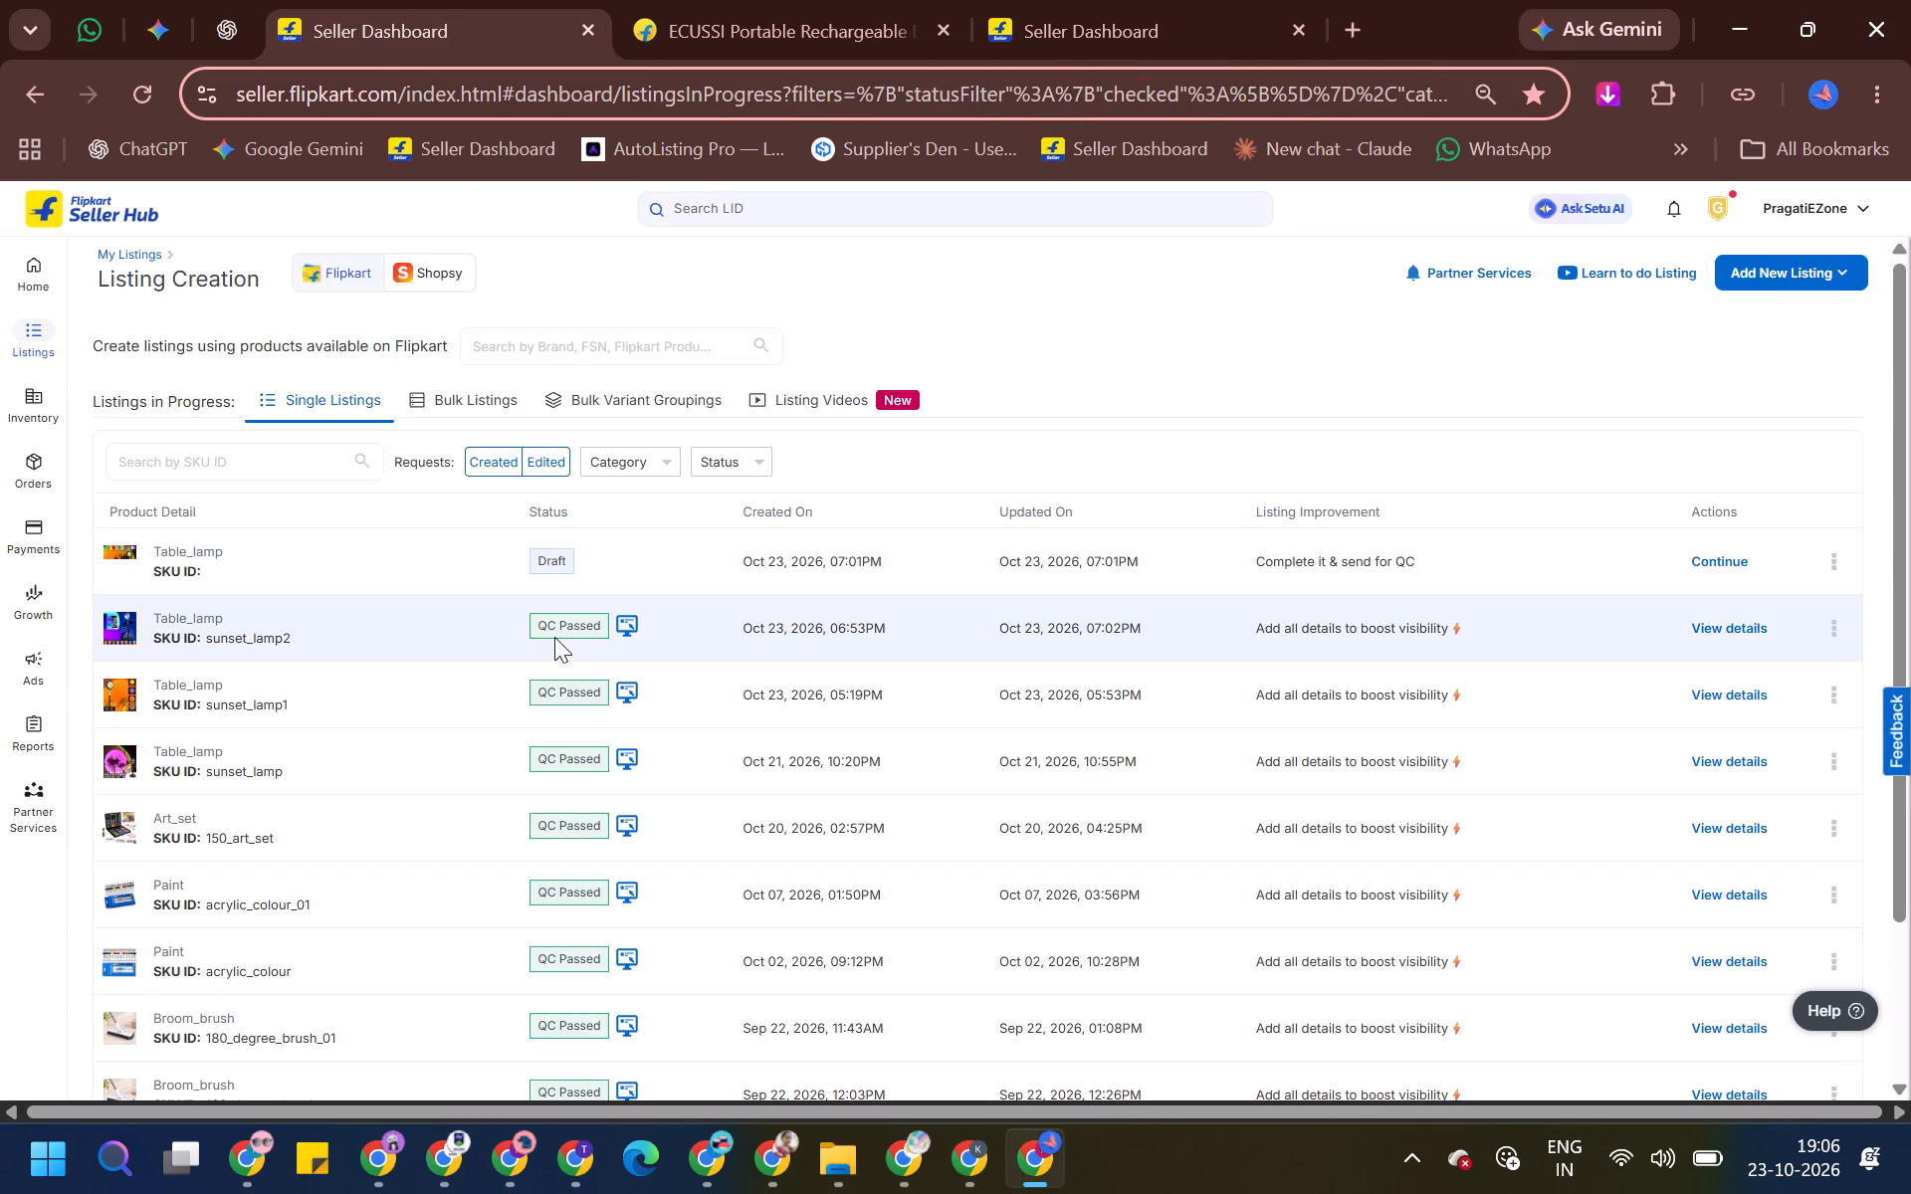
key("ctrl+r")
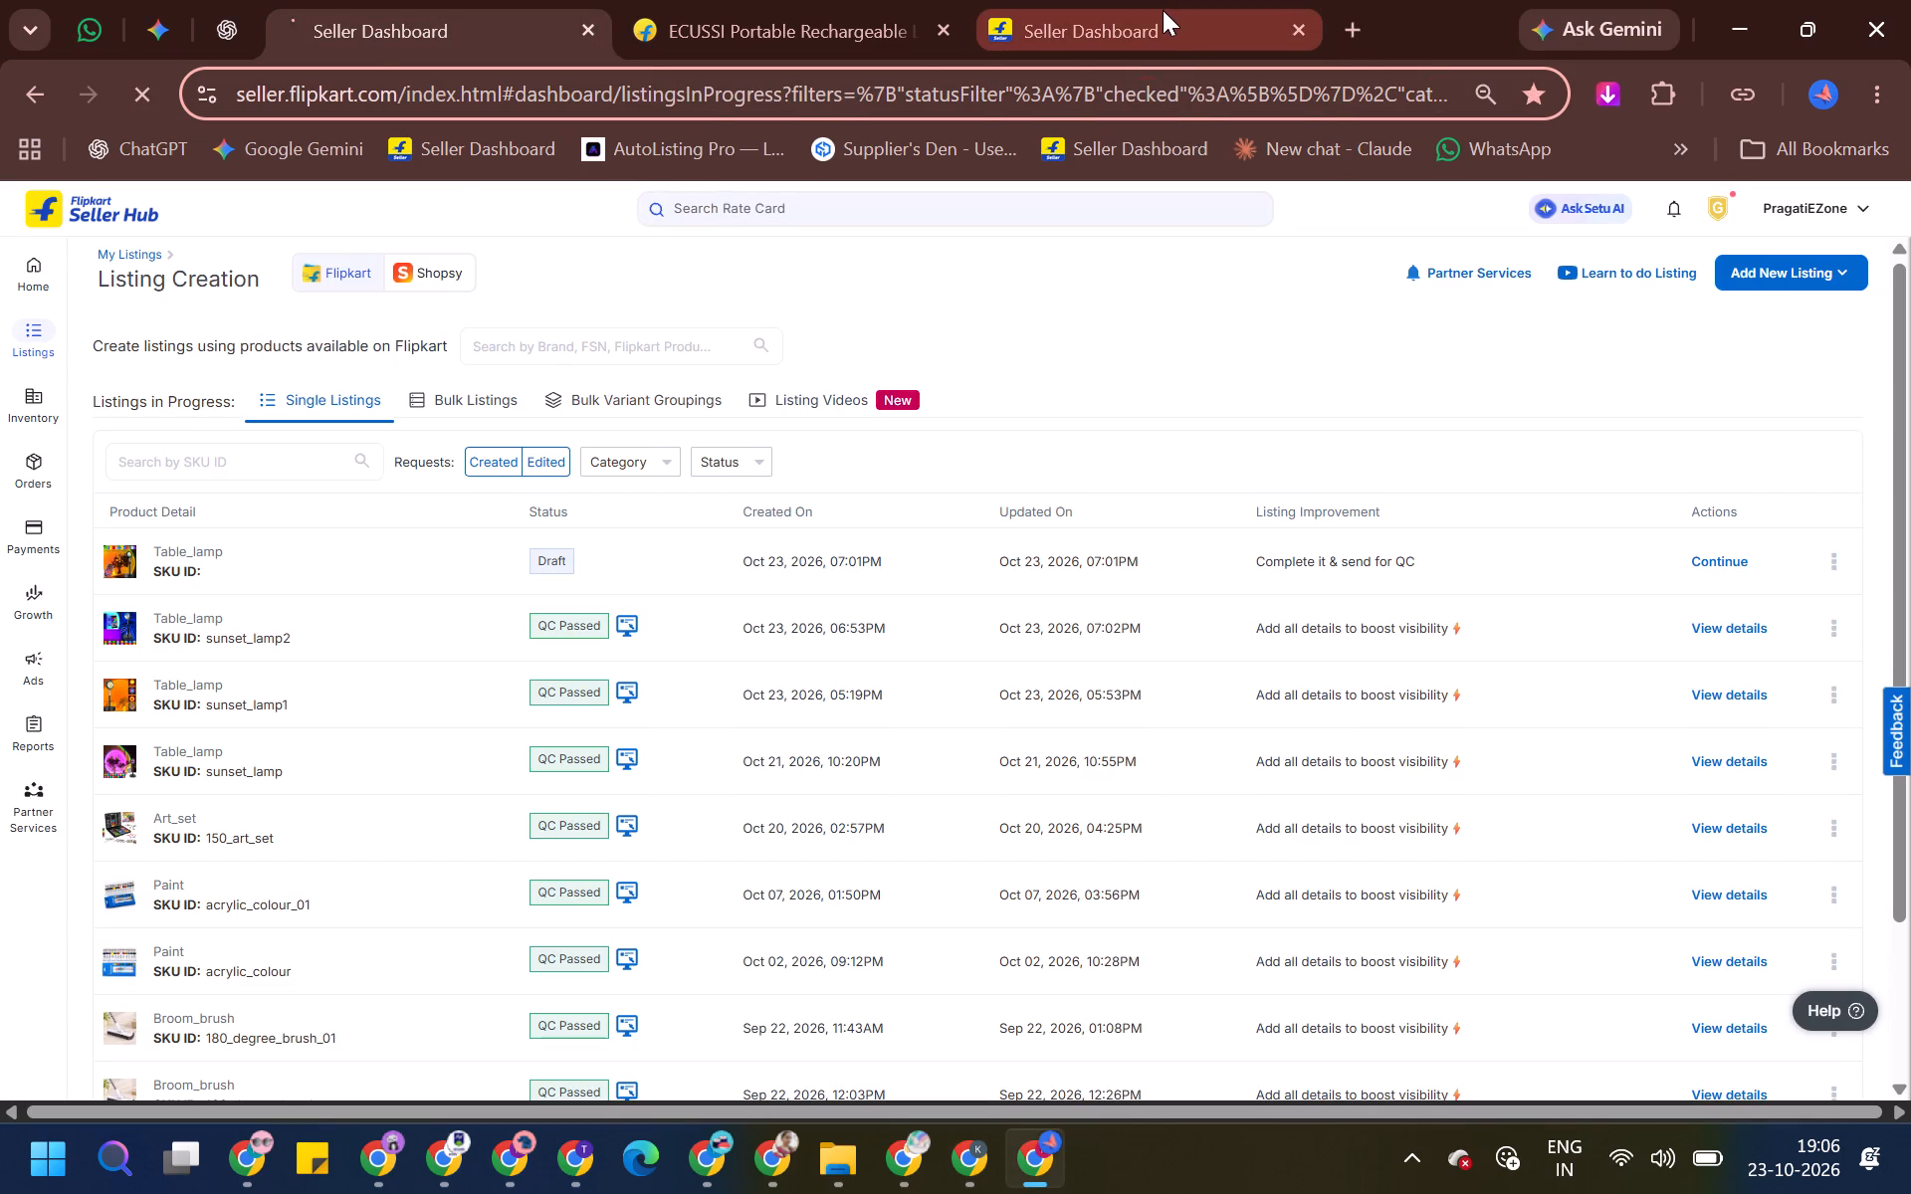
left_click(1178, 31)
key("ctrl+v")
left_click(859, 458)
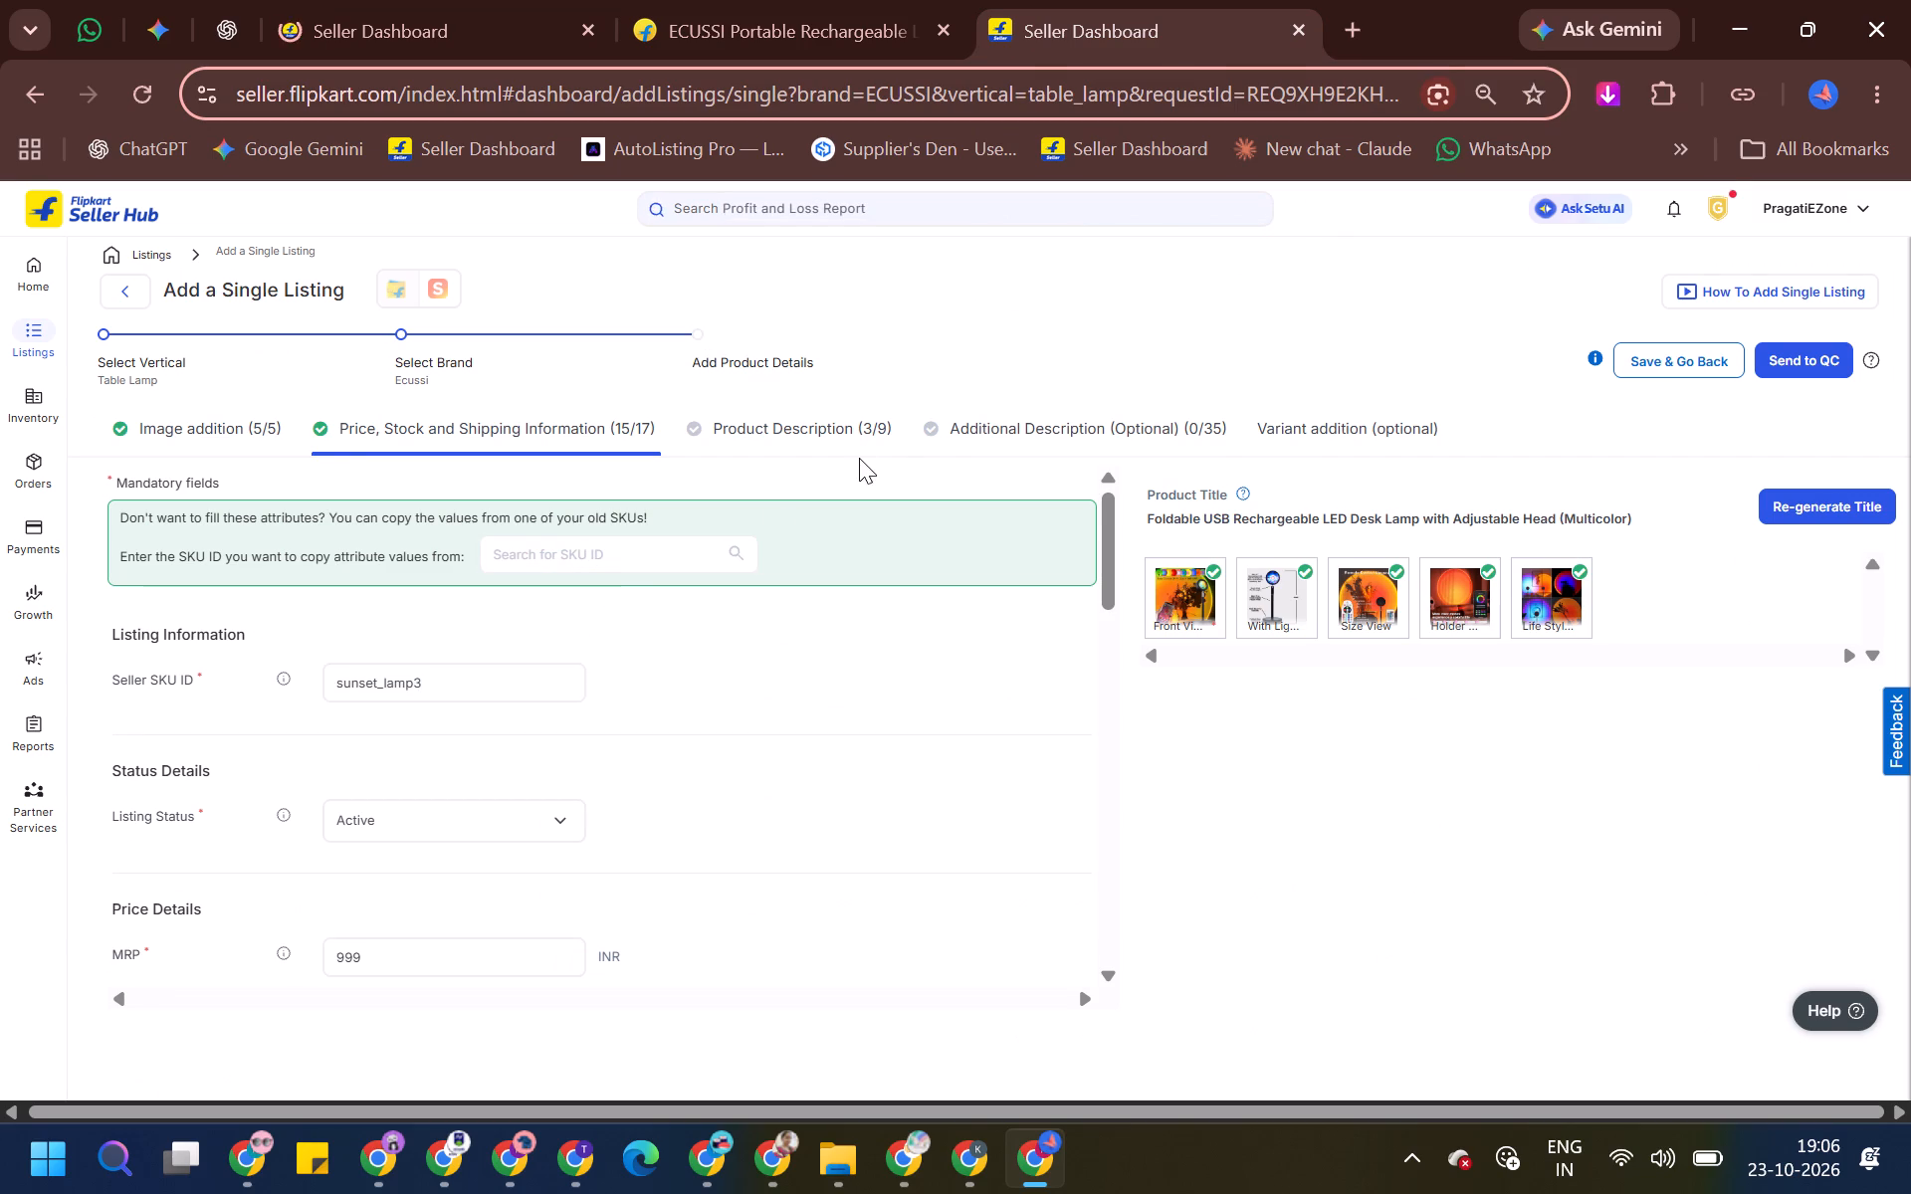
left_click(845, 417)
left_click(467, 596)
left_click(477, 620)
key("ctrl+v")
key("Tab")
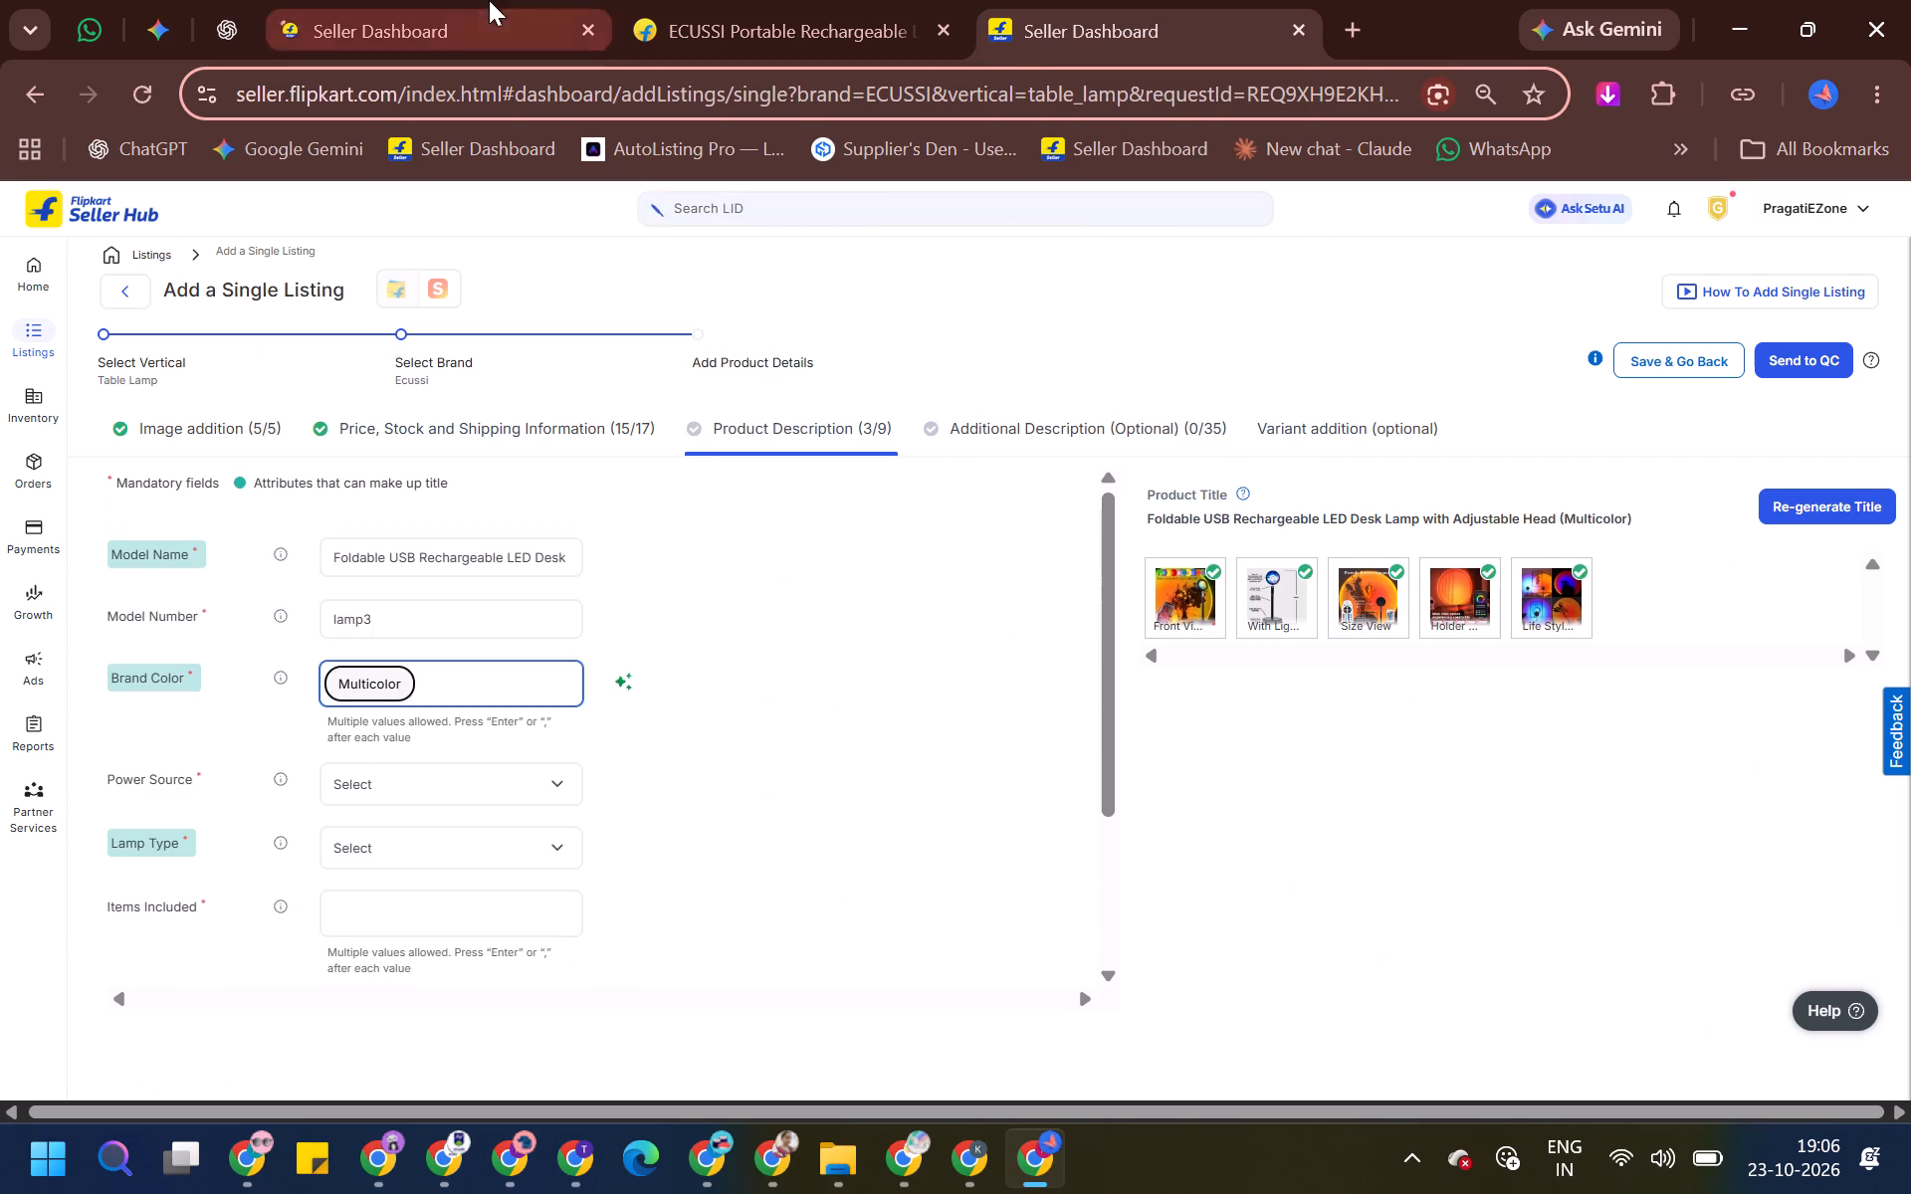
Set the new listing's power source to AC Adapter, Rechargeable Battery and USB.
left_click(489, 0)
left_click(1133, 0)
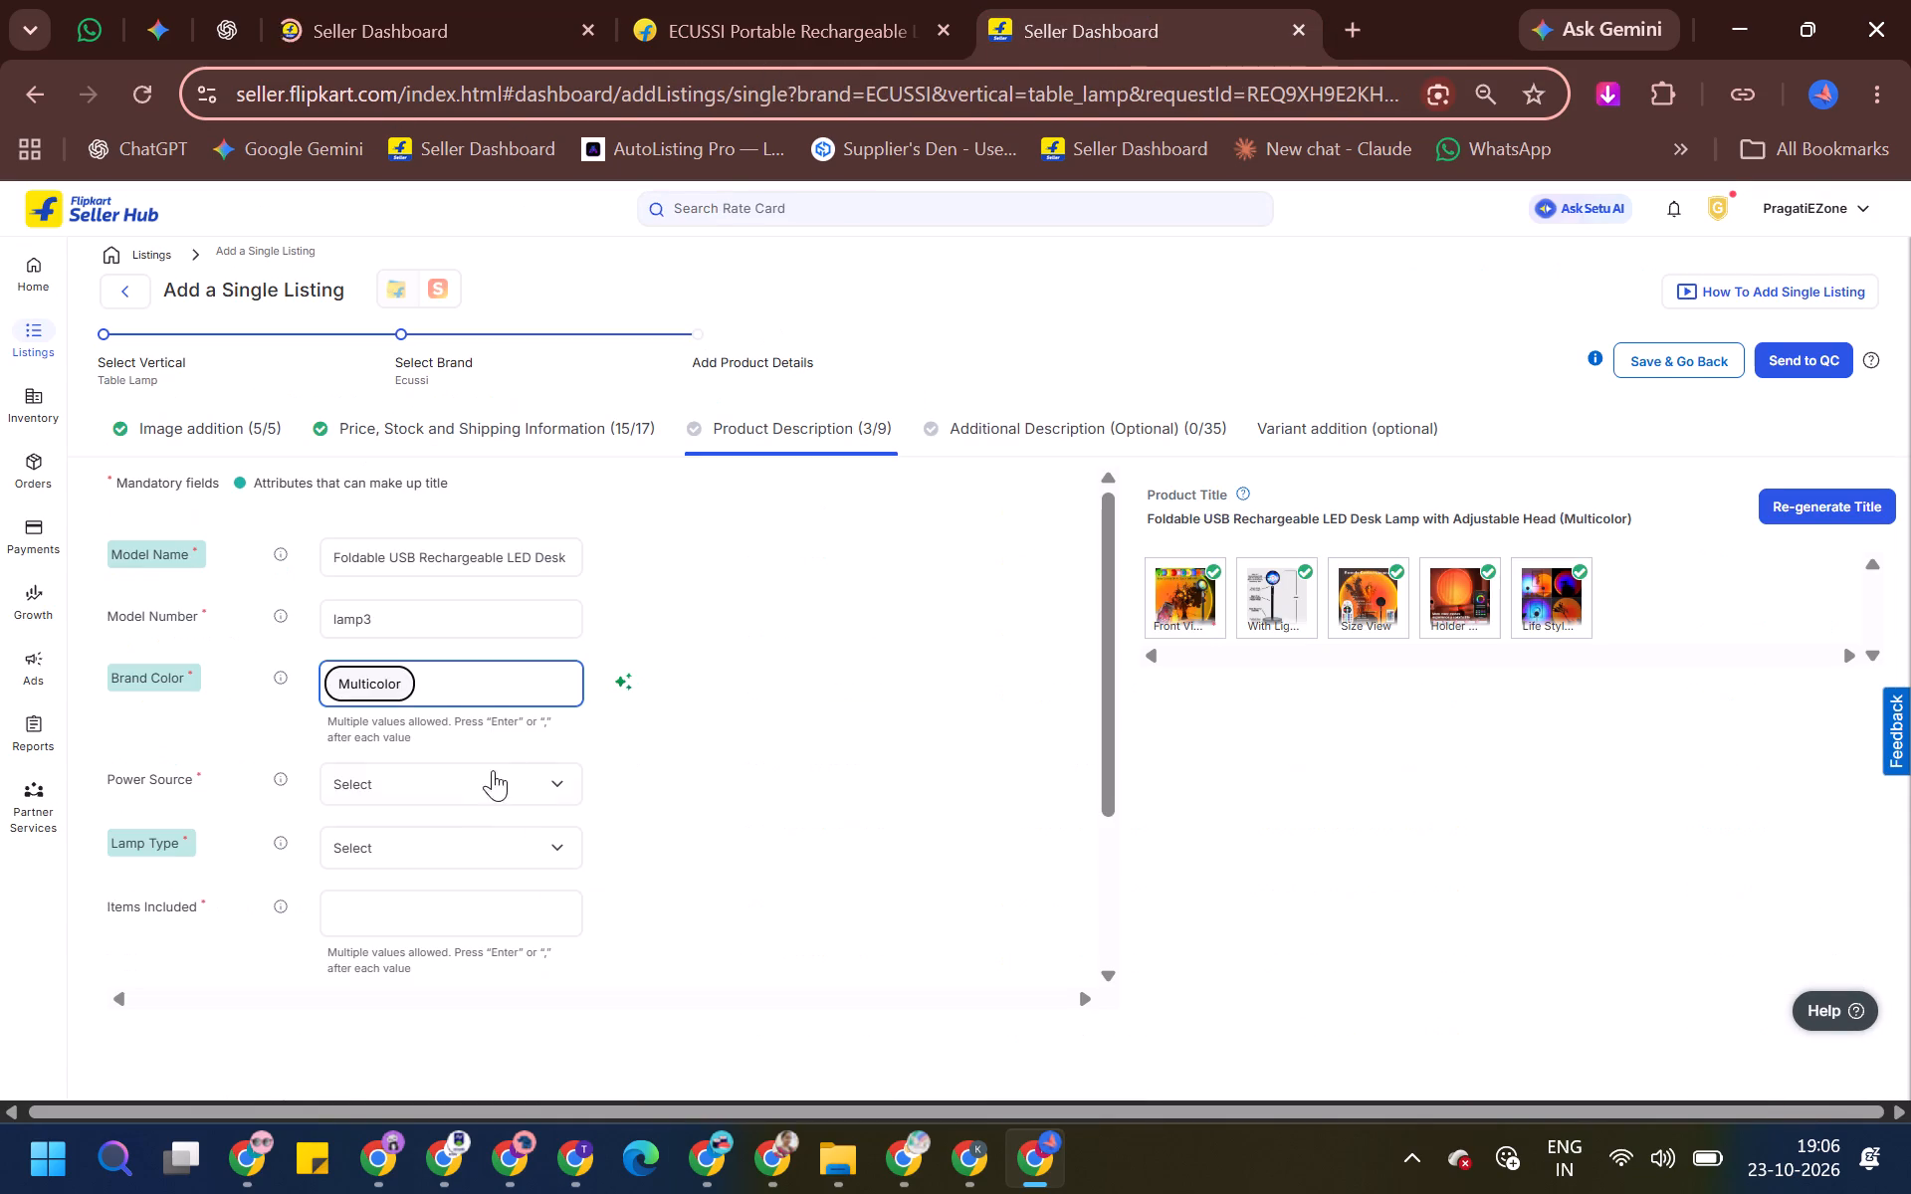
key("Tab")
left_click(471, 804)
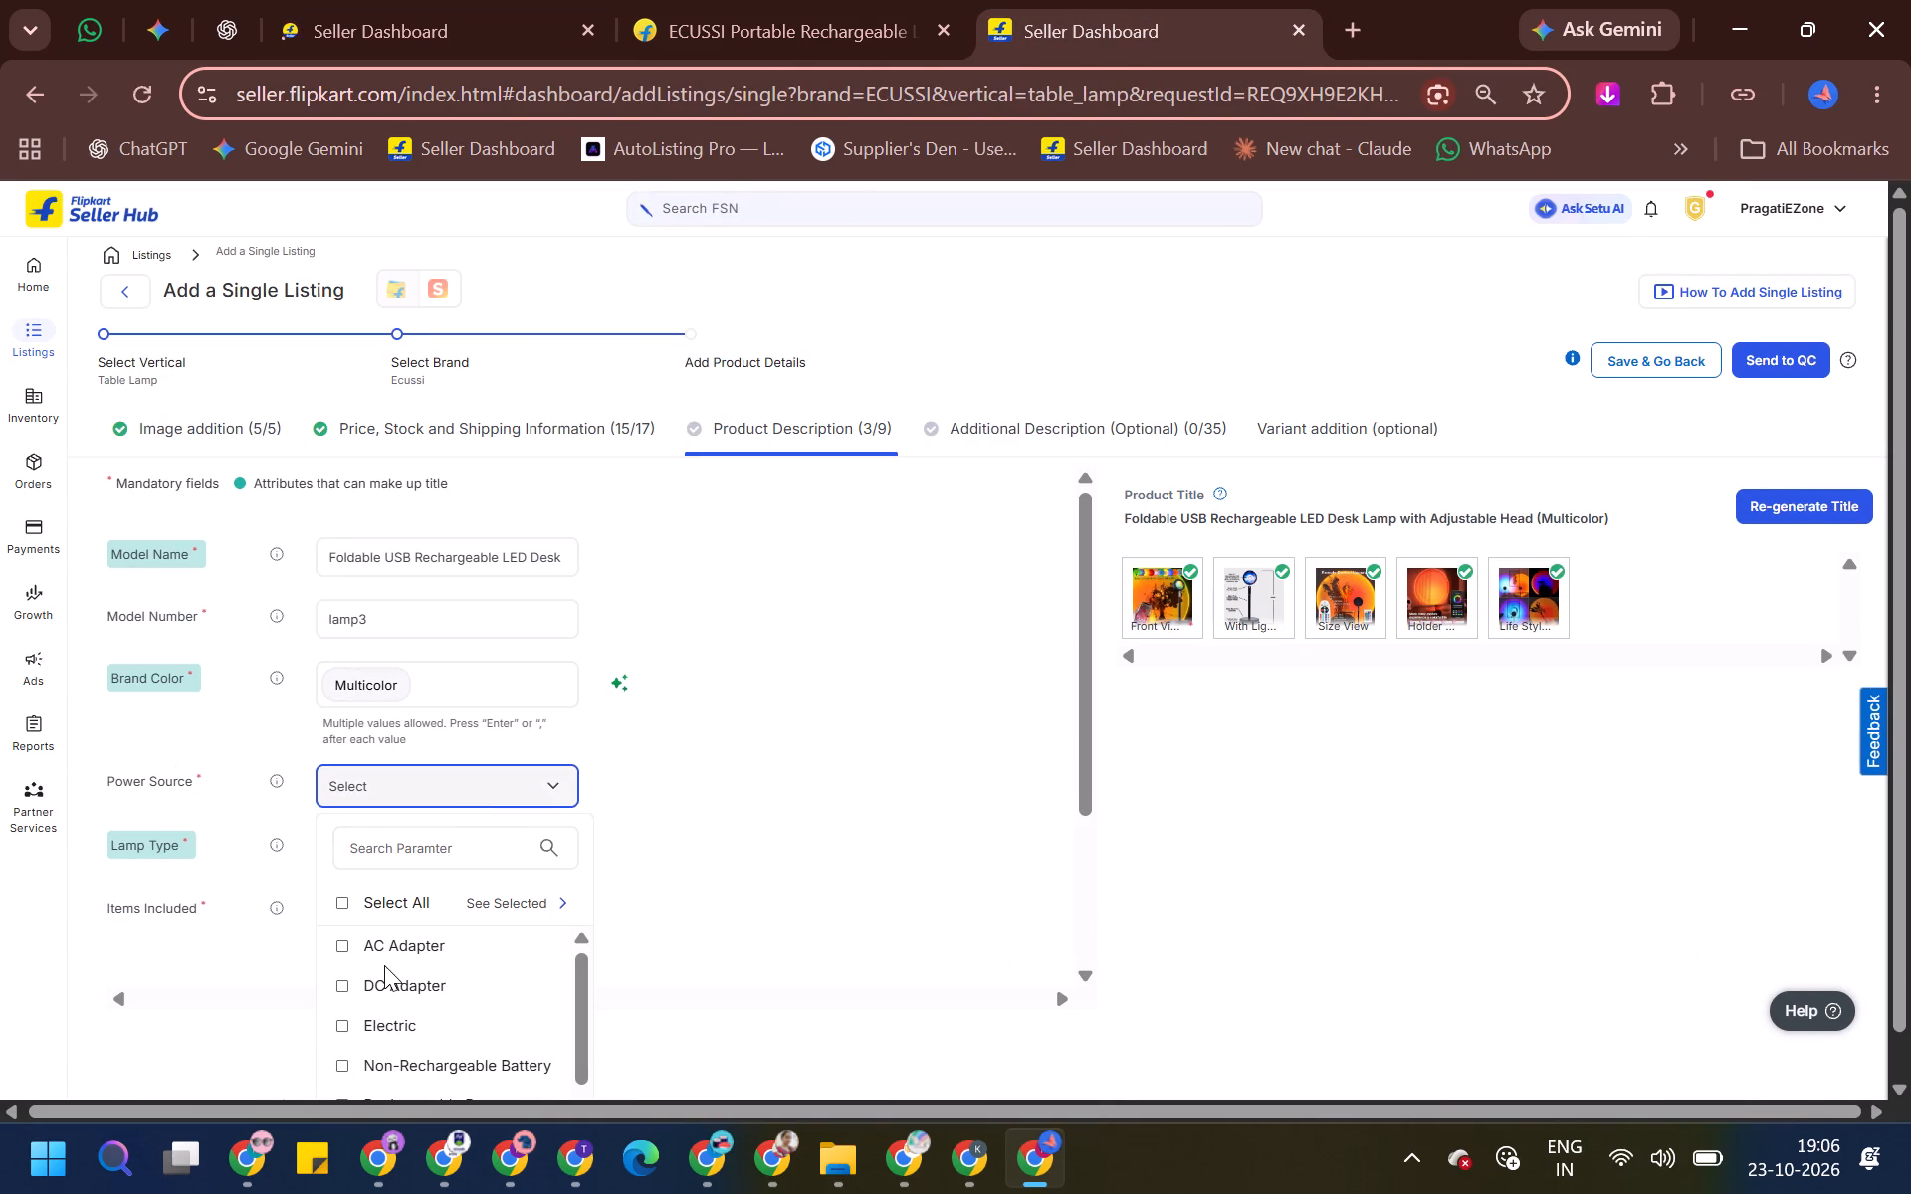
left_click(385, 952)
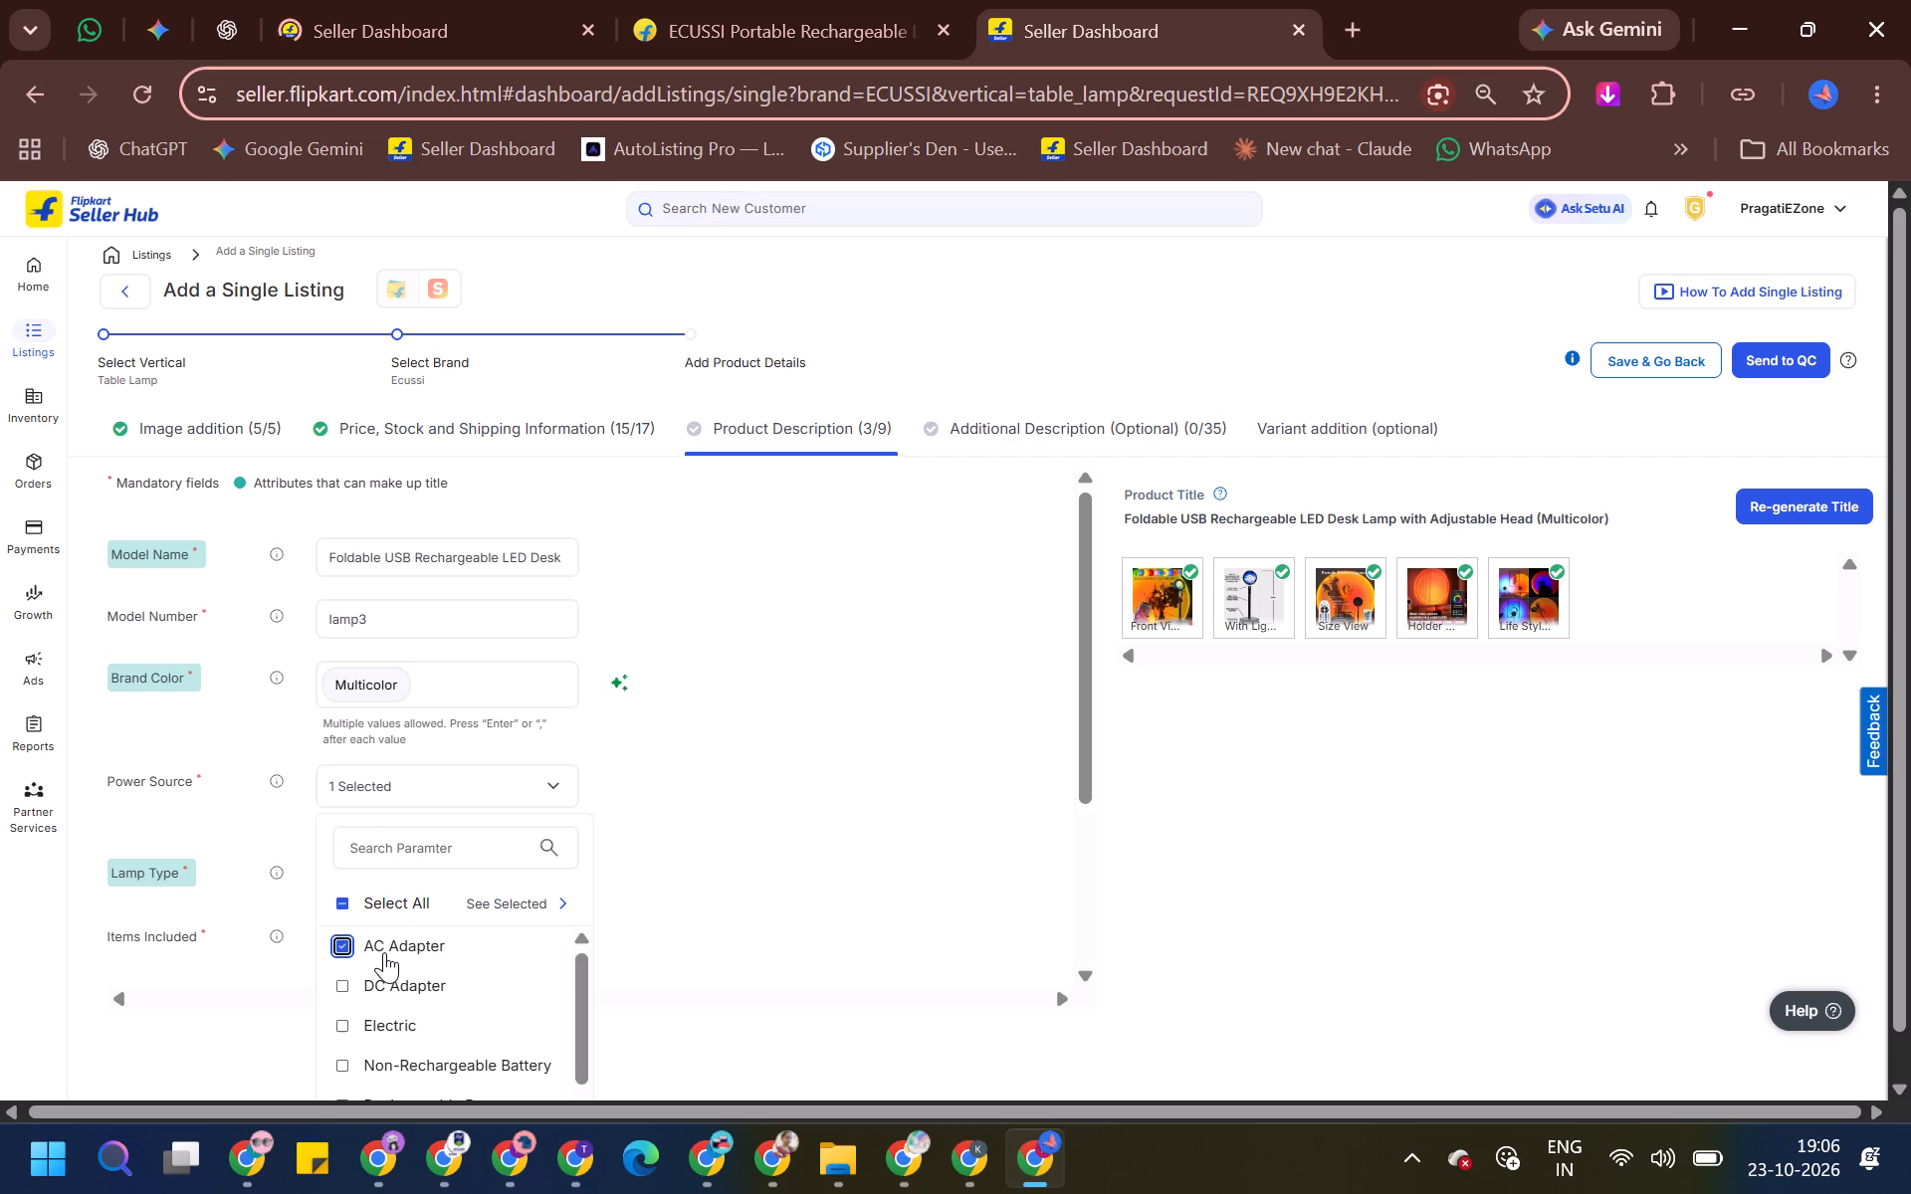
scroll(656, 857, "down", 1)
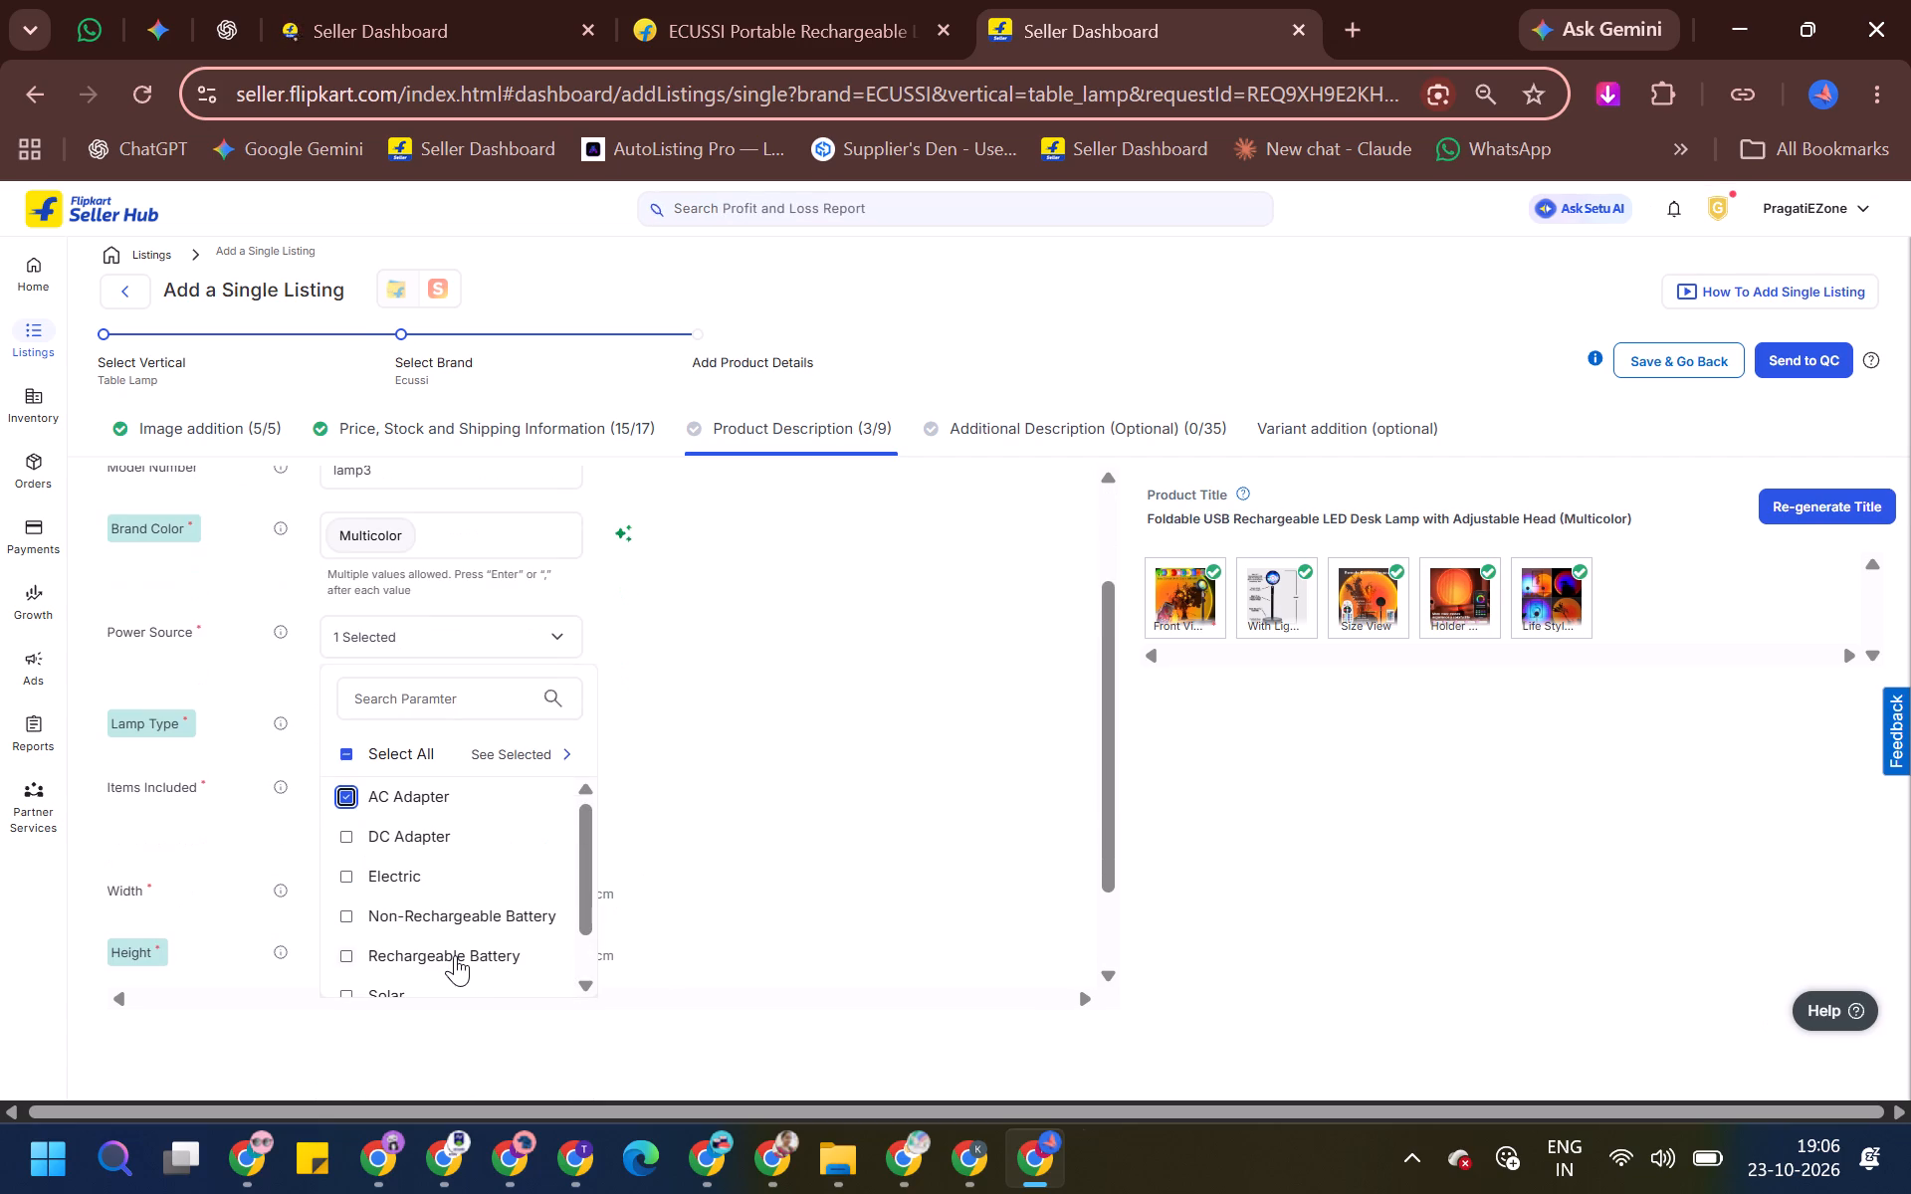
left_click(455, 955)
scroll(455, 955, "down", 3)
left_click(395, 974)
left_click(781, 759)
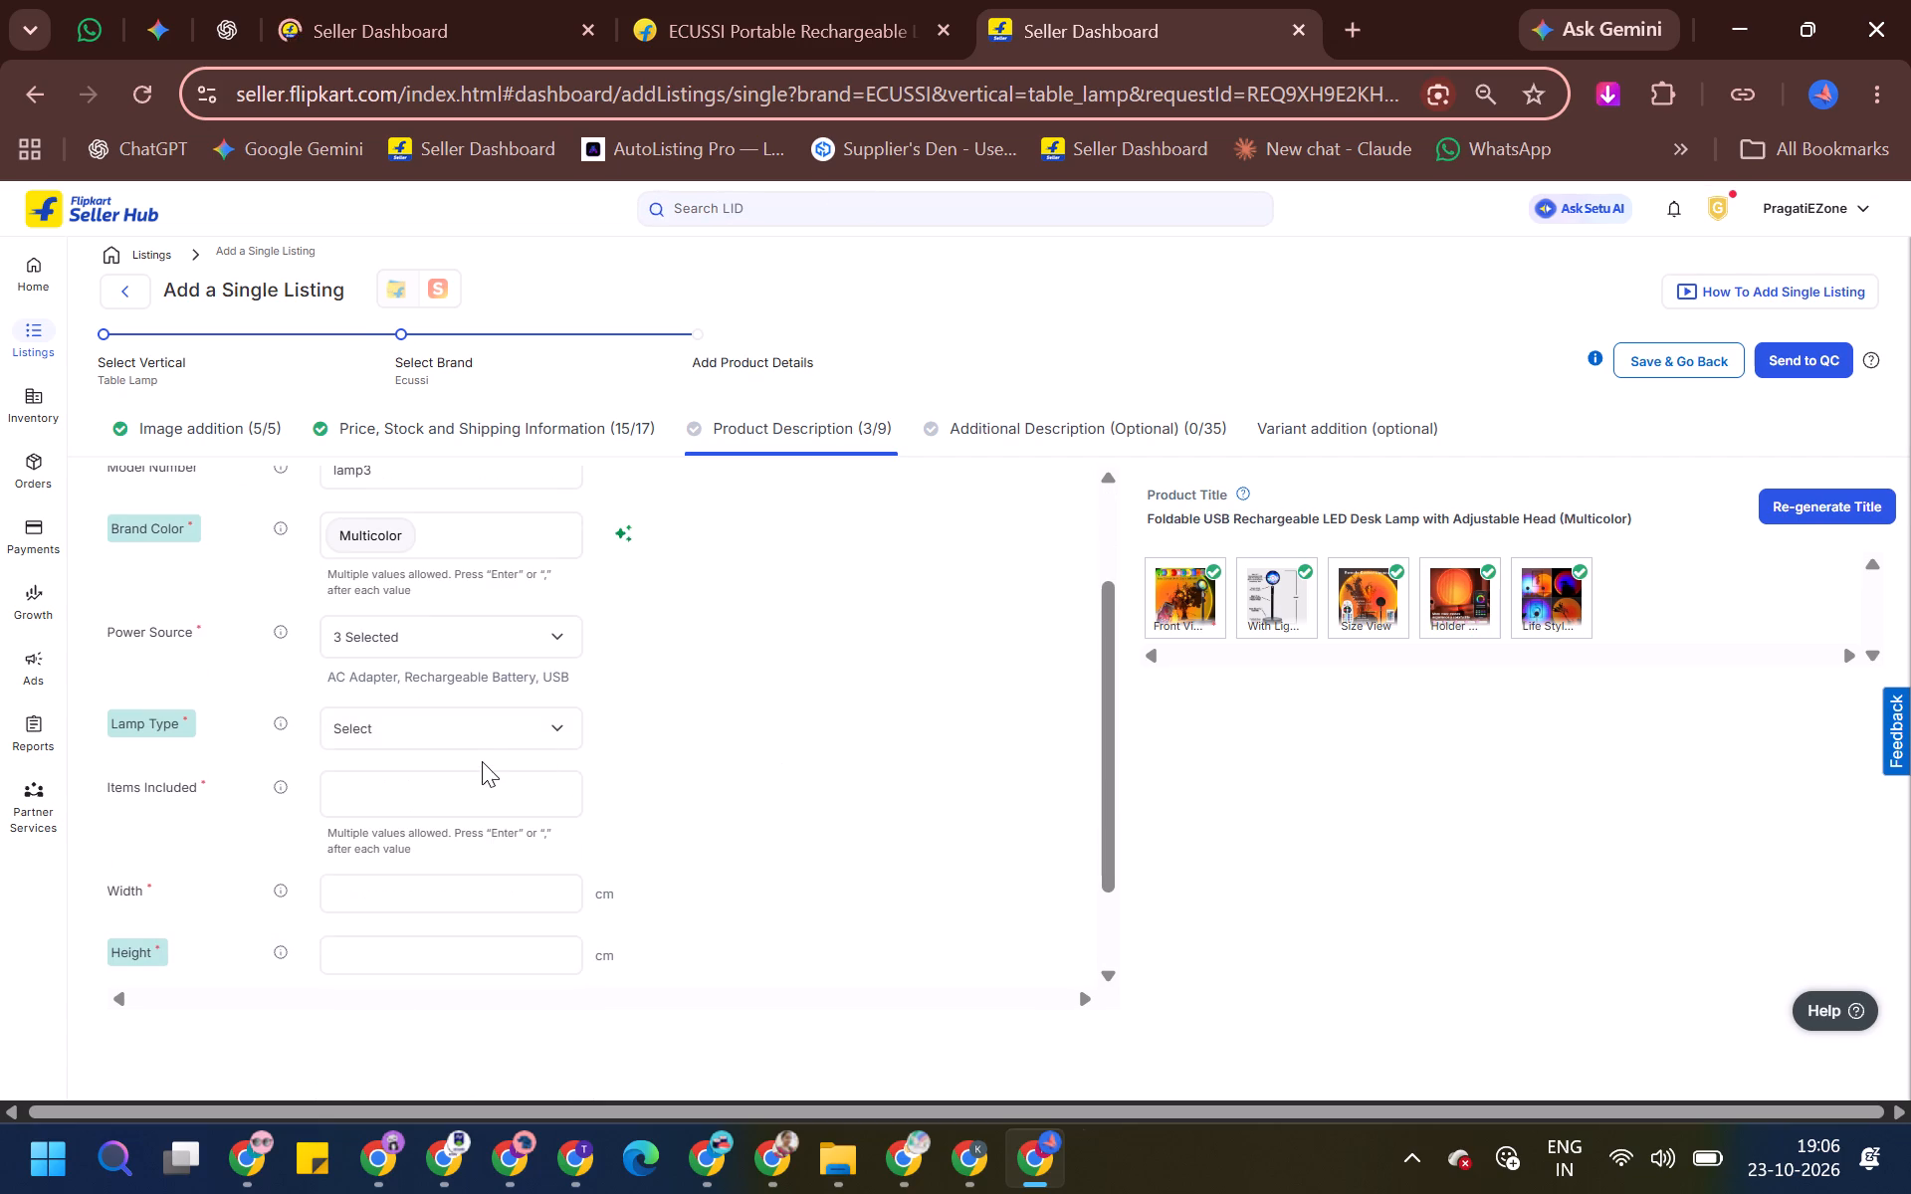
Set the lamp type to Table Lamp.
left_click(476, 737)
left_click(378, 928)
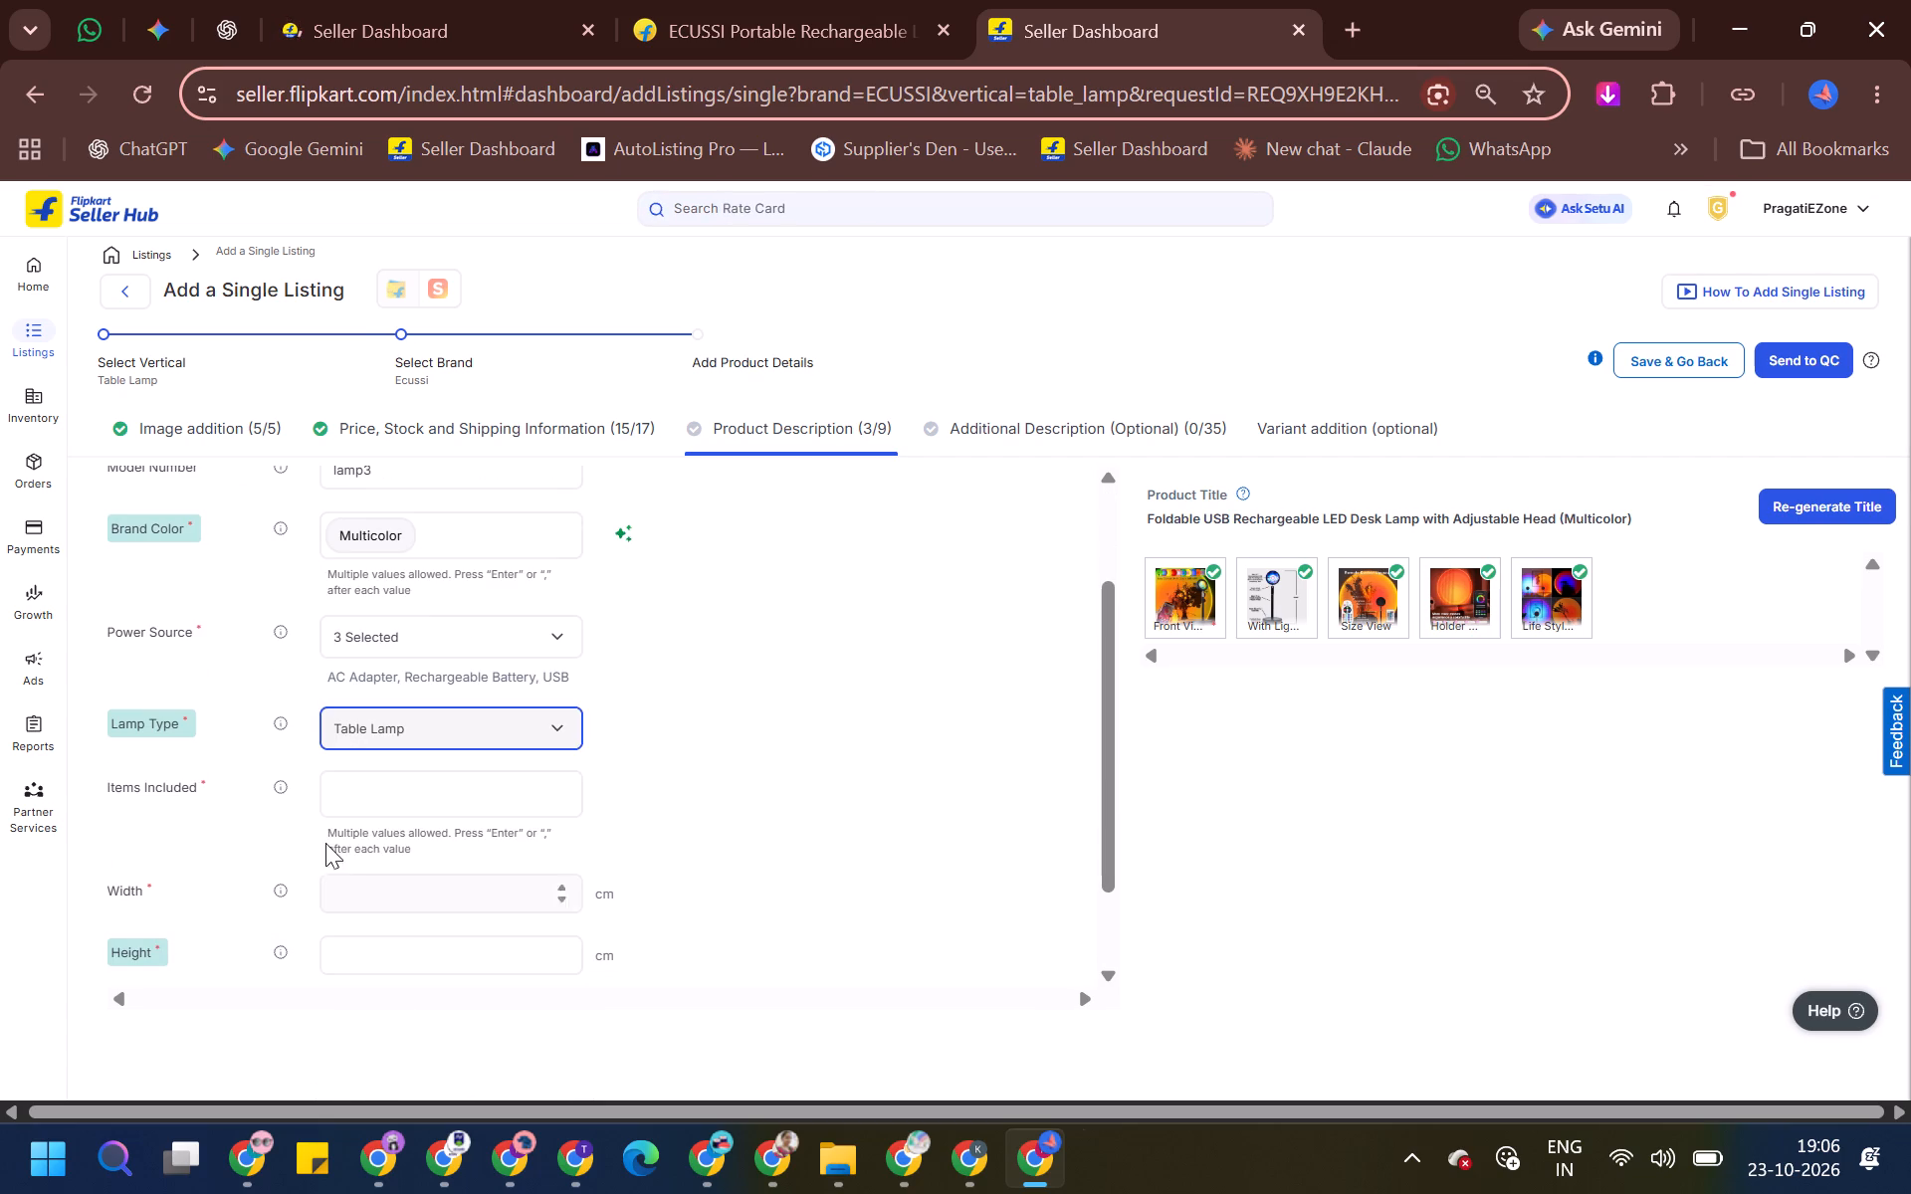
Fill in the included items with 1 LED Desk Lamp and USB Charging Cable, copied from the SwarnimEnterprise listing's product description.
left_click(358, 794)
key("alt+Tab")
scroll(405, 762, "down", 1)
key("alt+Tab")
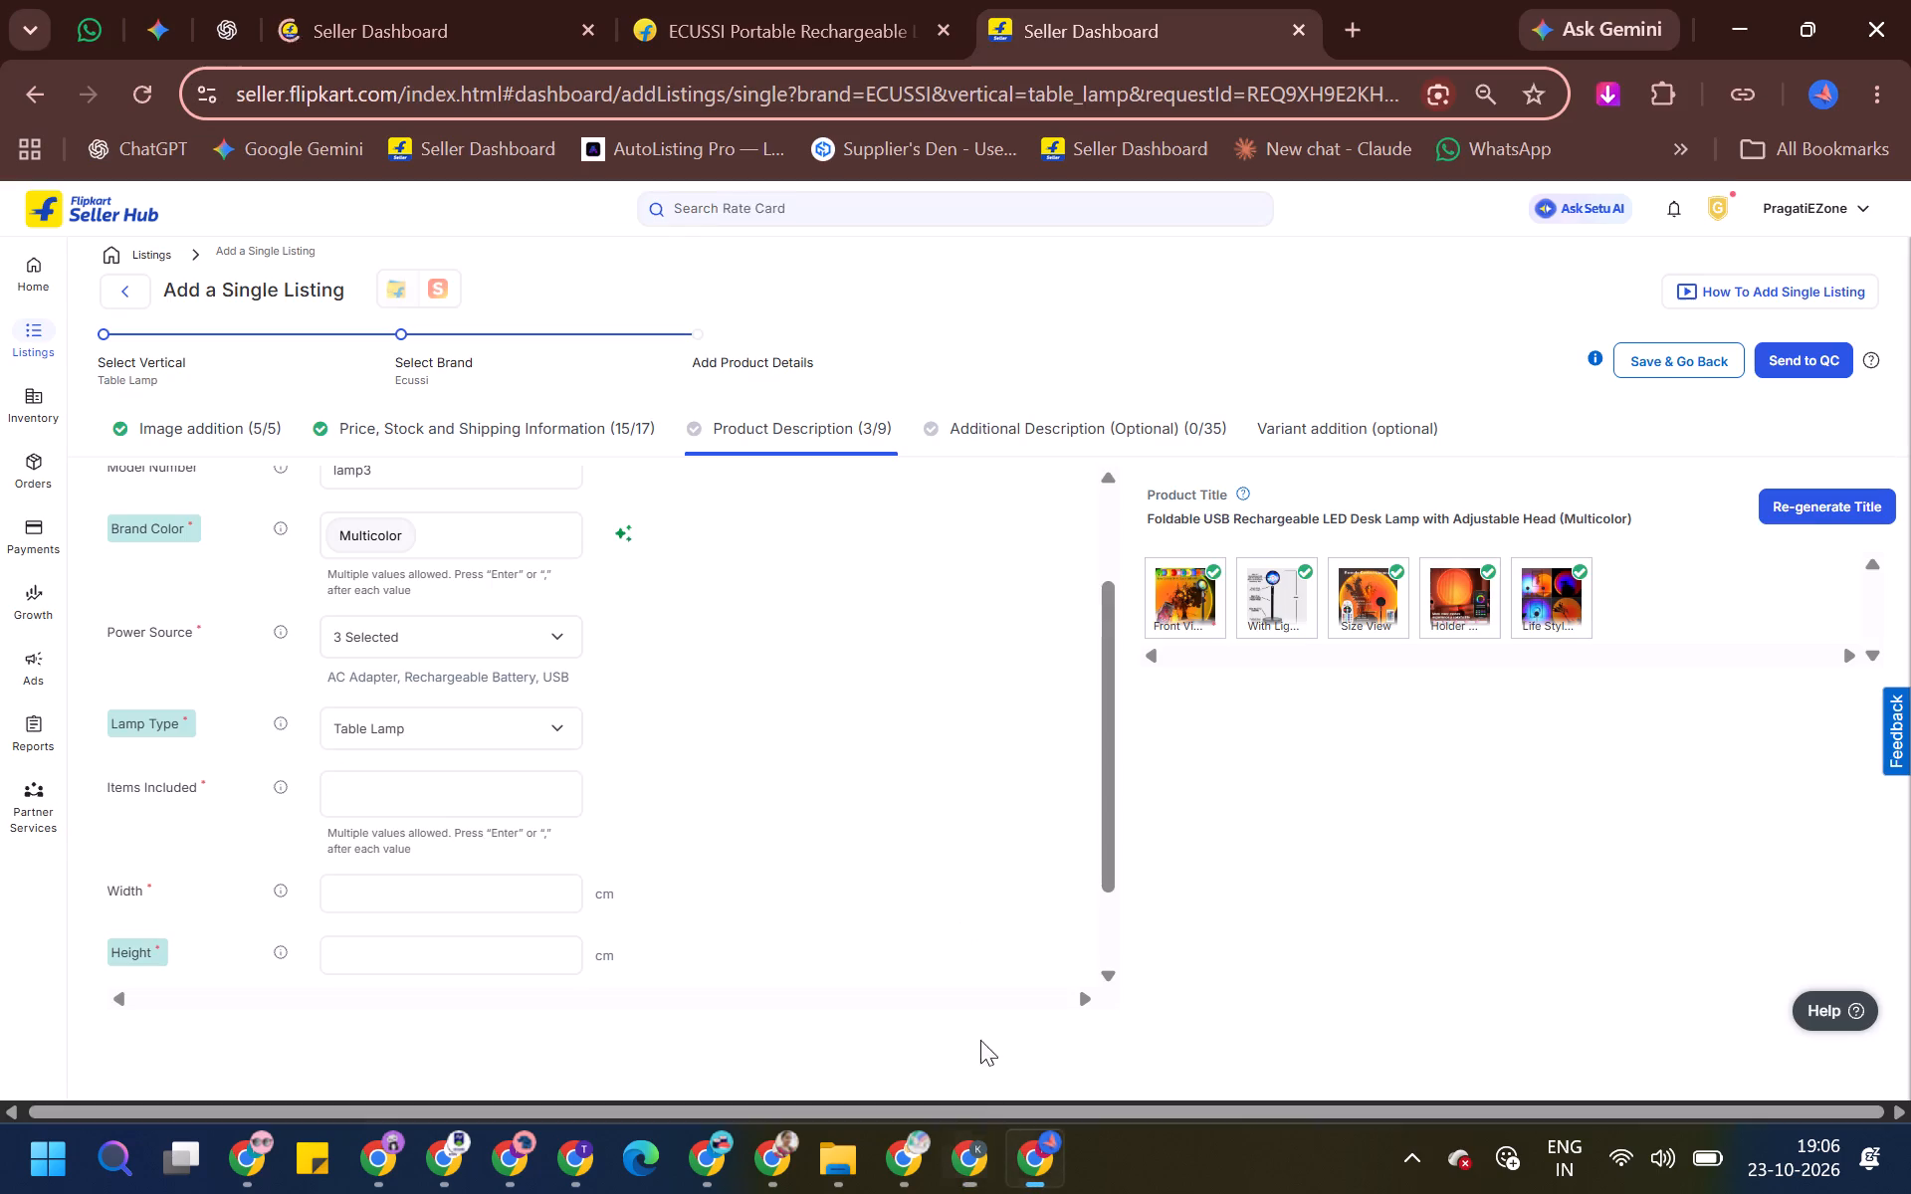
left_click(900, 1167)
left_click(710, 388)
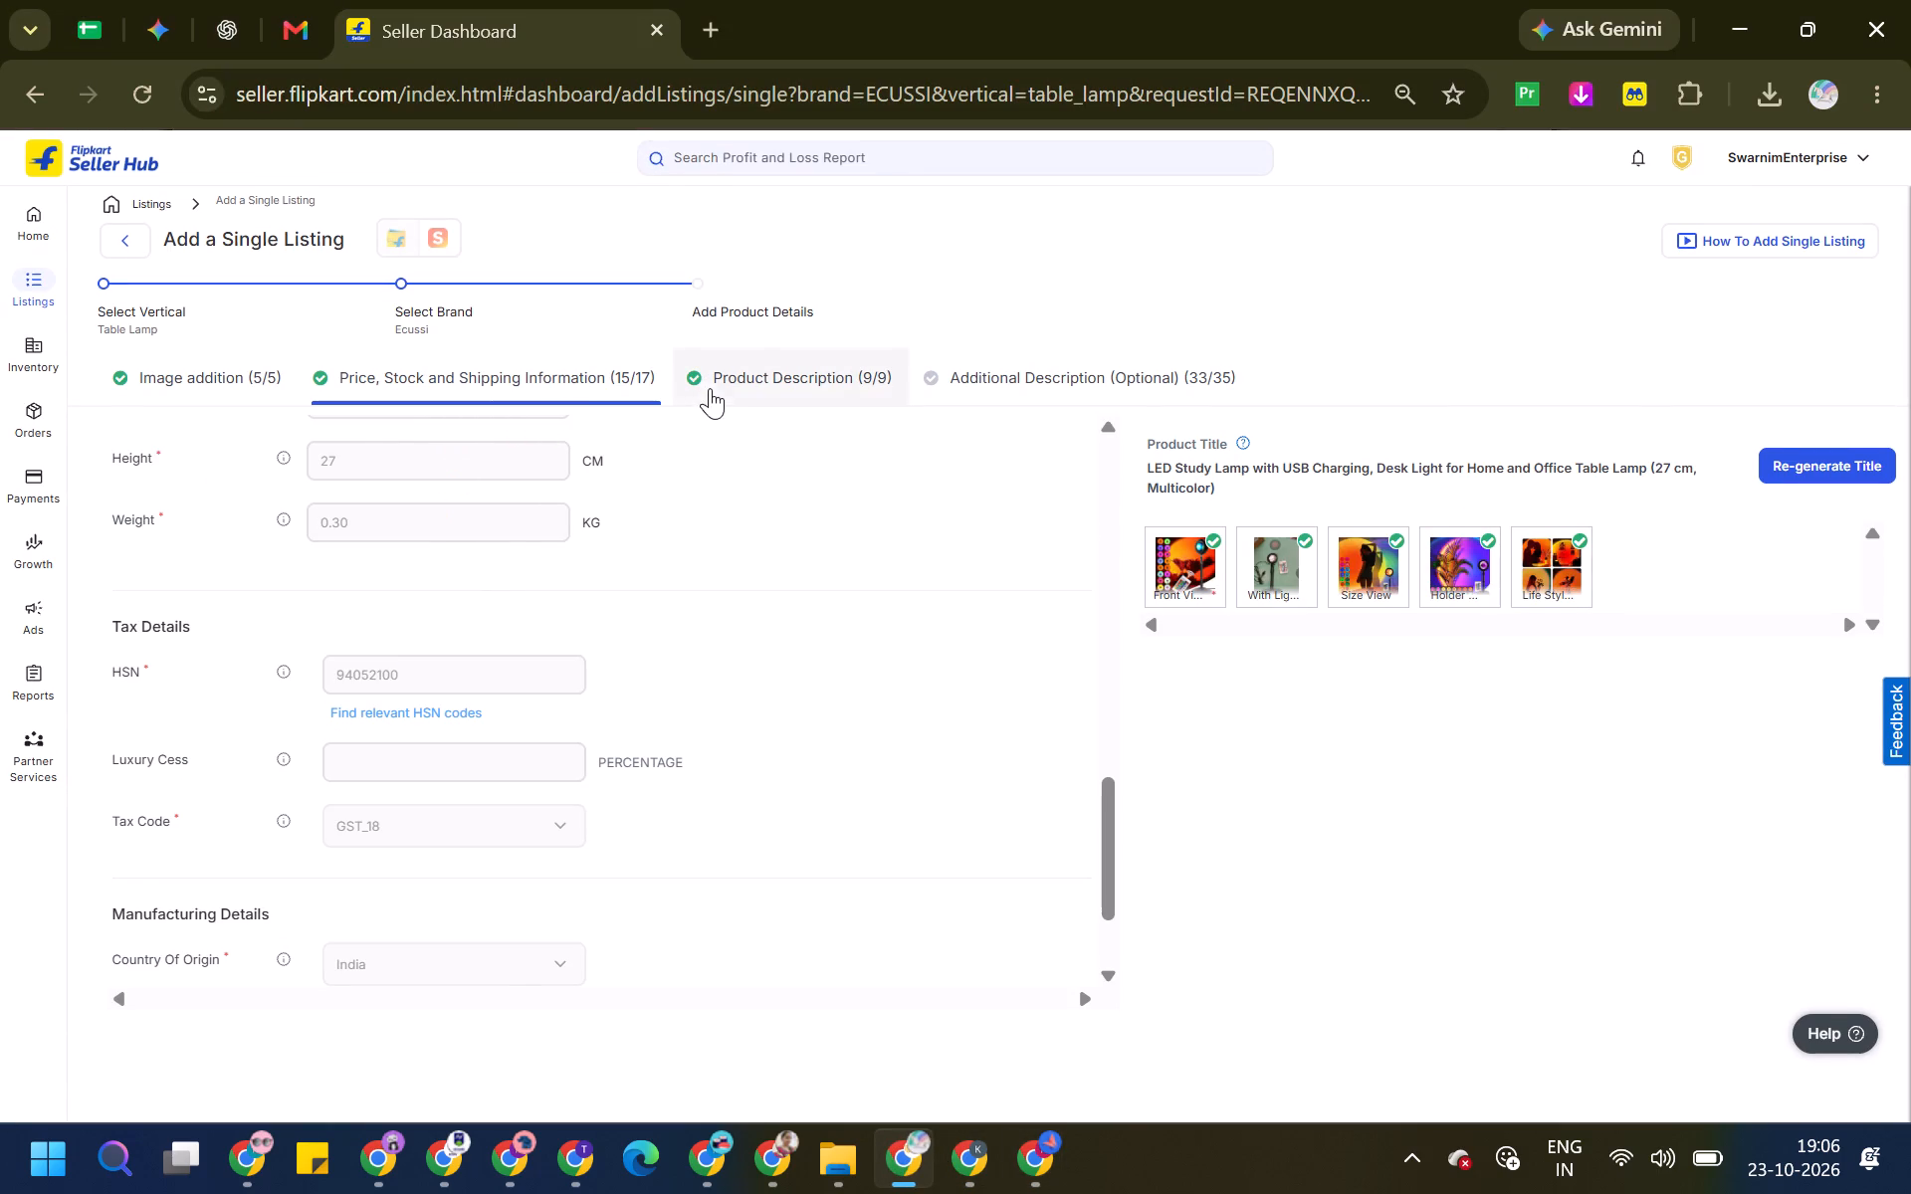
left_click_drag(290, 904, 499, 957)
key("ctrl+c")
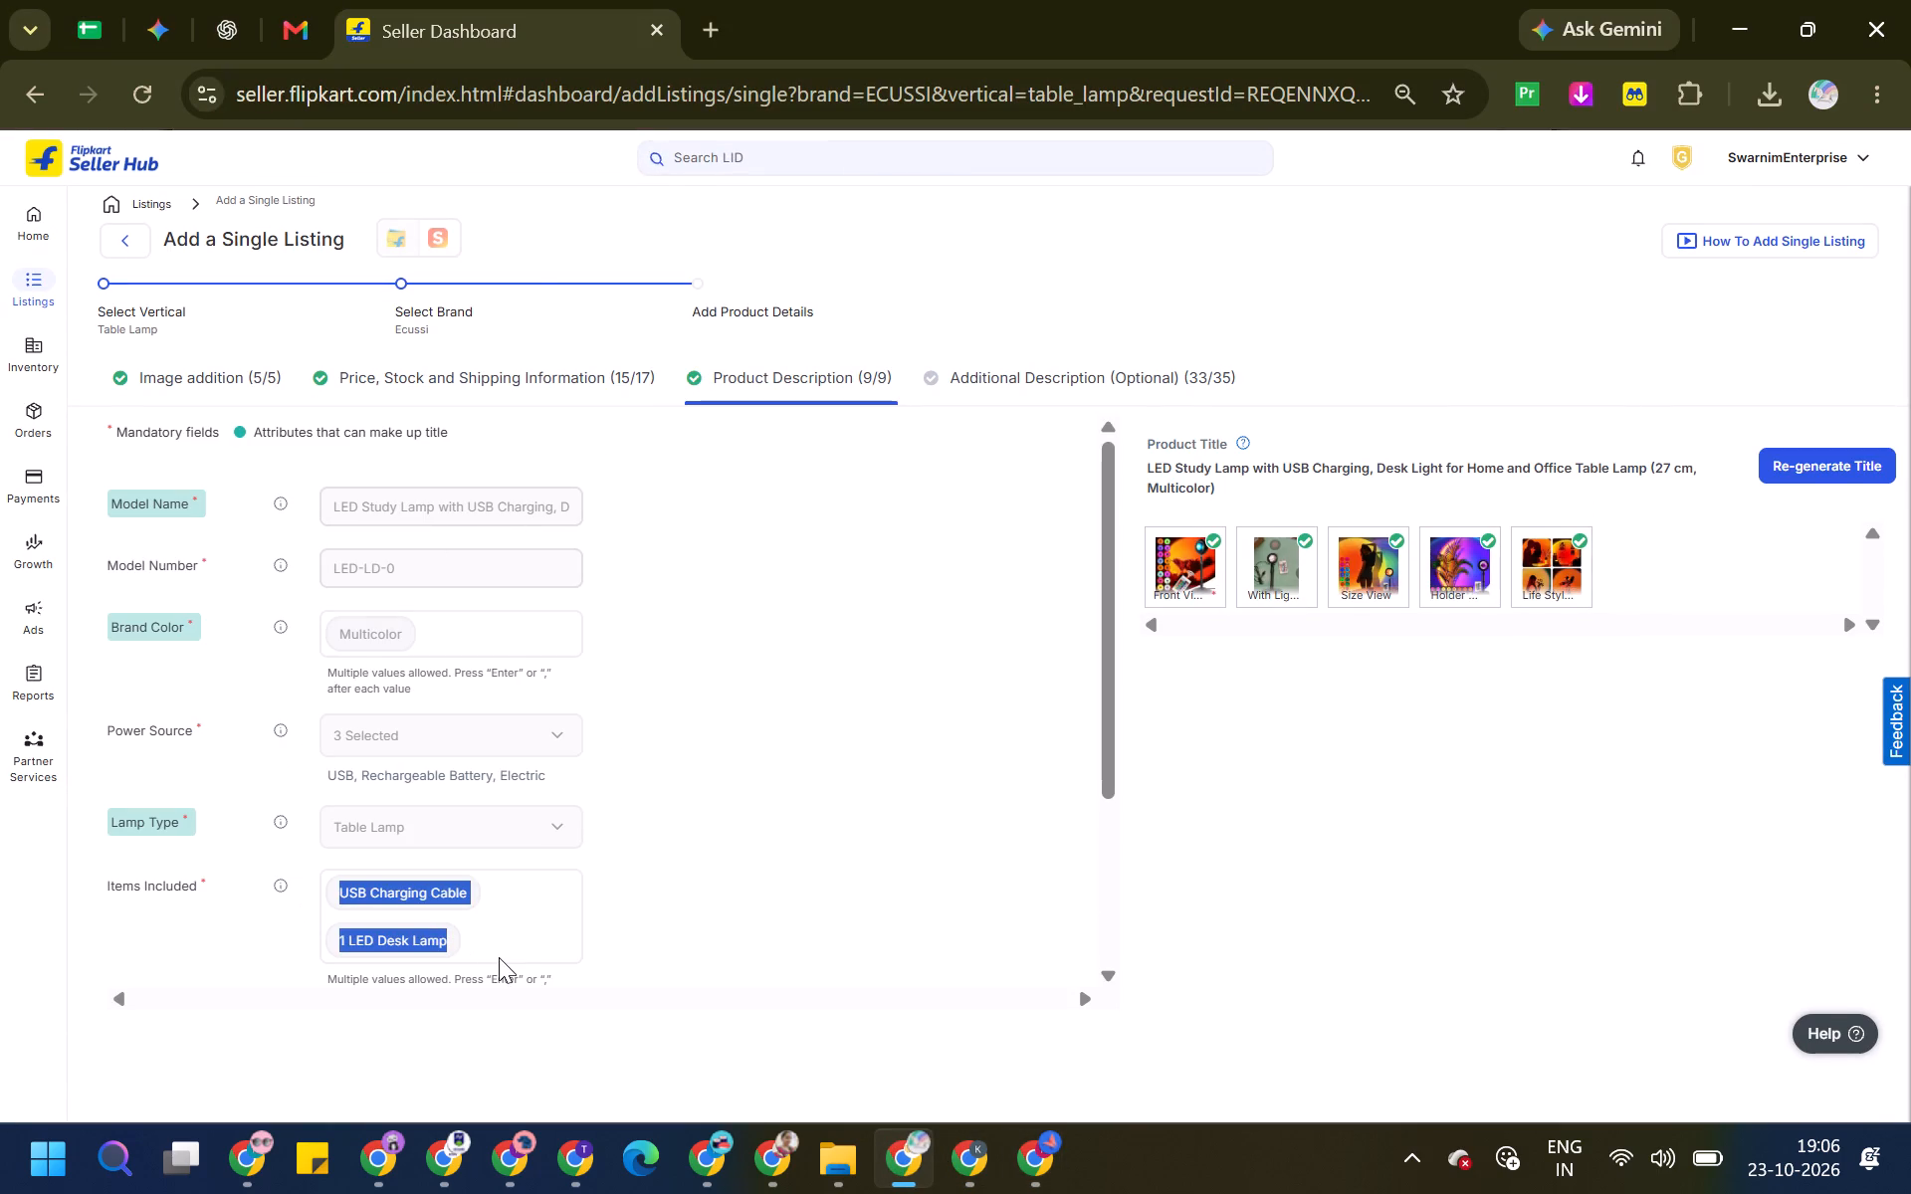
key("alt+Tab")
key("ctrl+v")
key("Tab")
scroll(855, 668, "down", 2)
Set the lamp's width to 10 cm and height to 27 cm in the product description.
left_click(391, 809)
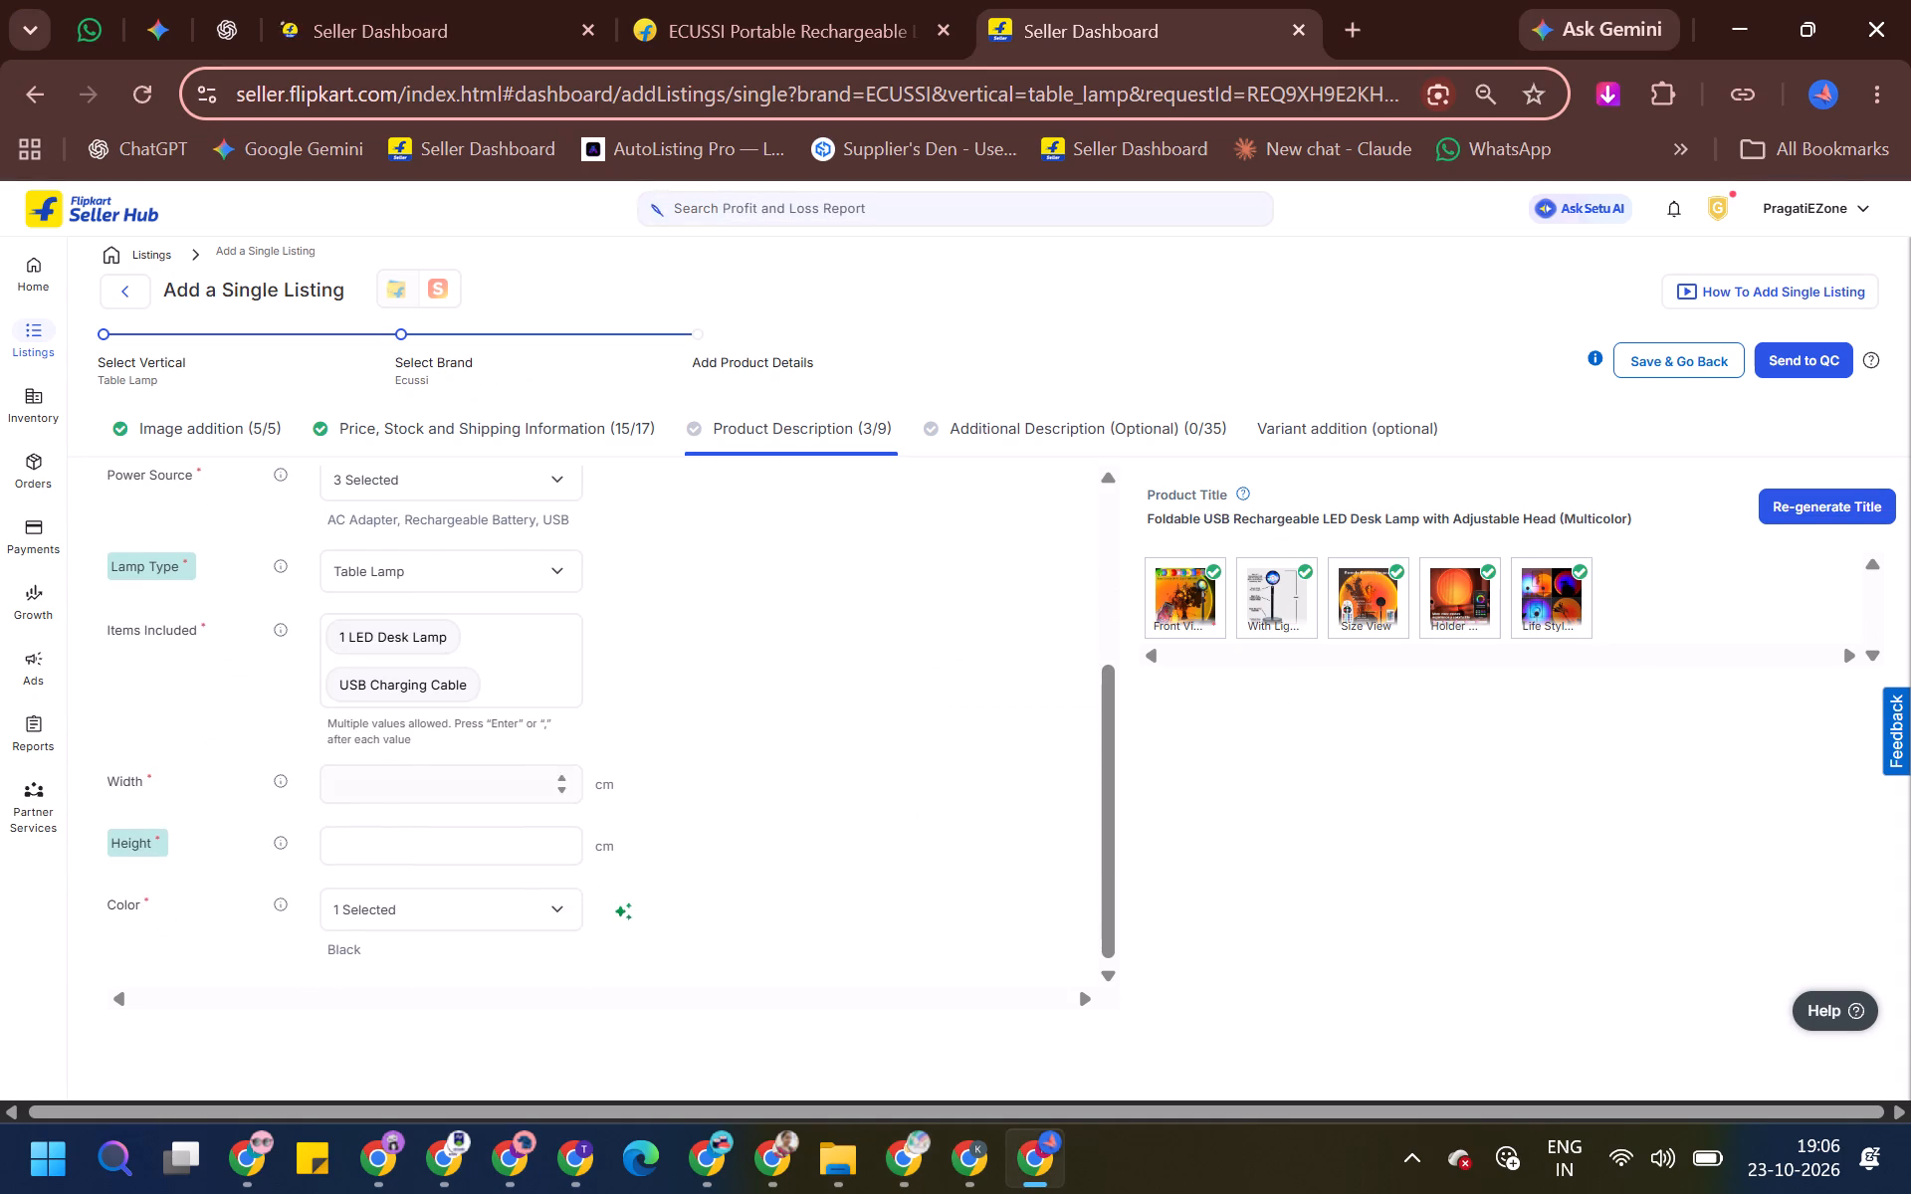
left_click(400, 774)
key("alt+Tab")
scroll(472, 660, "down", 2)
key("alt+Tab")
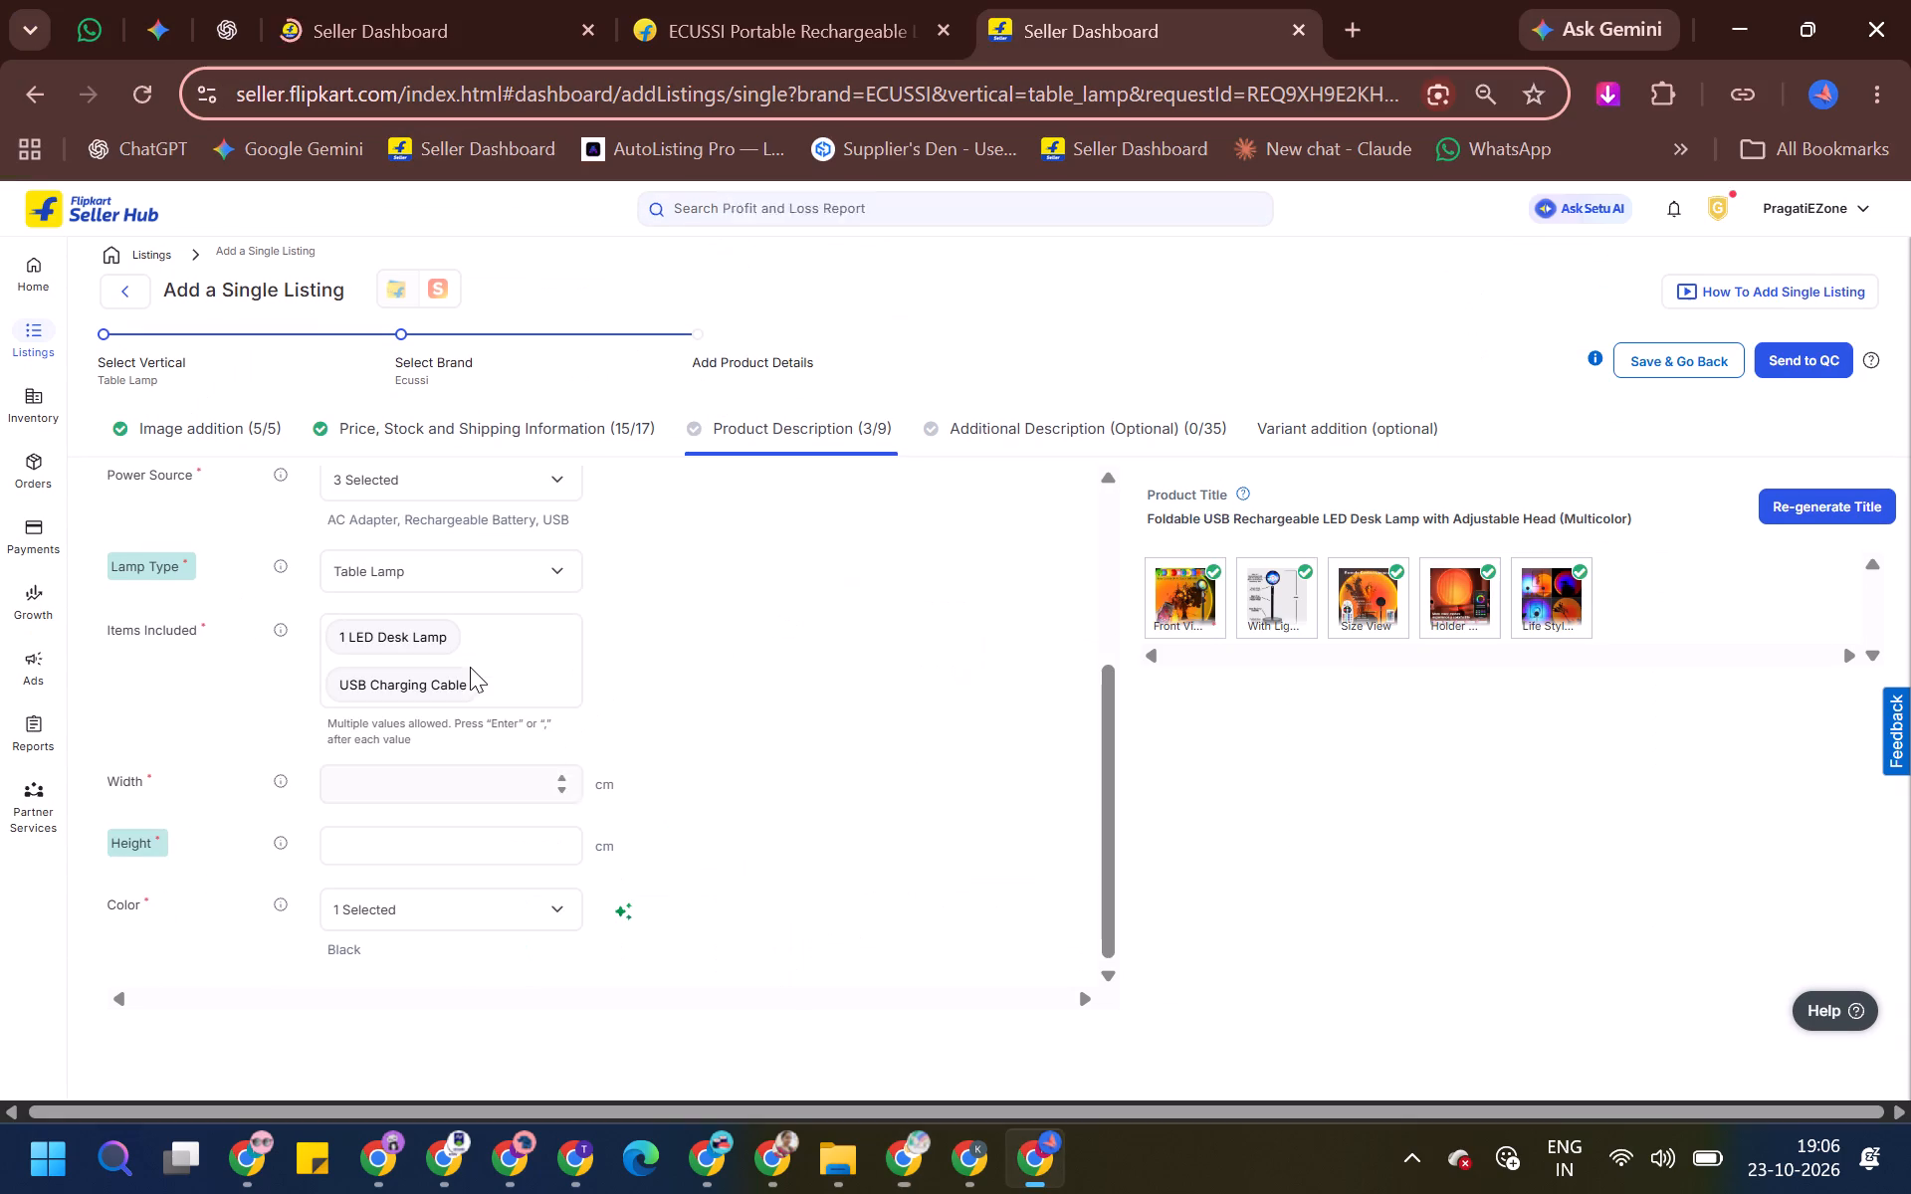
type("10")
key("Tab")
type("27")
key("Tab")
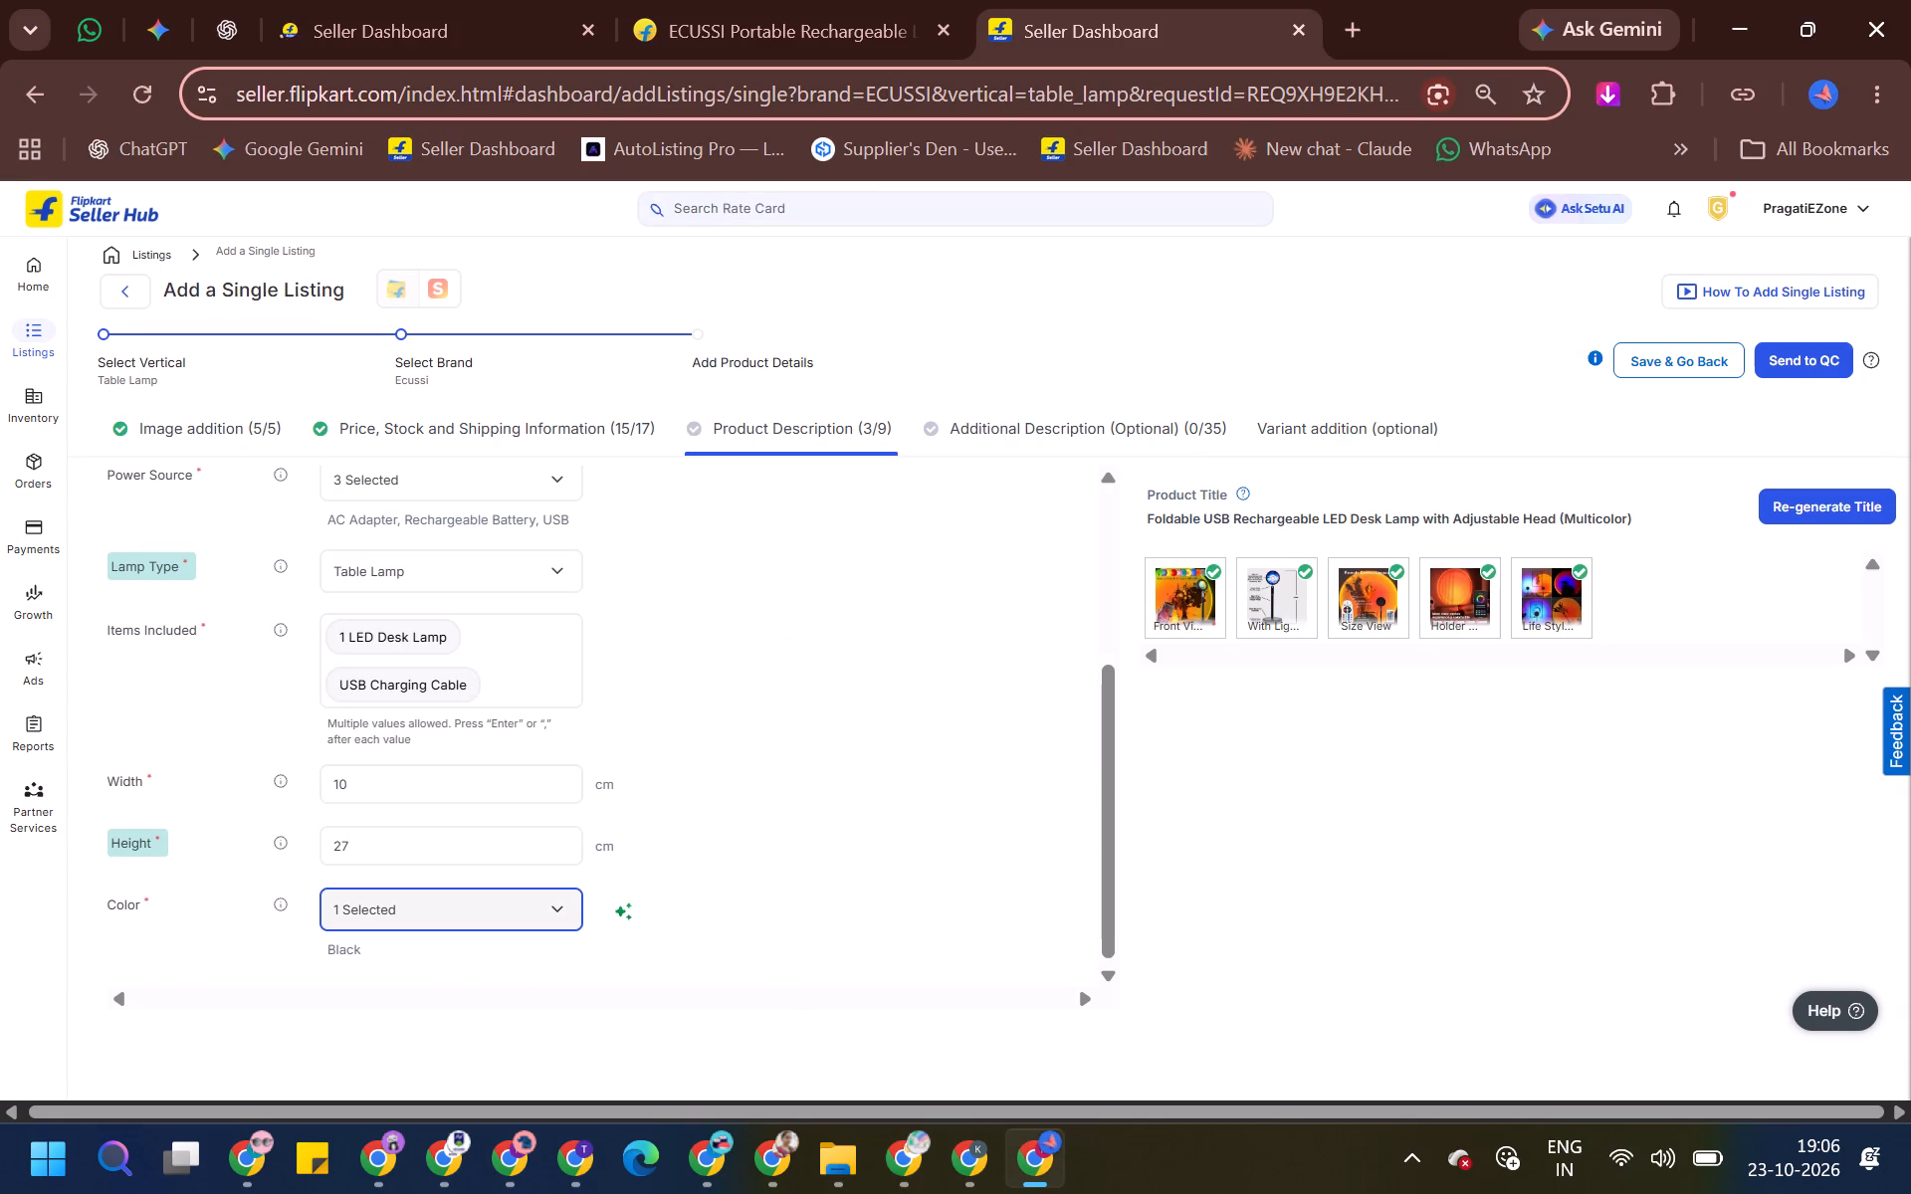
Add Multicolor to the Color selection, keeping Black selected.
scroll(38, 399, "down", 4)
scroll(711, 653, "down", 3)
left_click(405, 910)
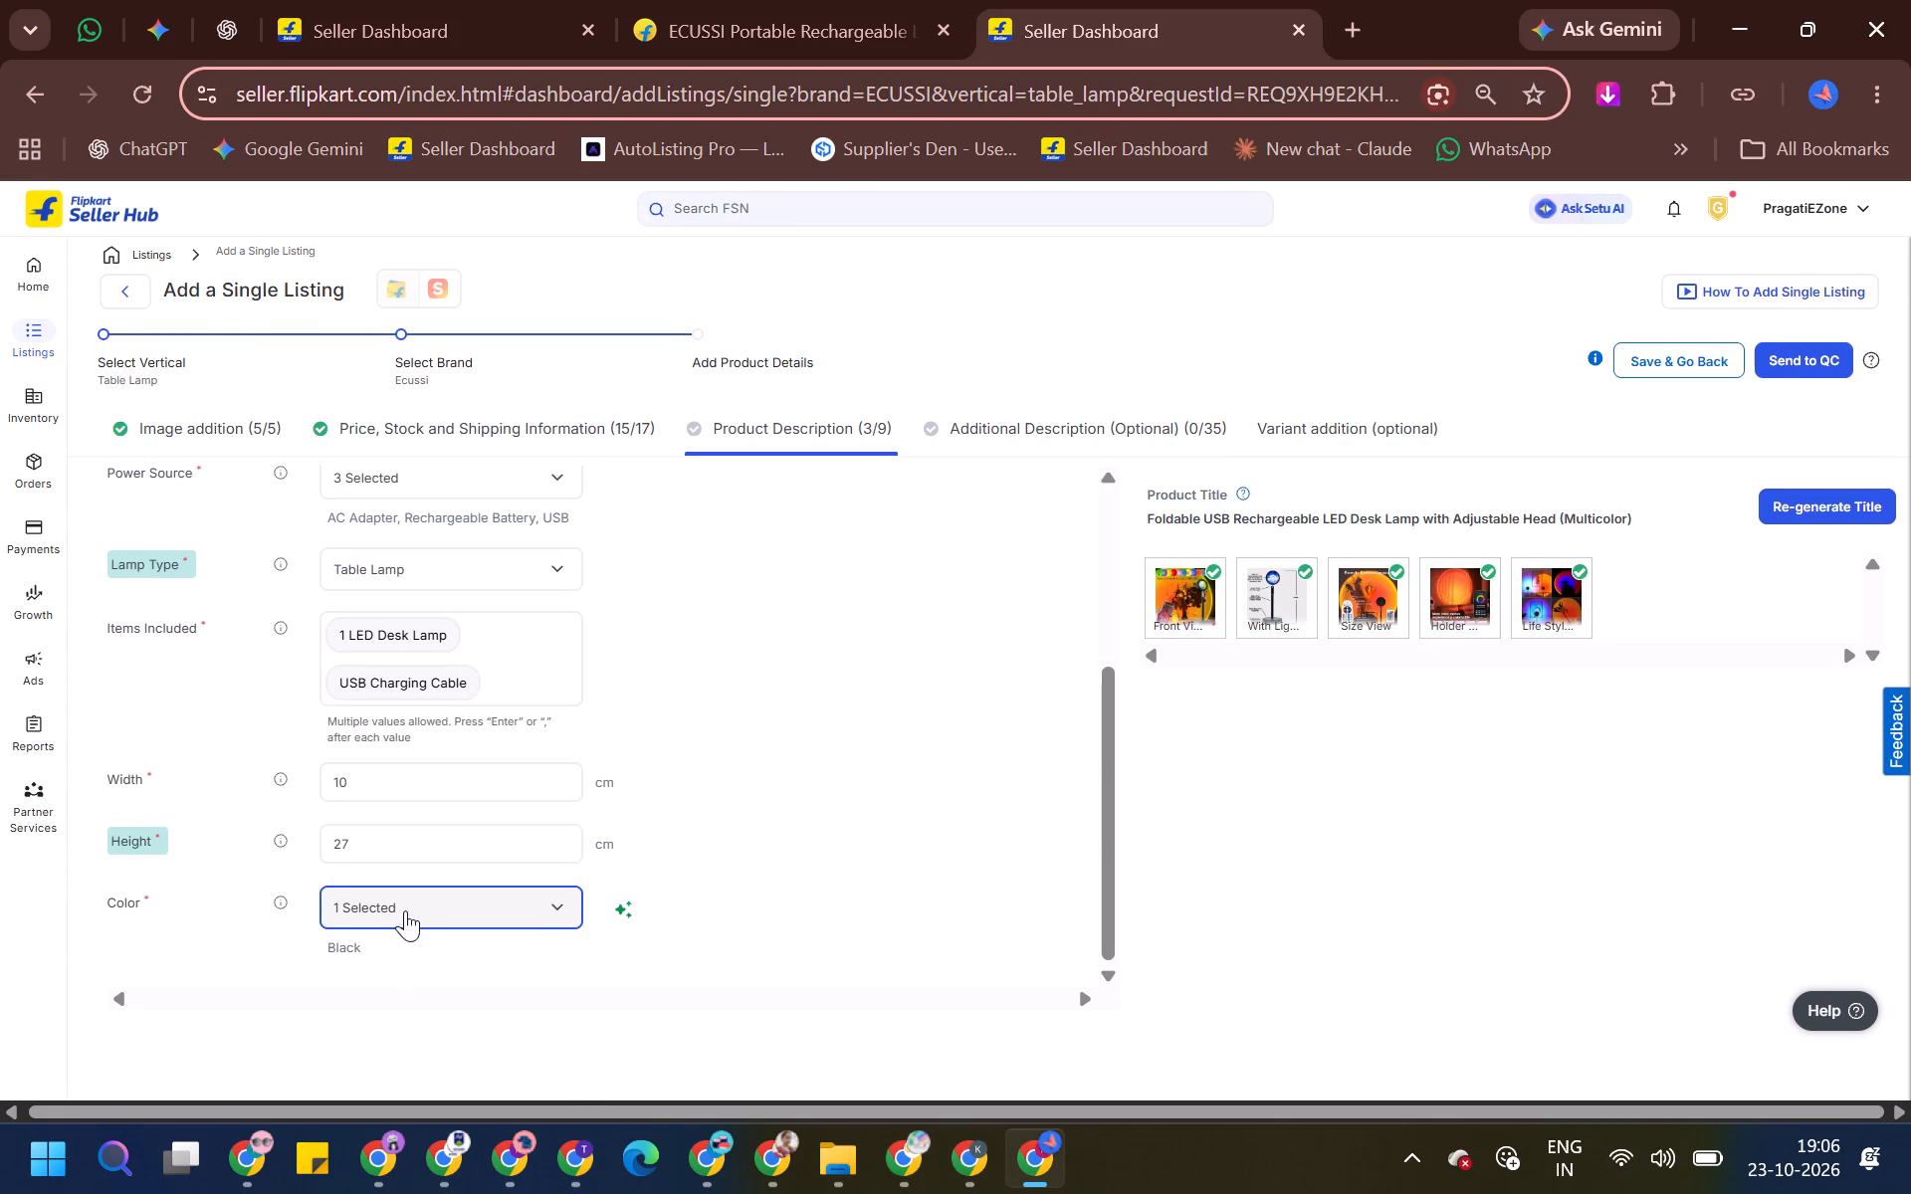
left_click(398, 943)
left_click(412, 968)
key("m")
type("ult")
left_click(391, 1077)
left_click(868, 775)
Open the additional description section in both listings and copy the bulb type LED from SwarnimEnterprise's listing into the new one.
left_click(1020, 418)
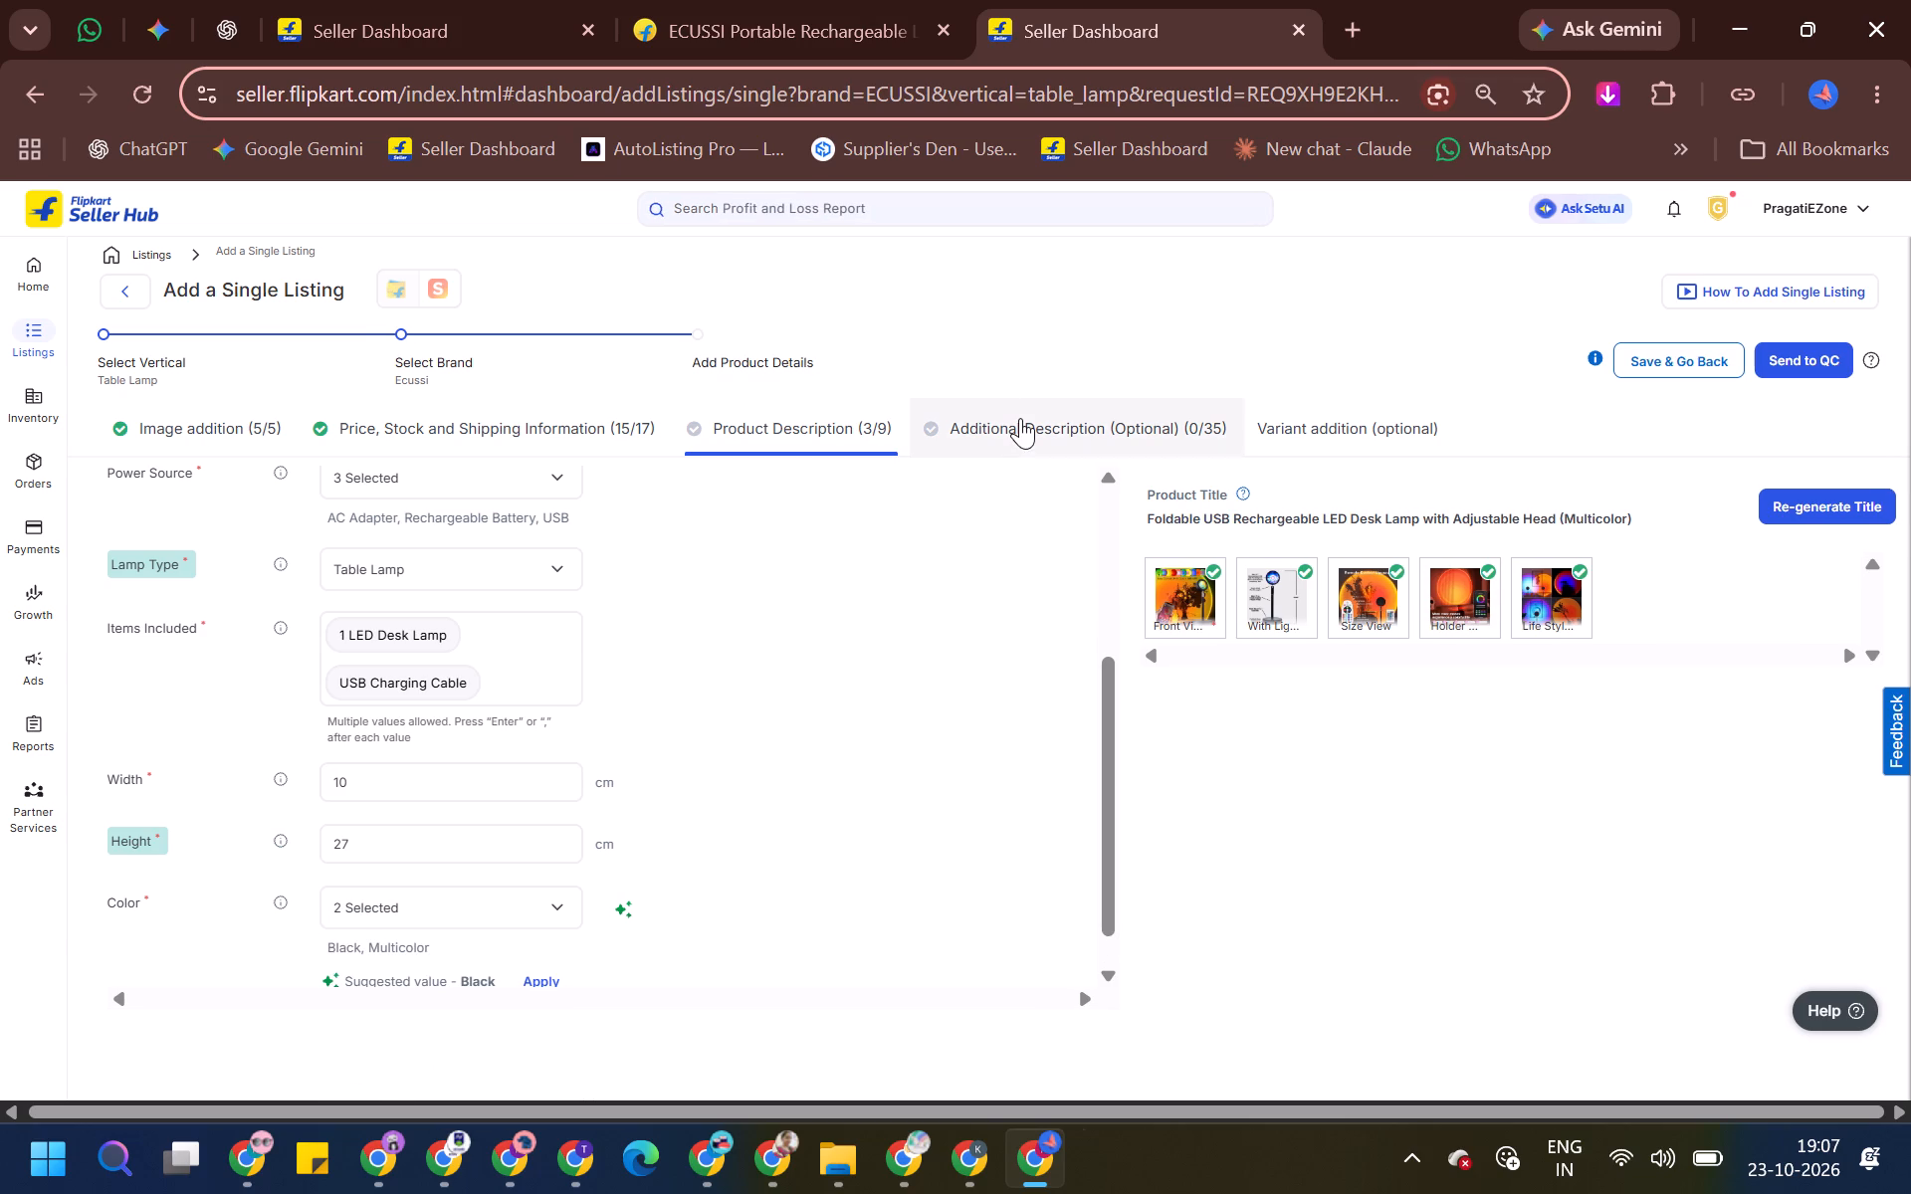
left_click(503, 583)
key("alt+Tab")
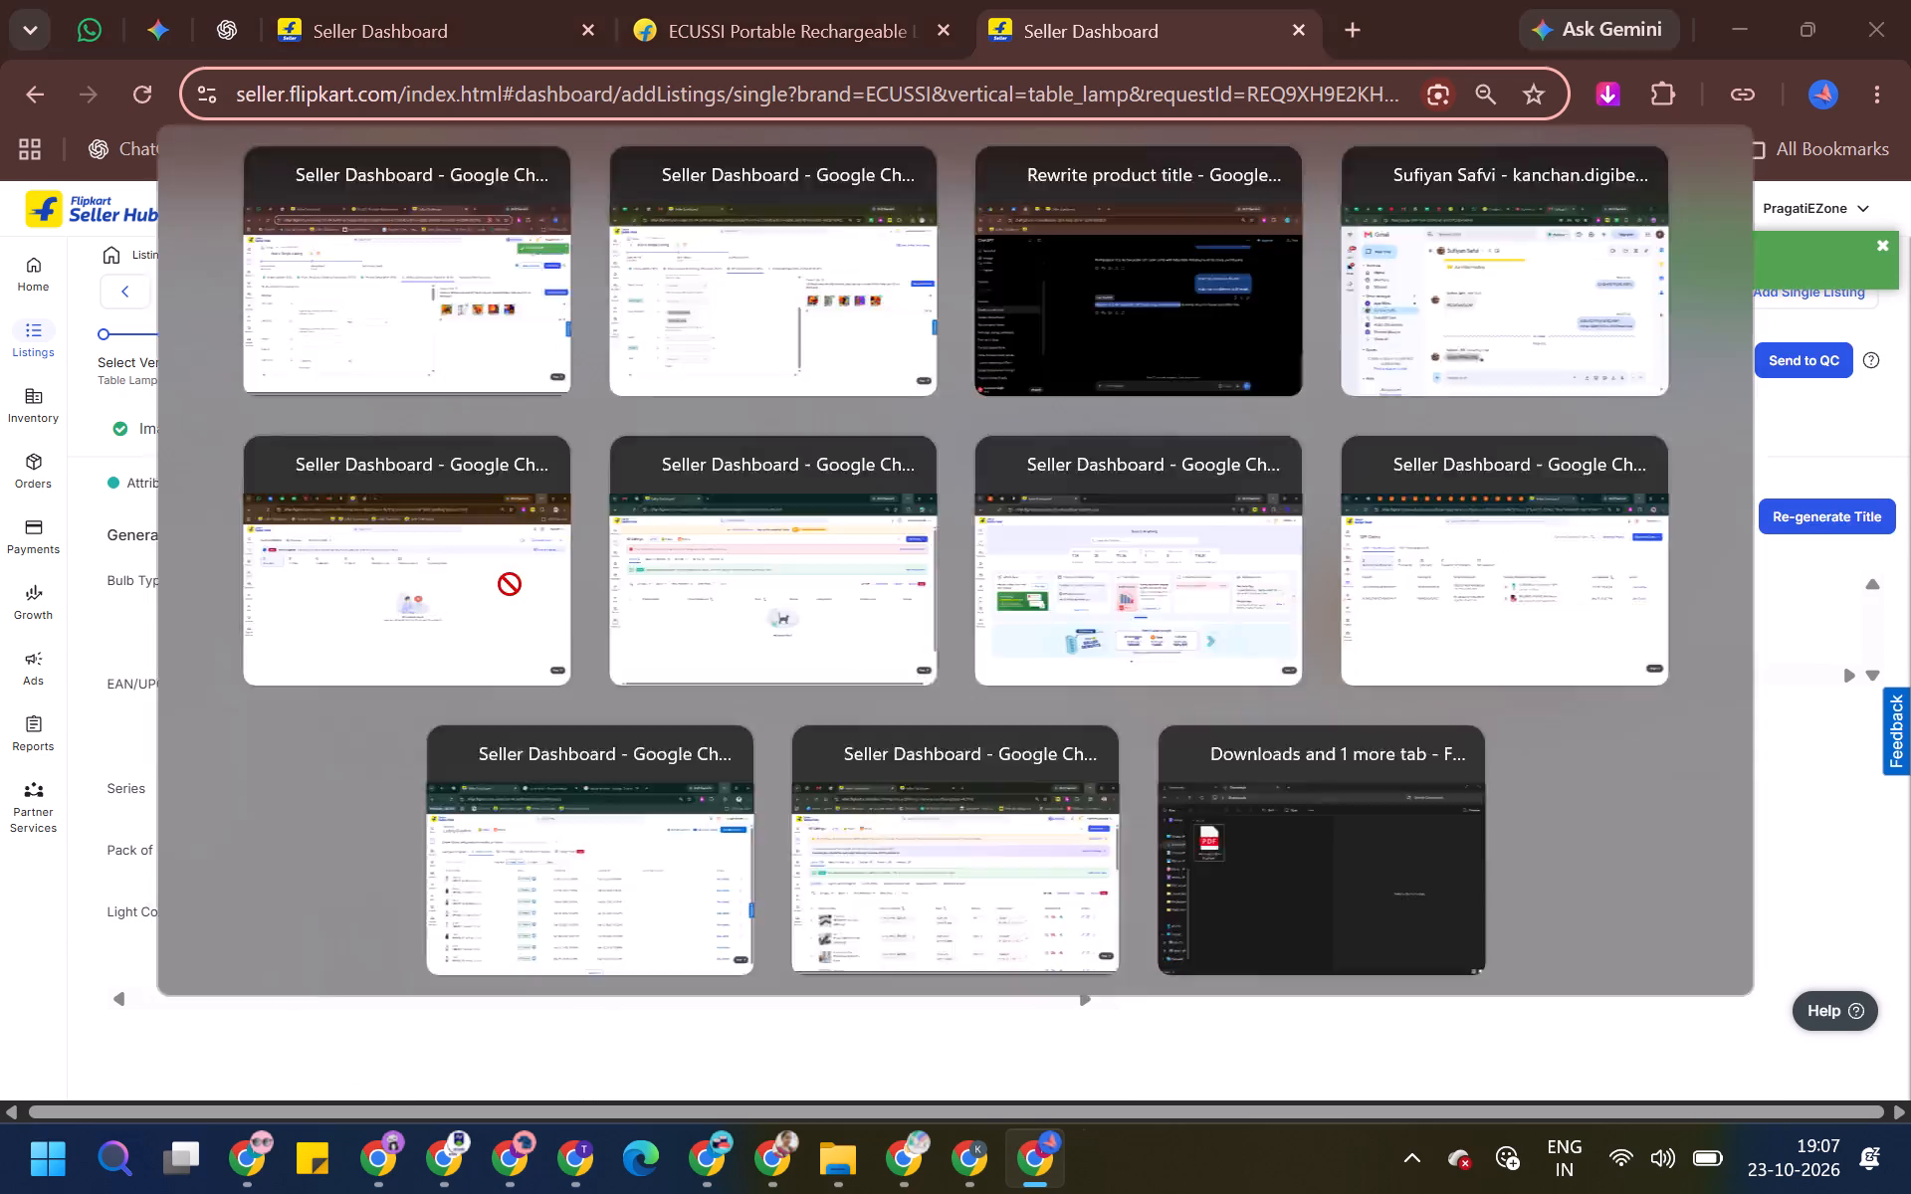
left_click(1052, 407)
left_click(1080, 412)
left_click(1064, 387)
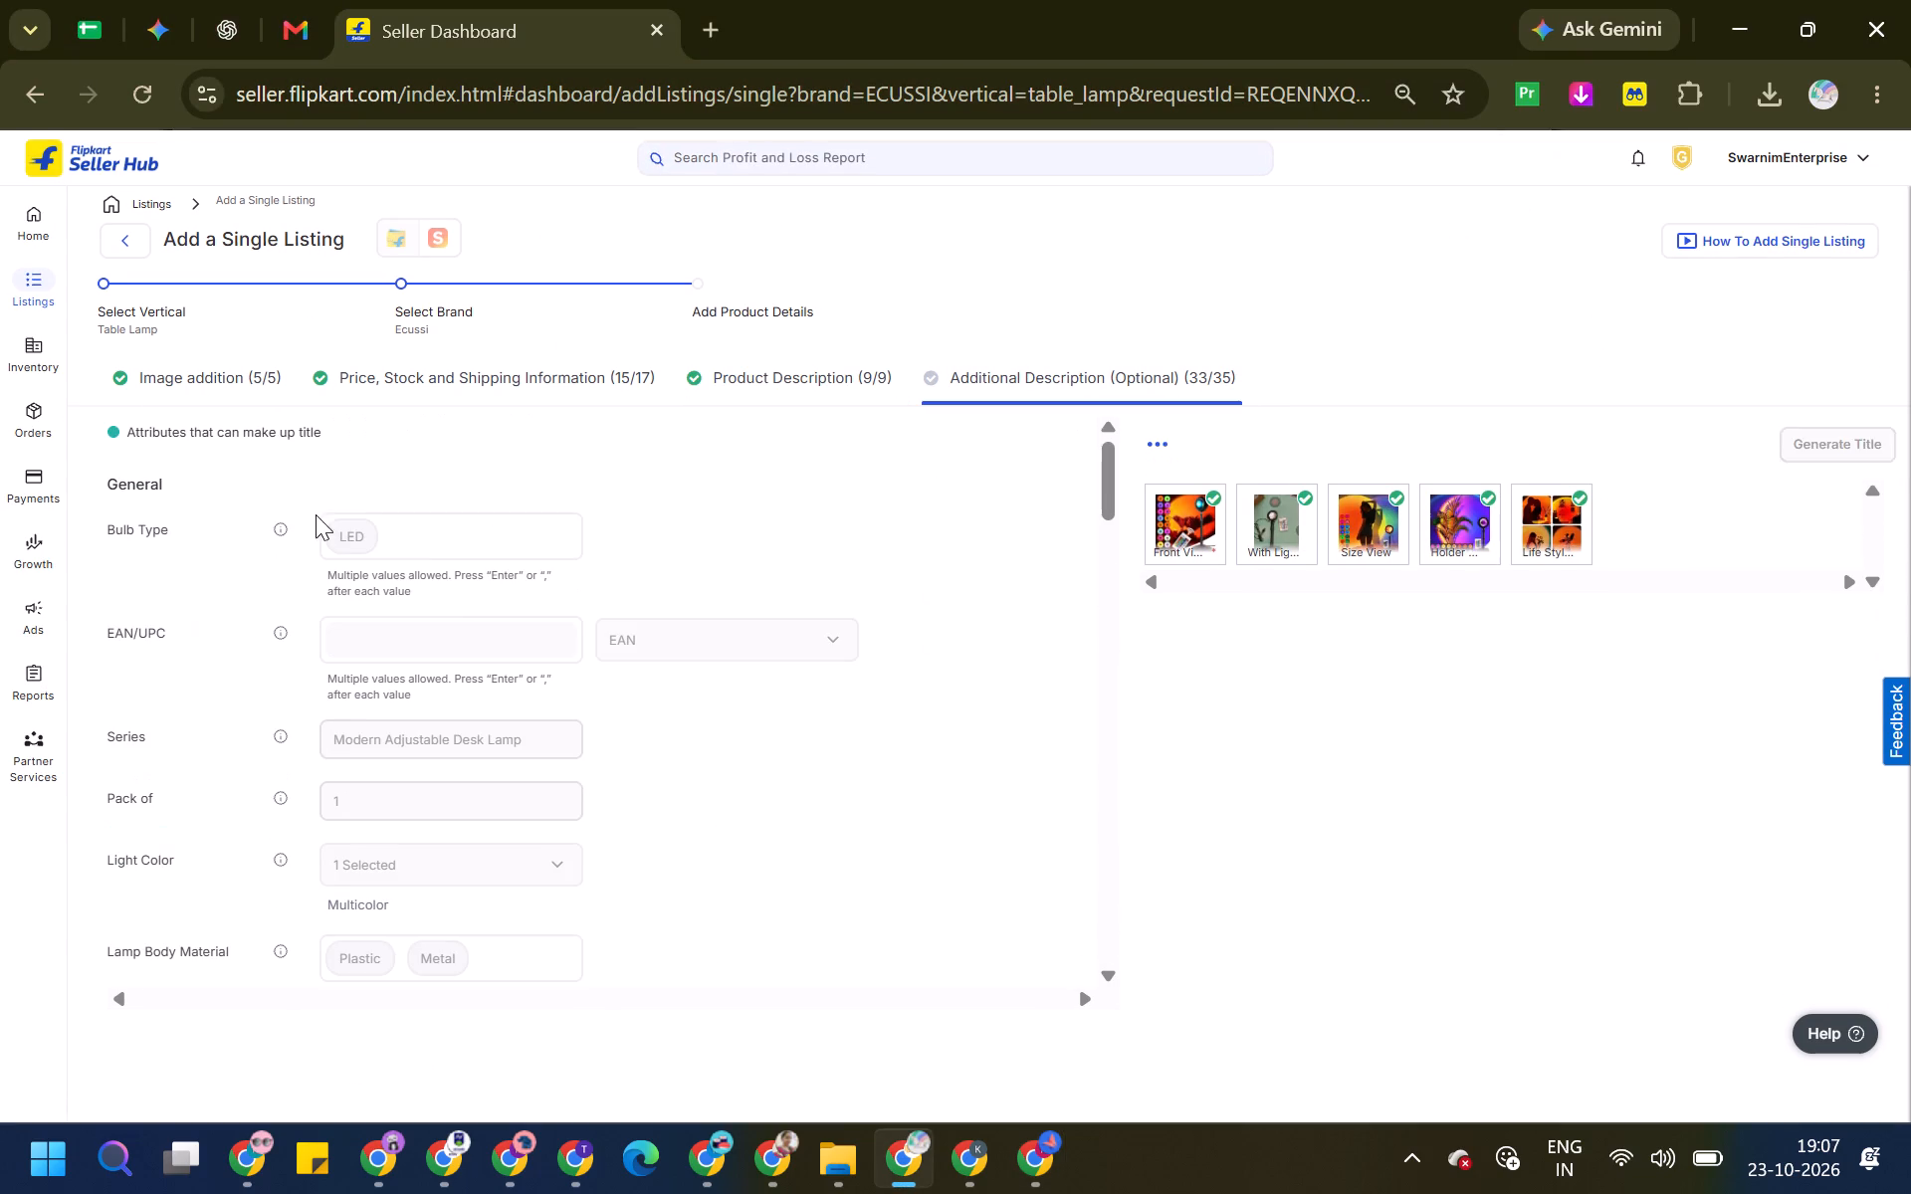
left_click_drag(295, 507, 412, 540)
key("ctrl+c")
key("alt+Tab")
key("ctrl+v")
key("Tab")
key("Tab")
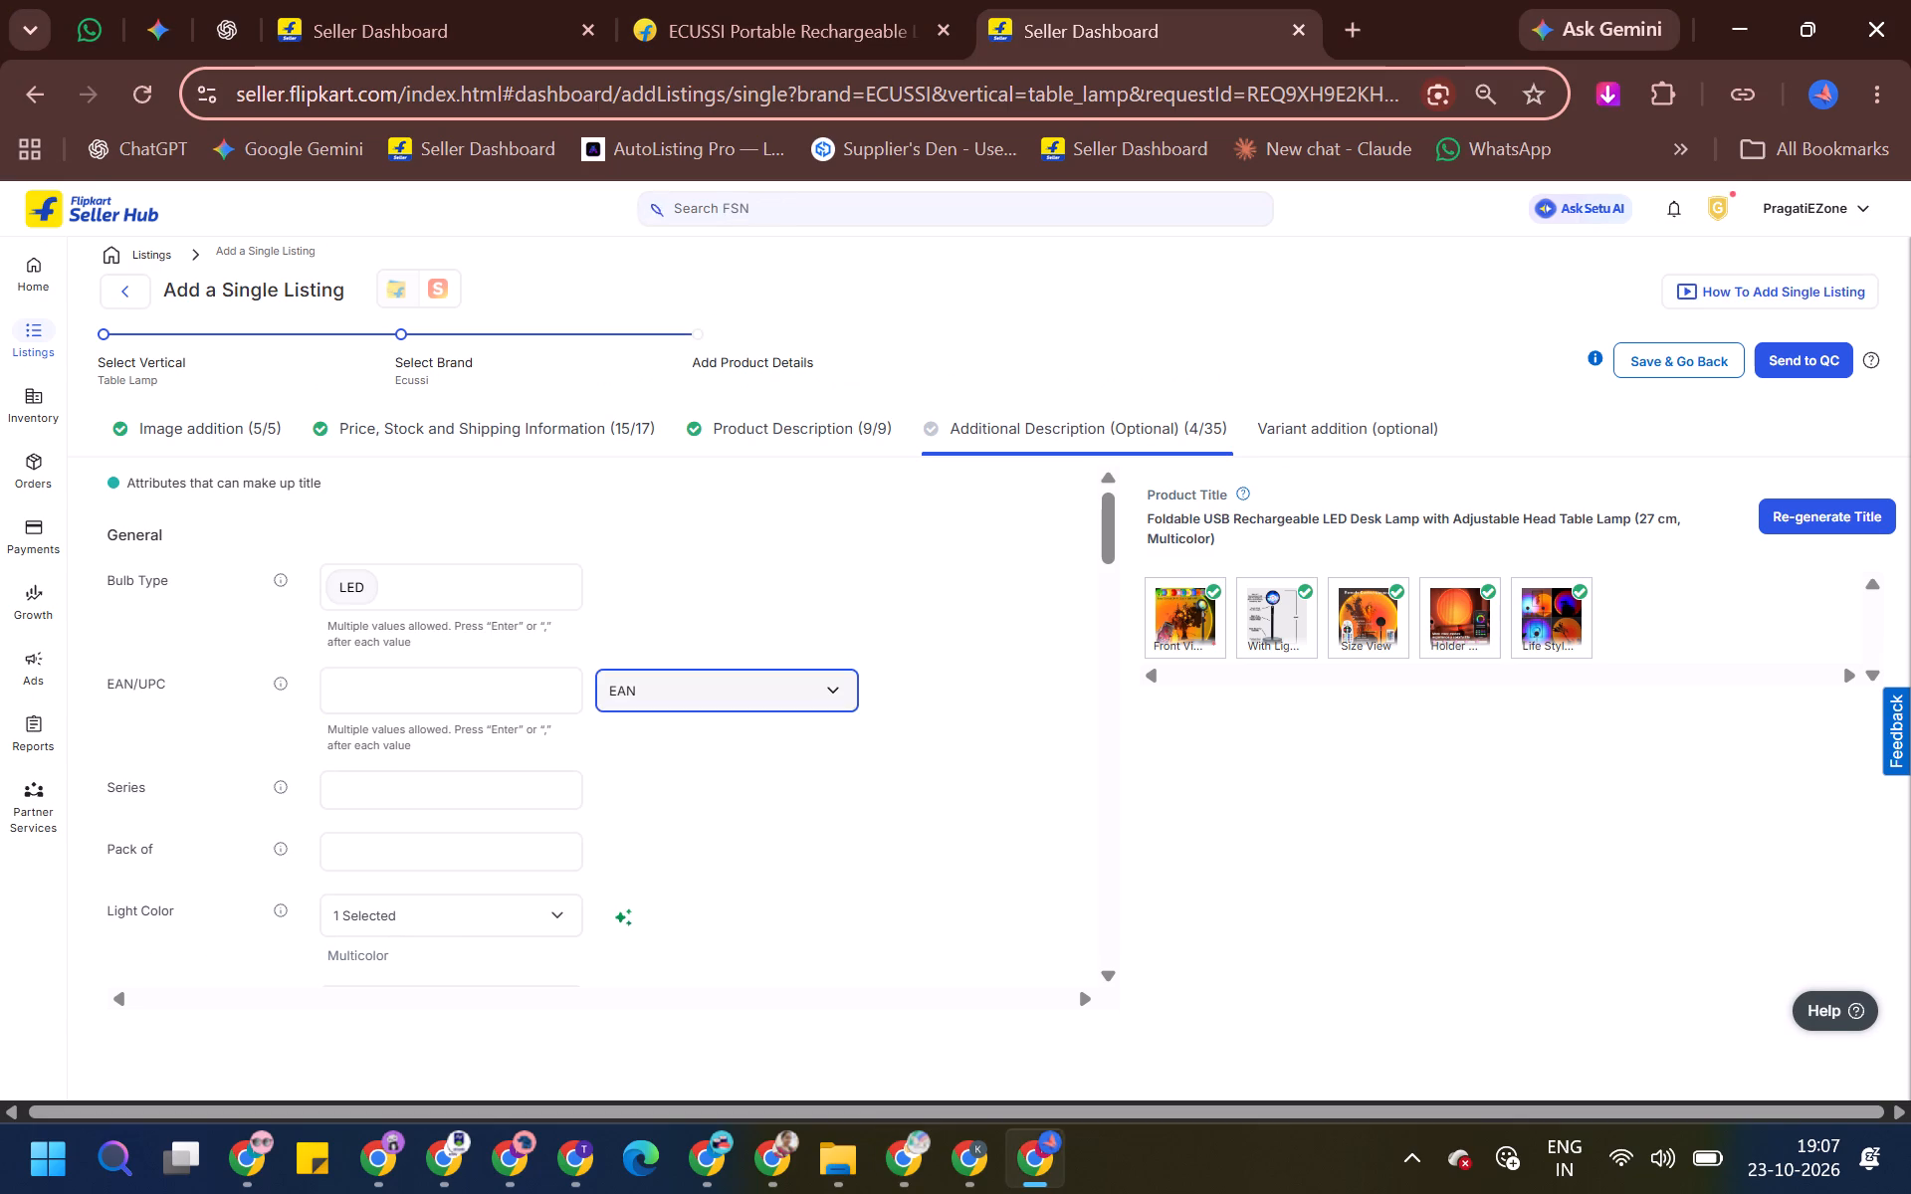
Set the series to "Modern Adjustable Desk Lamp", copied from the SwarnimEnterprise listing.
key("alt+Tab")
left_click_drag(302, 704, 543, 718)
triple_click(524, 738)
key("ctrl+c")
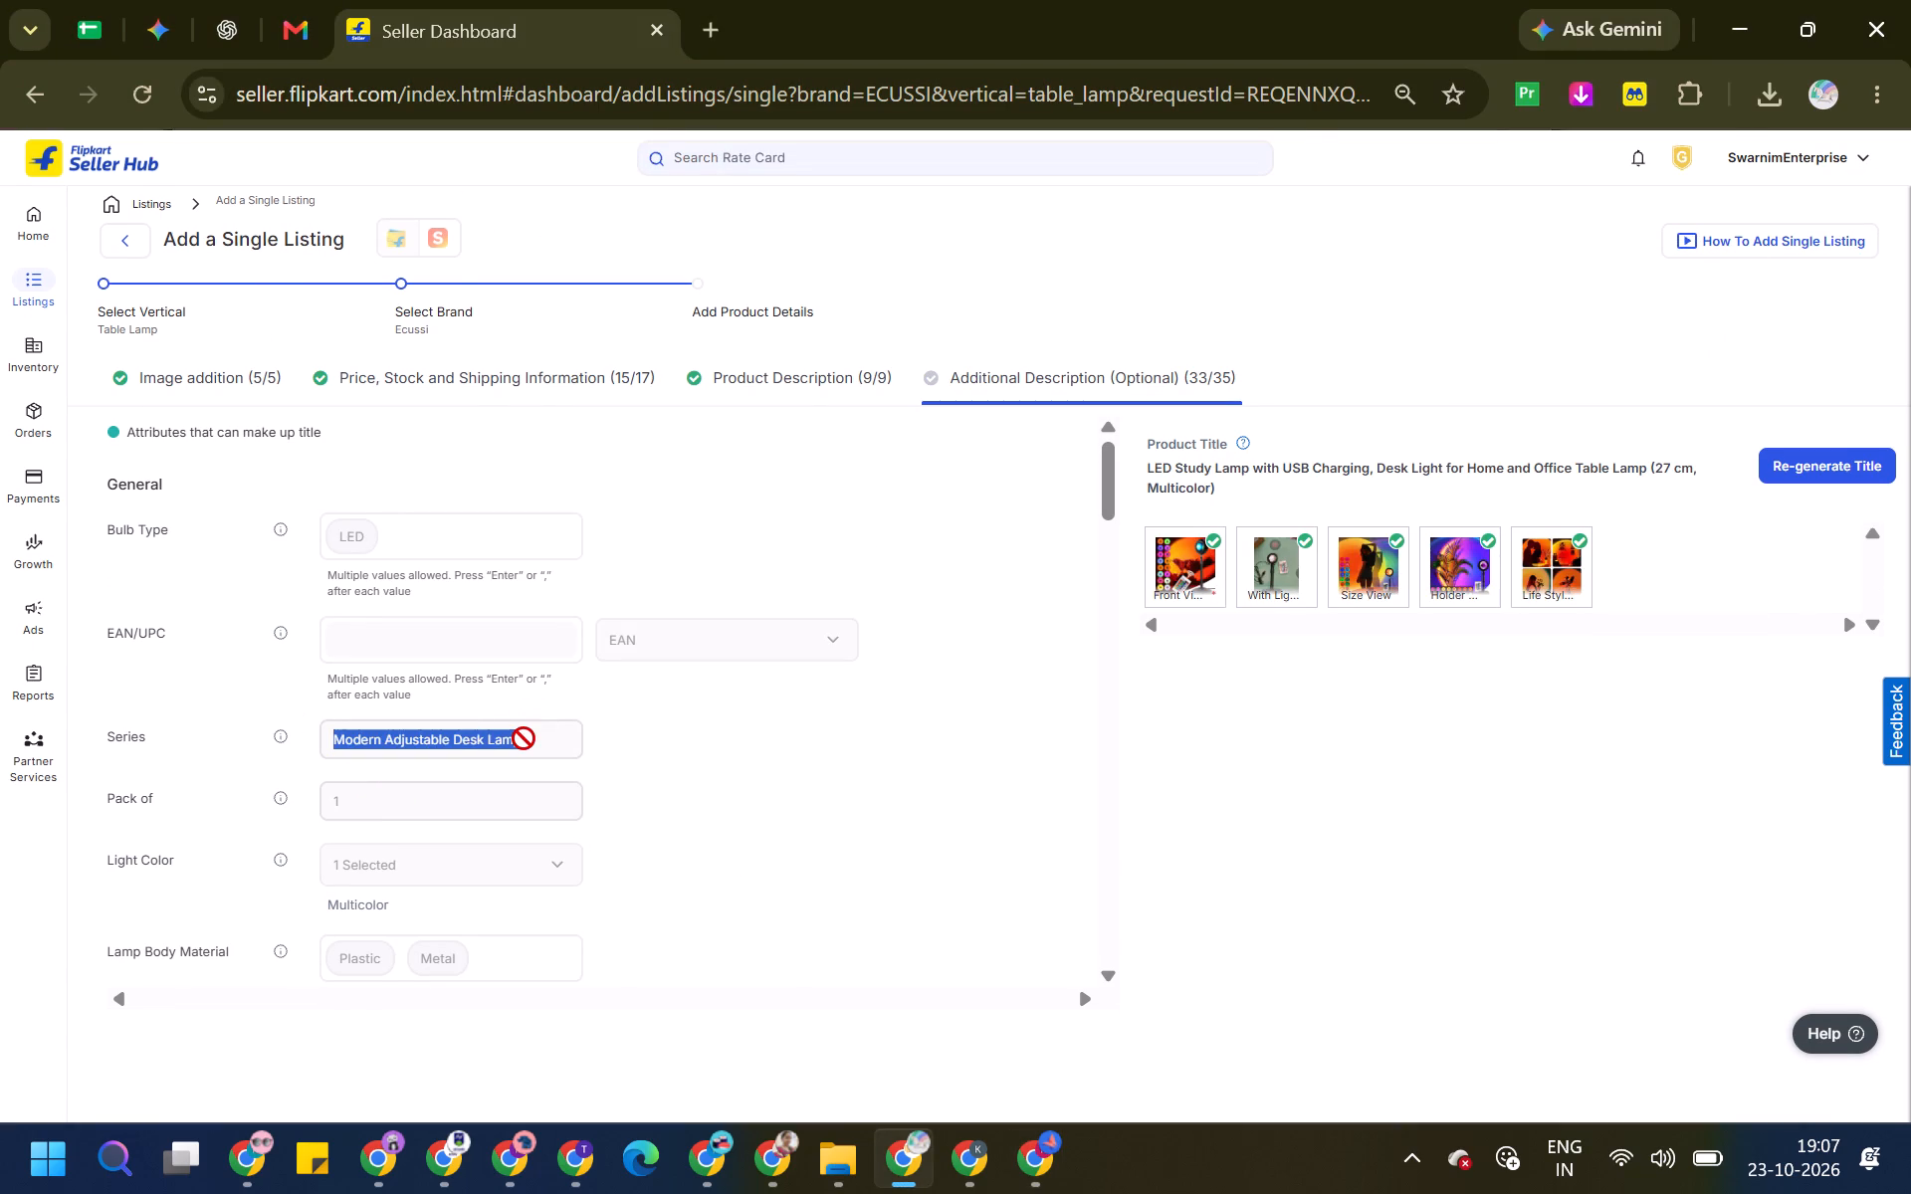
key("alt+Tab")
key("Tab")
key("ctrl+v")
key("Tab")
Set Pack of to 1, matching the SwarnimEnterprise listing.
key("alt+Tab")
key("alt+Tab")
key("1")
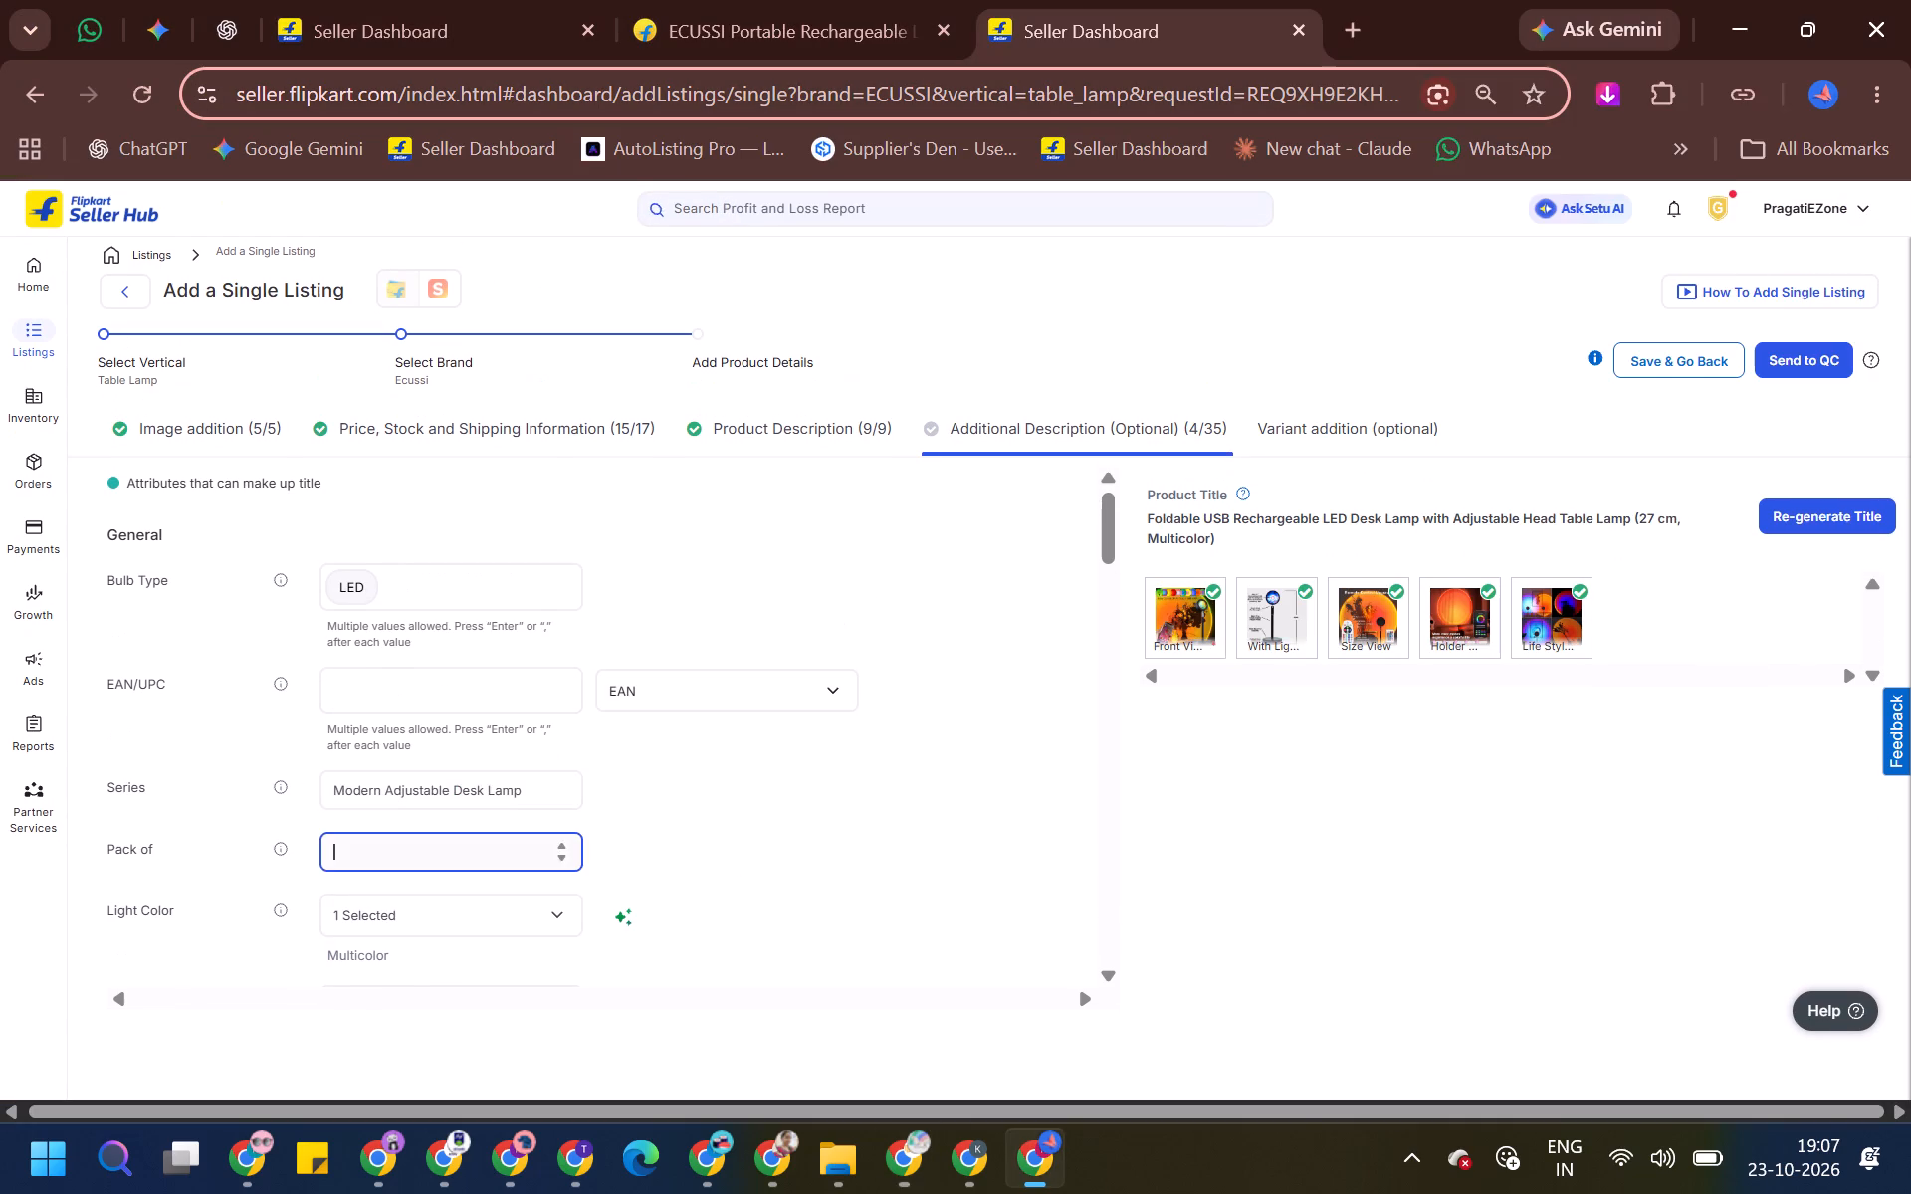
key("Tab")
Fill in the lamp body material with Plastic and Metal, copied from the SwarnimEnterprise listing.
key("alt+Tab")
key("alt+Tab")
scroll(659, 735, "down", 3)
key("Tab")
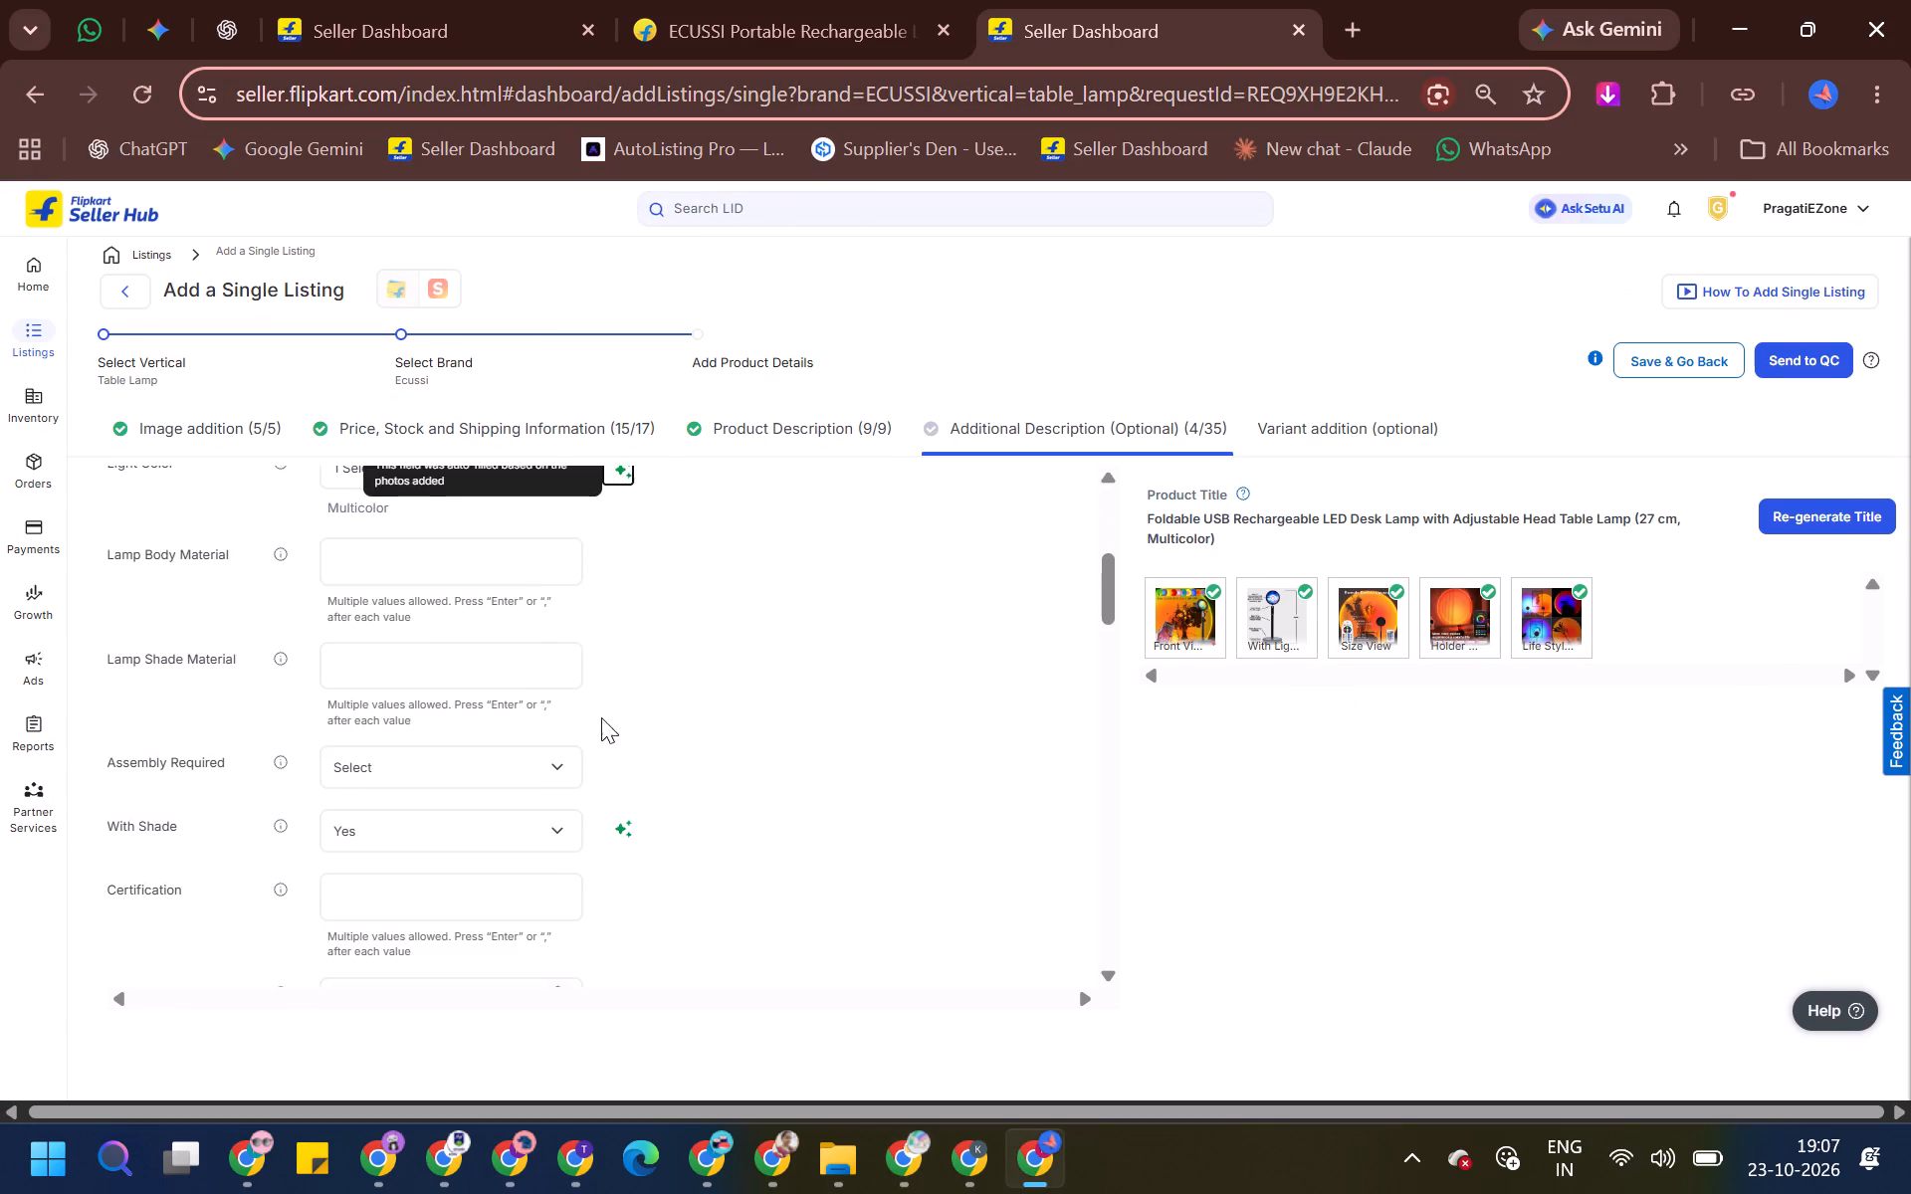
left_click(333, 569)
key("alt+Tab")
scroll(278, 693, "down", 1)
left_click_drag(302, 765, 481, 785)
key("ctrl+c")
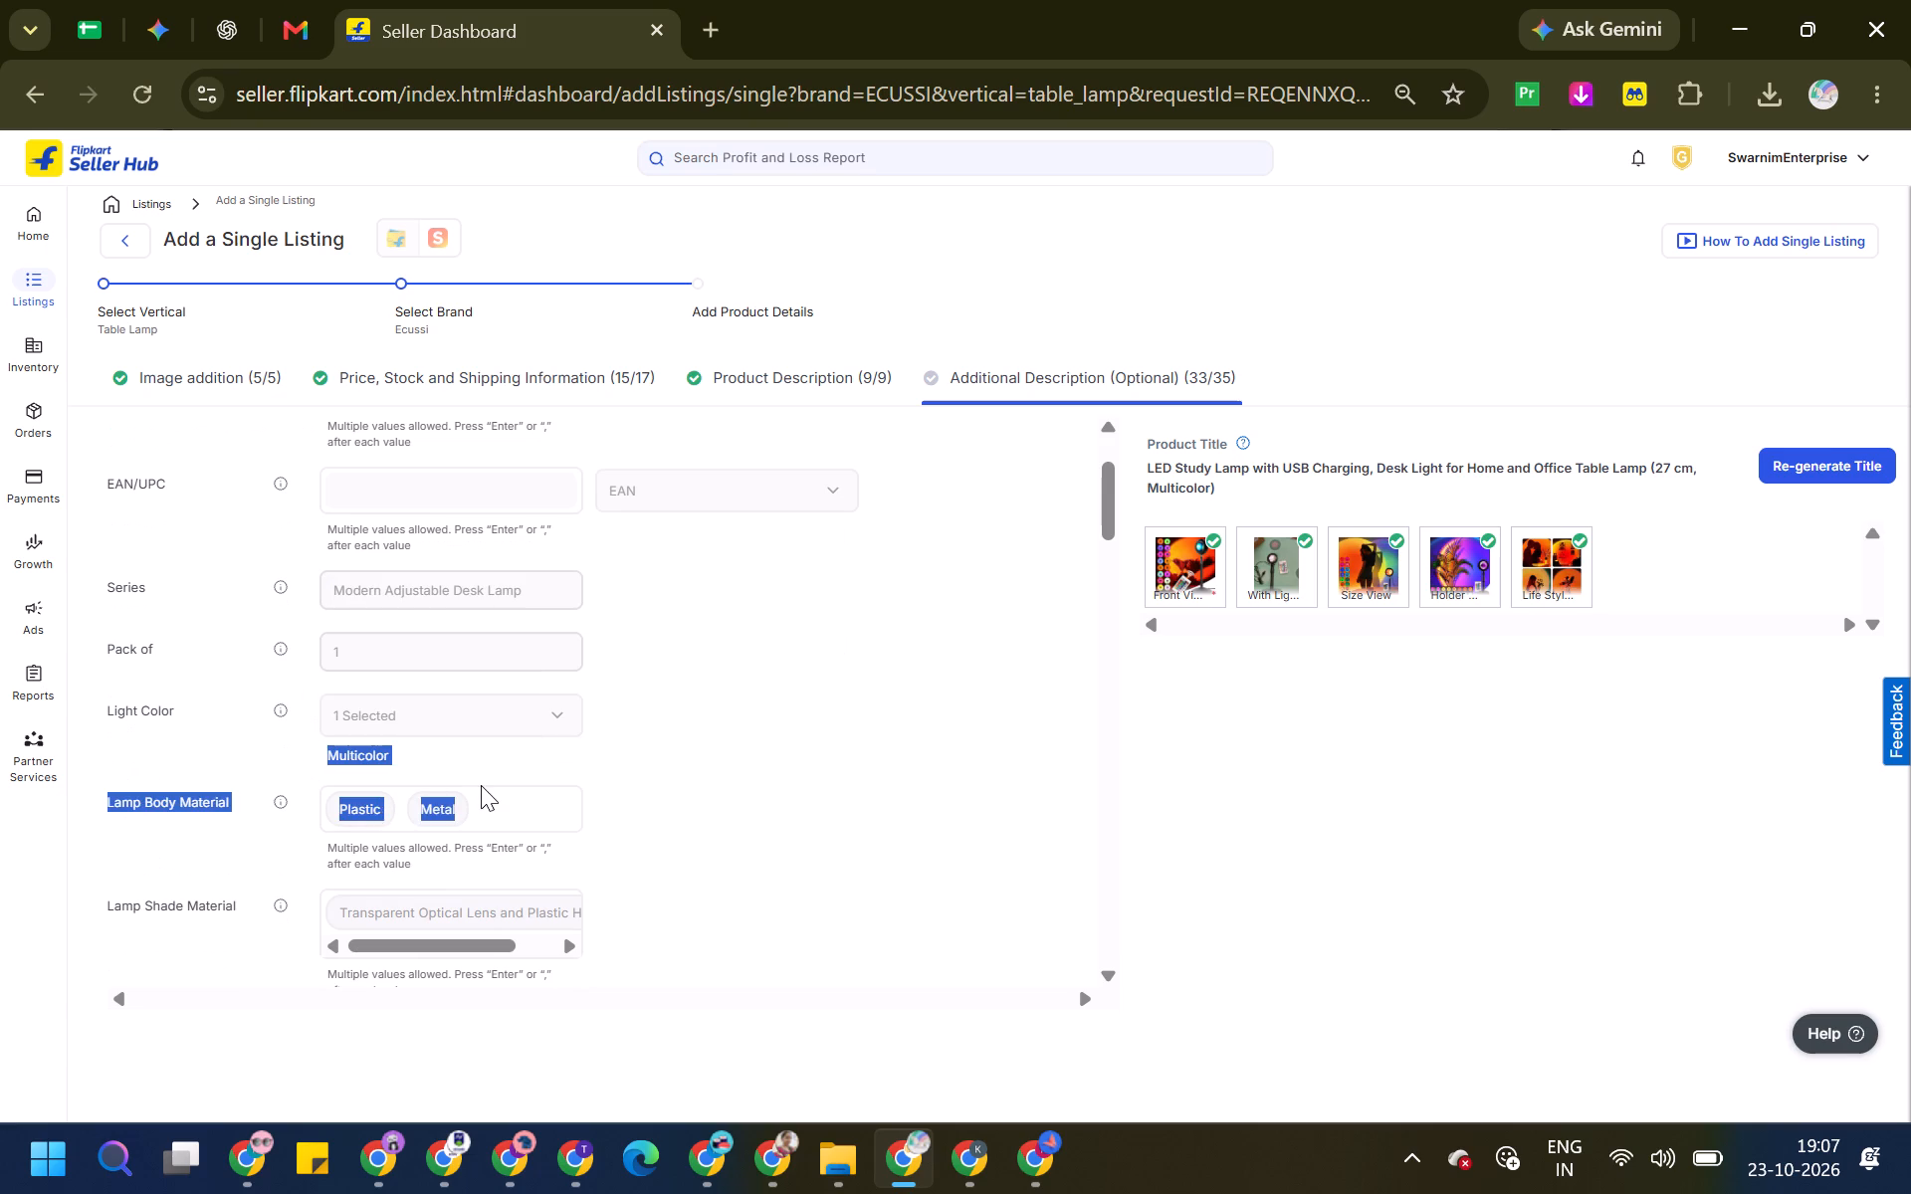
left_click(481, 785)
left_click_drag(496, 798, 243, 775)
key("ctrl+c")
key("alt+Tab")
key("ctrl+v")
key("Tab")
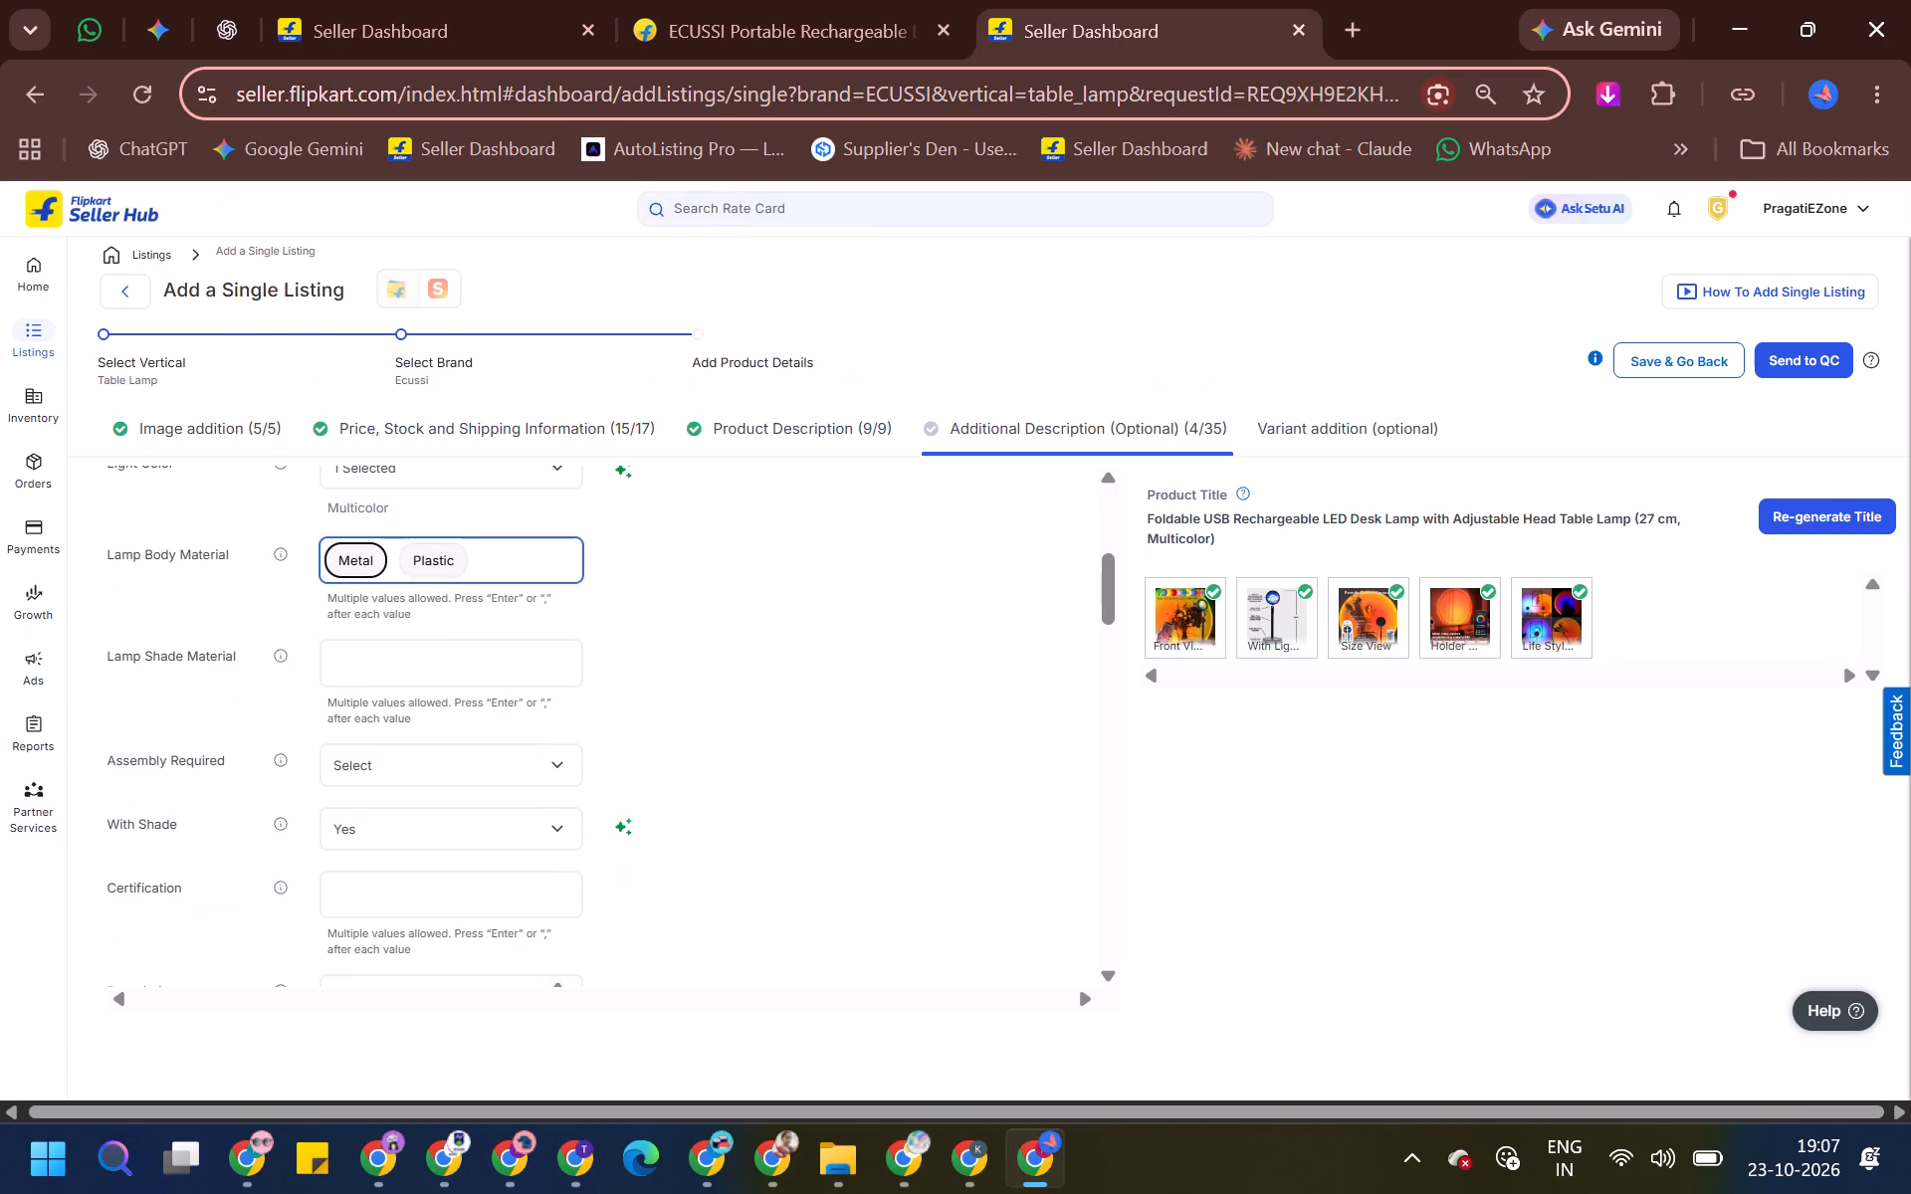
Set the lamp shade material to "Transparent Optical Lens and Plastic Housing", copied from the SwarnimEnterprise listing.
key("Tab")
key("Tab")
key("alt+Tab")
scroll(295, 838, "down", 1)
left_click_drag(313, 756, 685, 754)
key("ctrl+c")
key("alt+Tab")
key("Tab")
key("ctrl+v")
left_click(528, 682)
key("ctrl+v")
left_click(522, 664, "ctrl")
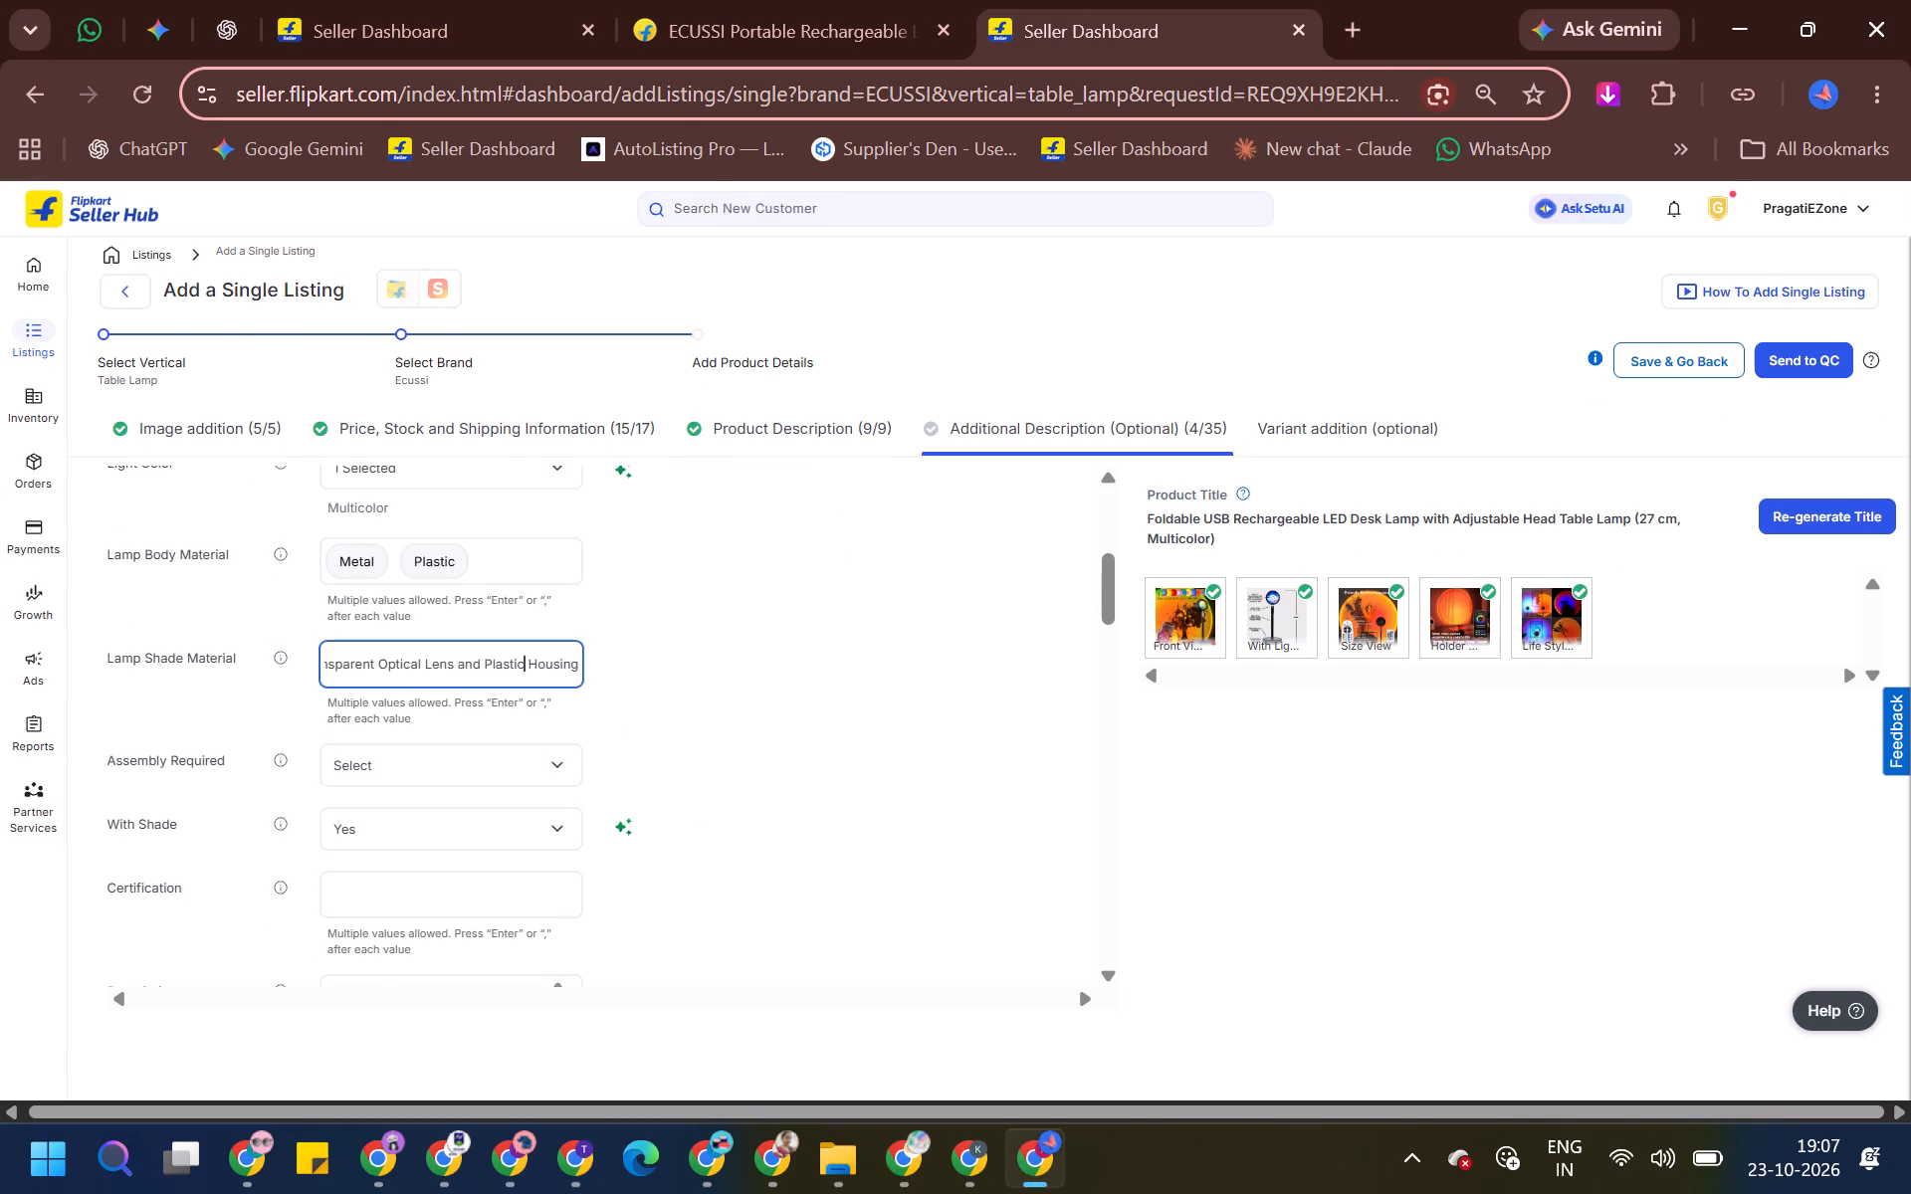
key("Tab")
Set Assembly Required to Yes.
left_click(515, 737)
left_click(506, 765)
left_click(427, 784)
left_click(348, 928)
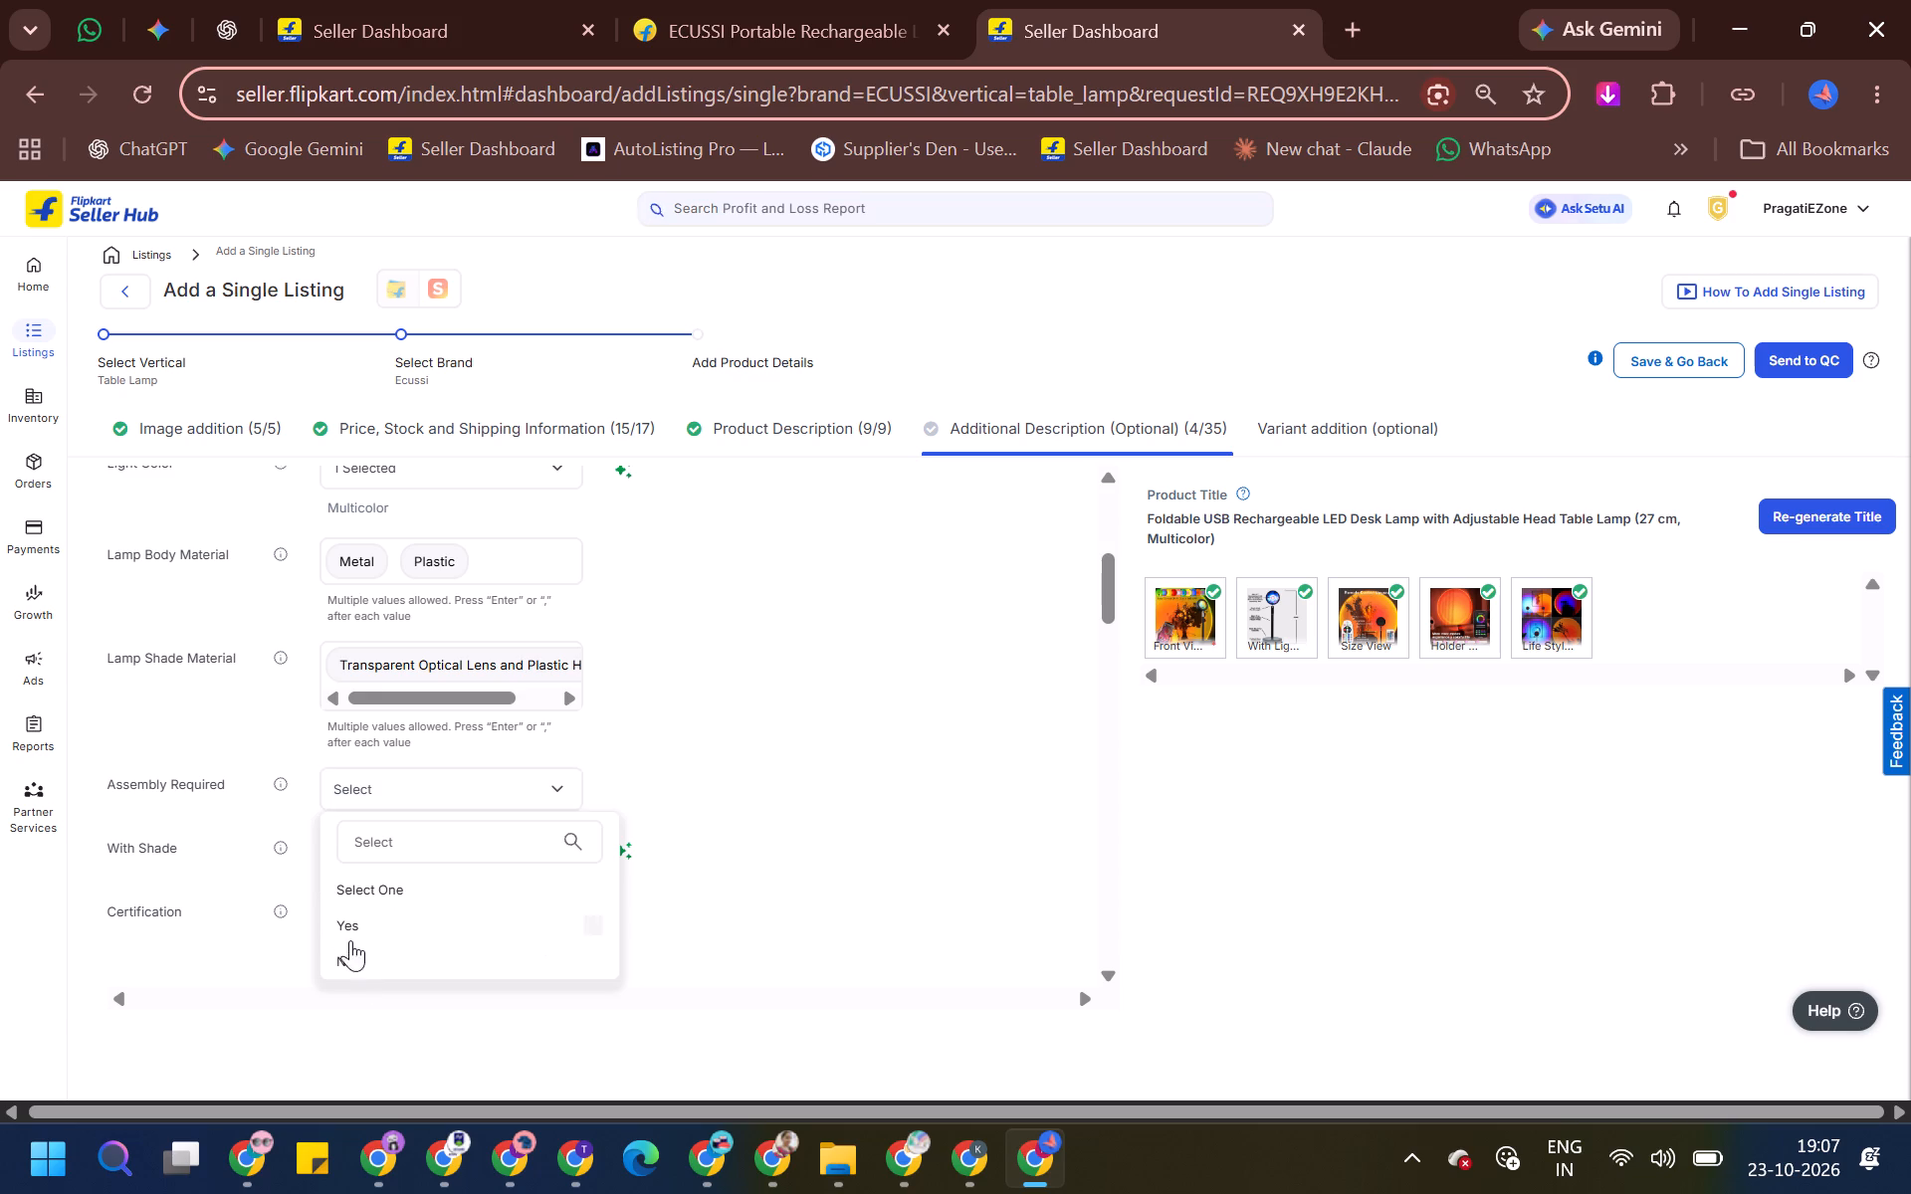
Copy the certification value from the SwarnimEnterprise listing into the new listing's Certification field.
left_click(411, 903)
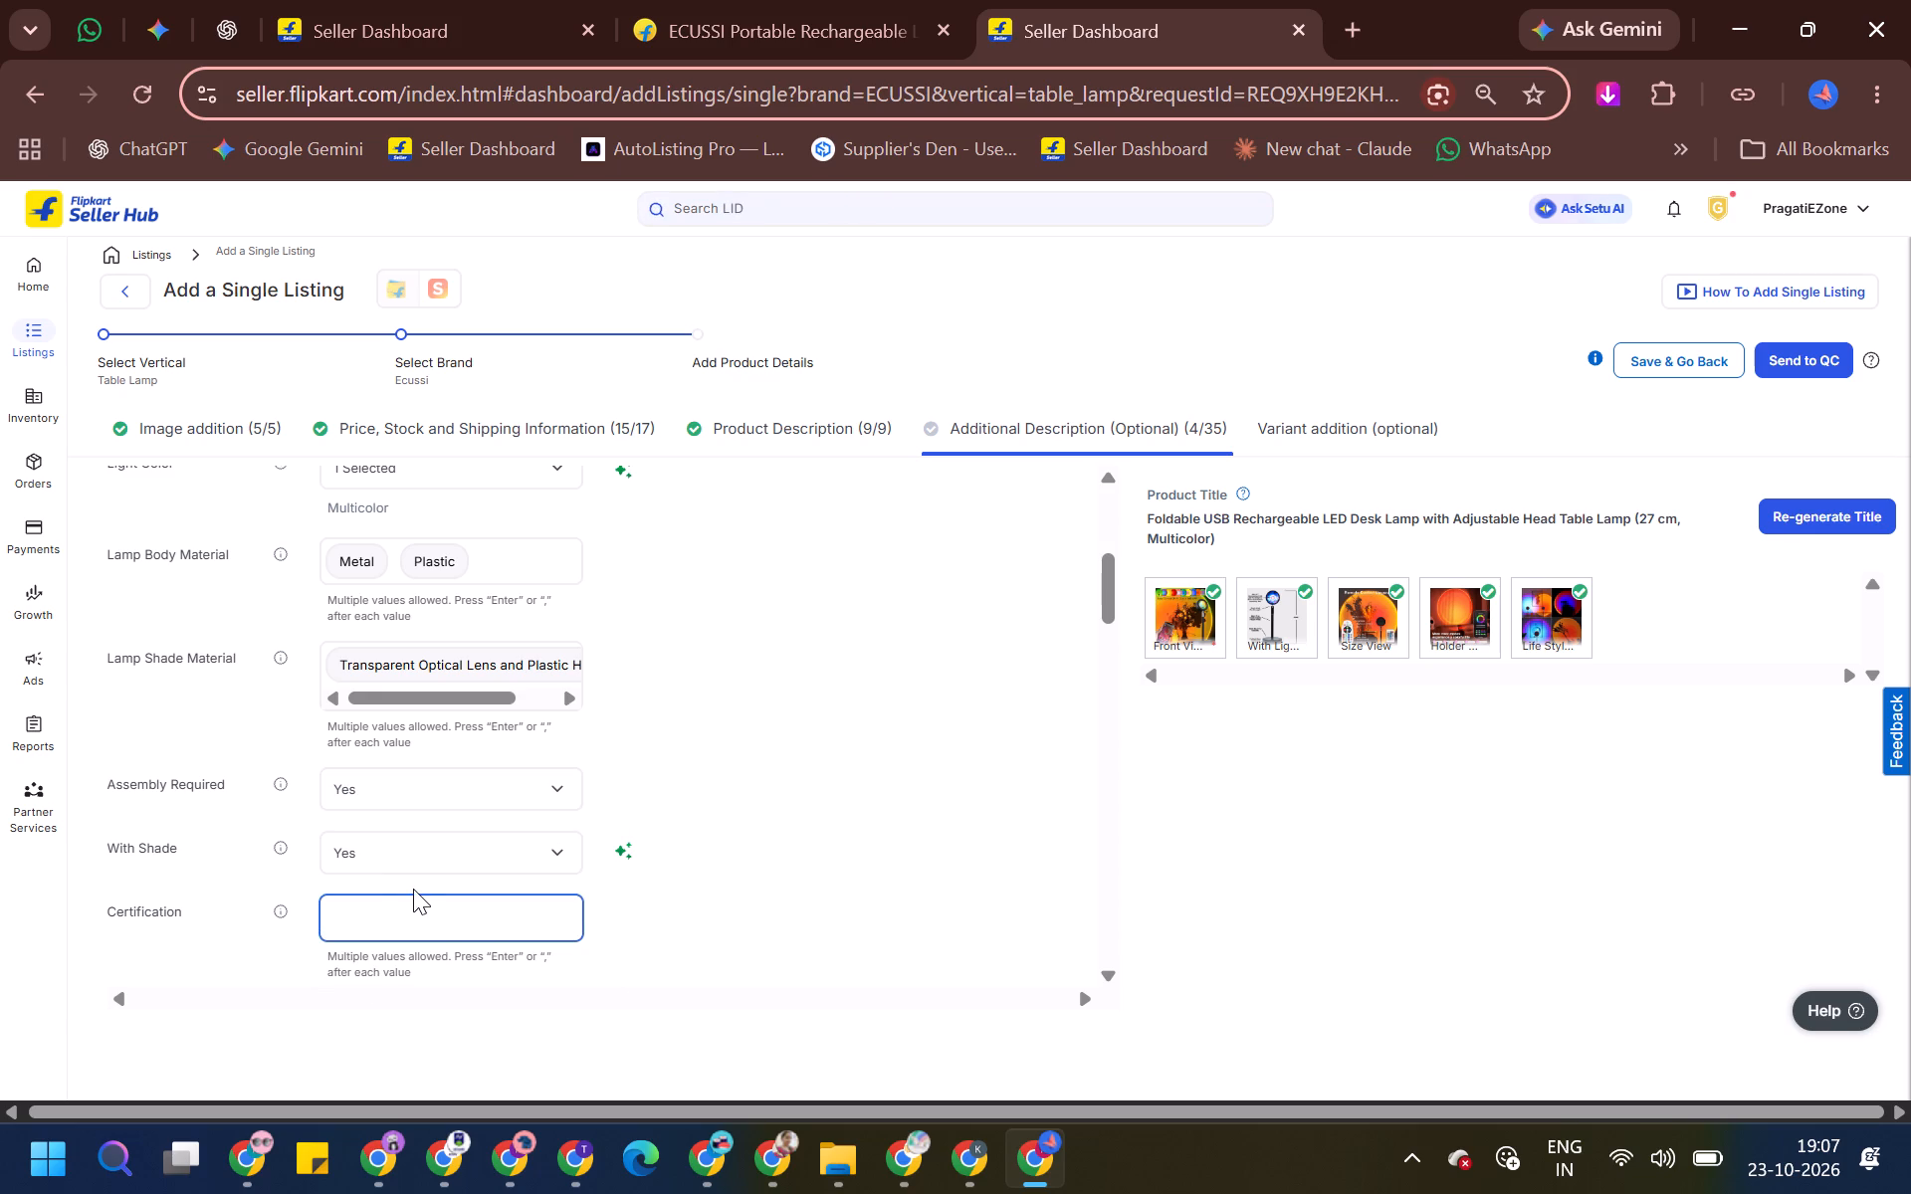
key("alt+Tab")
scroll(436, 768, "down", 2)
left_click_drag(319, 711, 458, 719)
key("ctrl+c")
key("alt+Tab")
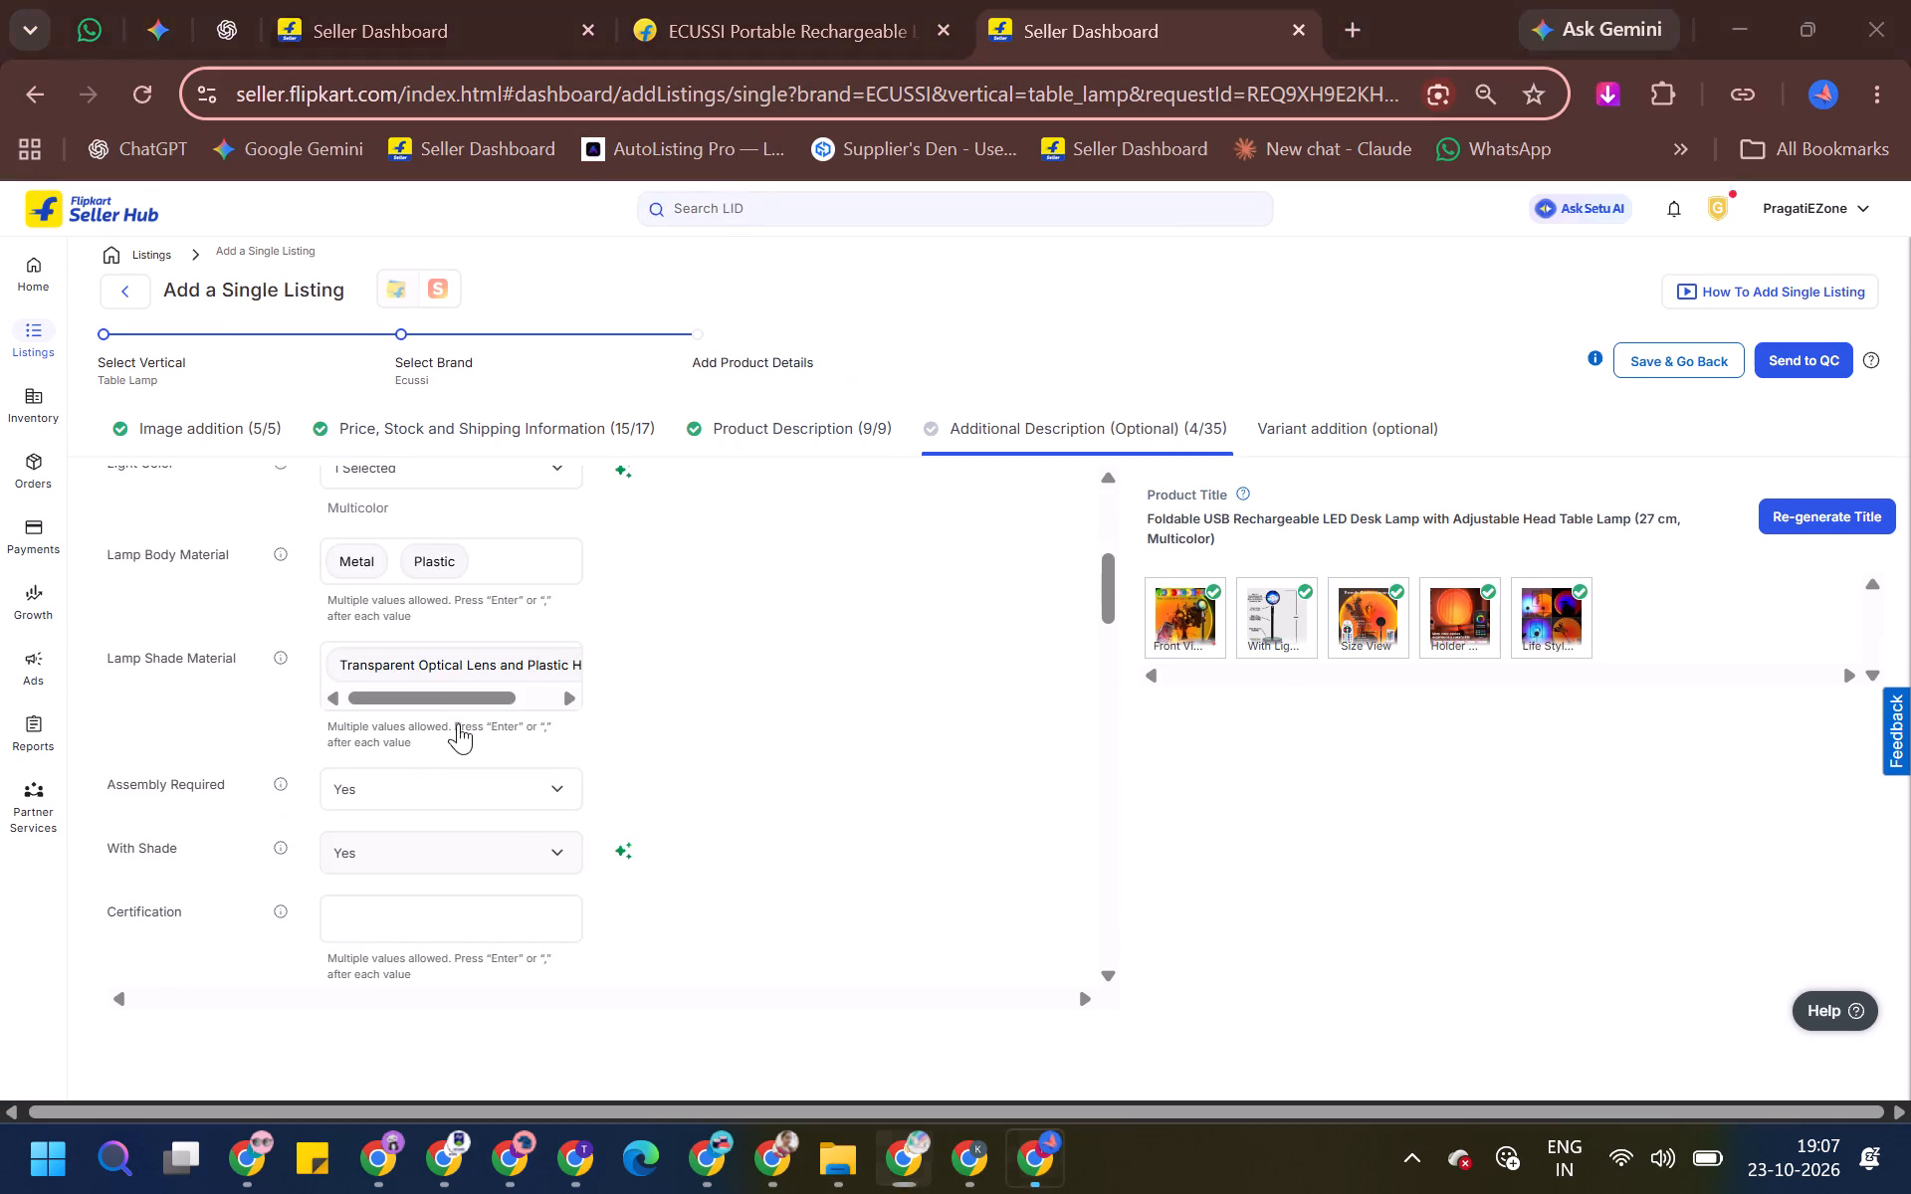
key("ctrl+v")
key("Tab")
Add all of the SwarnimEnterprise listing's search keywords, from Rotating Table Light through sunset lamp, to the new listing's search keywords.
scroll(843, 729, "down", 2)
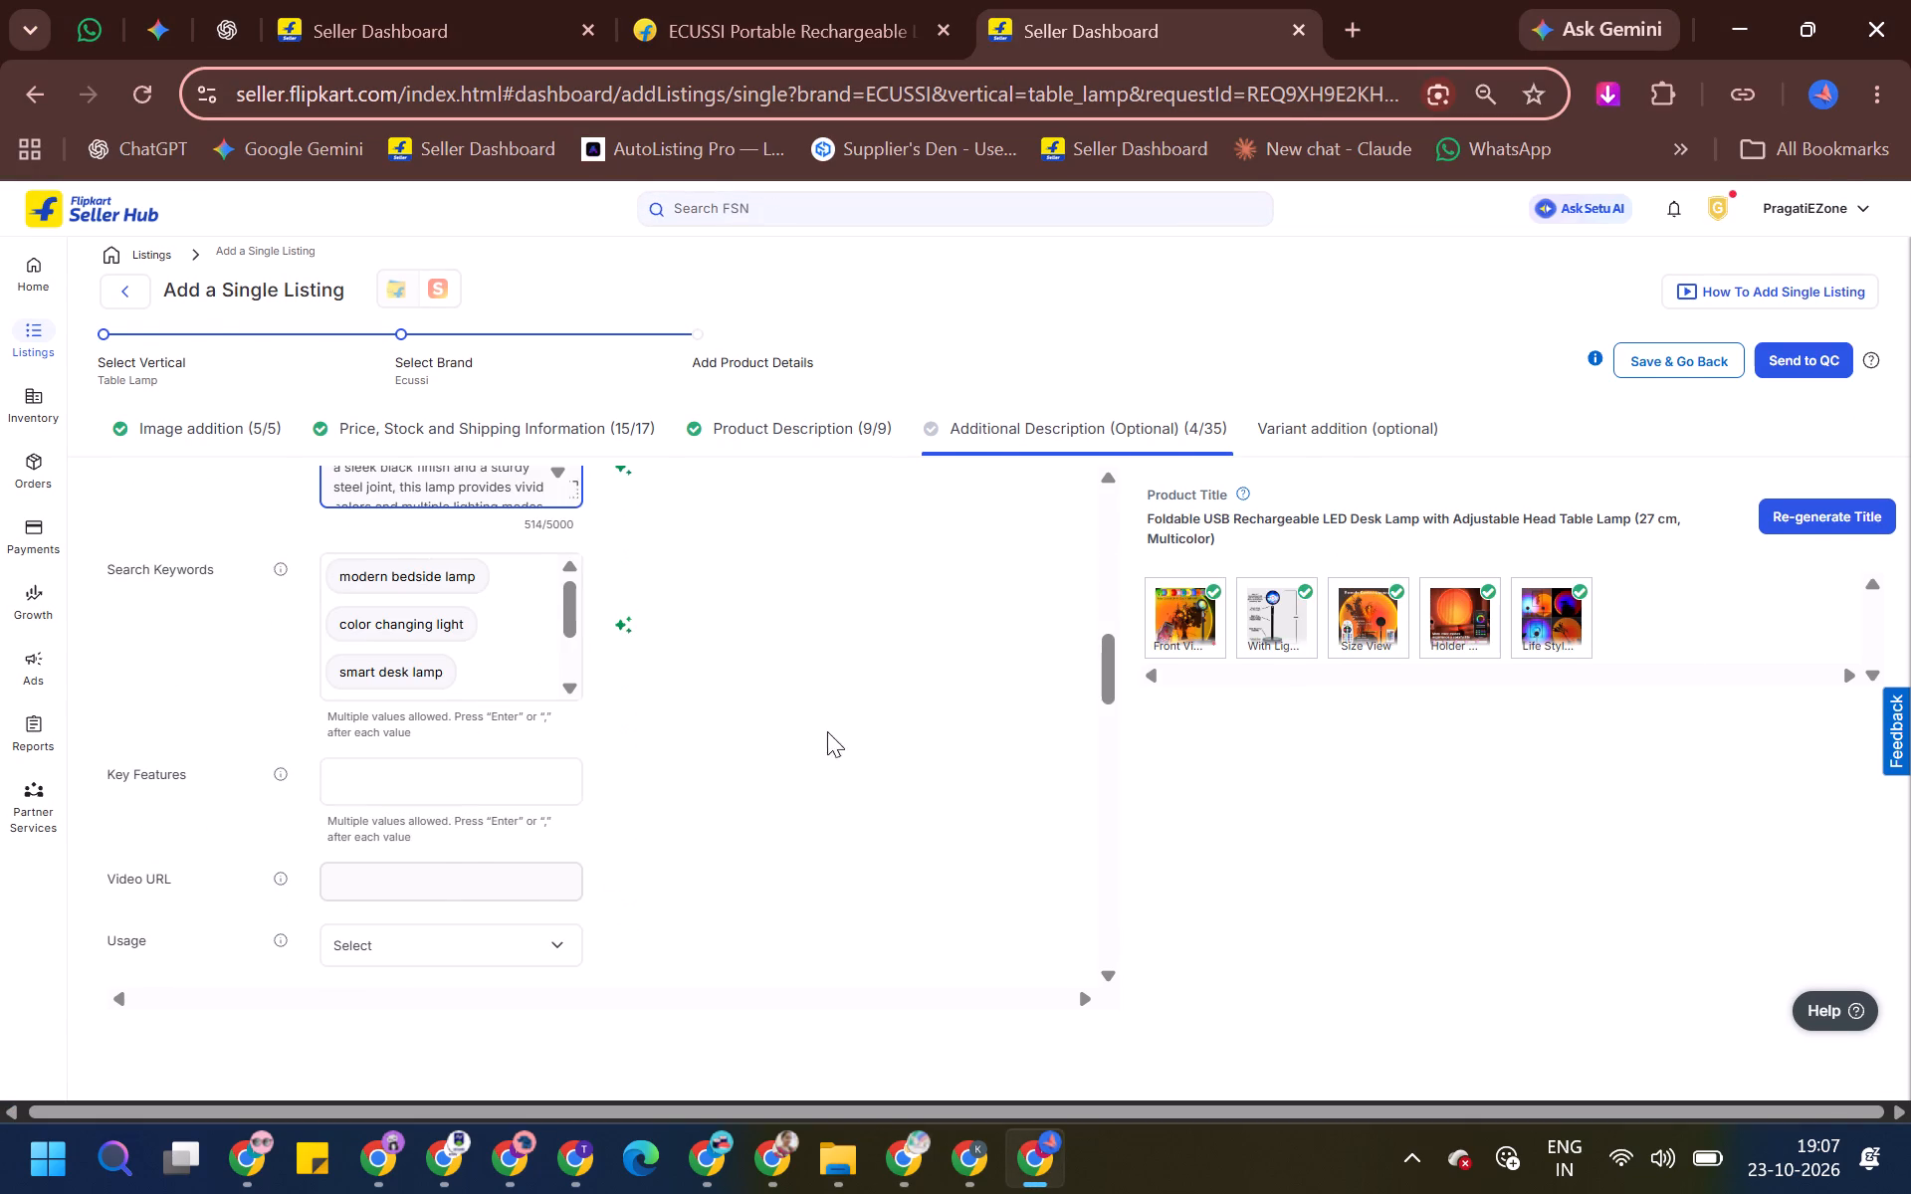
key("alt+Tab")
scroll(462, 659, "down", 3)
left_click(277, 698)
left_click_drag(300, 533, 327, 543)
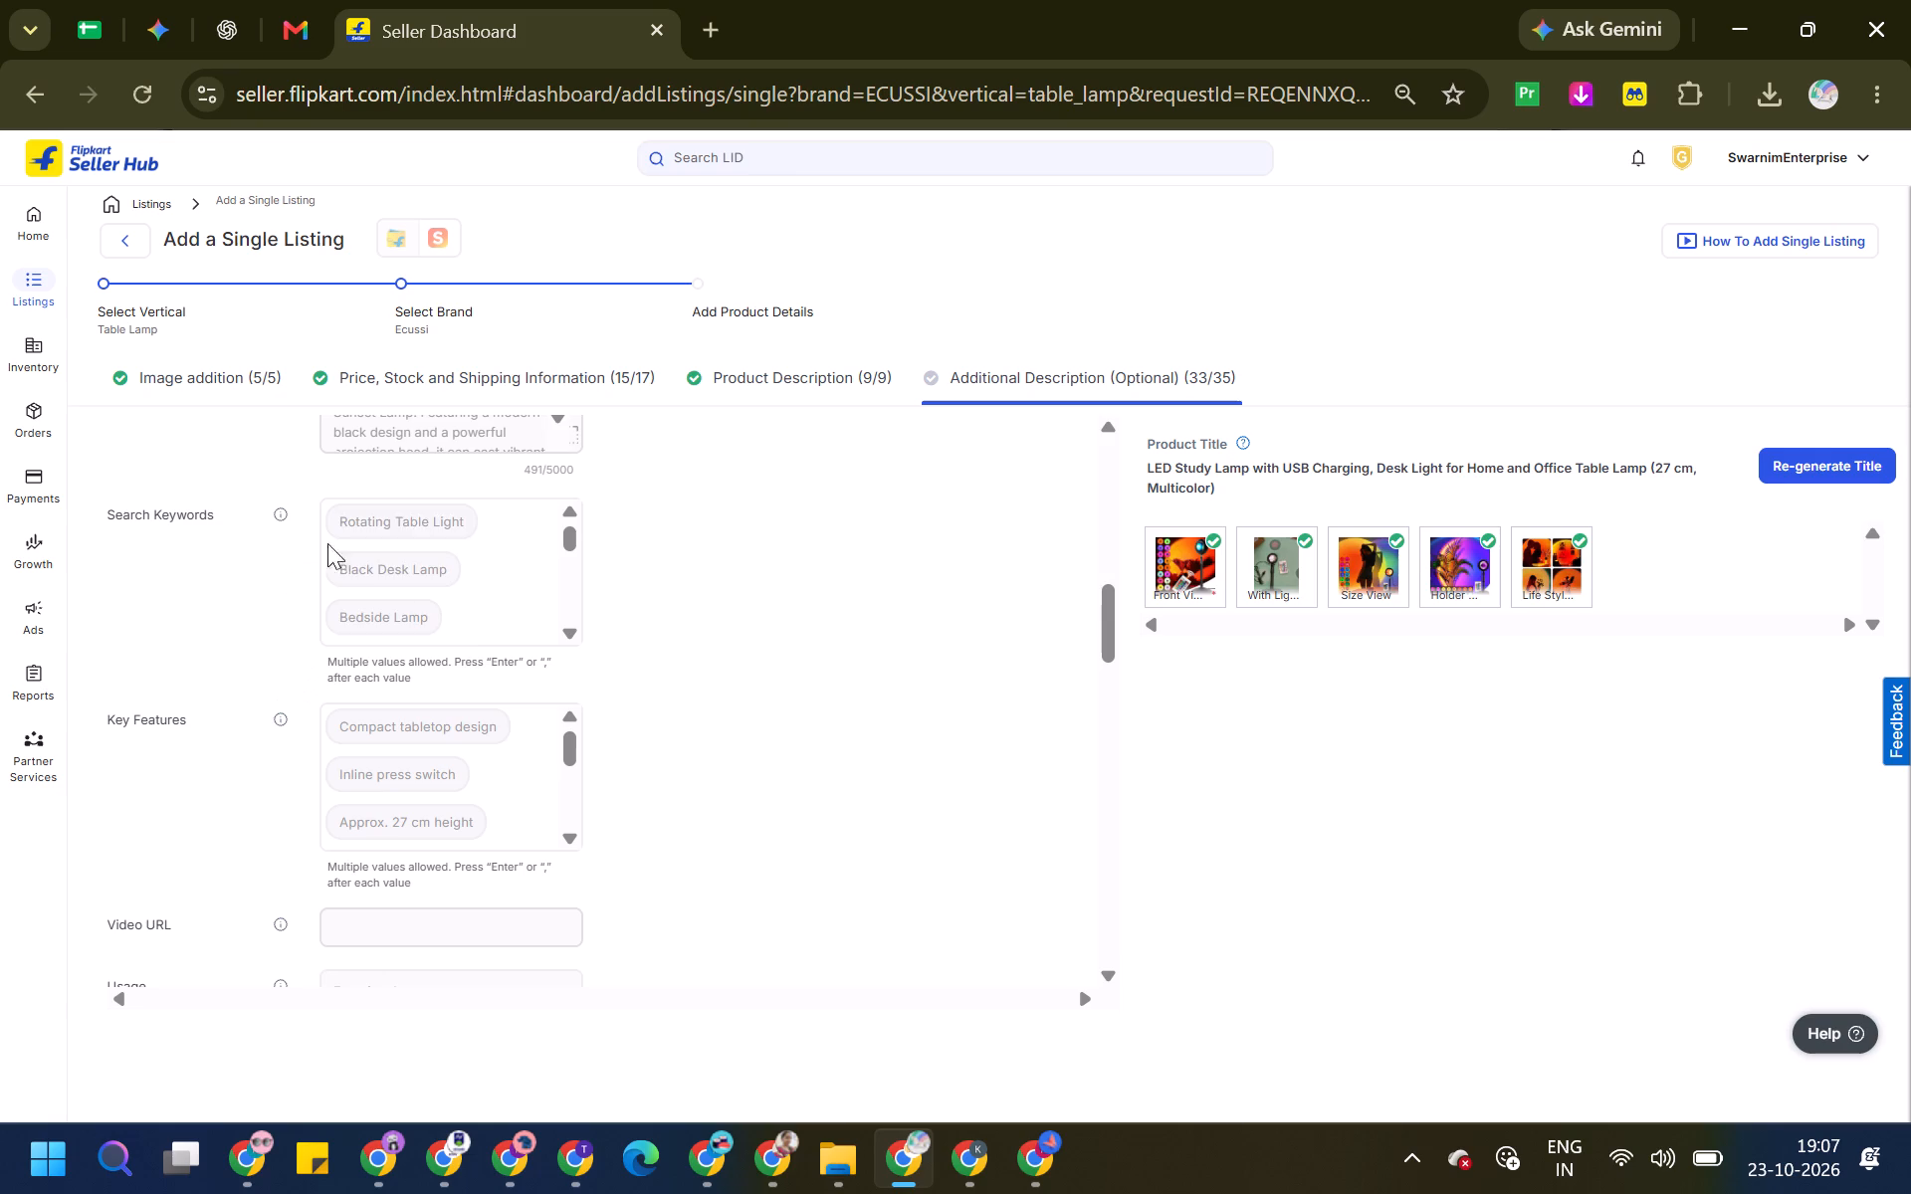
left_click_drag(327, 543, 548, 637)
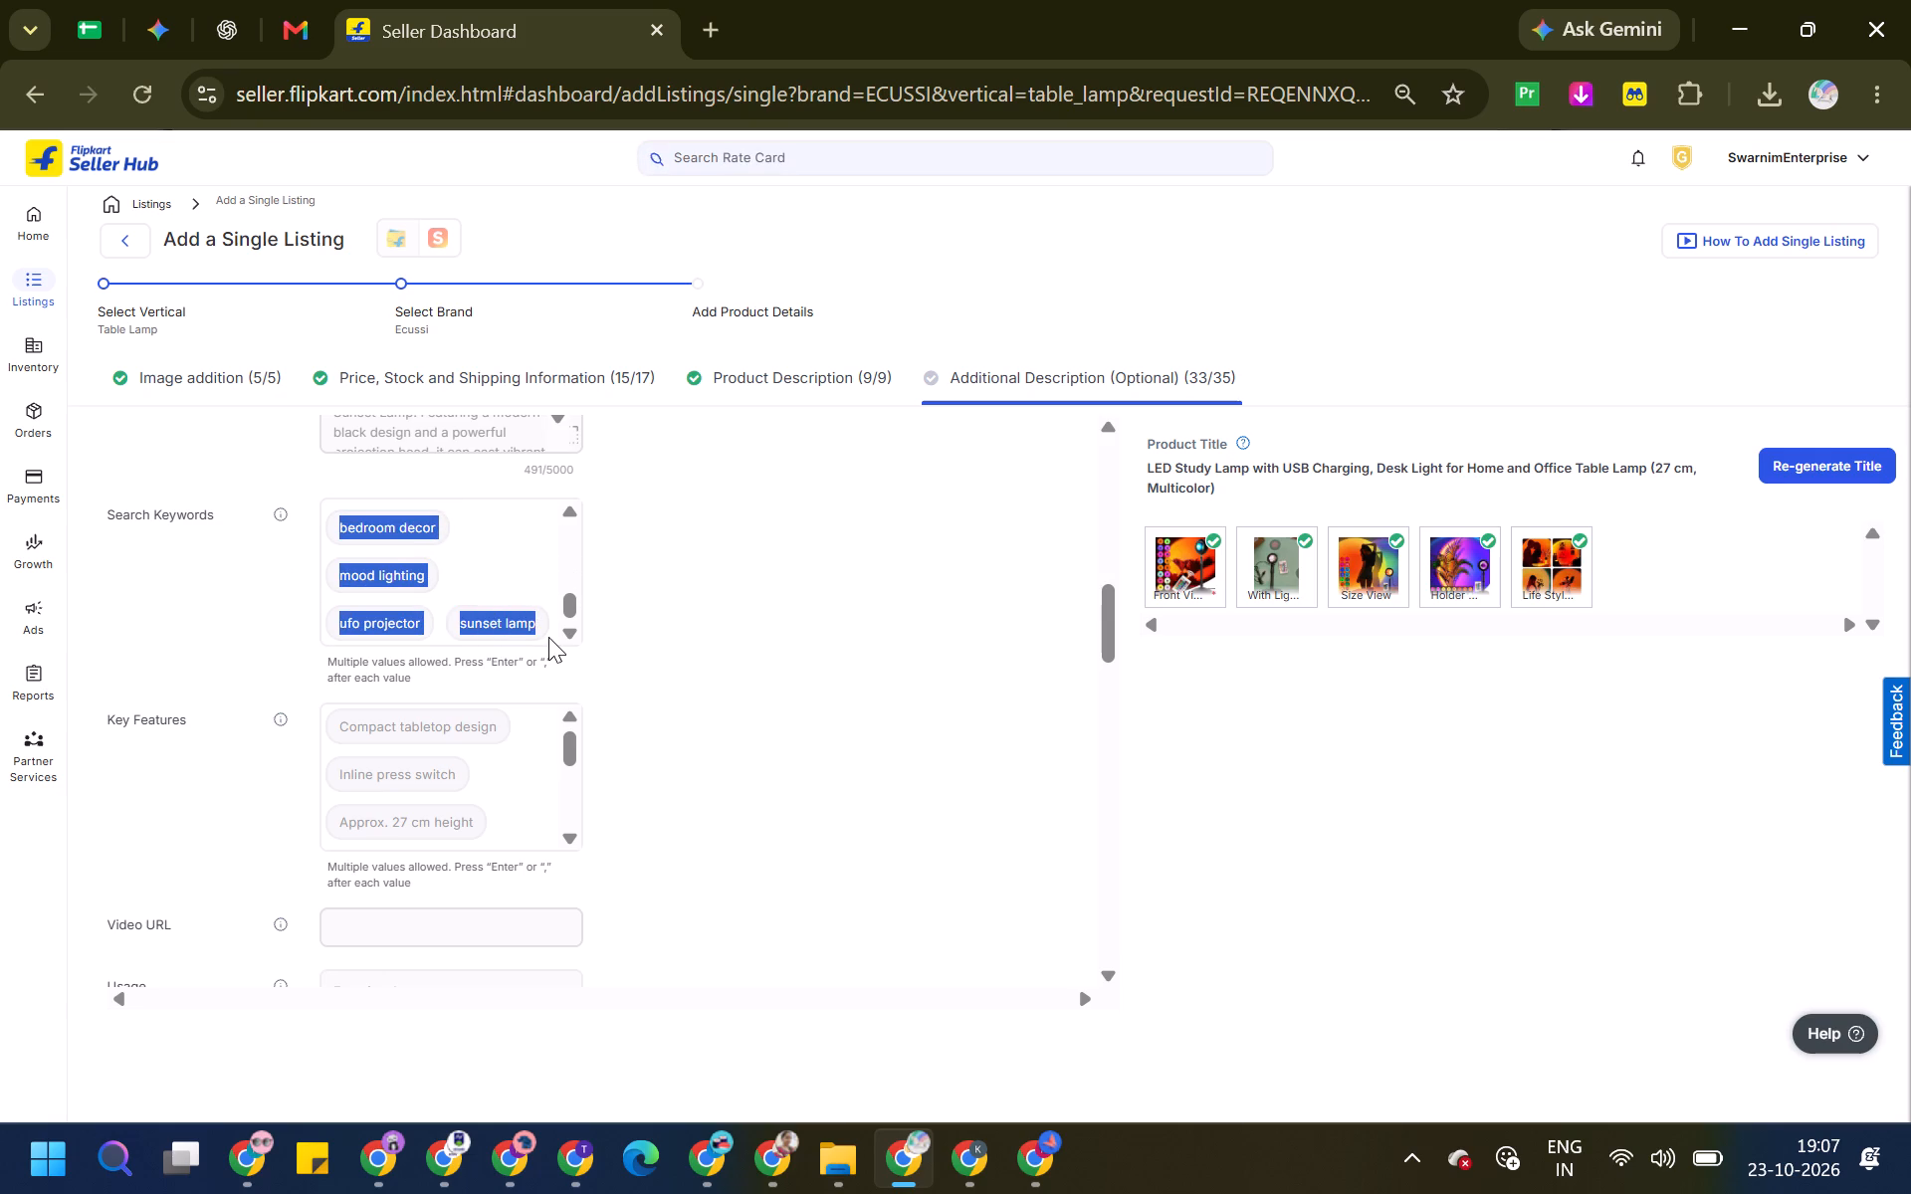
left_click_drag(548, 637, 546, 637)
key("ctrl+c")
key("ctrl+c")
key("alt+Tab")
left_click(500, 660)
key("ctrl+v")
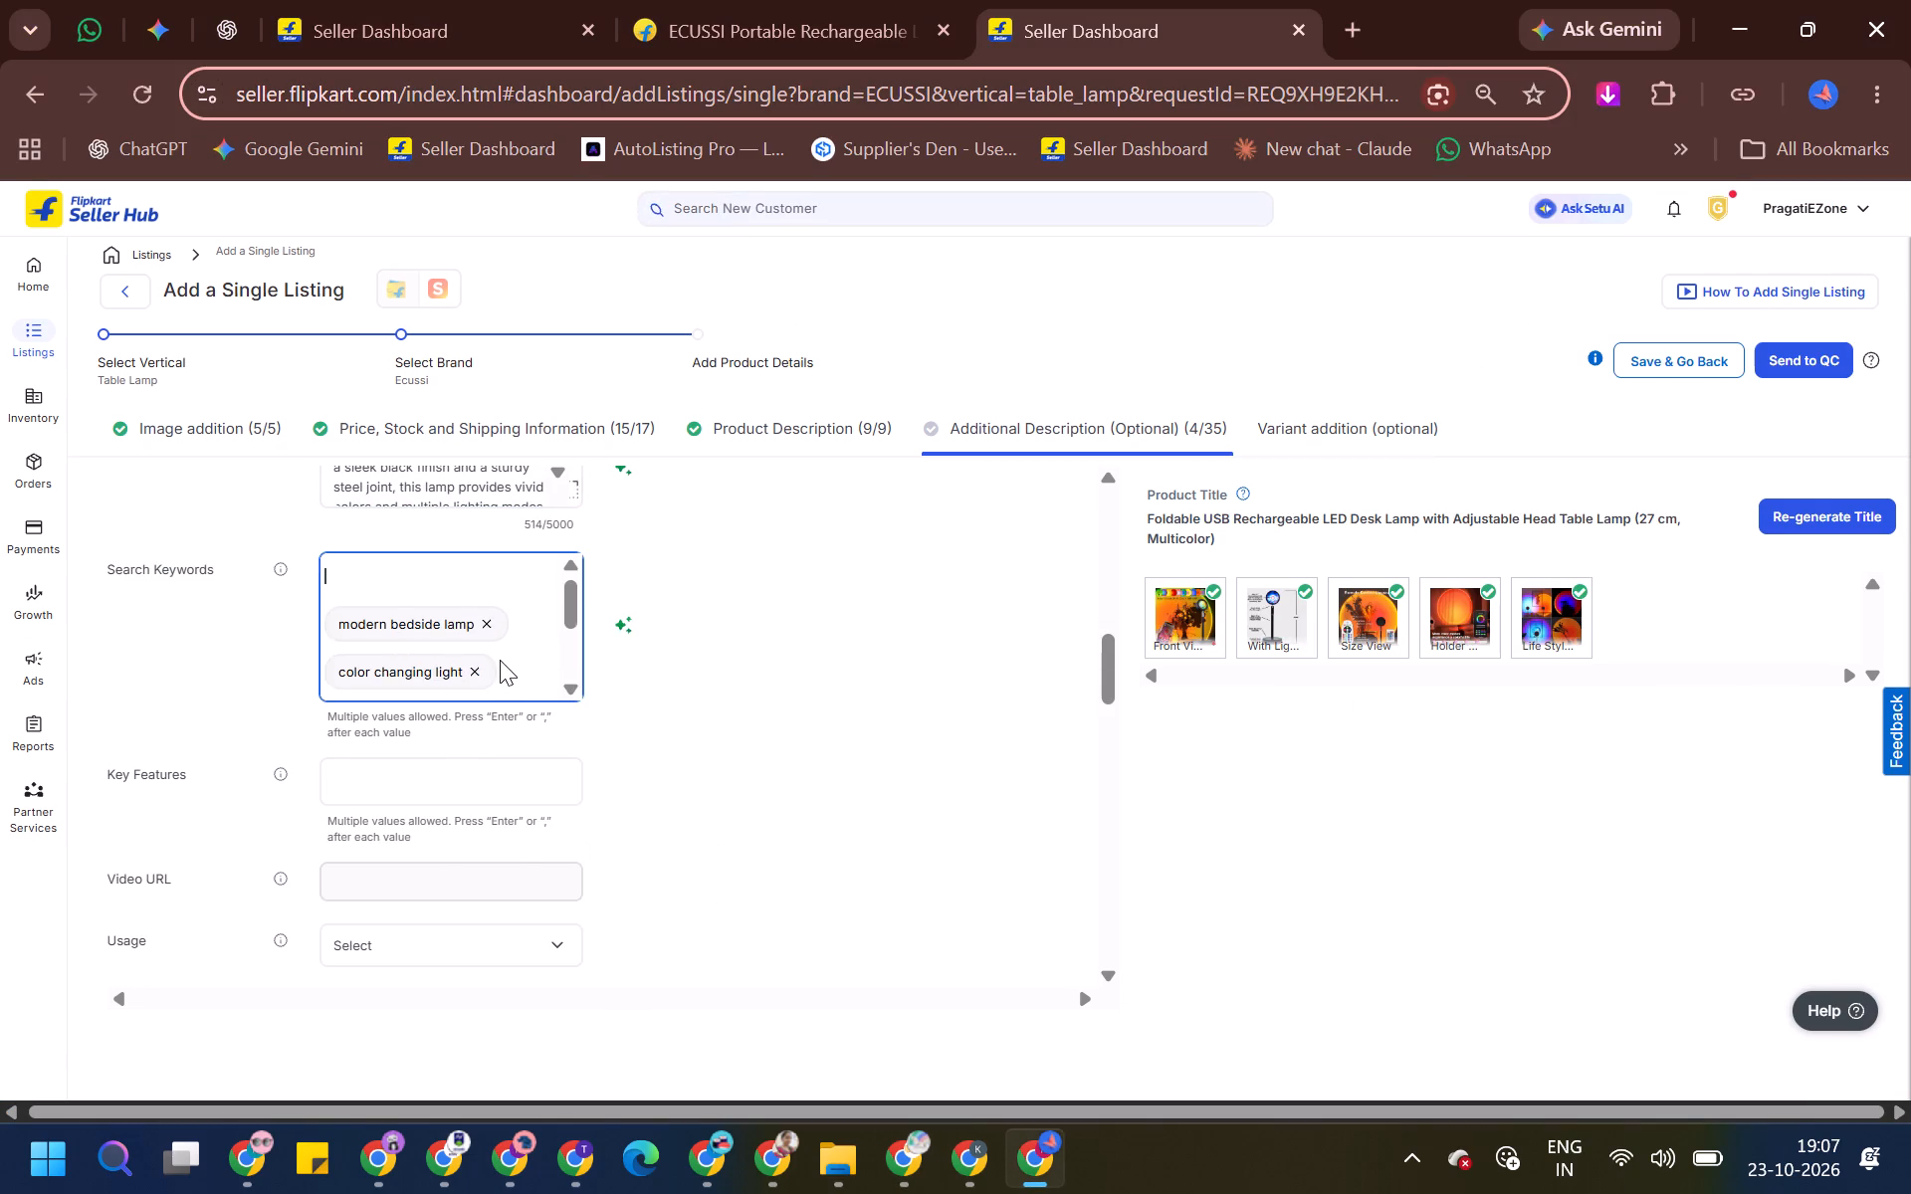
left_click(694, 686)
Fill in the key features with the SwarnimEnterprise listing's full set, from Compact tabletop design through USB rechargeable design.
left_click(460, 843)
left_click(461, 817)
key("alt+Tab")
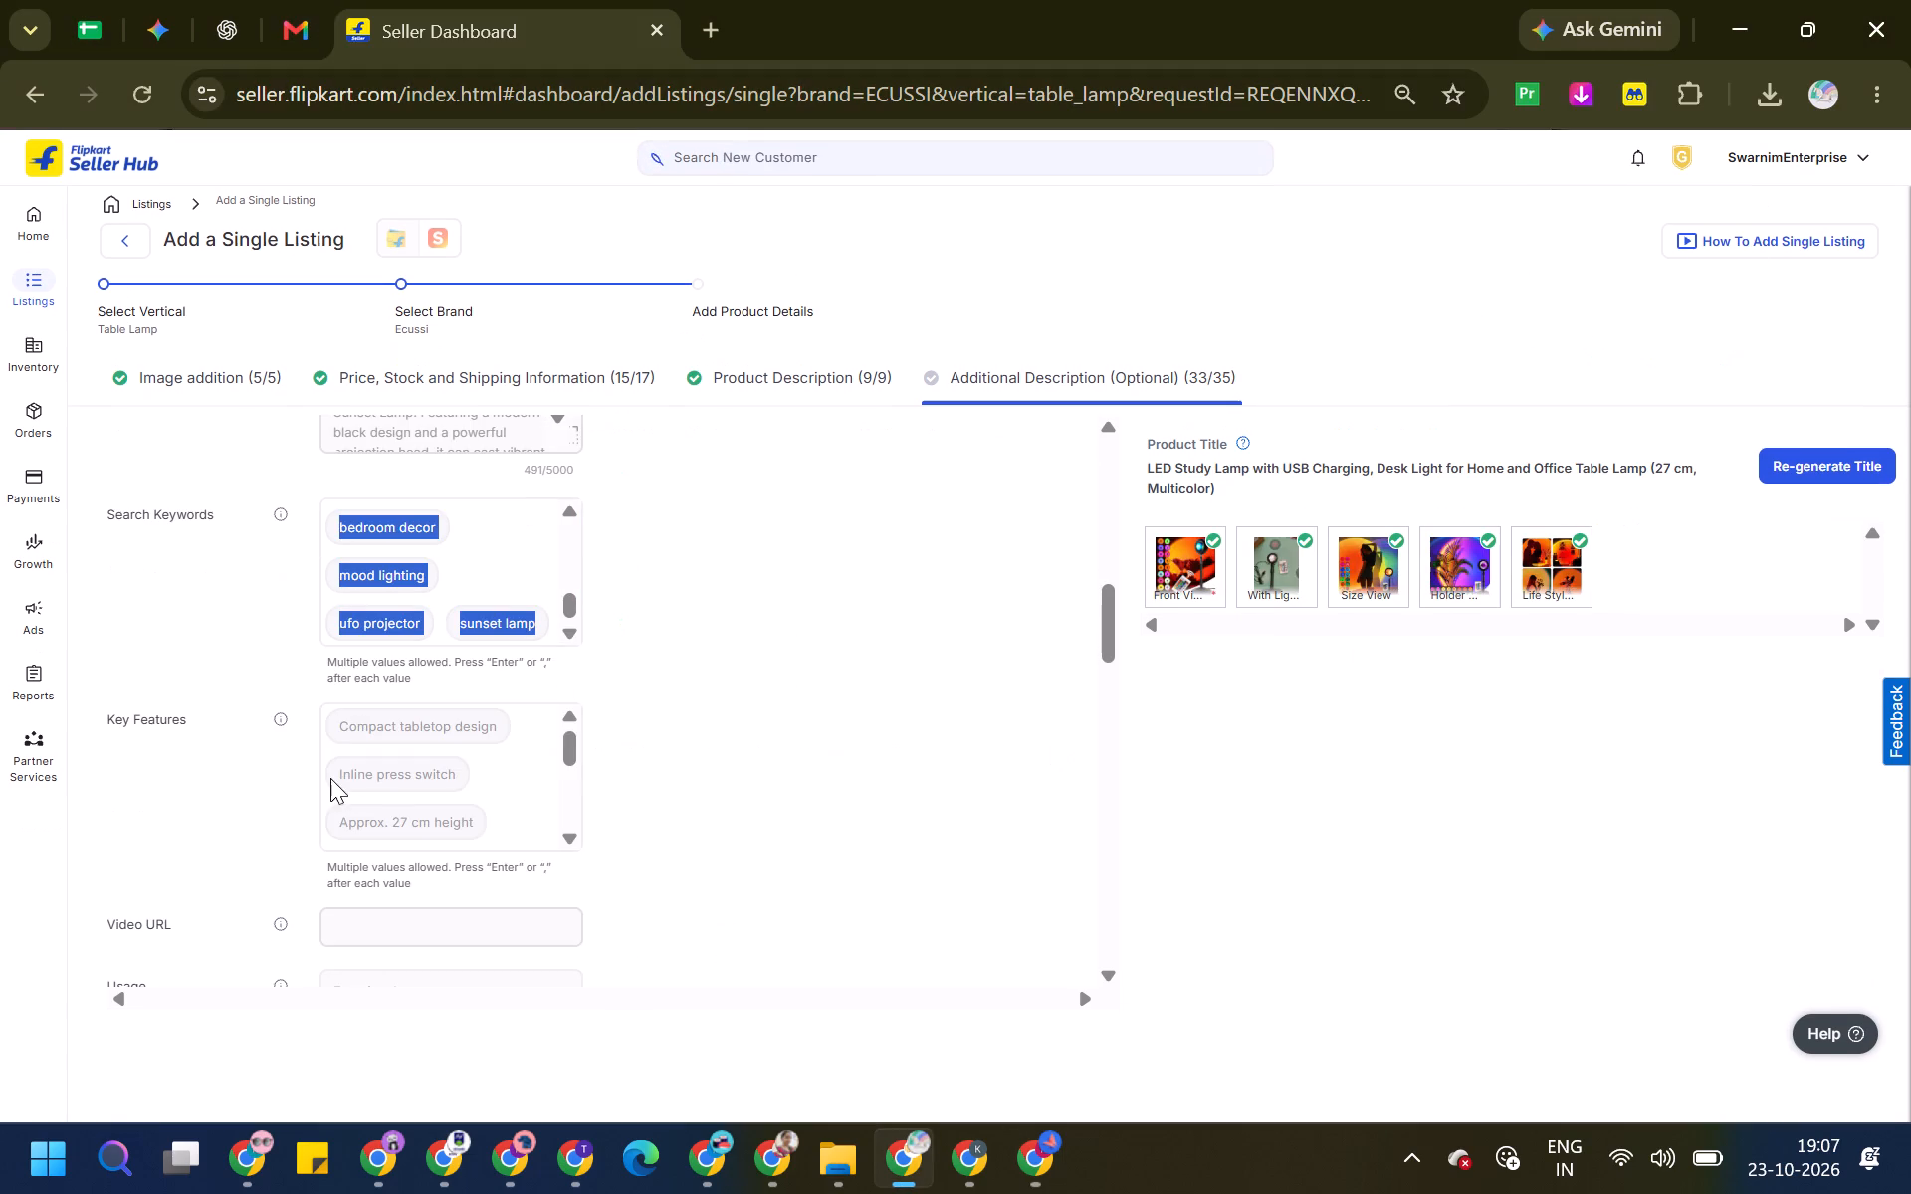
scroll(330, 778, "down", 1)
scroll(362, 762, "up", 2)
left_click_drag(303, 717, 508, 832)
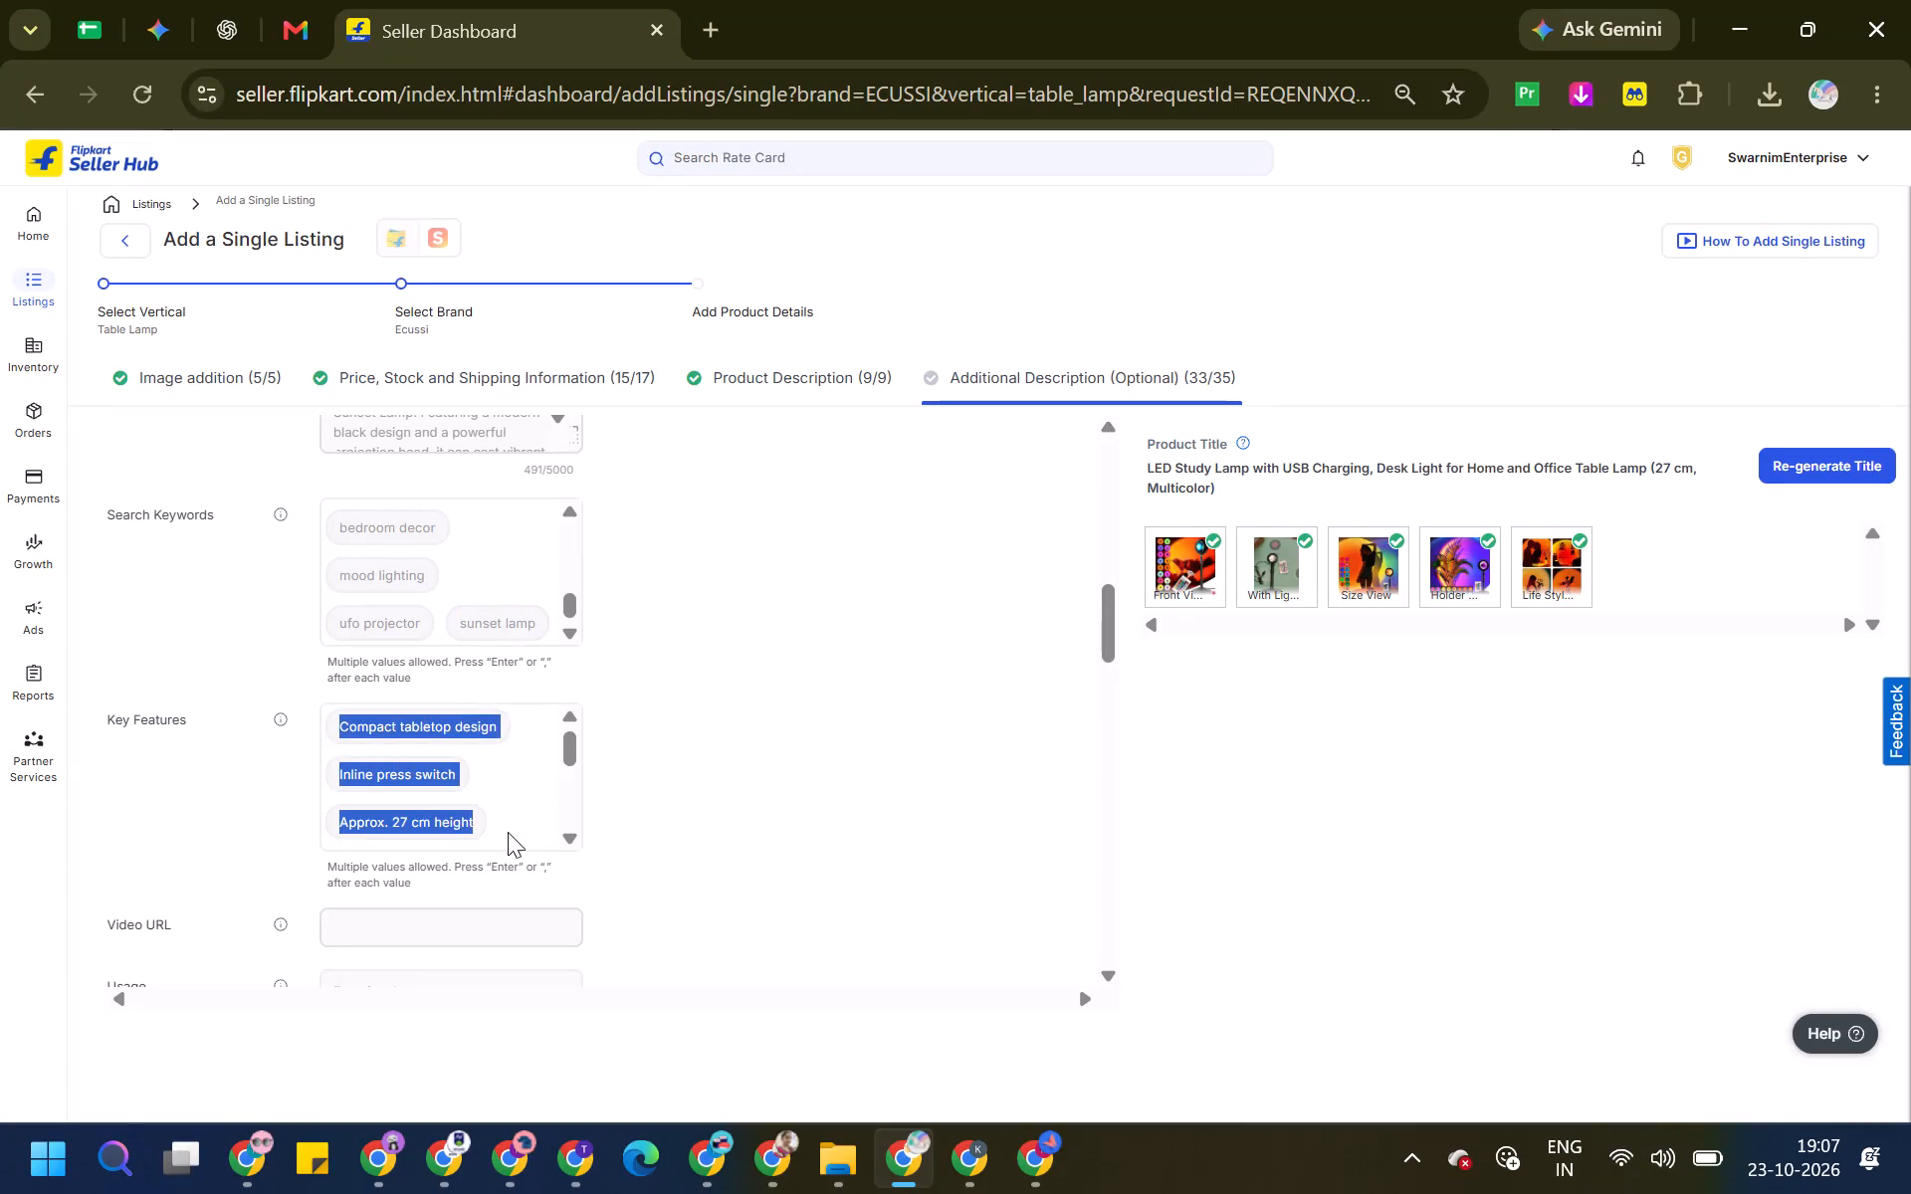
left_click_drag(508, 832, 515, 837)
key("ctrl+c")
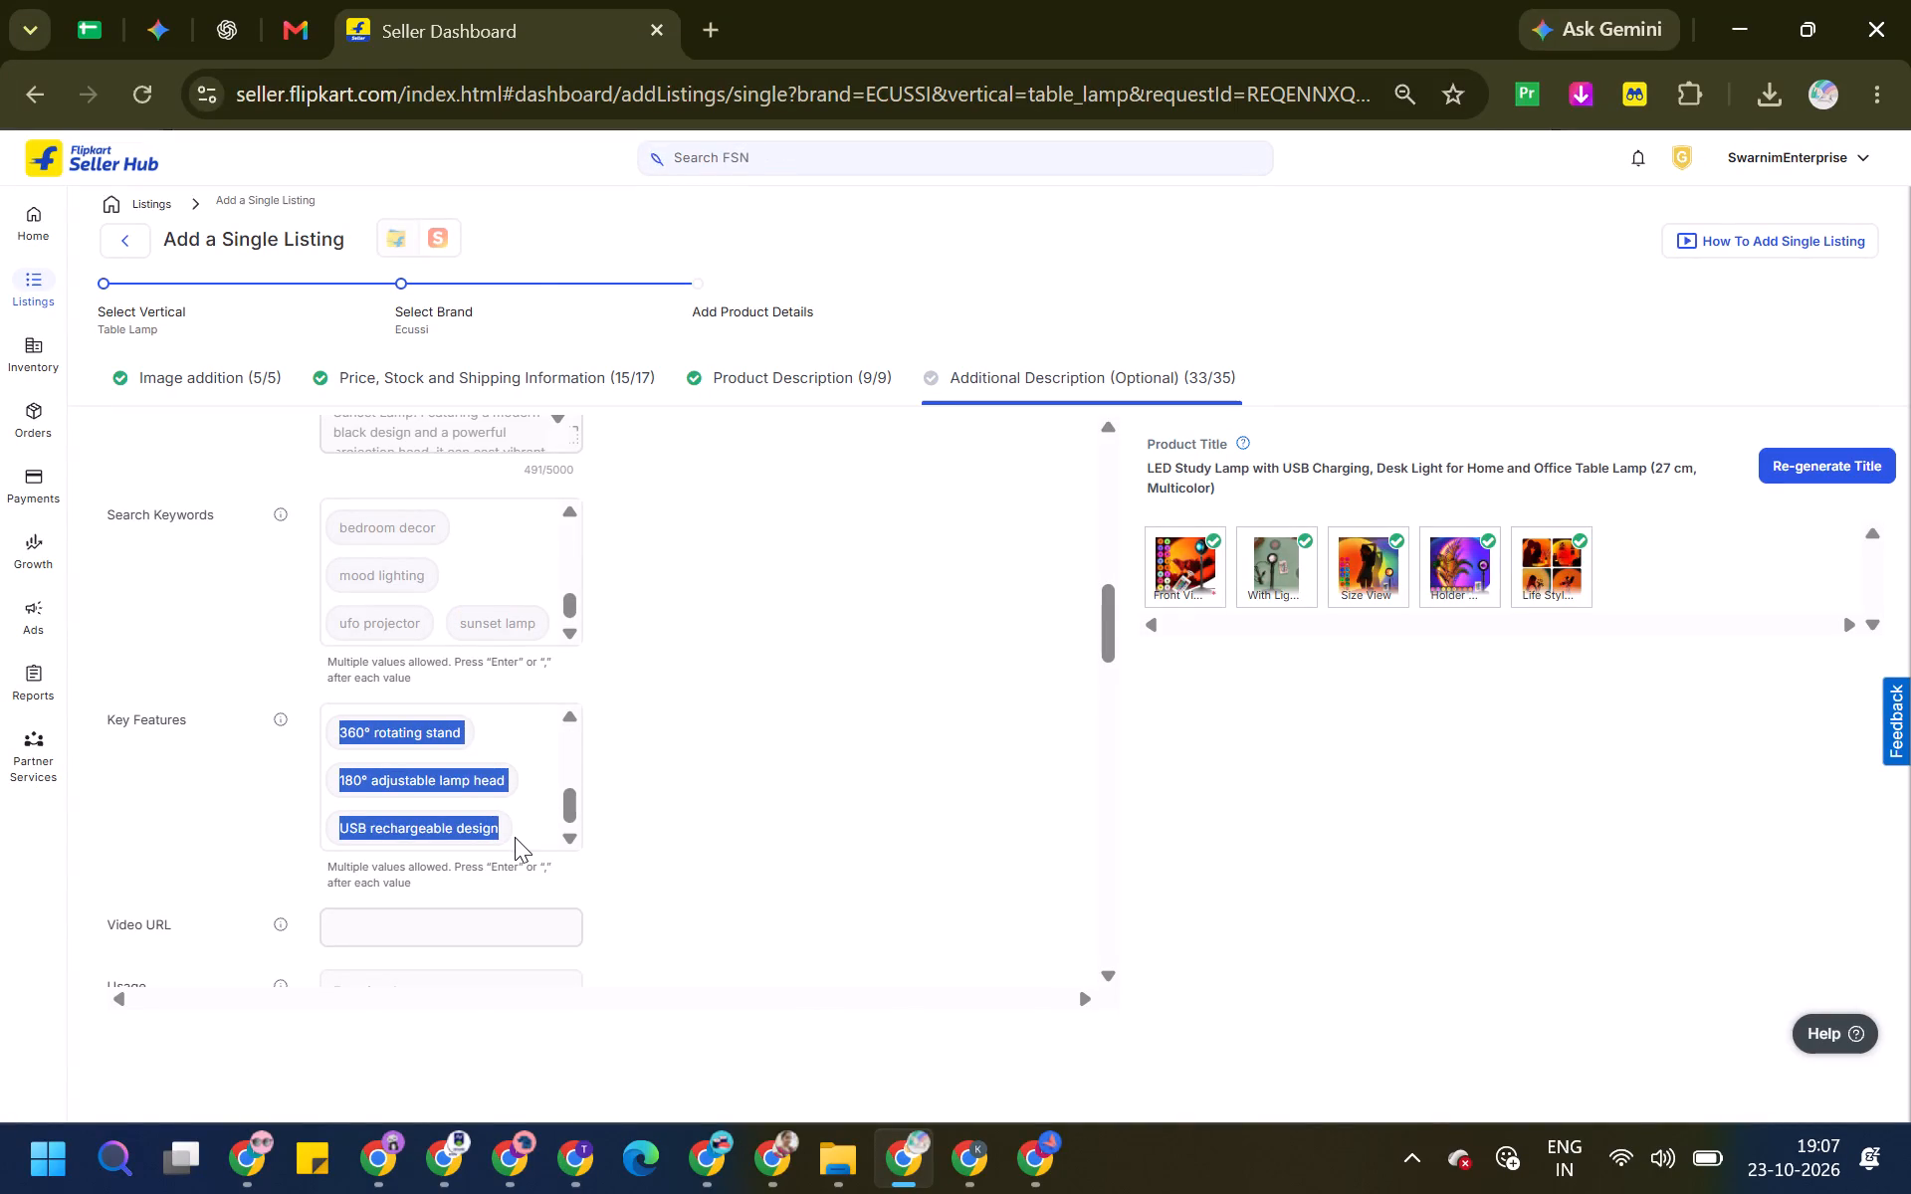
key("alt+Tab")
key("ctrl+v")
left_click(624, 813)
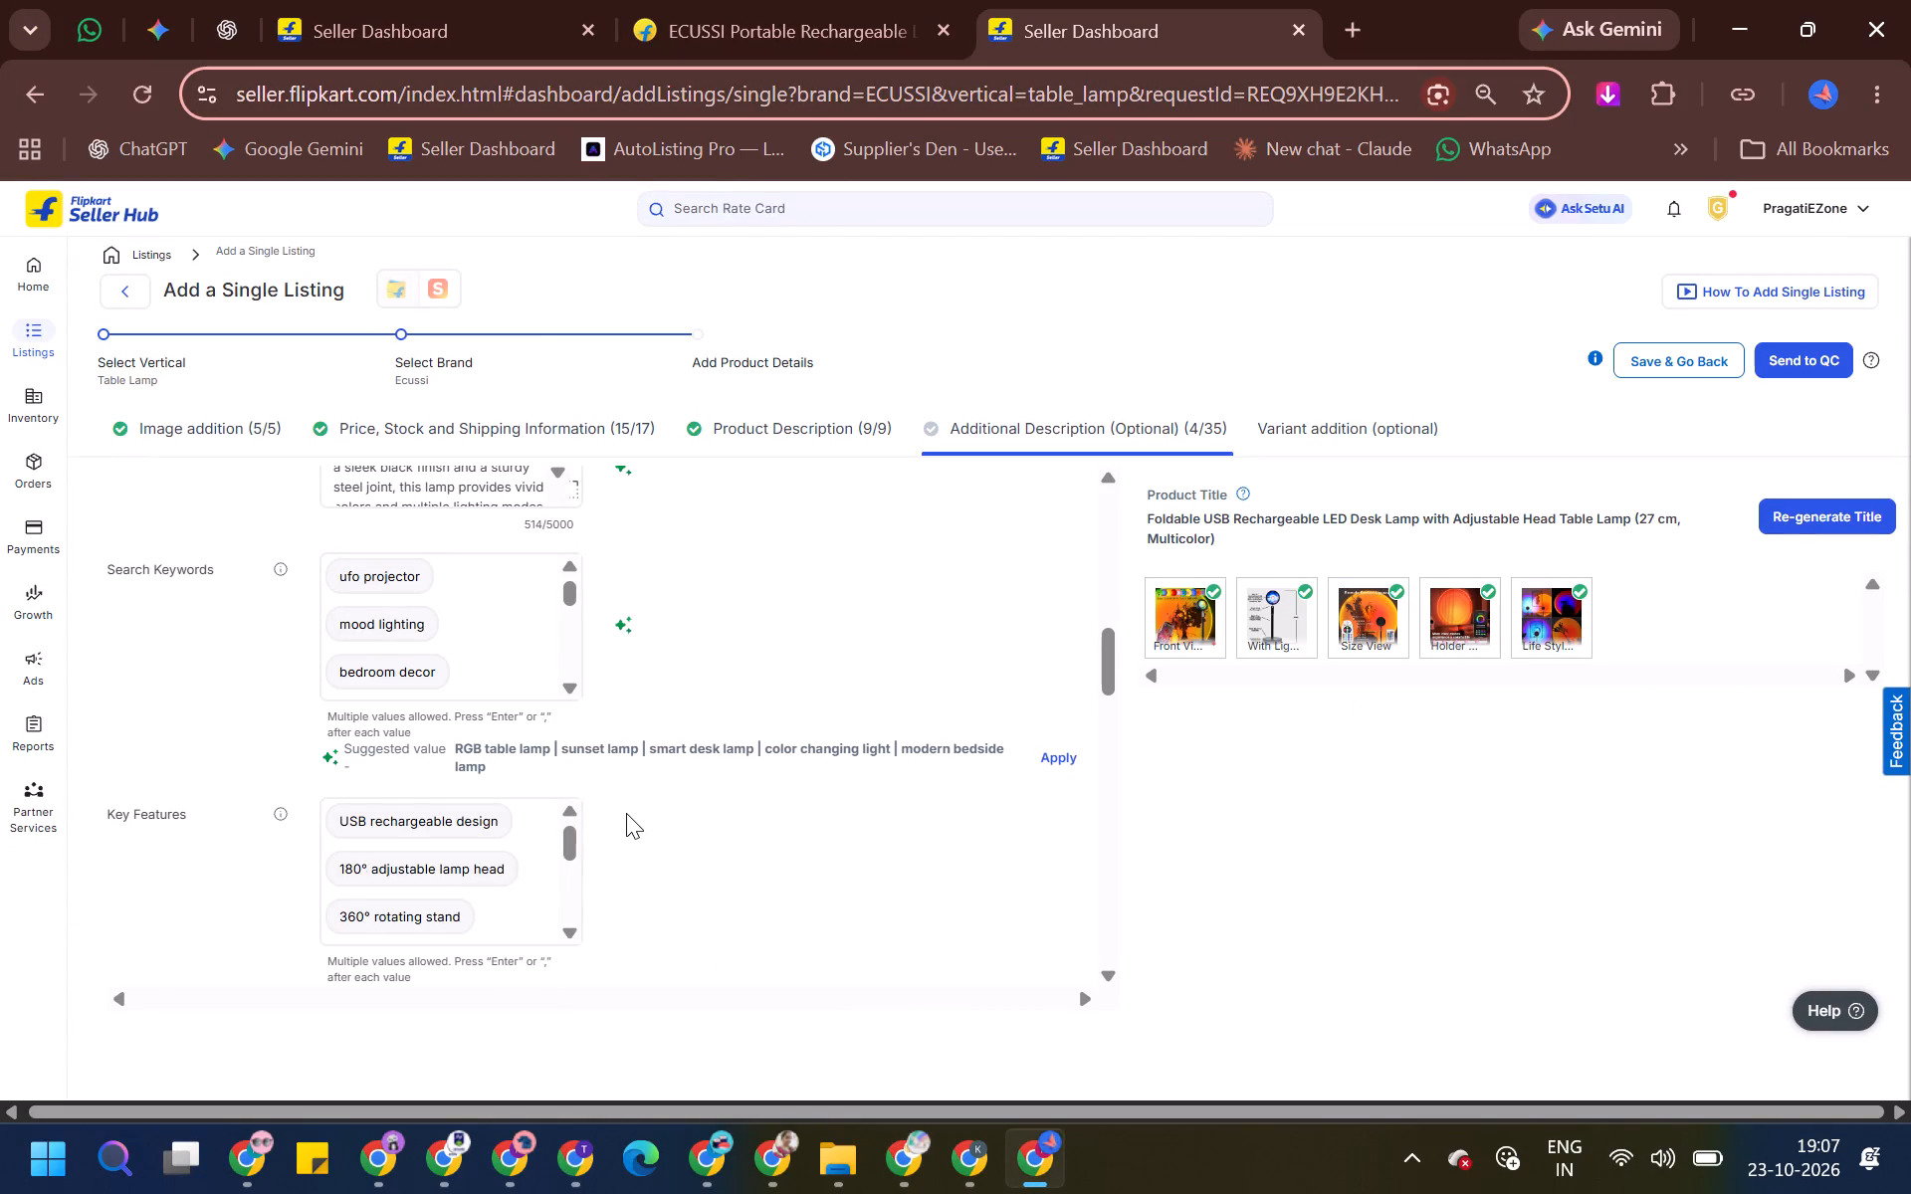
Set Usage to Functional and Holder Type to Single Contact in the new listing's additional description.
scroll(612, 818, "down", 2)
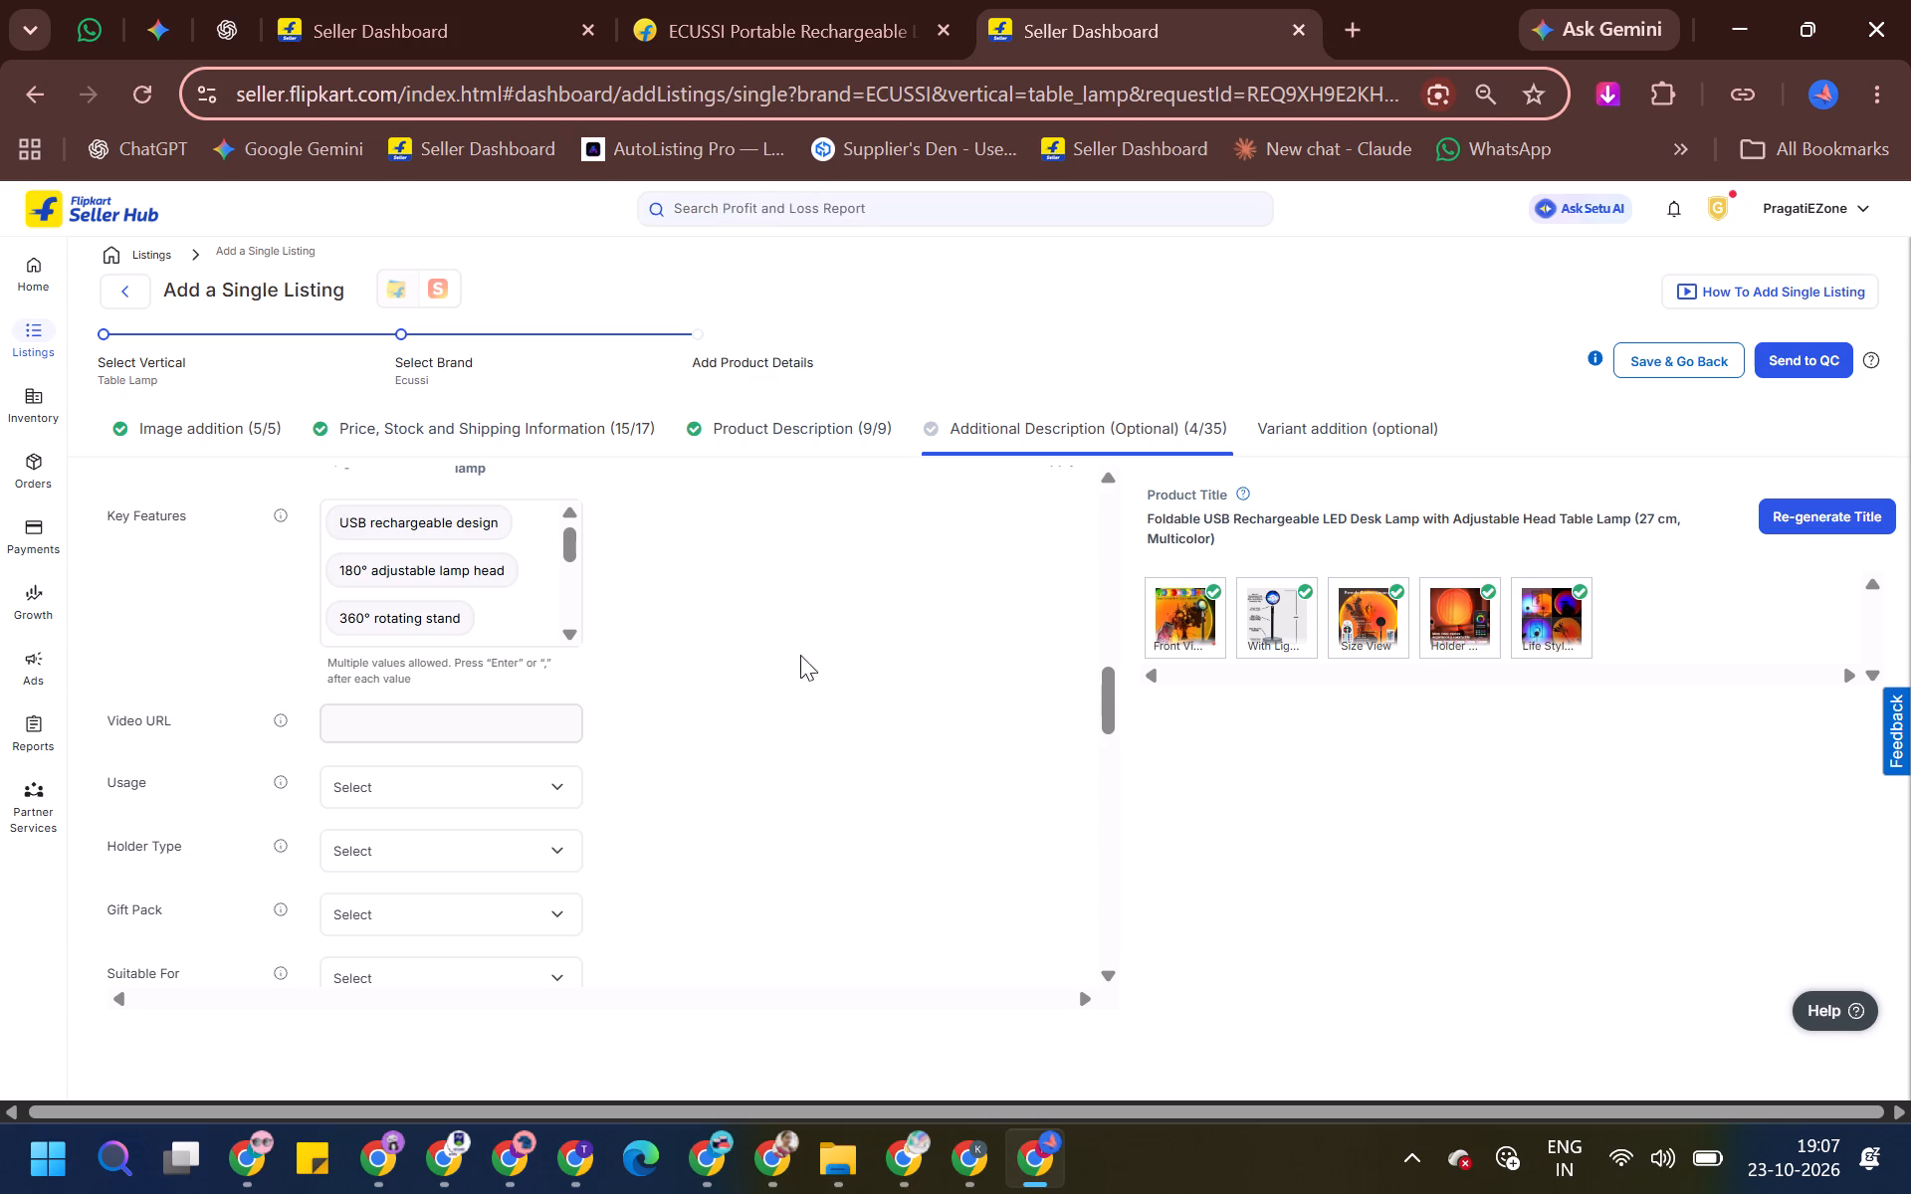
scroll(925, 632, "down", 1)
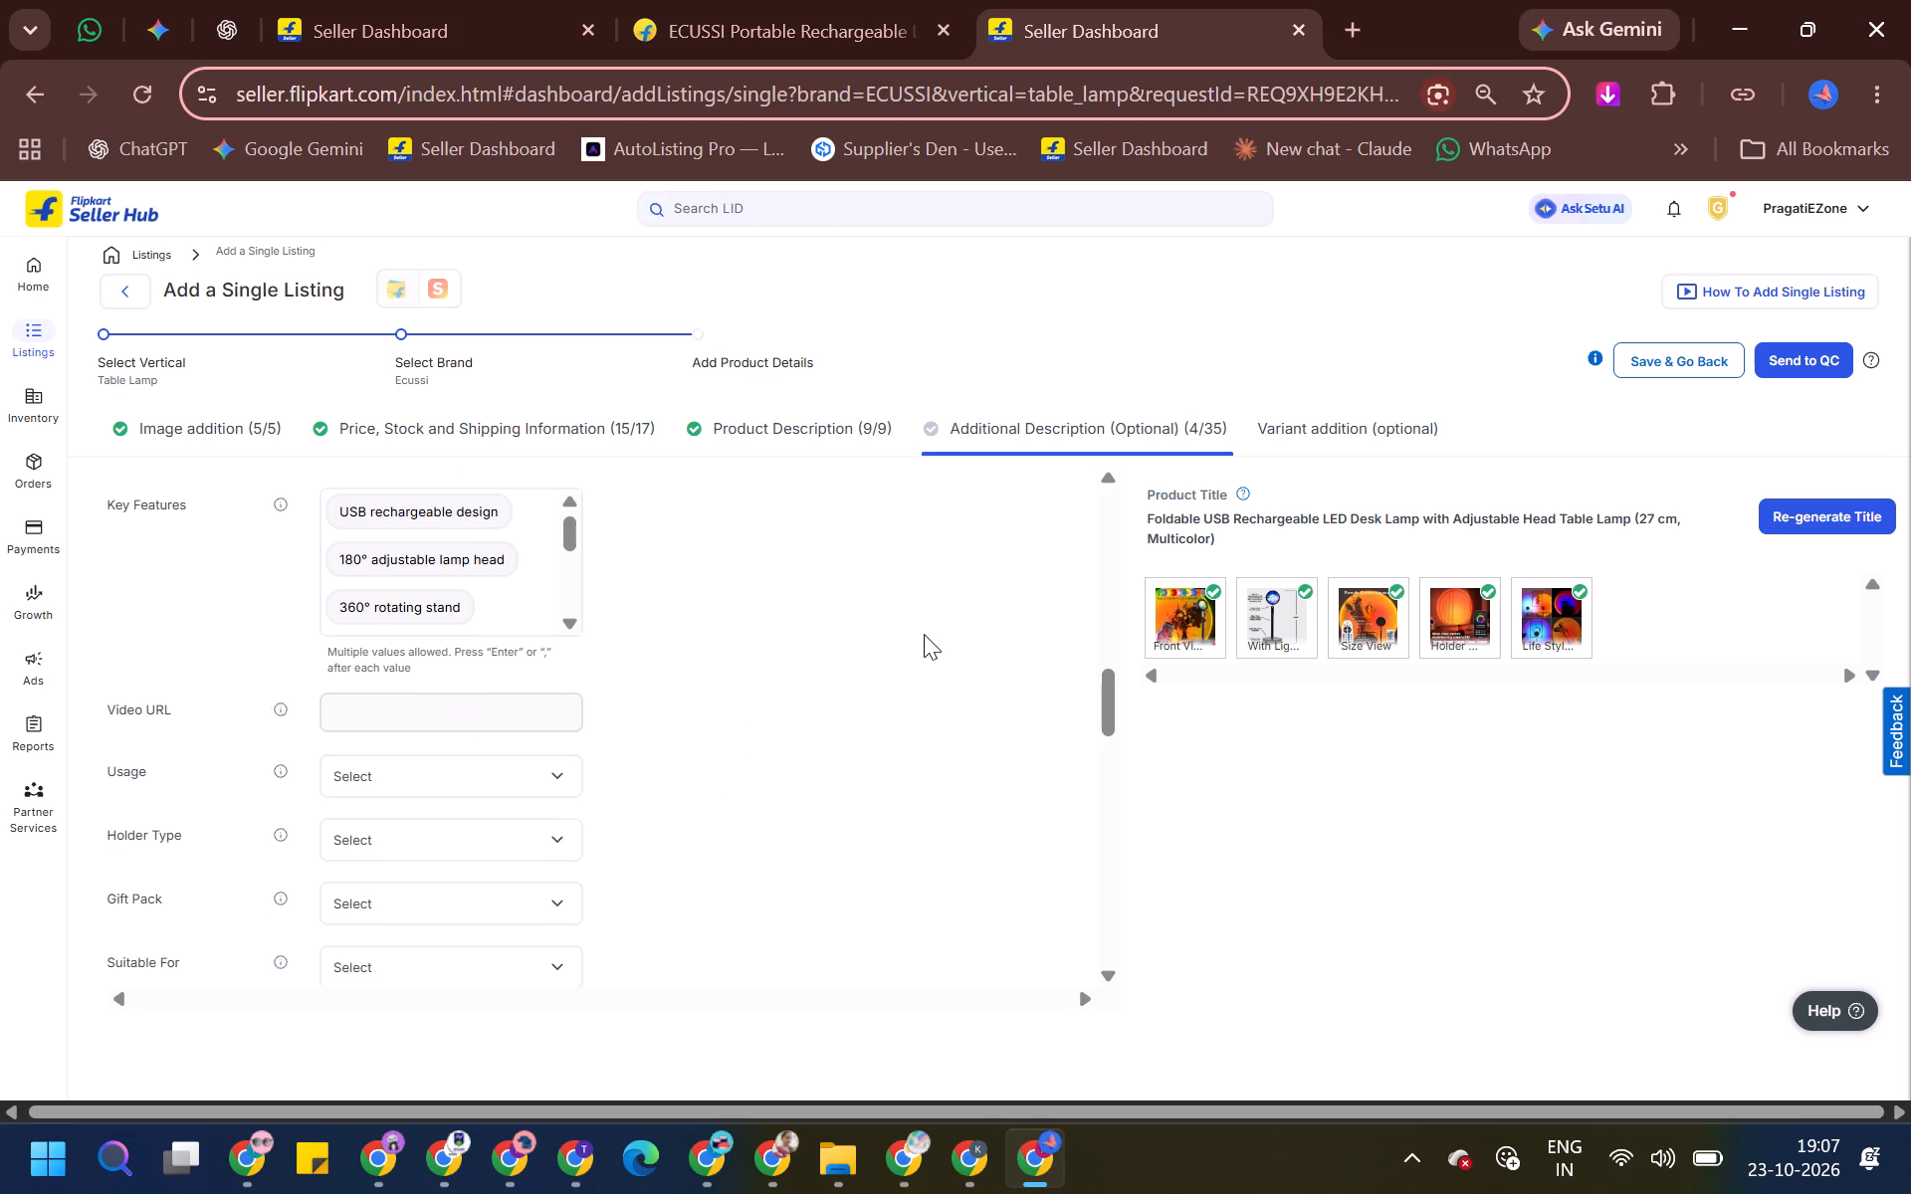
scroll(924, 634, "down", 1)
left_click(512, 498)
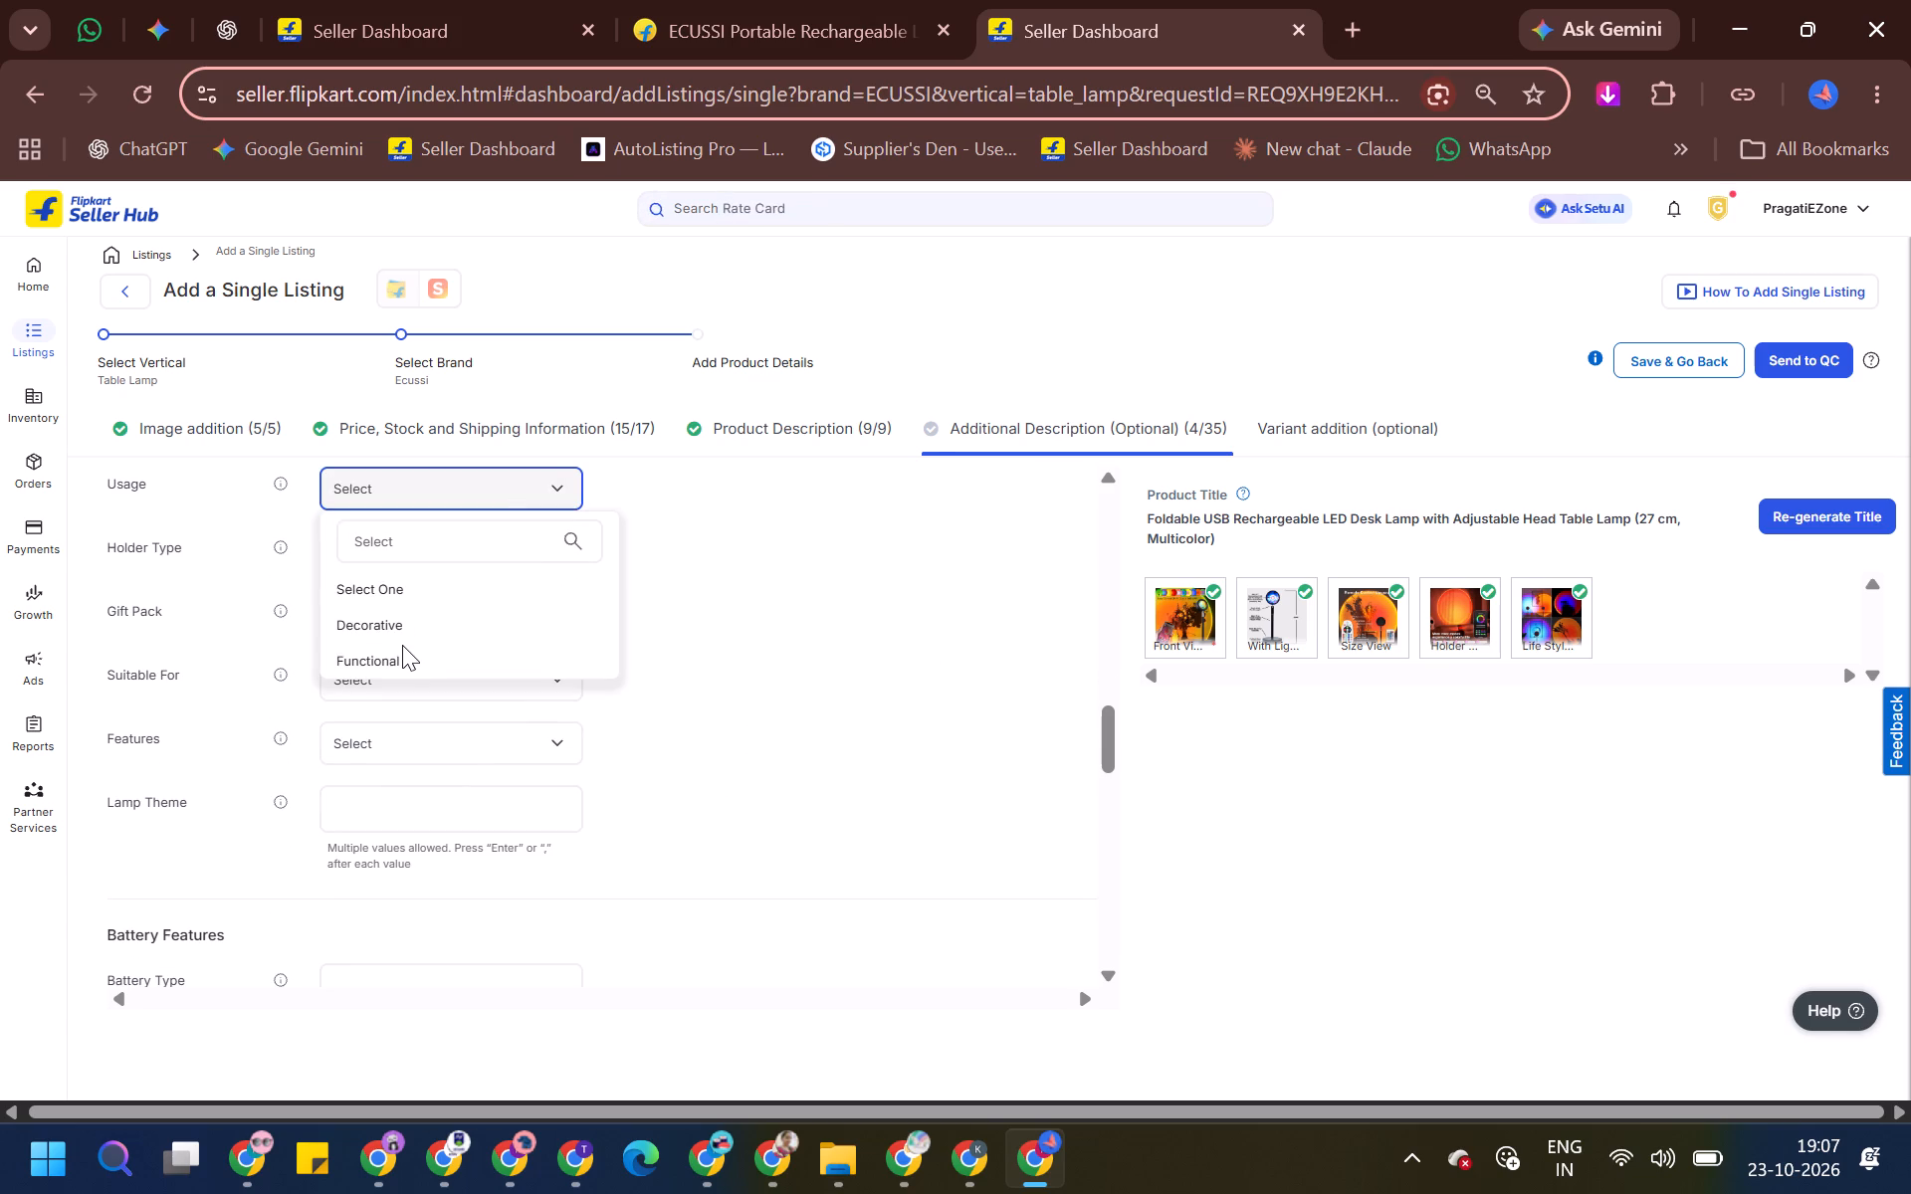
left_click(402, 653)
left_click(406, 557)
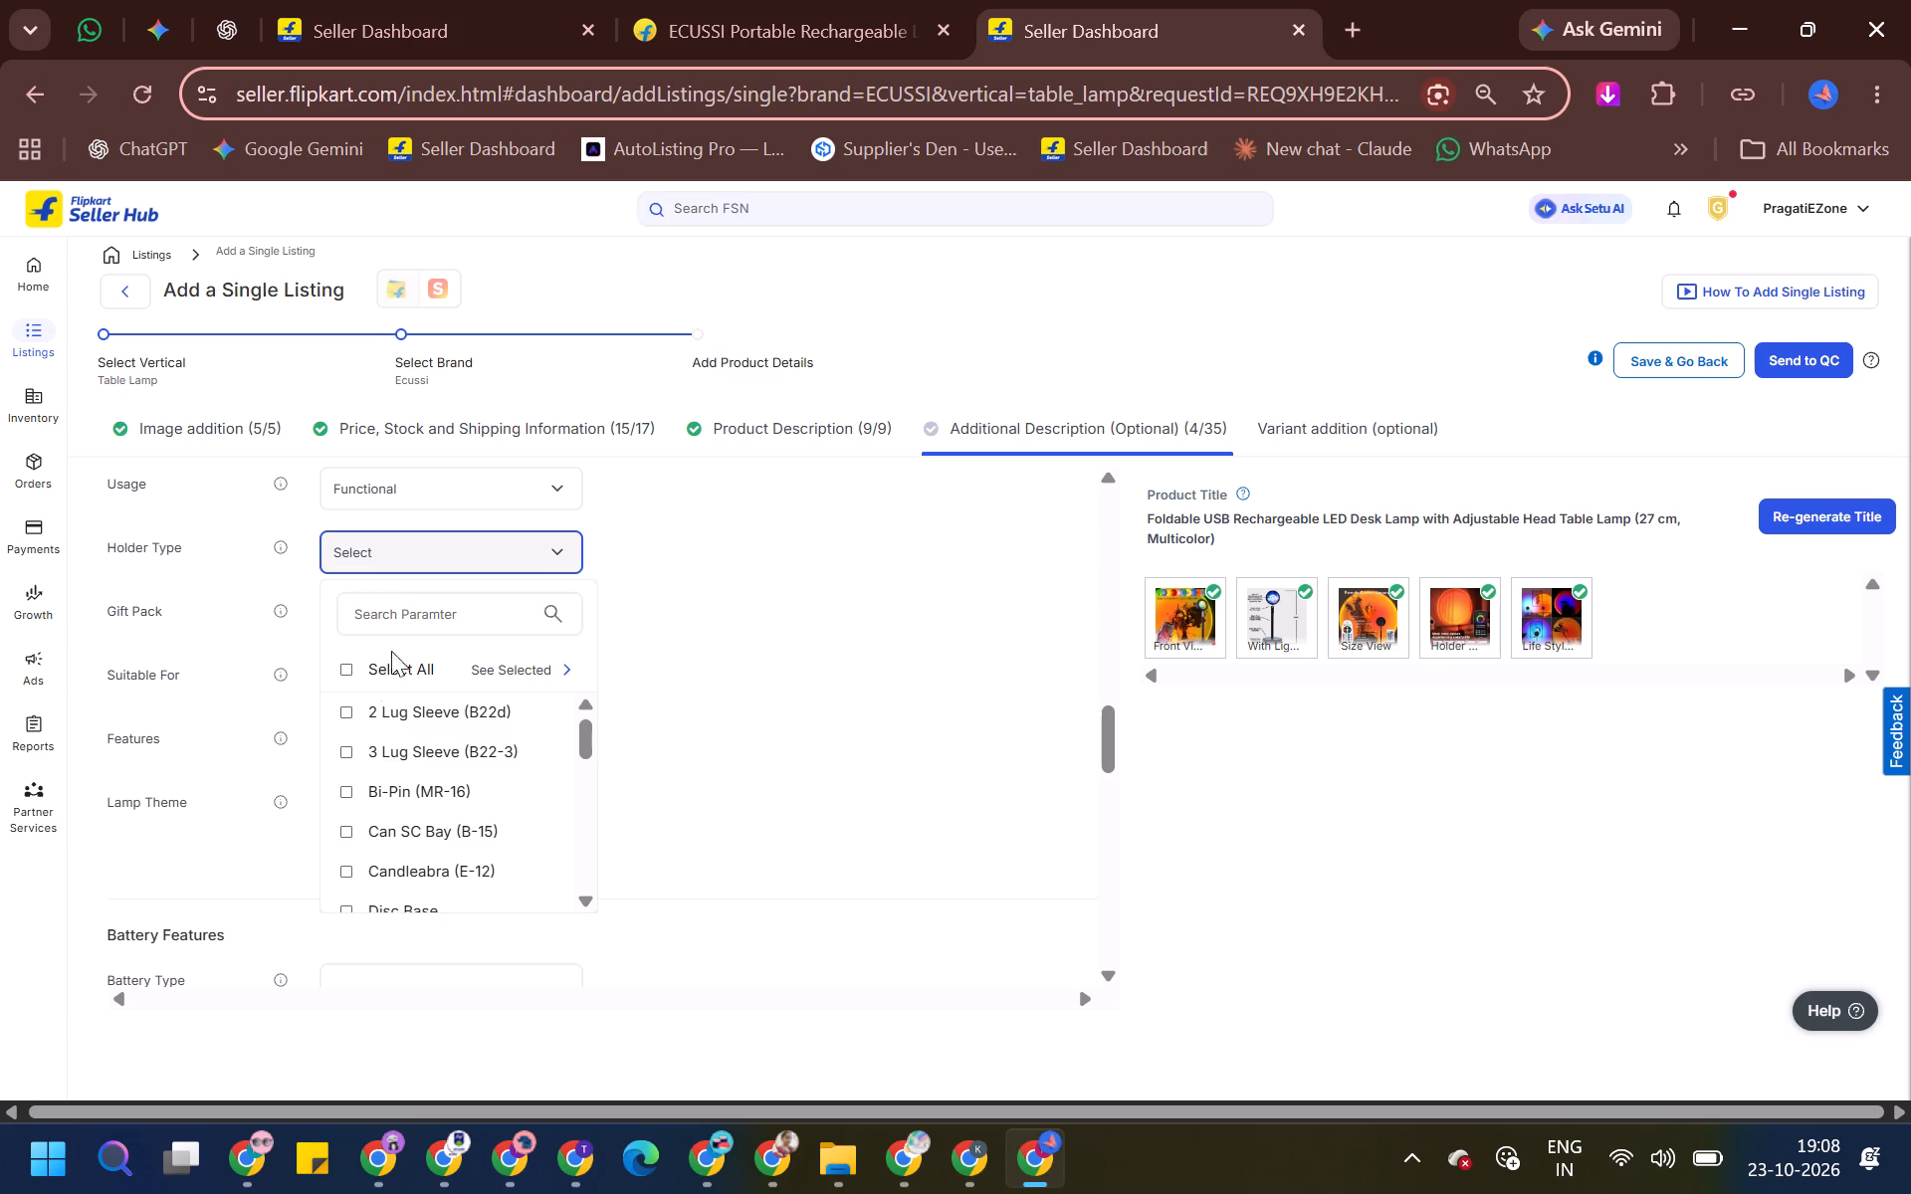
scroll(384, 808, "down", 7)
left_click(399, 853)
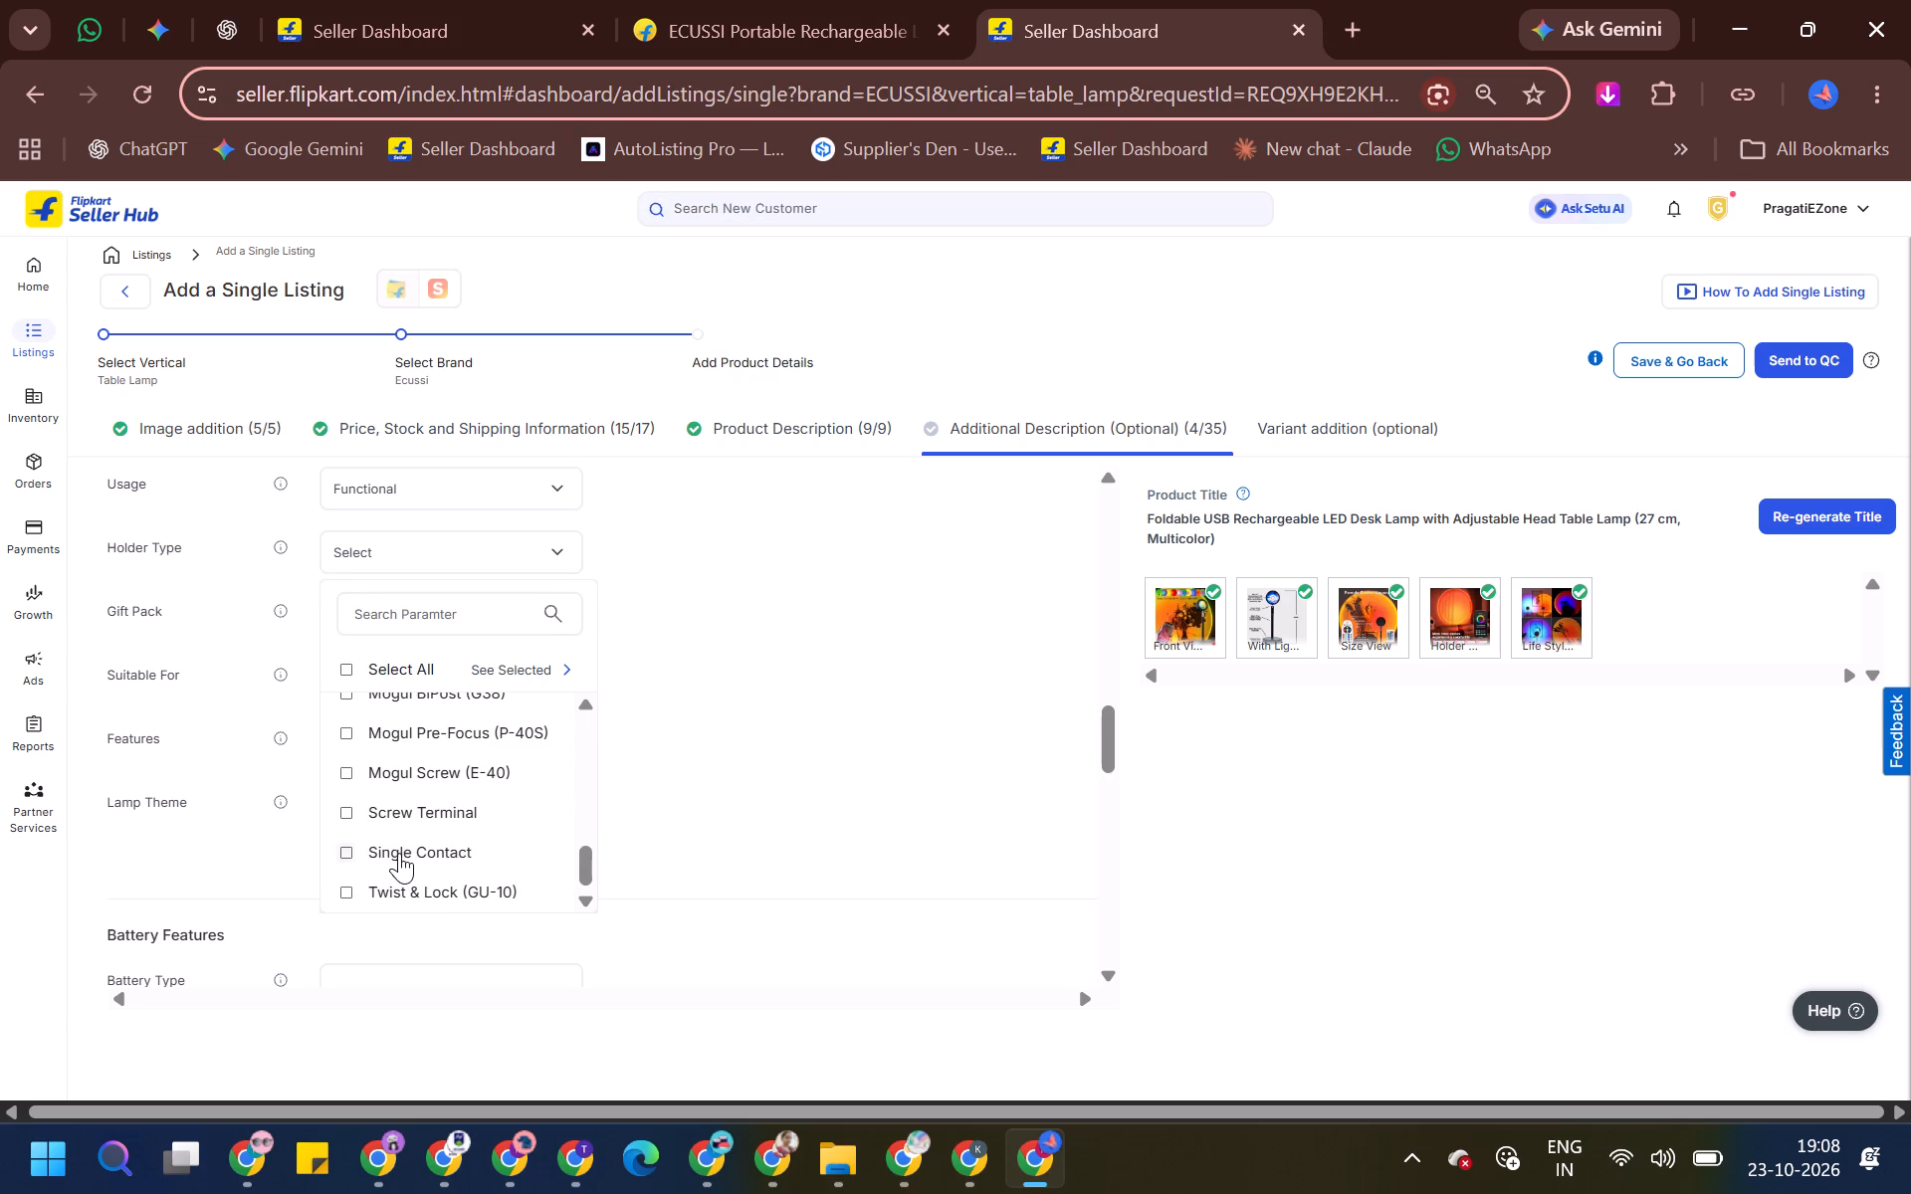
left_click(685, 730)
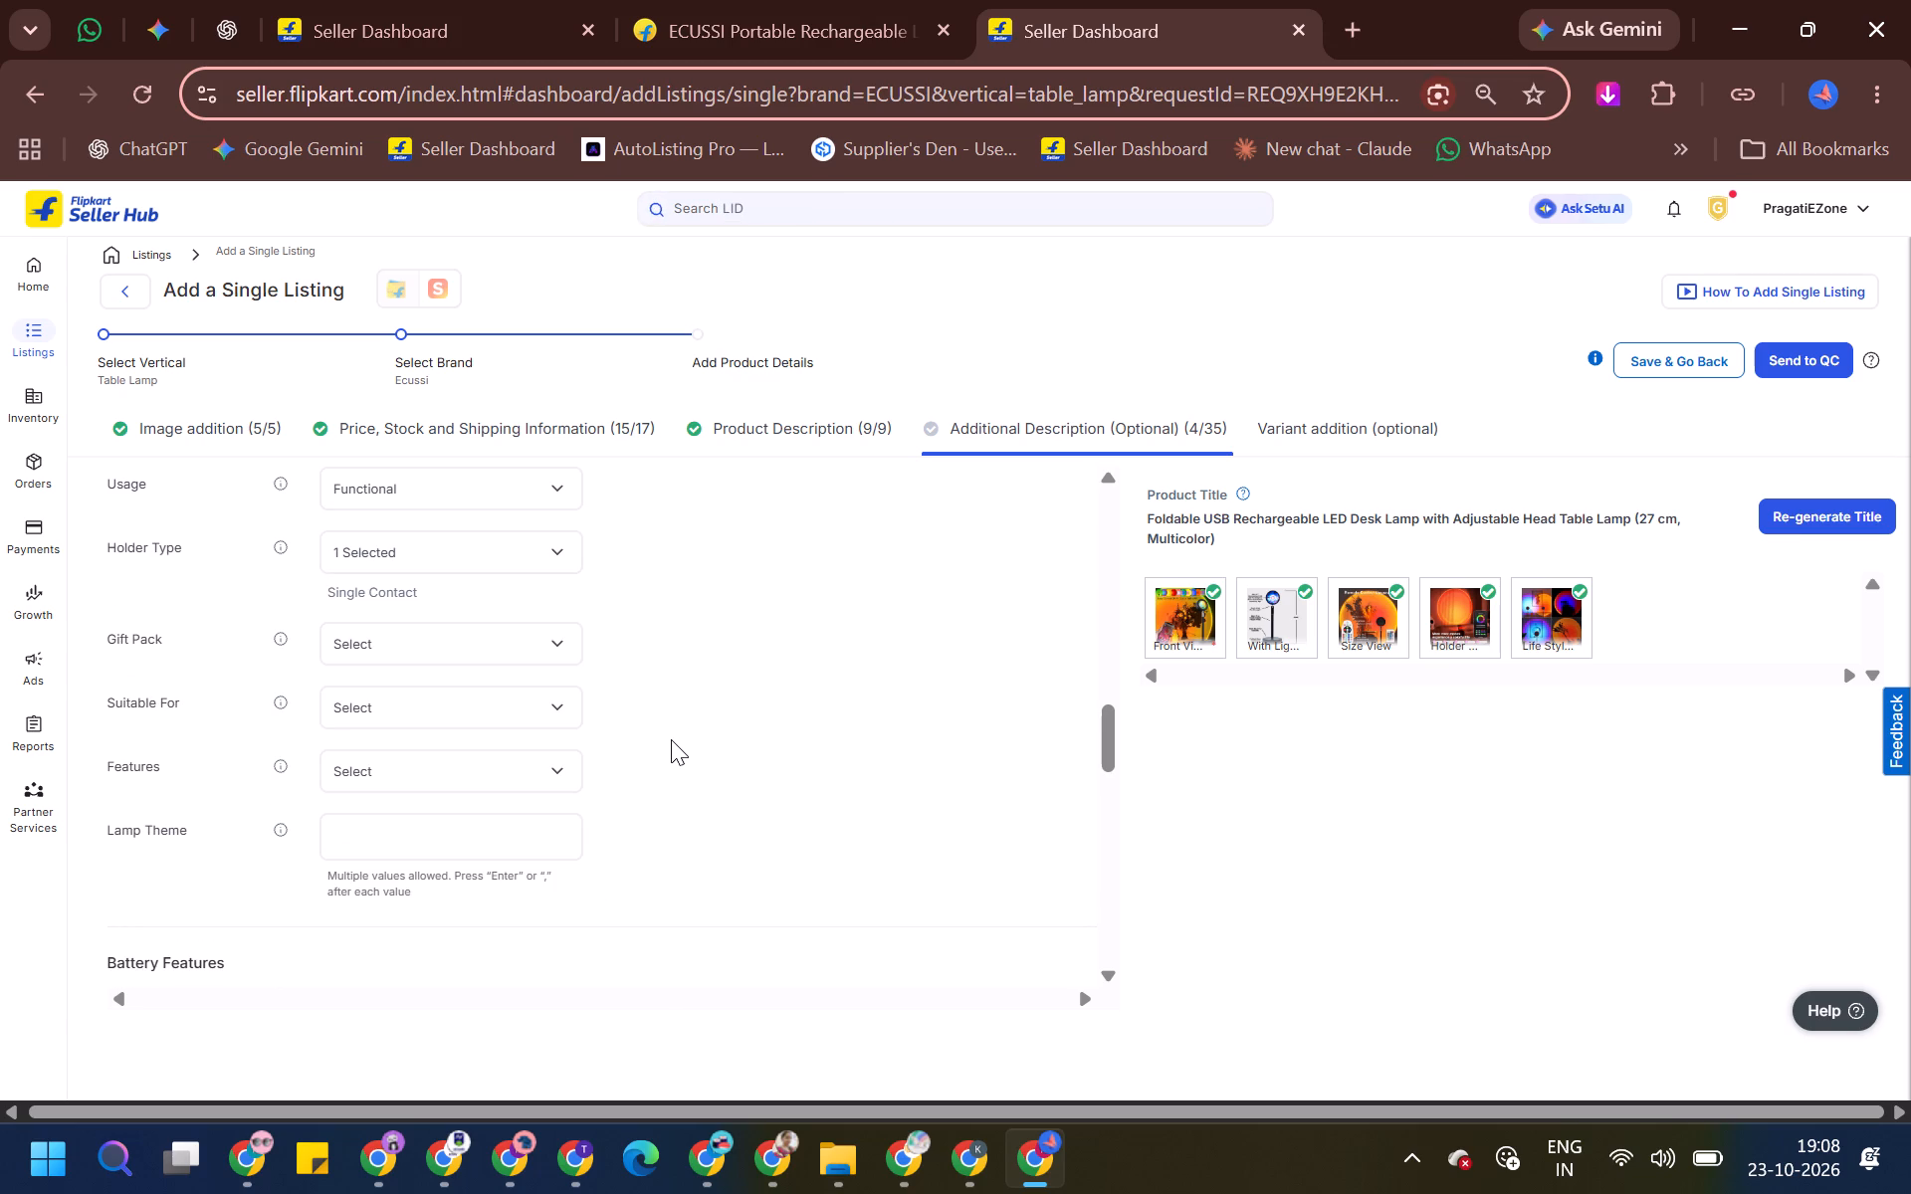
Set Gift Pack to Yes, Suitable For to Adults, and Features to Remote Control.
left_click(419, 650)
left_click(386, 769)
left_click(416, 703)
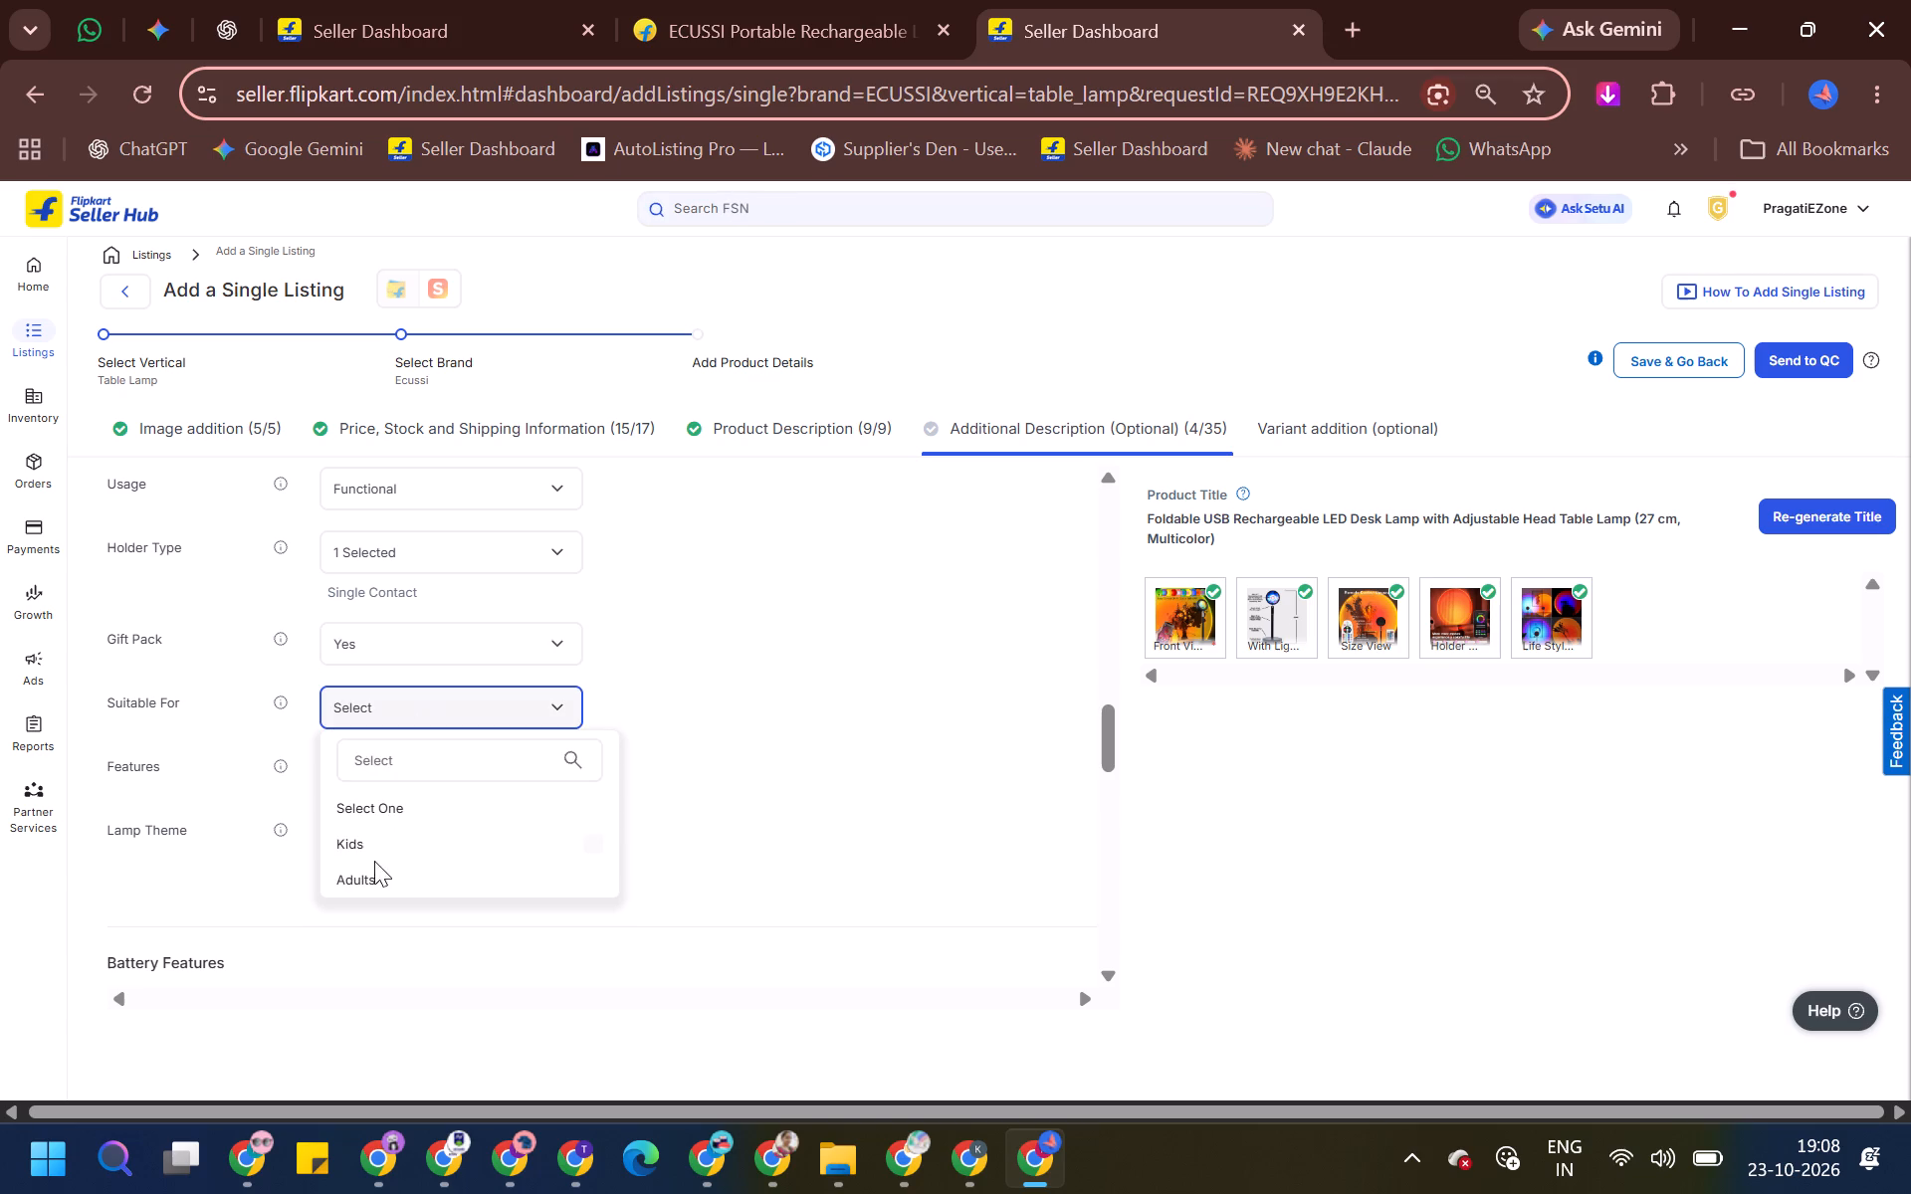
left_click(372, 873)
key("Tab")
left_click(415, 772)
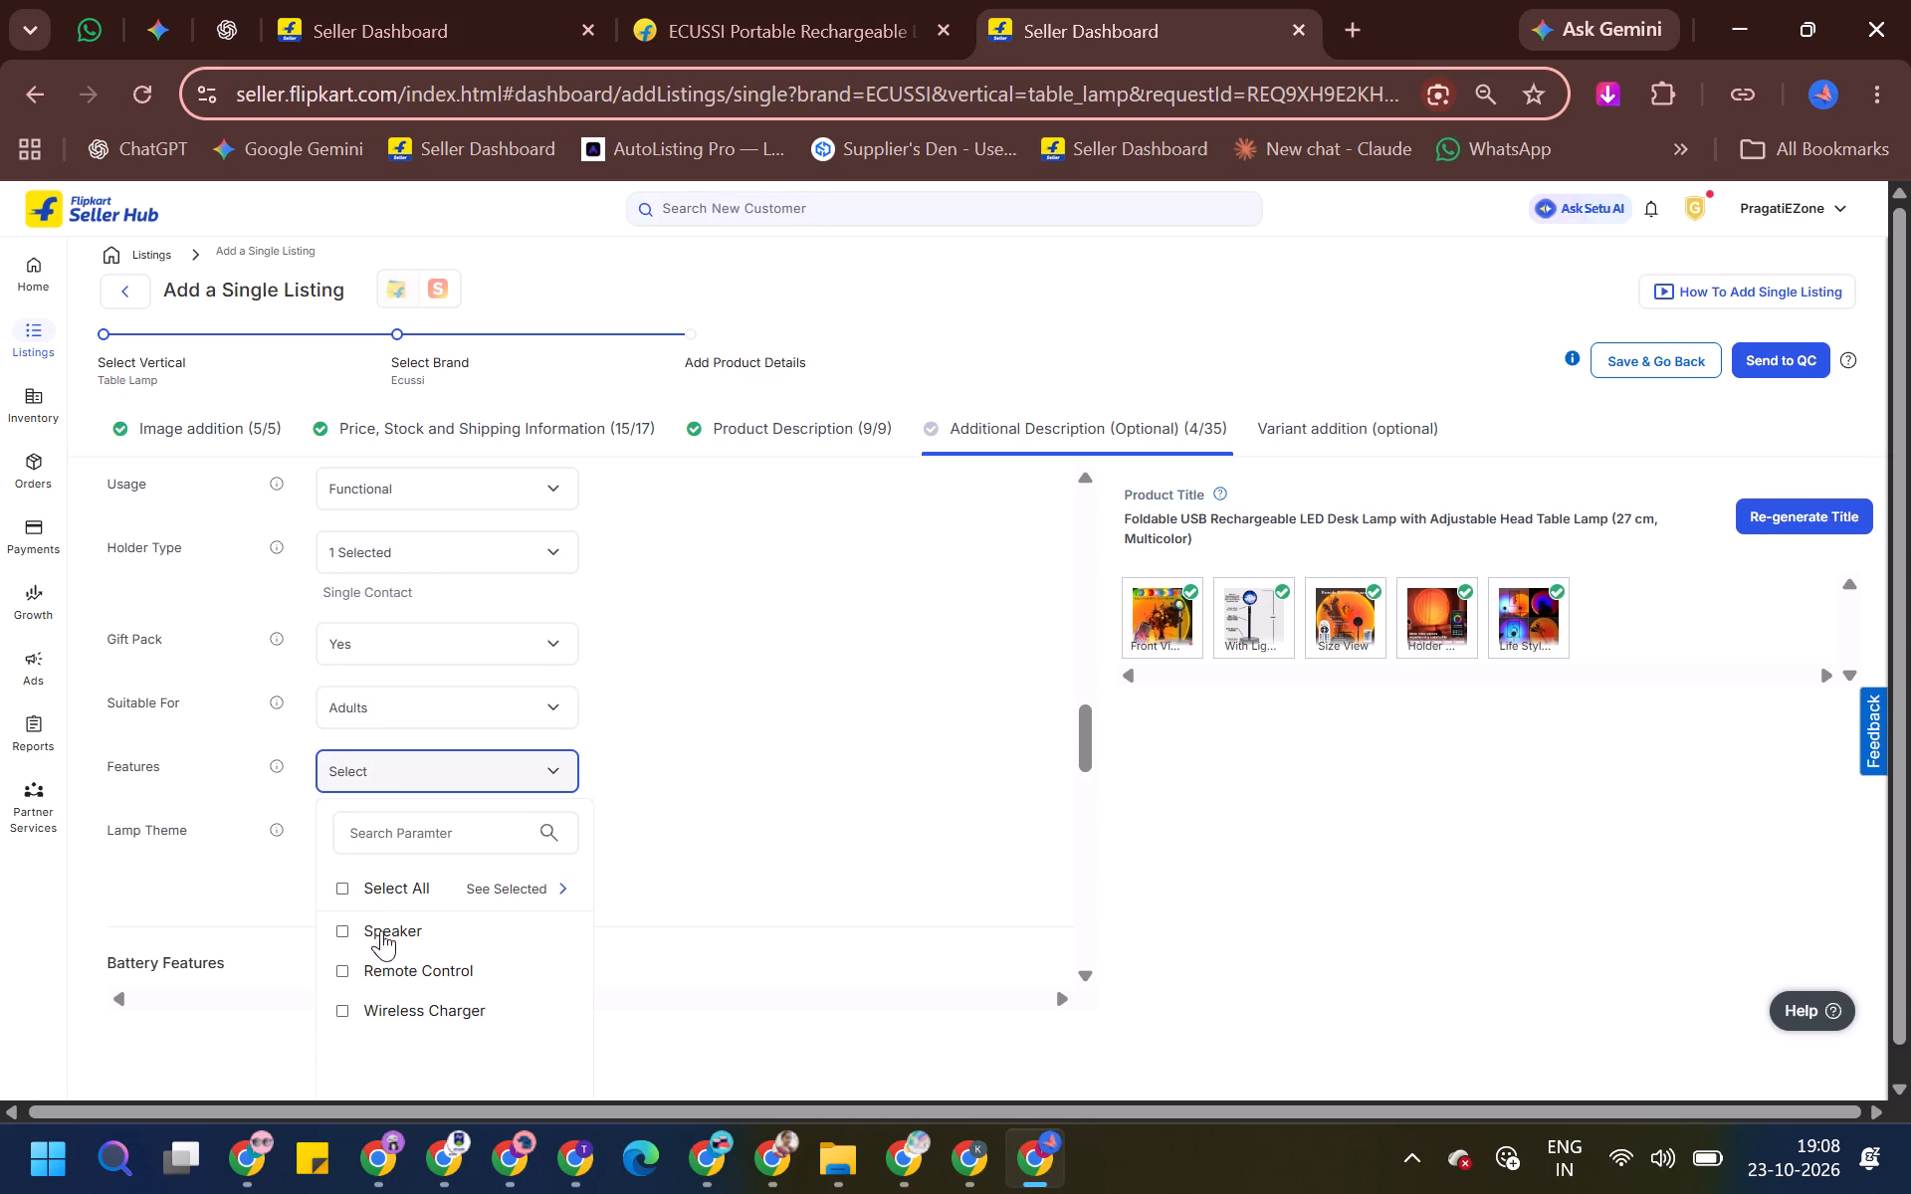
left_click(381, 961)
left_click(759, 845)
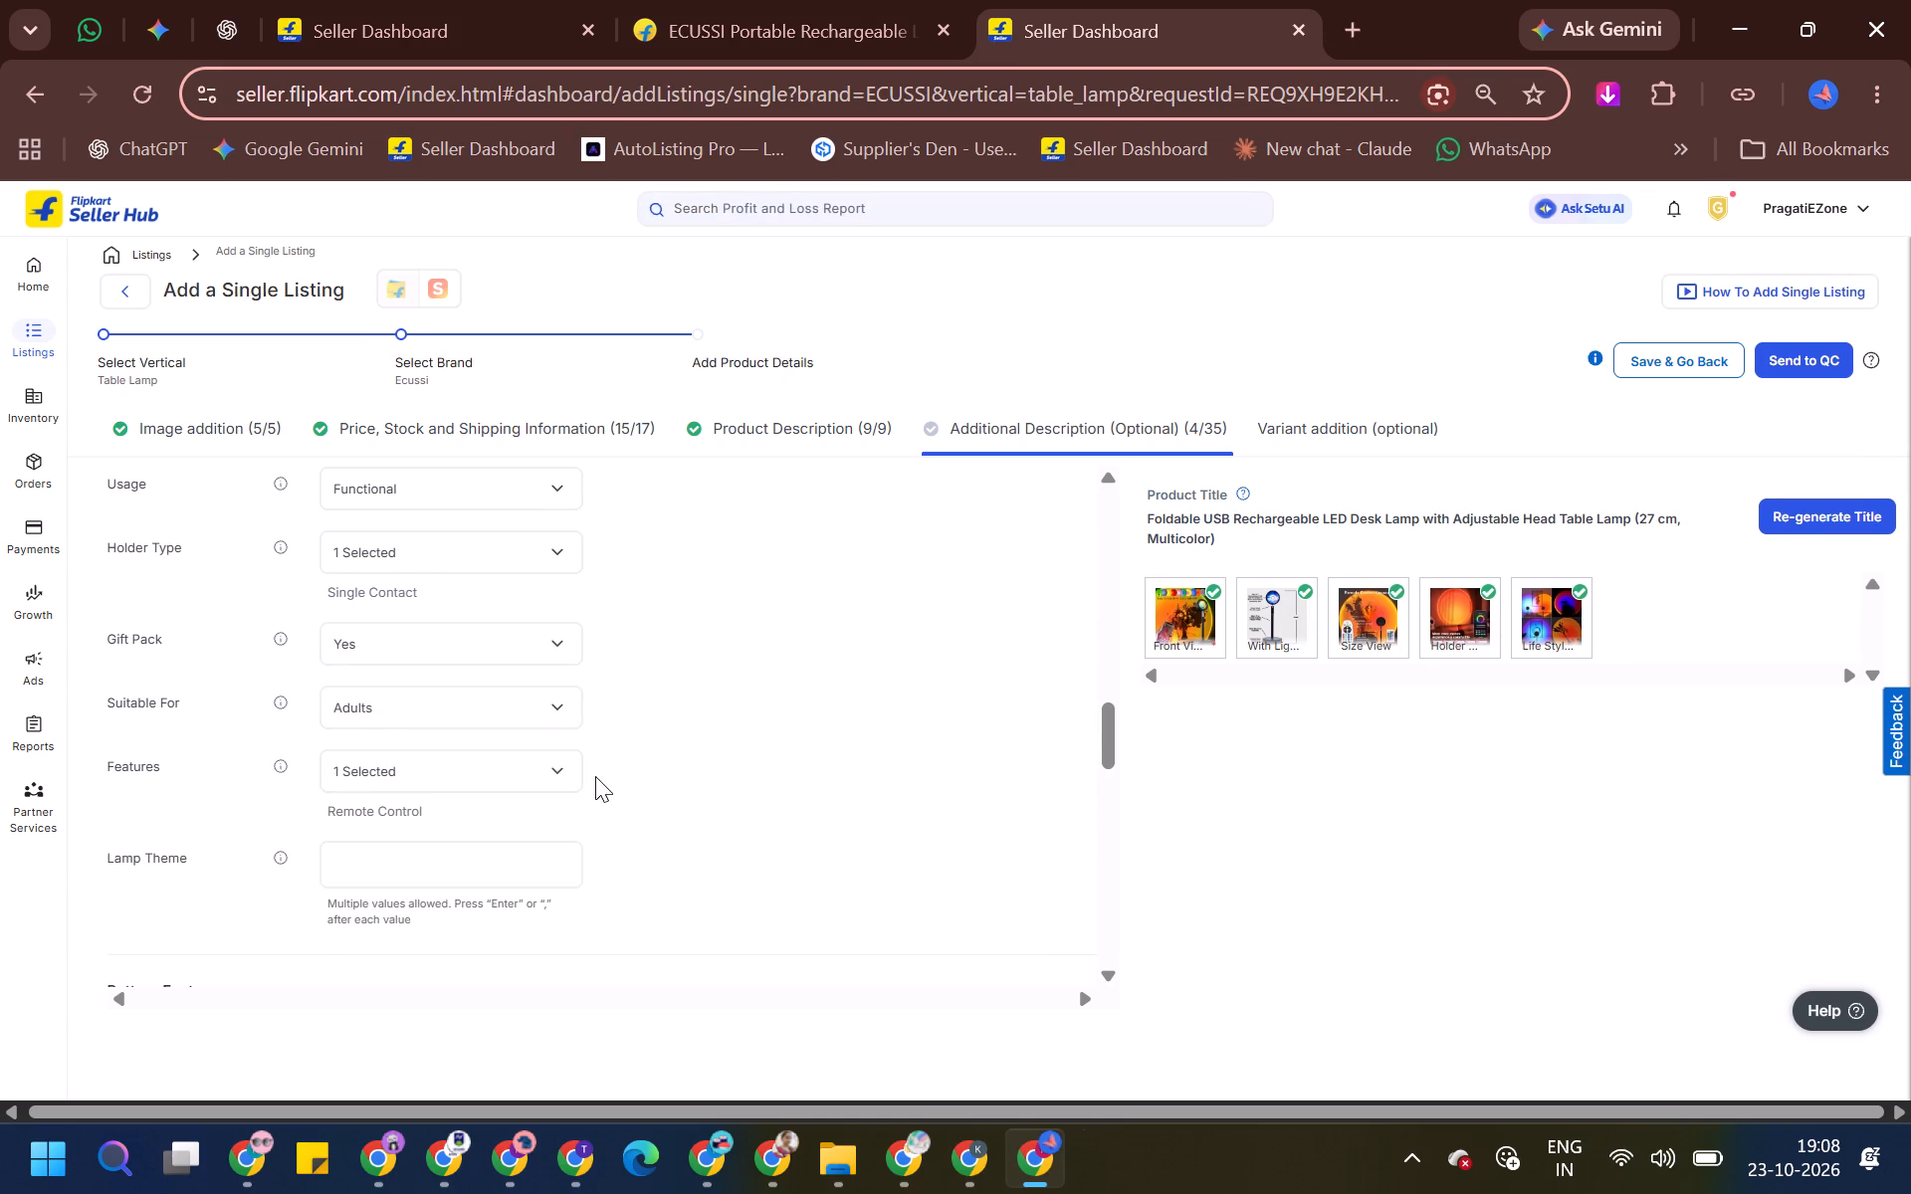
Copy the Lamp Theme values Minimalist and Modern from the SwarnimEnterprise listing into the new listing.
scroll(595, 775, "down", 1)
left_click(450, 703)
key("alt+Tab")
scroll(332, 775, "down", 4)
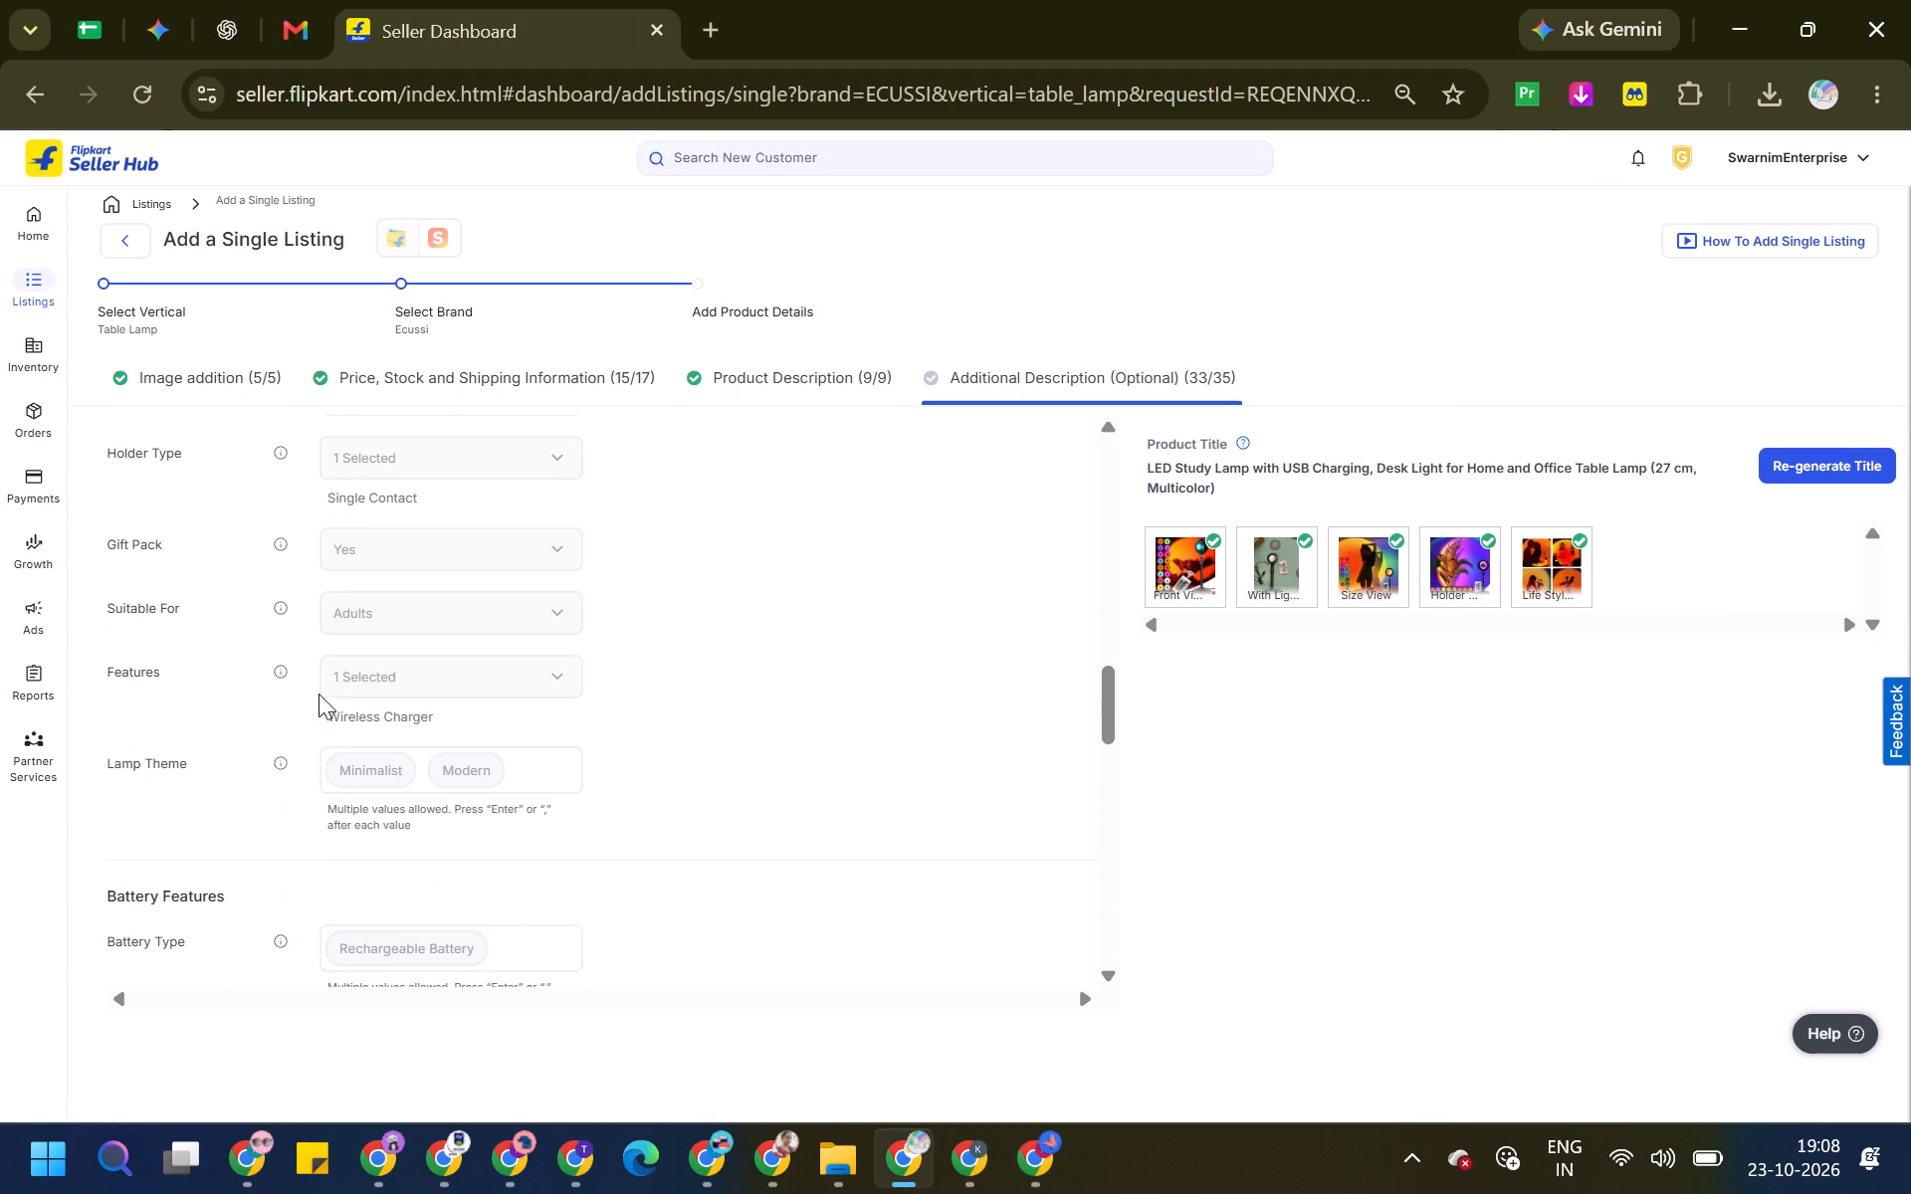
left_click_drag(315, 750, 539, 749)
key("ctrl+c")
key("alt+Tab")
key("ctrl+v")
key("Tab")
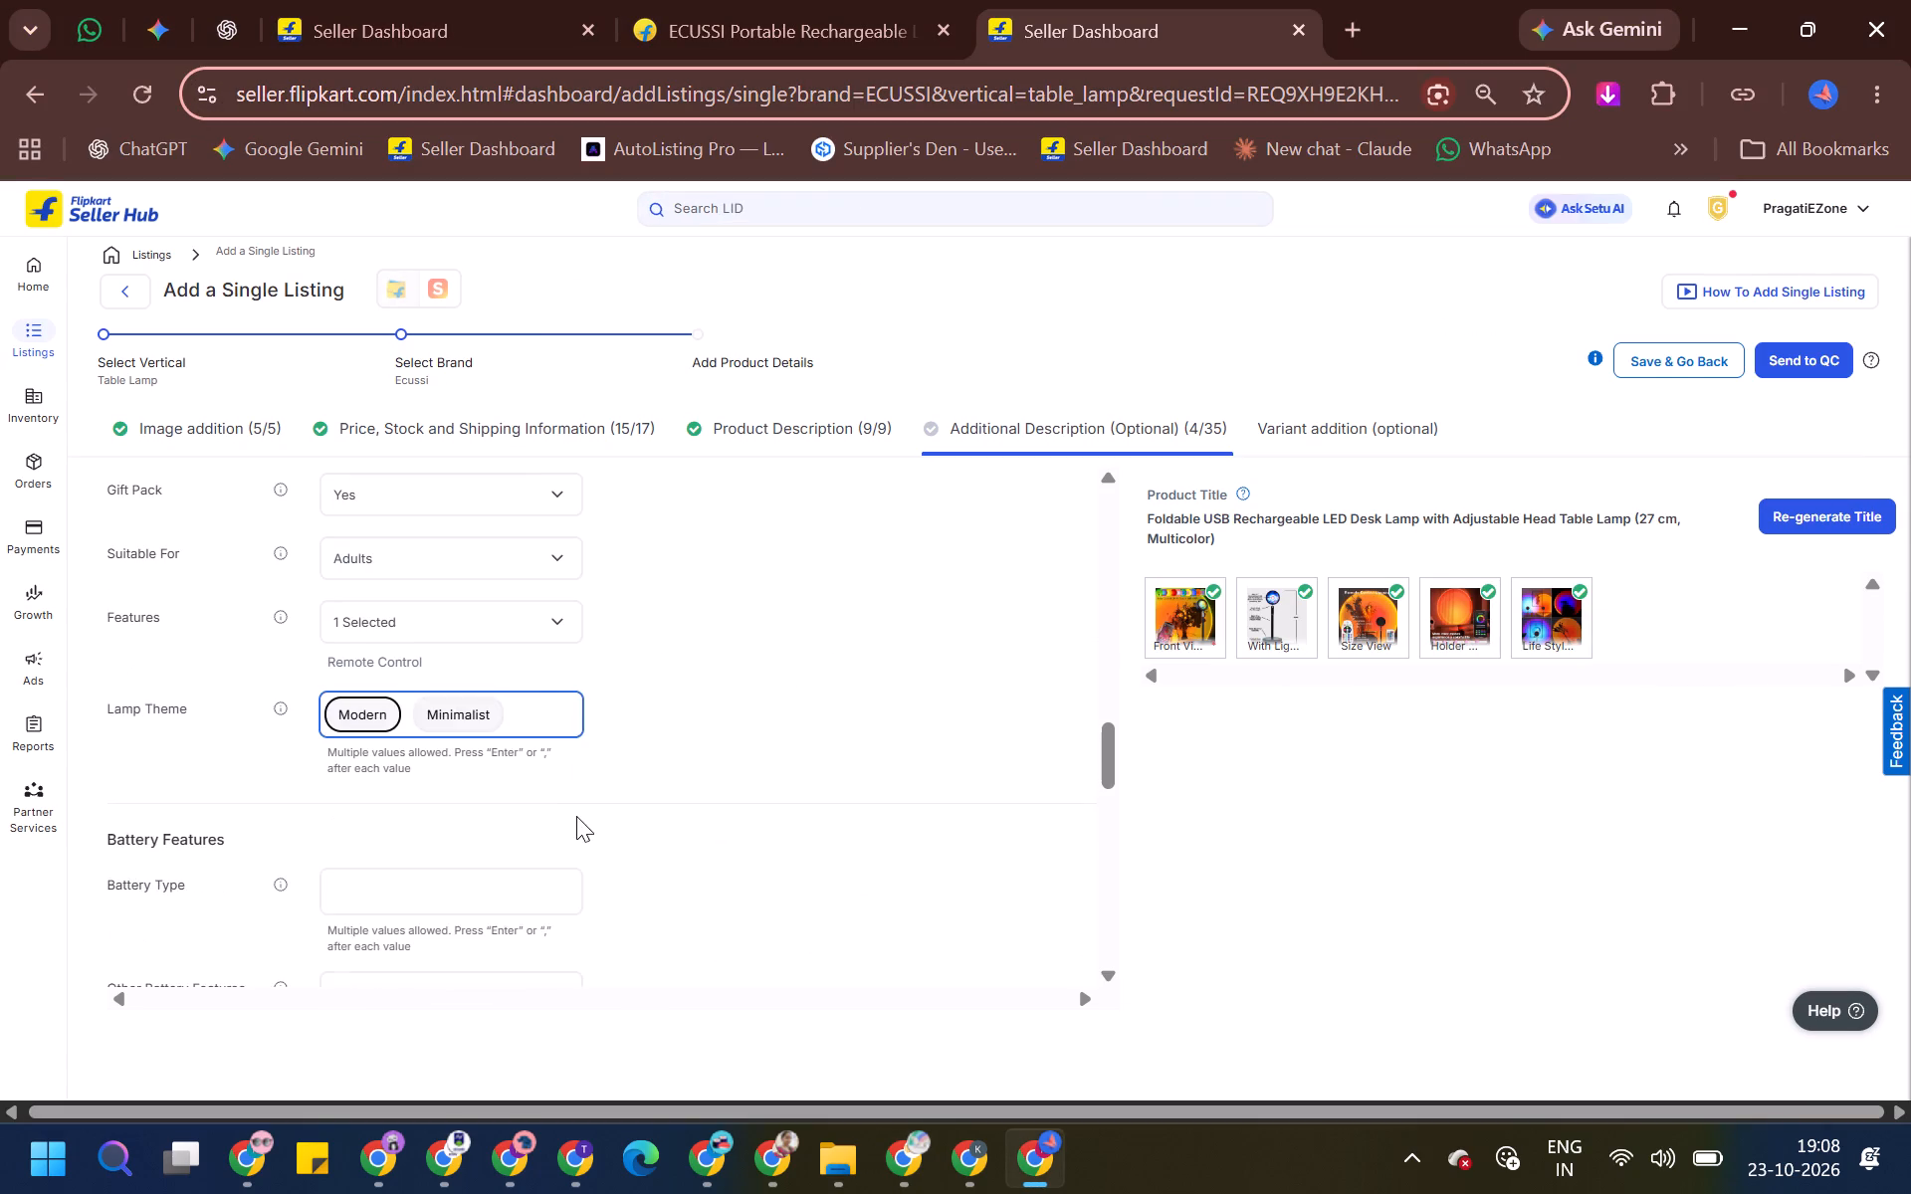
key("Tab")
Copy the battery details from the SwarnimEnterprise listing: Battery Type Rechargeable Battery, and Other Battery Features battery and USB rechargeable.
scroll(576, 818, "down", 1)
left_click(532, 725)
key("alt+Tab")
scroll(341, 794, "down", 1)
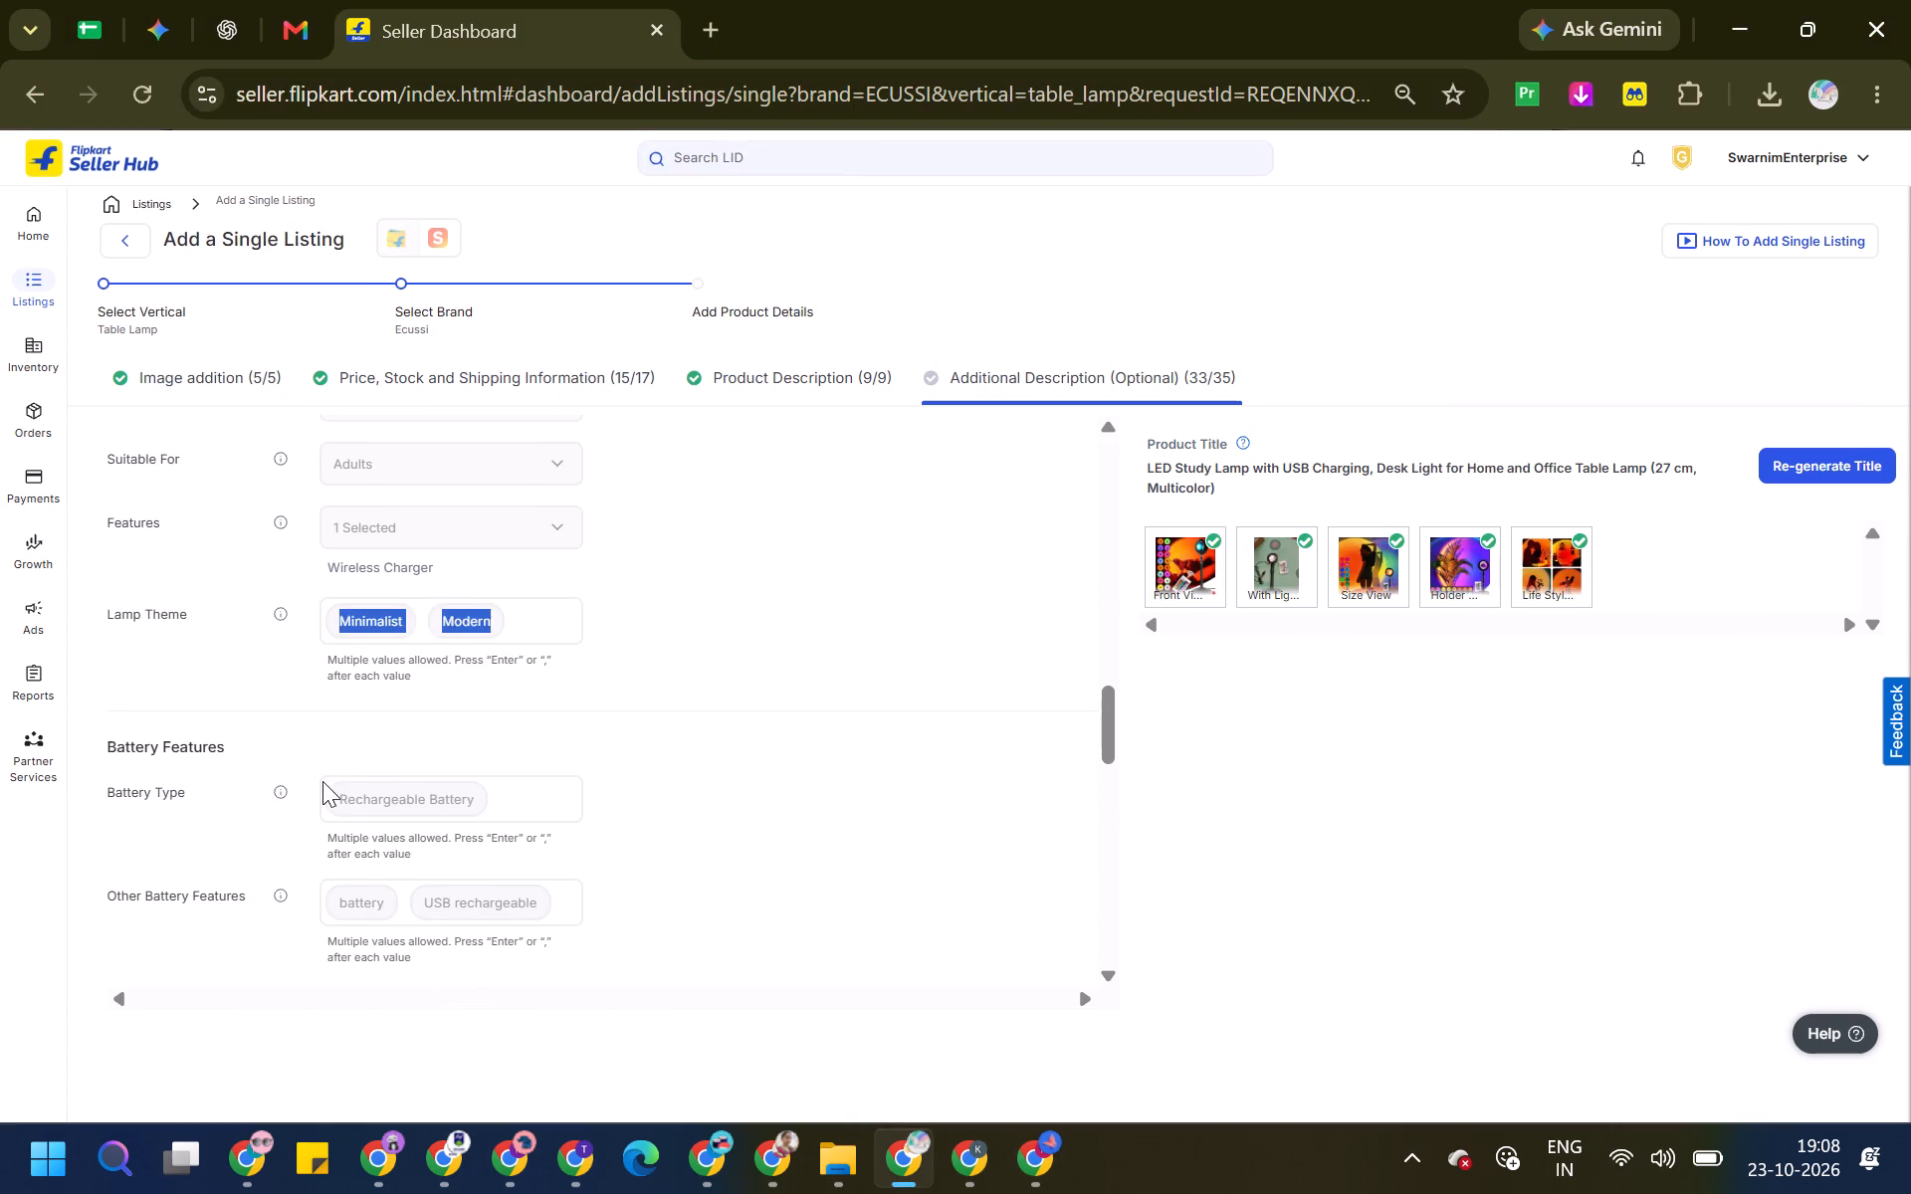
left_click_drag(313, 768, 515, 793)
key("ctrl+c")
key("alt+Tab")
key("ctrl+v")
key("Tab")
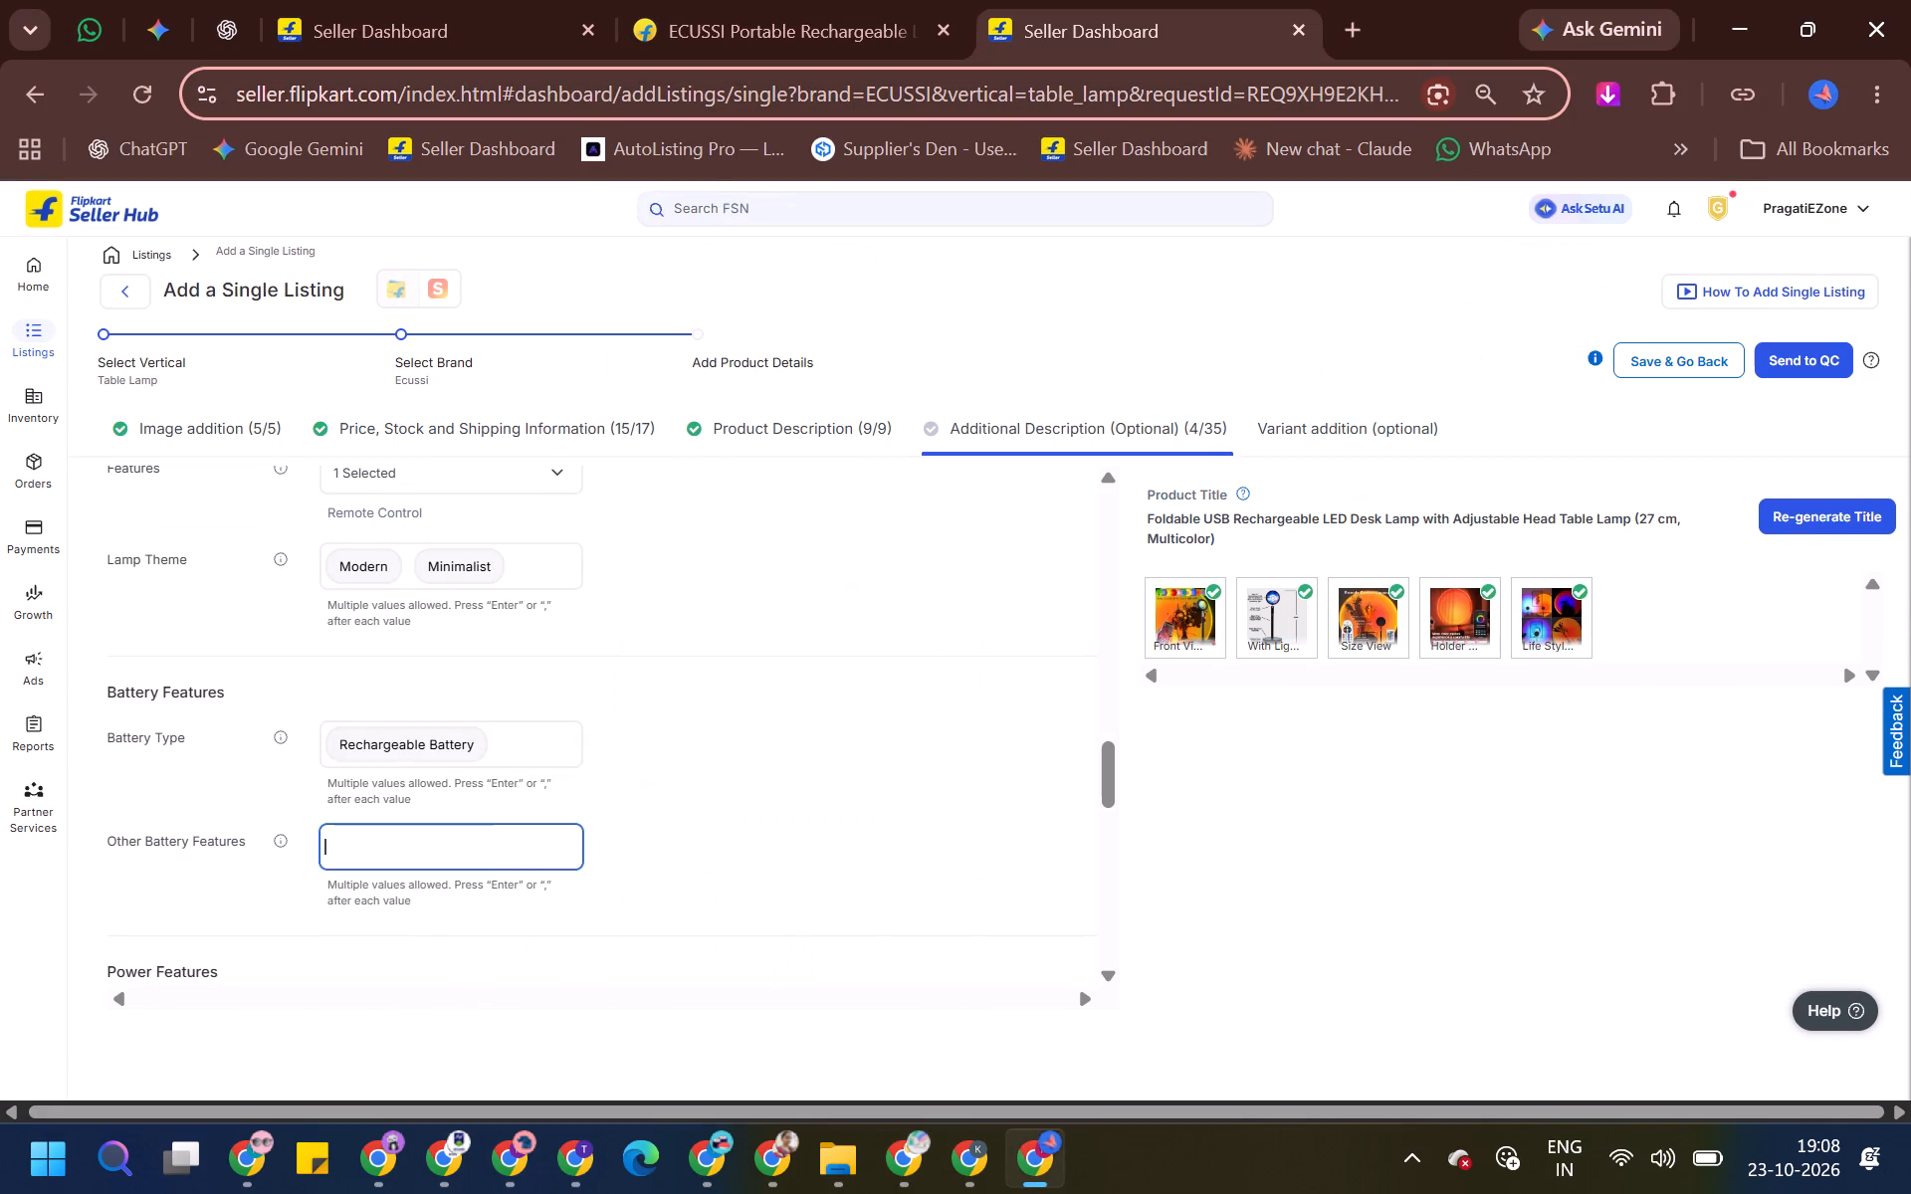
key("alt+Tab")
left_click_drag(304, 898, 587, 898)
key("ctrl+c")
key("alt+Tab")
key("ctrl+v")
key("Tab")
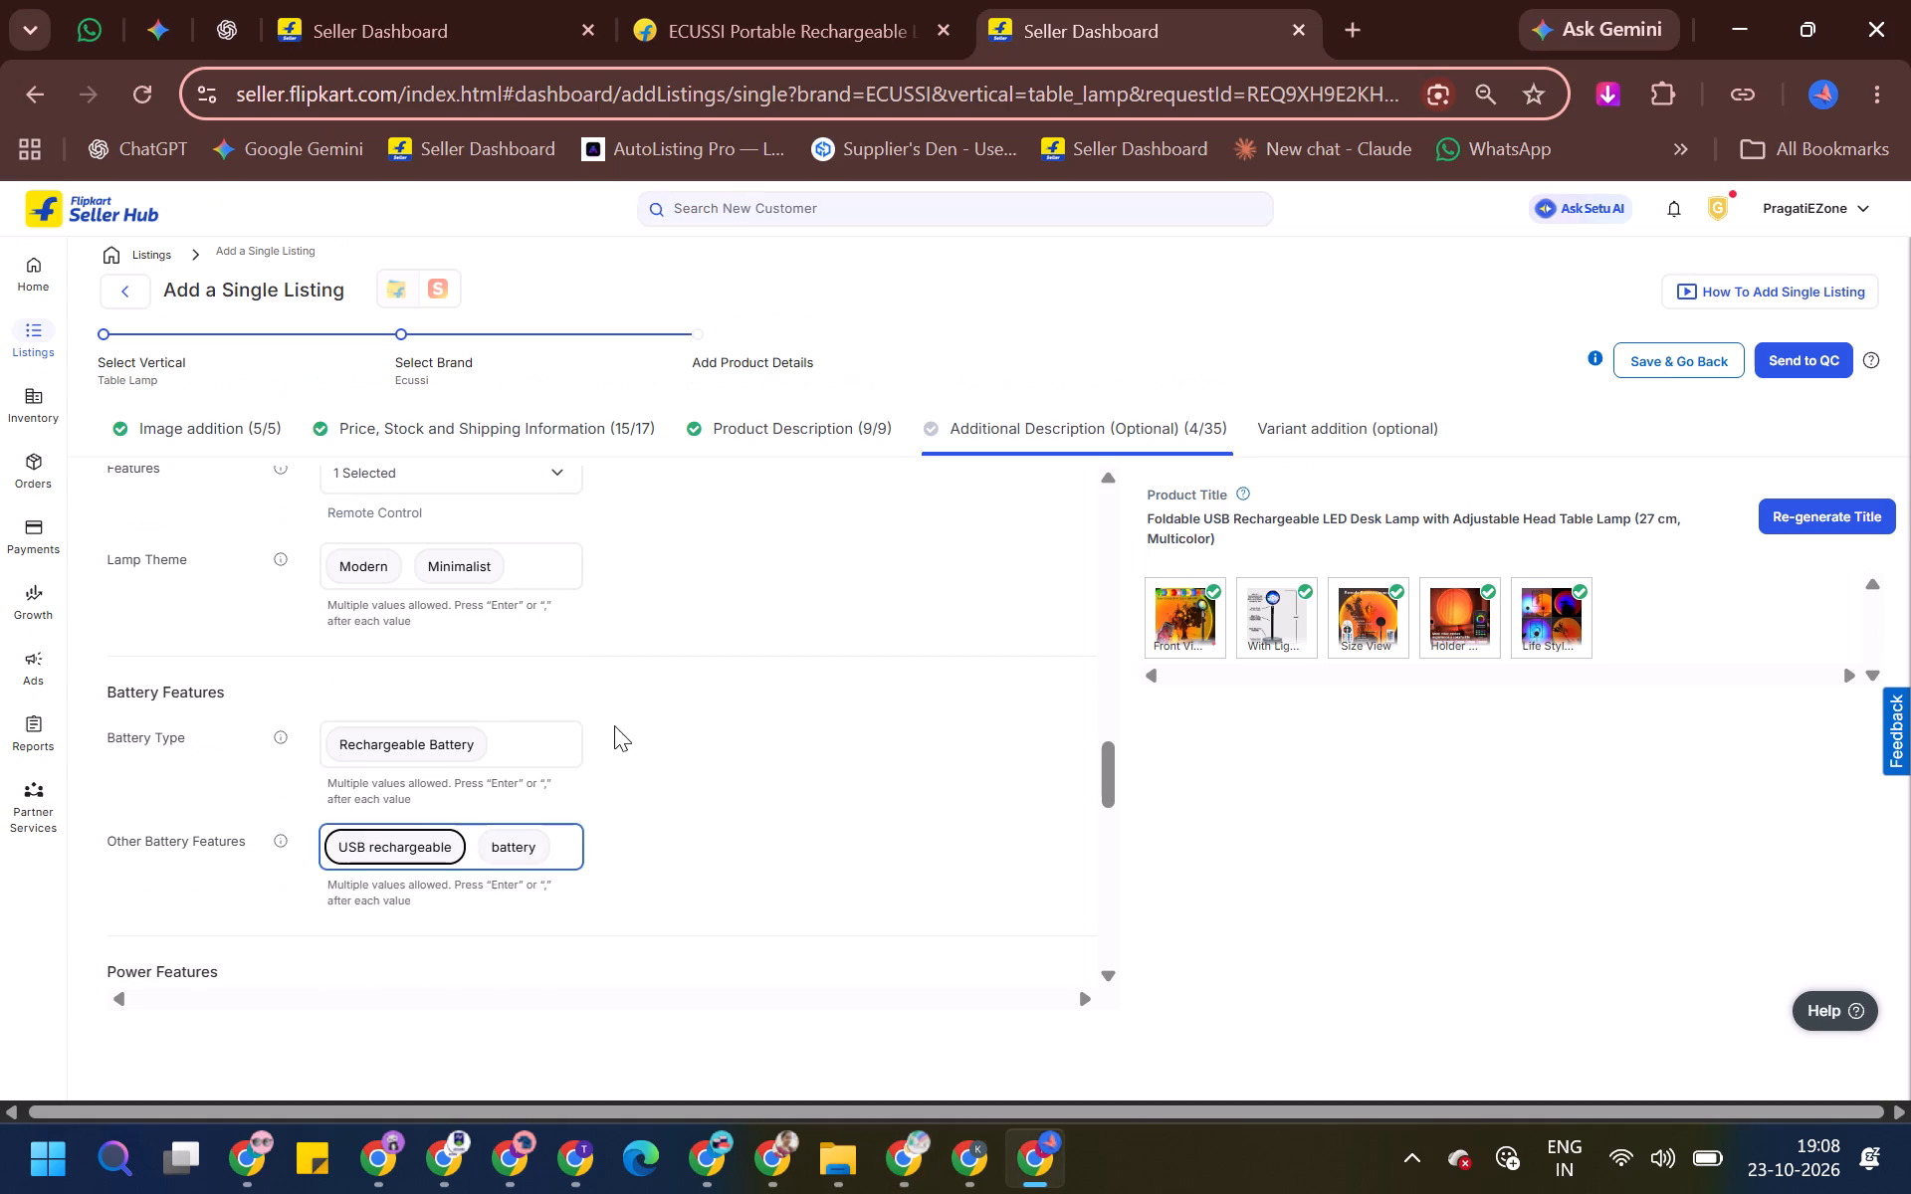
Copy the Power Requirement value USB power from the SwarnimEnterprise listing into the new listing.
scroll(618, 720, "down", 2)
left_click(498, 693)
key("alt+Tab")
scroll(357, 783, "down", 2)
left_click_drag(307, 780, 528, 788)
key("ctrl+c")
key("alt+Tab")
left_click(484, 721)
key("ctrl+v")
key("Tab")
Fill in the dimensions from the SwarnimEnterprise listing: diameter 10 cm, shade length 7 cm, cord length 1 inch, weight 300 g.
key("alt+Tab")
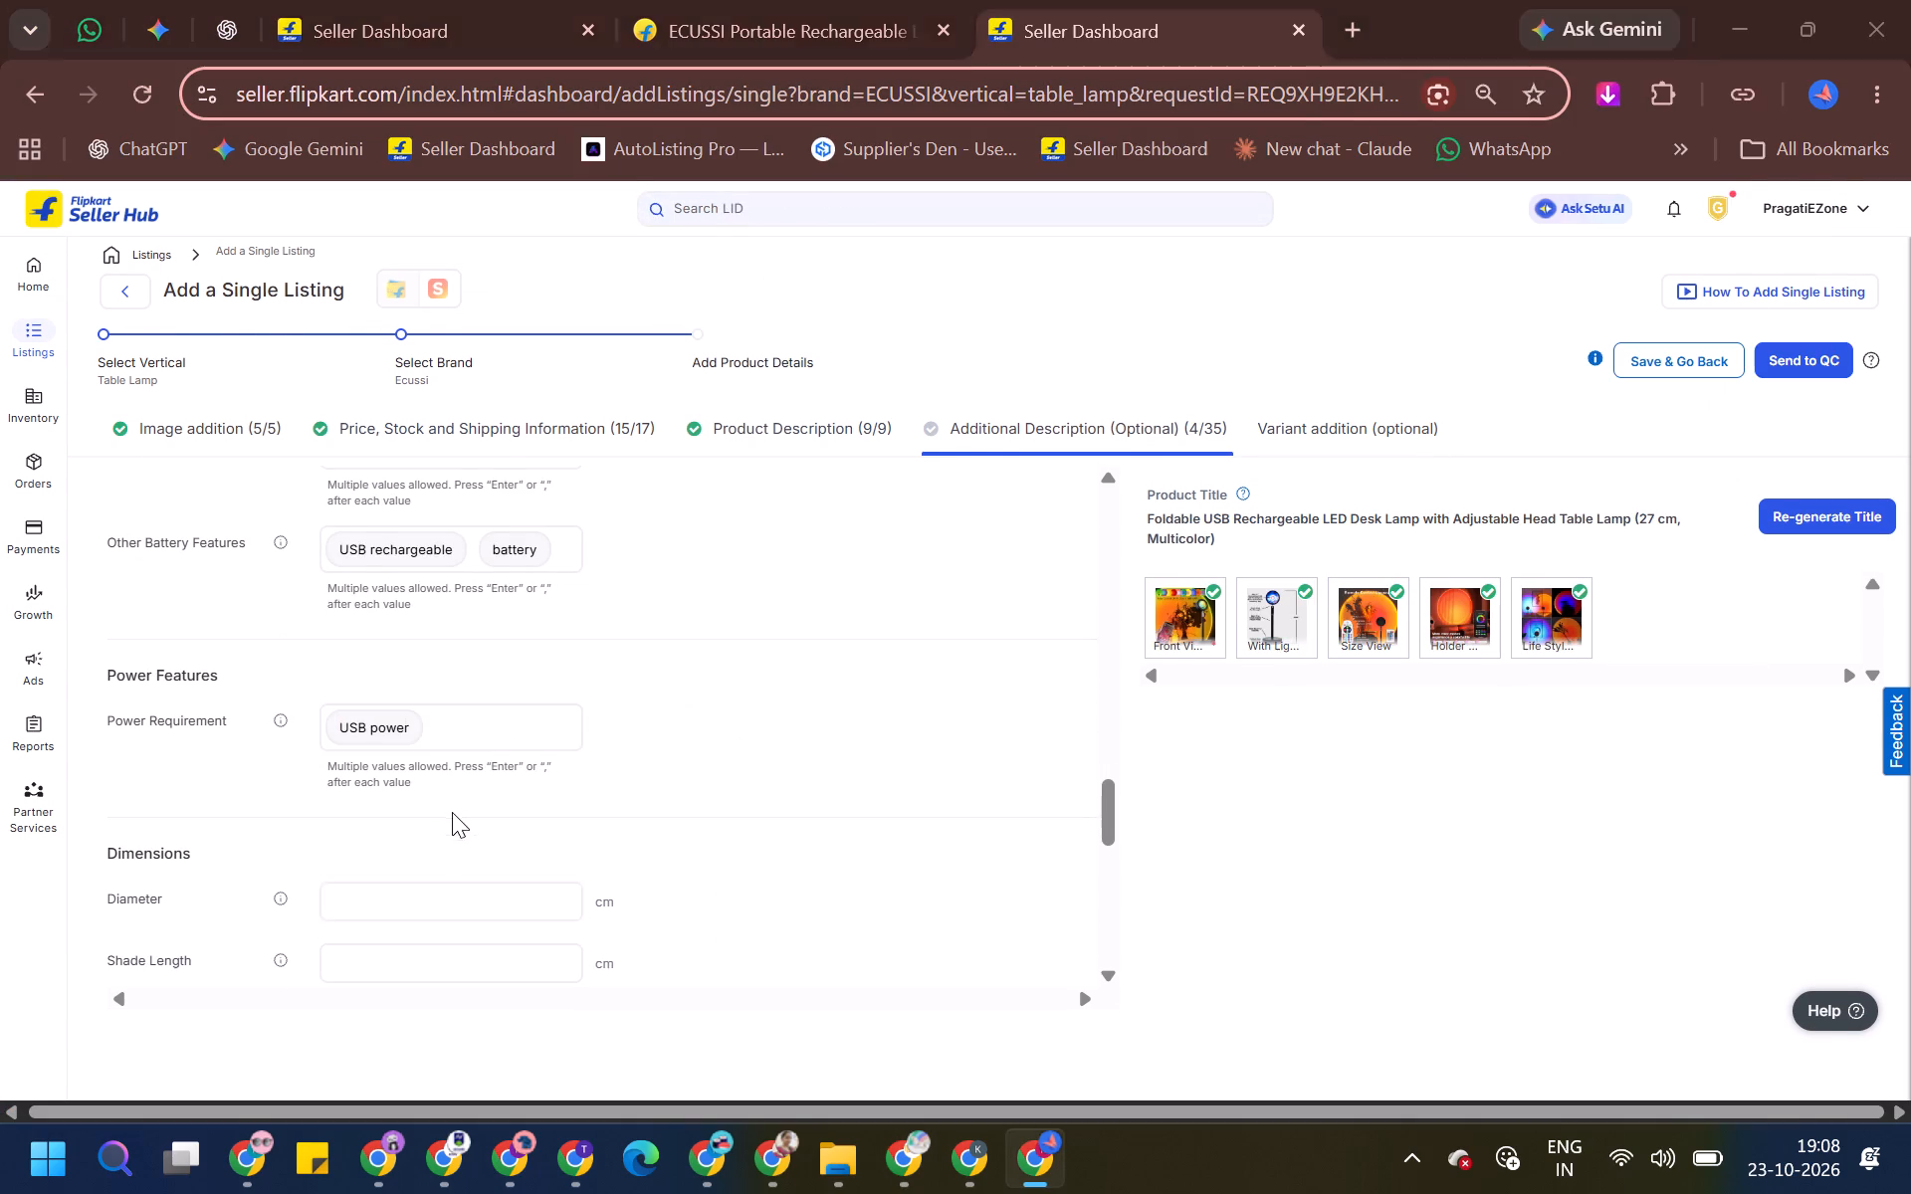
scroll(373, 845, "down", 2)
key("alt+Tab")
type("10")
key("Tab")
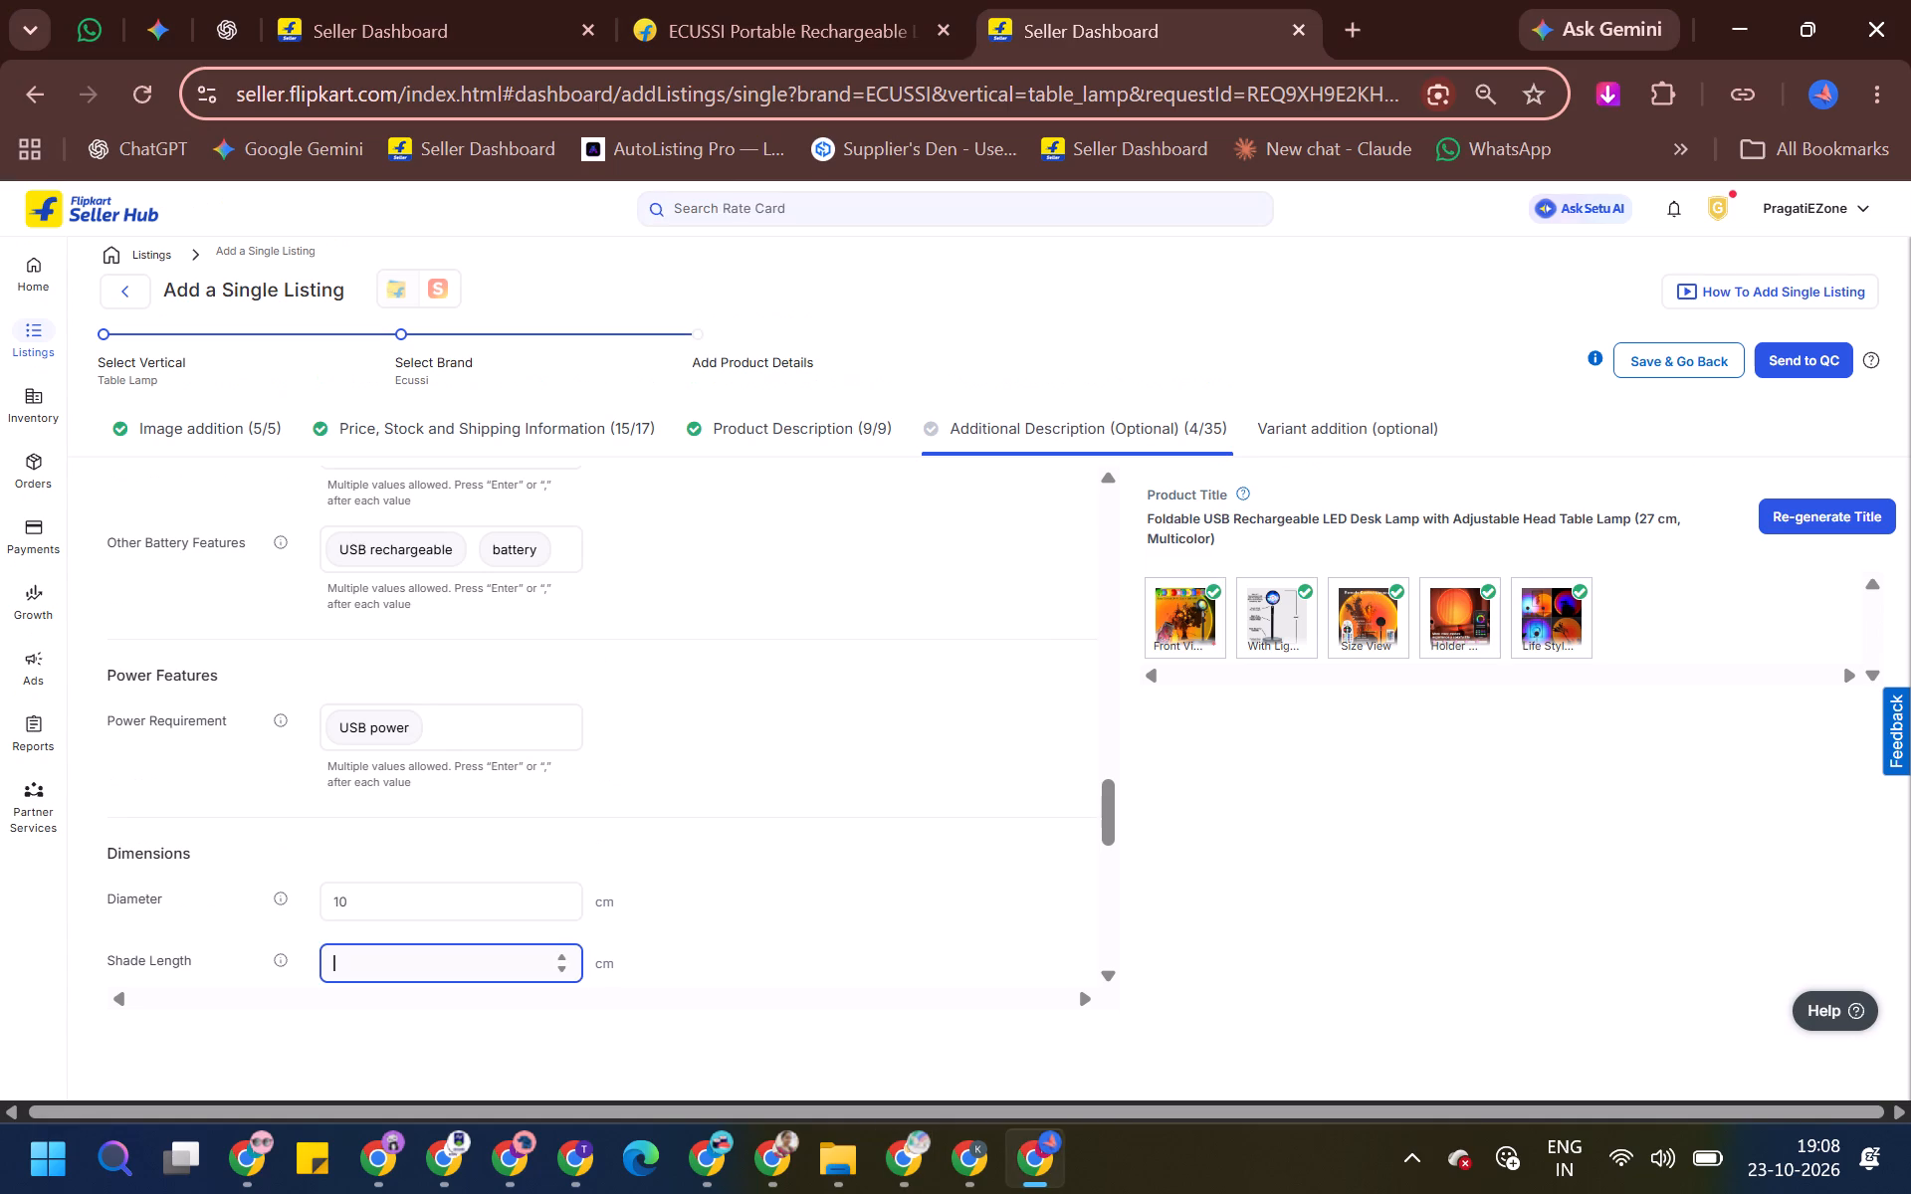
key("7")
key("Tab")
key("1")
key("Tab")
type("300")
key("Tab")
Copy the Other Dimensions values from the SwarnimEnterprise listing: lamp head diameter 7 cm, base diameter 10 cm, and Height approximately 27 cm.
key("alt+Tab")
scroll(1353, 1104, "down", 2)
scroll(467, 744, "down", 1)
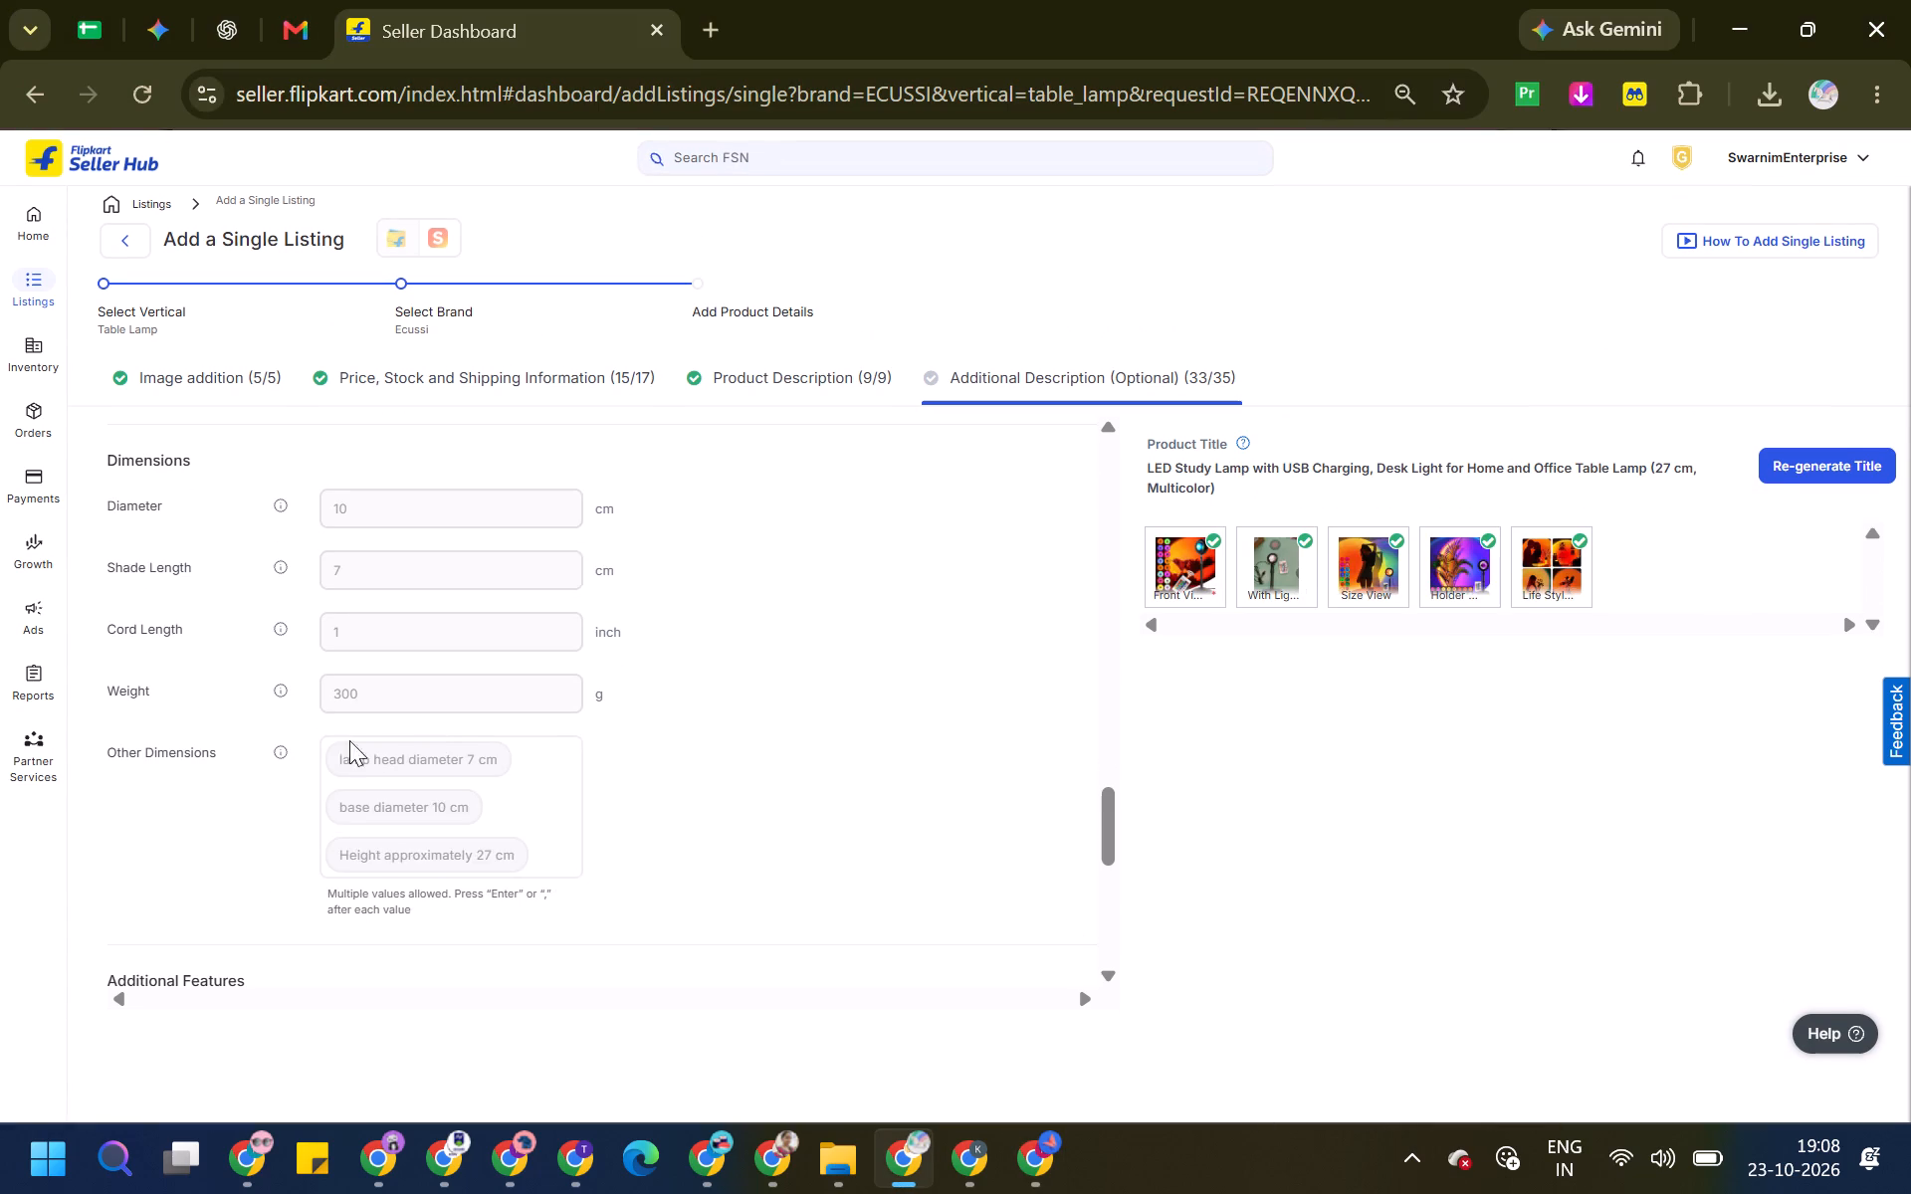
left_click_drag(267, 731, 567, 813)
key("ctrl+c")
key("alt+Tab")
key("ctrl+v")
key("Tab")
Copy portable tabletop design, inline switch and USB charging from the SwarnimEnterprise listing into Other Features.
scroll(678, 696, "down", 2)
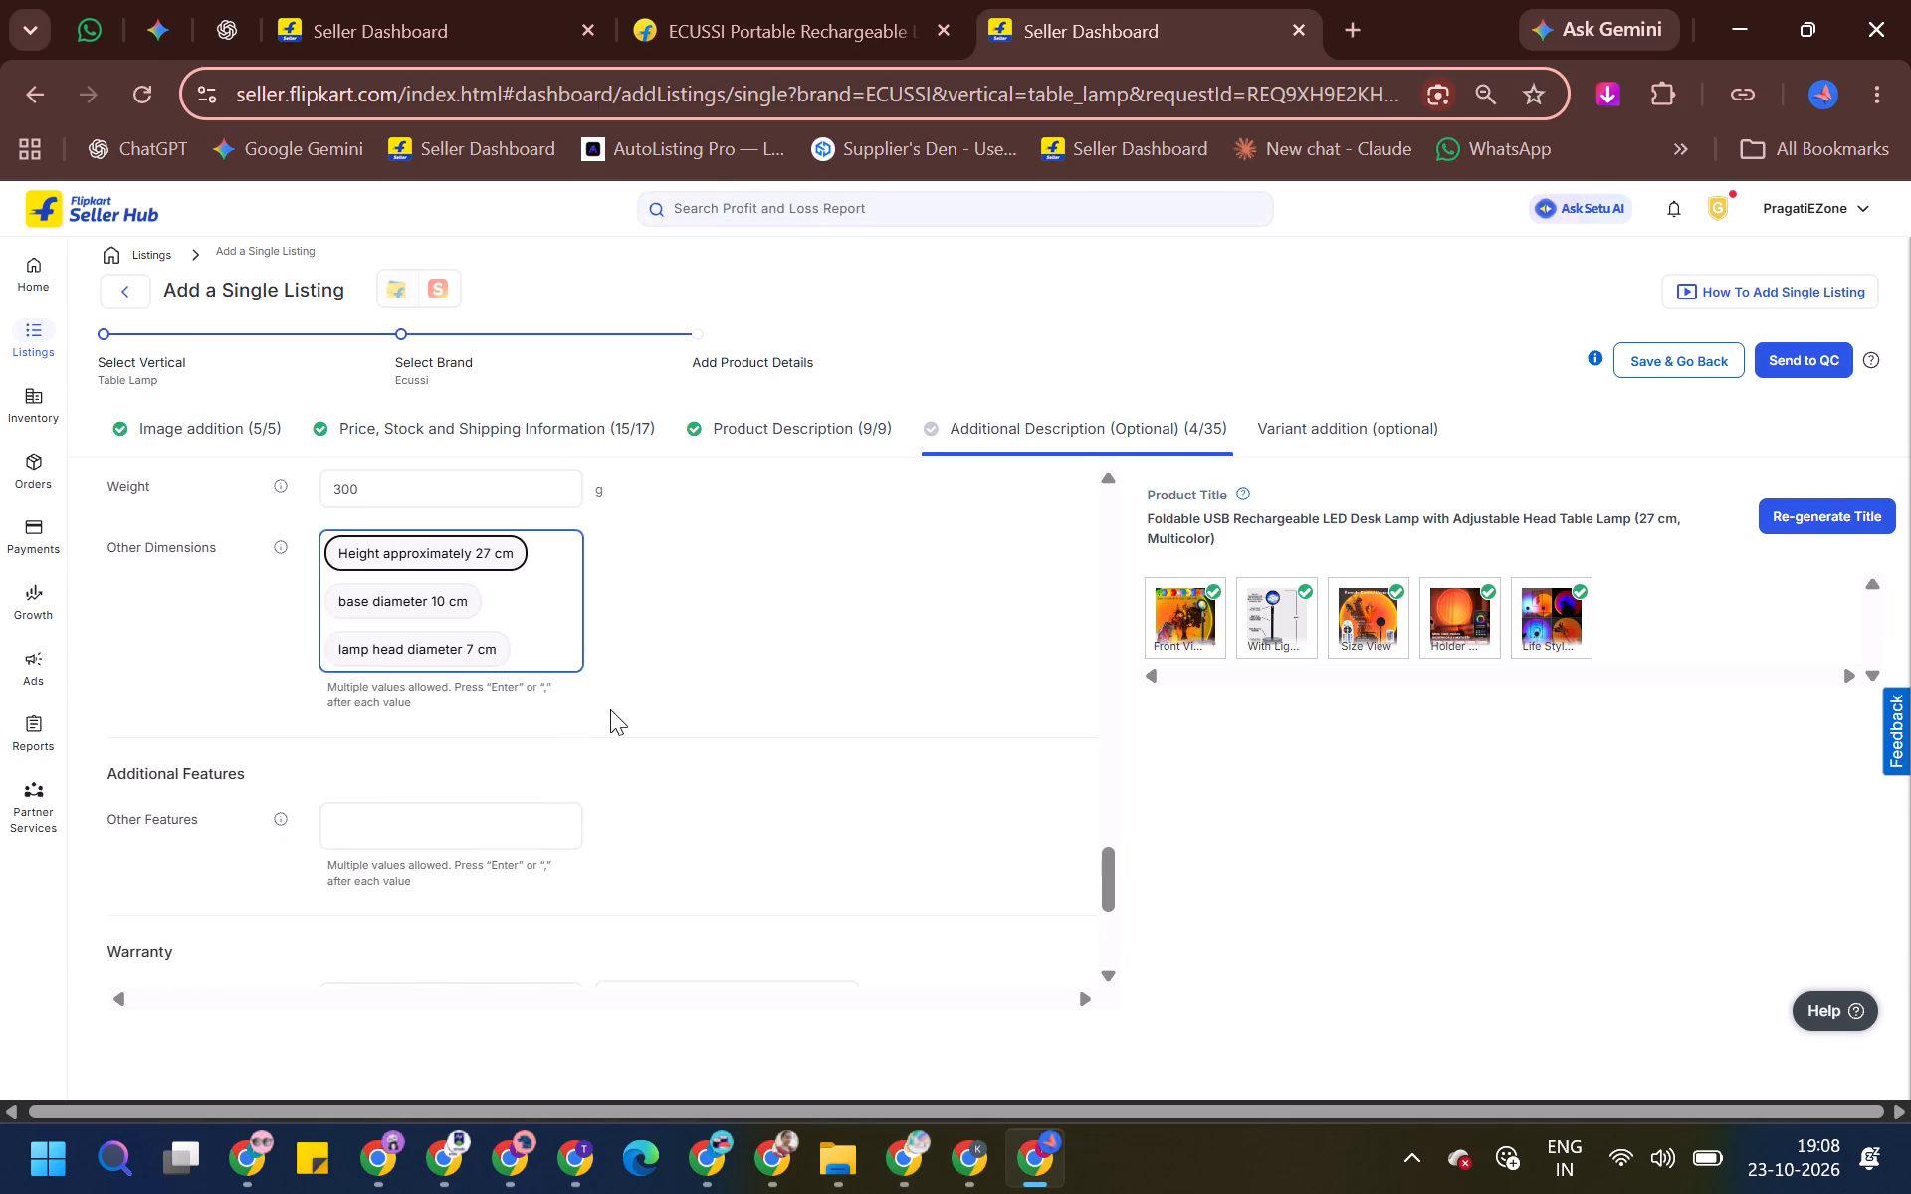
left_click(481, 831)
key("alt+Tab")
scroll(474, 821, "down", 2)
left_click_drag(302, 718, 497, 816)
key("ctrl+c")
key("alt+Tab")
key("ctrl+v")
key("Tab")
Set both the Domestic Warranty and the International Warranty to 0 years.
key("Tab")
key("Tab")
key("Tab")
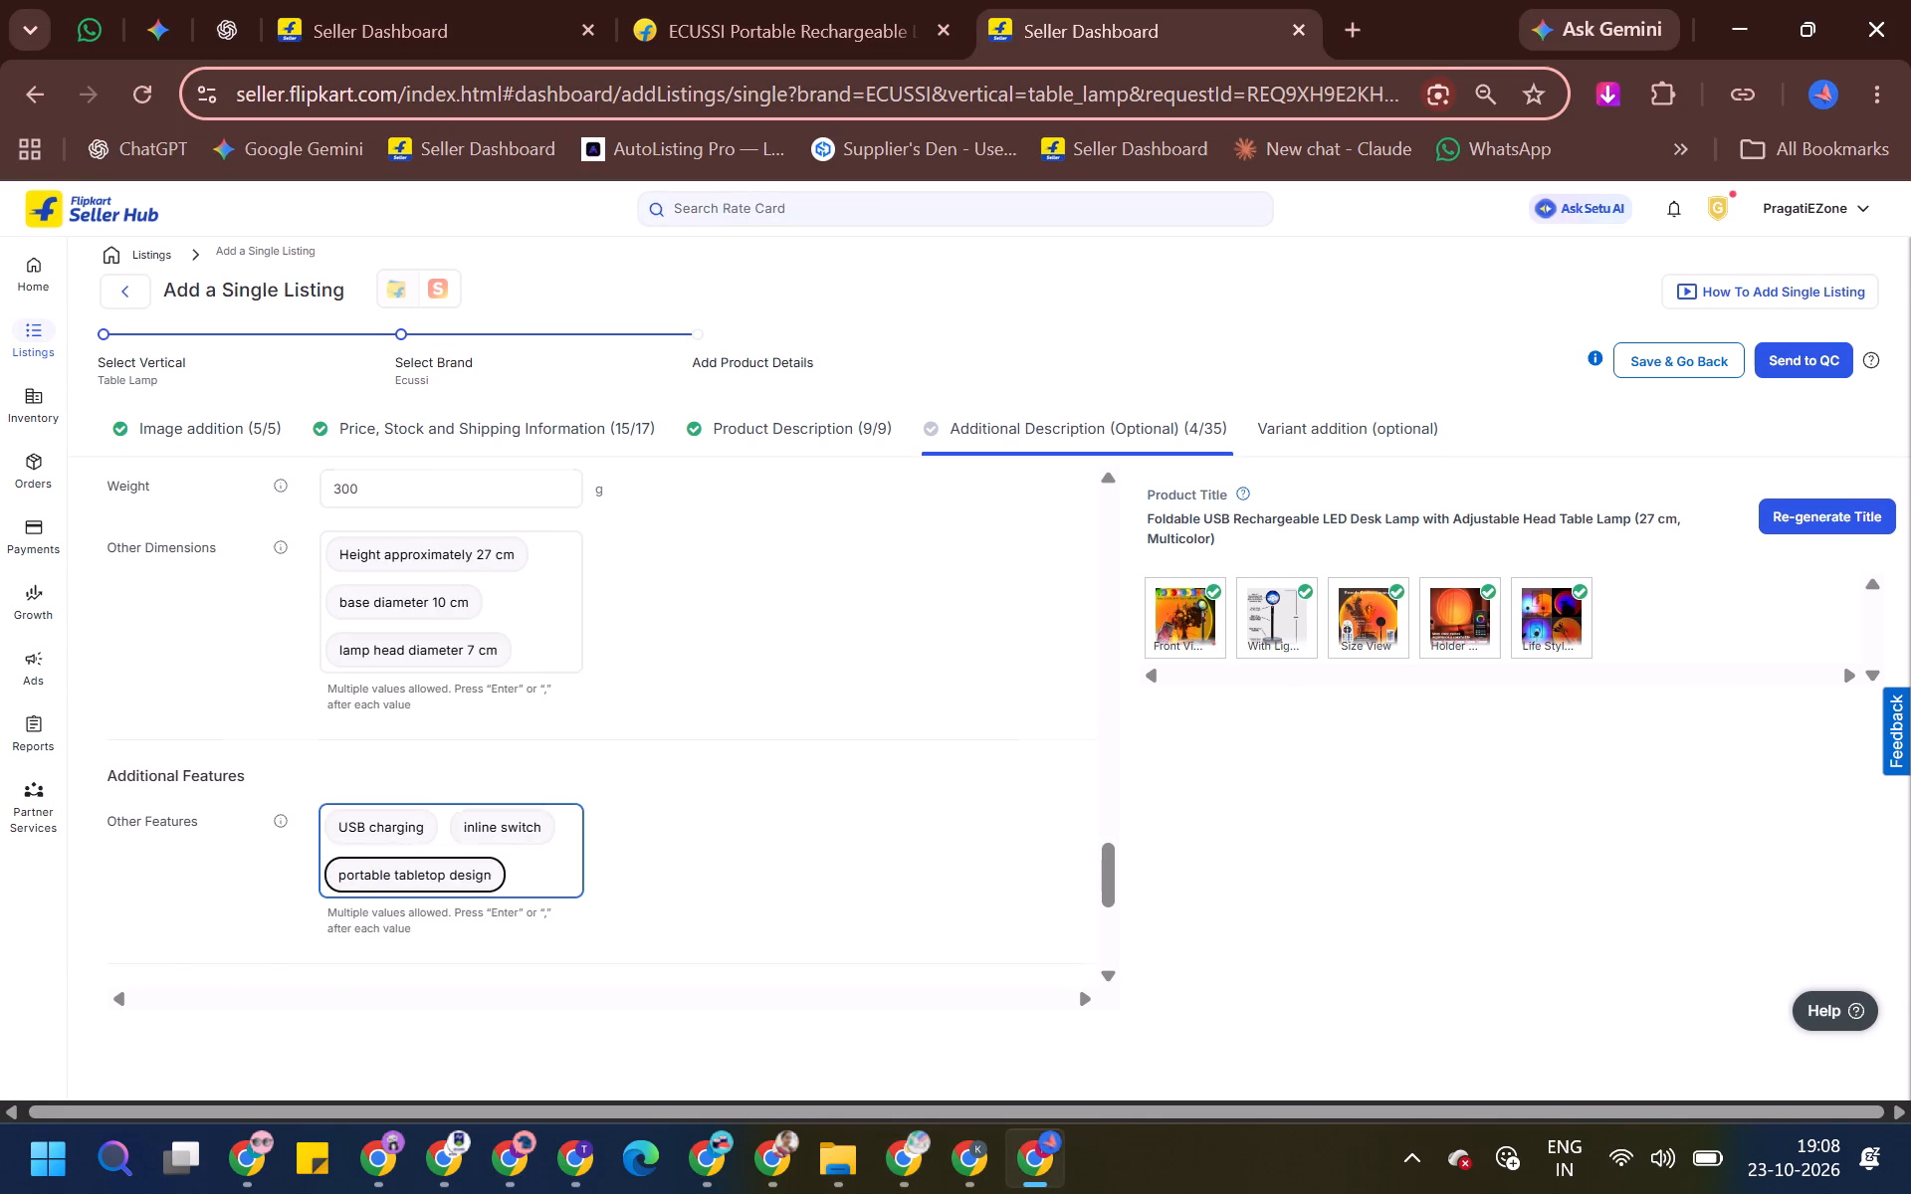
key("0")
key("Tab")
key("0")
key("Tab")
key("0")
key("Tab")
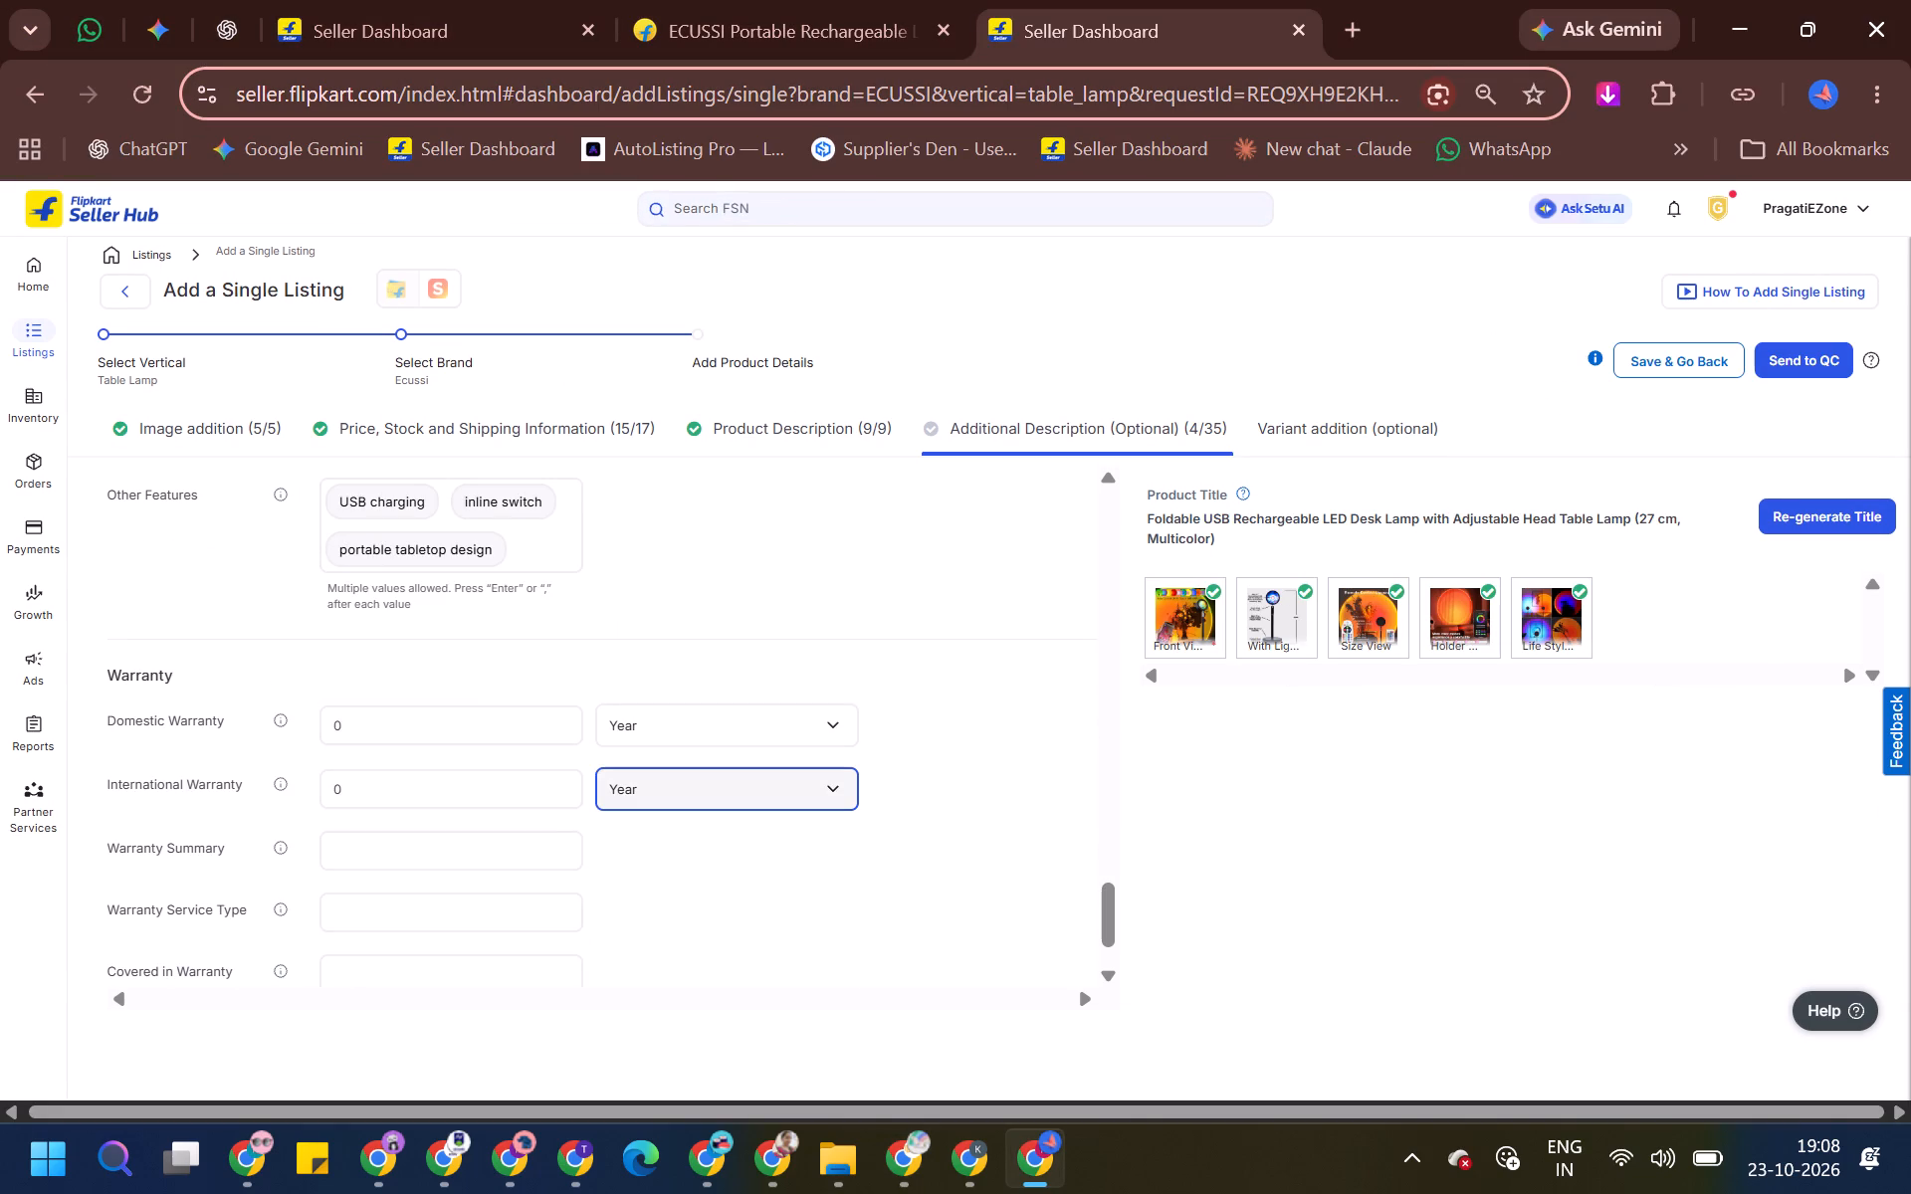
Enter NA for Warranty Summary, Warranty Service Type, Covered in Warranty and Not Covered in Warranty.
key("Tab")
type("NA")
key("Tab")
type("NA")
key("Tab")
type("NAN")
key("Tab")
key("a")
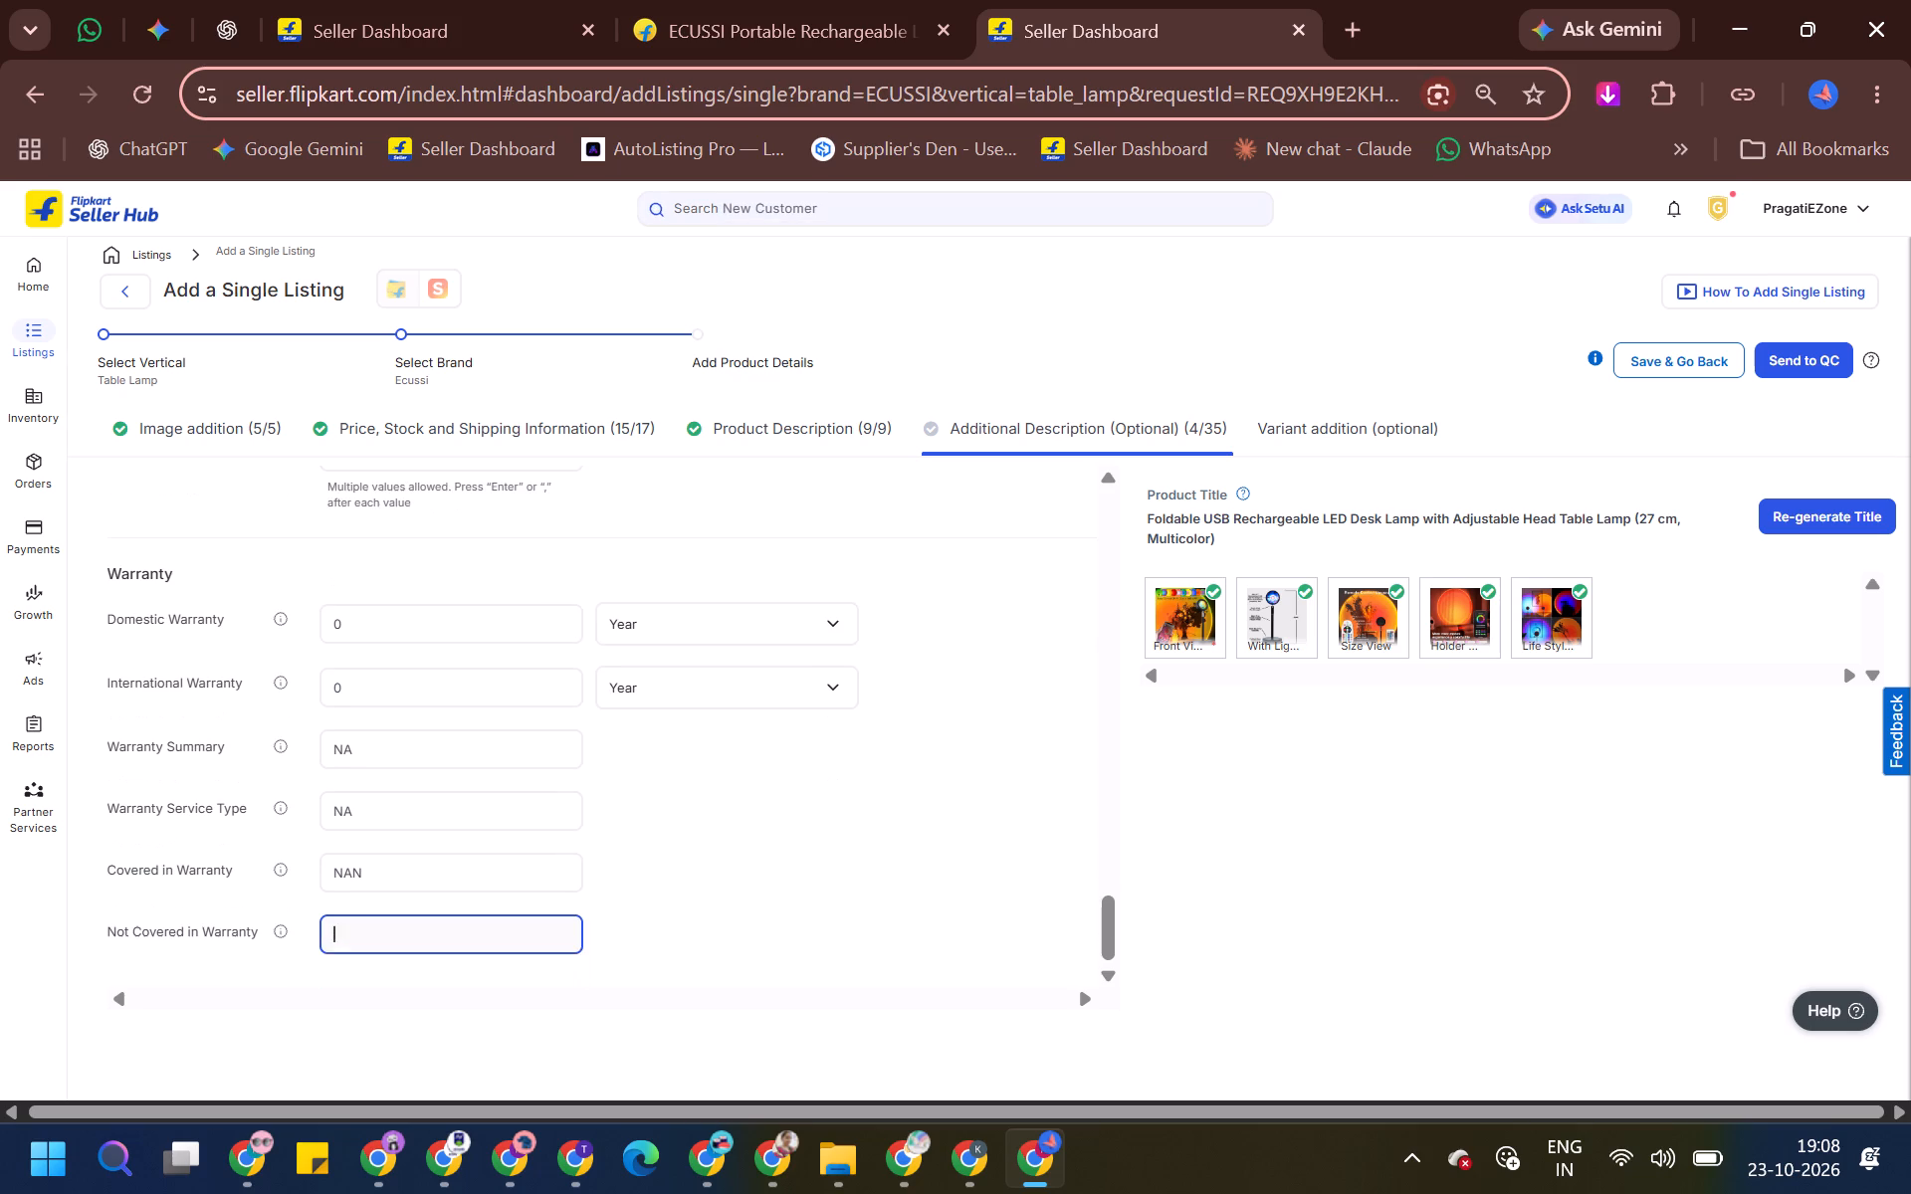
key("Tab")
left_click(401, 900)
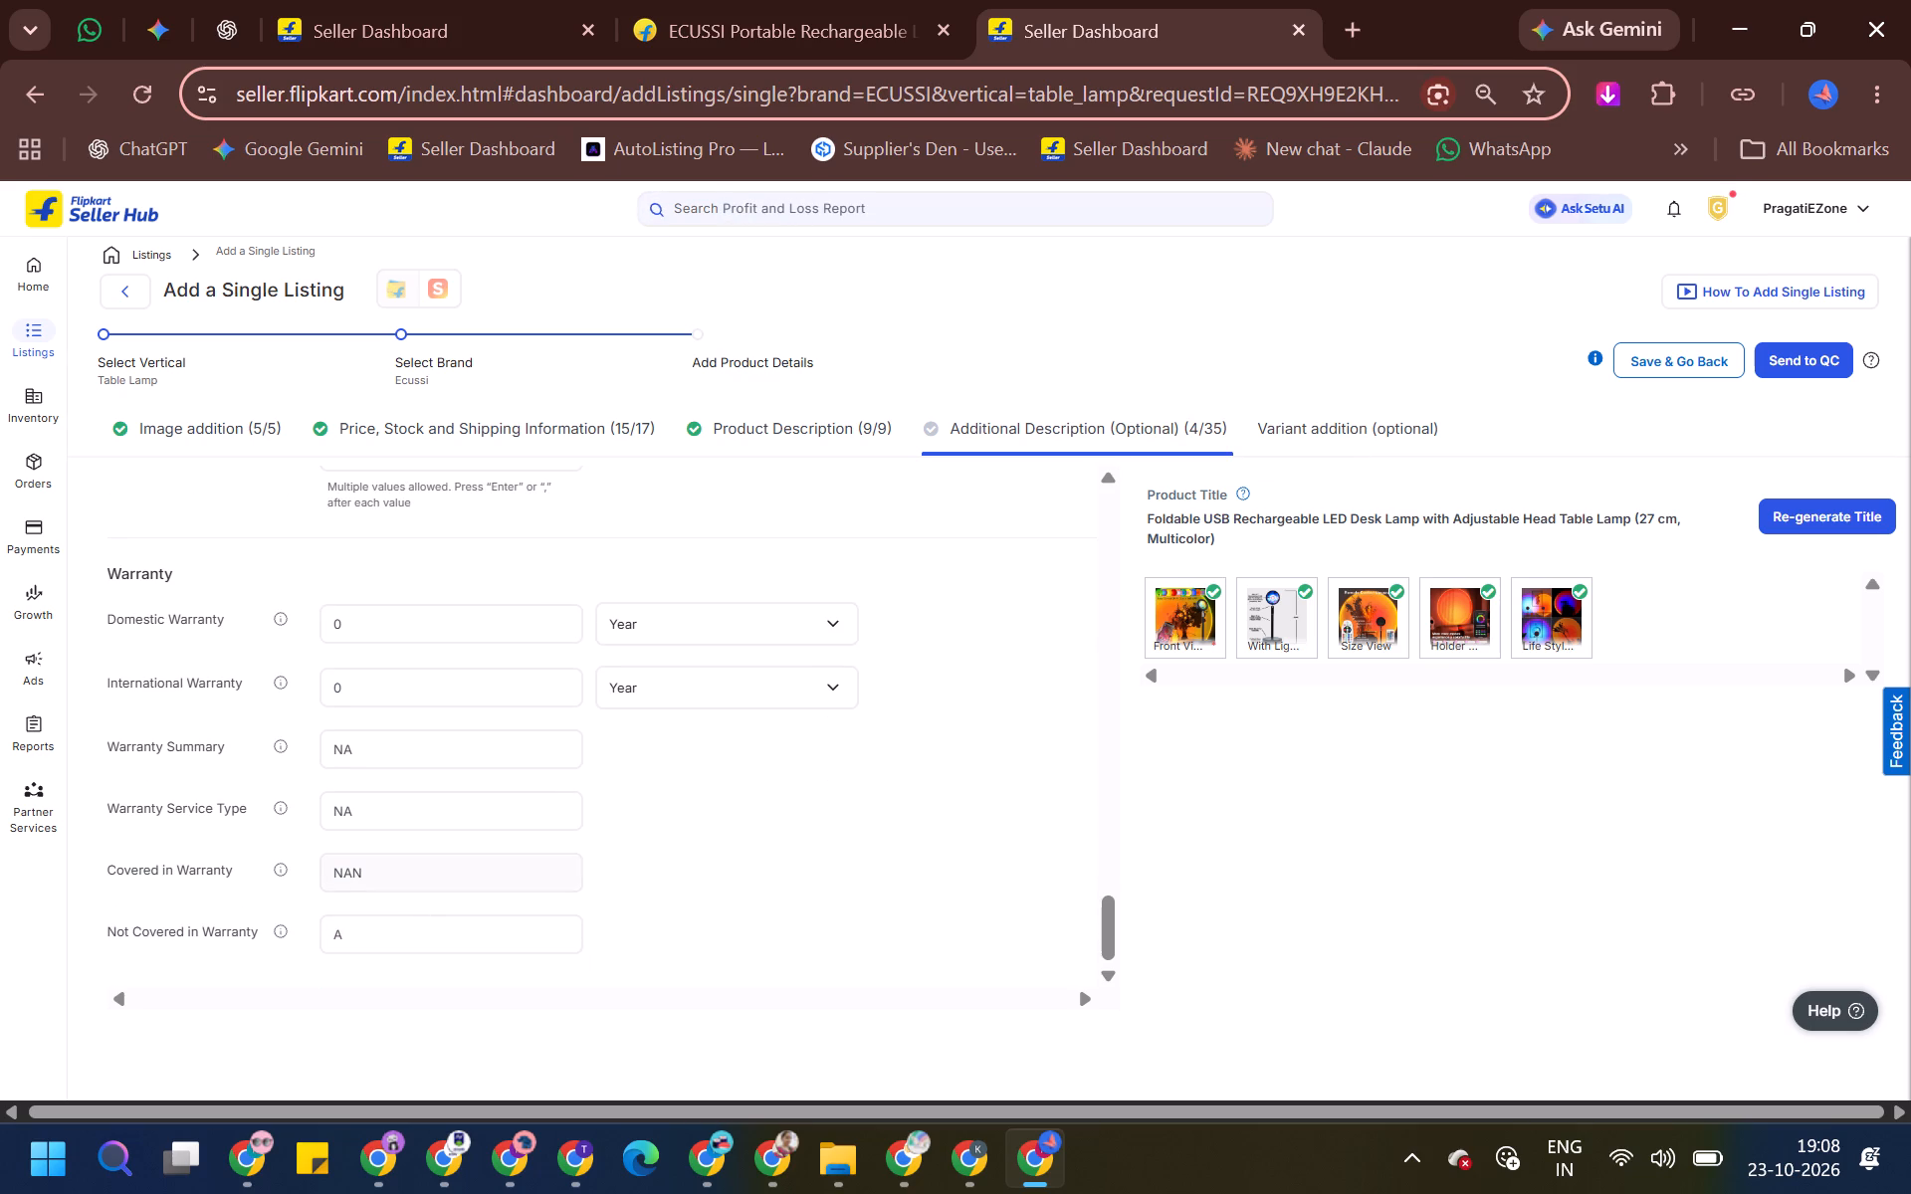
left_click(437, 861)
key("BackSpace")
key("Tab")
type("NA")
key("Tab")
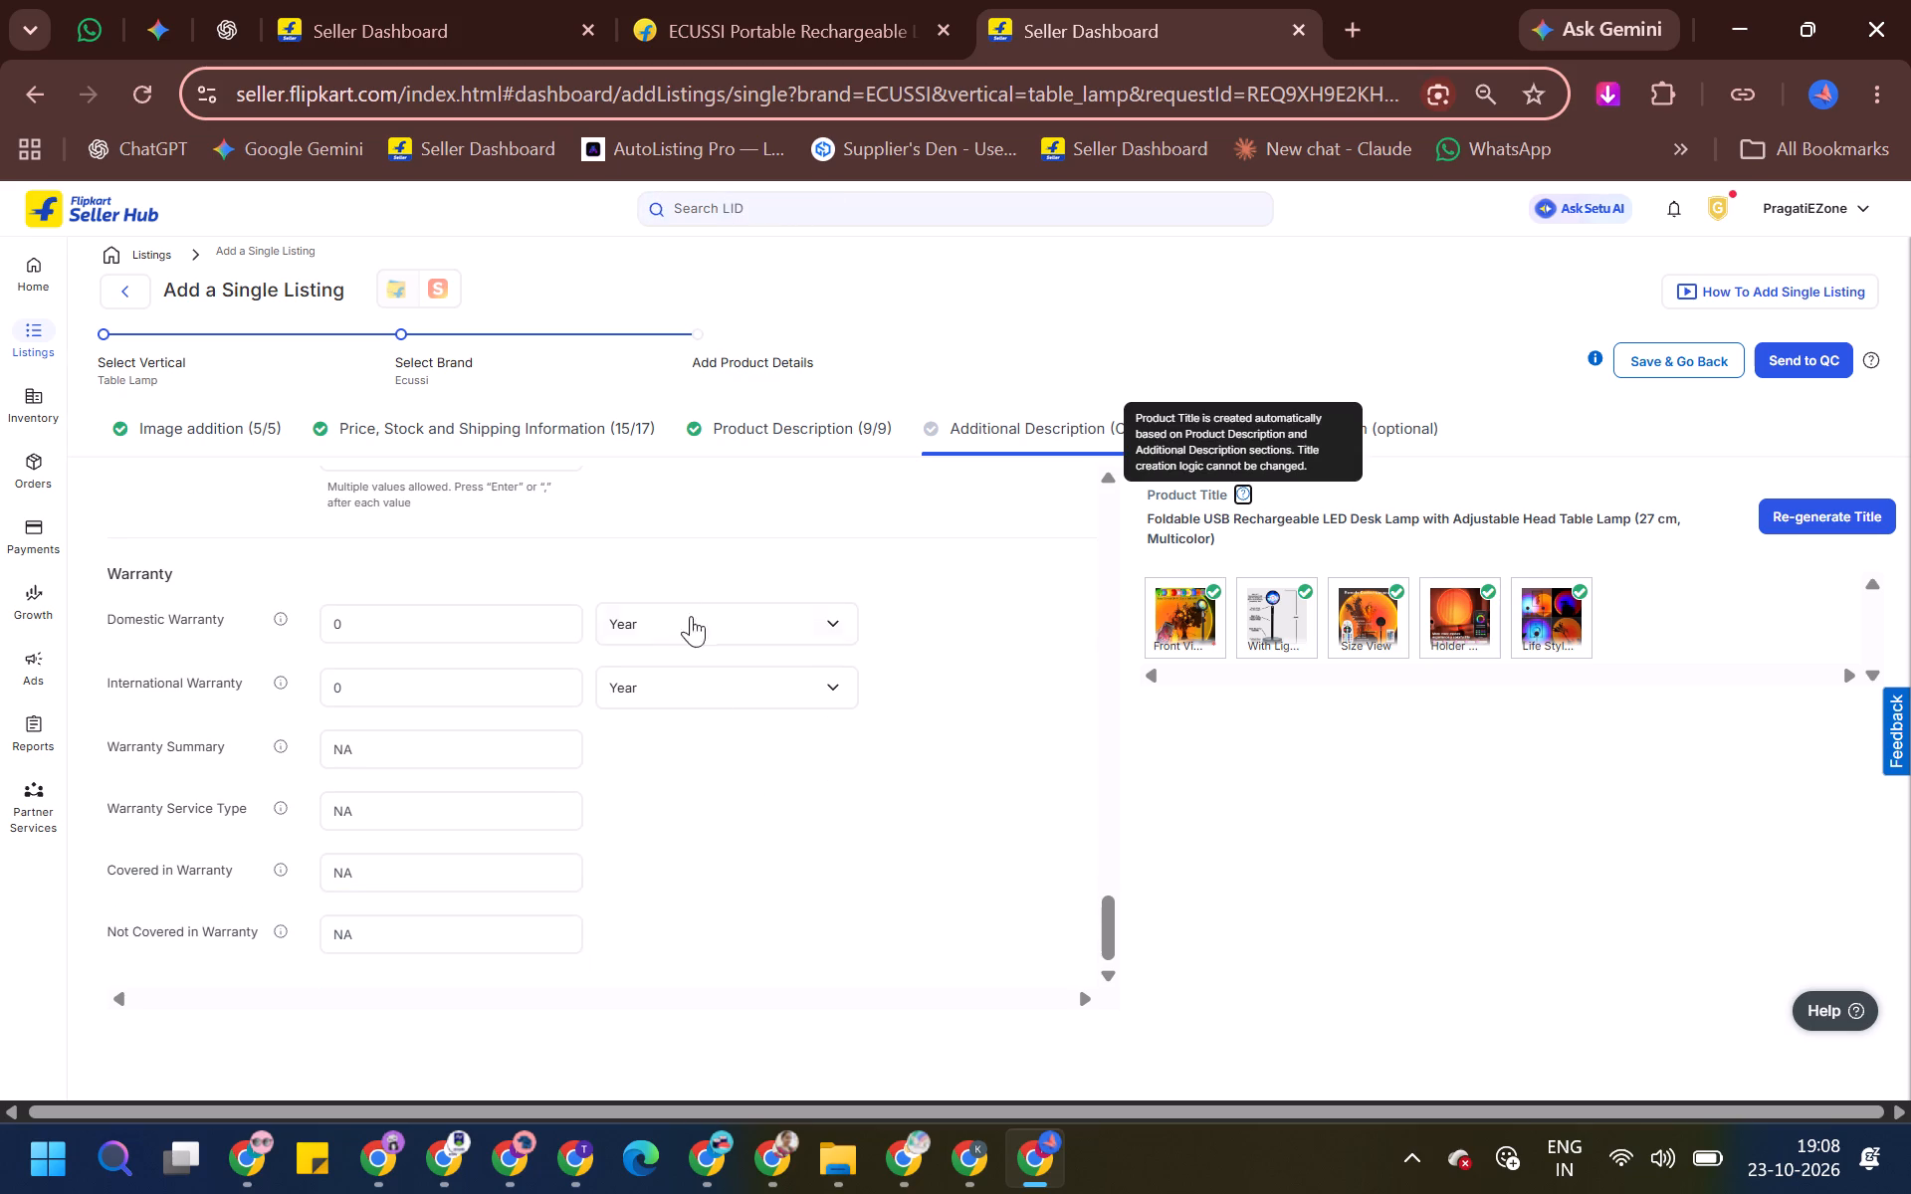
Save the additional description and send the sunset_lamp3 listing to QC.
left_click(820, 426)
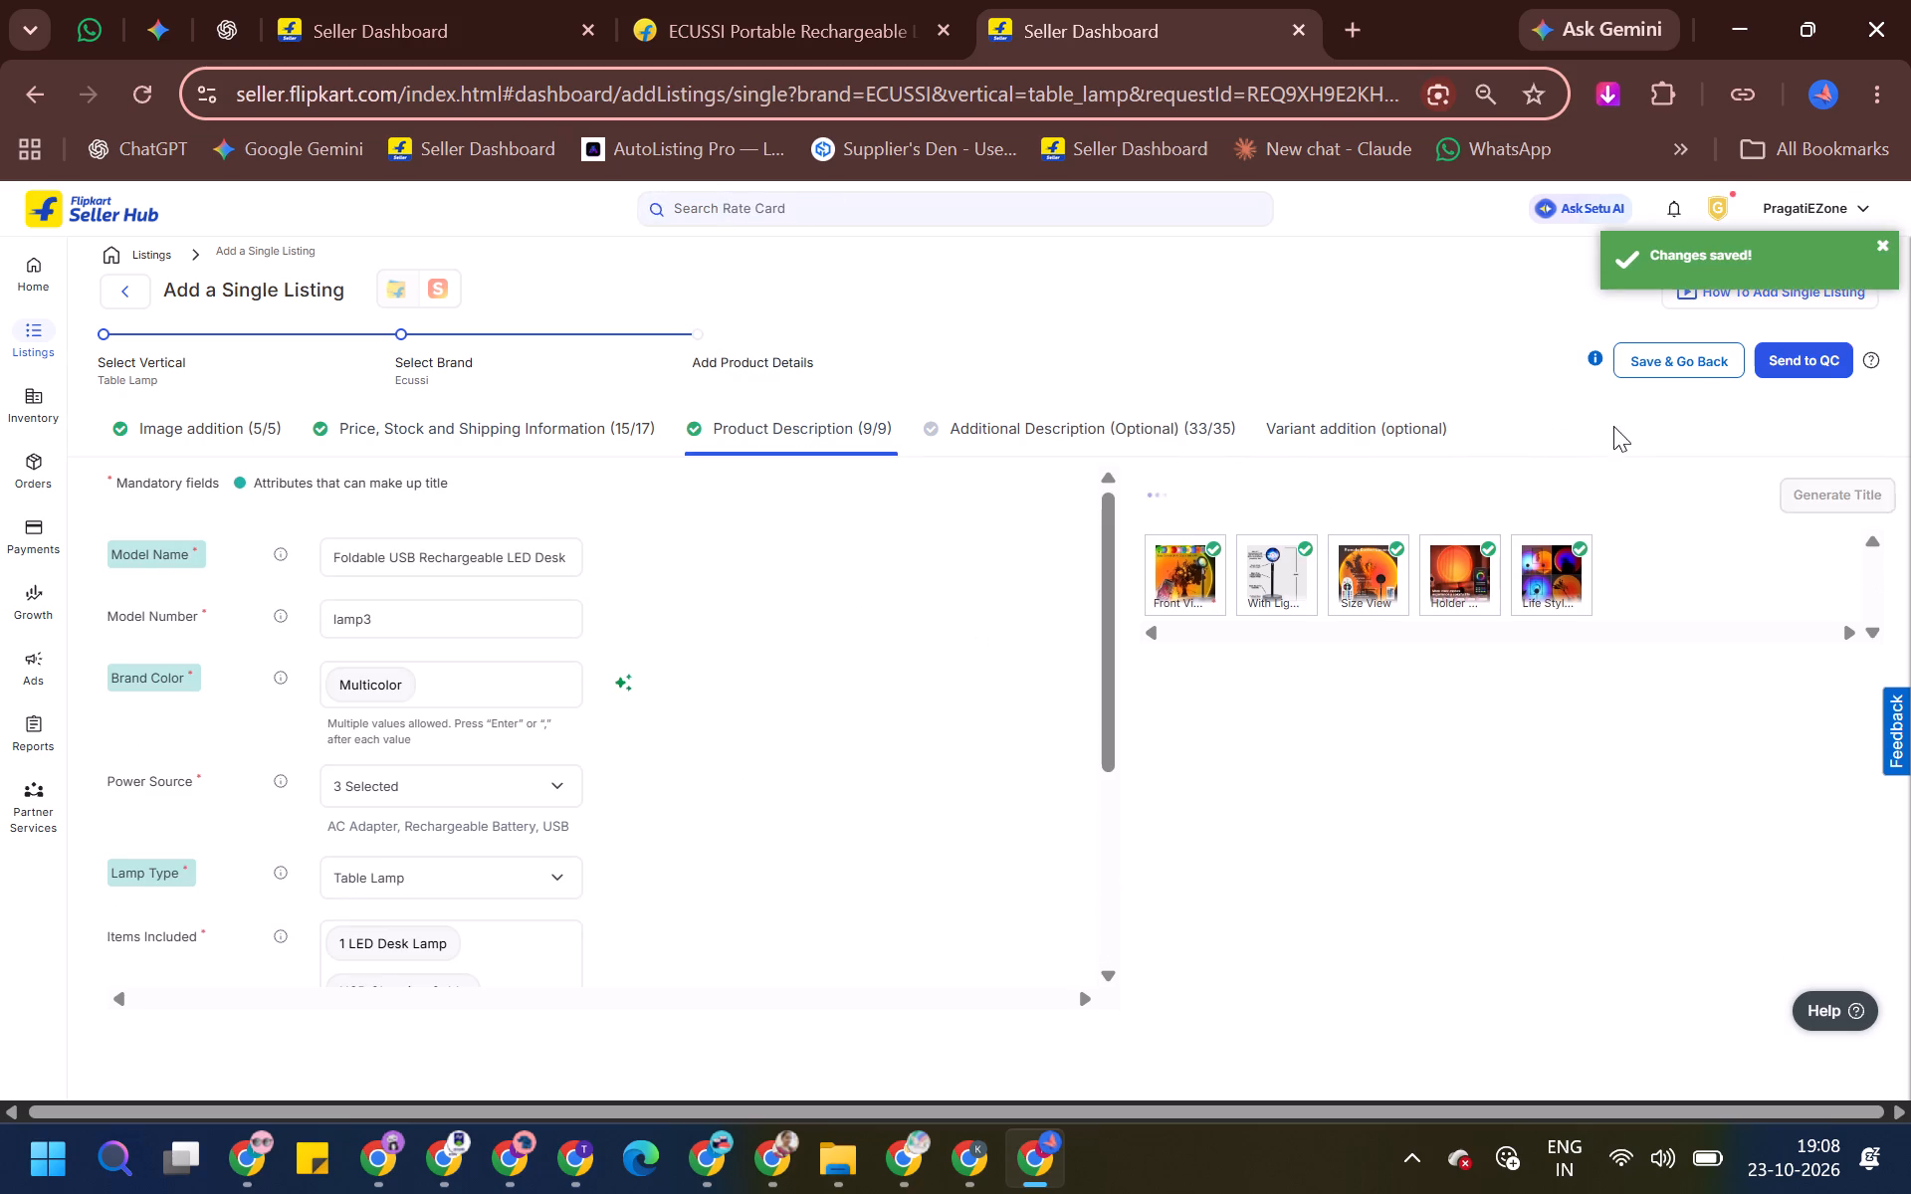
left_click(1796, 361)
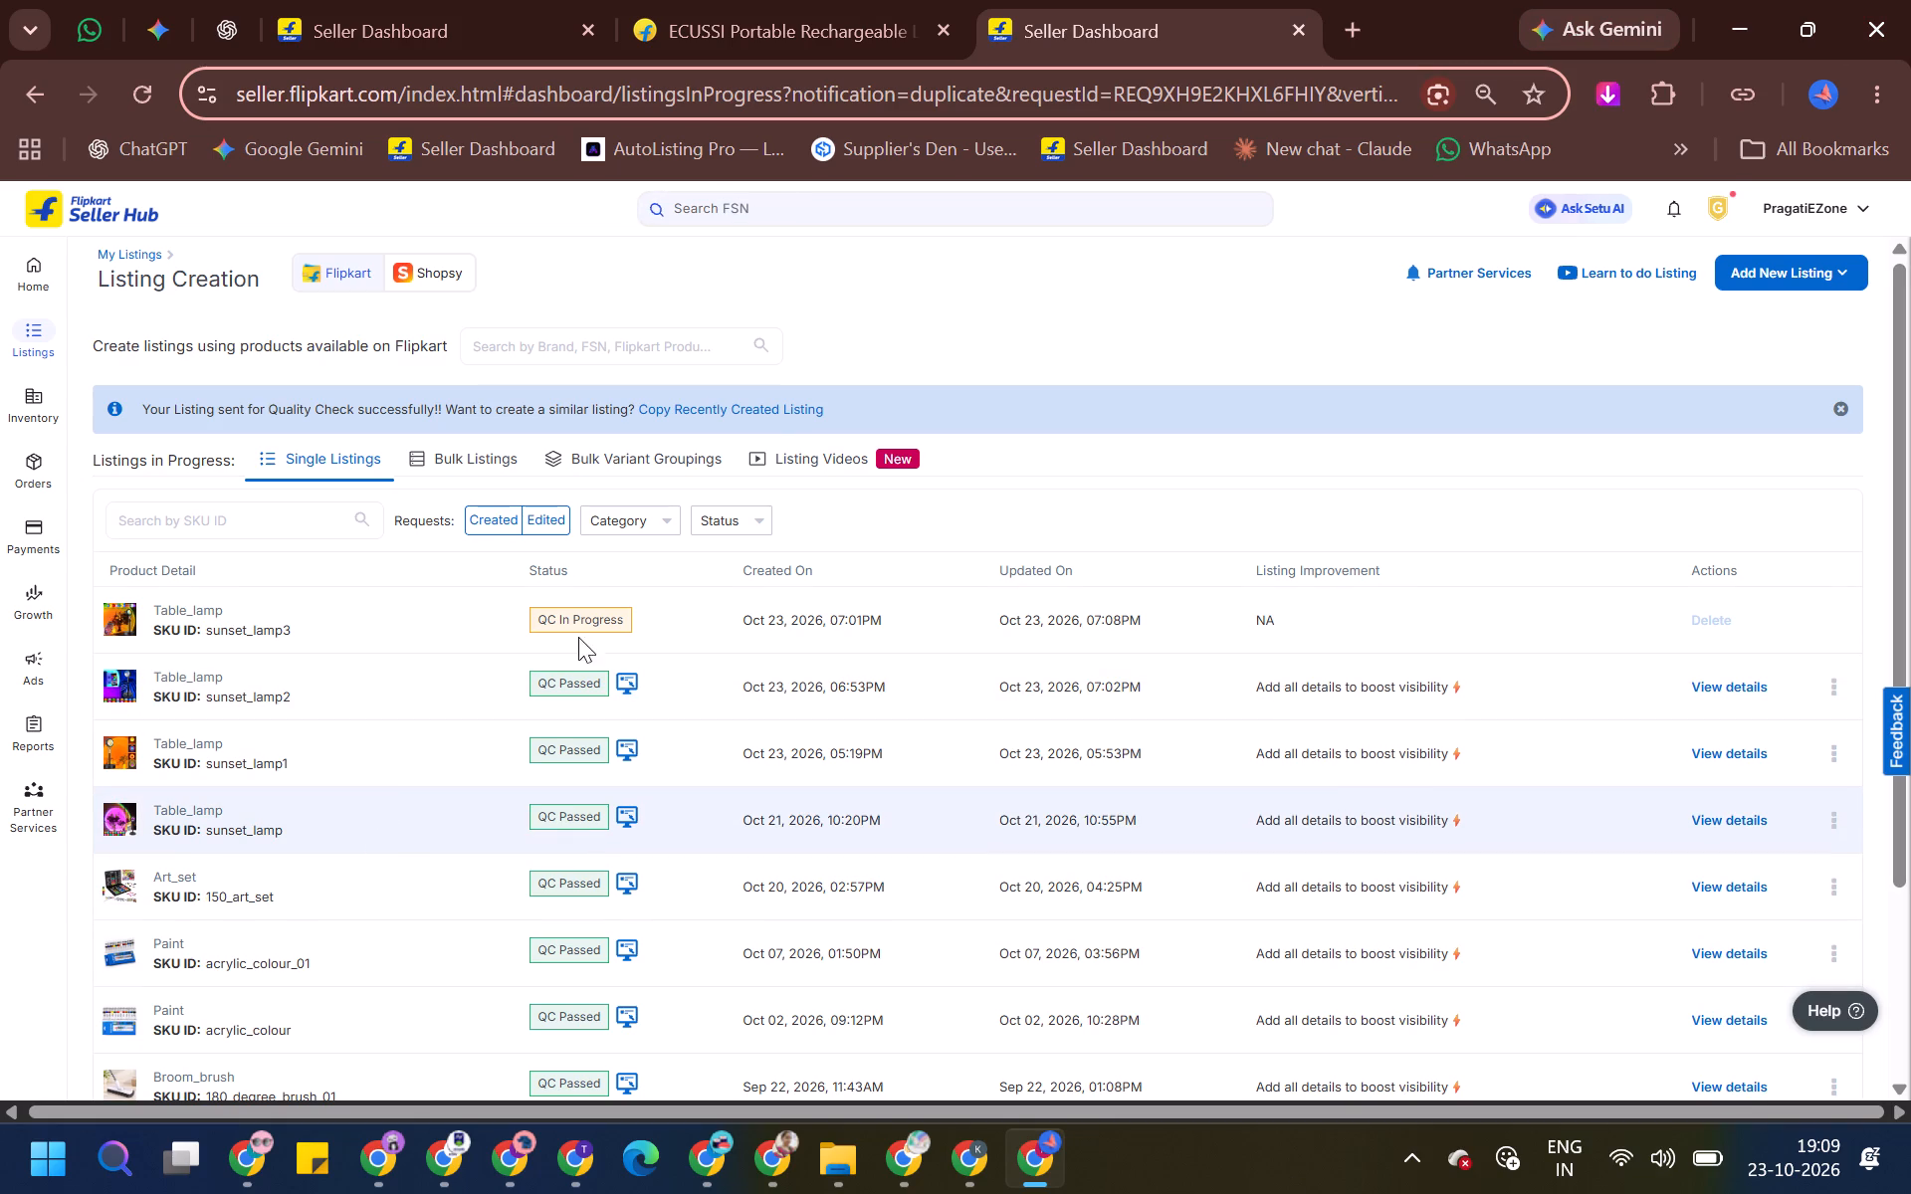
Check the in-progress listings and their QC statuses in the ROHANCART and SwarnimEnterprise accounts, returning to PragatiEZone's listings.
left_click(971, 1159)
left_click(480, 0)
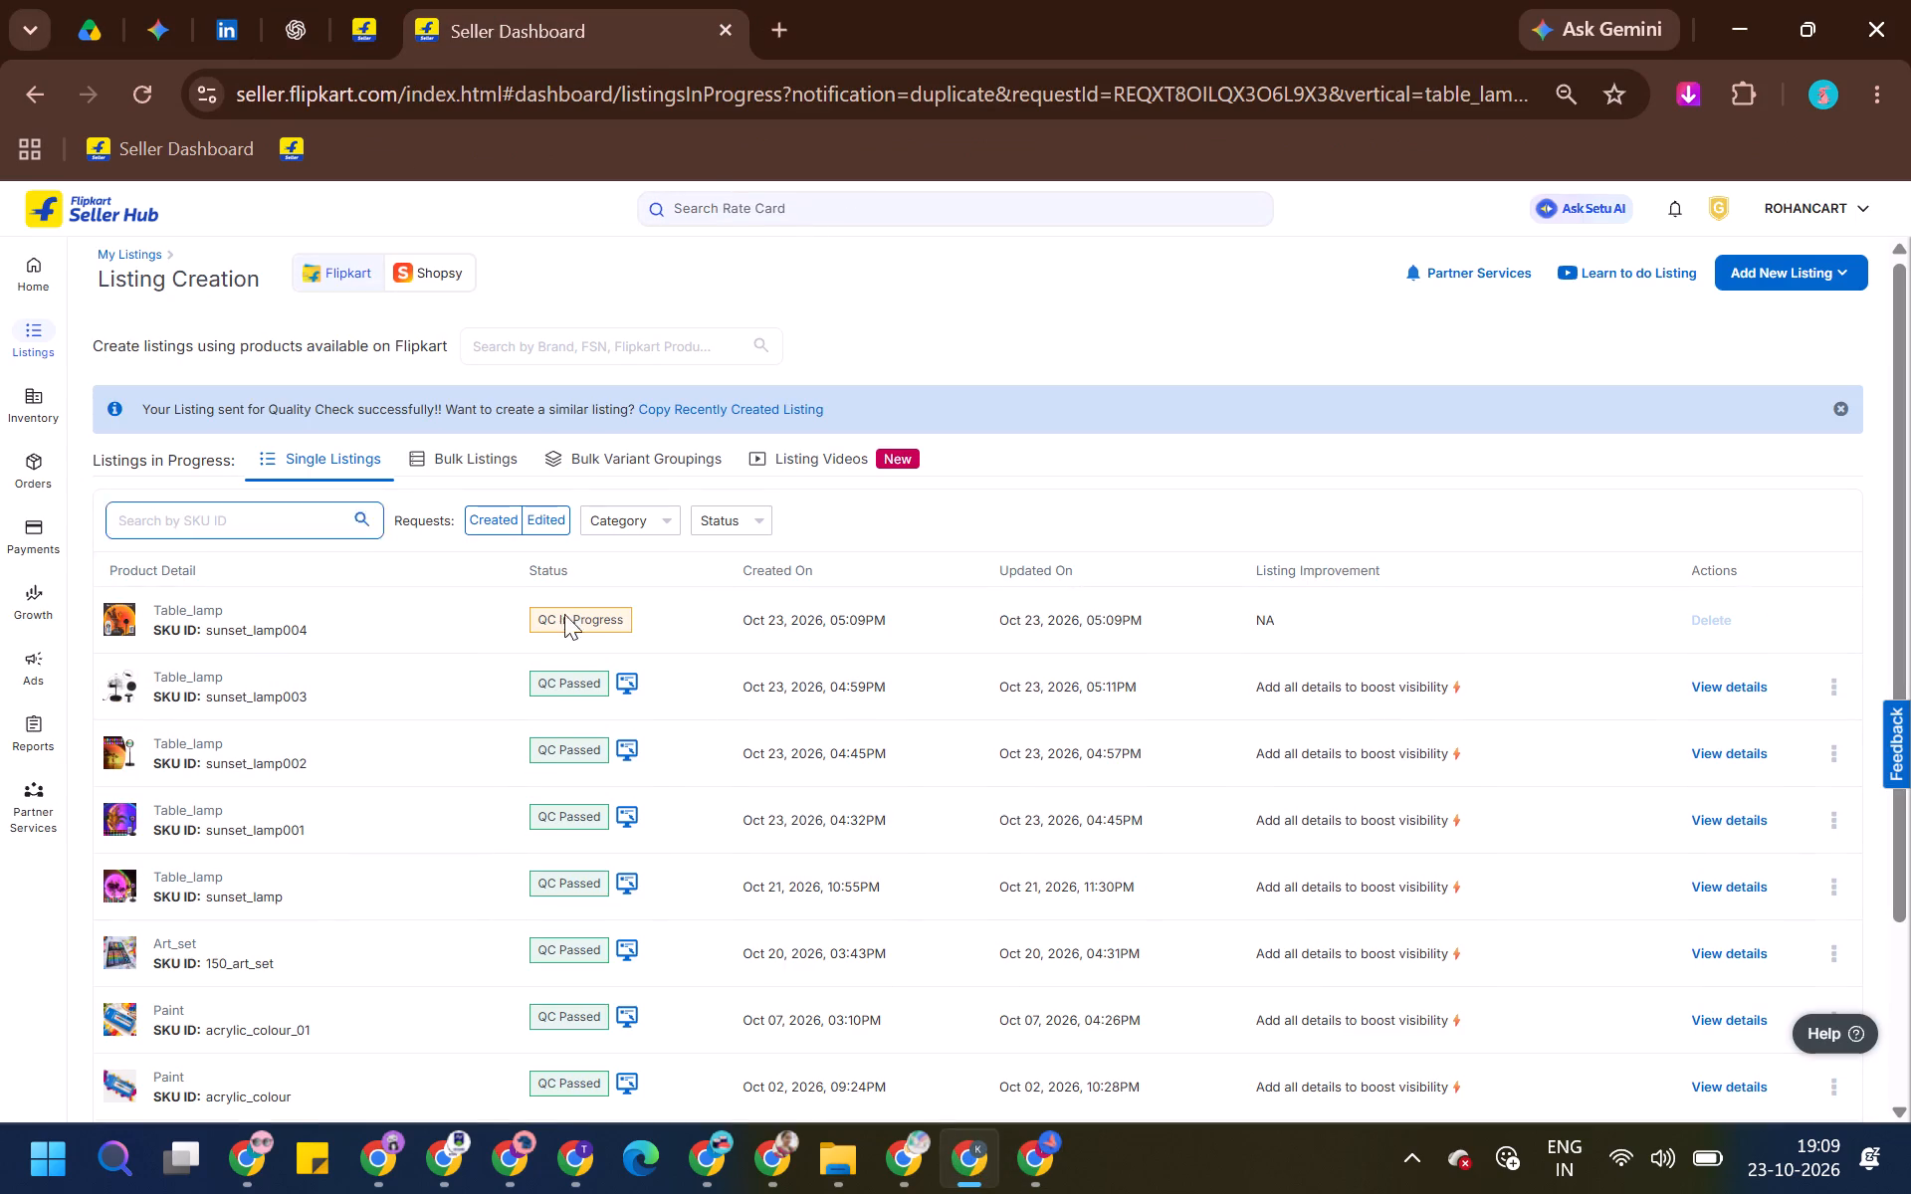
left_click(935, 1157)
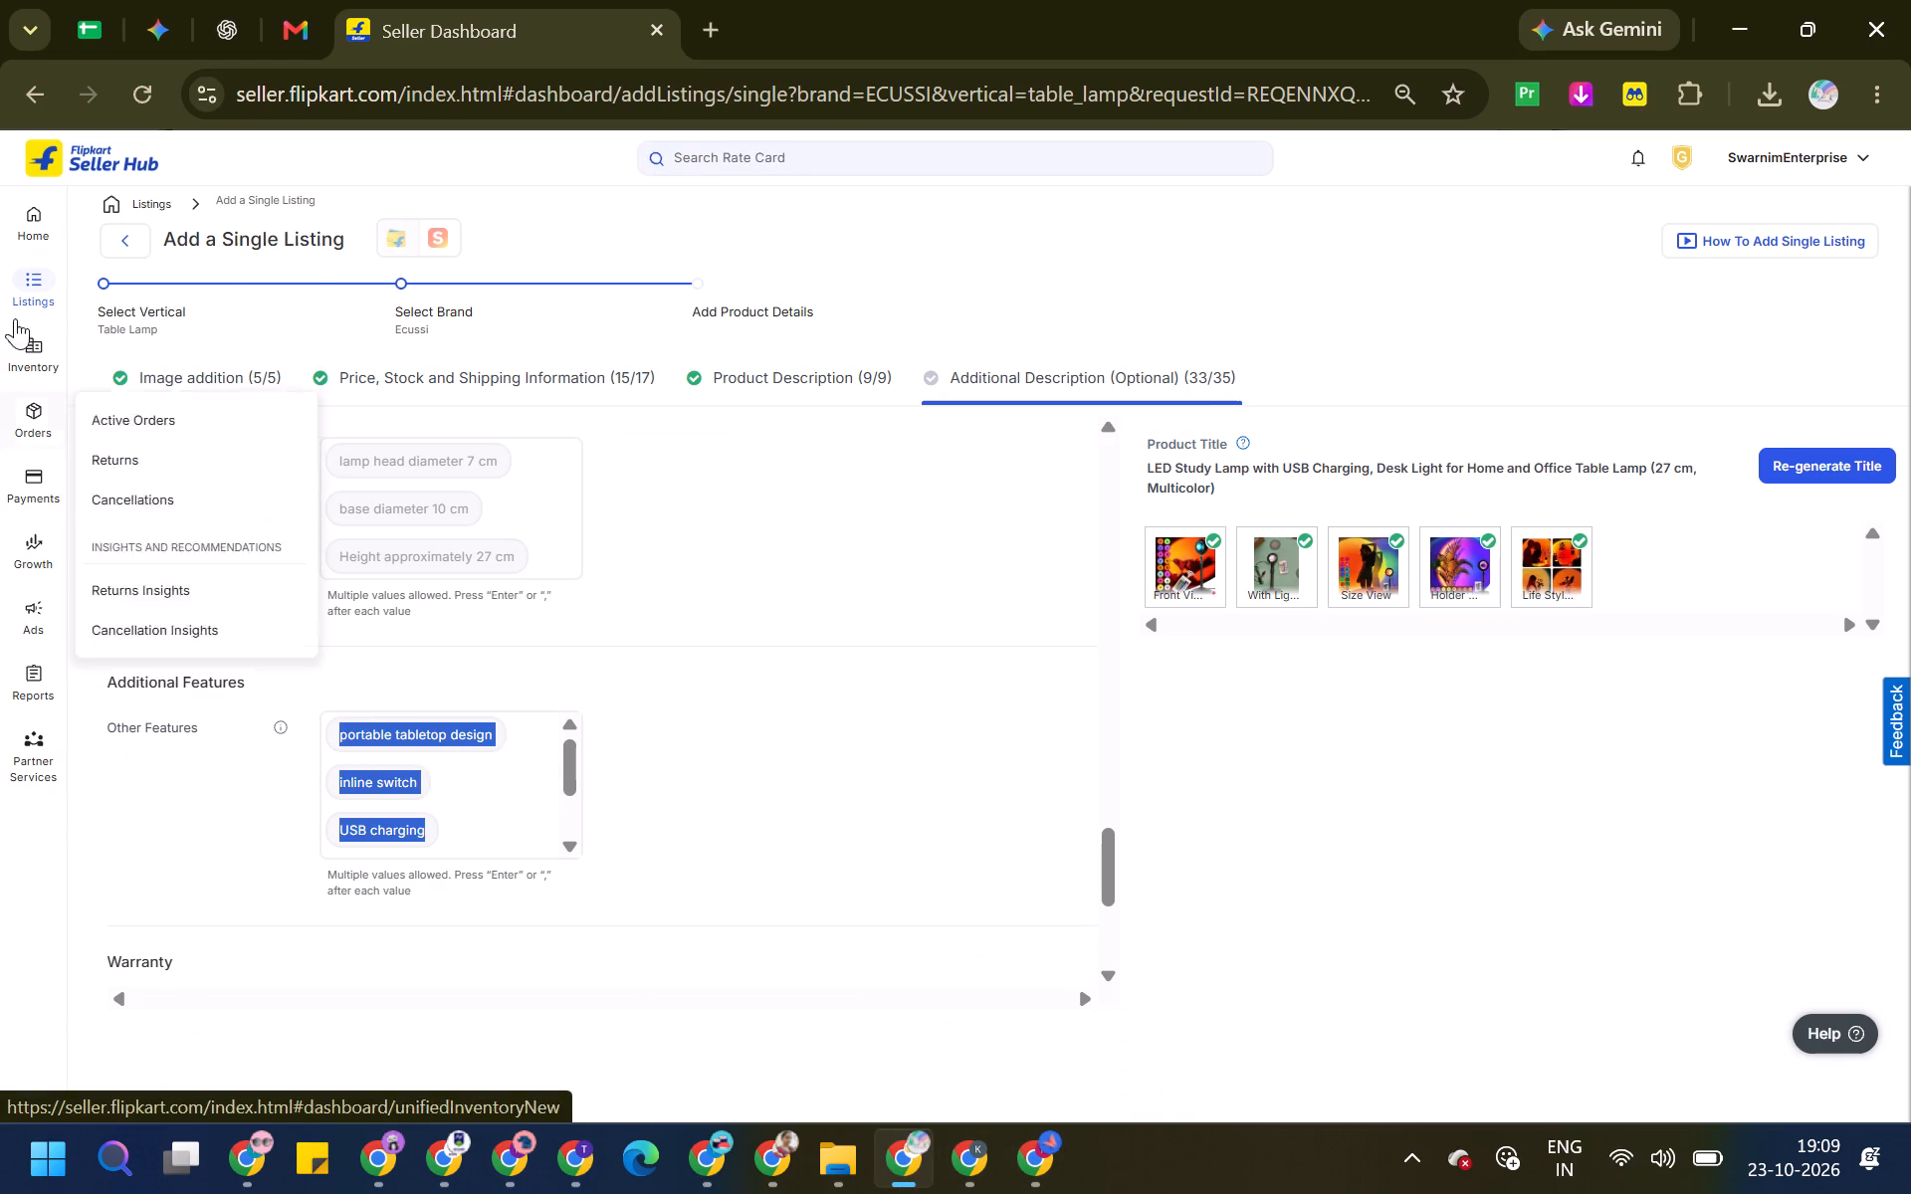
right_click(108, 328)
left_click(251, 357)
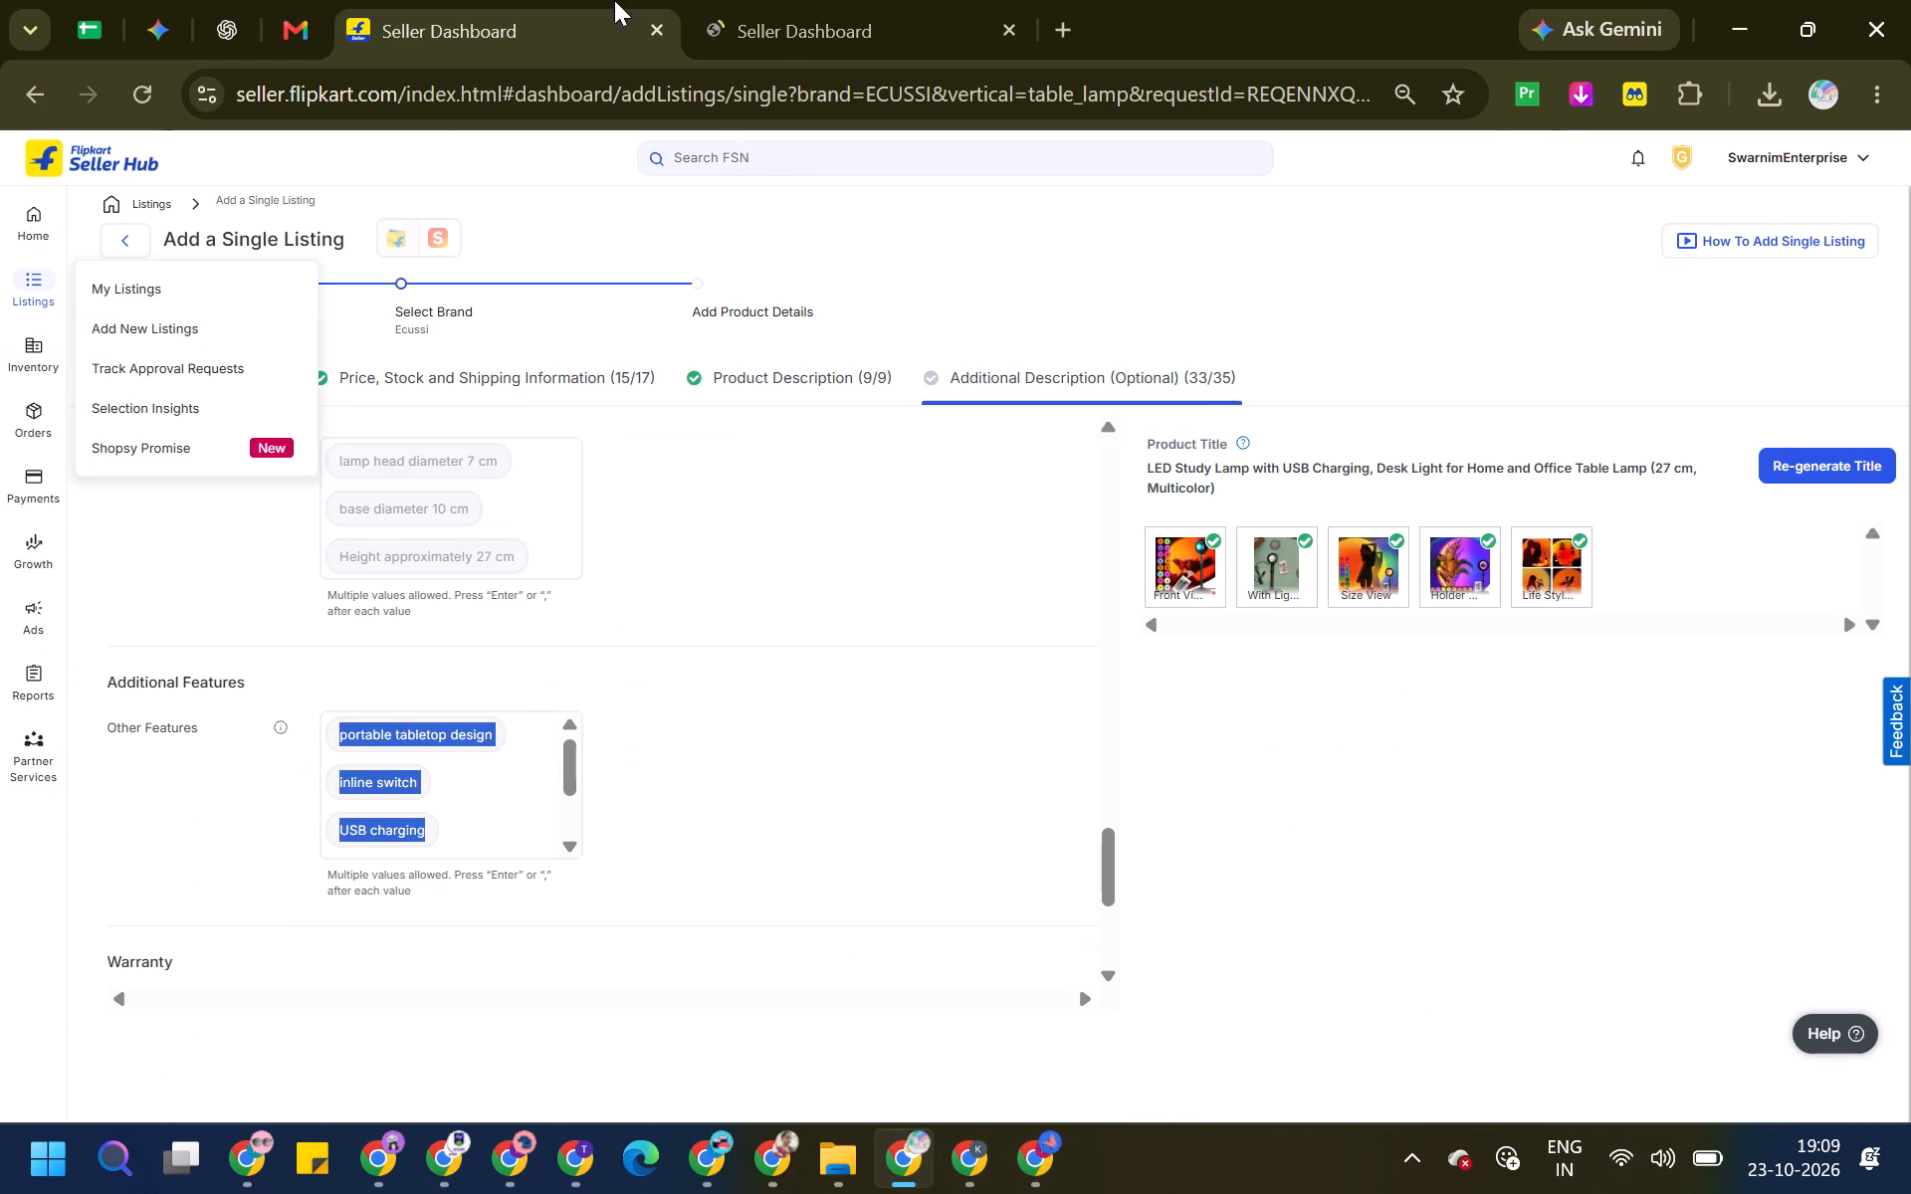
left_click(1036, 1163)
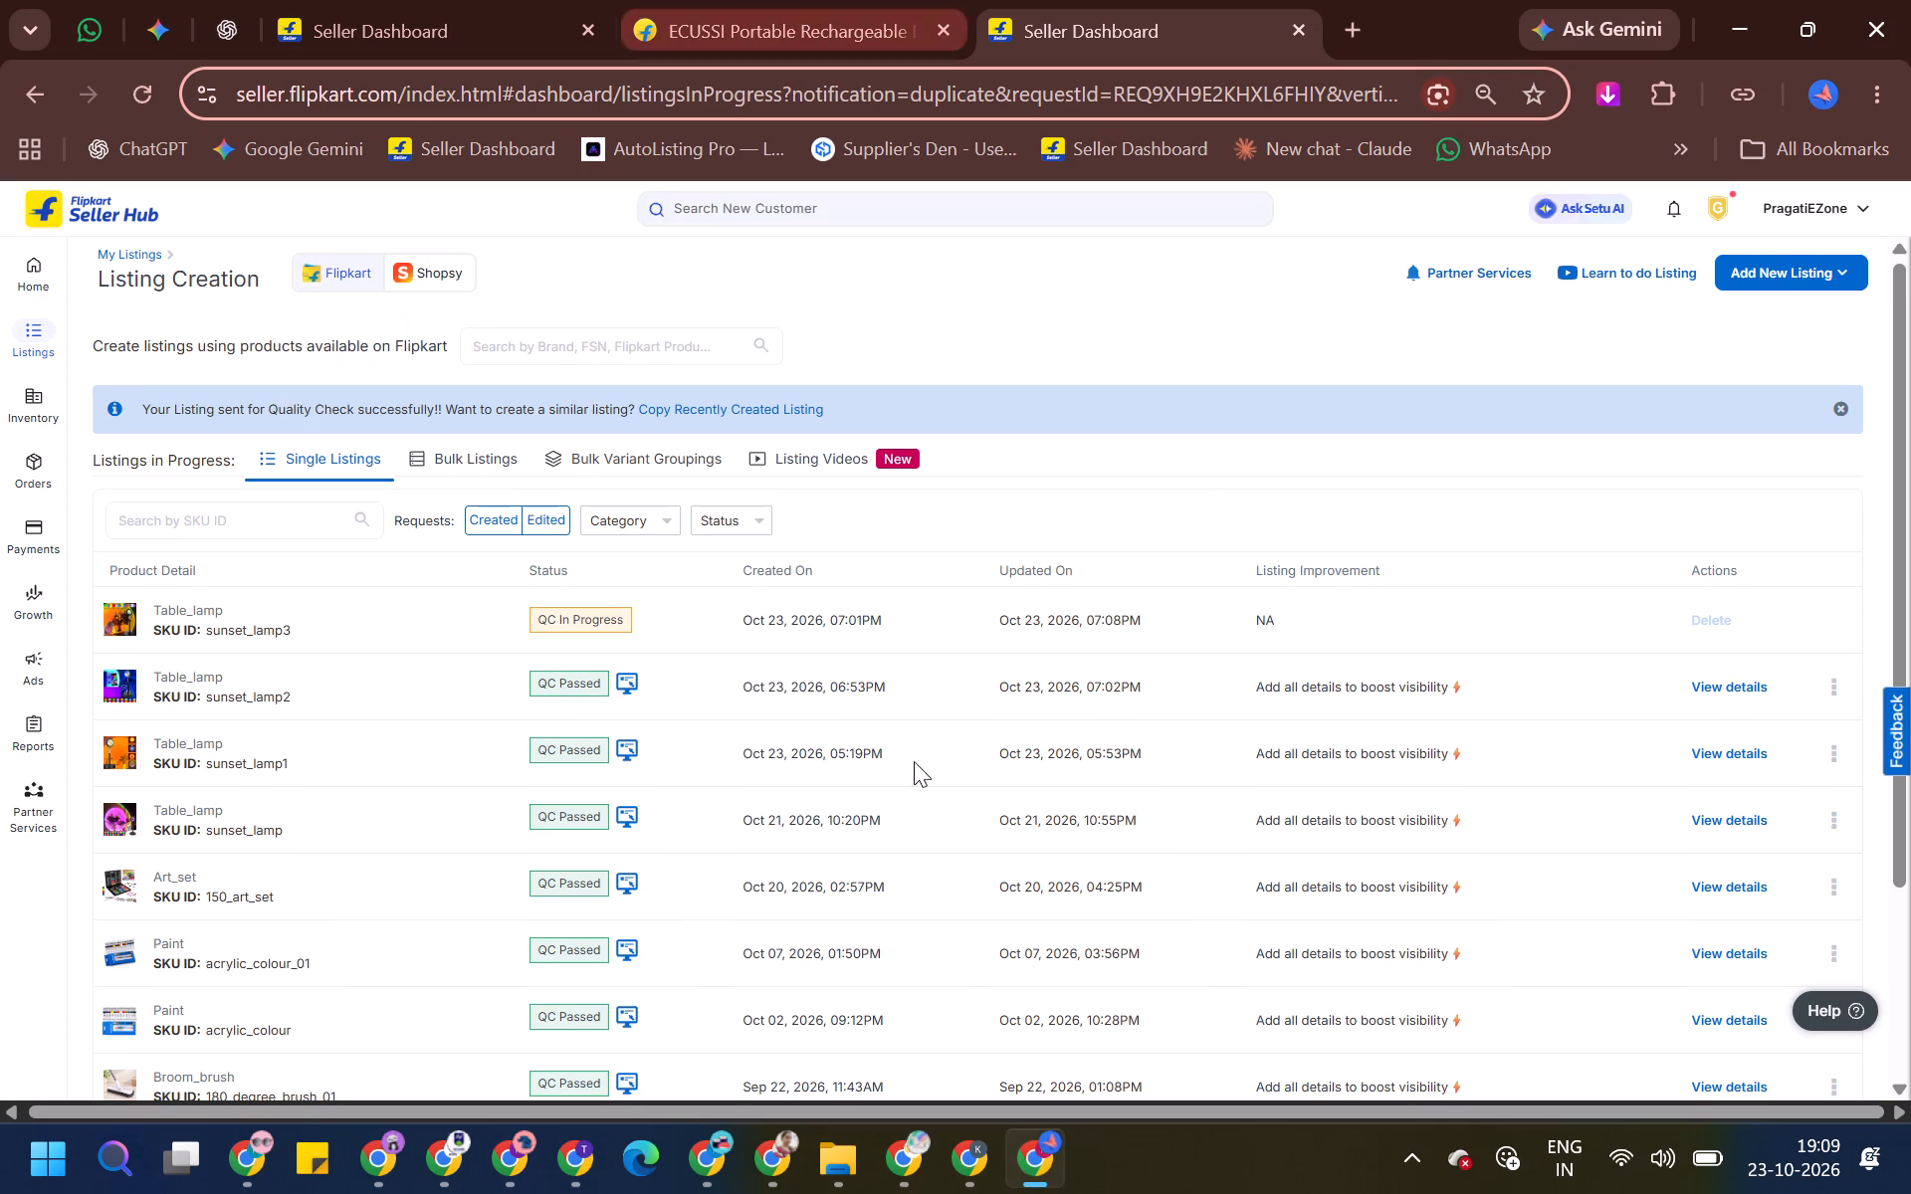
key("alt+Tab")
left_click(890, 0)
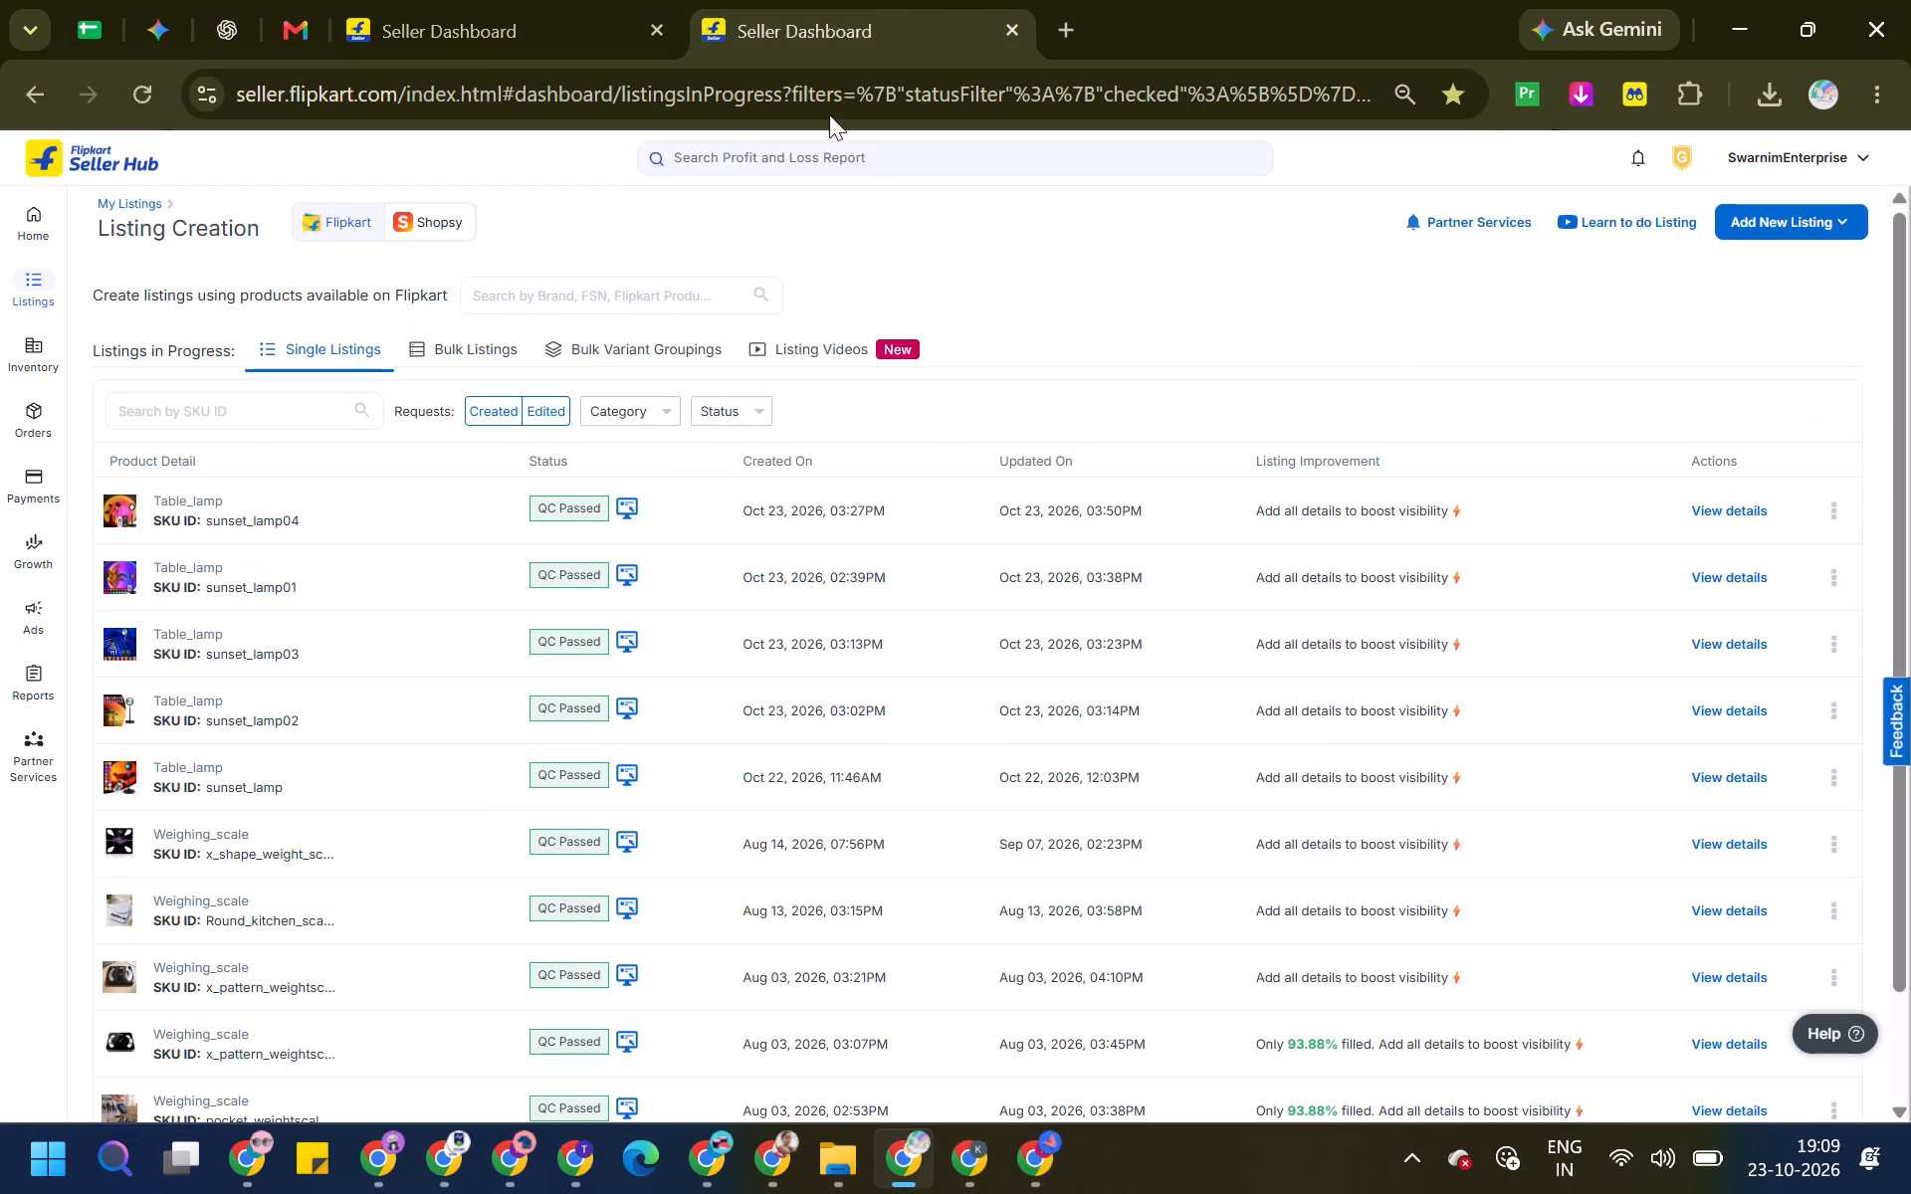
left_click(1007, 33)
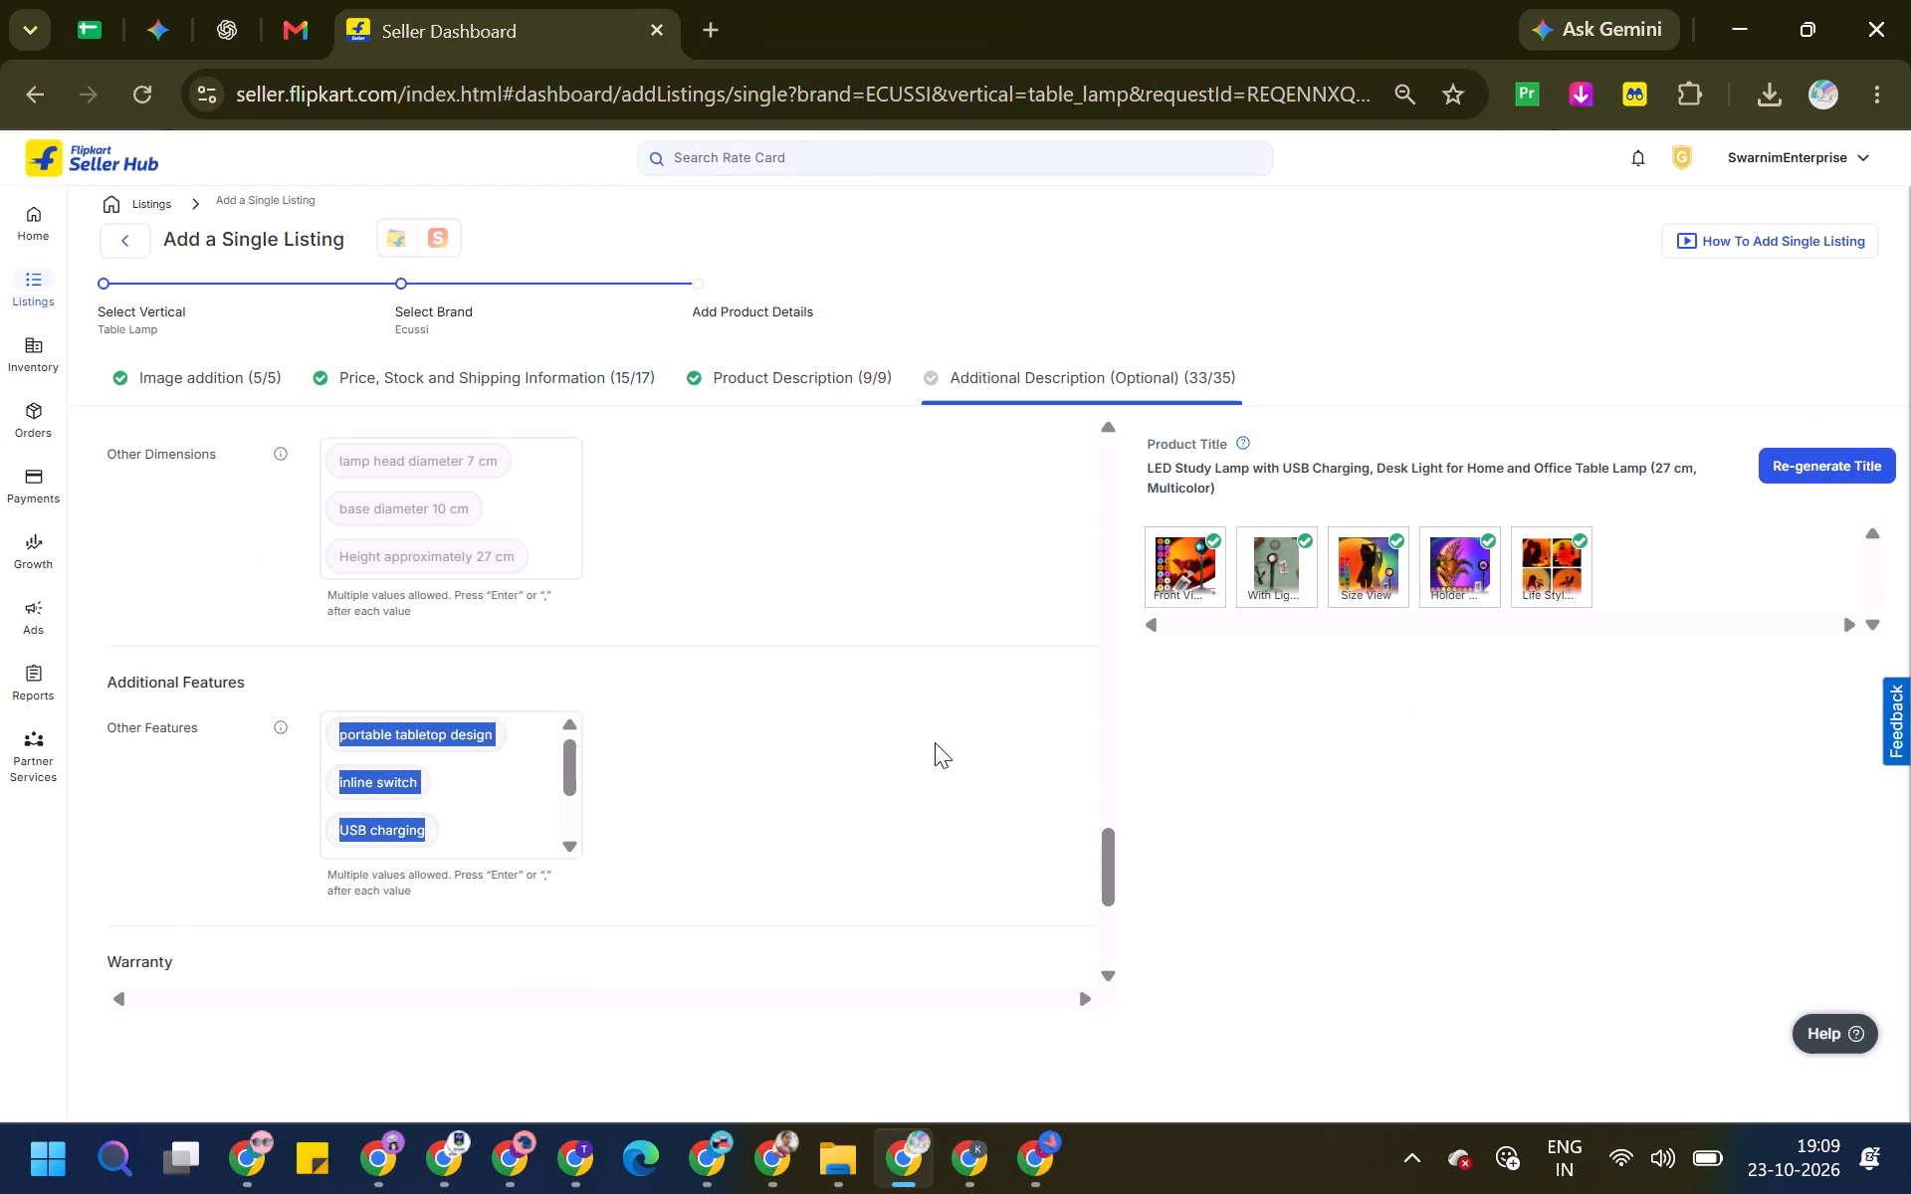
left_click(1033, 1170)
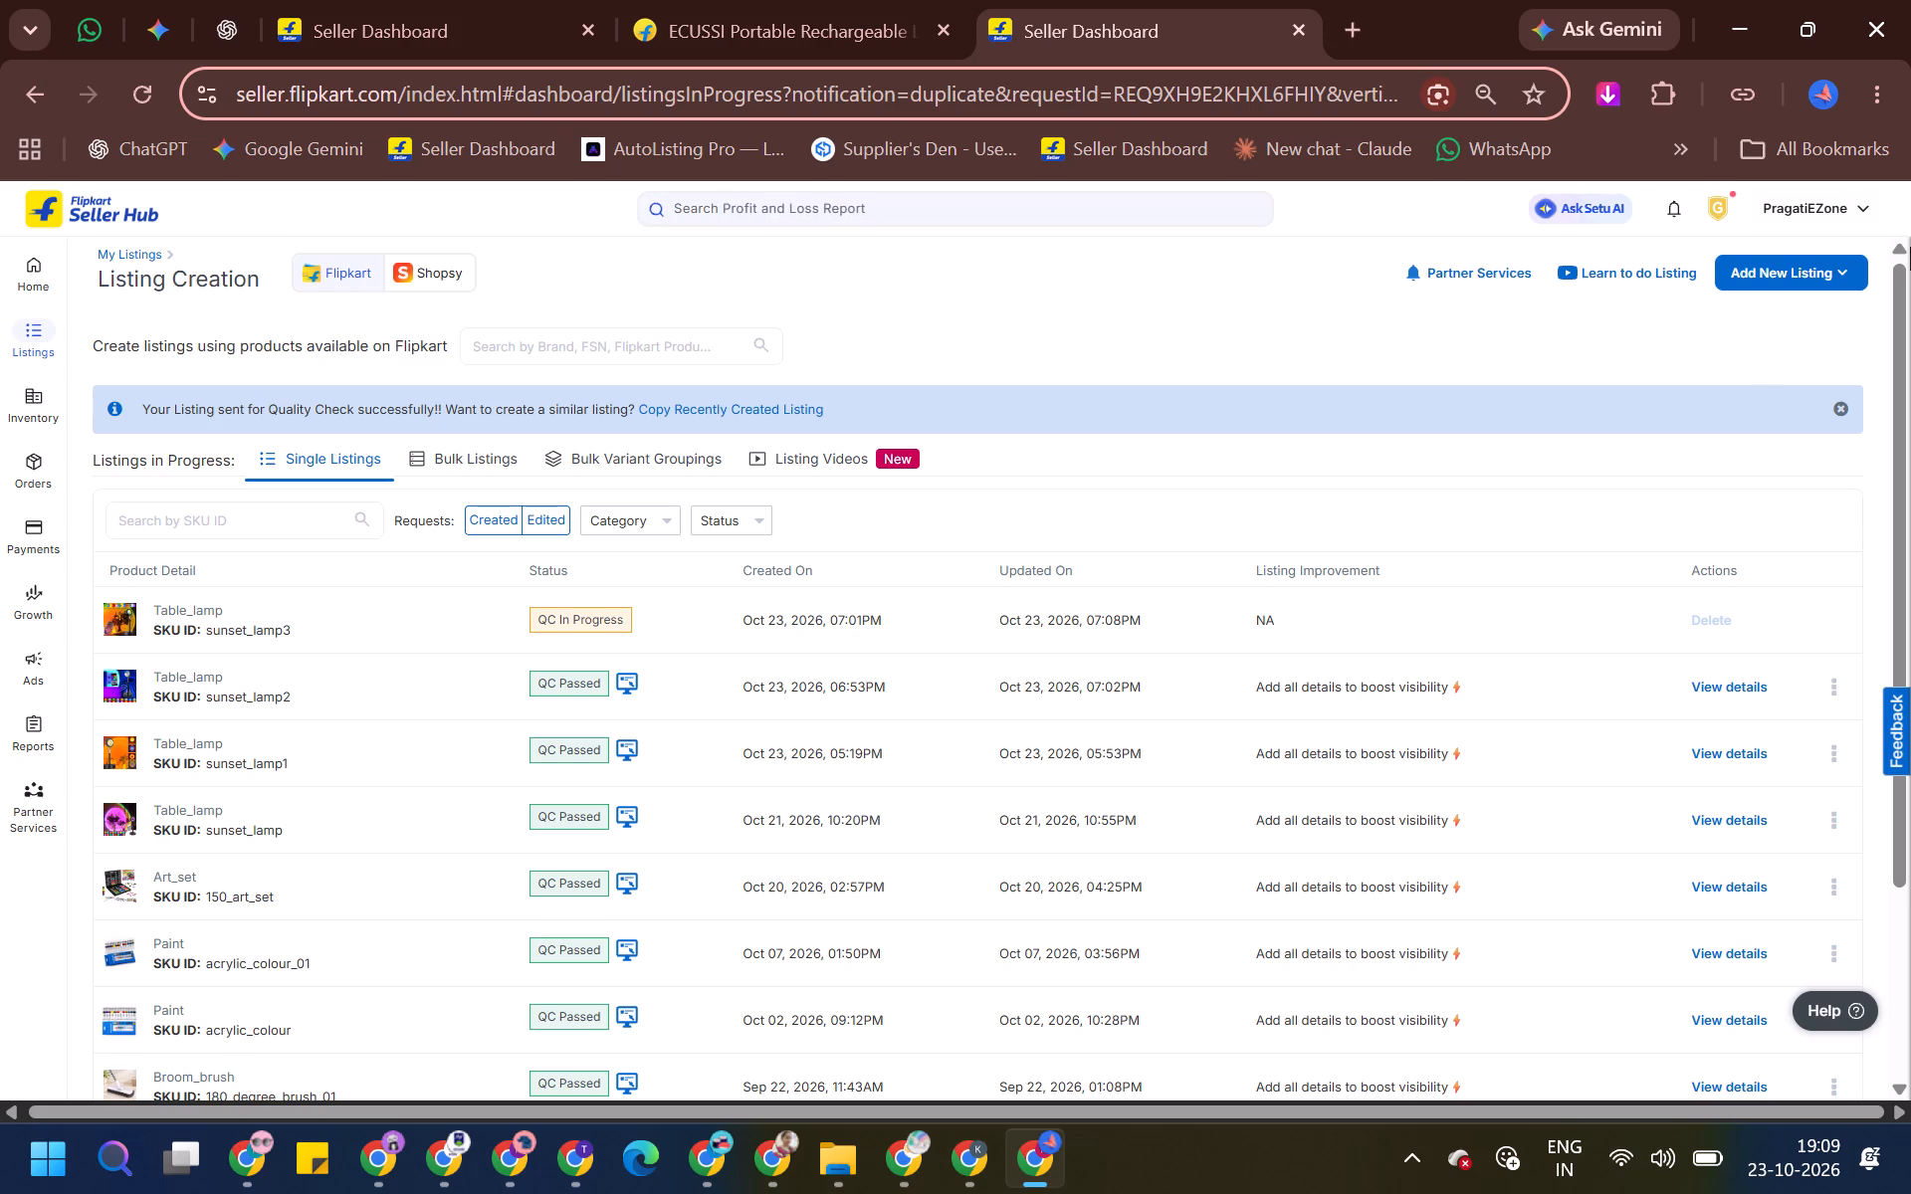
Start a new single listing in the Home Decor / Lights & Lamps / Table Lamp vertical.
left_click(1840, 286)
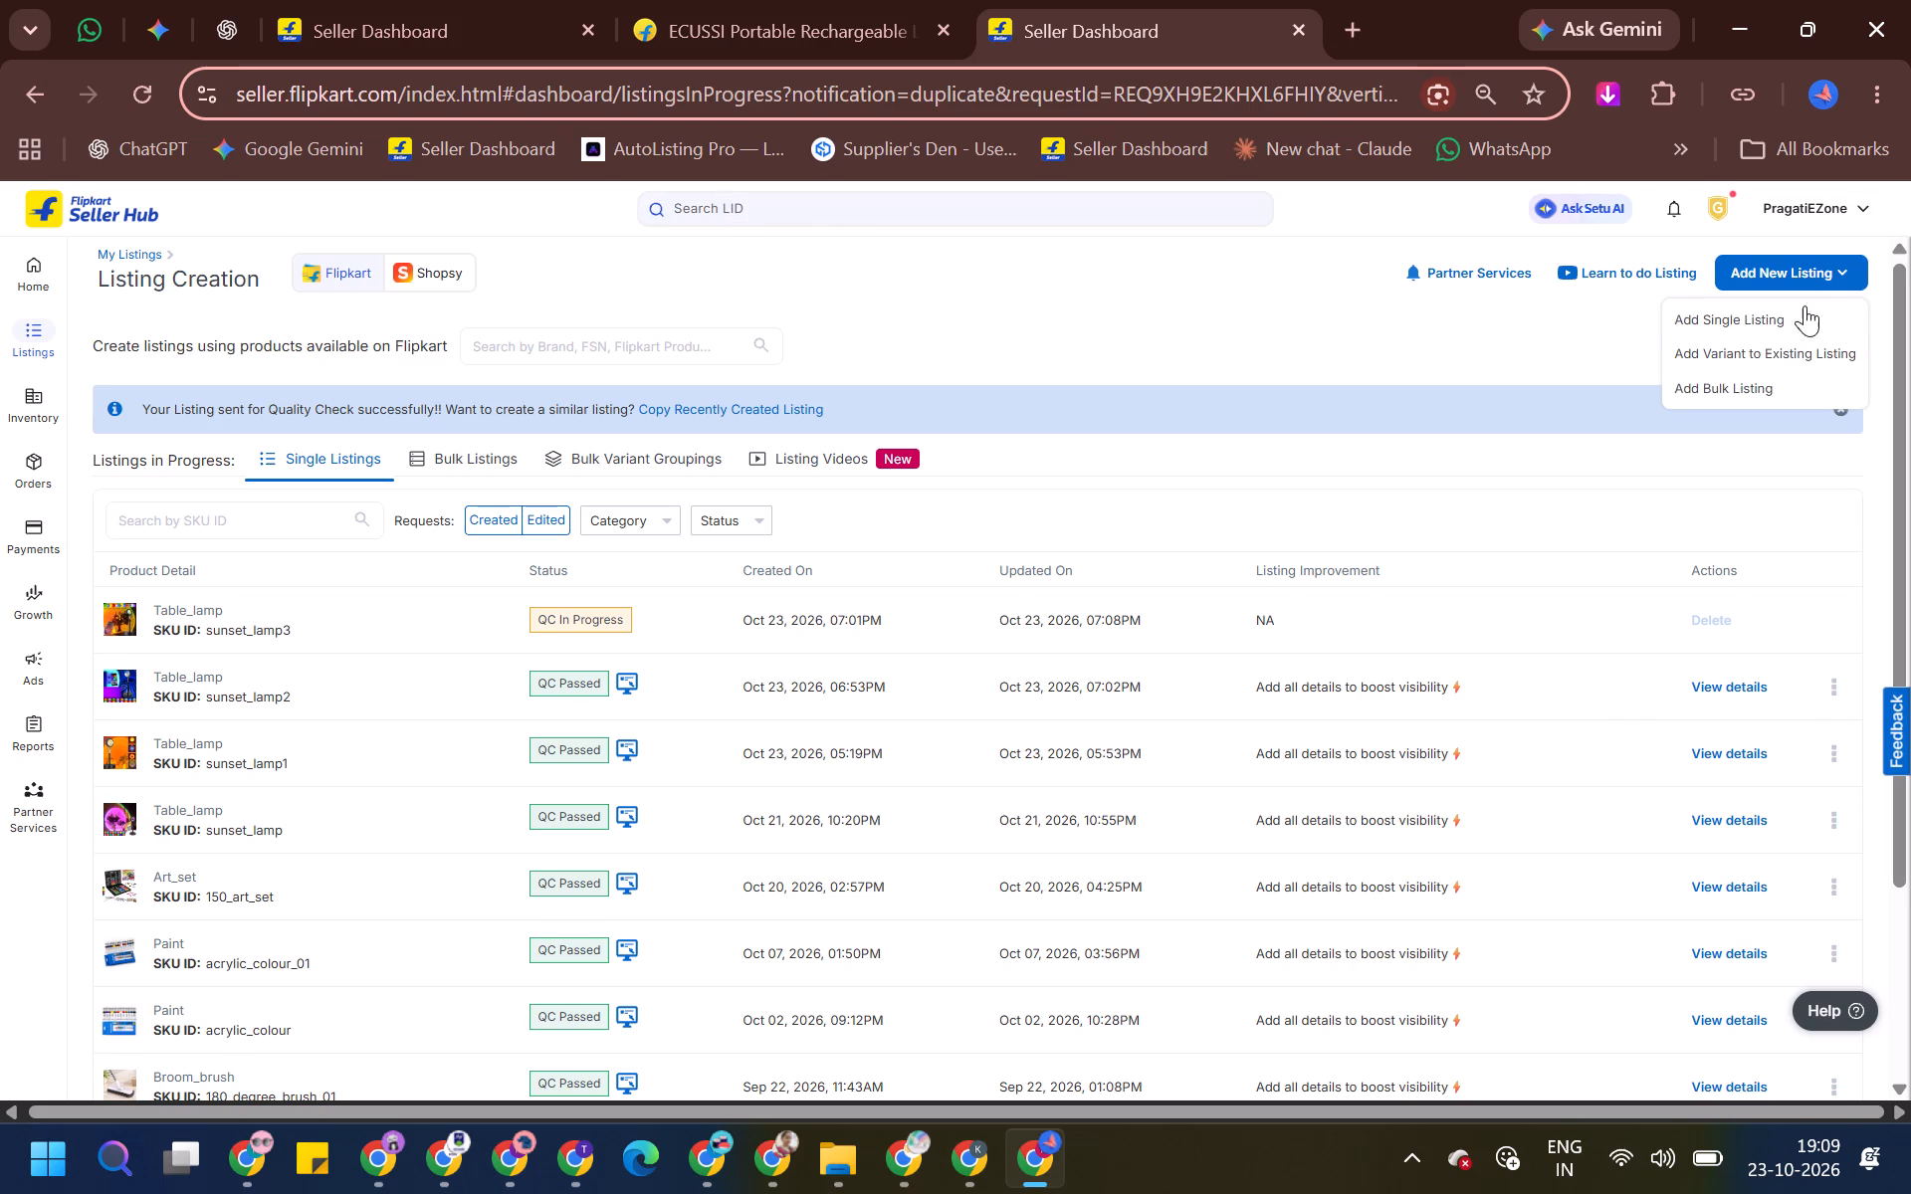
left_click(1778, 319)
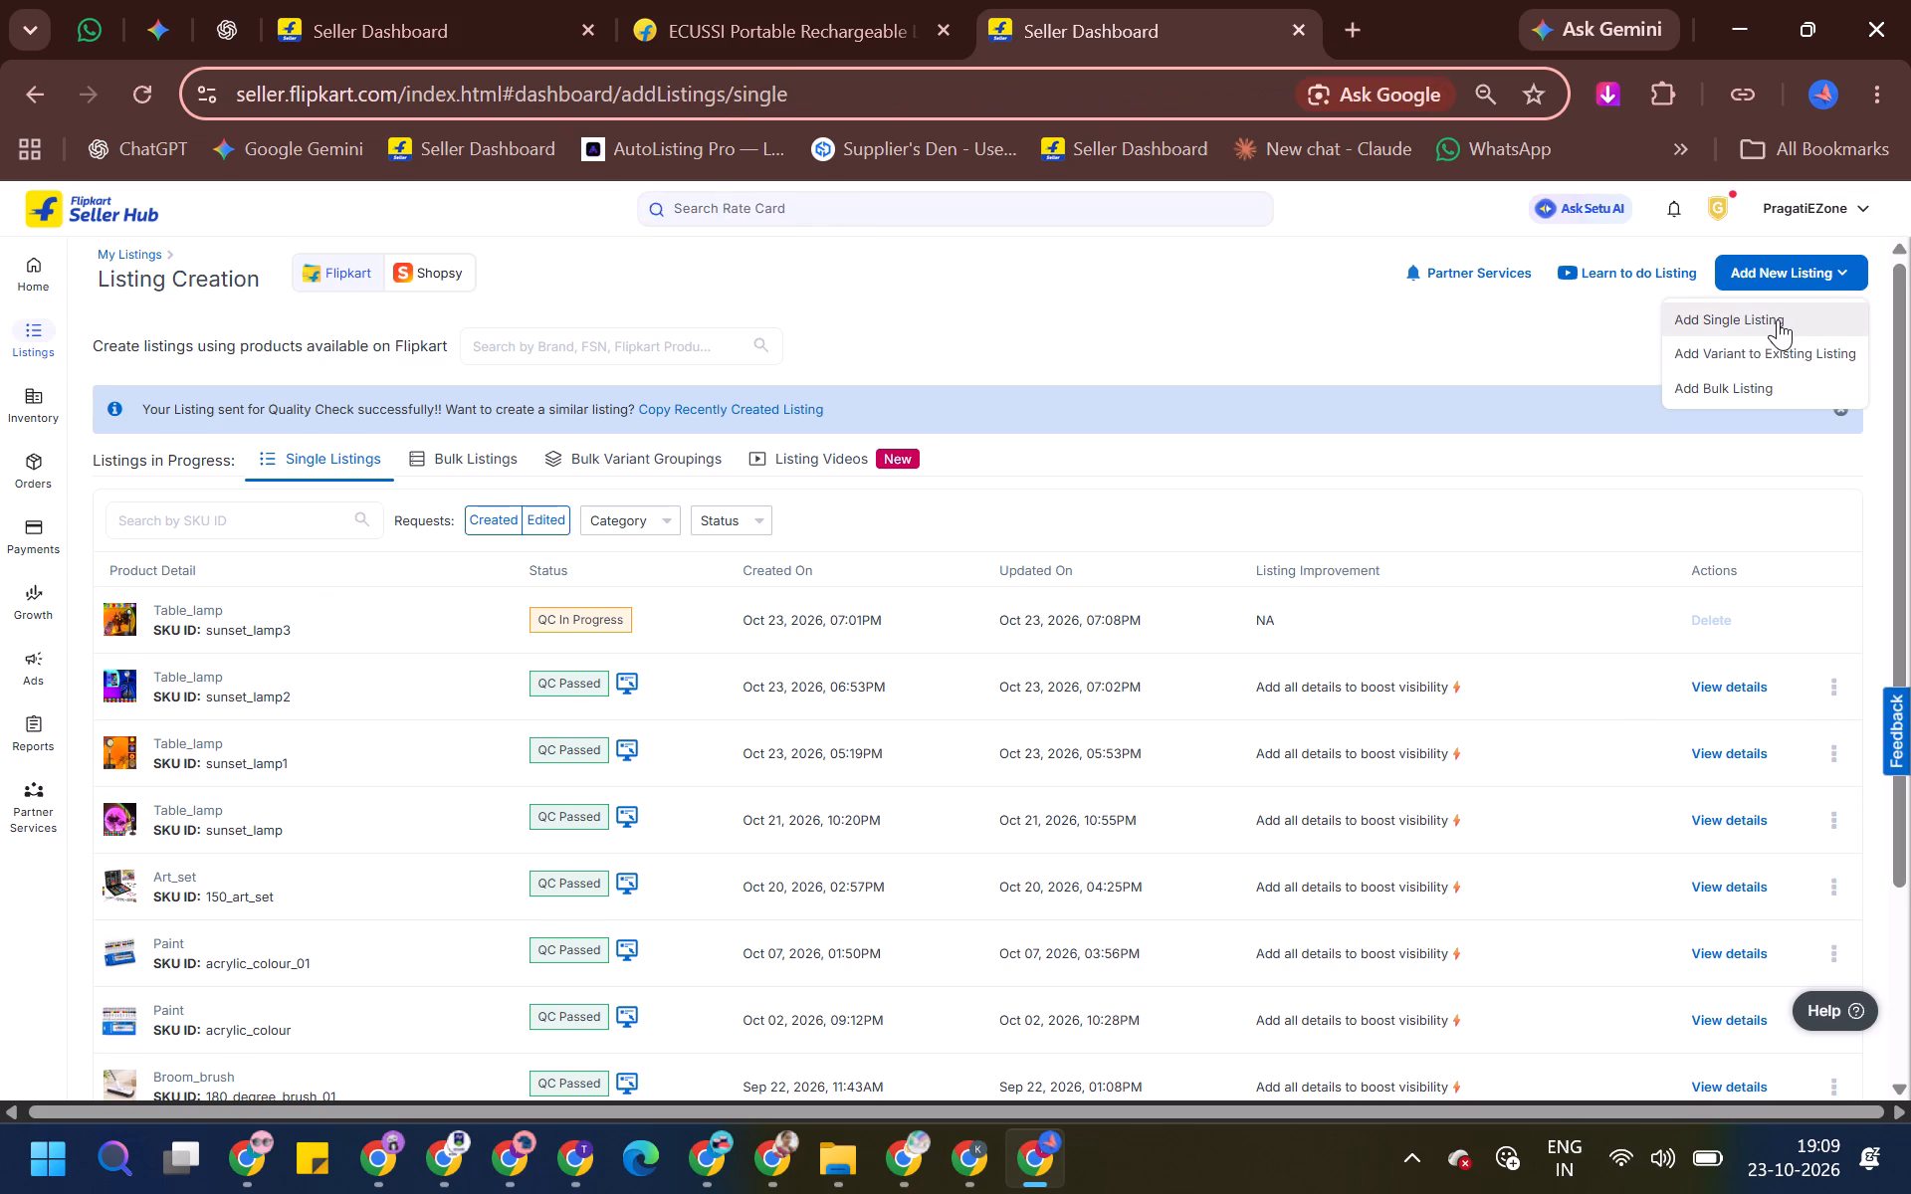
left_click(542, 479)
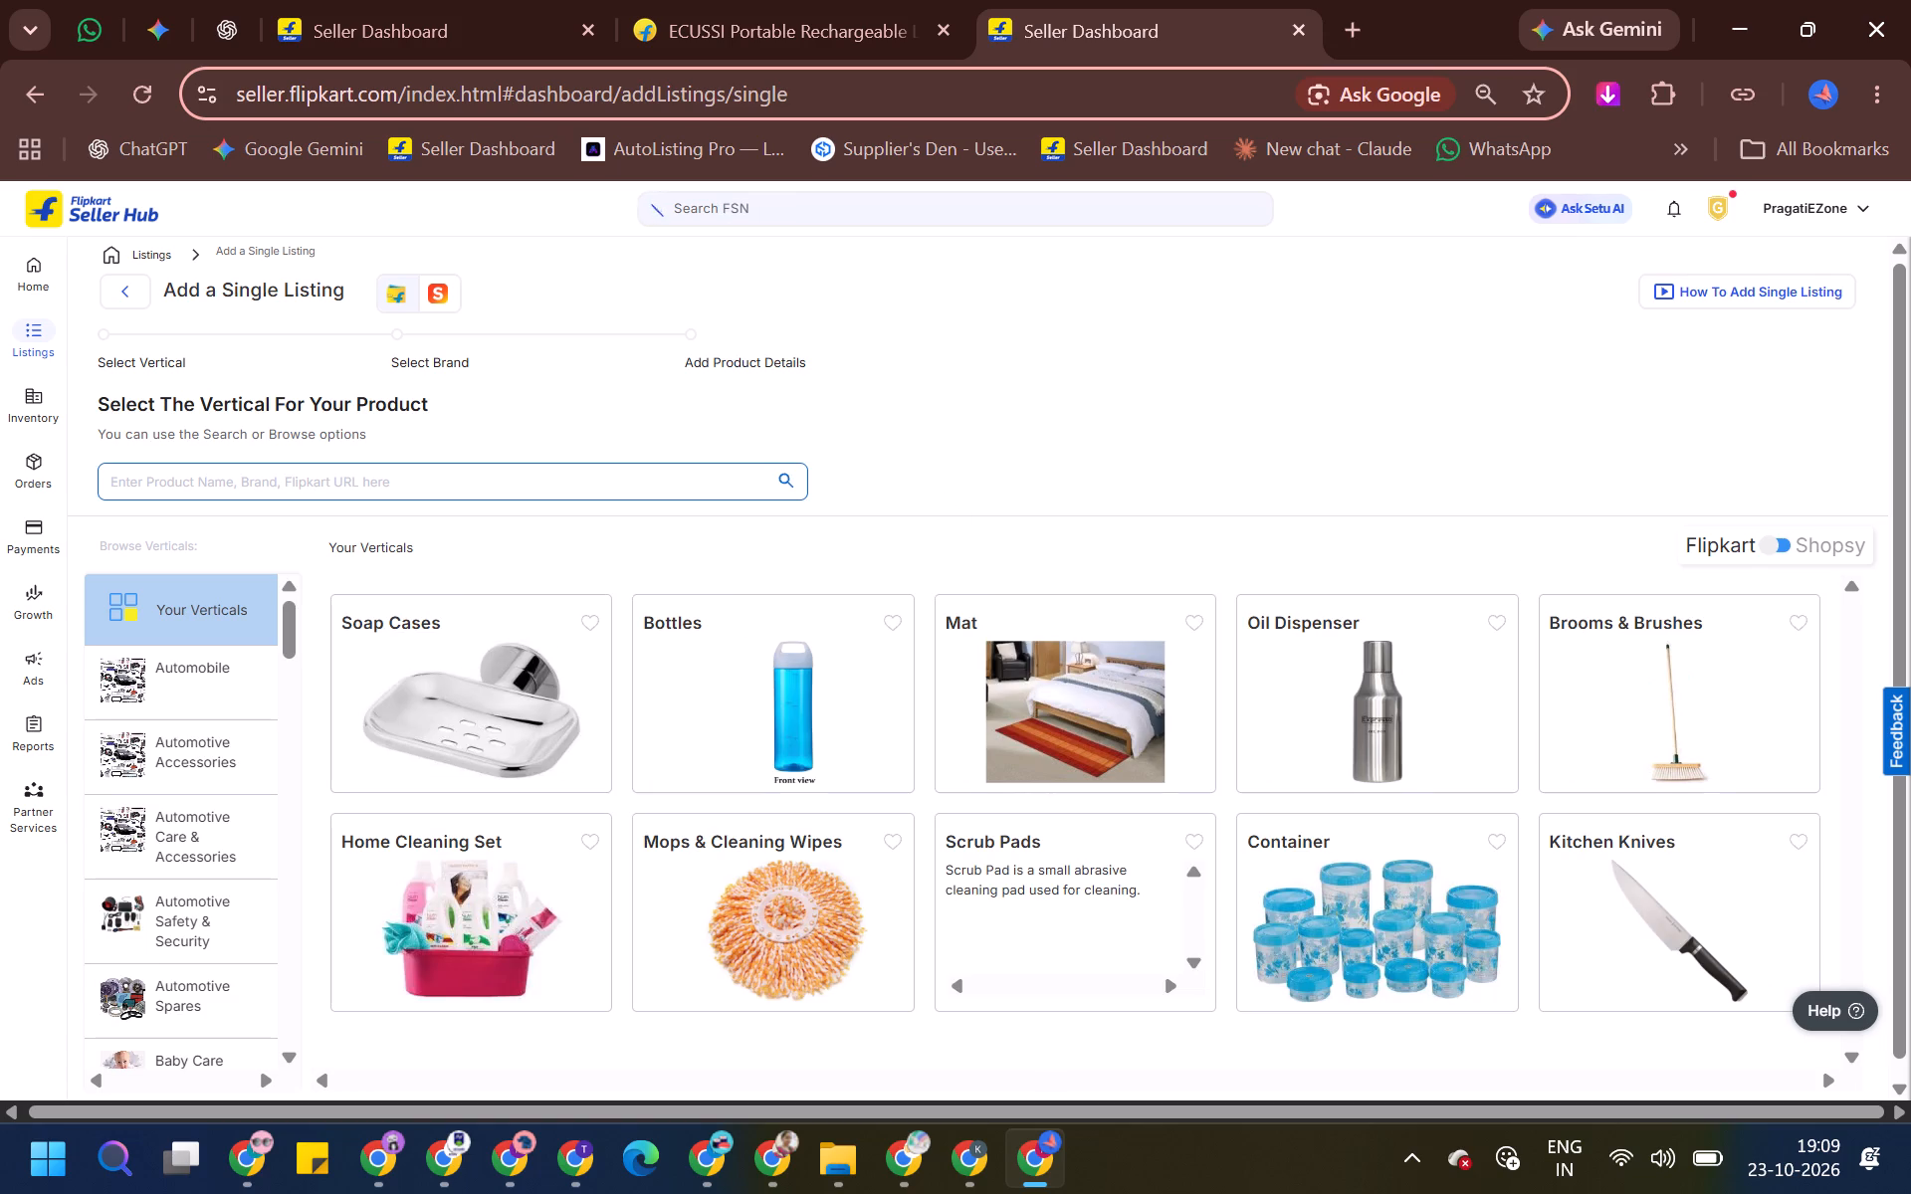
type("TABLR")
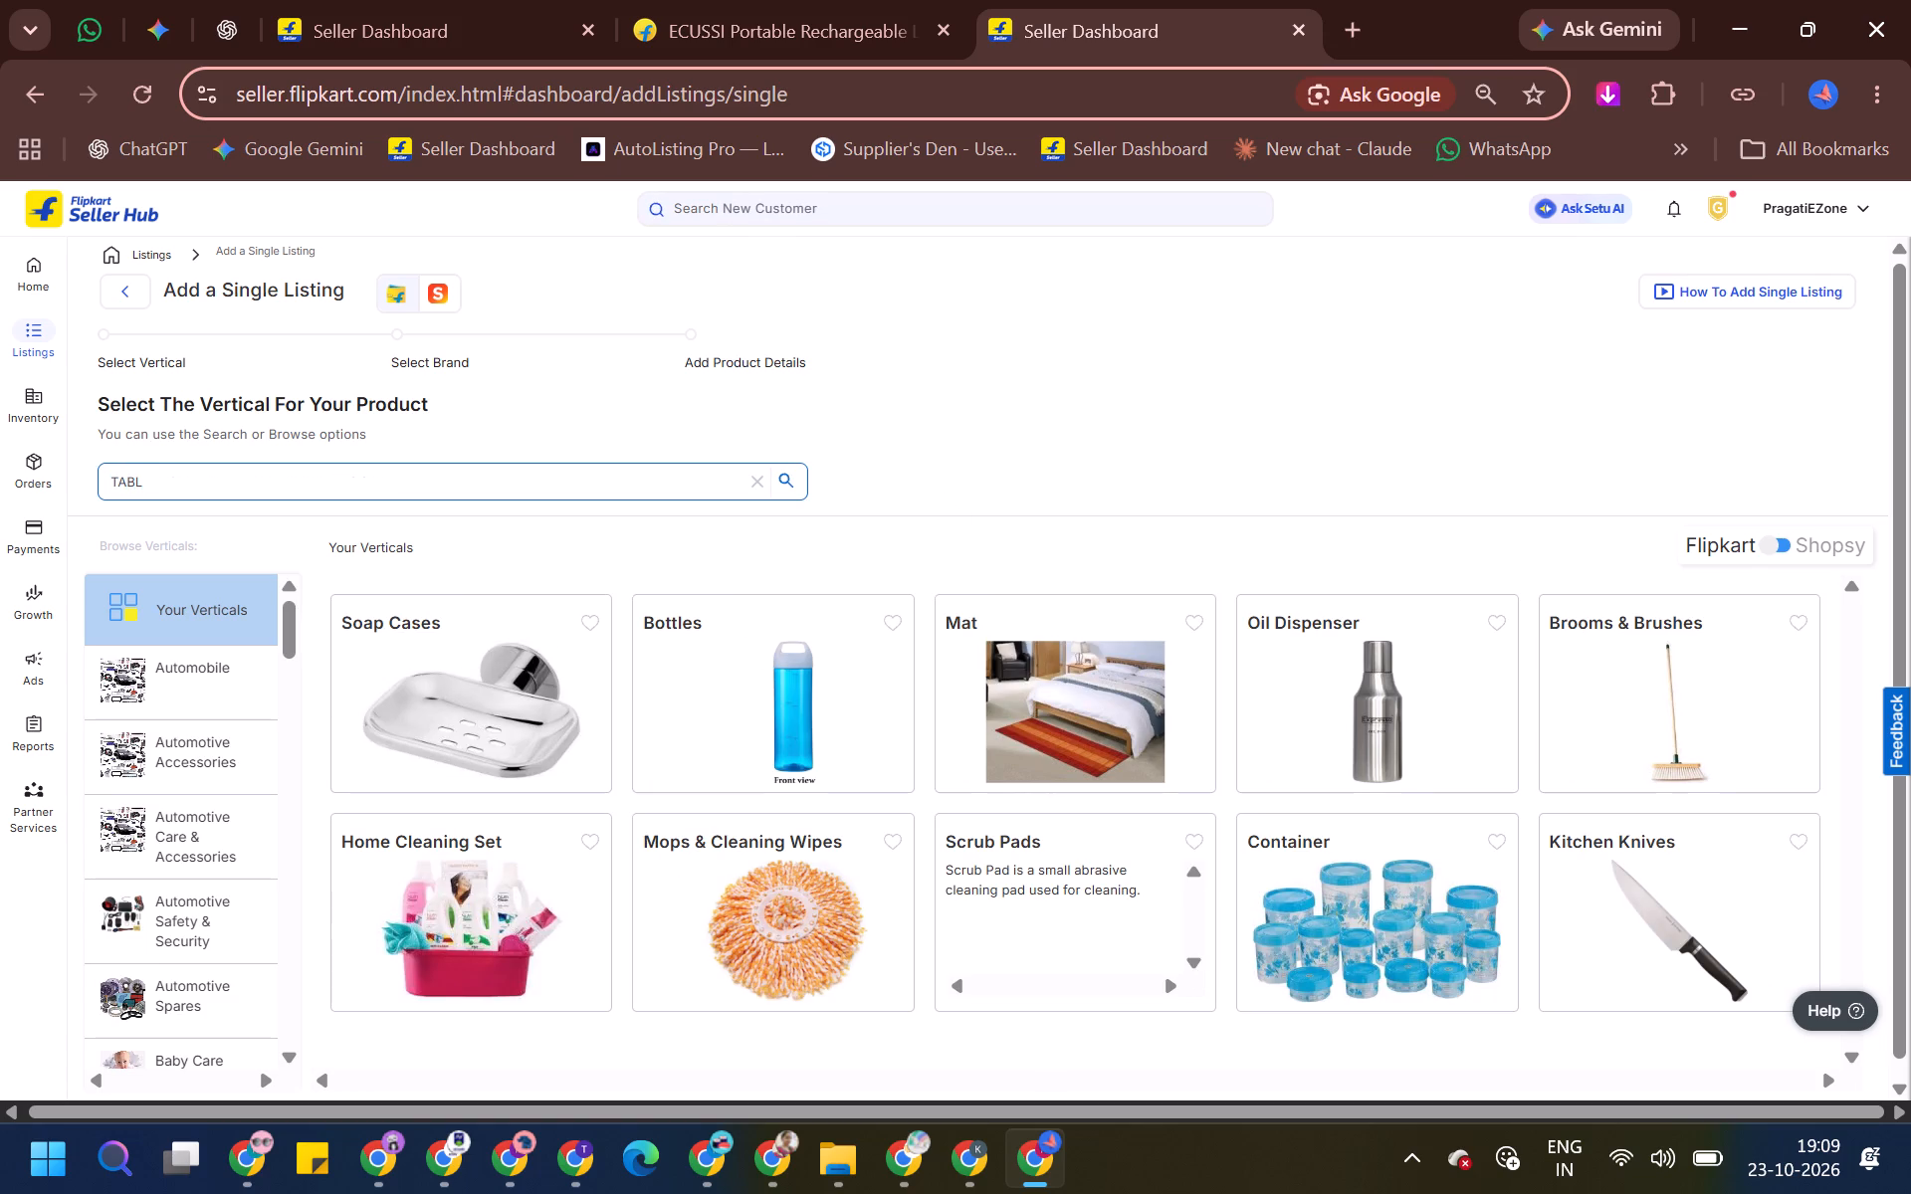
key("space")
key("BackSpace")
key("BackSpace")
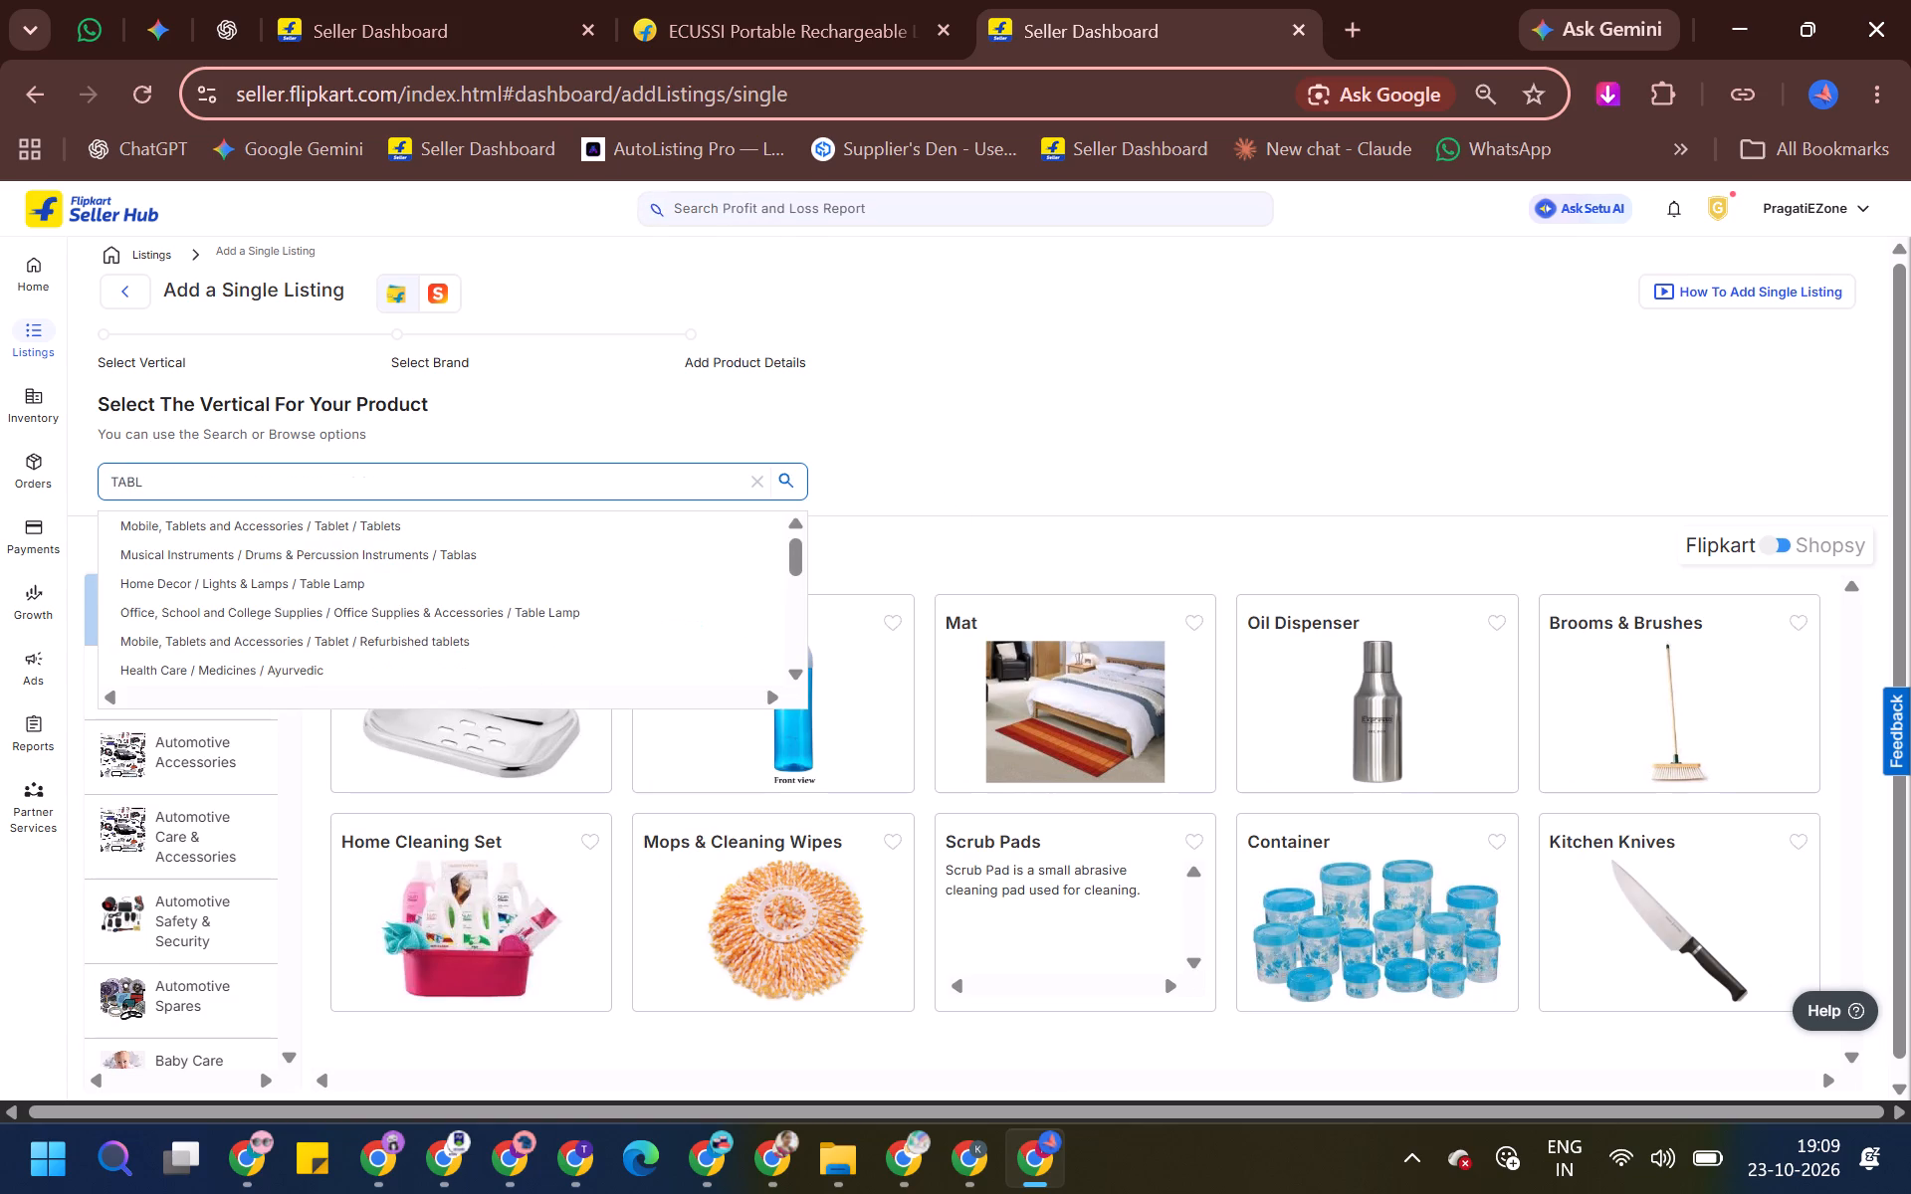
type("E")
key("space")
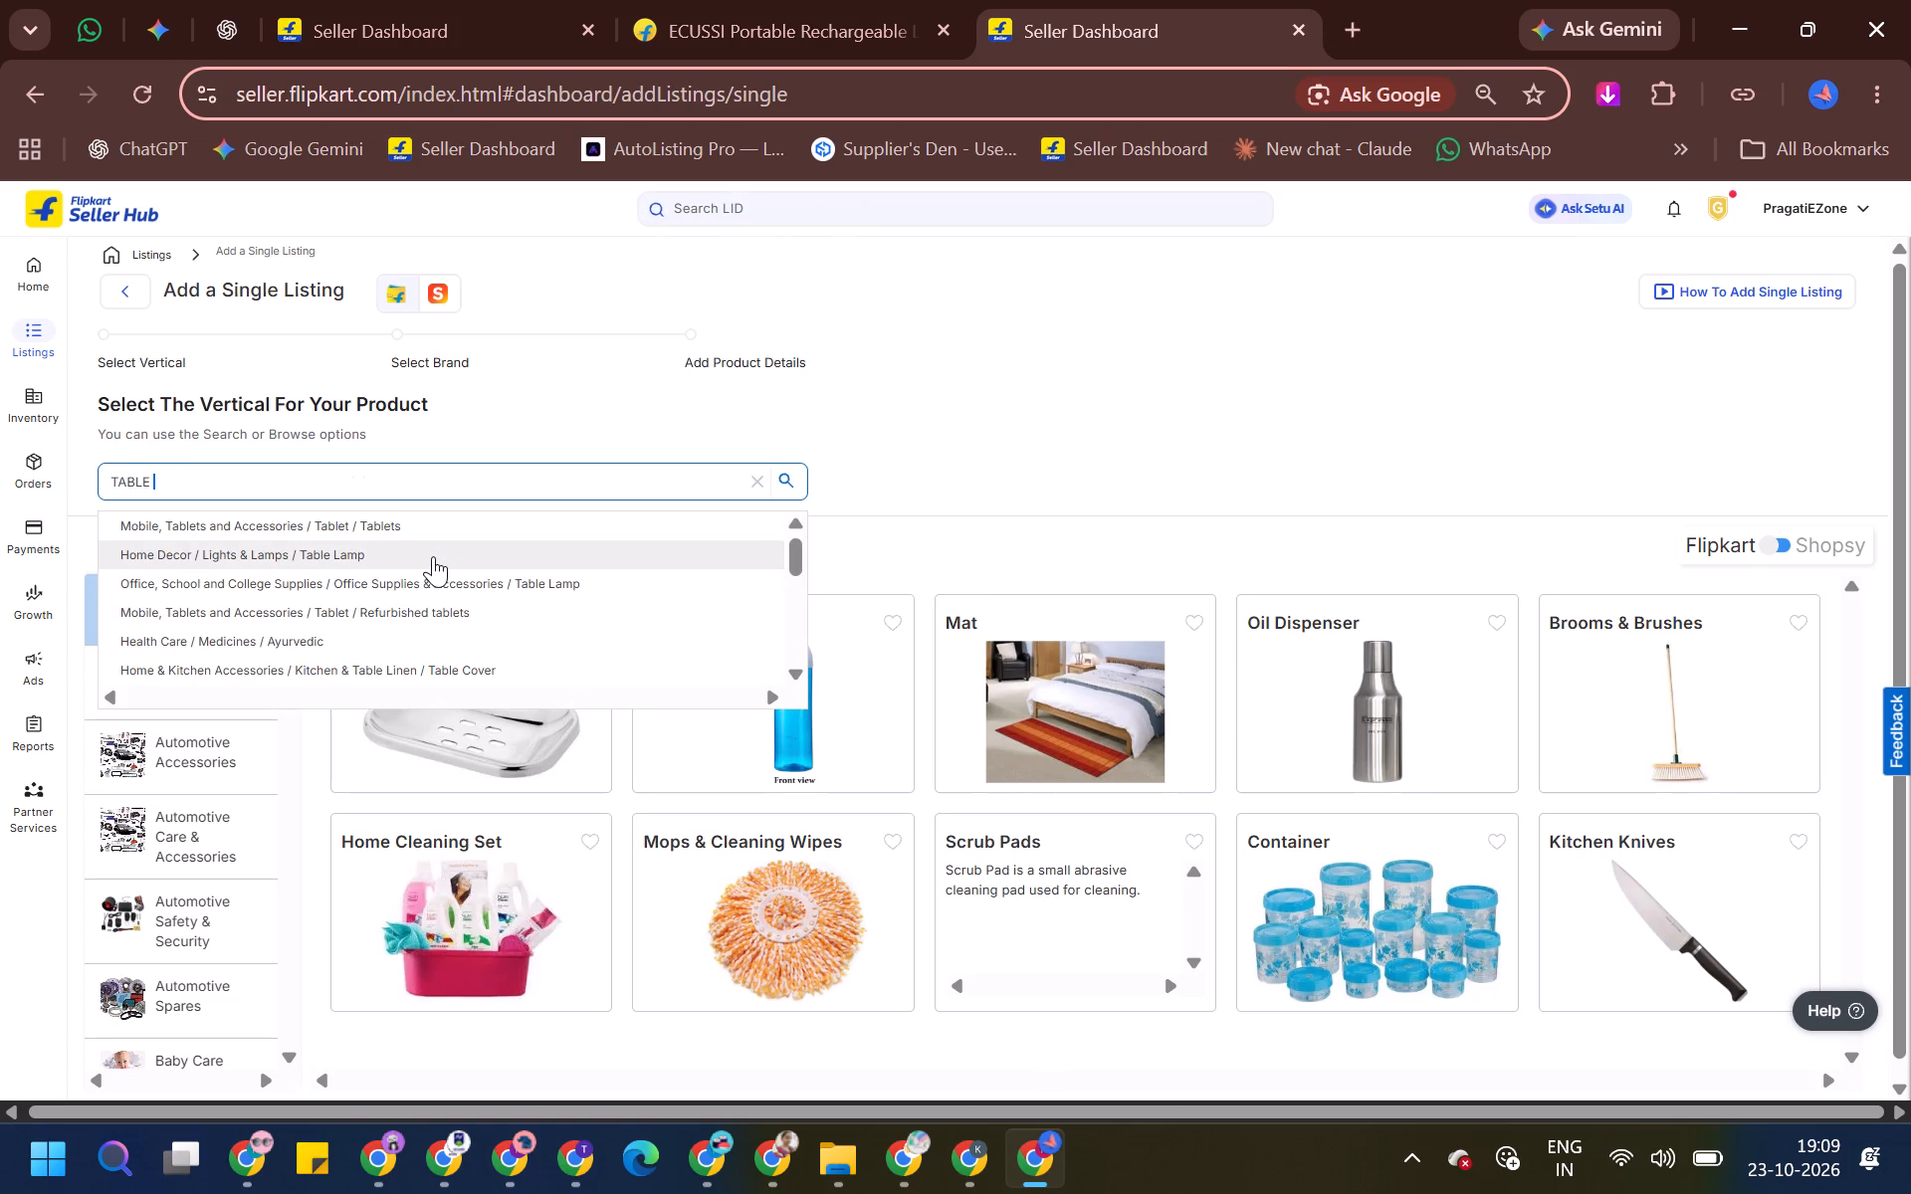
left_click(433, 556)
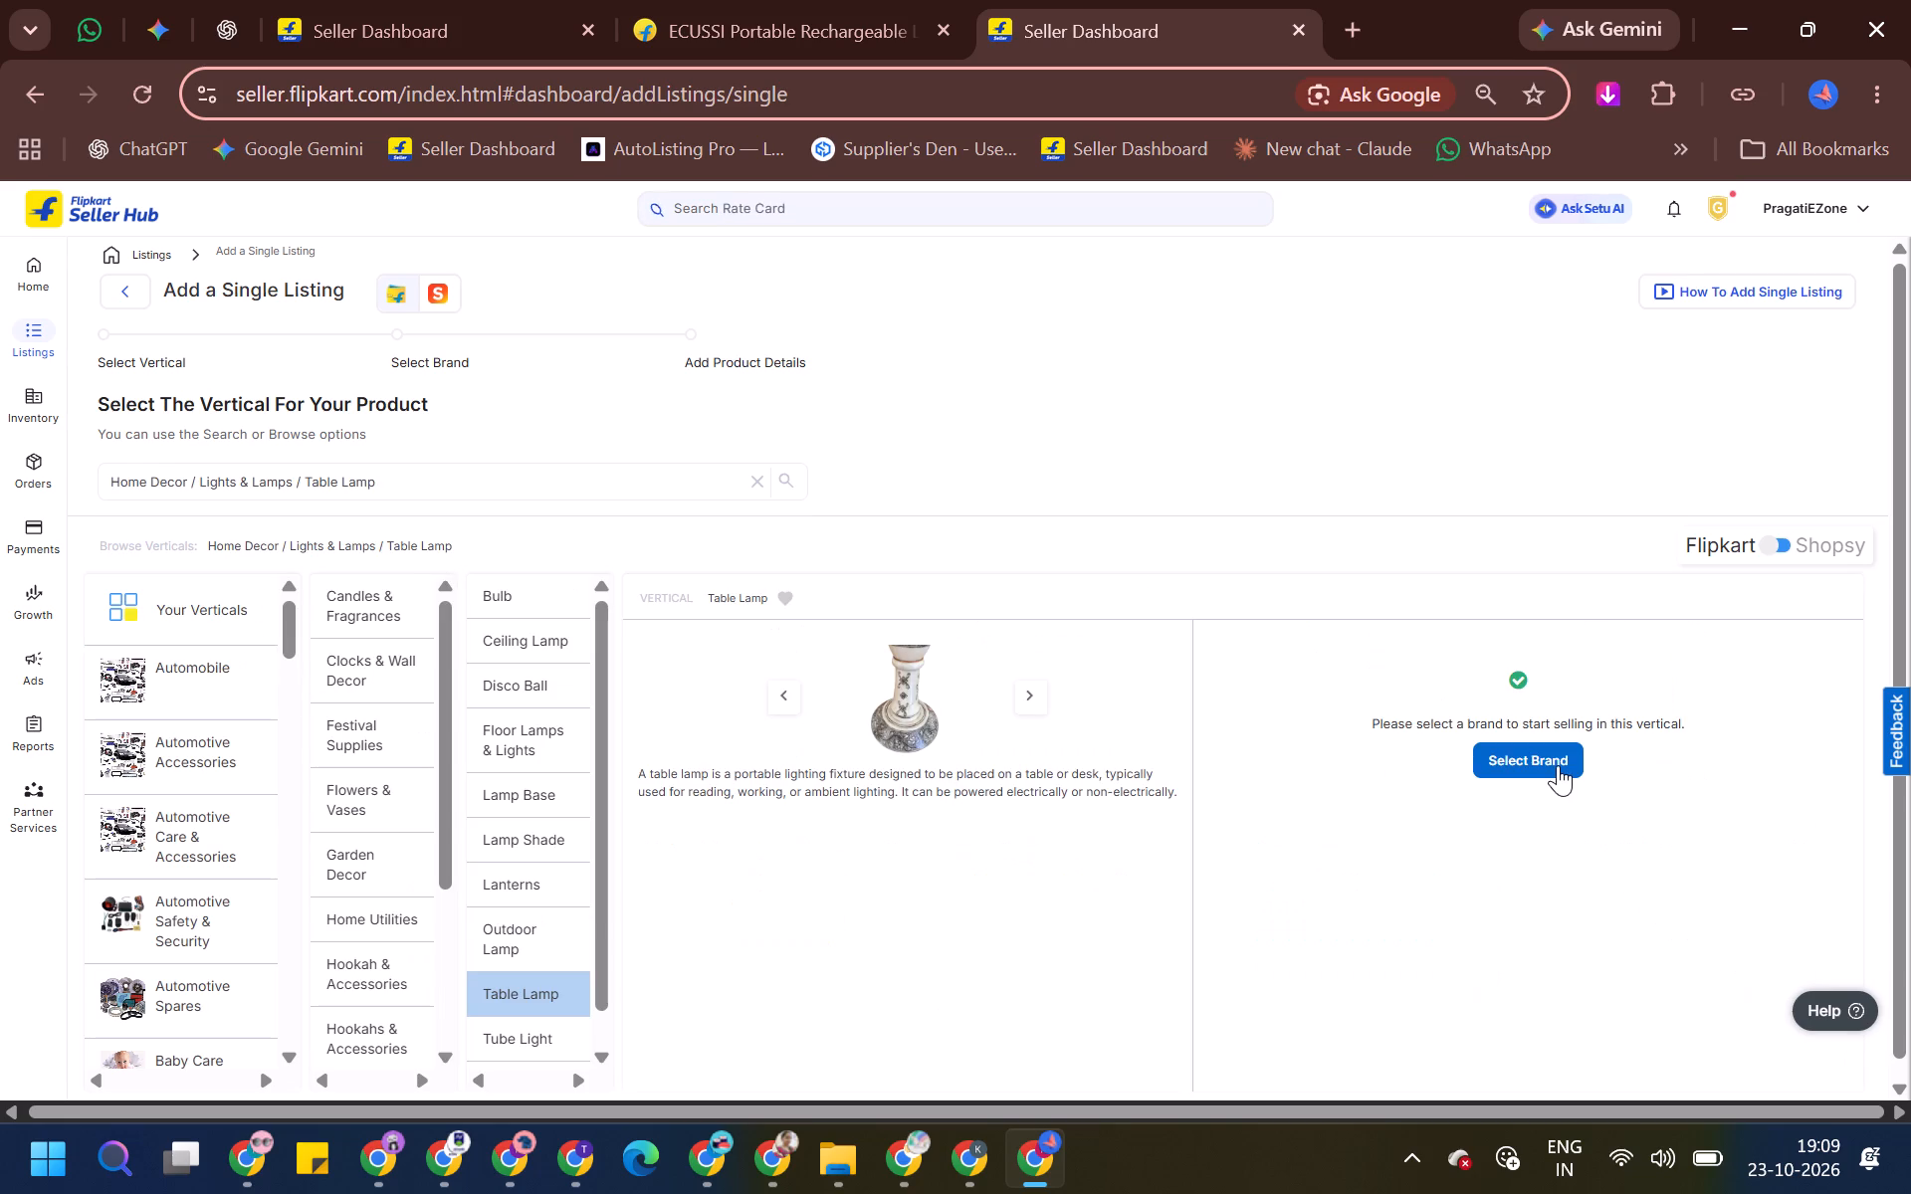
Choose the brand ECUSSI, copied from SwarnimEnterprise's table lamp listing, check it and create the new listing with it.
left_click(1558, 765)
left_click(274, 504)
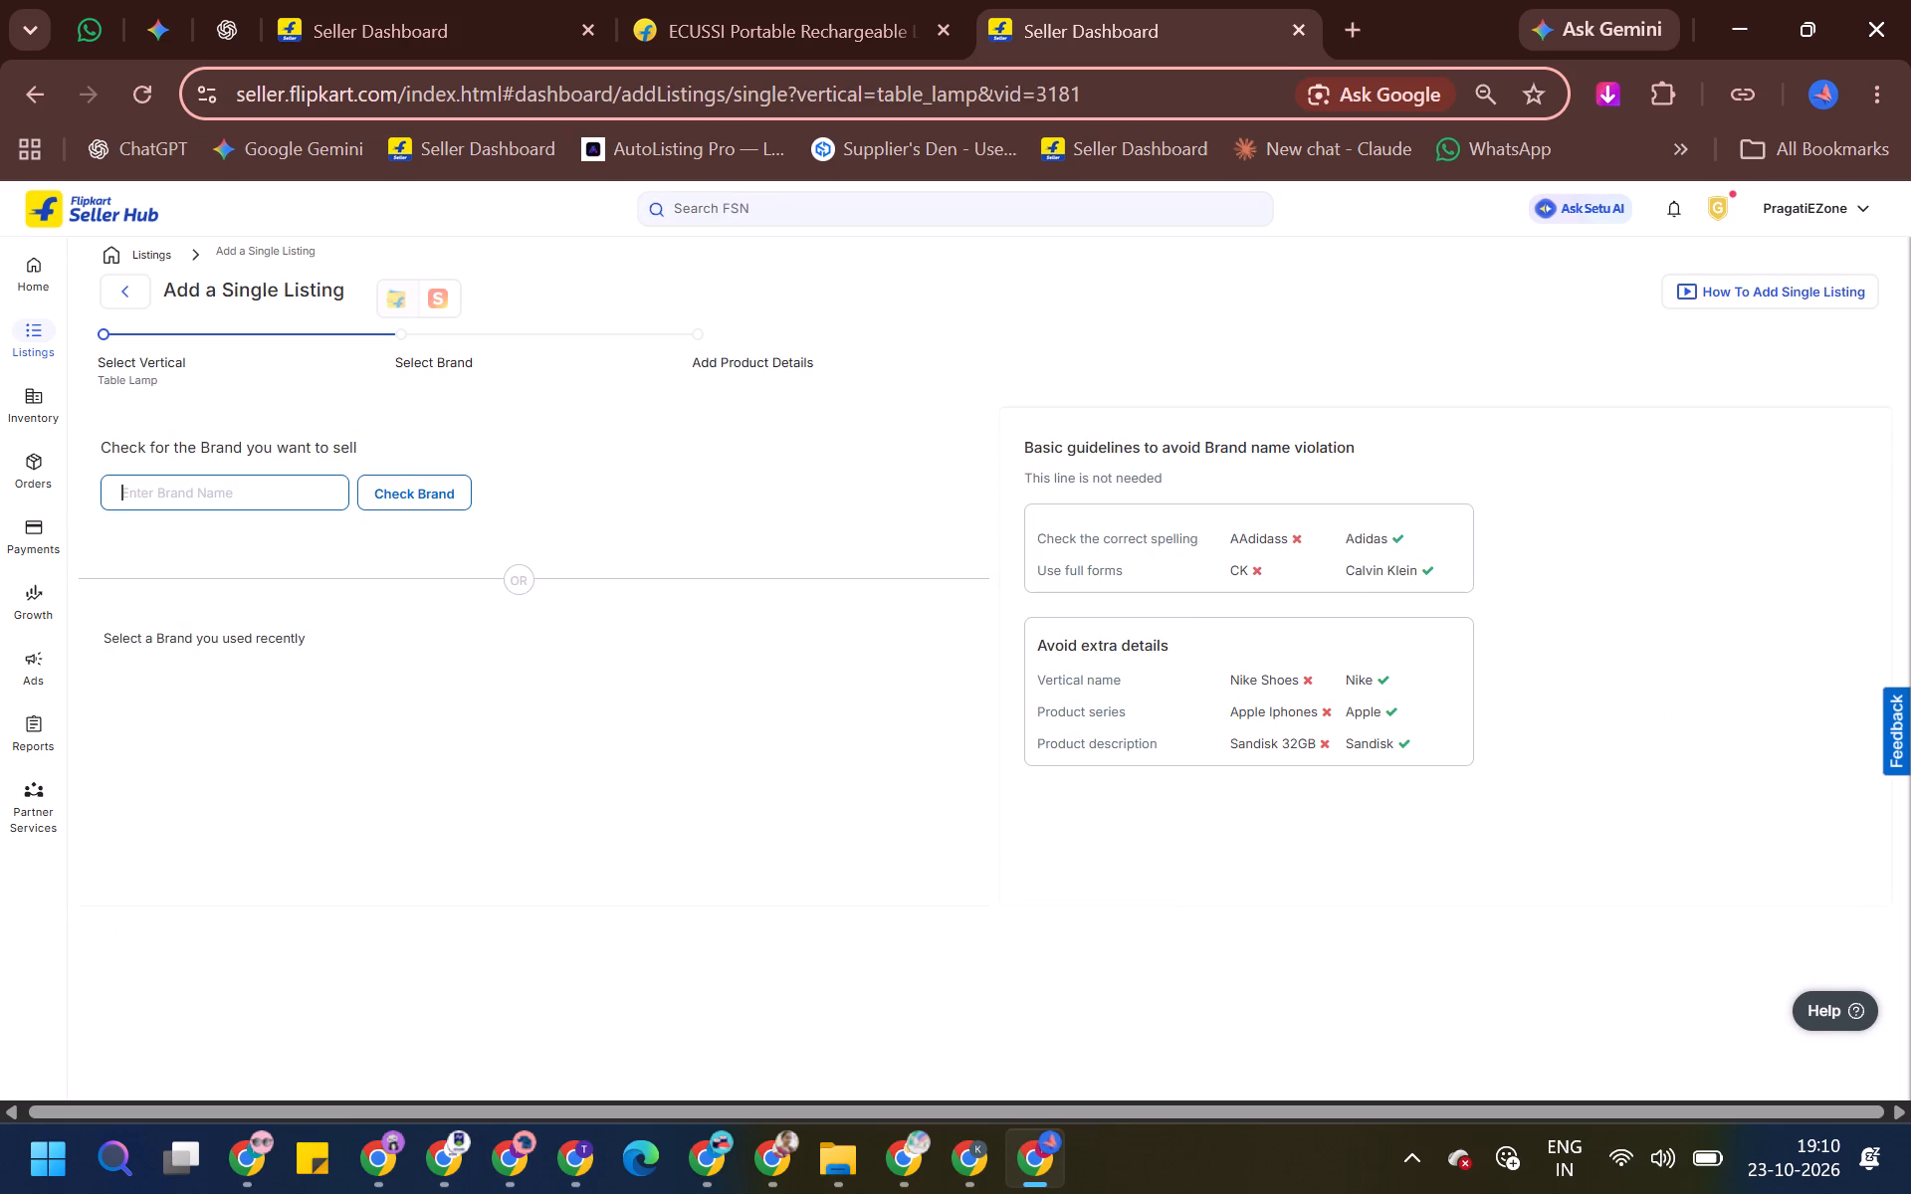
key("alt+Tab")
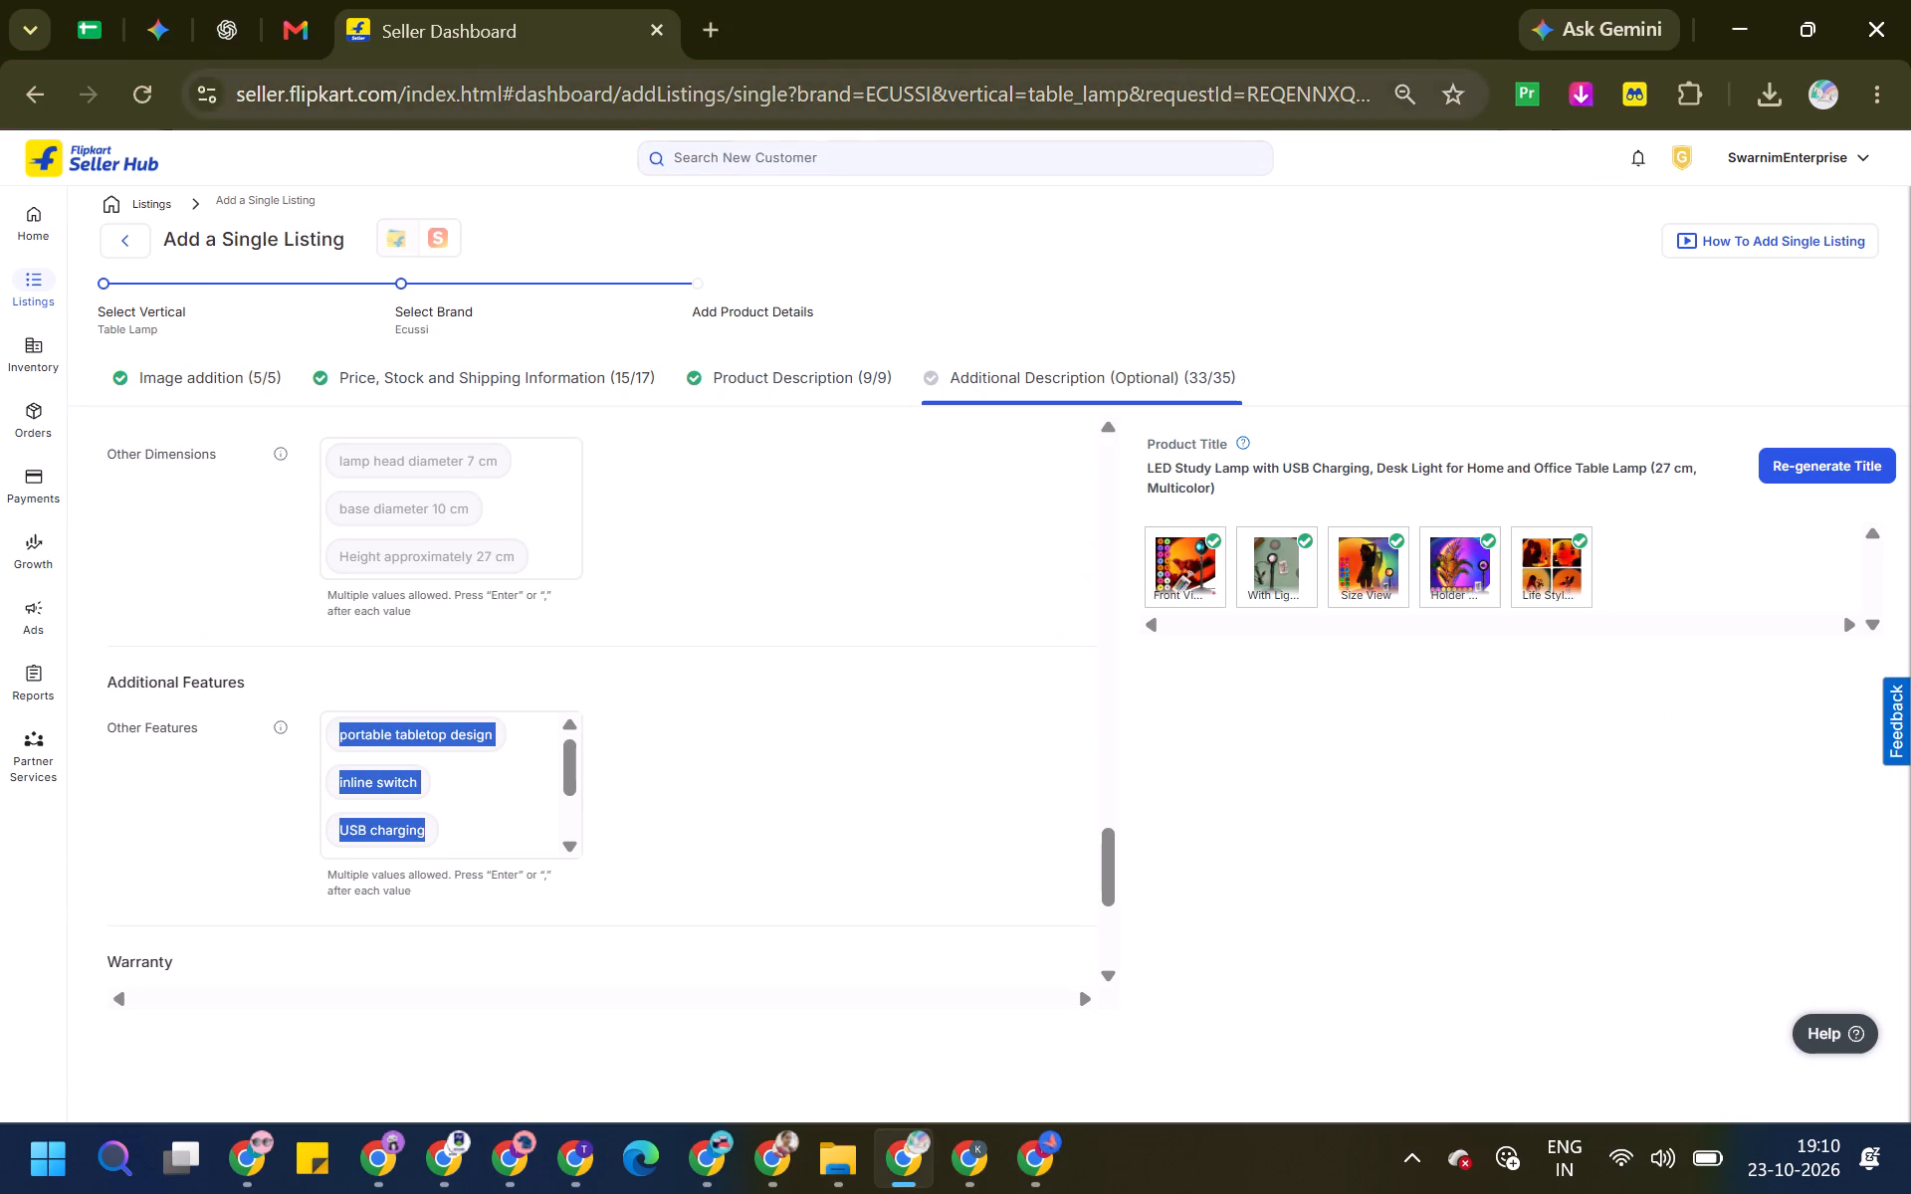
double_click(907, 90)
key("ctrl+c")
key("alt+Tab")
key("ctrl+v")
key("Tab")
left_click(422, 479)
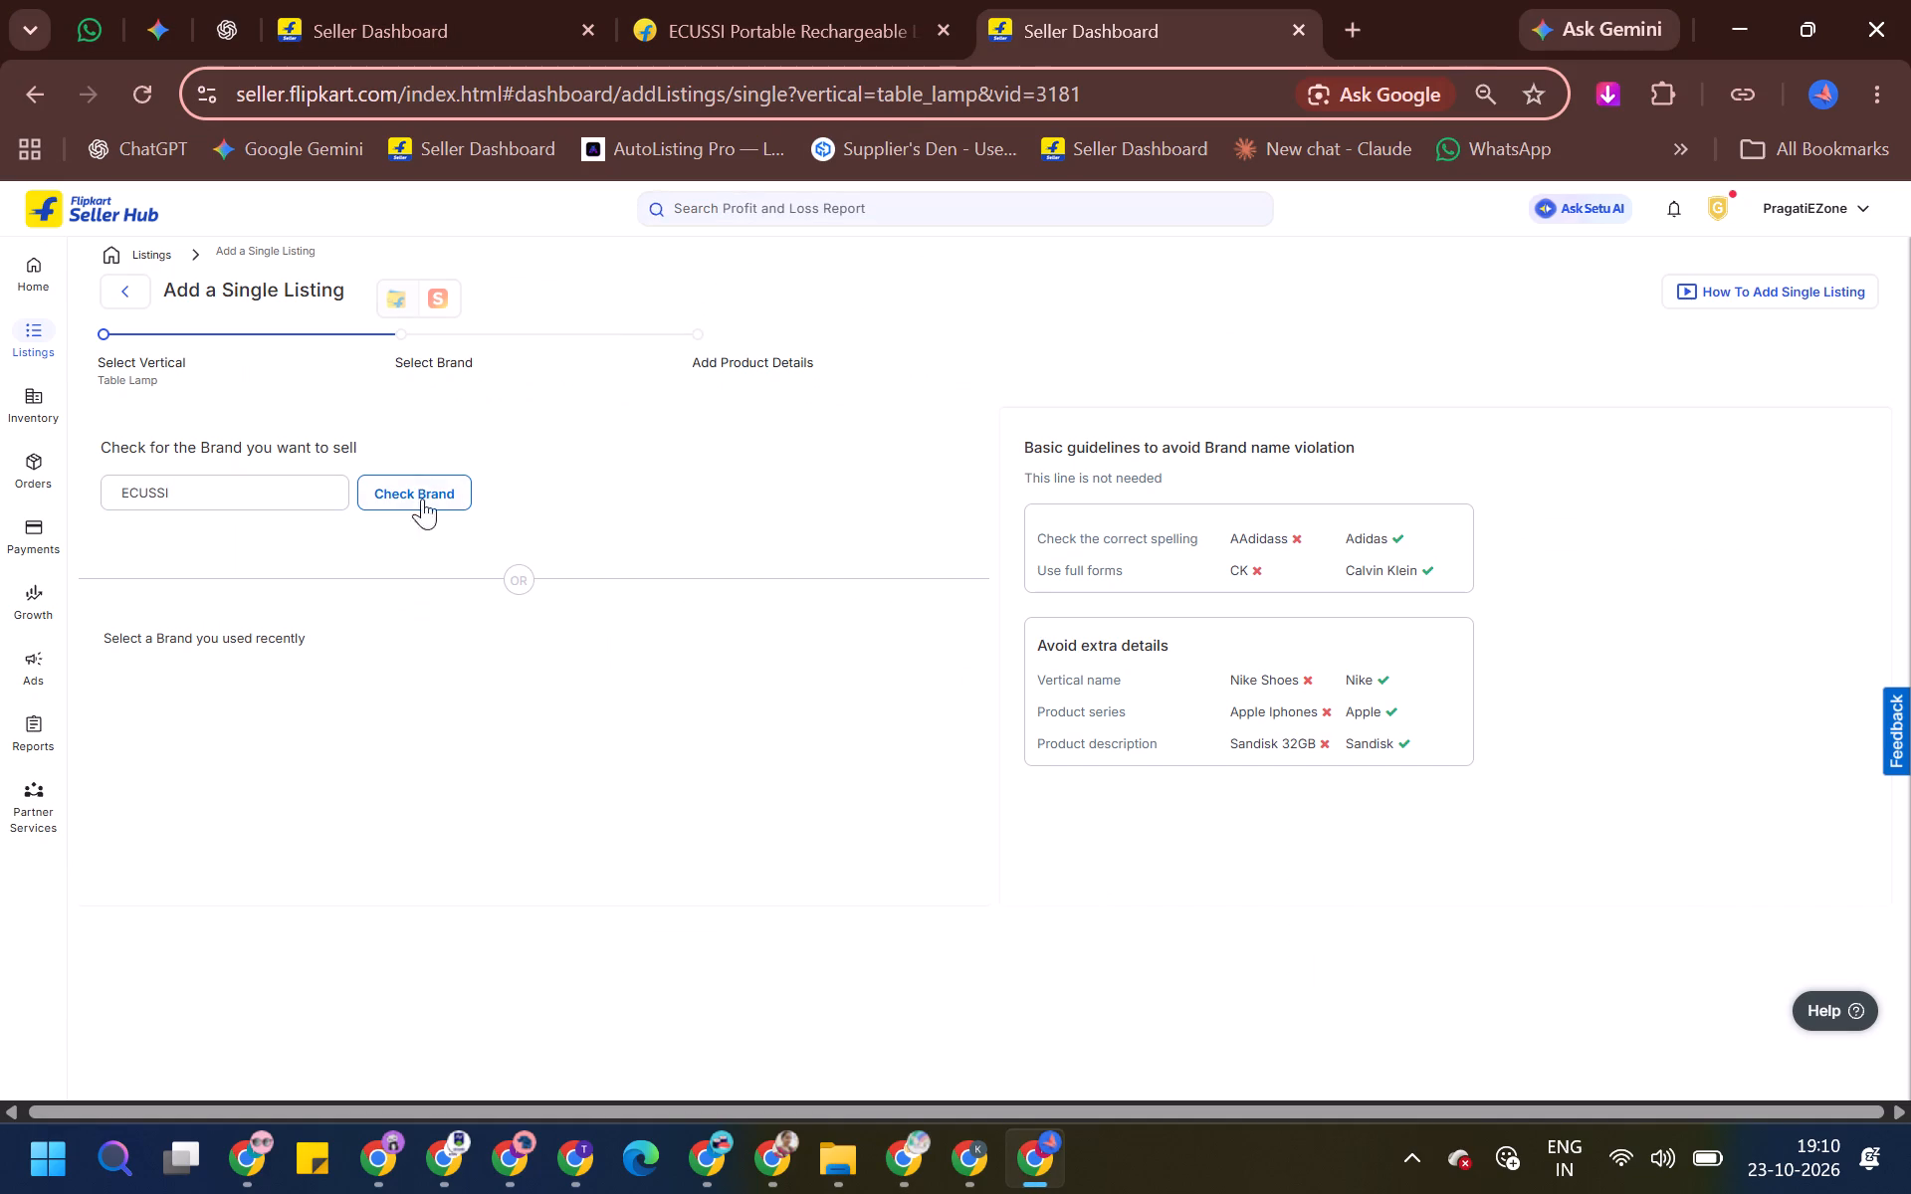
left_click(270, 607)
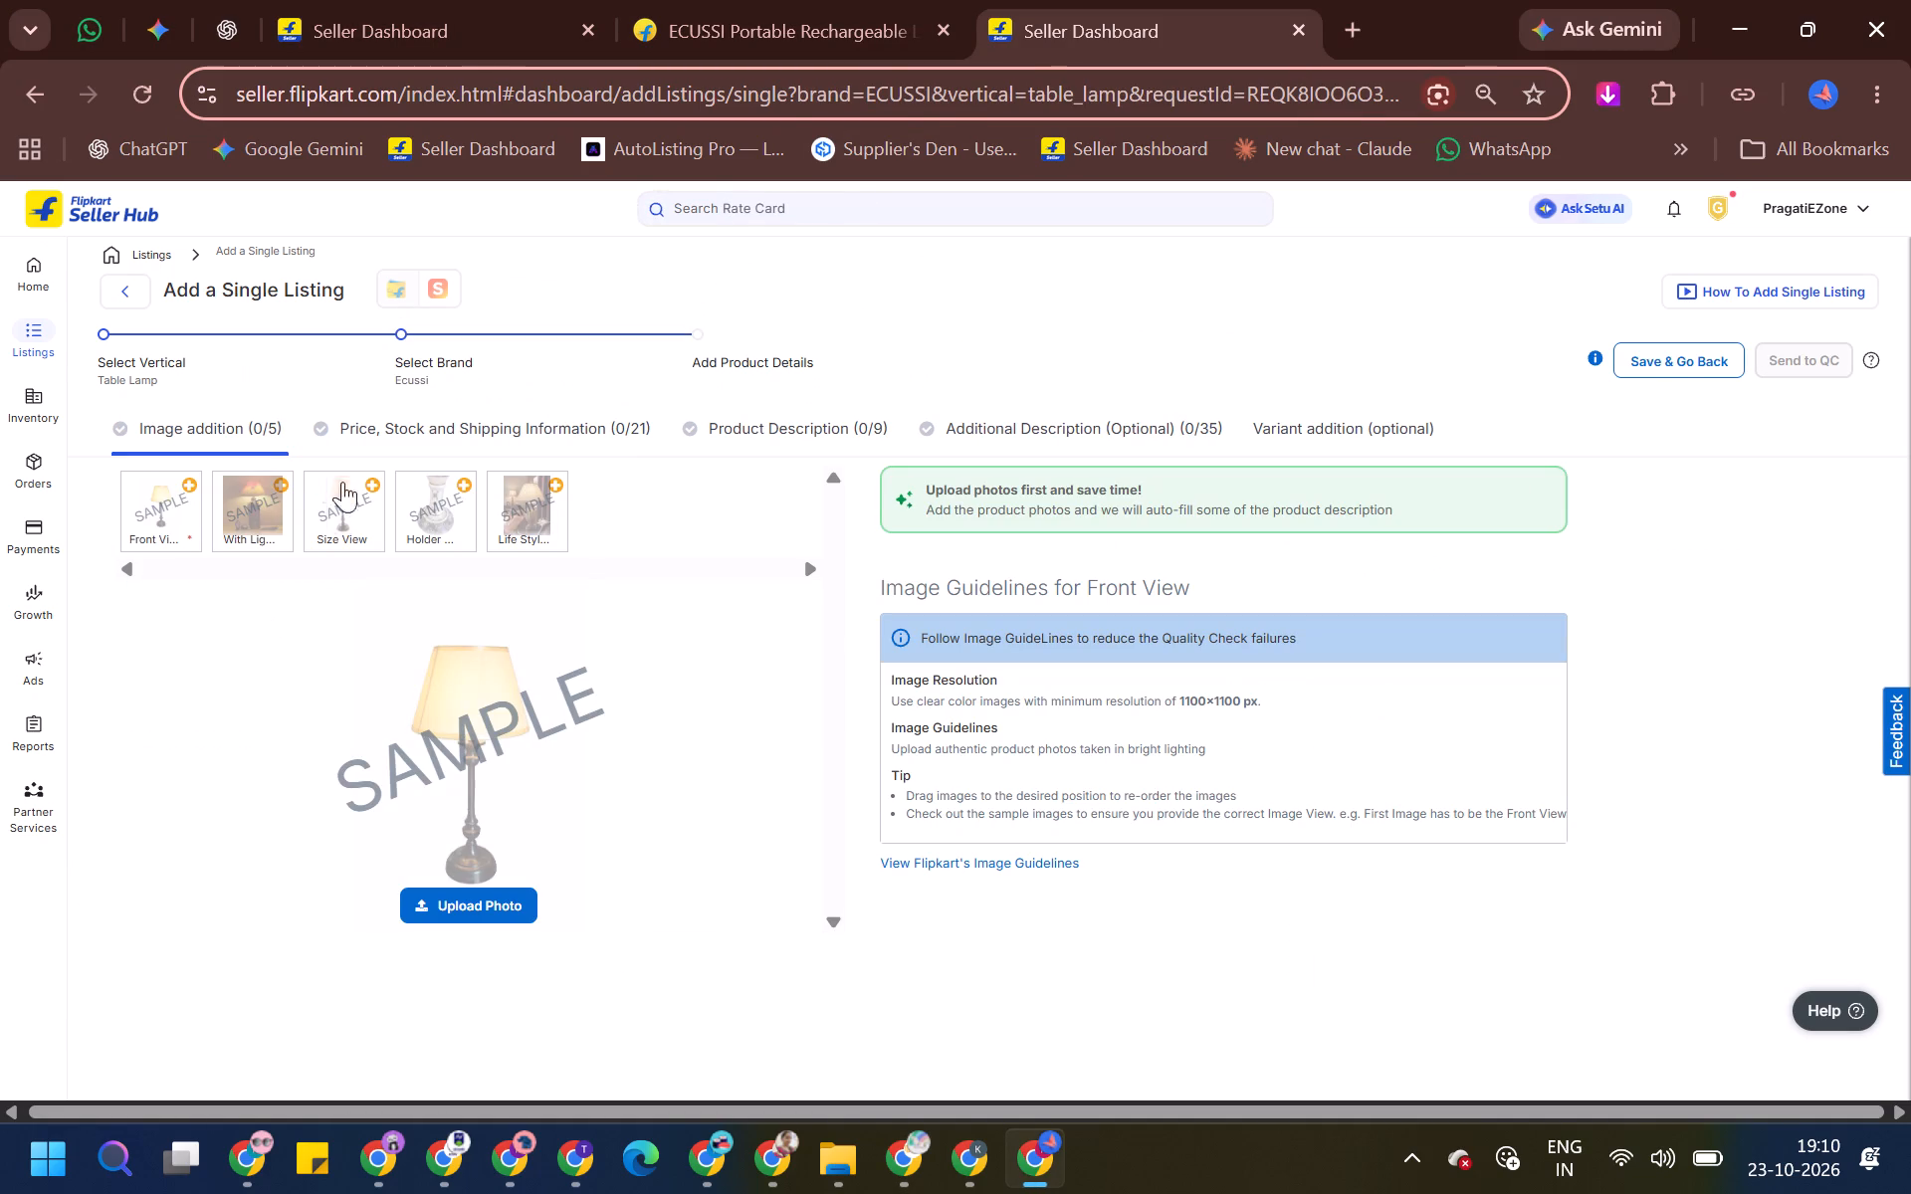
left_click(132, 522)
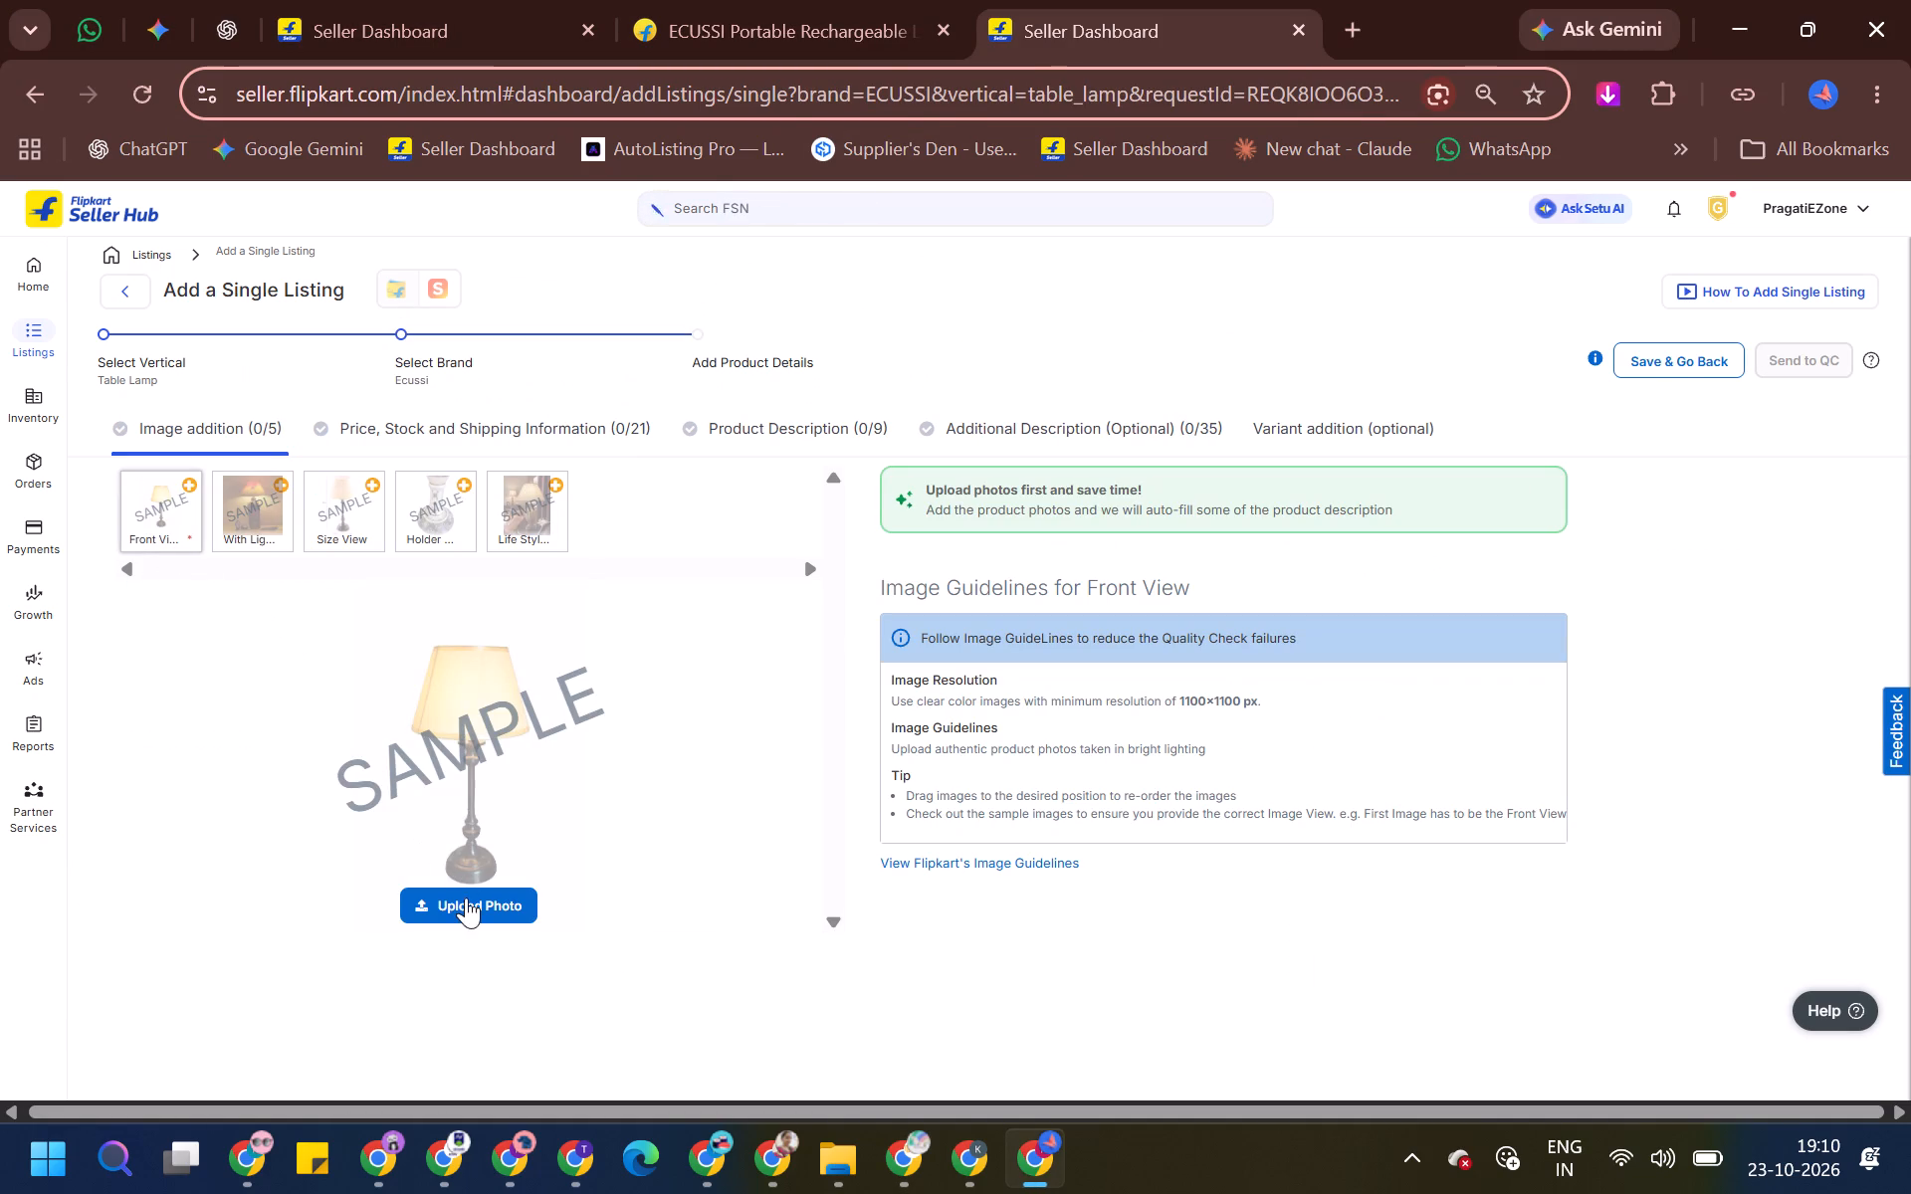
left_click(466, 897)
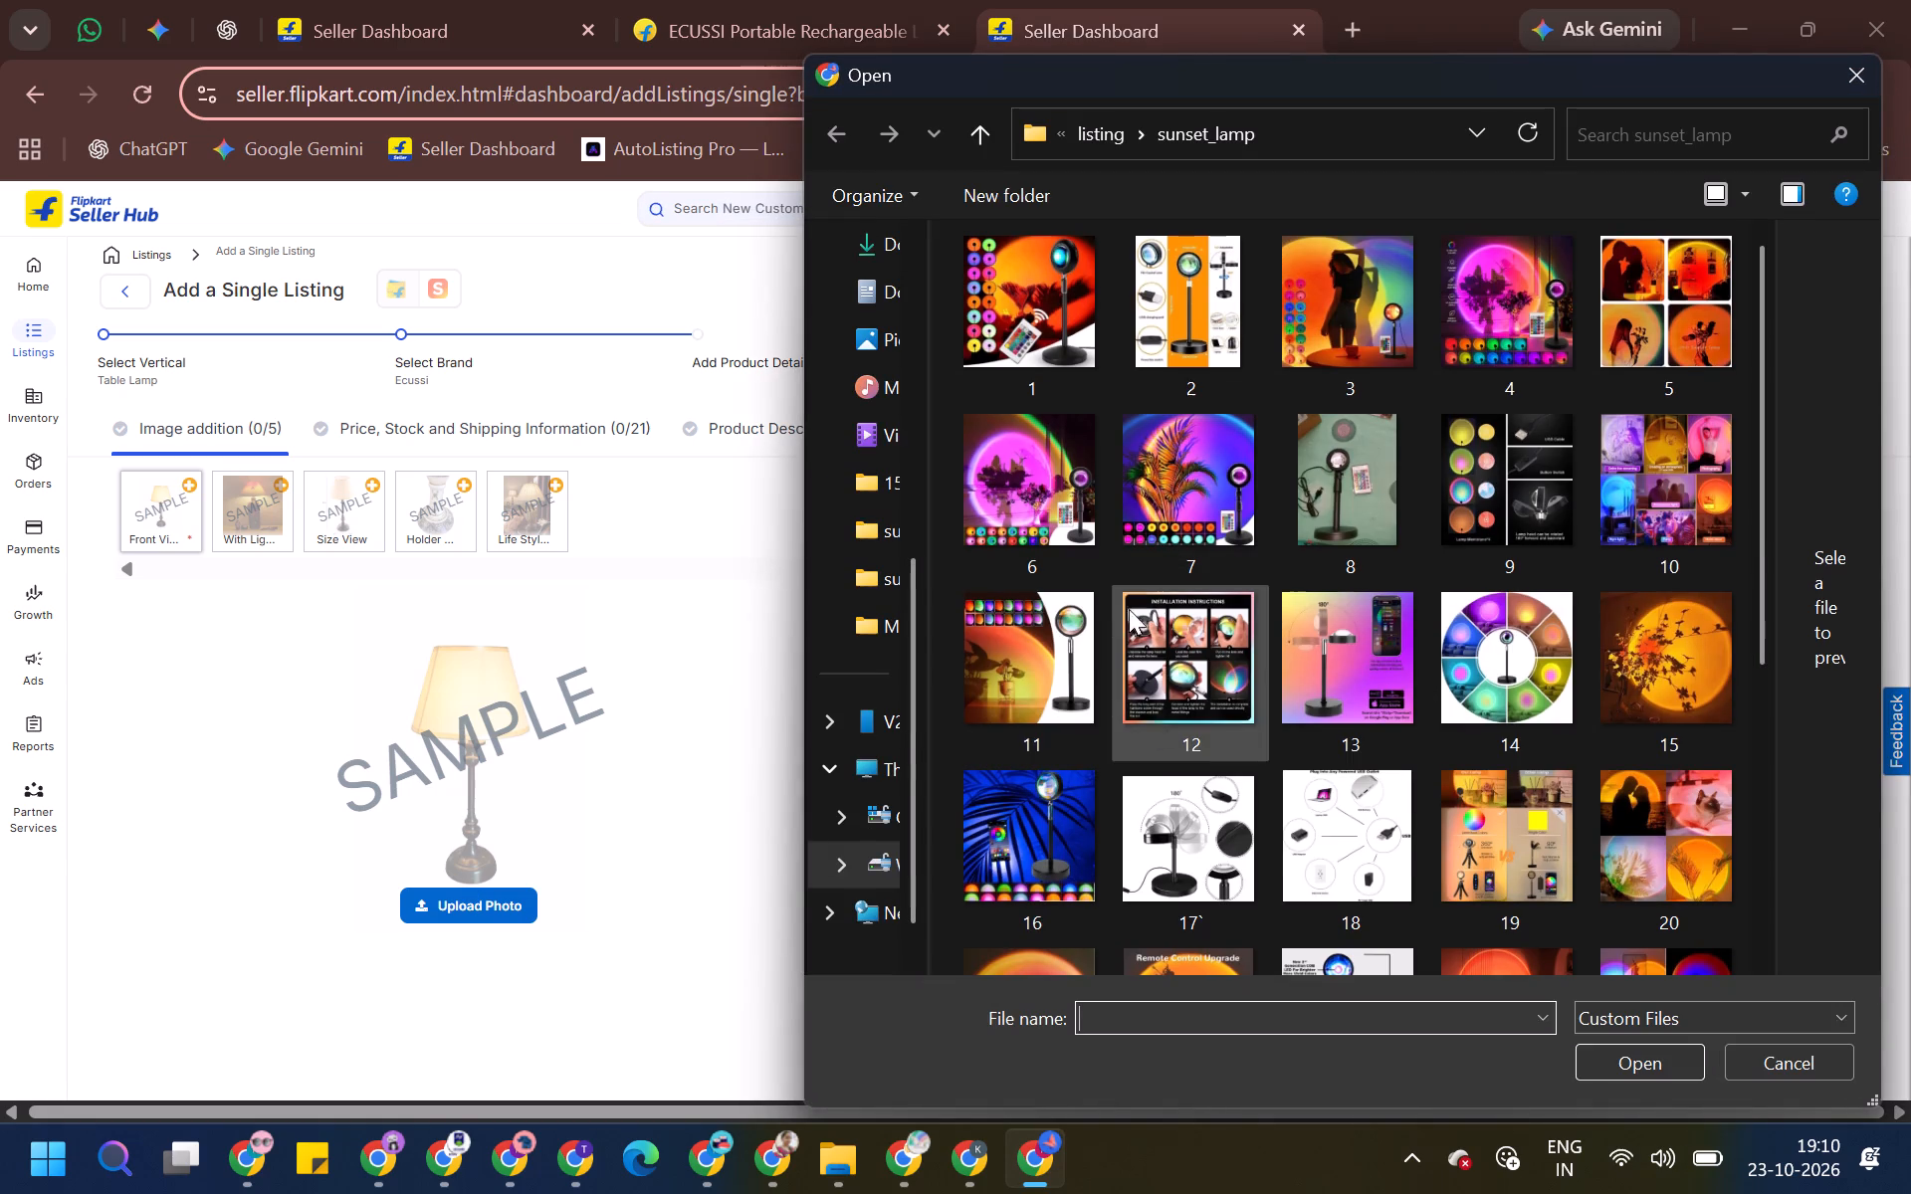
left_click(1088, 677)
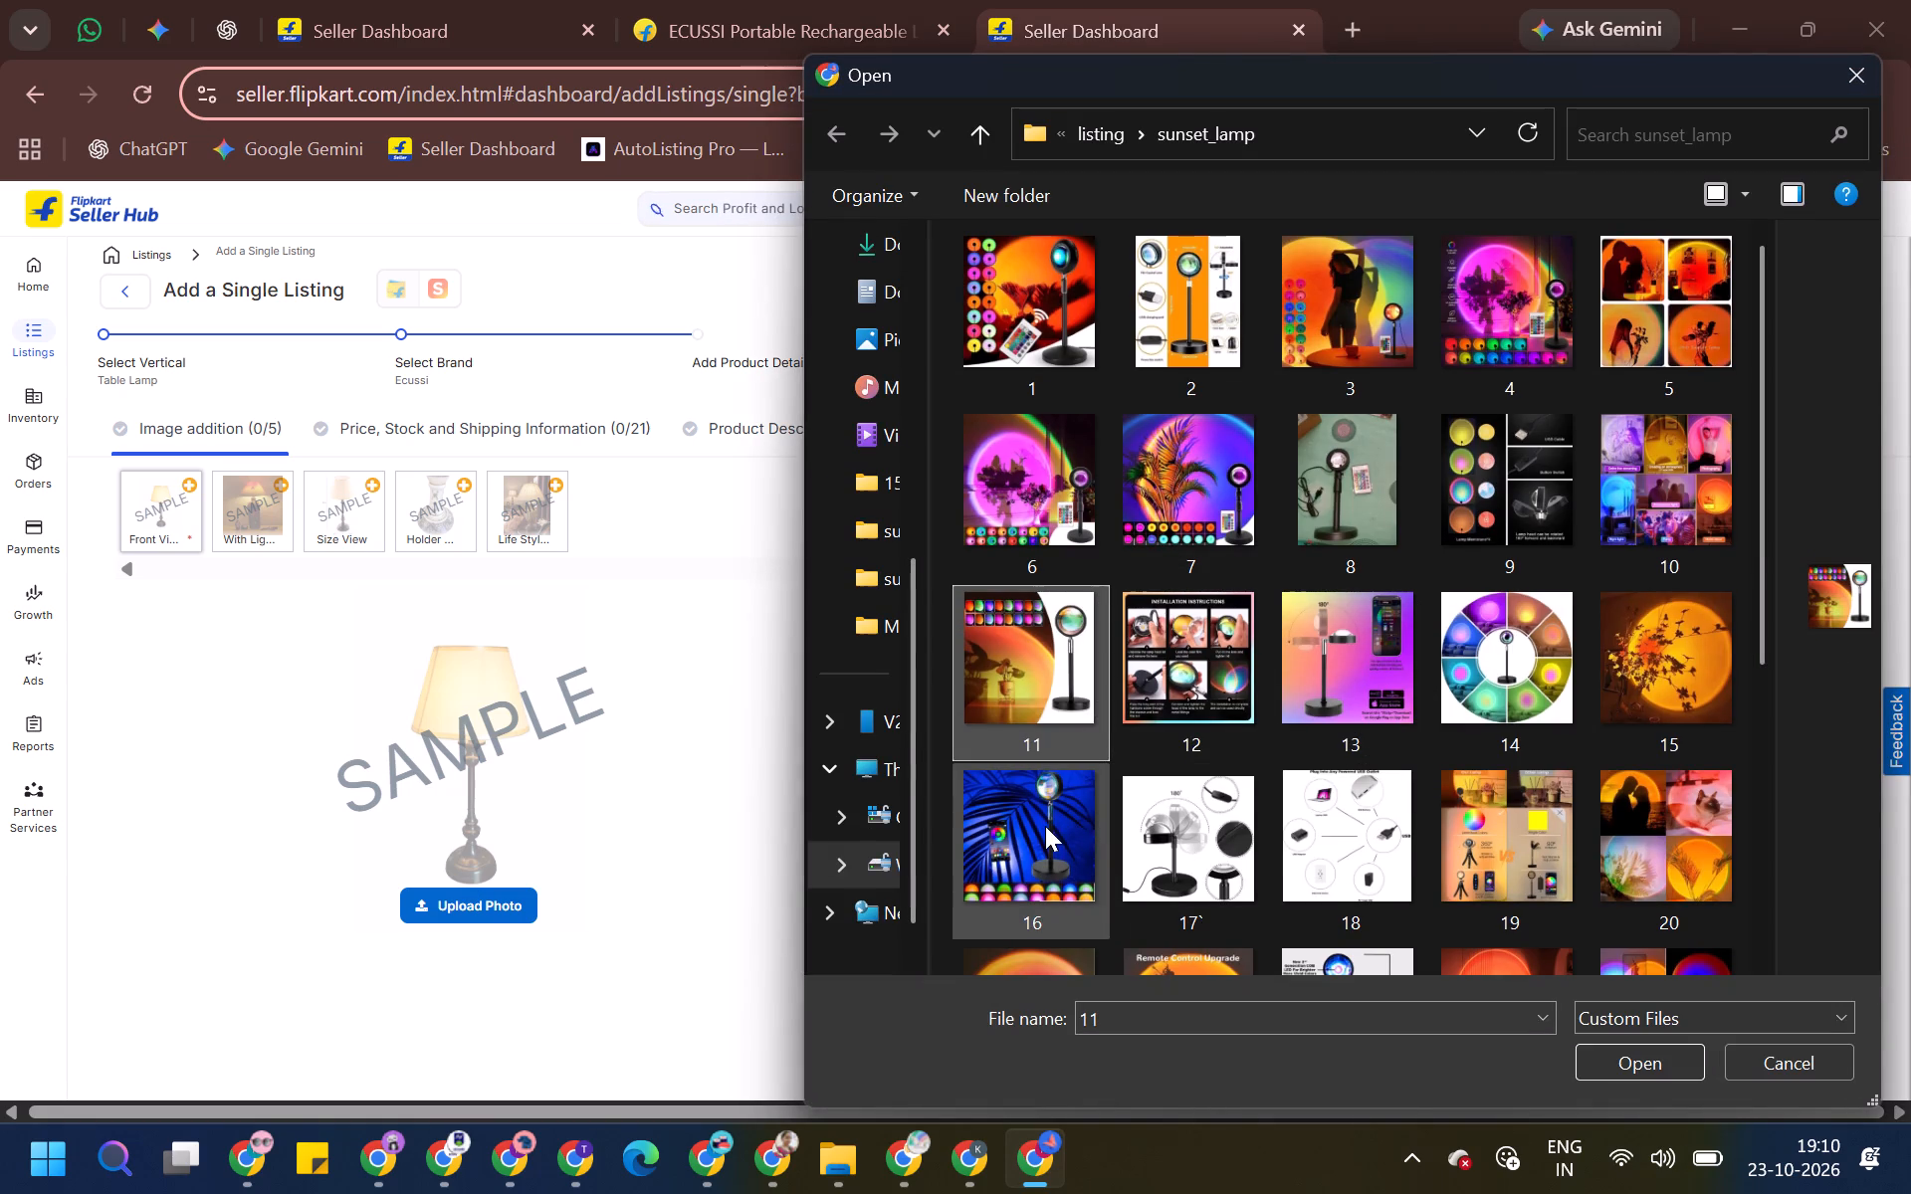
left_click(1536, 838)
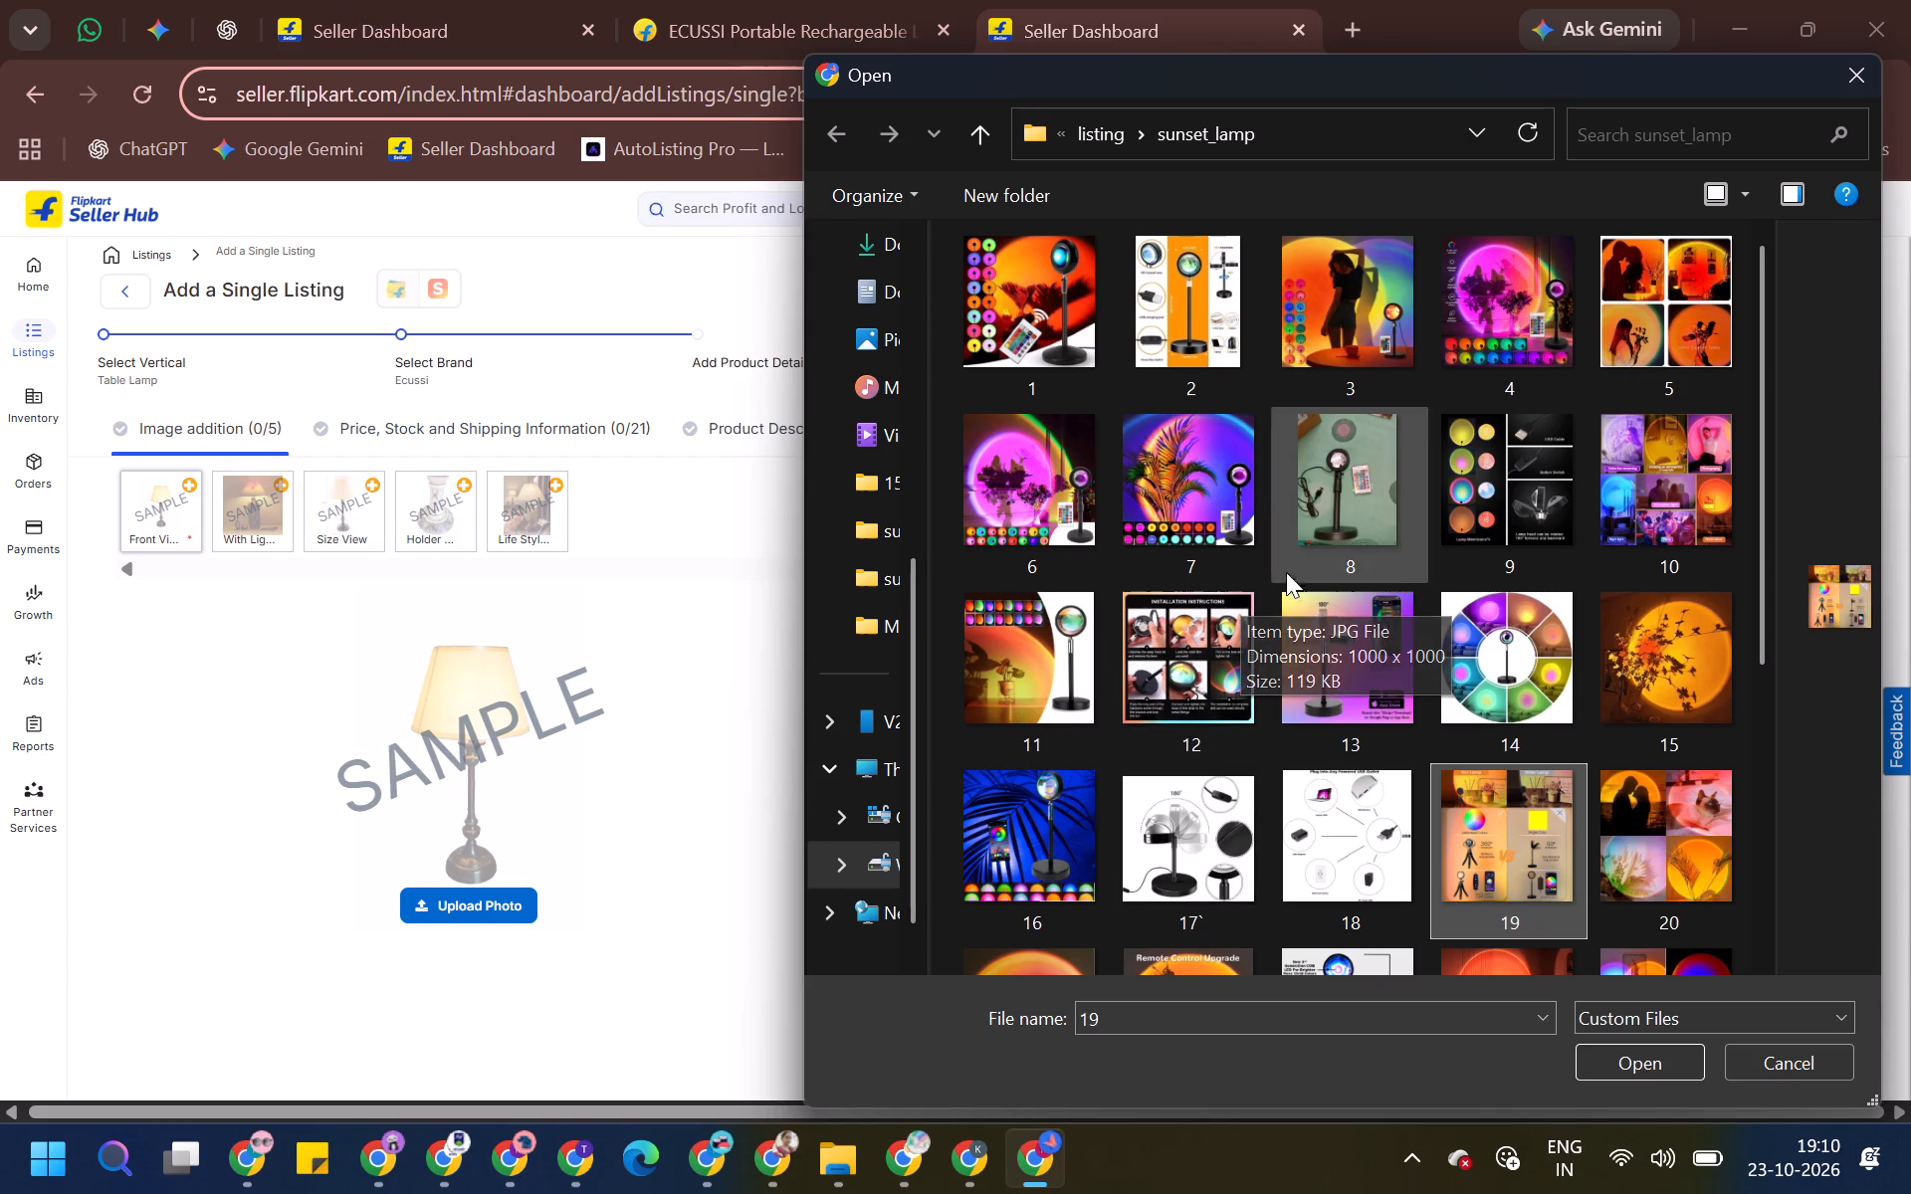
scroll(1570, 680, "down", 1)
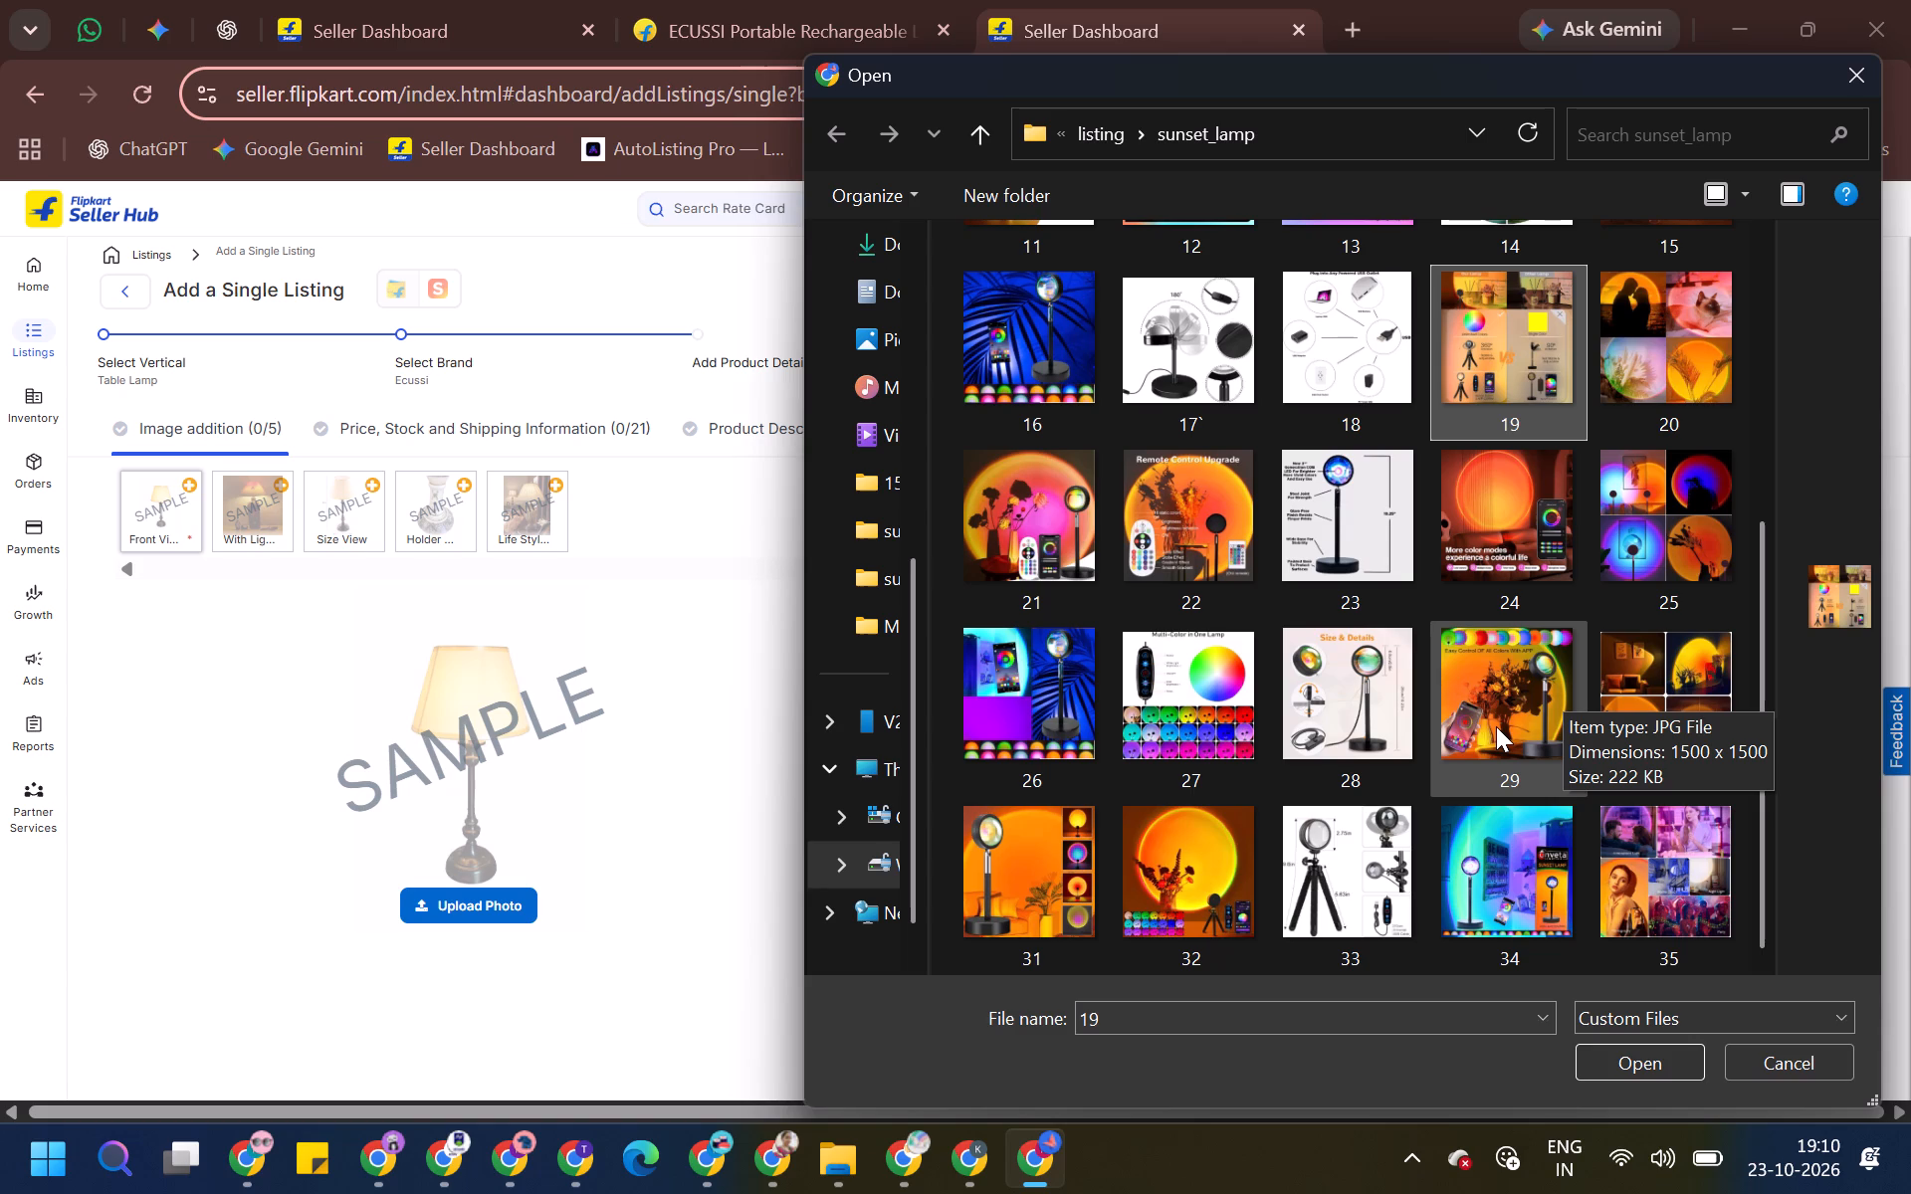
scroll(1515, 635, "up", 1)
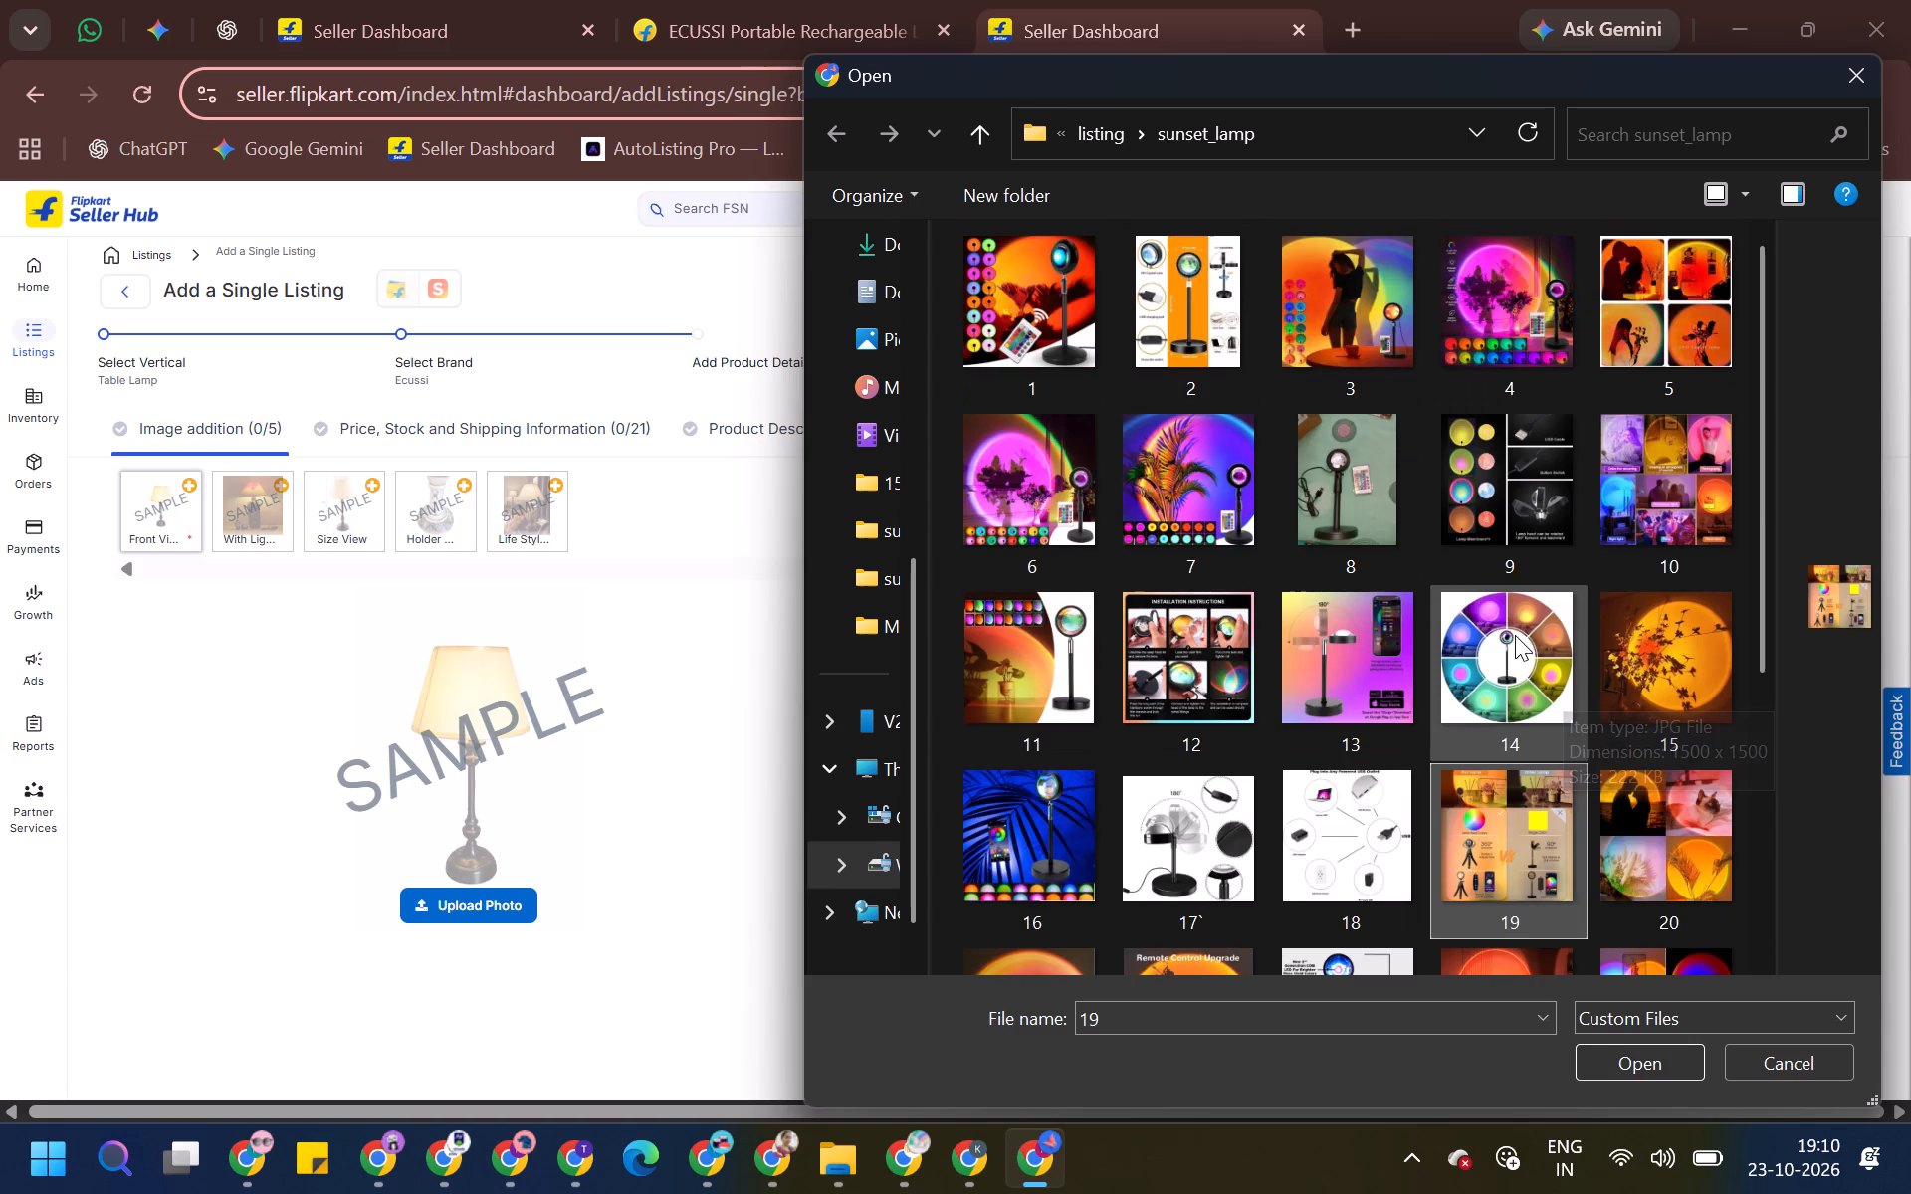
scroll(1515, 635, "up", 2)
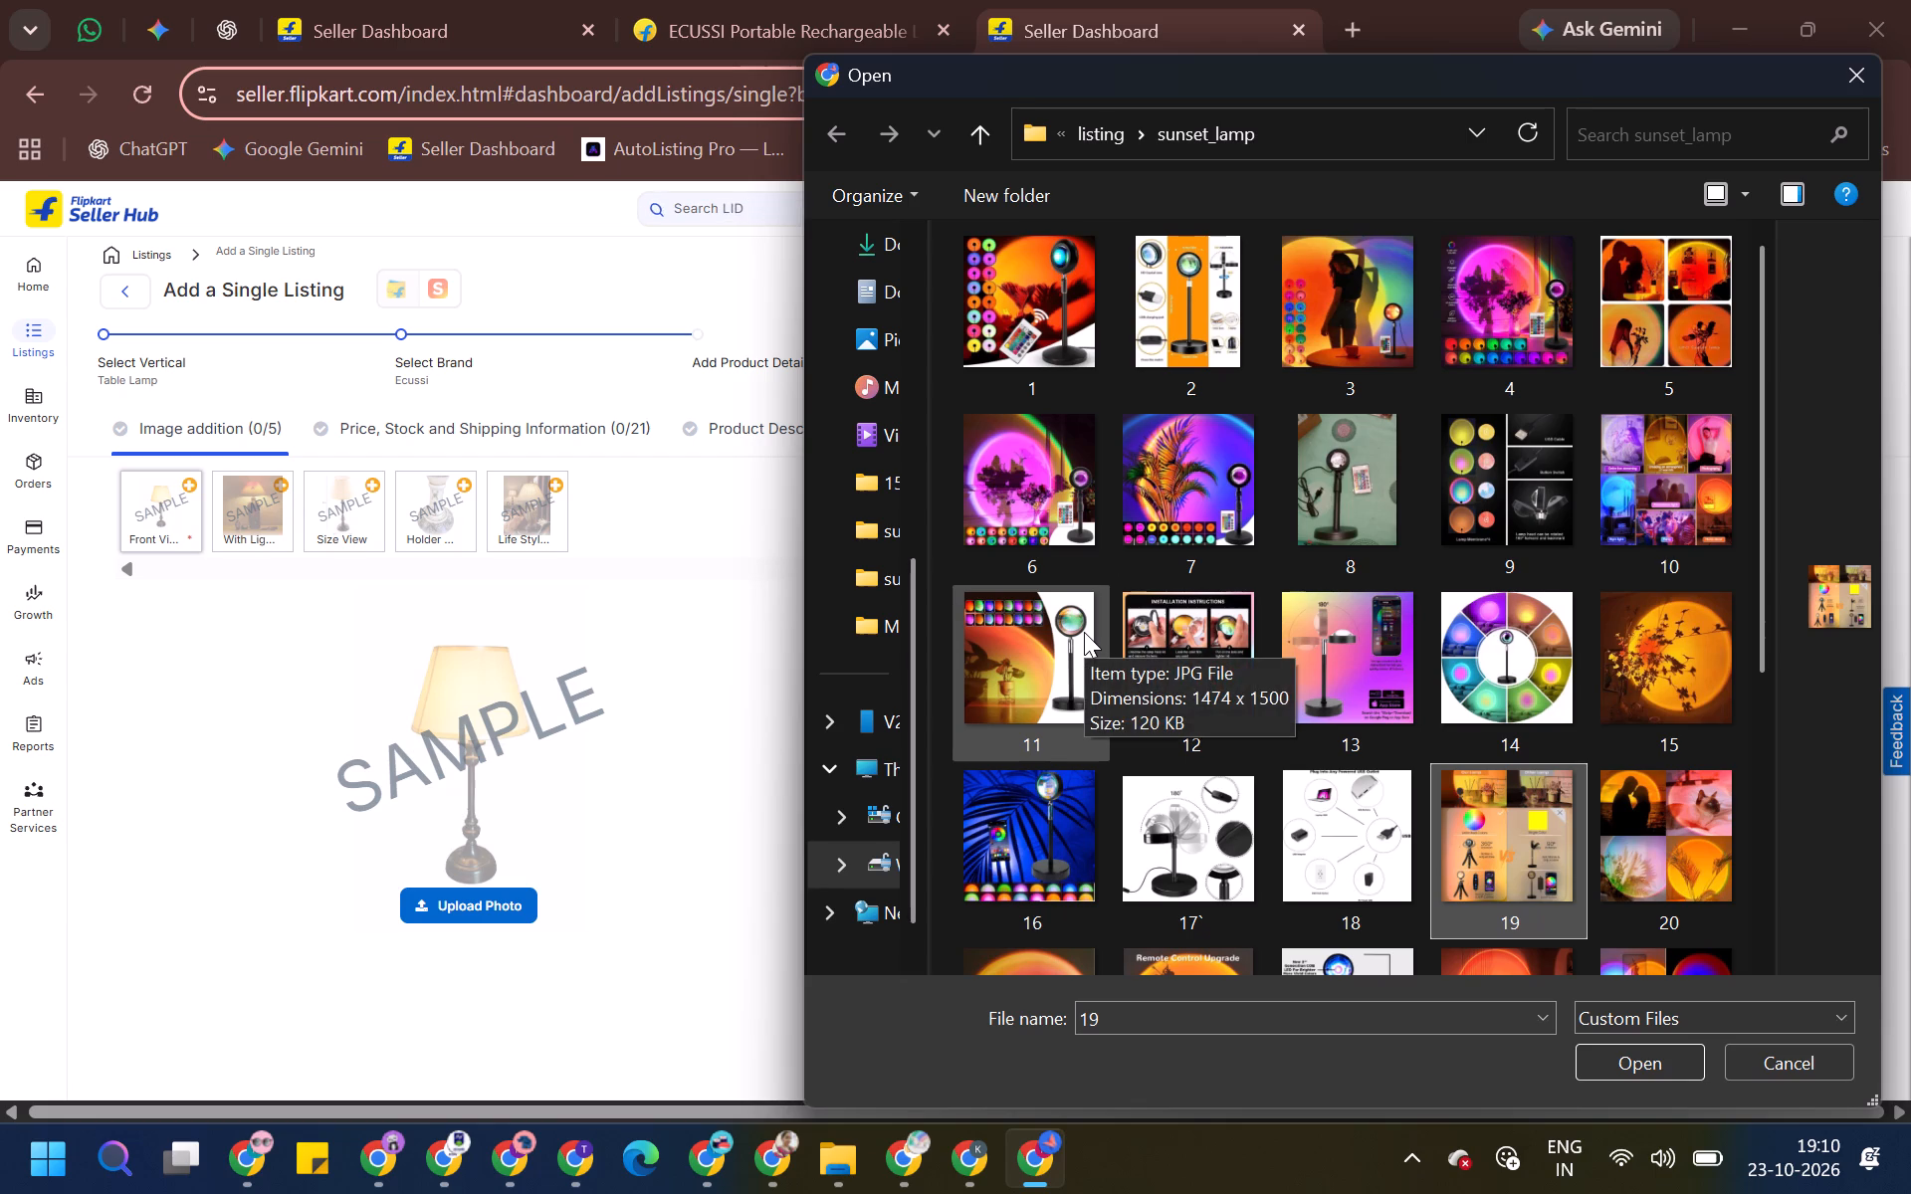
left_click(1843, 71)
Close the ECUSSI Portable Rechargeable product page and return to the new table lamp listing.
left_click(402, 0)
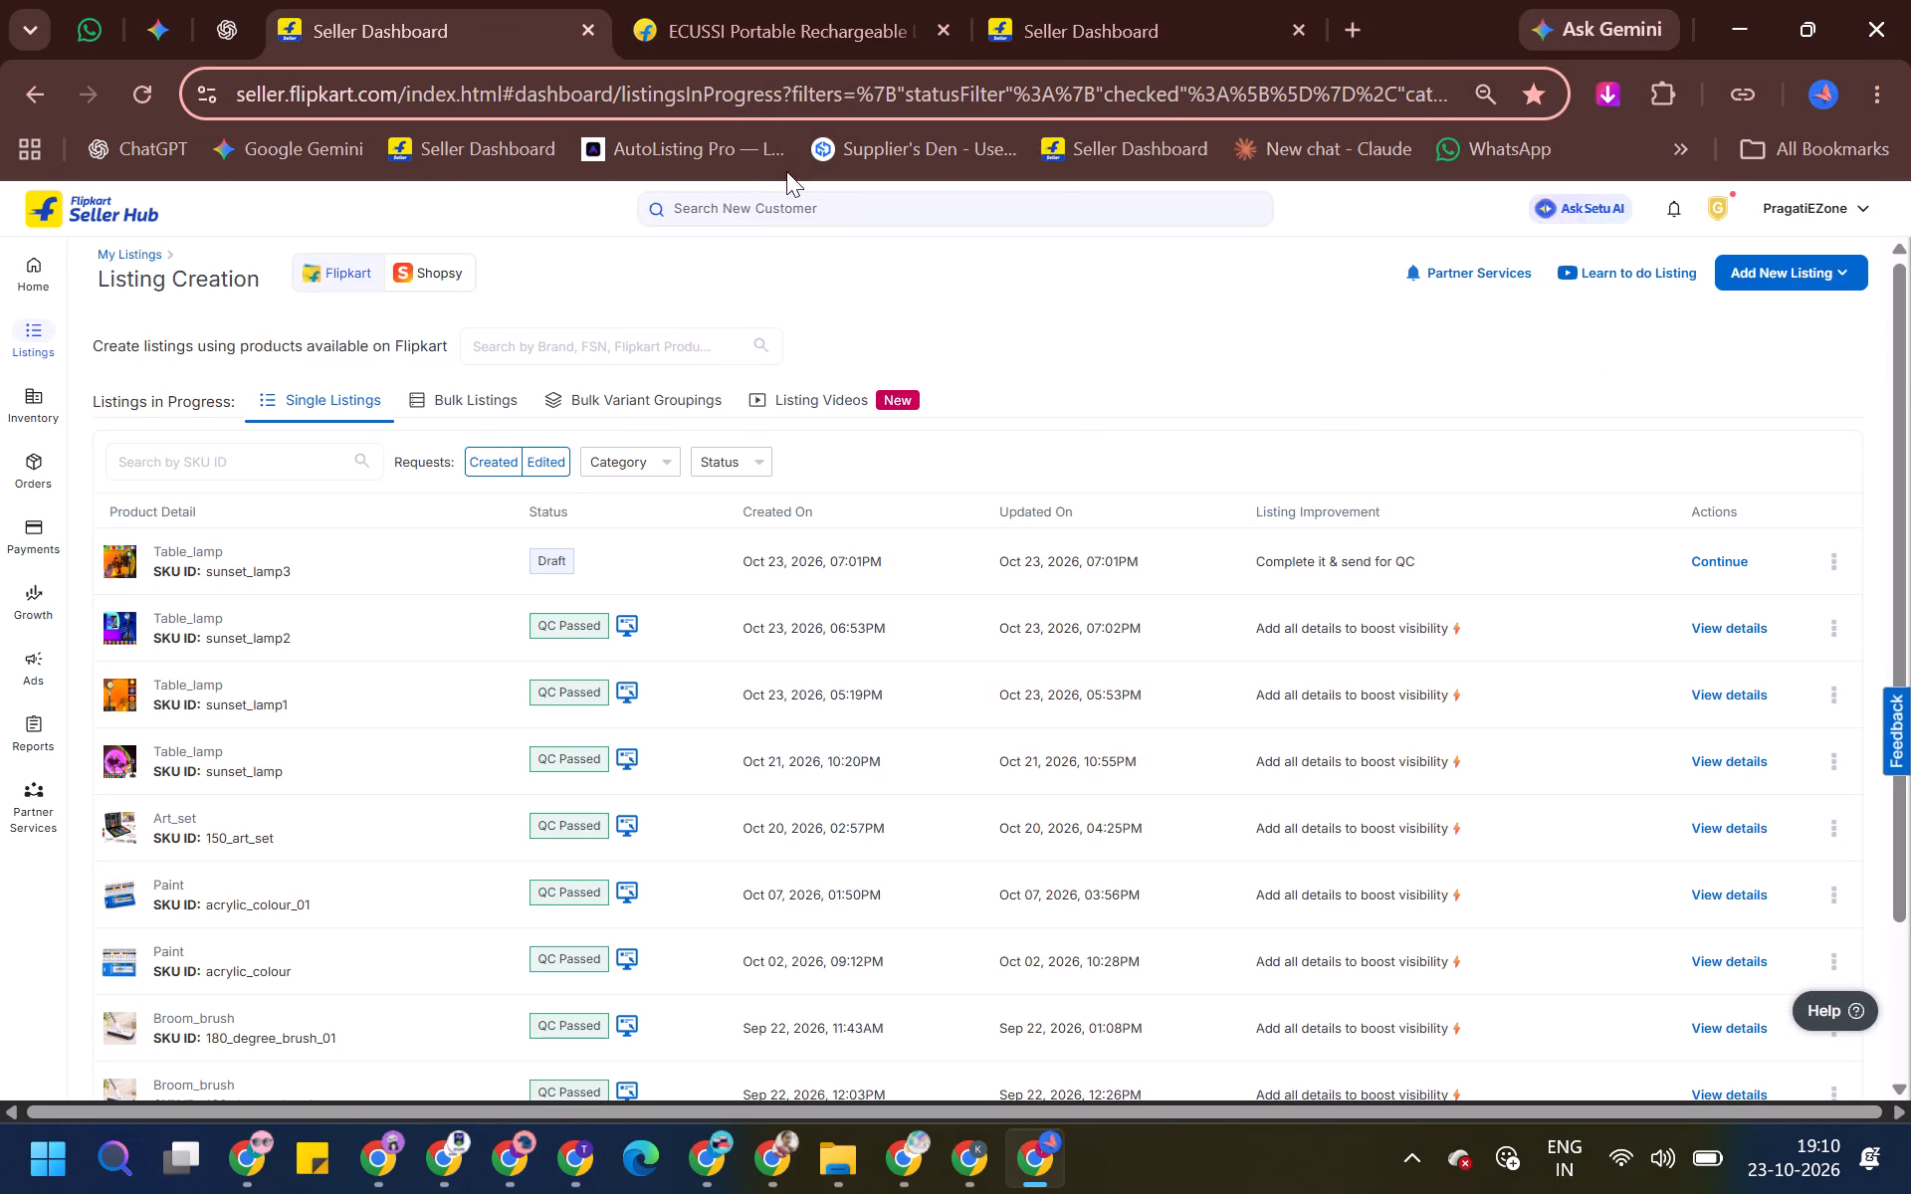
left_click(892, 0)
left_click(1032, 0)
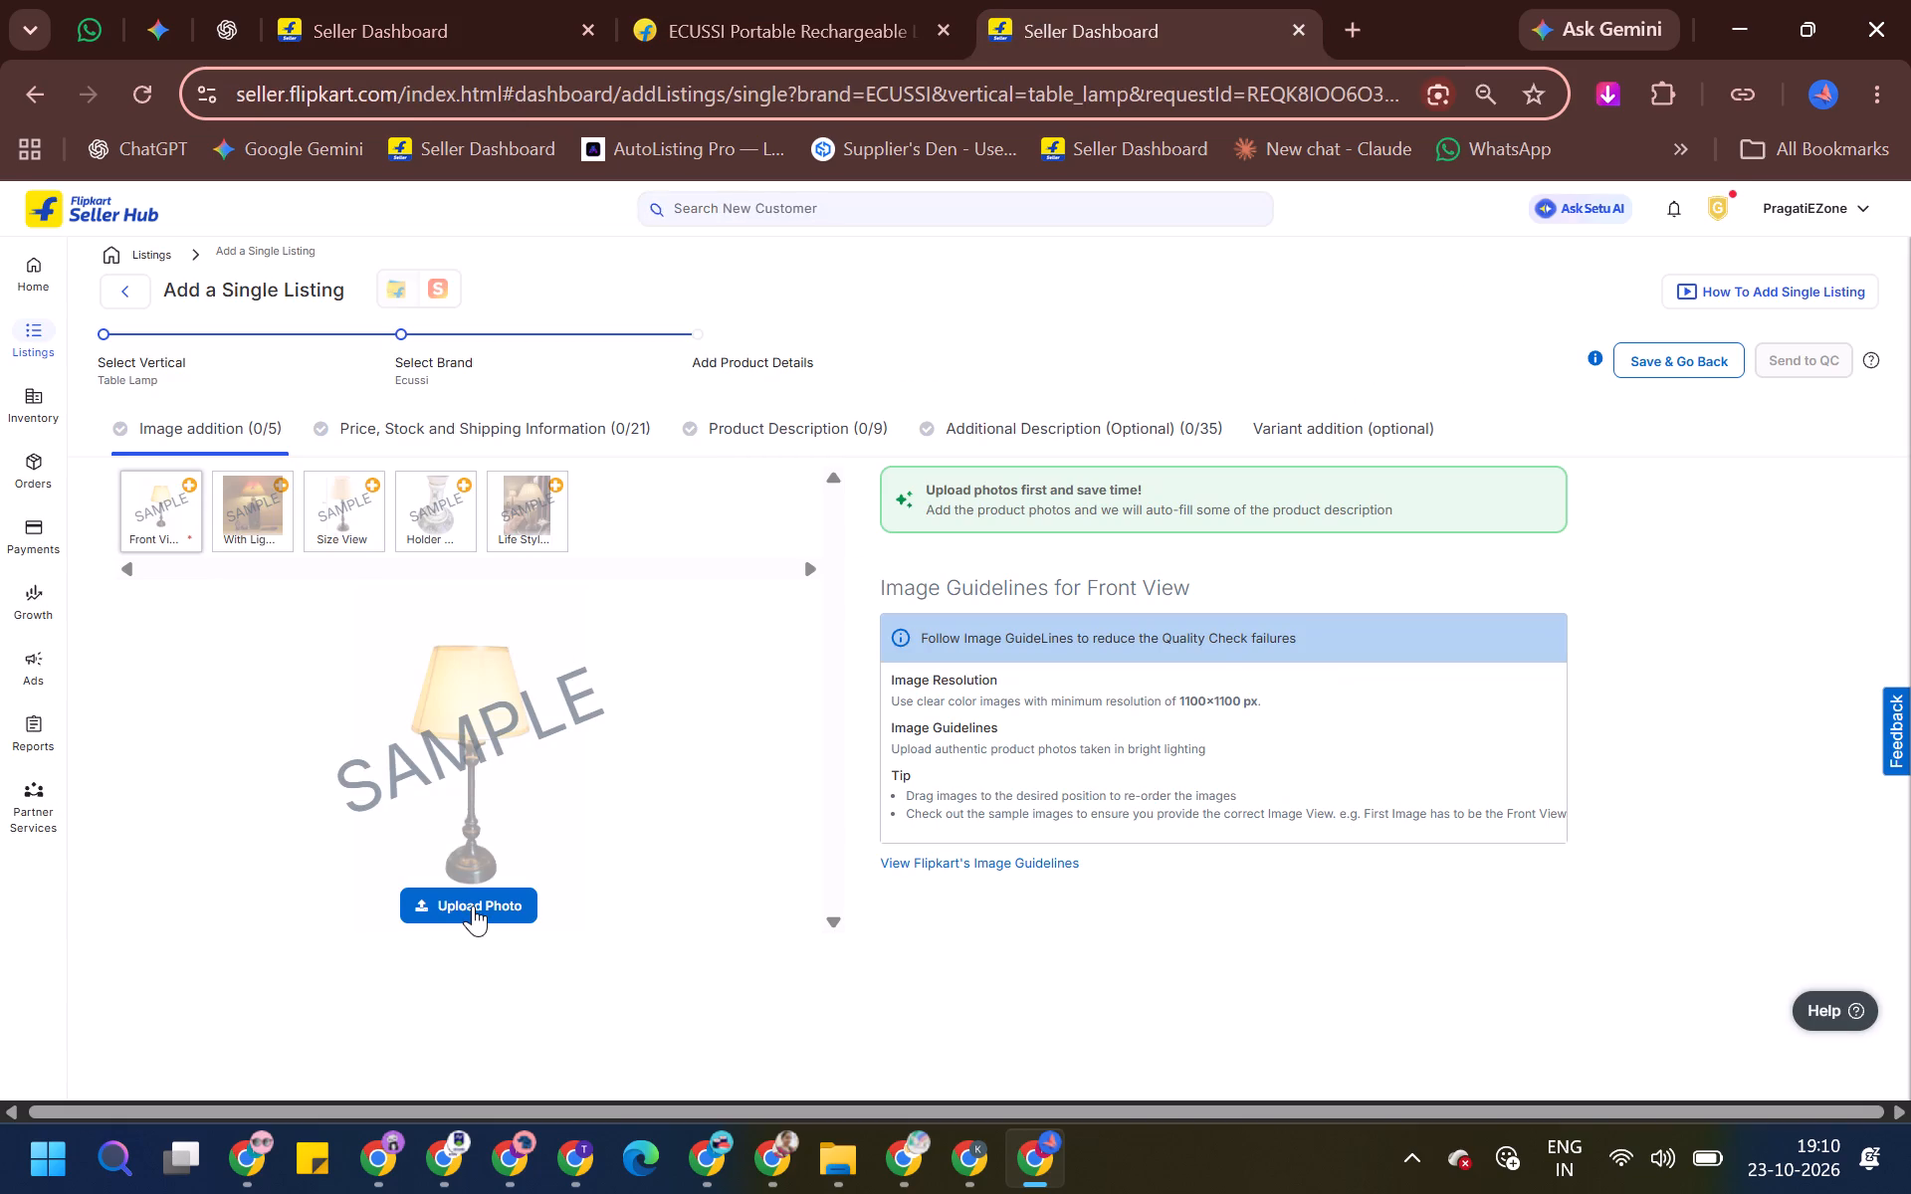
left_click(947, 0)
left_click(953, 29)
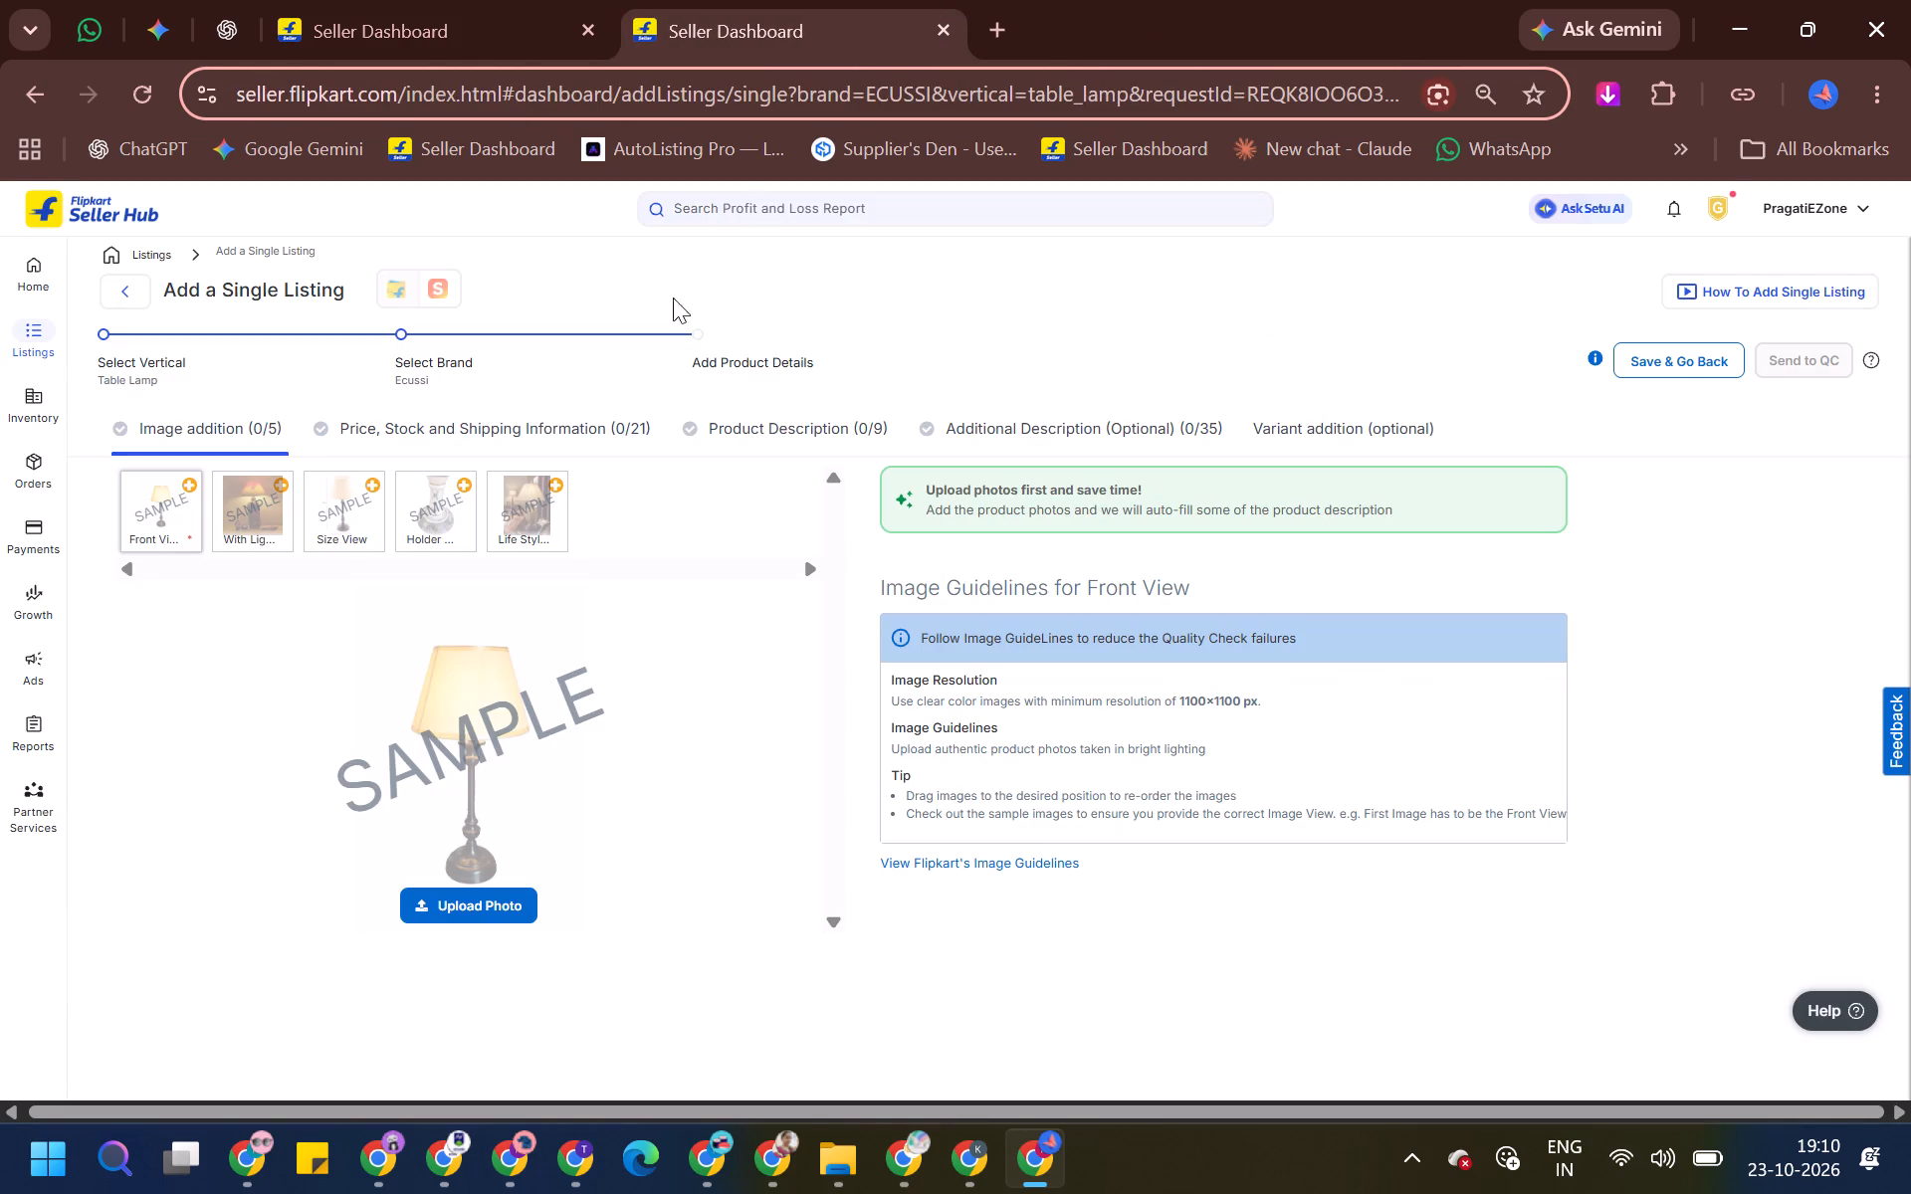
Upload image 11 from the sunset_lamp folder as the listing's Front View.
left_click(506, 903)
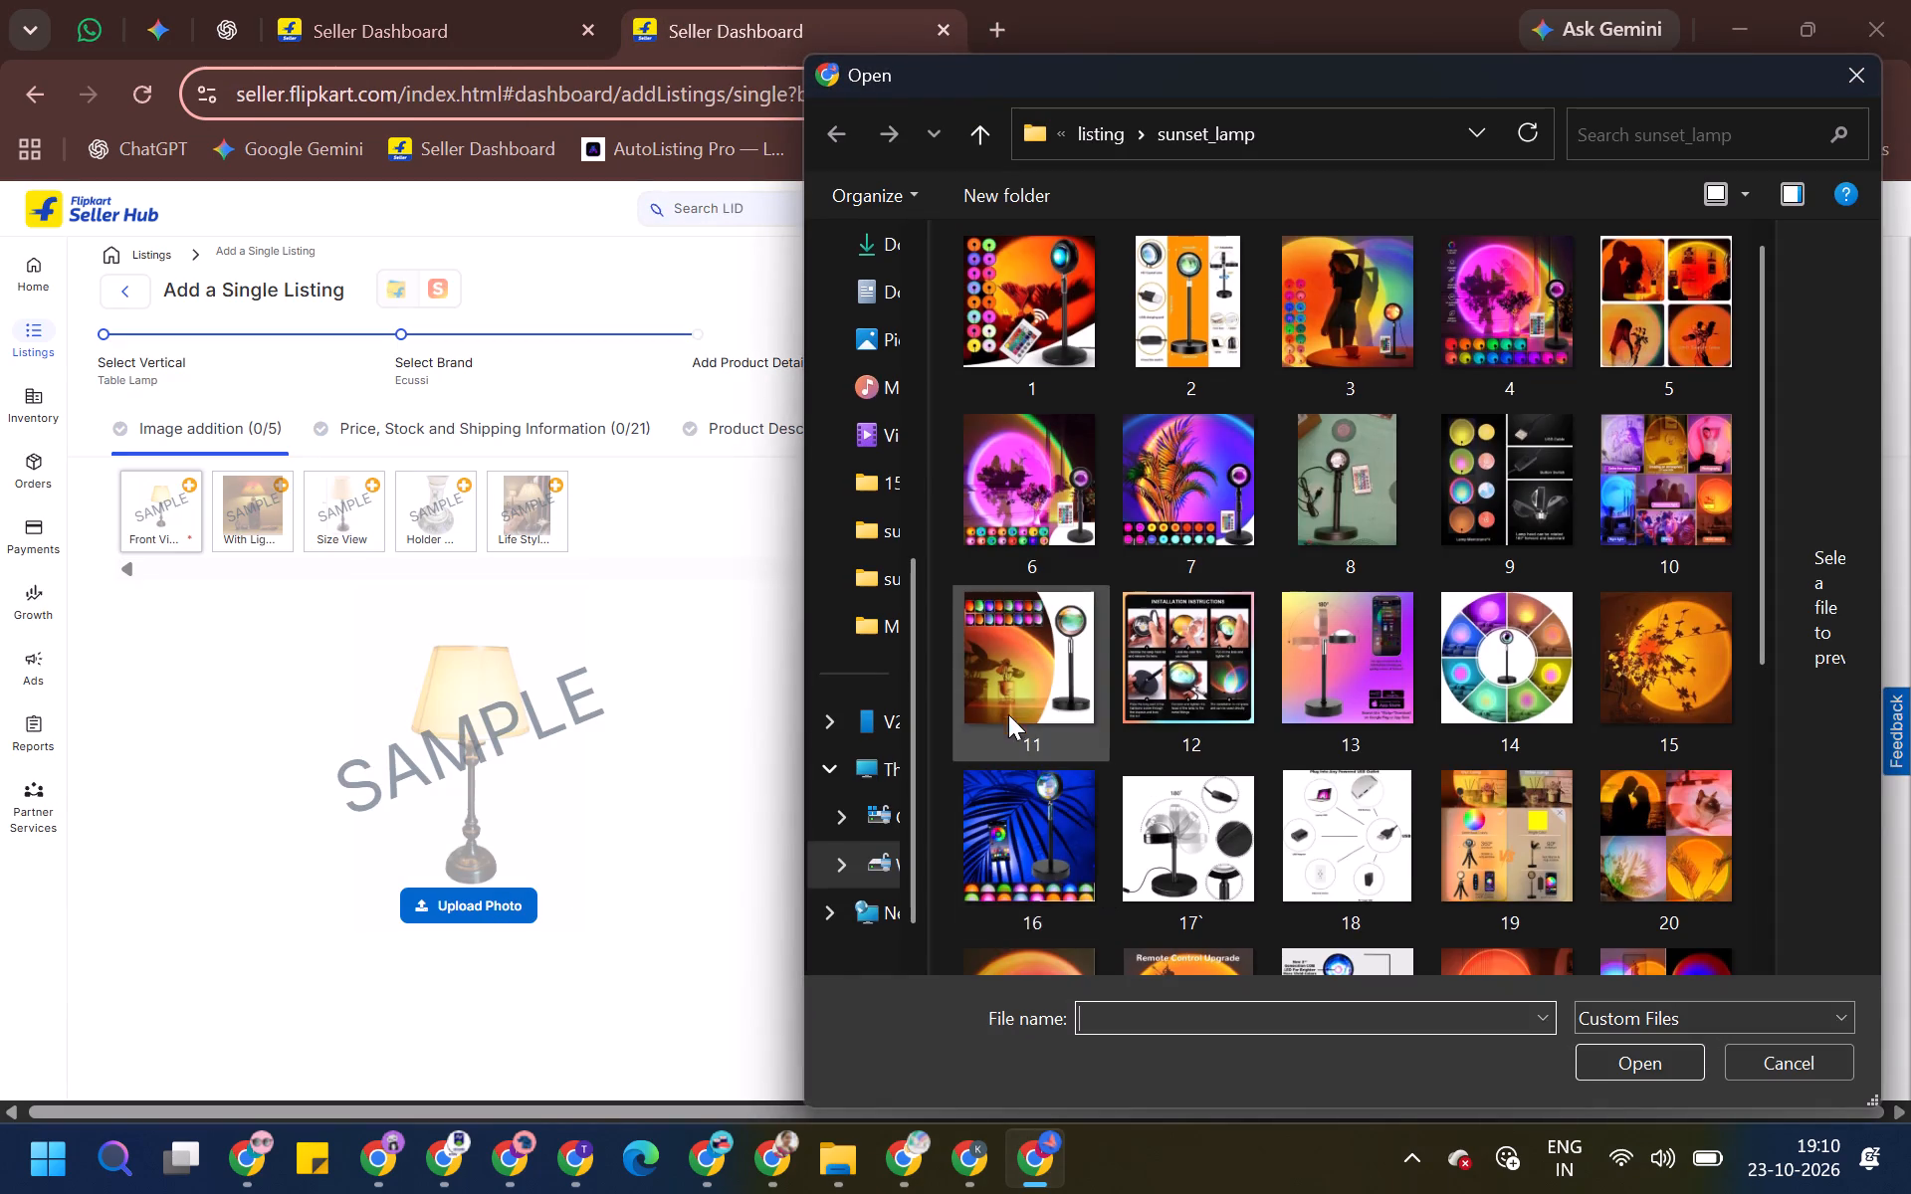
triple_click(1006, 704)
Look through the sunset_lamp images and upload image 13 as the With Light View.
left_click(240, 475)
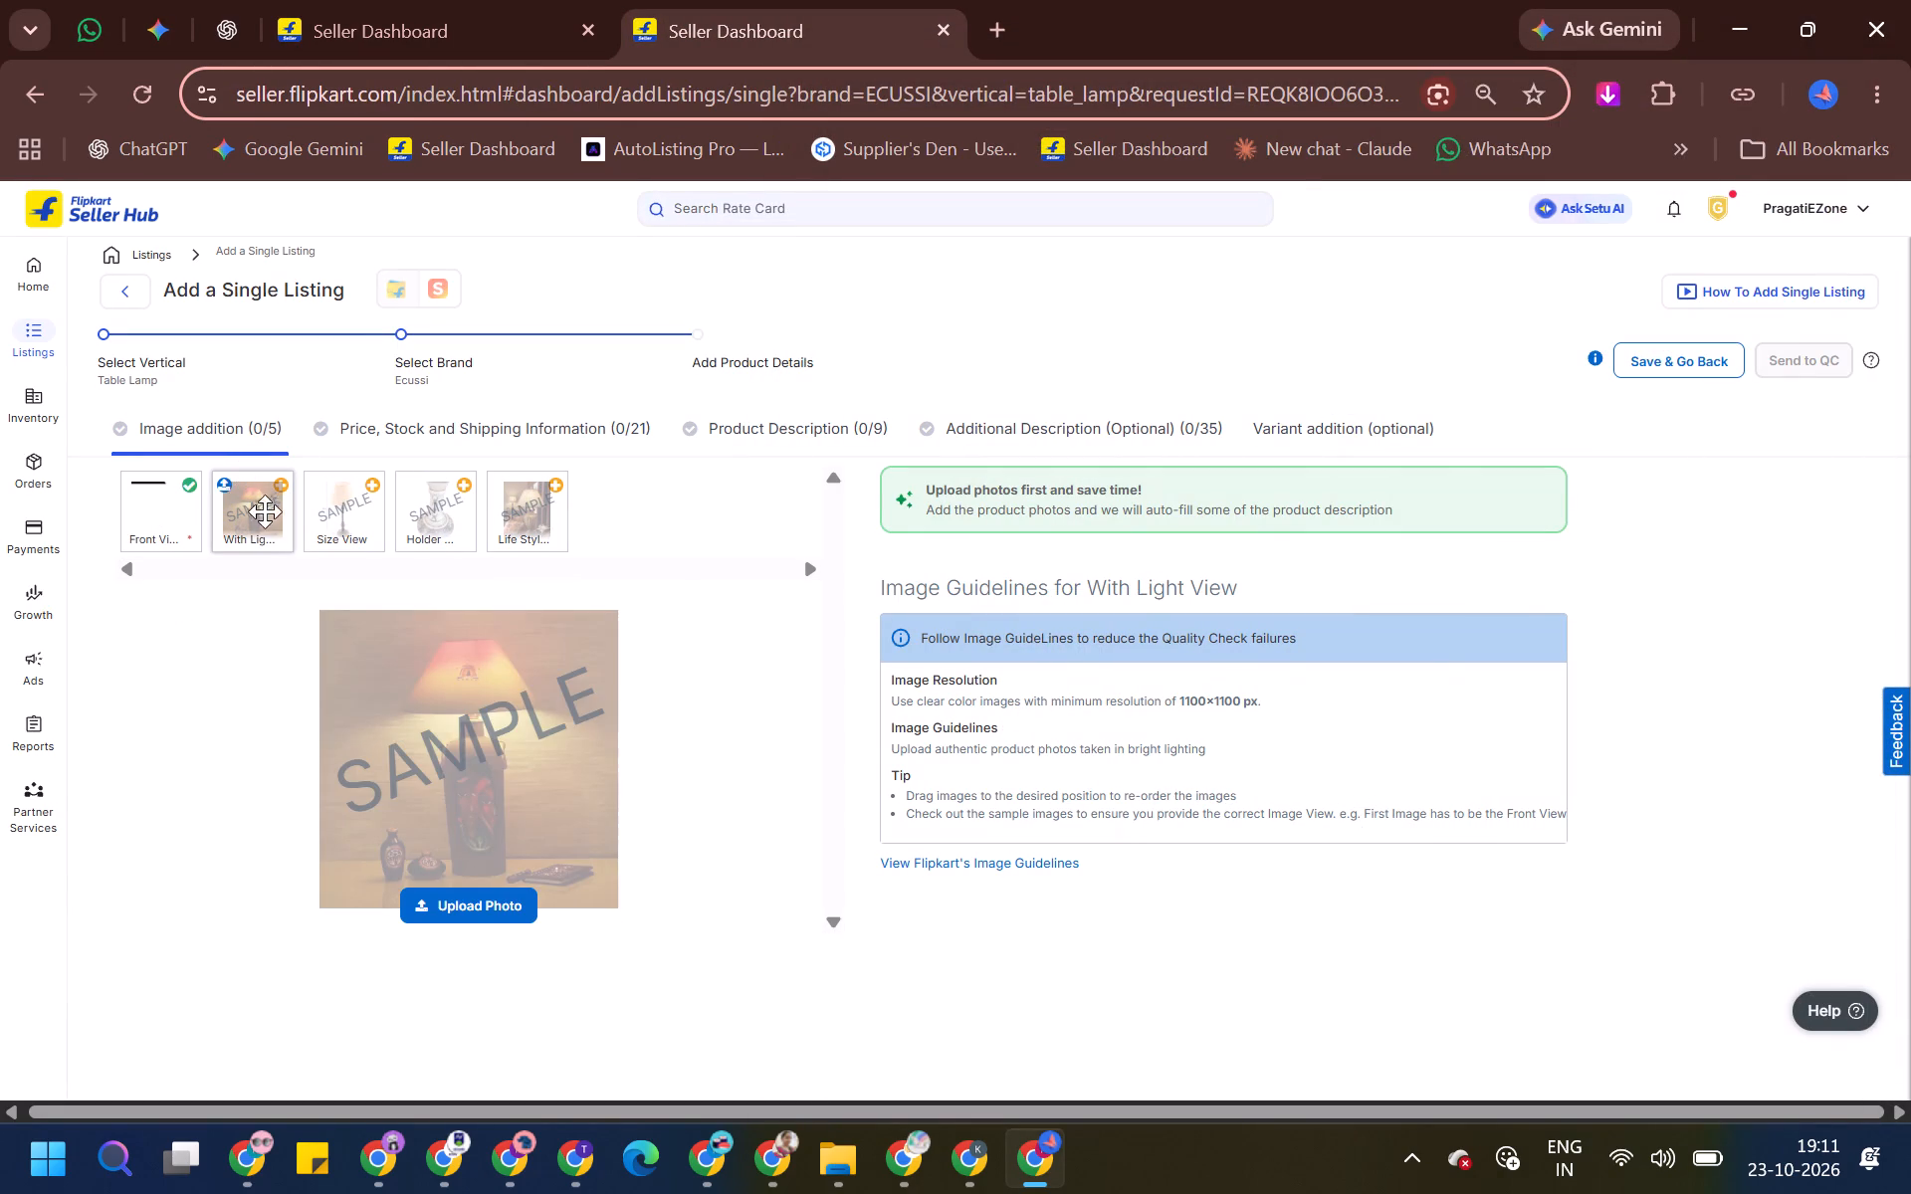
left_click(481, 899)
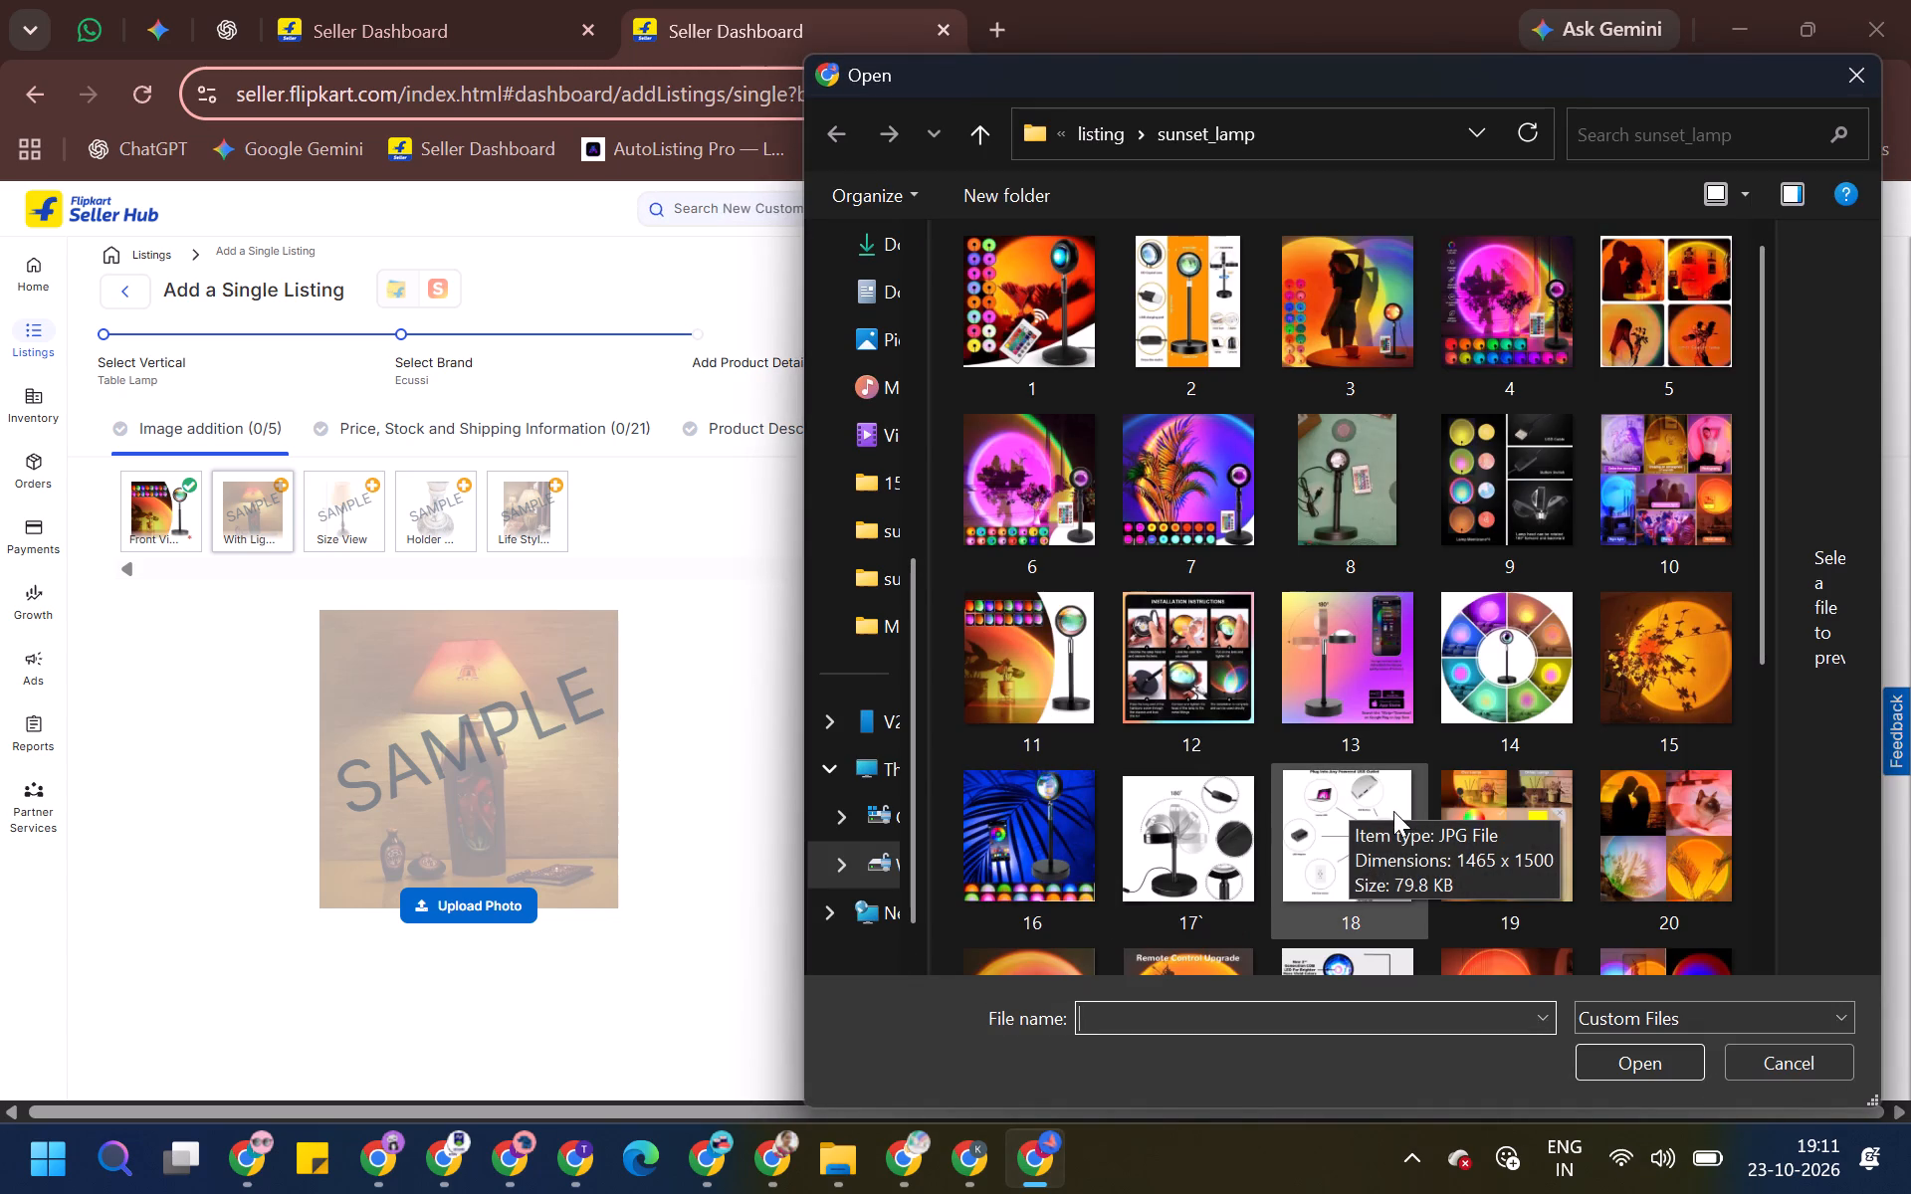
scroll(1220, 735, "down", 1)
scroll(1165, 675, "up", 2)
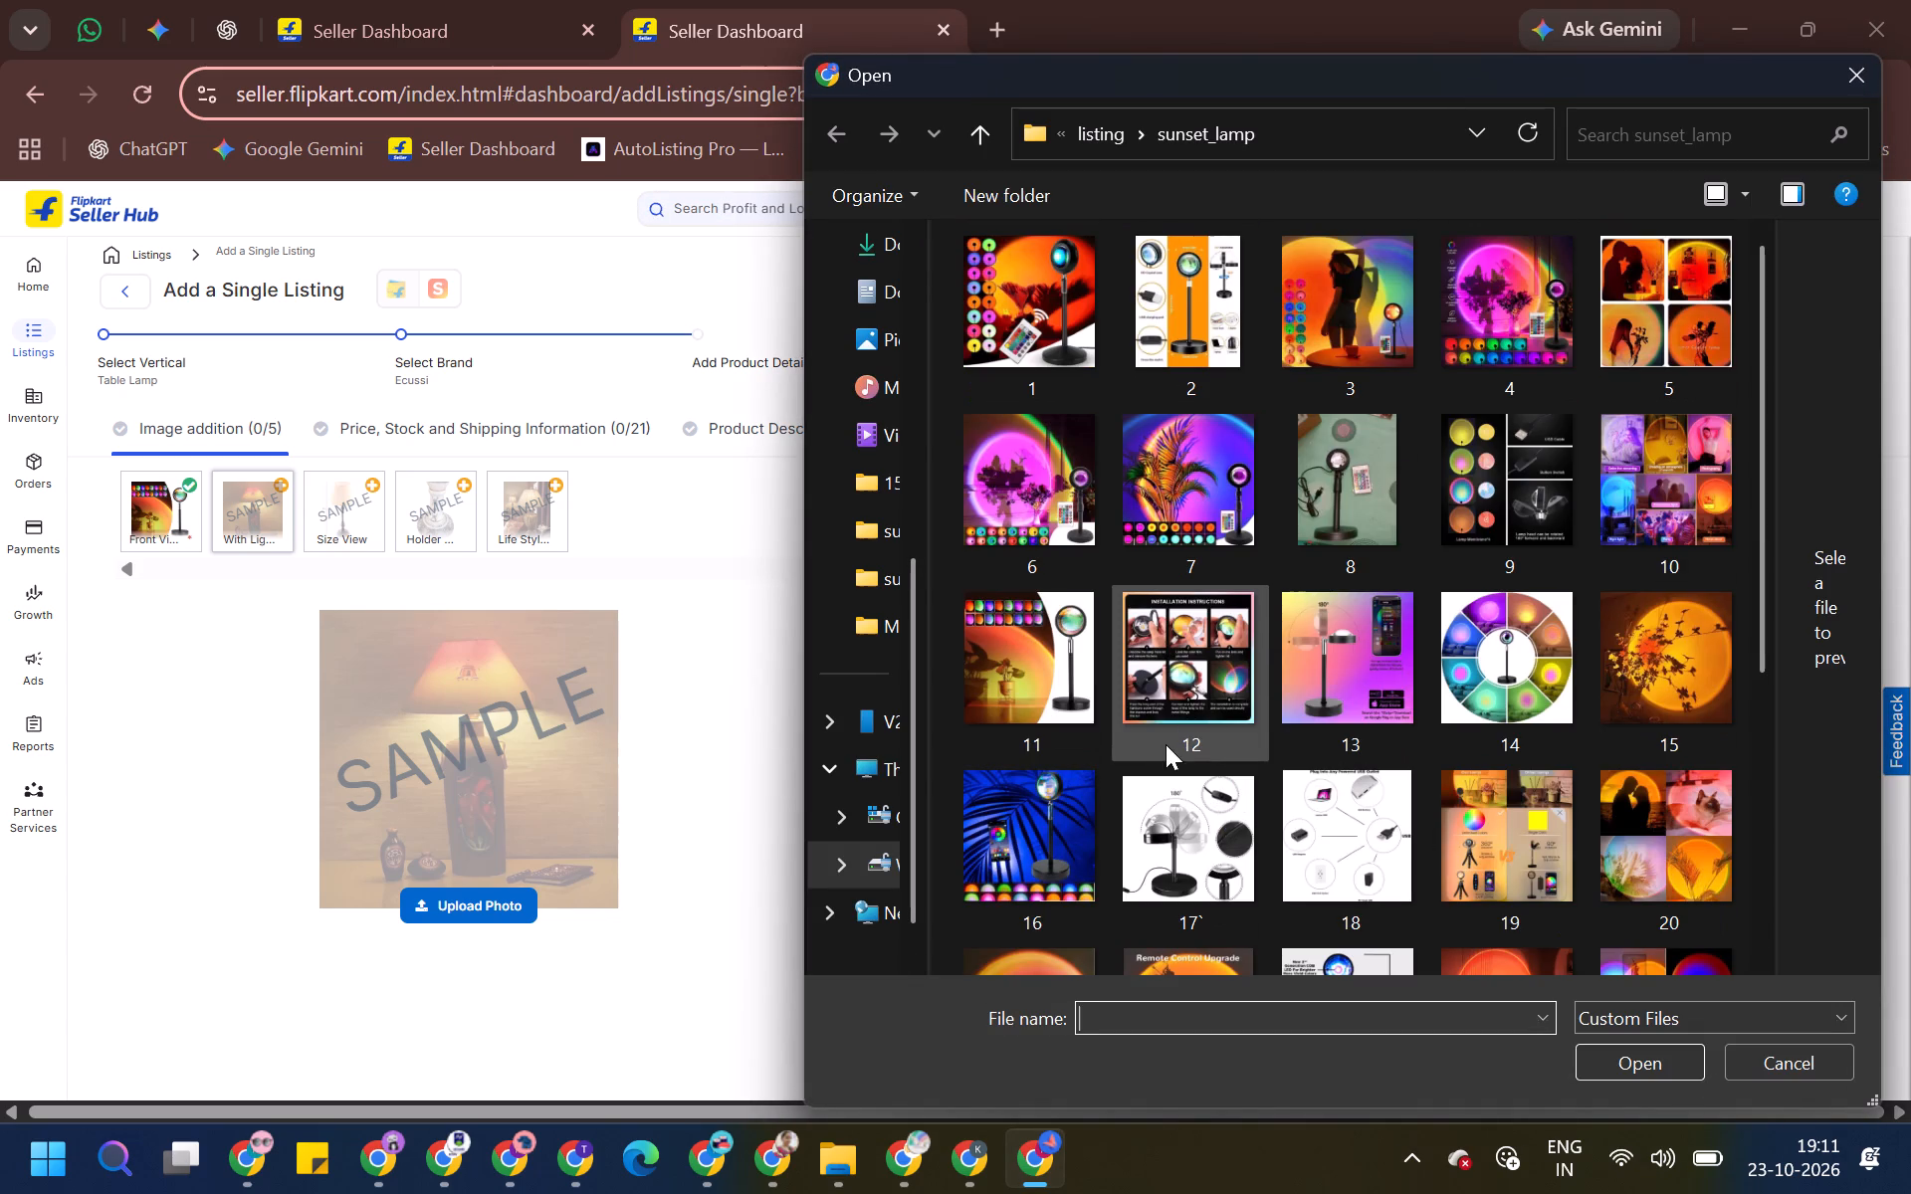
scroll(1166, 747, "up", 4)
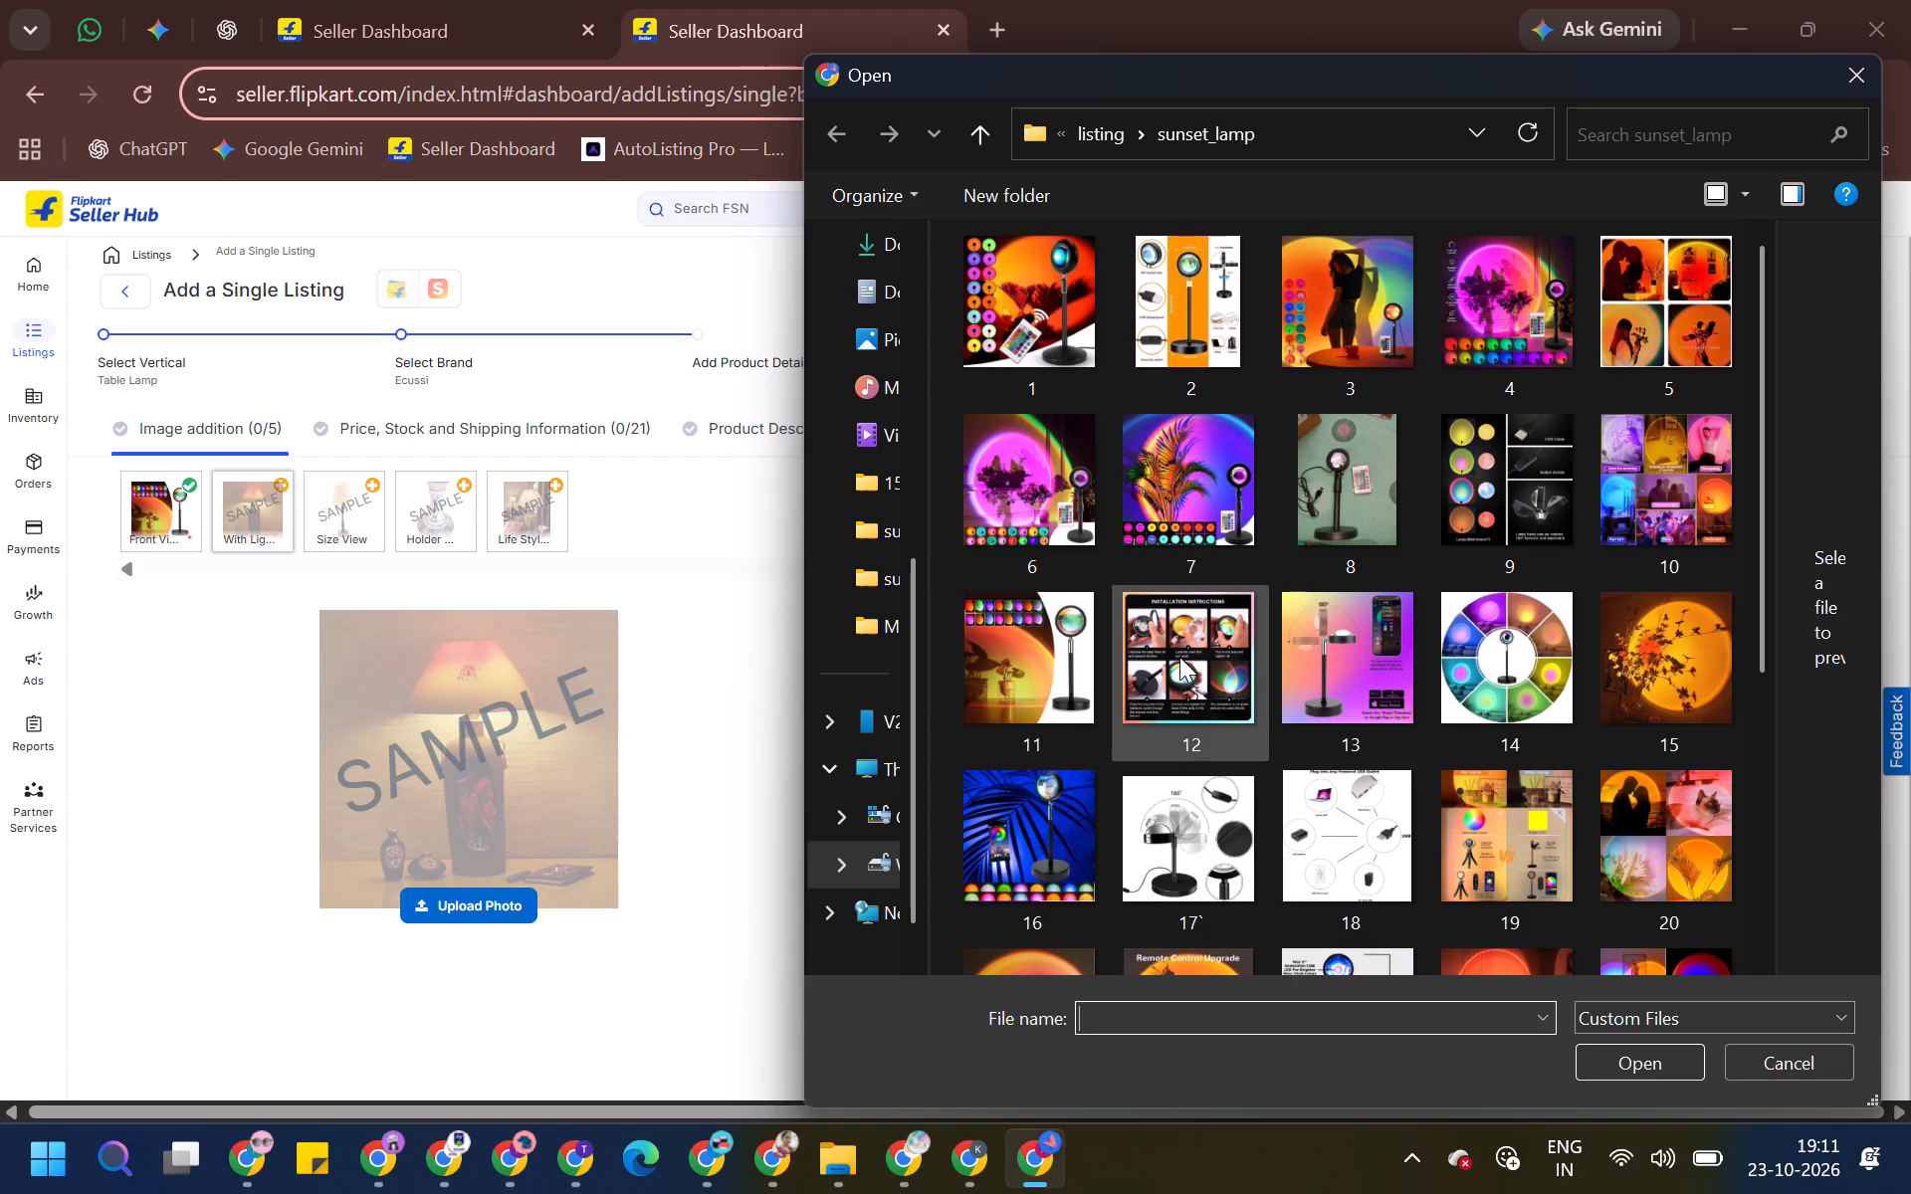
scroll(1445, 860, "down", 1)
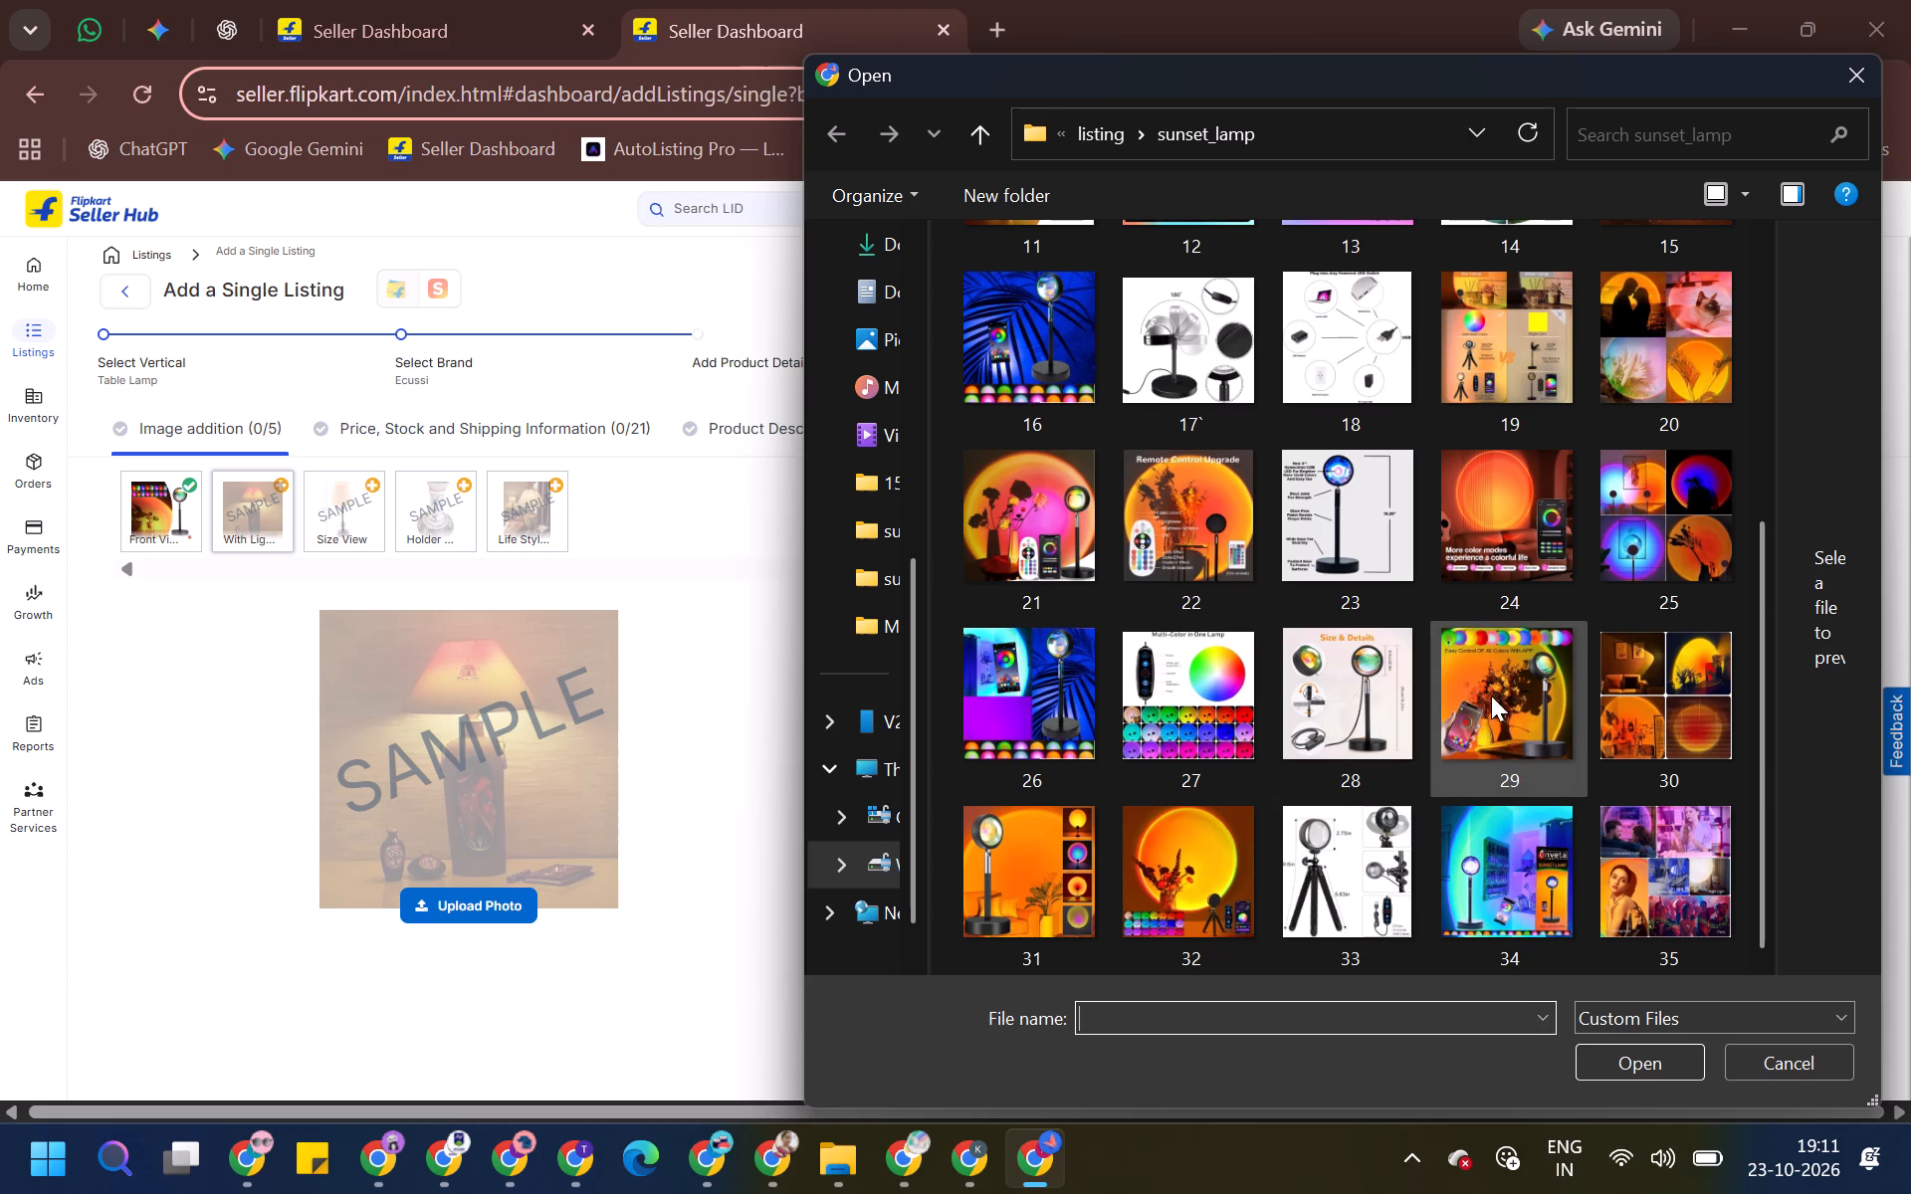
scroll(1455, 744, "down", 1)
scroll(1452, 749, "up", 3)
scroll(1258, 851, "up", 2)
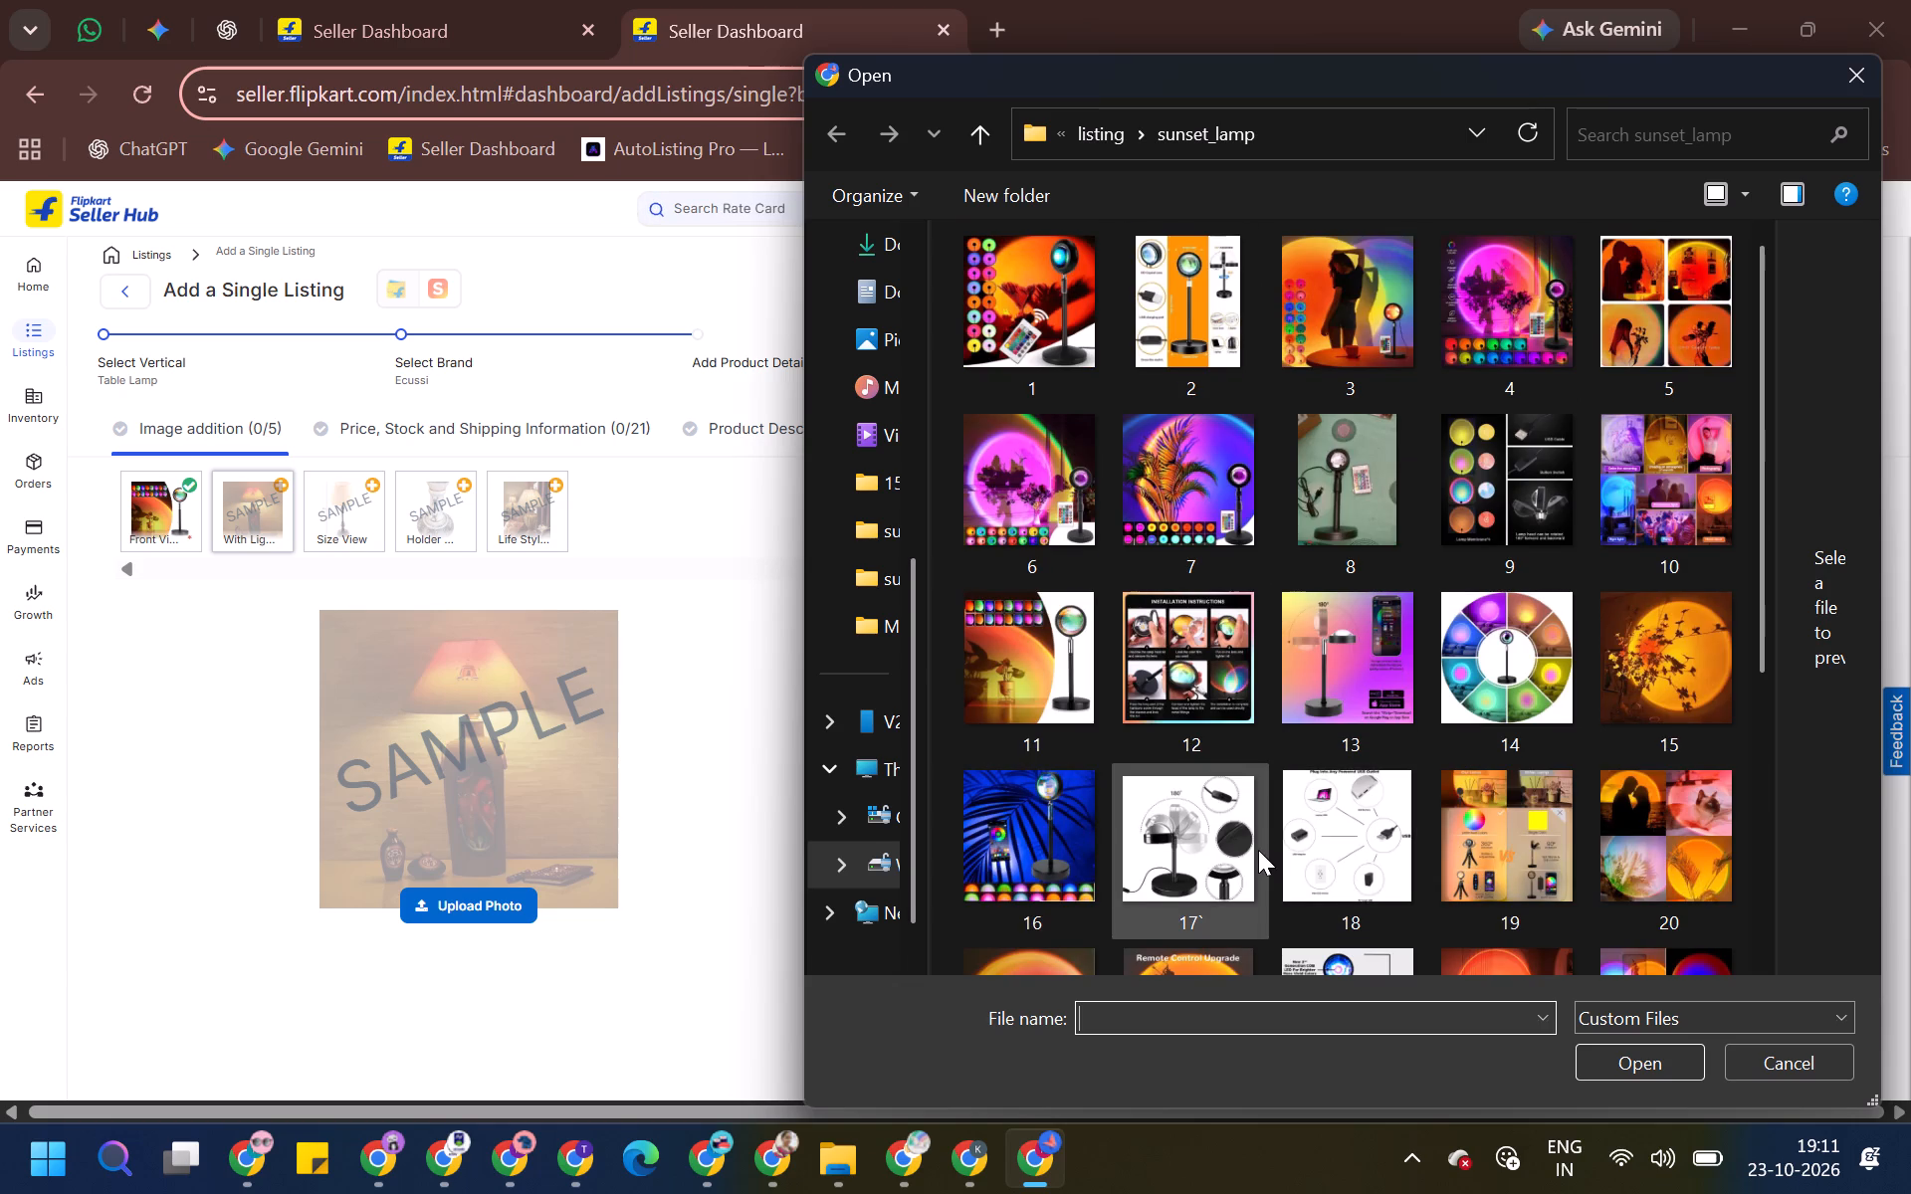
double_click(1343, 714)
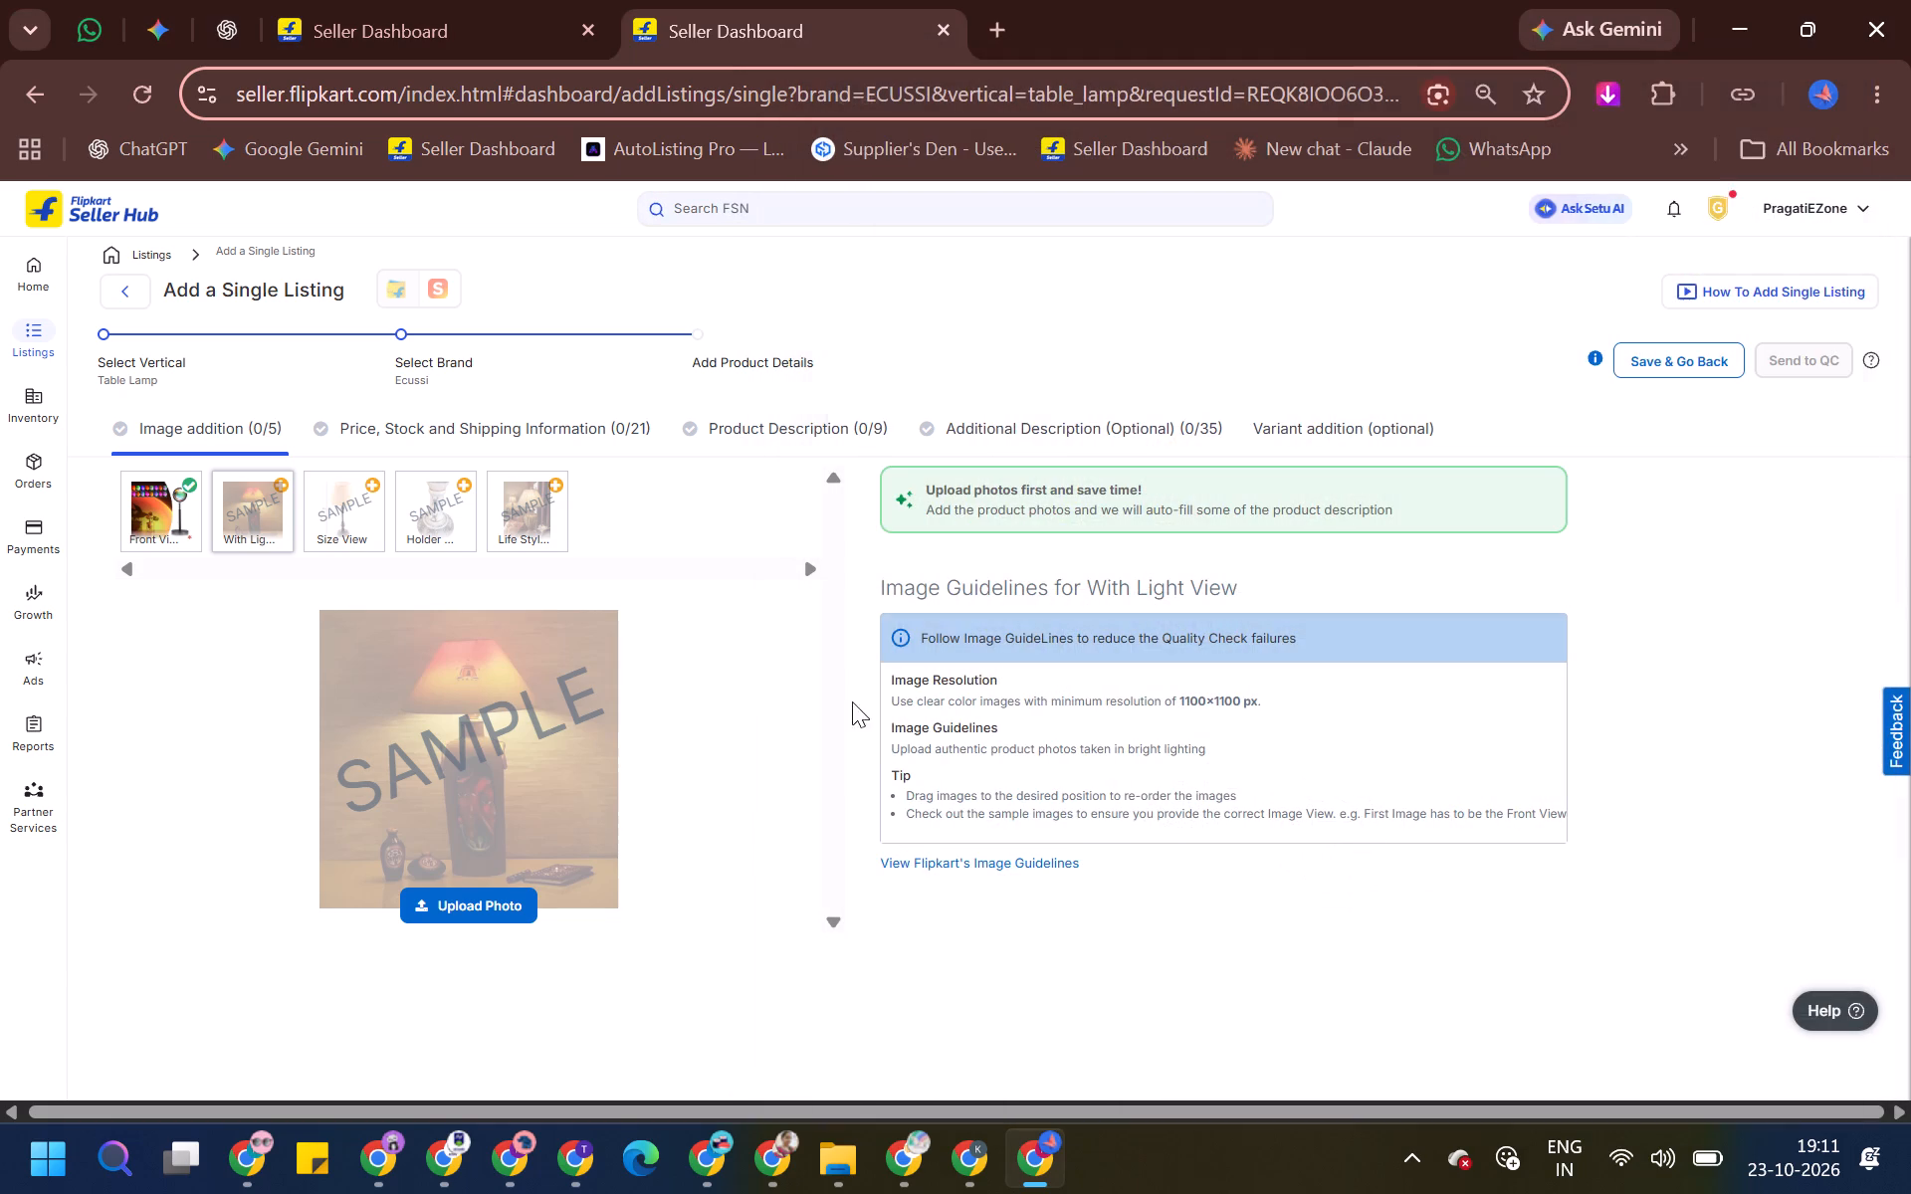
Upload image 14 from the sunset_lamp folder as the Size View.
left_click(357, 521)
left_click(515, 901)
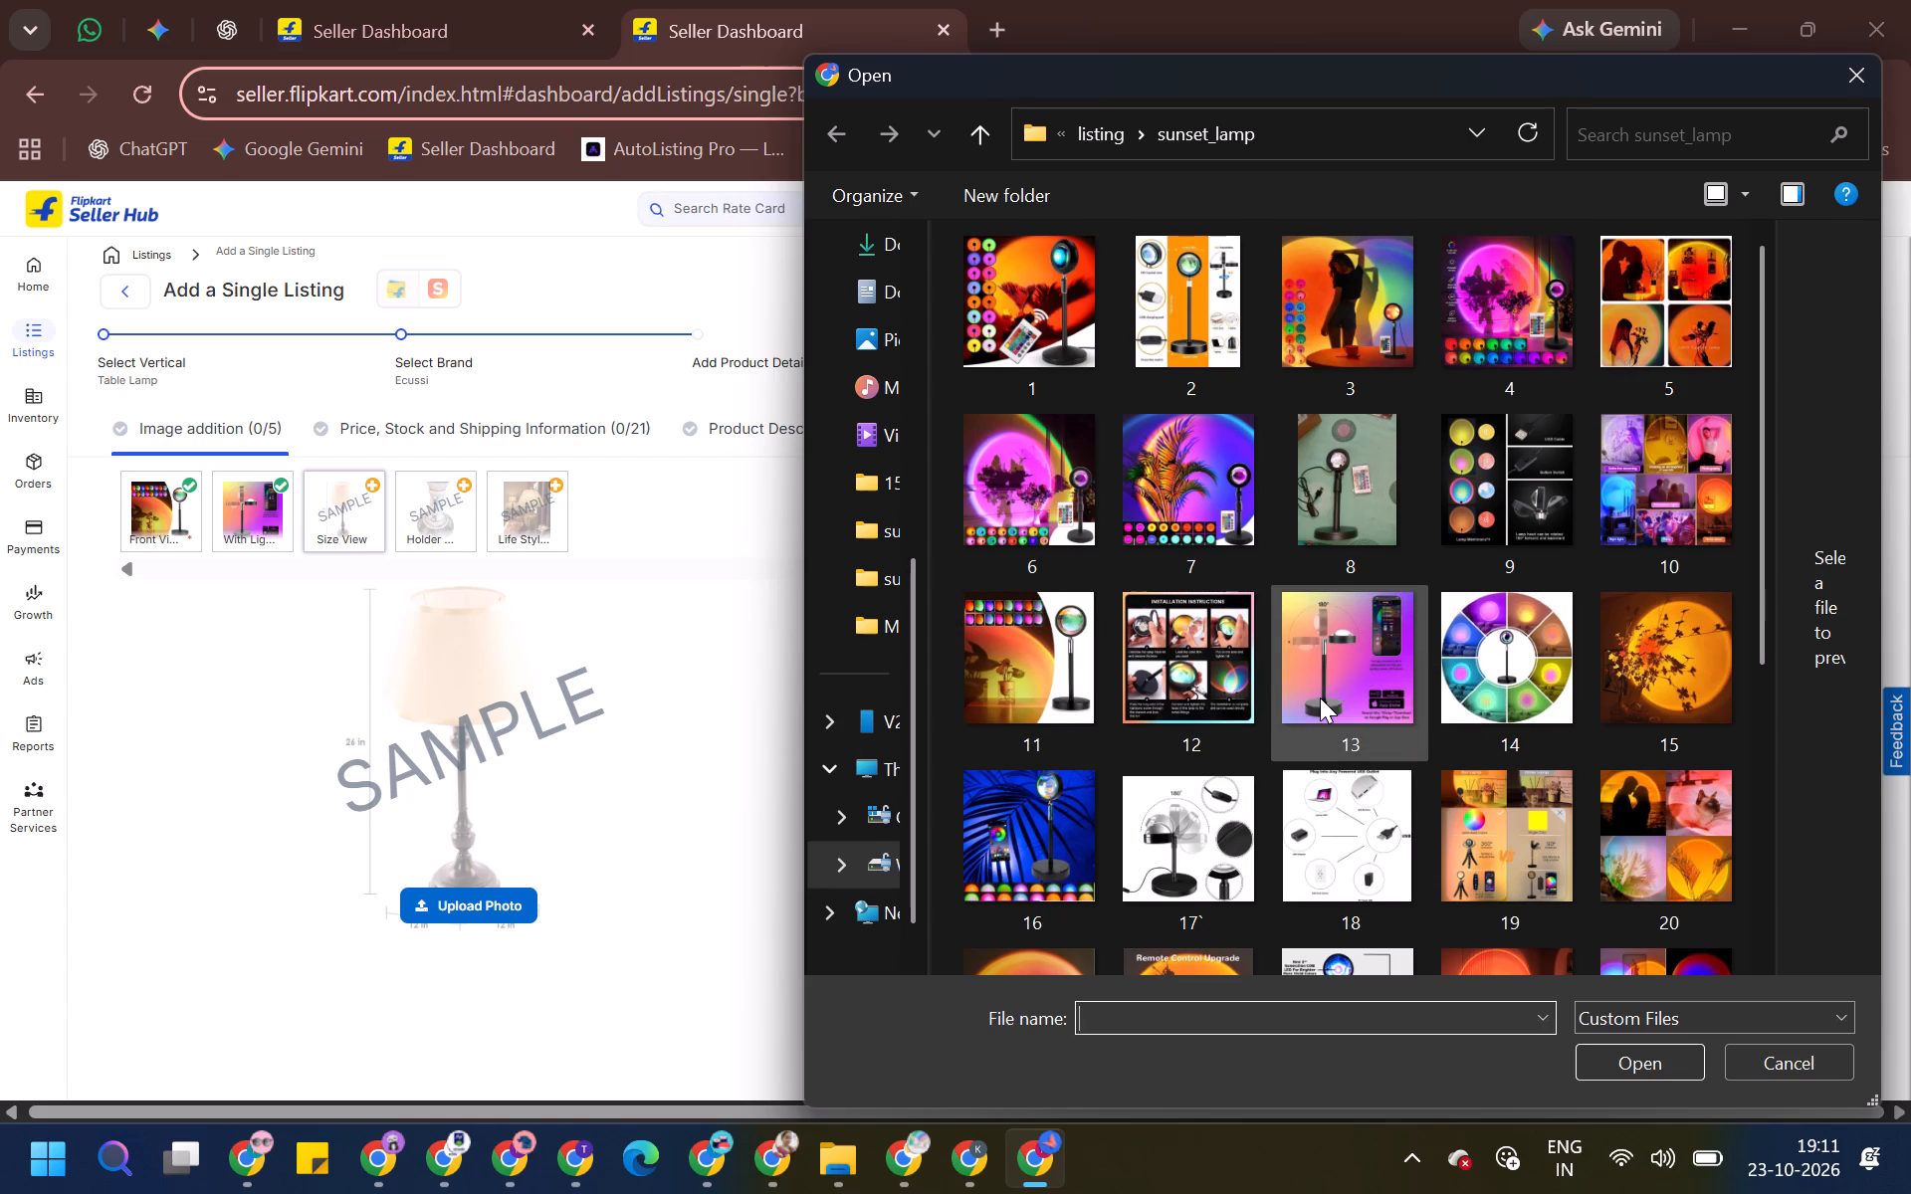
double_click(1444, 661)
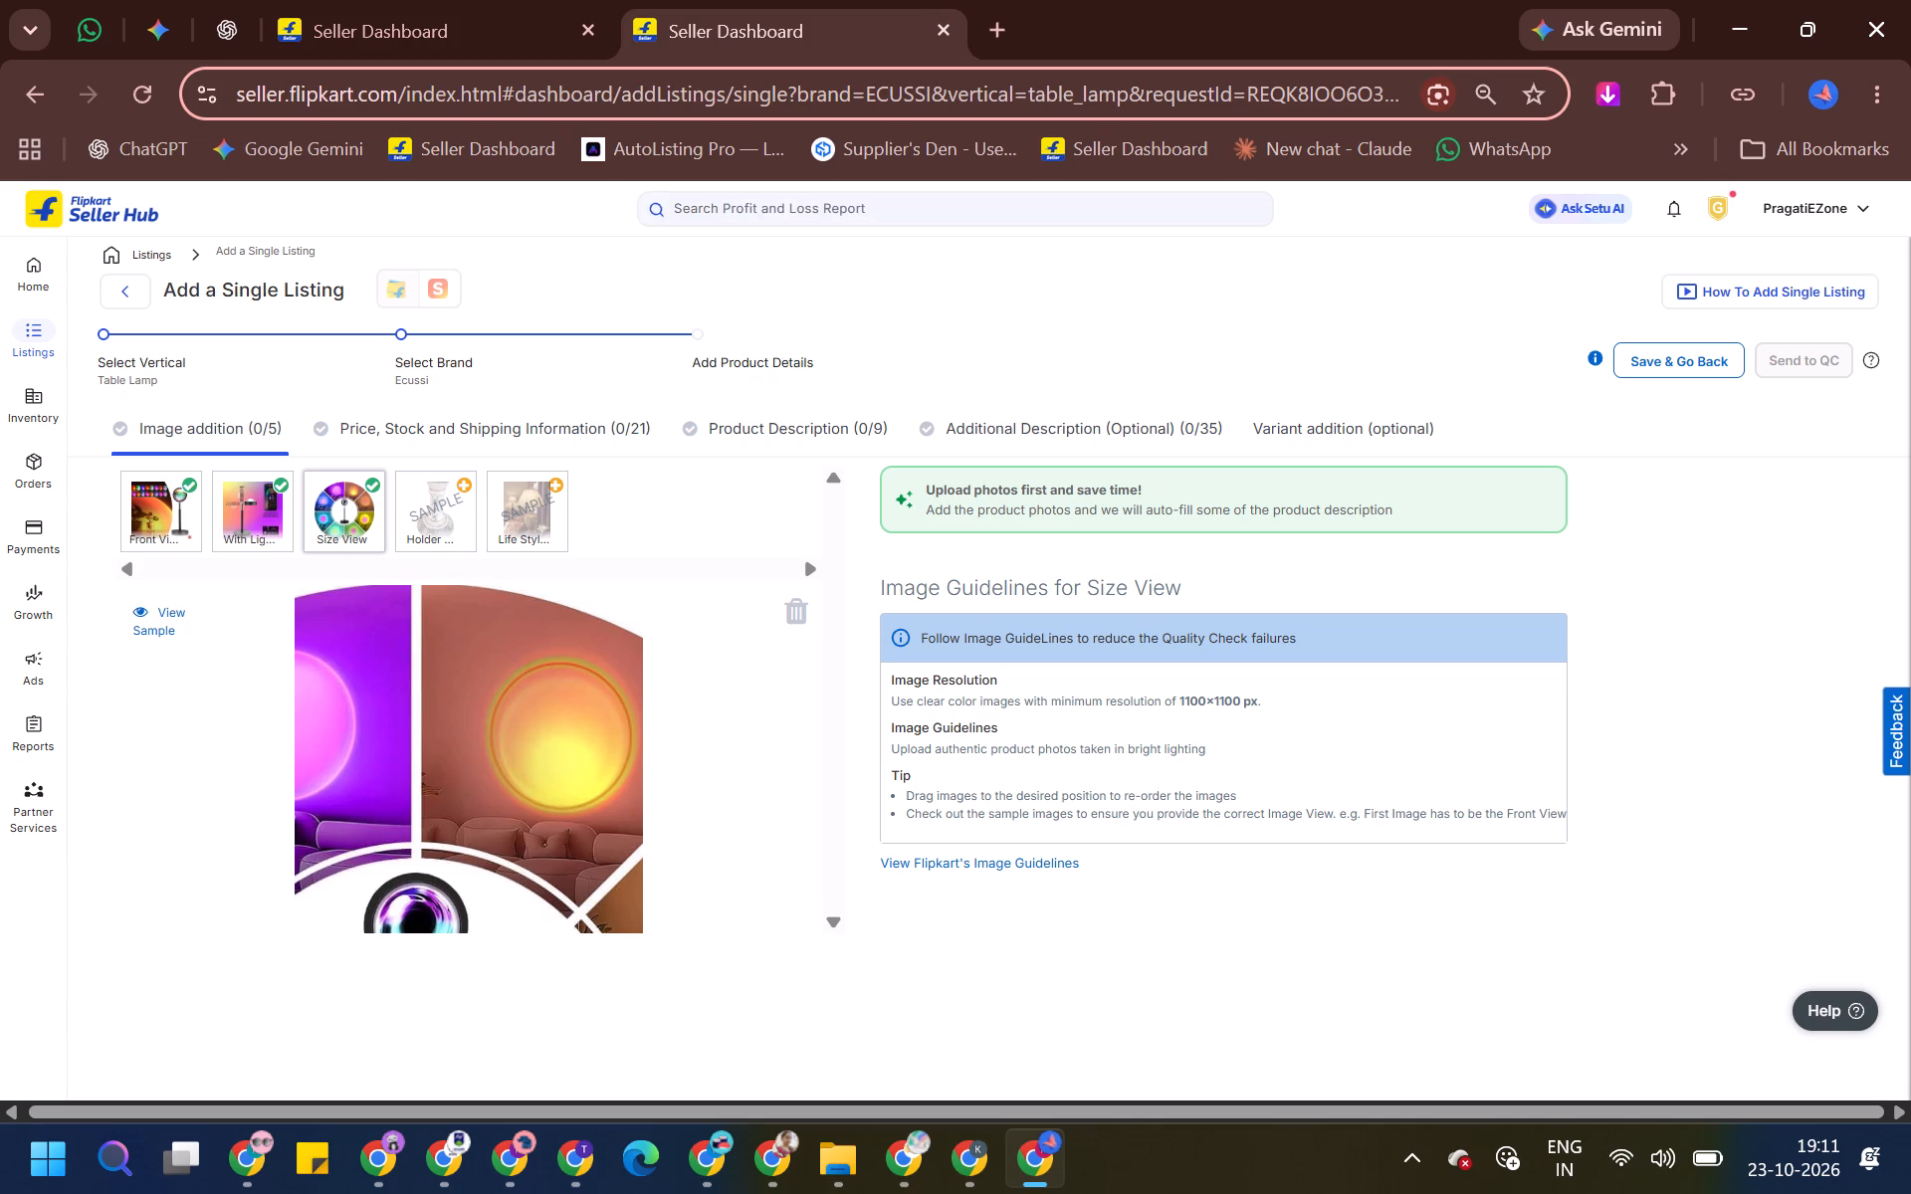
Upload image 9 from the sunset_lamp folder as the Holder View.
left_click(443, 516)
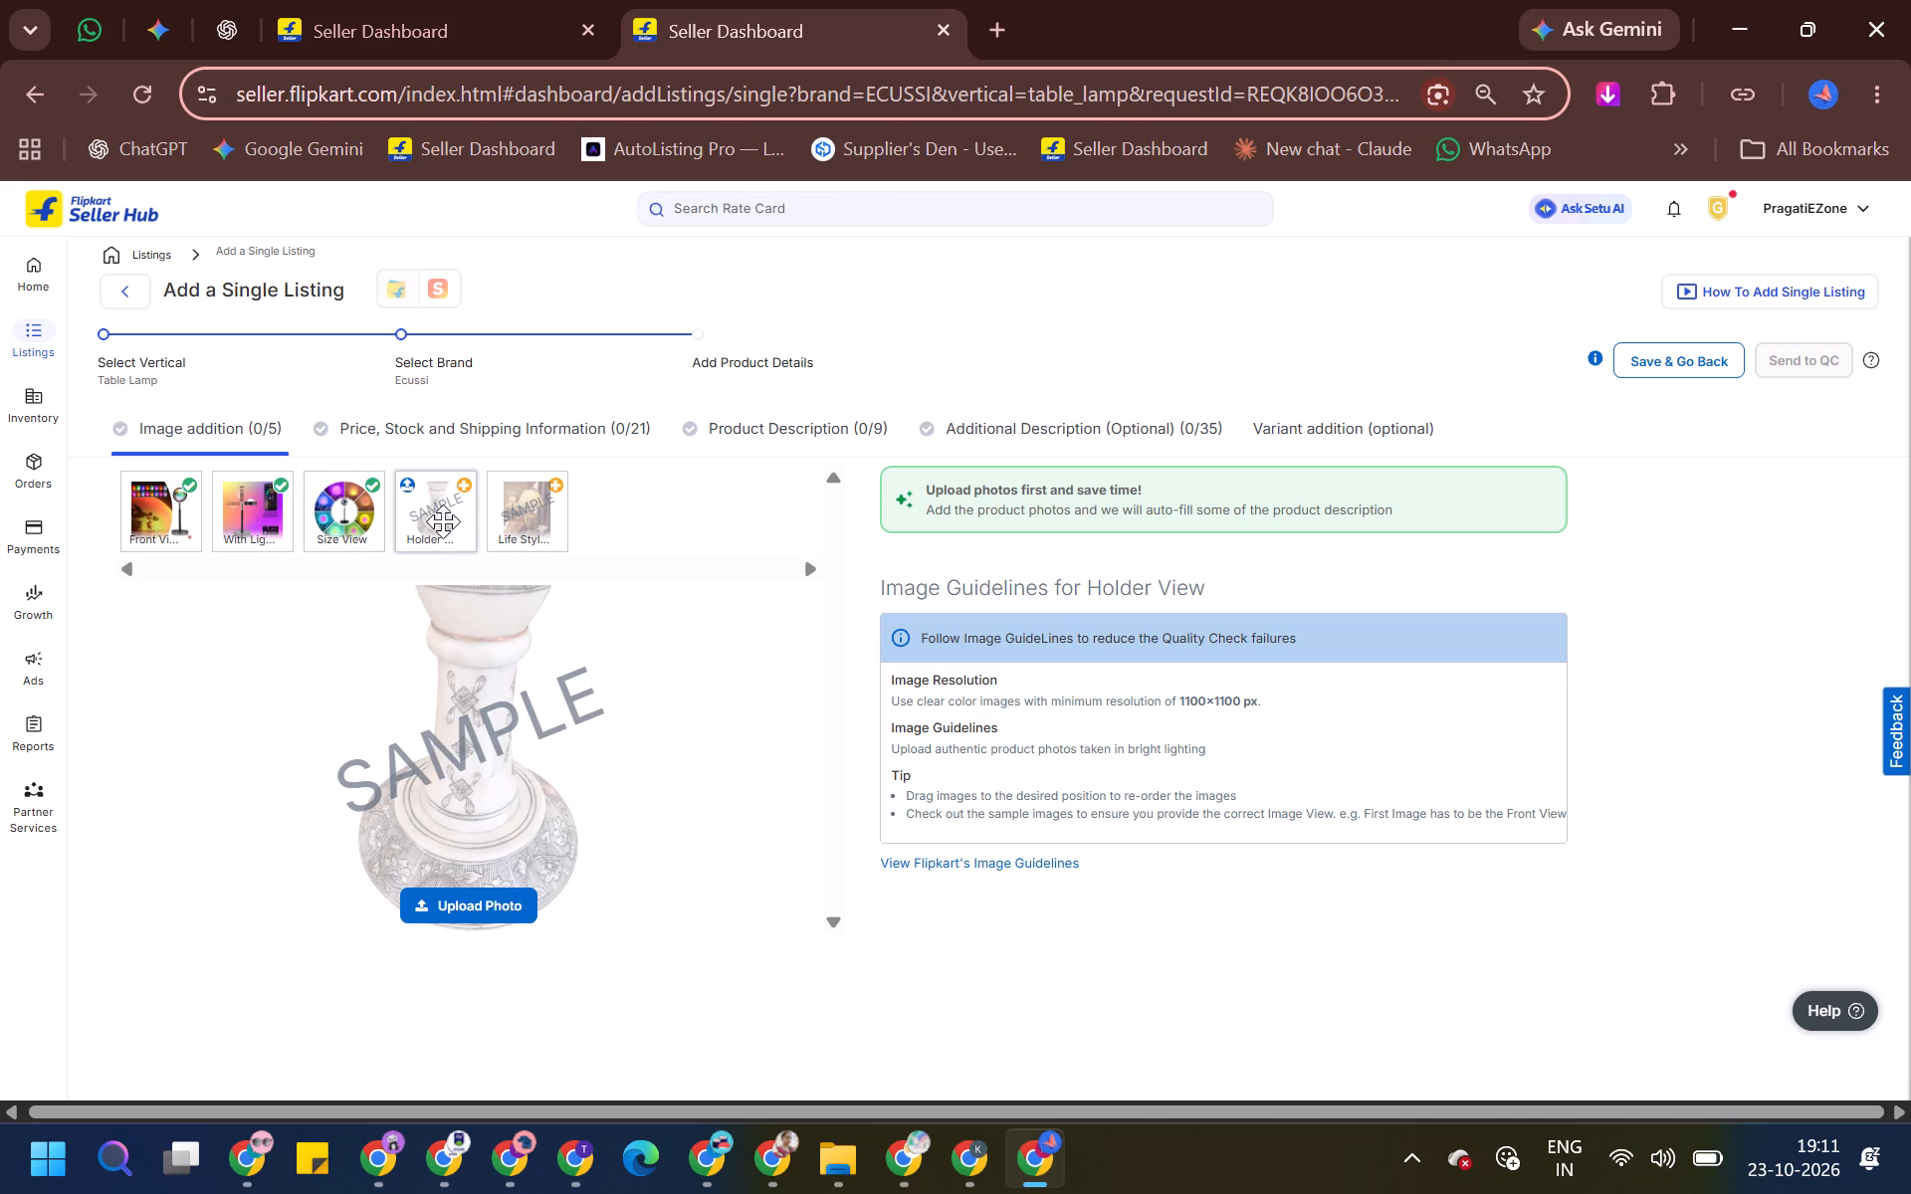
left_click(435, 521)
left_click(448, 907)
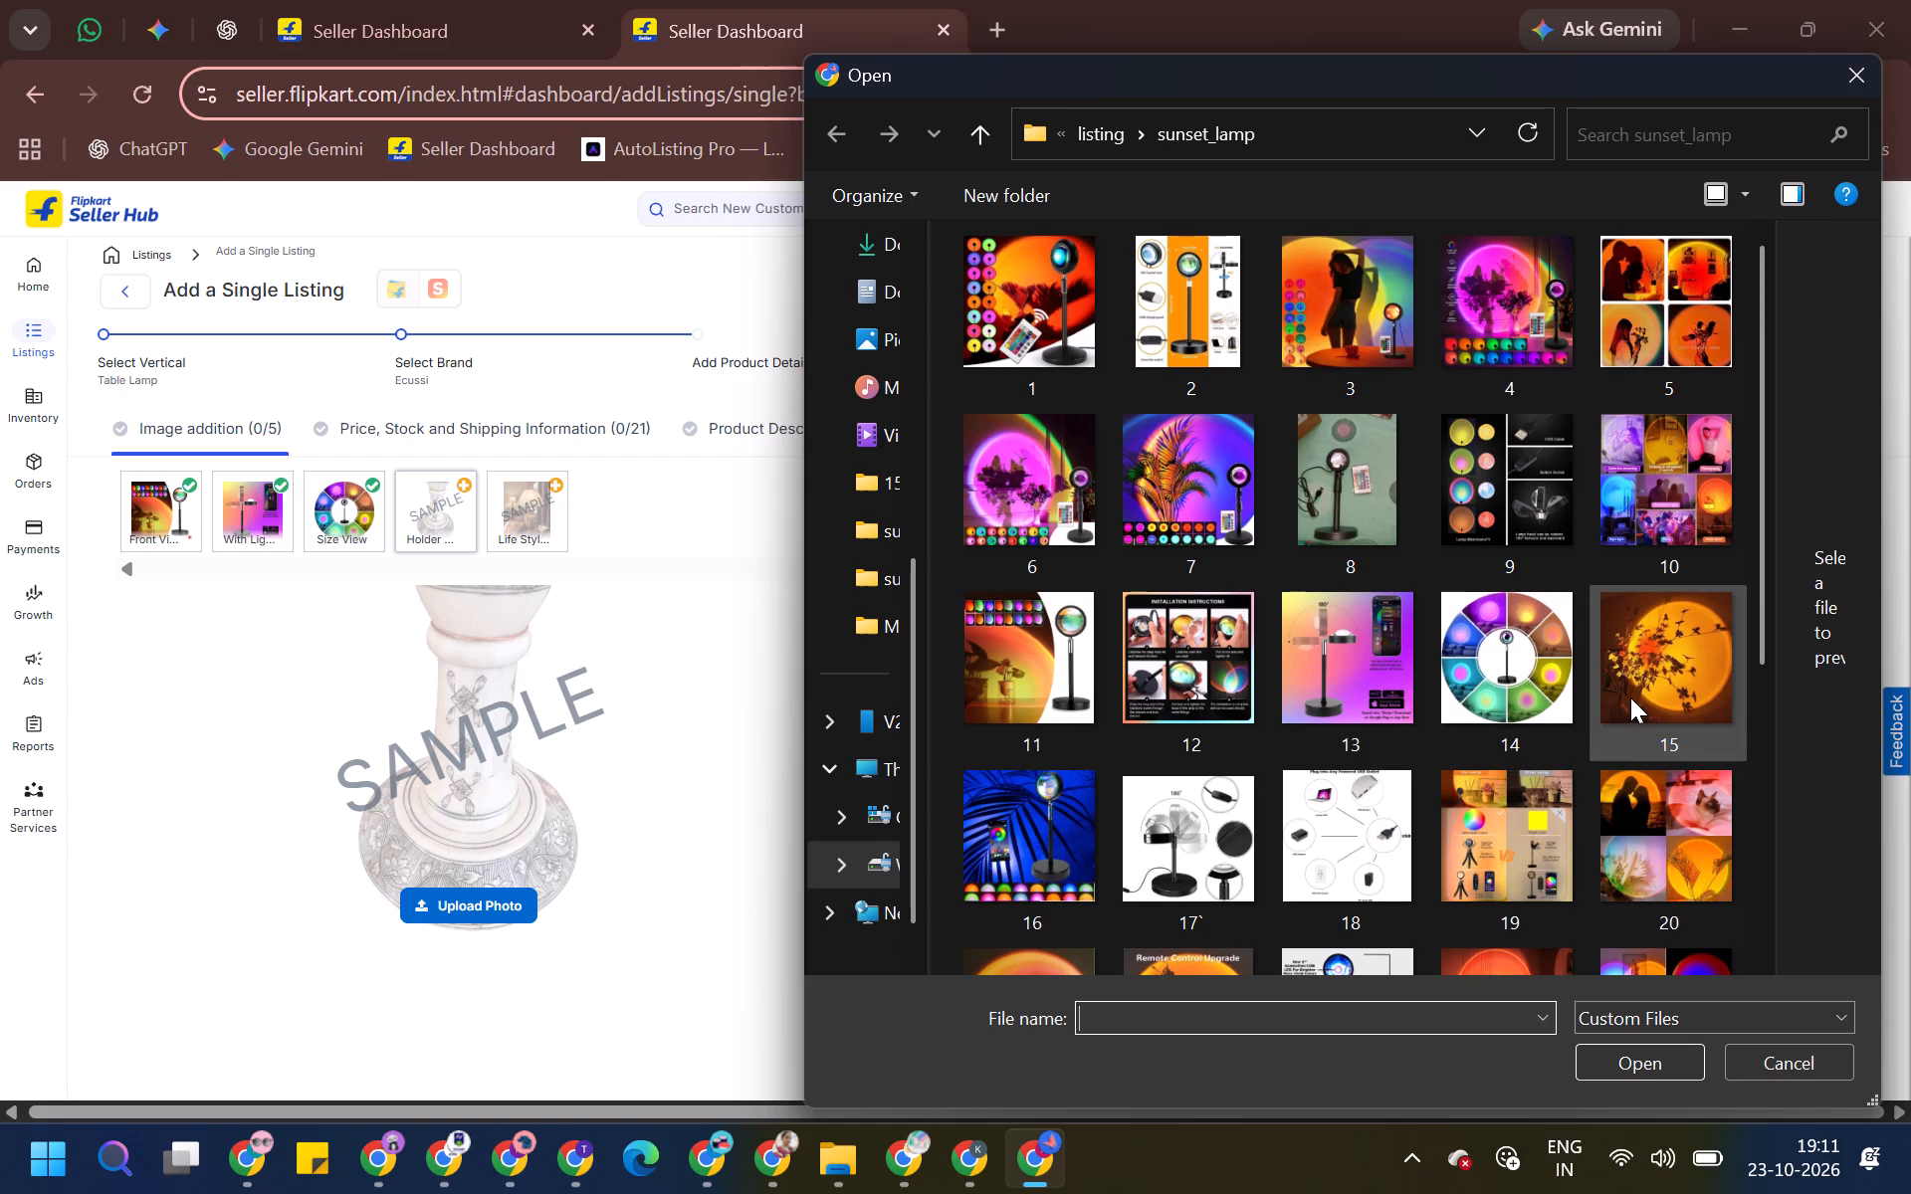
double_click(1534, 486)
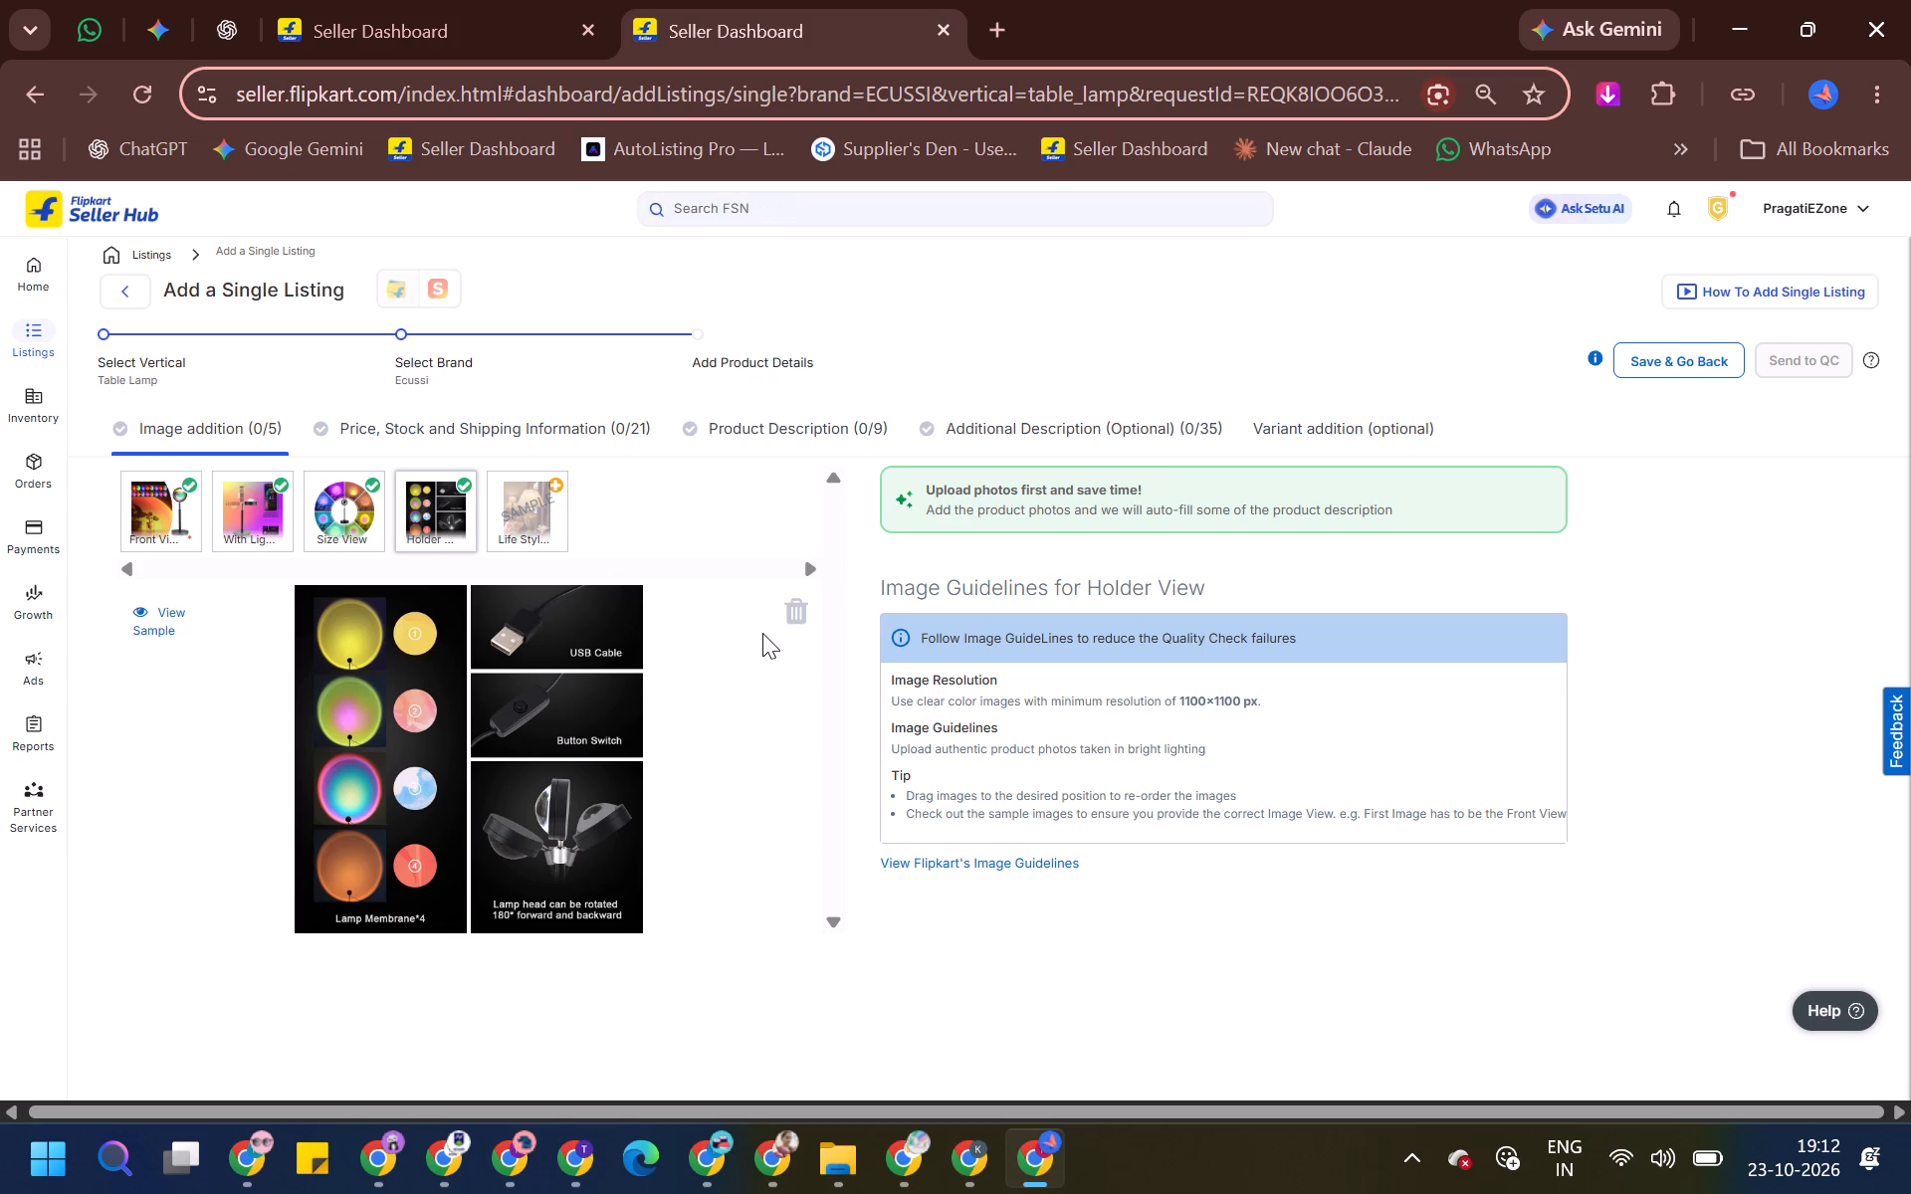
Upload image 10 from the sunset_lamp folder as the Life Style Image.
left_click(521, 516)
left_click(445, 892)
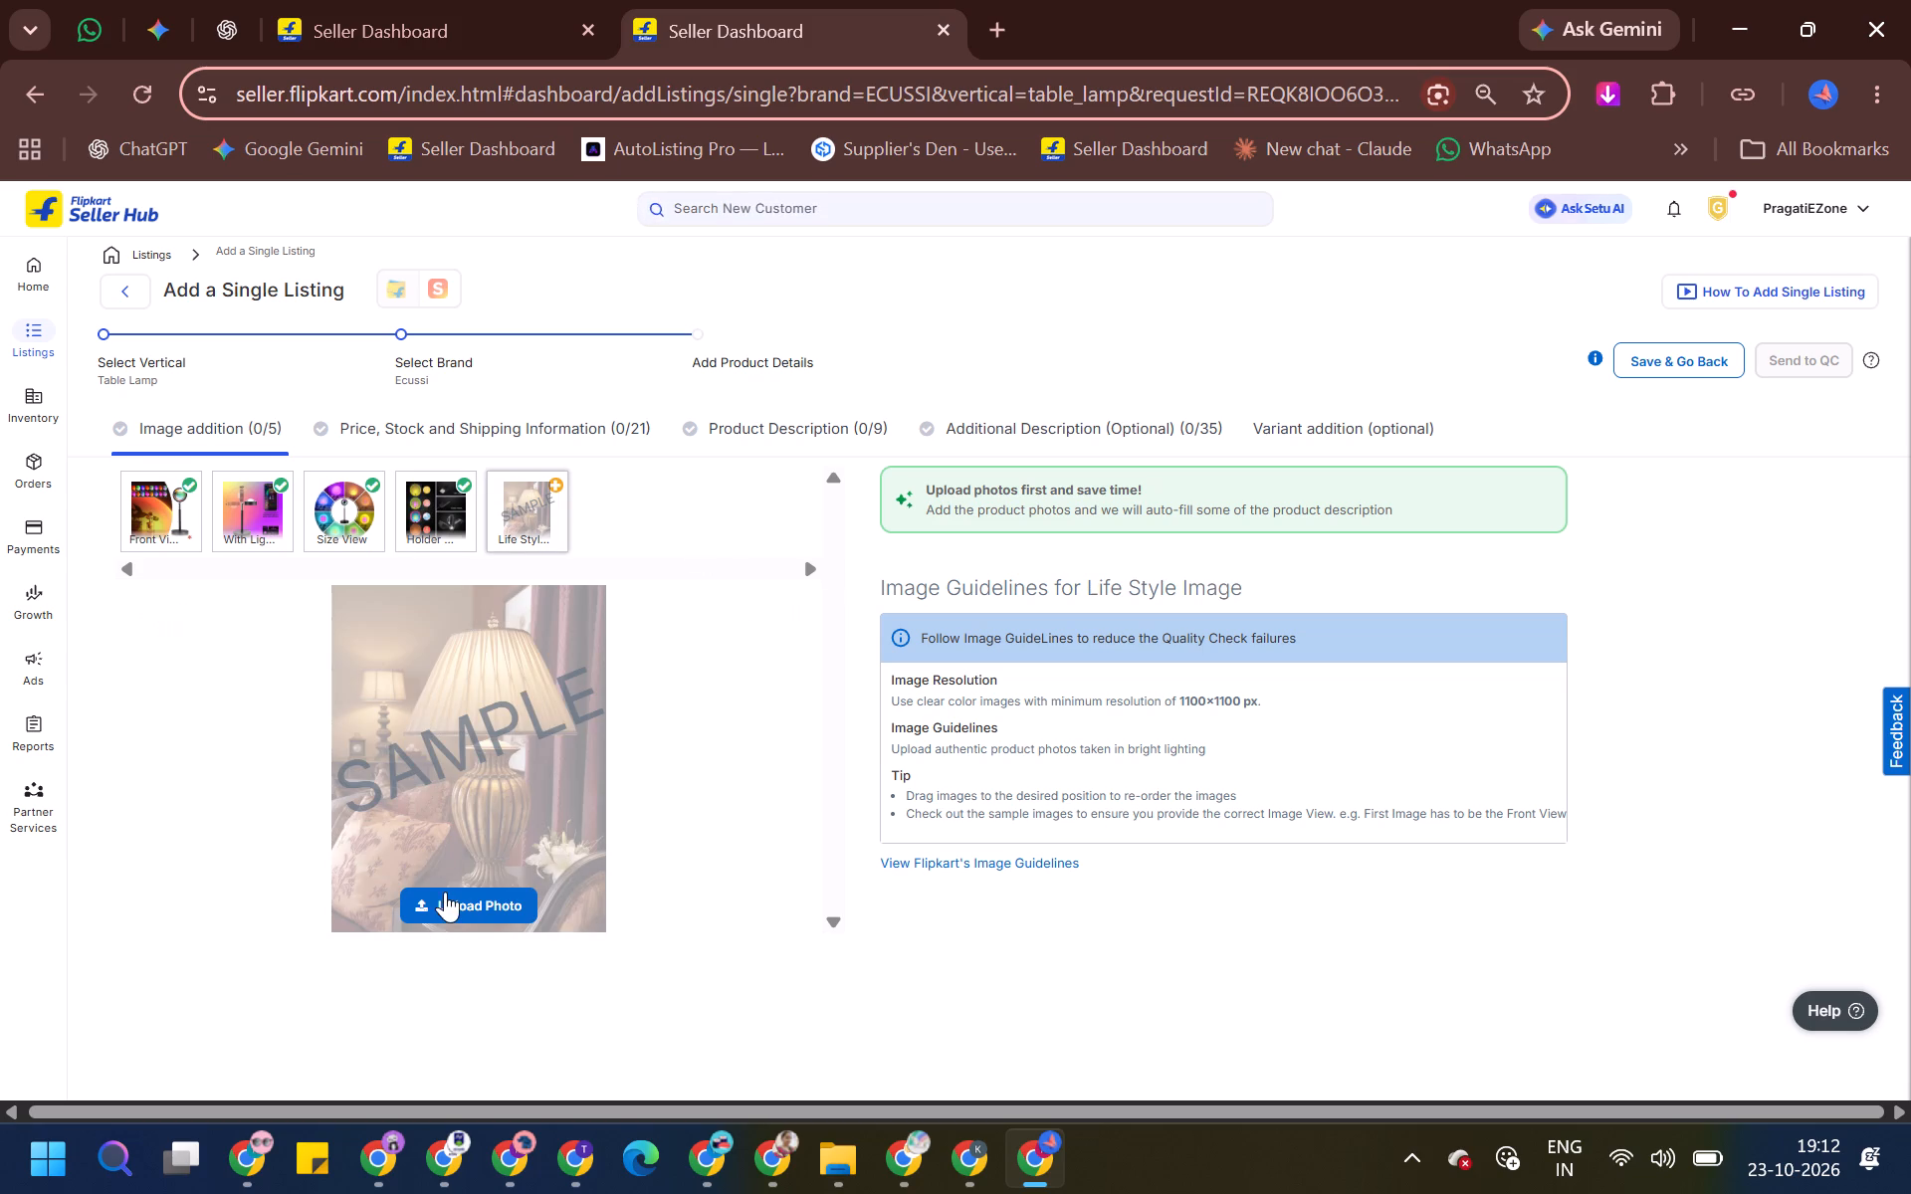
left_click(1669, 694)
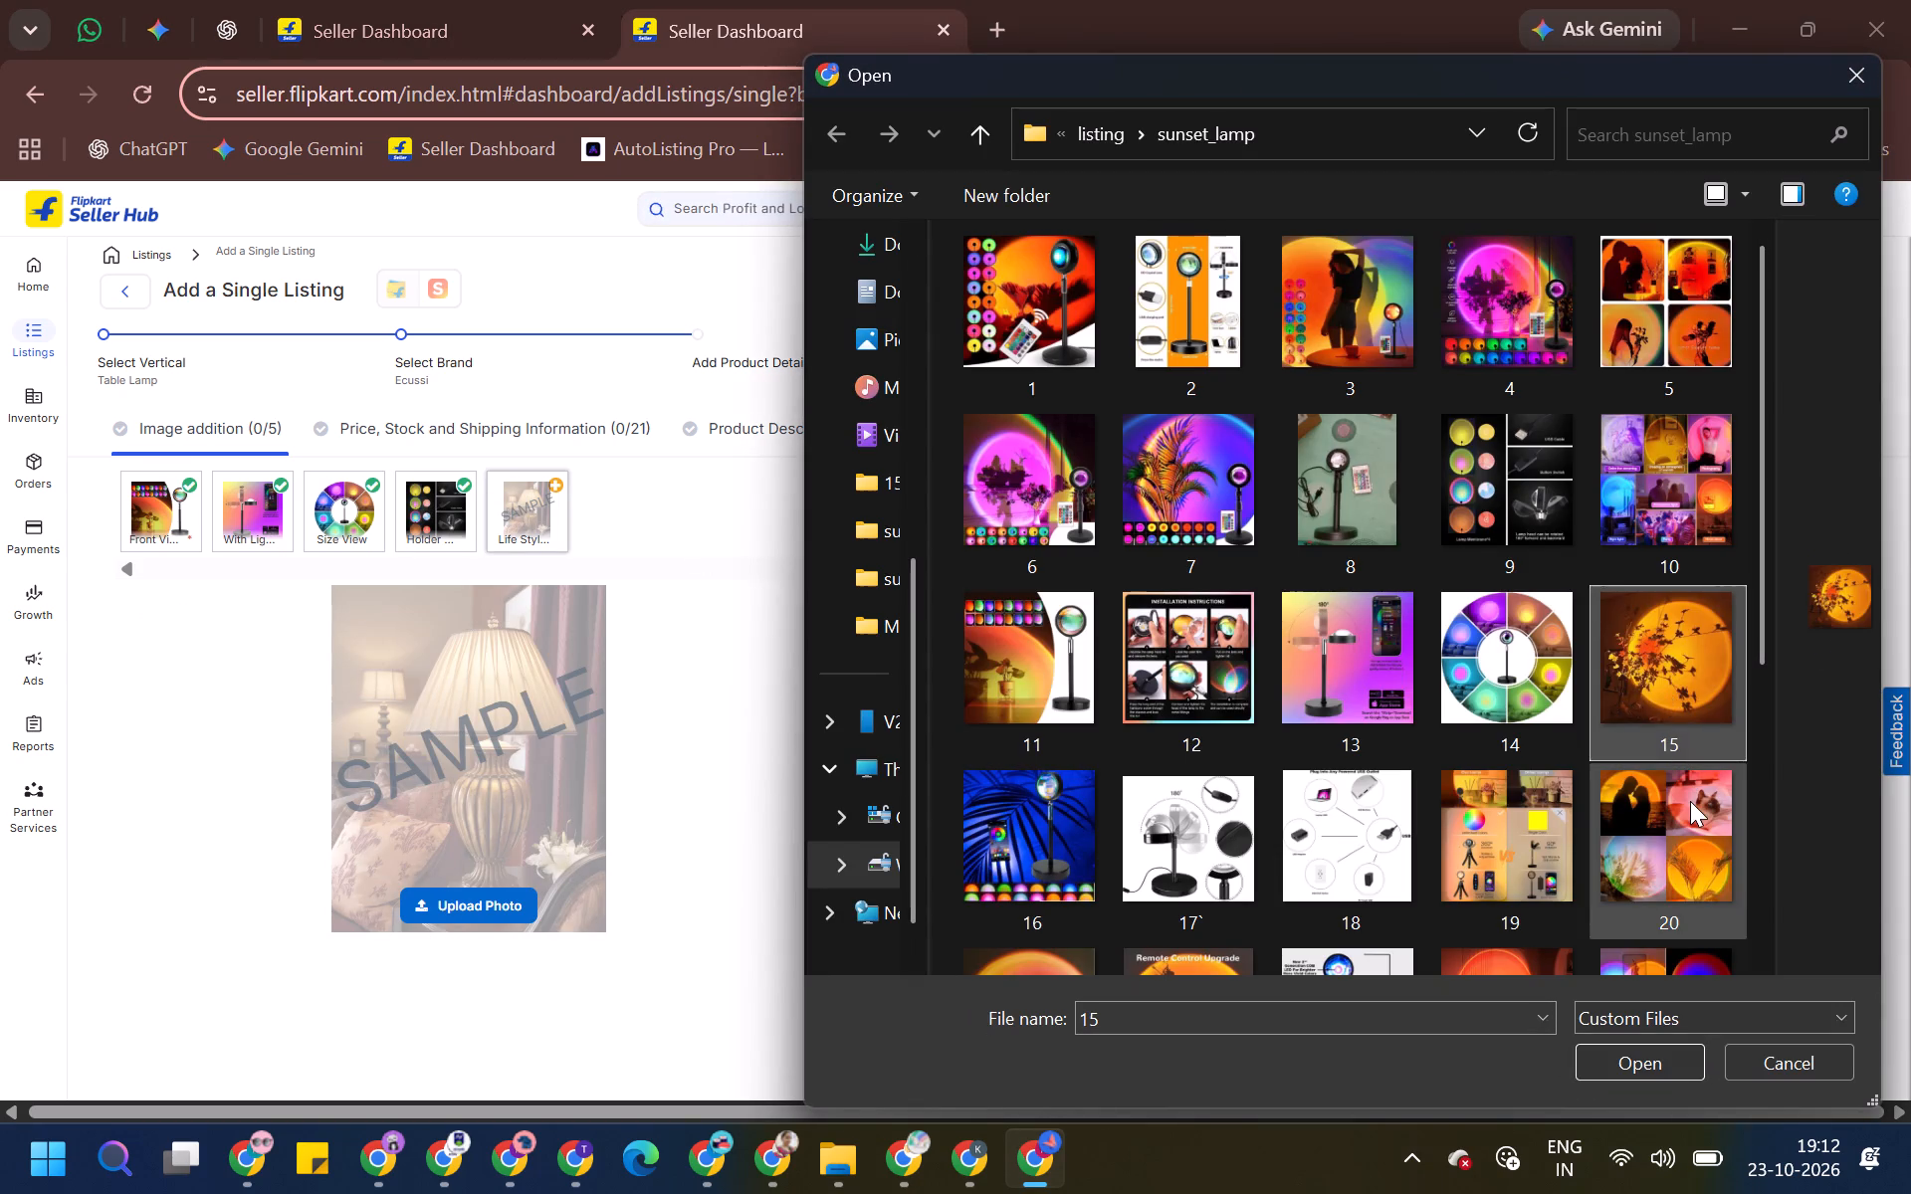
left_click(1690, 801)
left_click(1665, 548)
left_click(1665, 548)
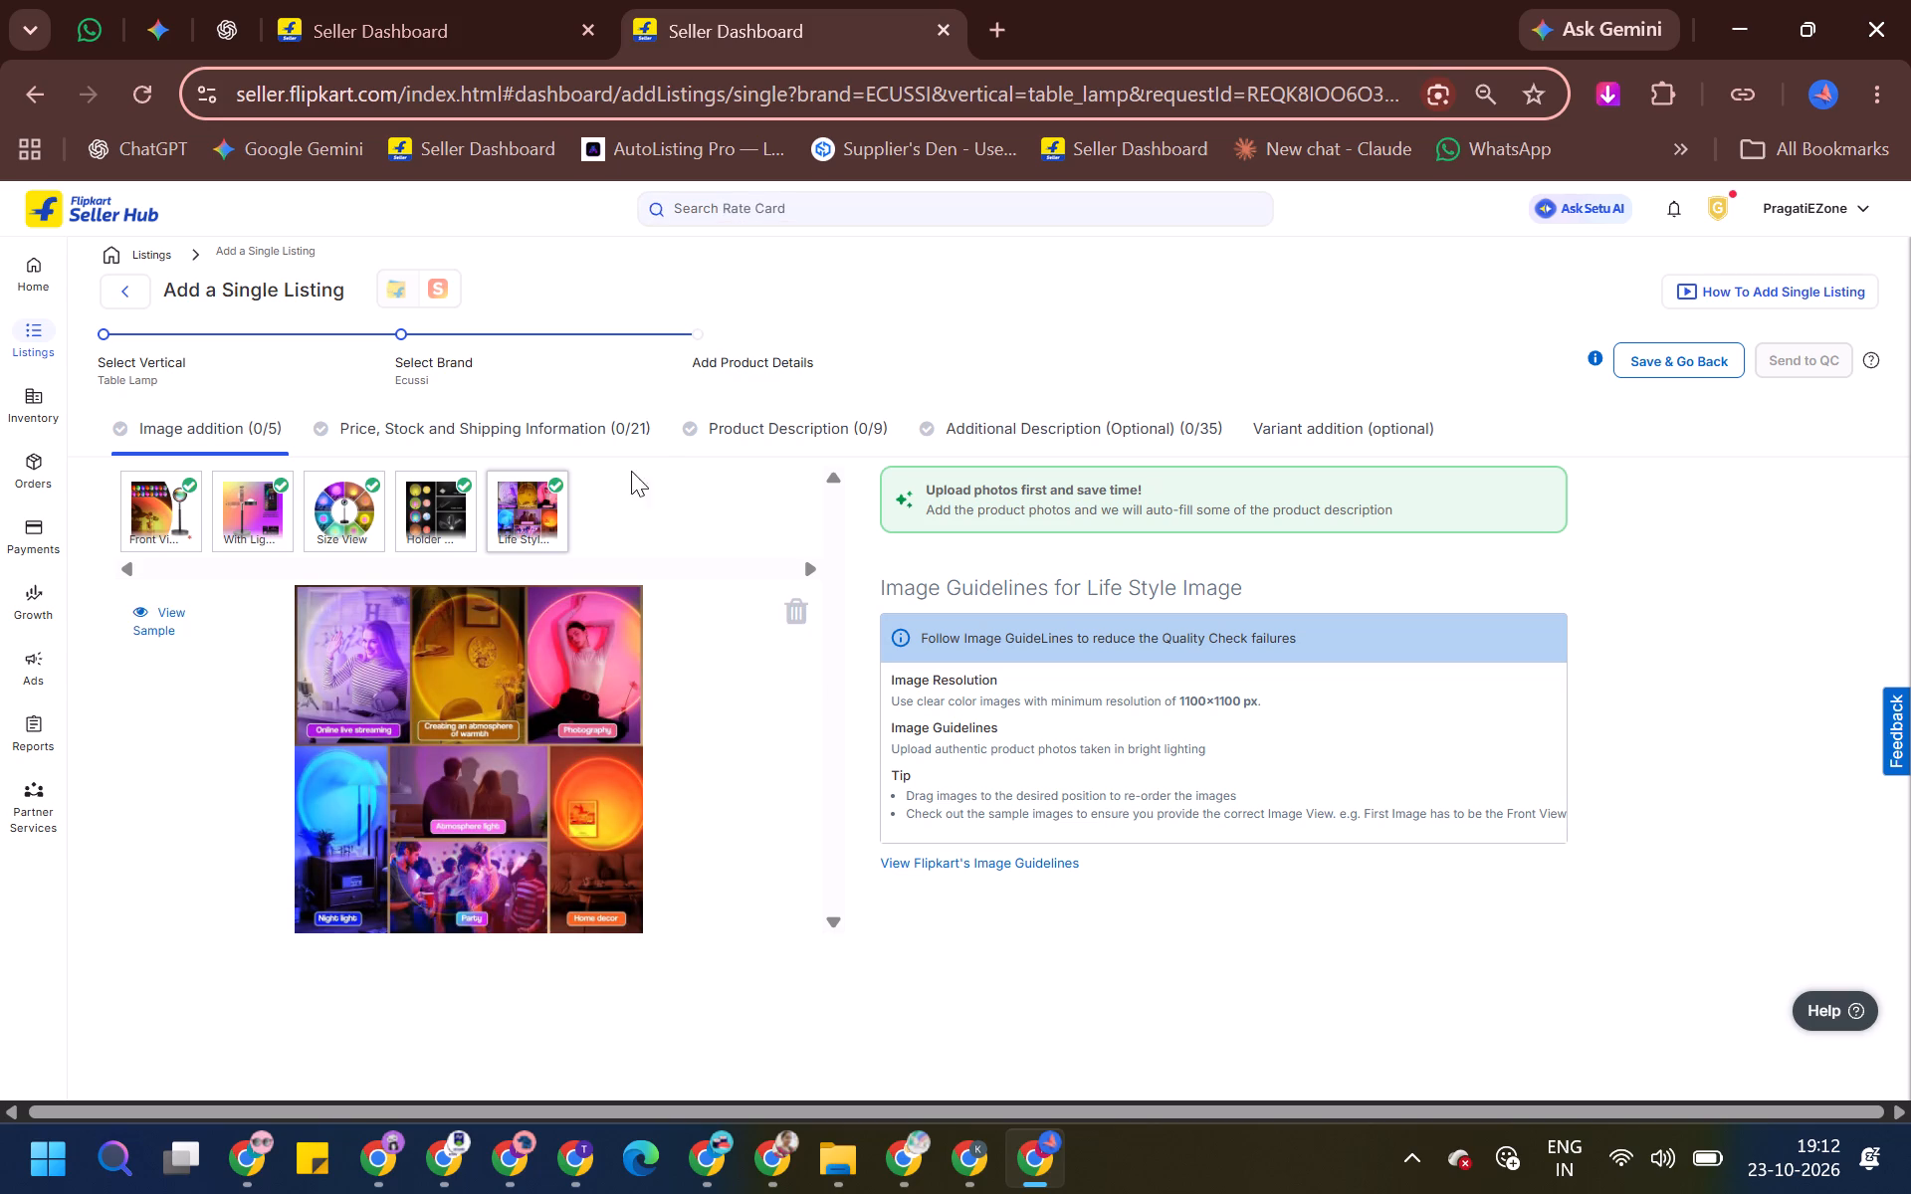
Copy the latest SKU ID sunset_lamp3 from the refreshed listings-in-progress page and set the new listing's Seller SKU ID to sunset_lamp4.
left_click(600, 417)
left_click(381, 692)
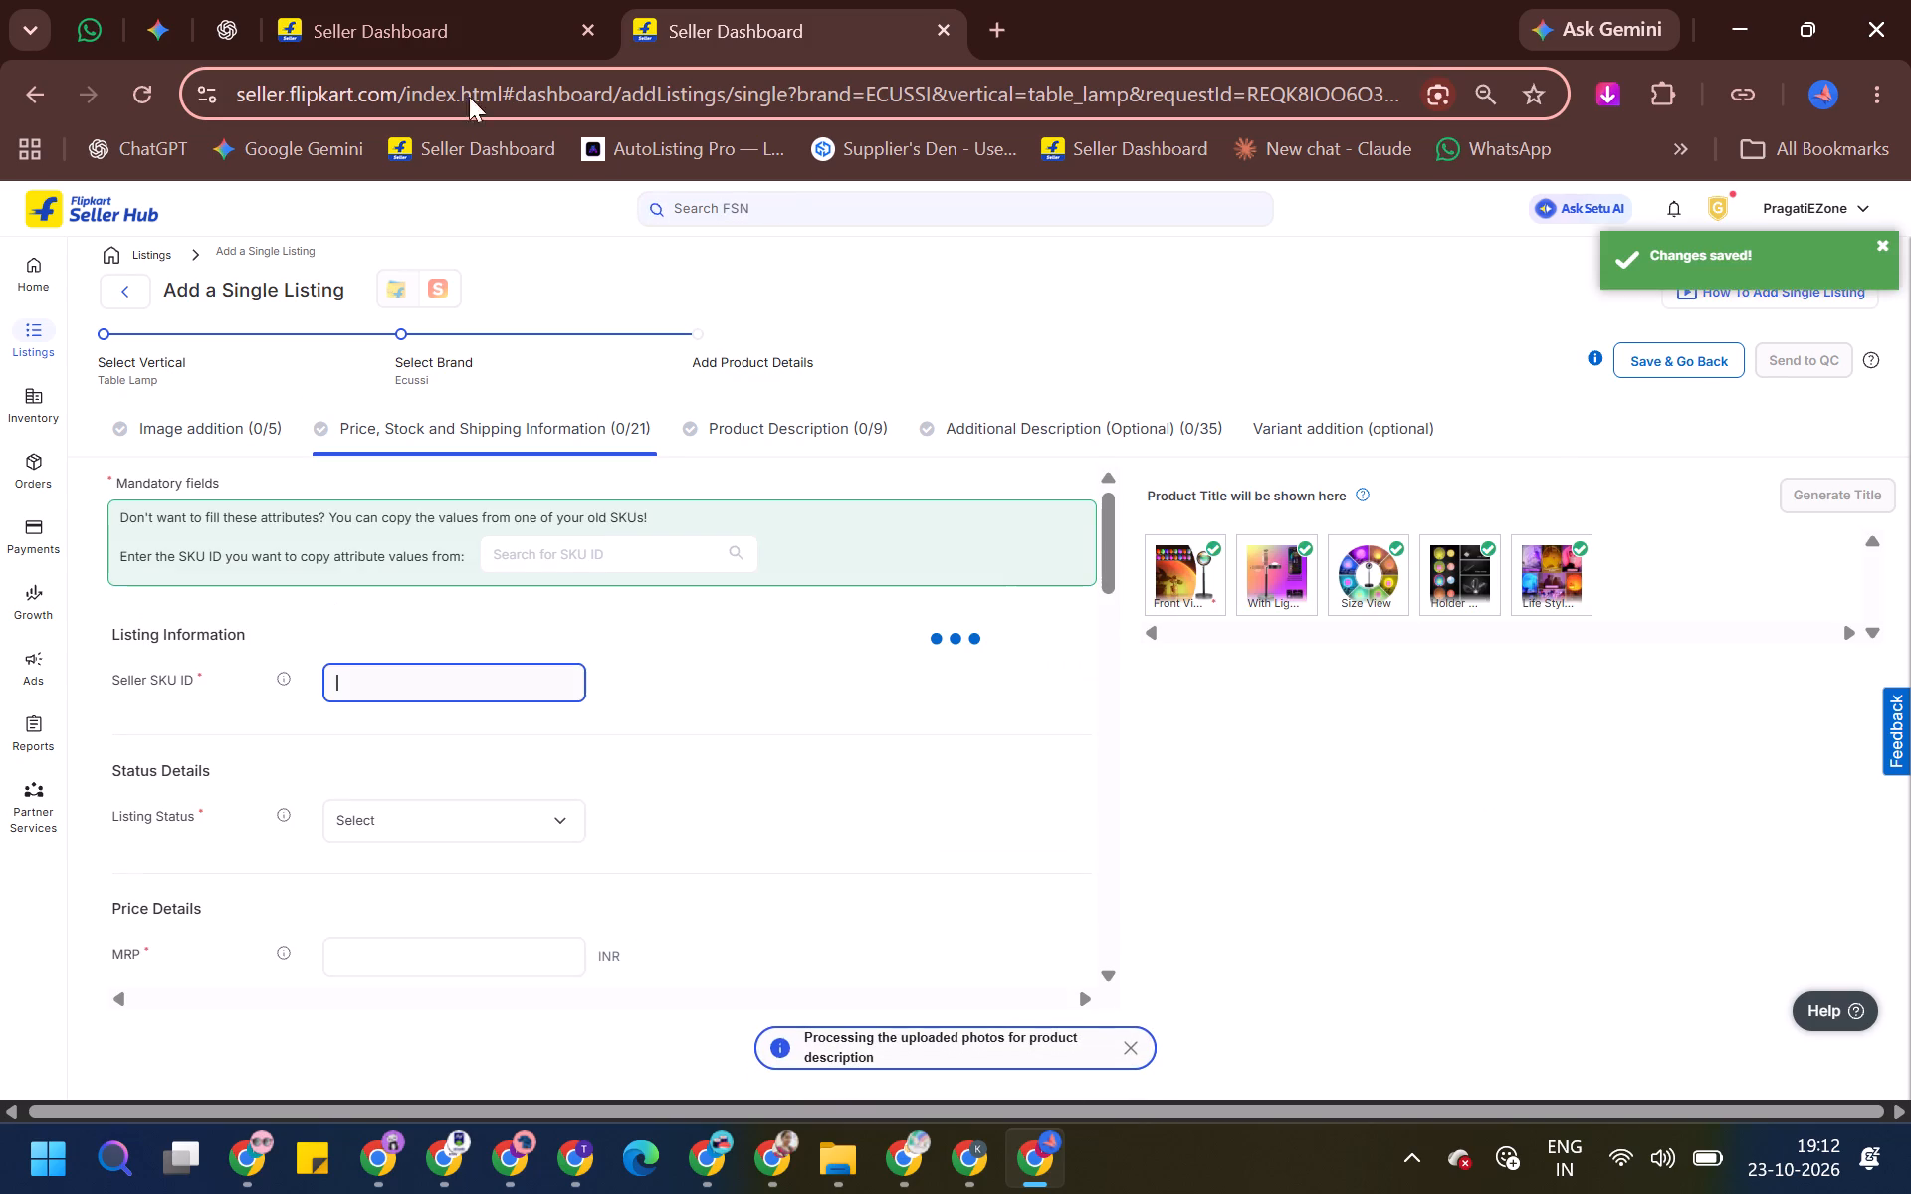
left_click(410, 65)
left_click(422, 23)
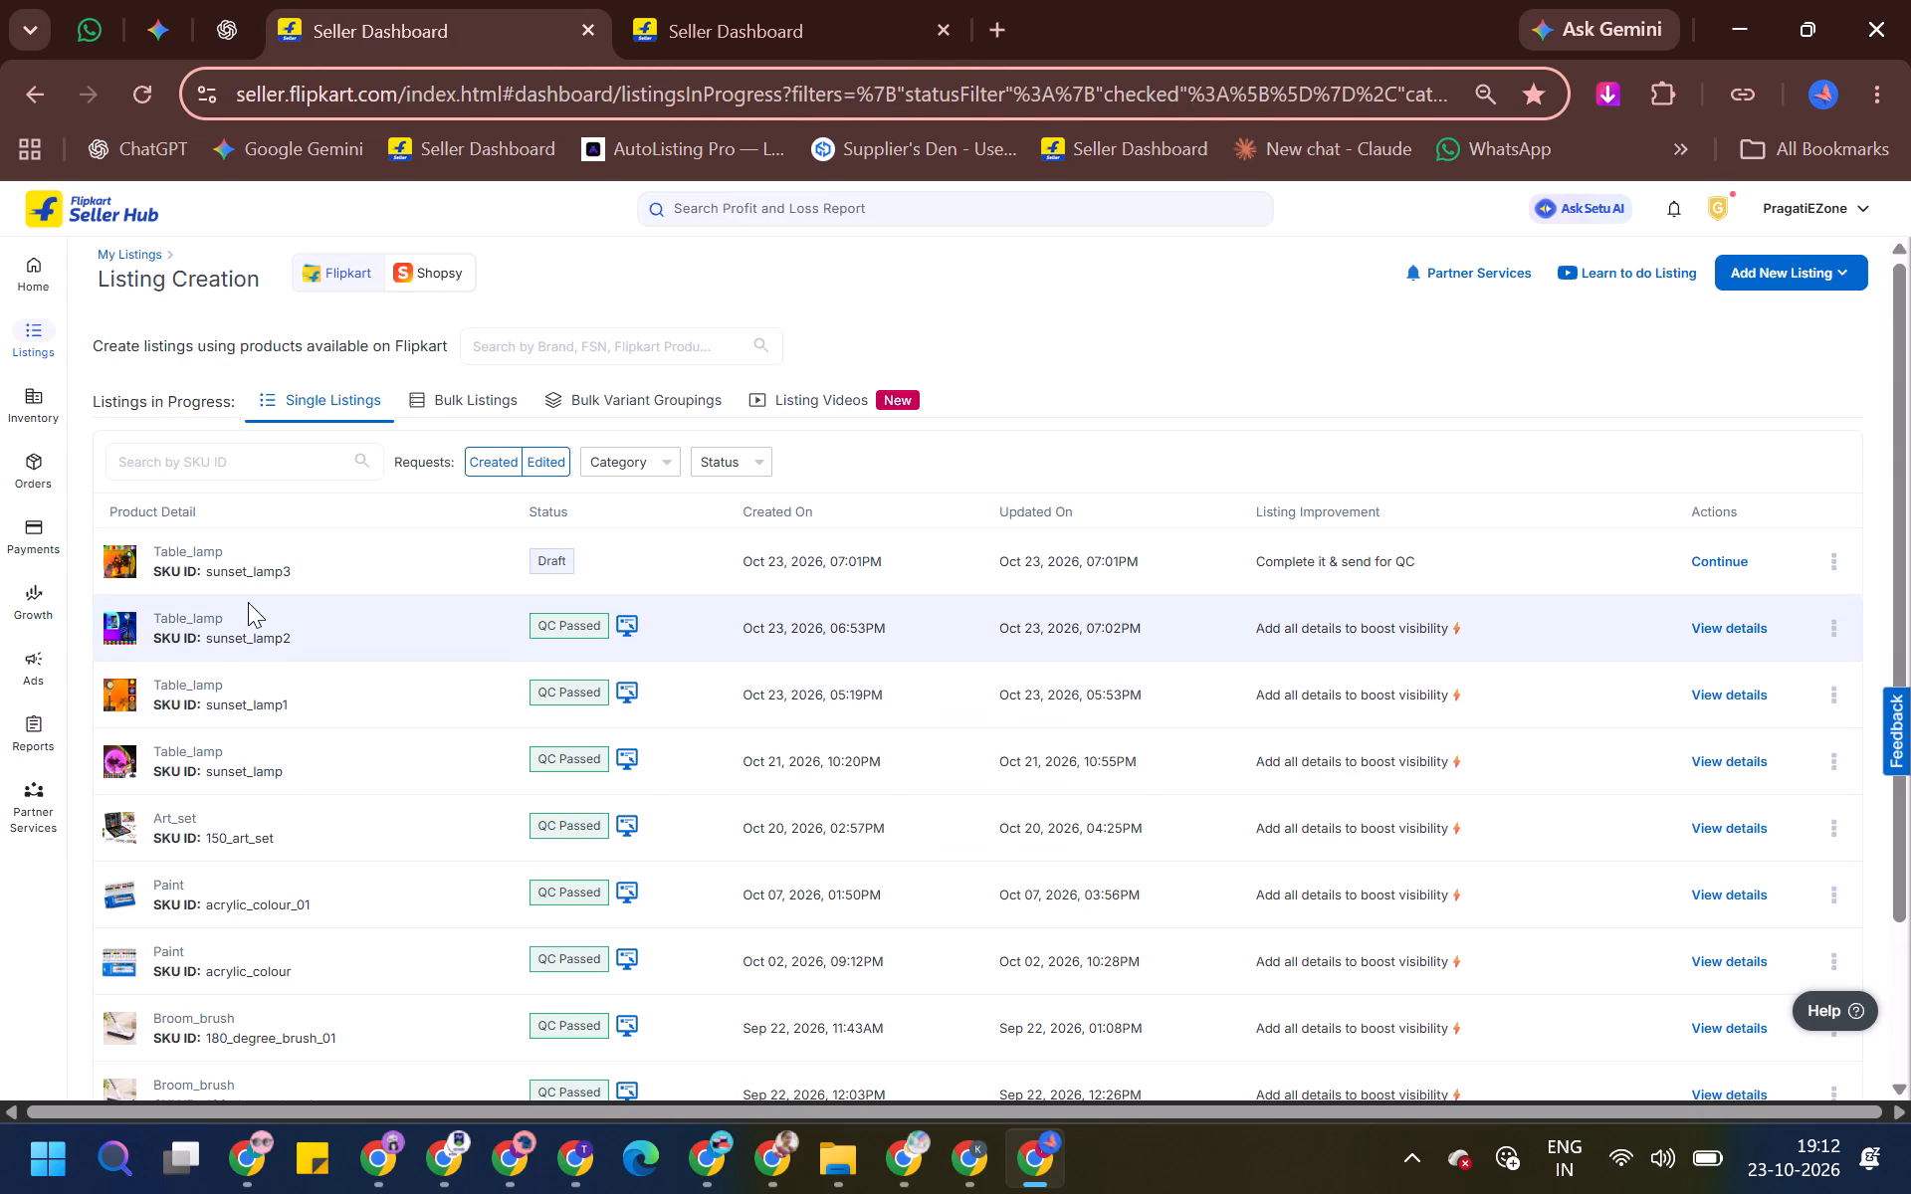
key("ctrl+r")
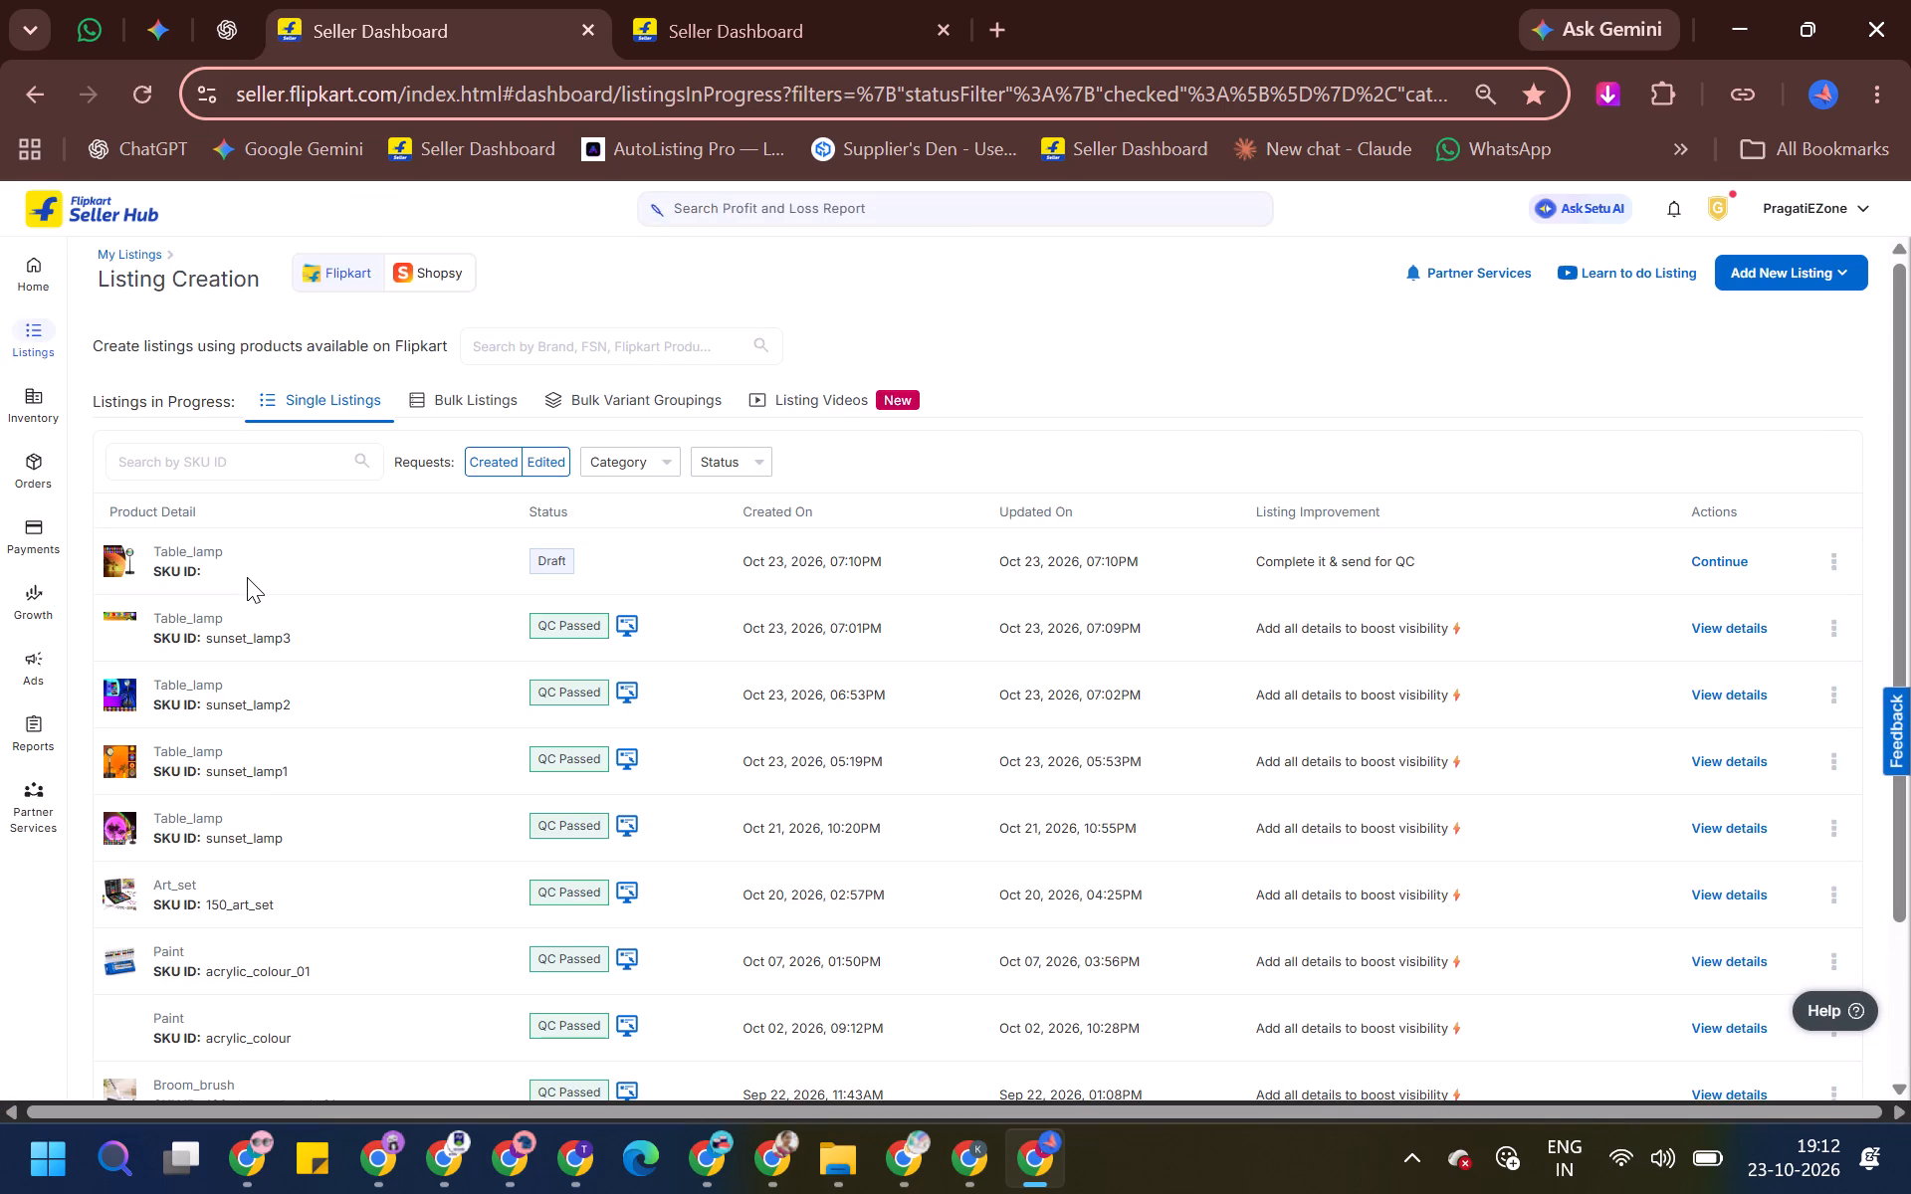
triple_click(246, 622)
triple_click(265, 630)
key("ctrl+c")
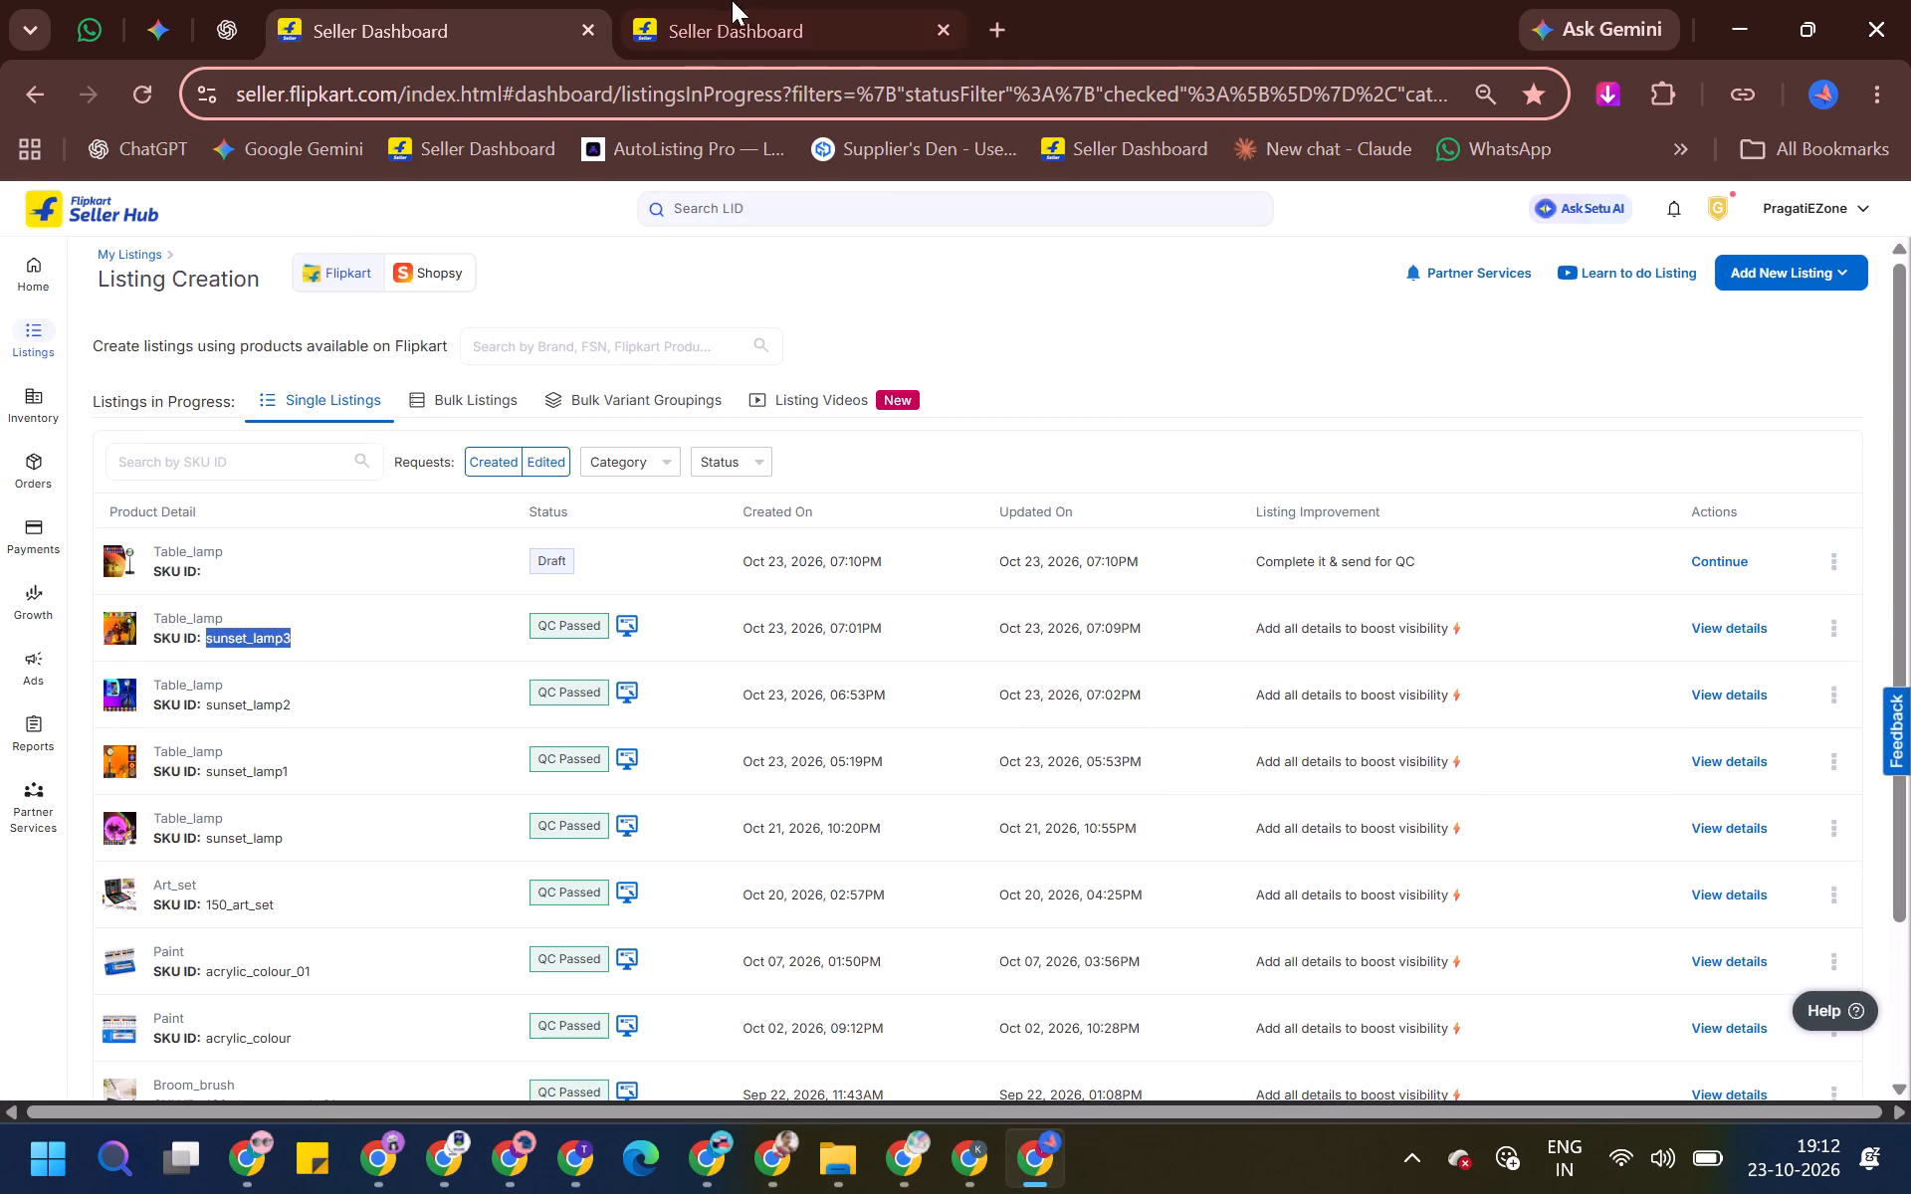
left_click(737, 0)
left_click(365, 694)
key("ctrl+v")
key("BackSpace")
key("4")
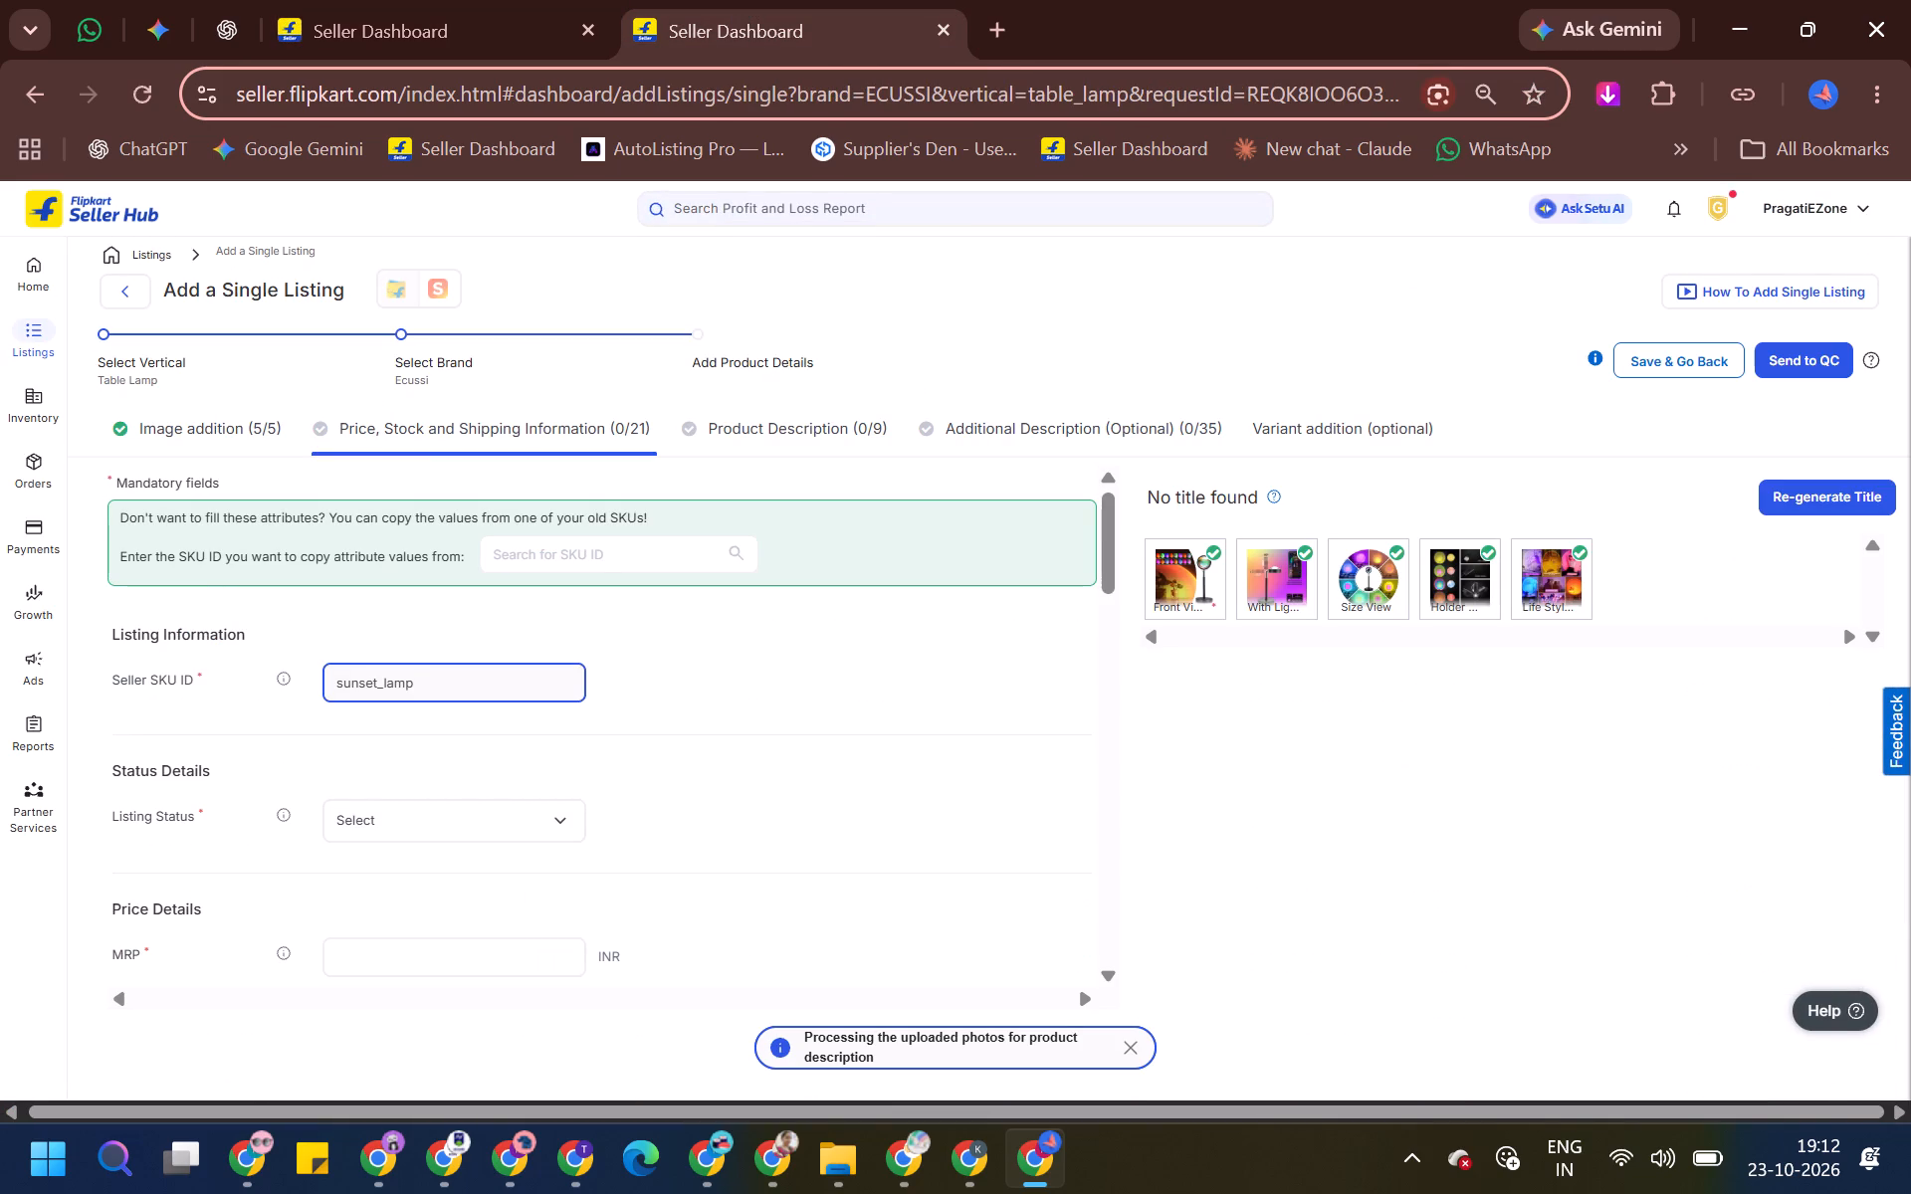
key("Tab")
Copy lamp4 from the Seller SKU ID into the Model Number in the product description.
left_click_drag(382, 683, 476, 684)
key("ctrl+c")
left_click(856, 418)
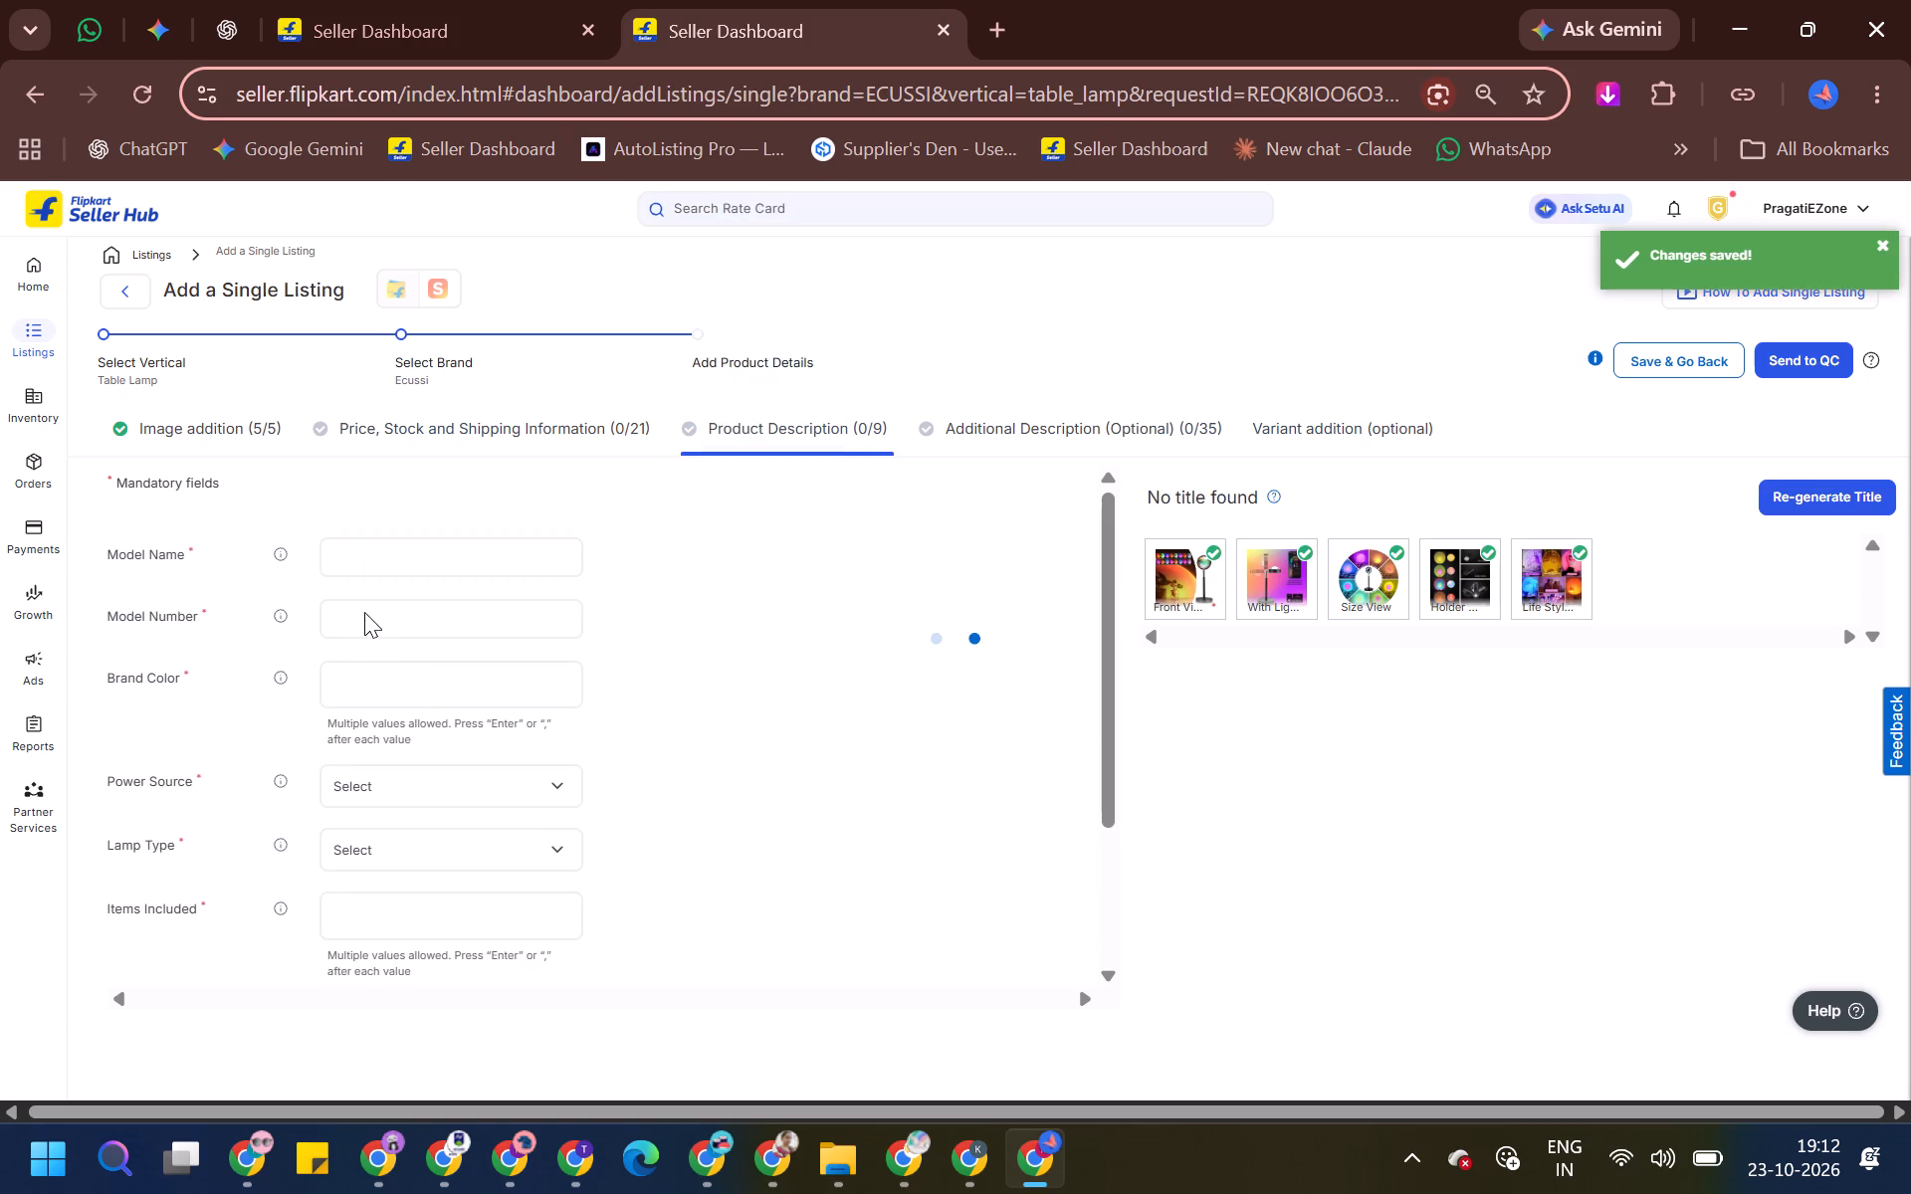
left_click(364, 612)
key("ctrl+v")
Set the Listing Status to Active in the price, stock and shipping information.
left_click(463, 393)
left_click(463, 412)
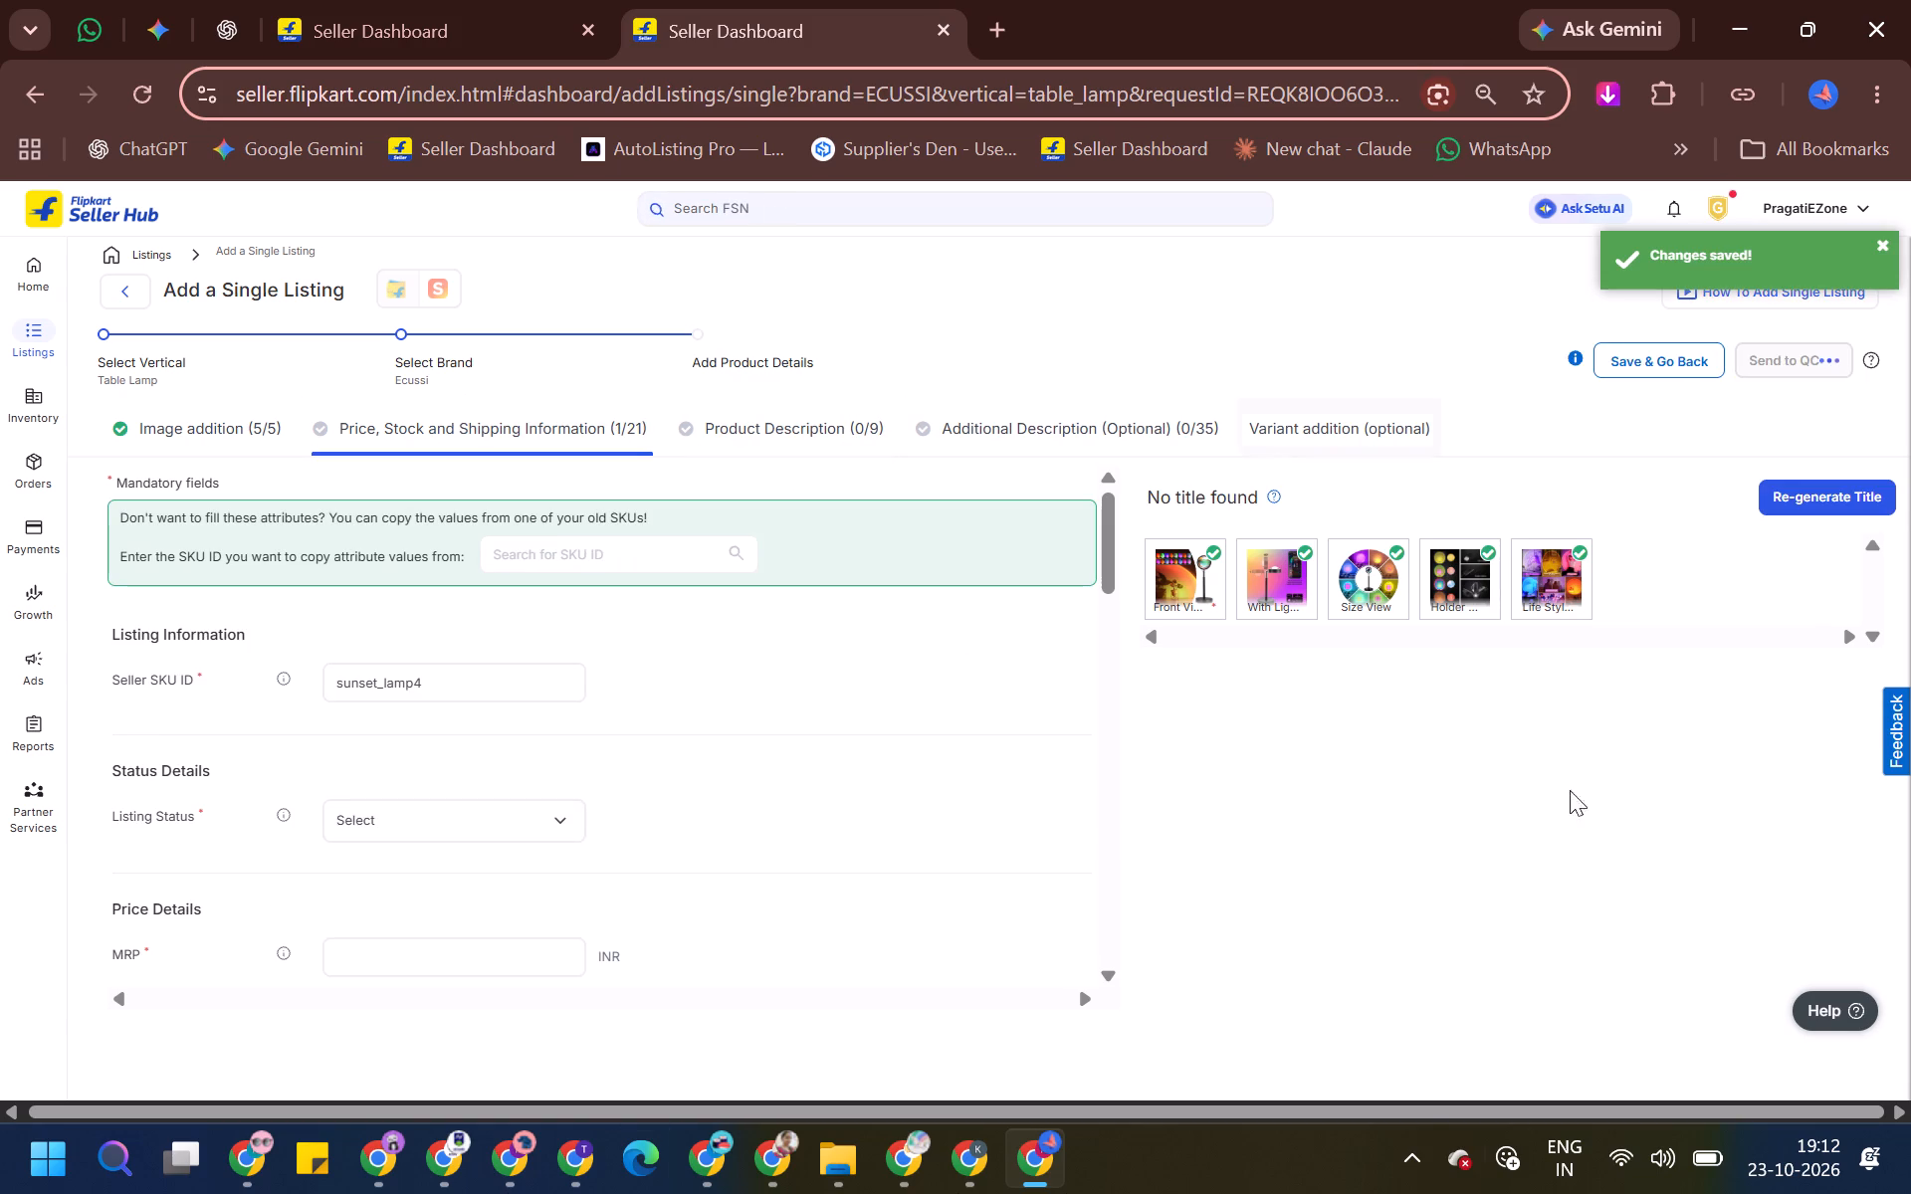
left_click(486, 824)
left_click(379, 952)
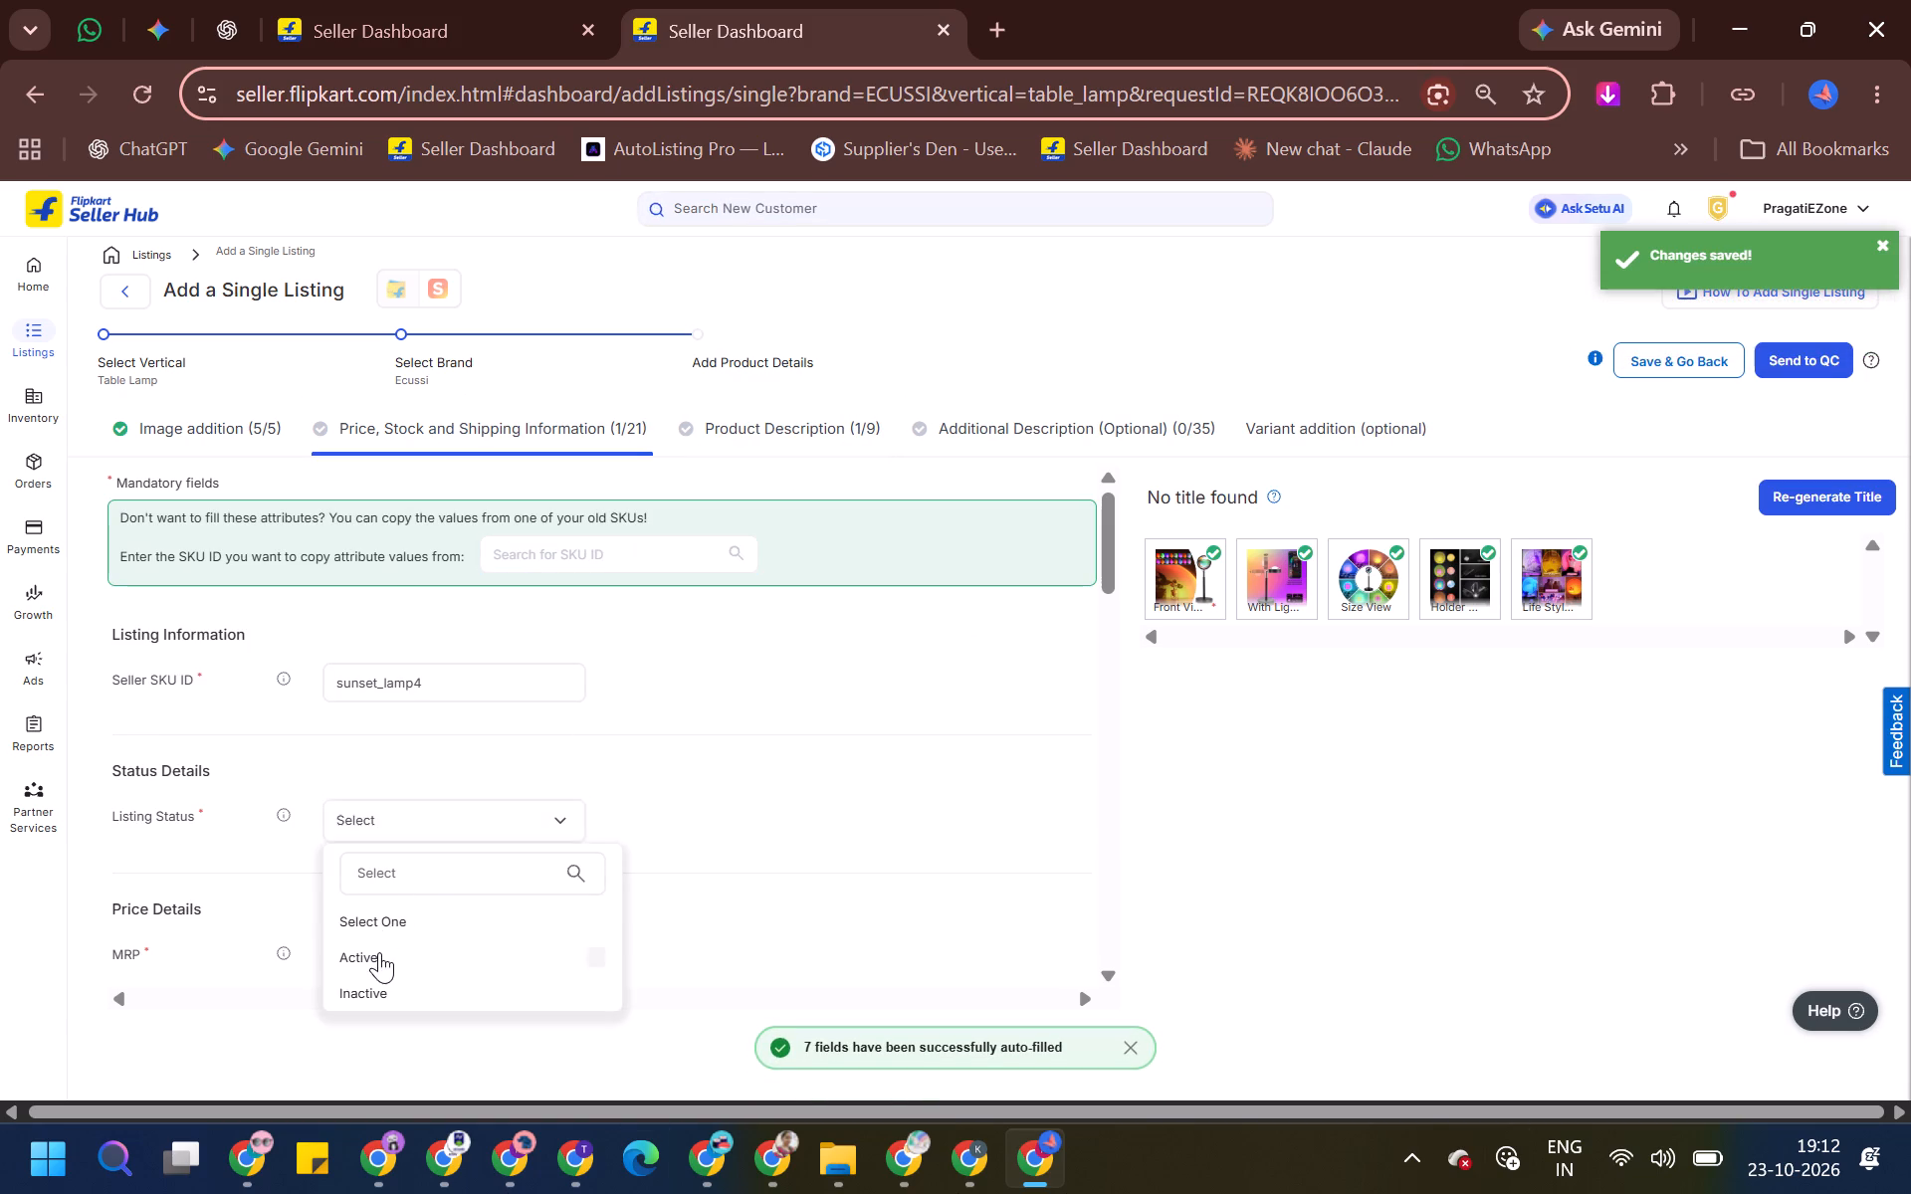
key("Tab")
scroll(648, 722, "down", 1)
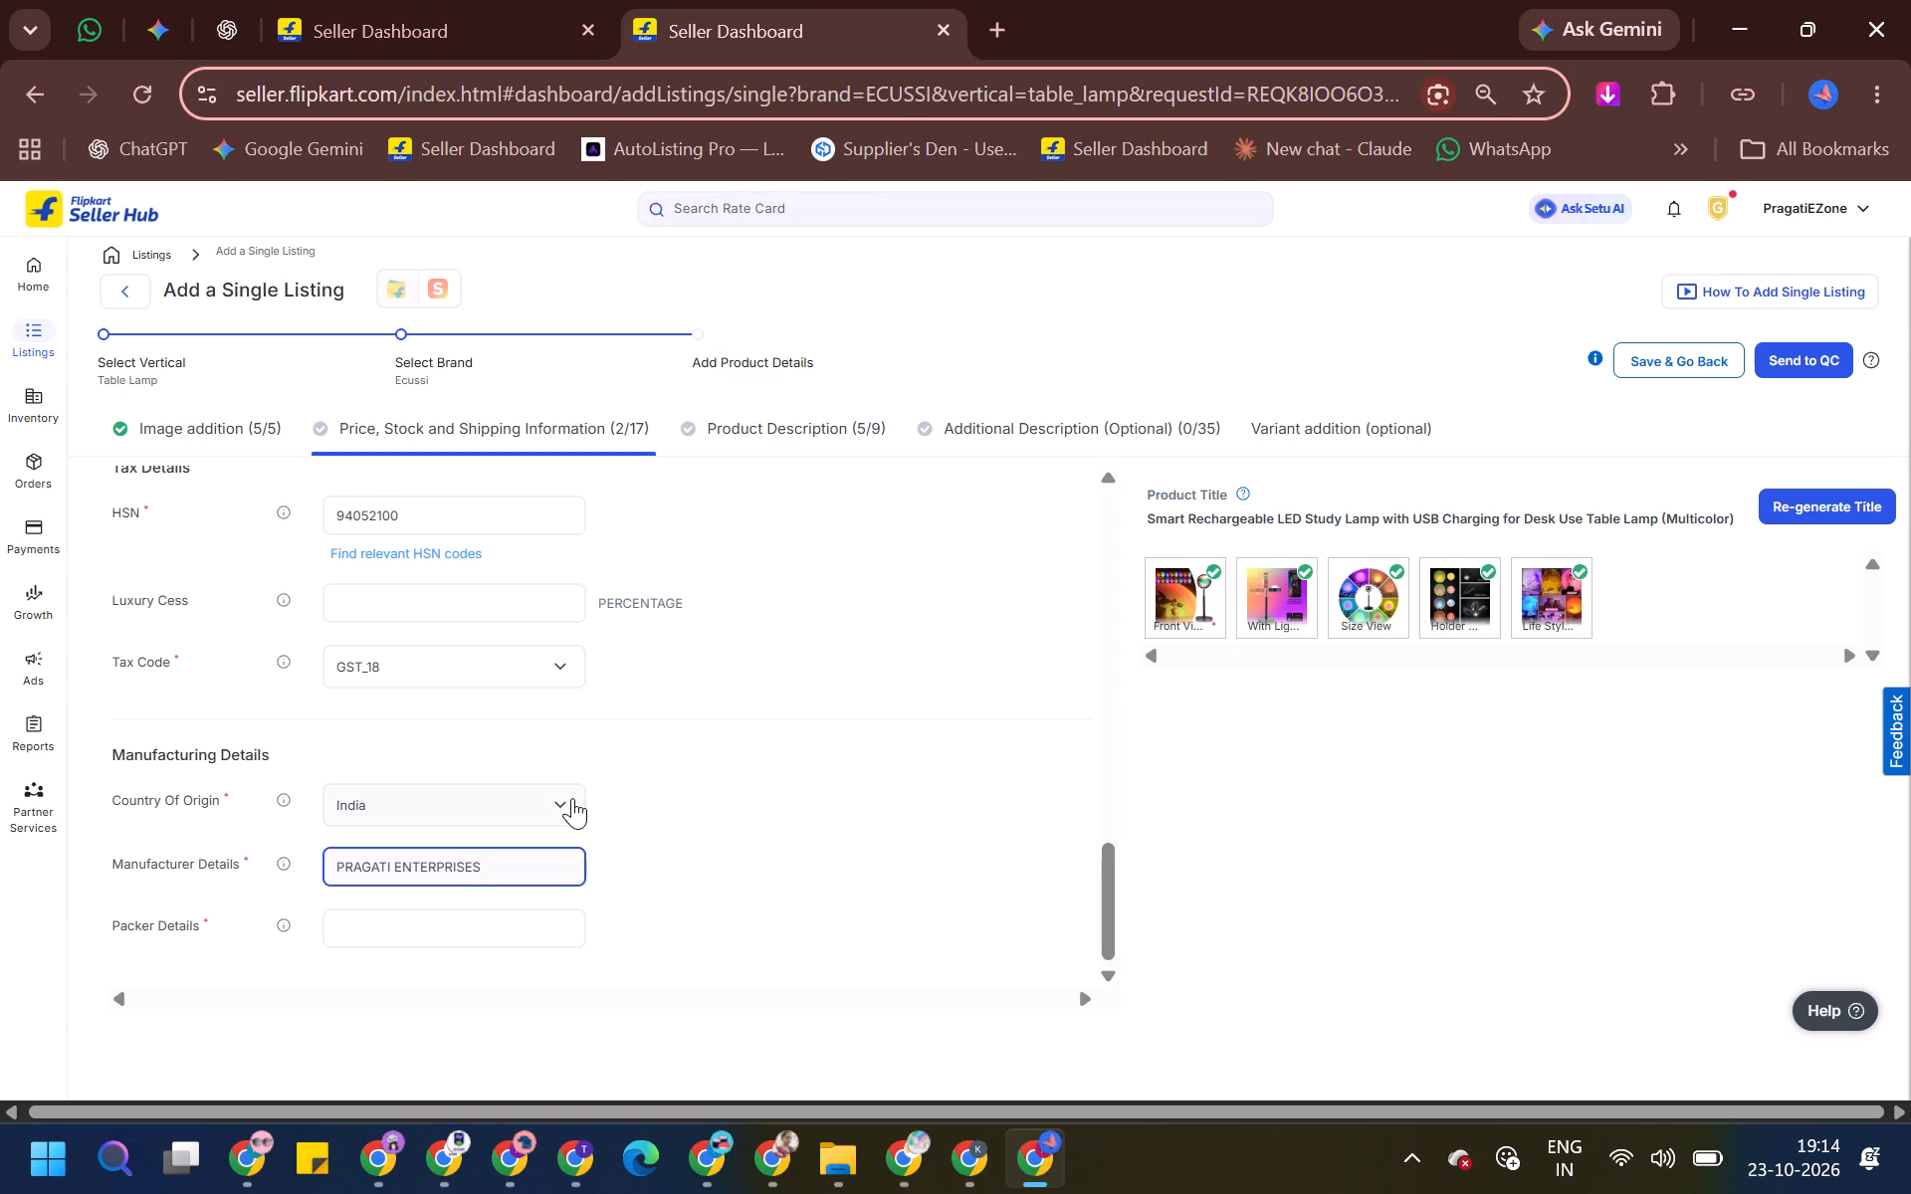
key("ctrl+a")
key("ctrl+c")
key("Tab")
key("ctrl+v")
key("Tab")
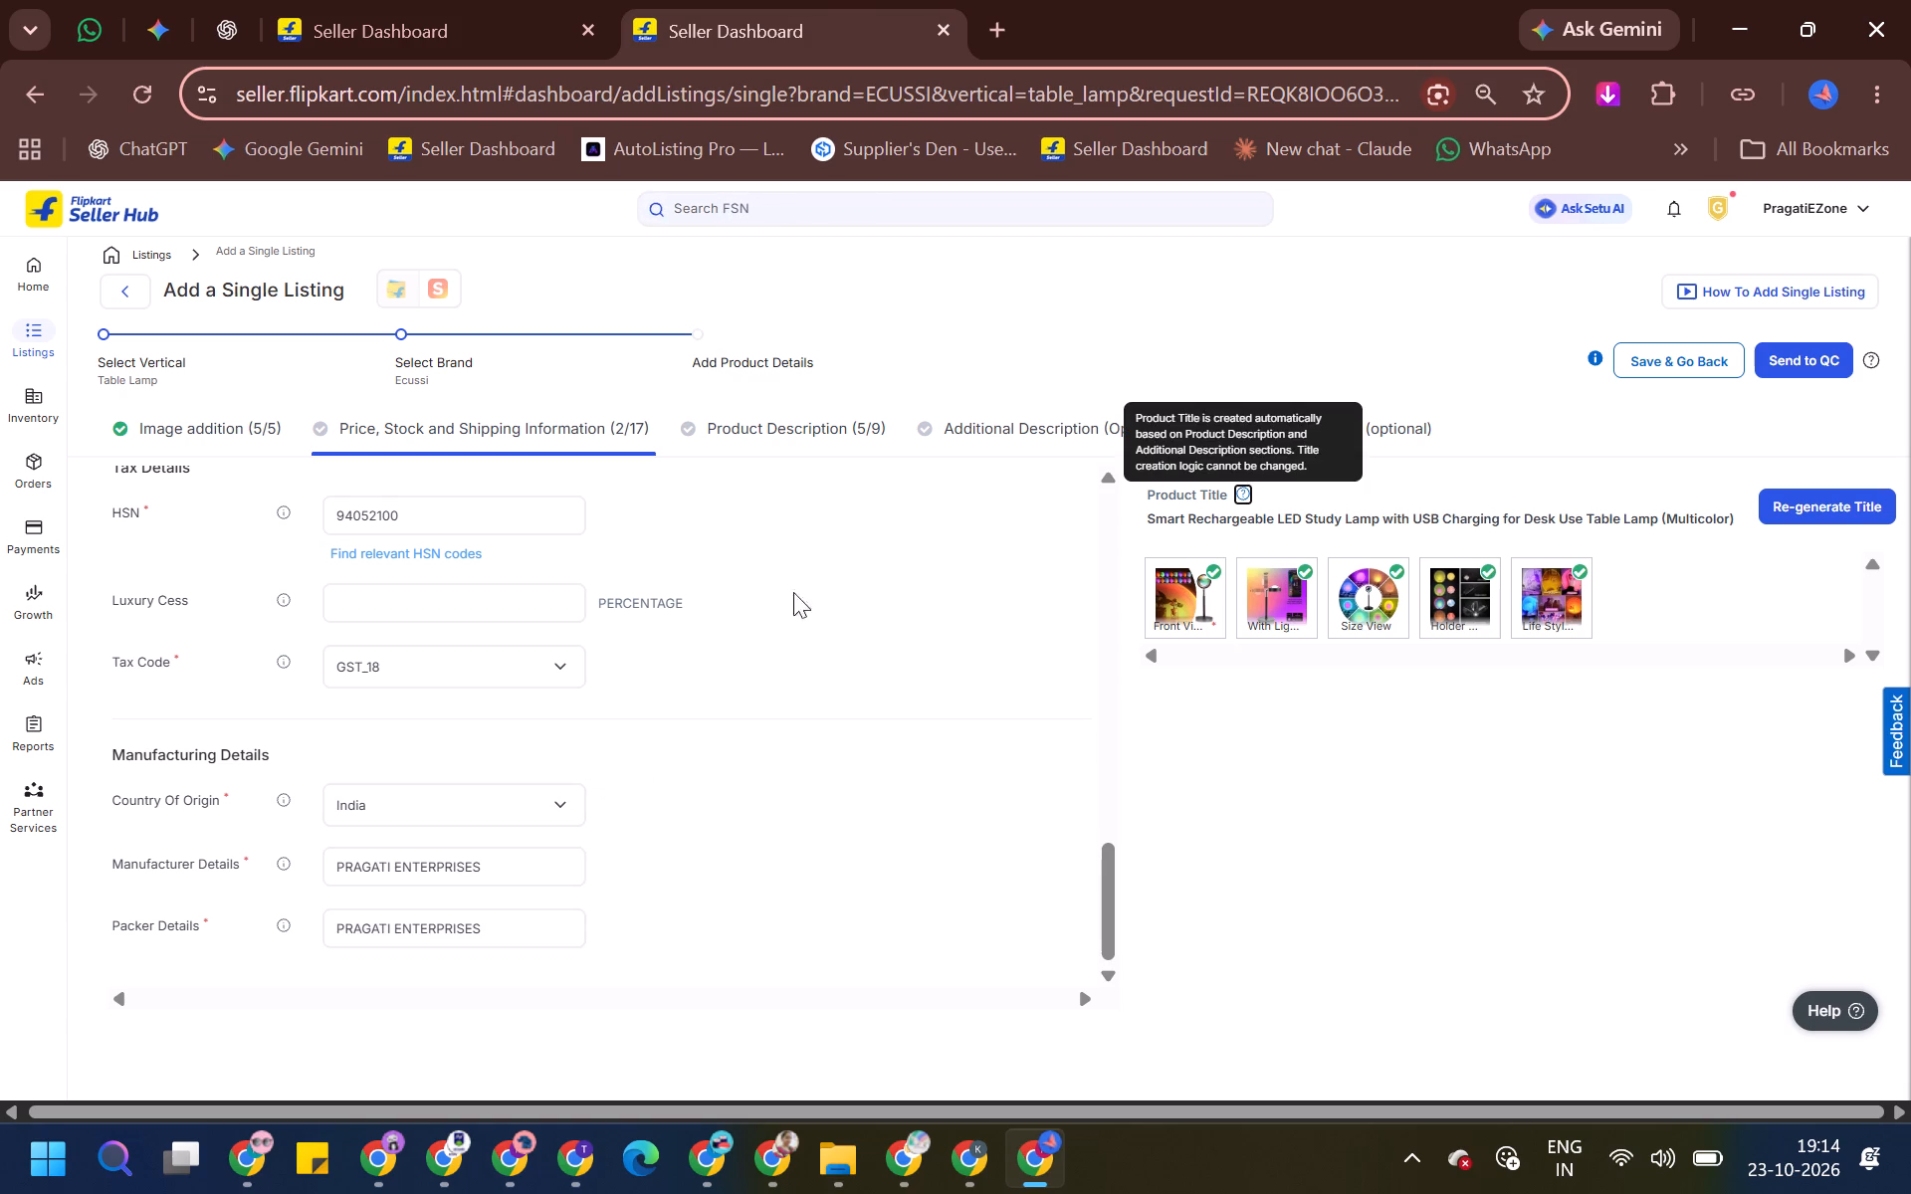
In the product description, copy the included items 1 LED Desk Lamp and USB Charging Cable from SwarnimEnterprise's listing.
left_click(770, 436)
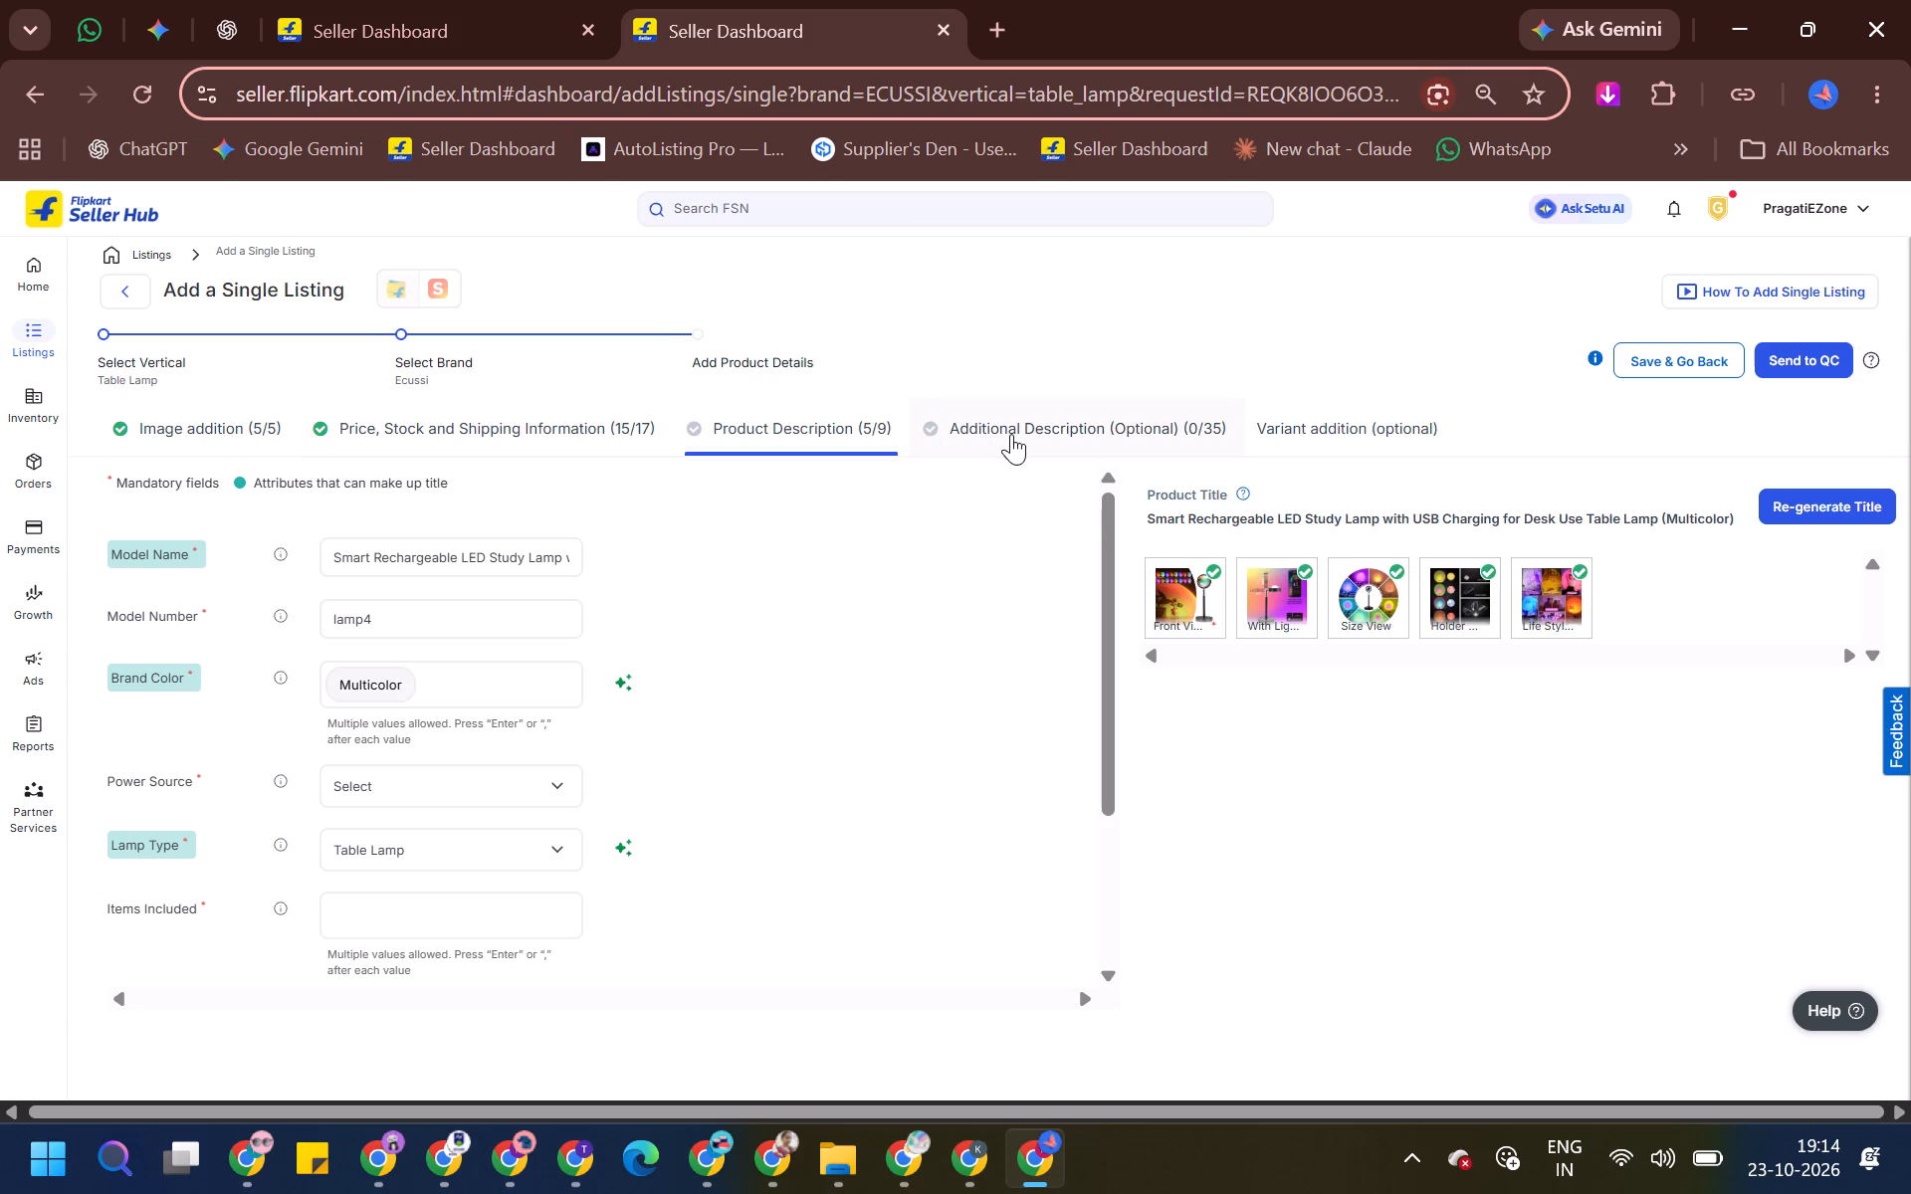
scroll(437, 787, "down", 1)
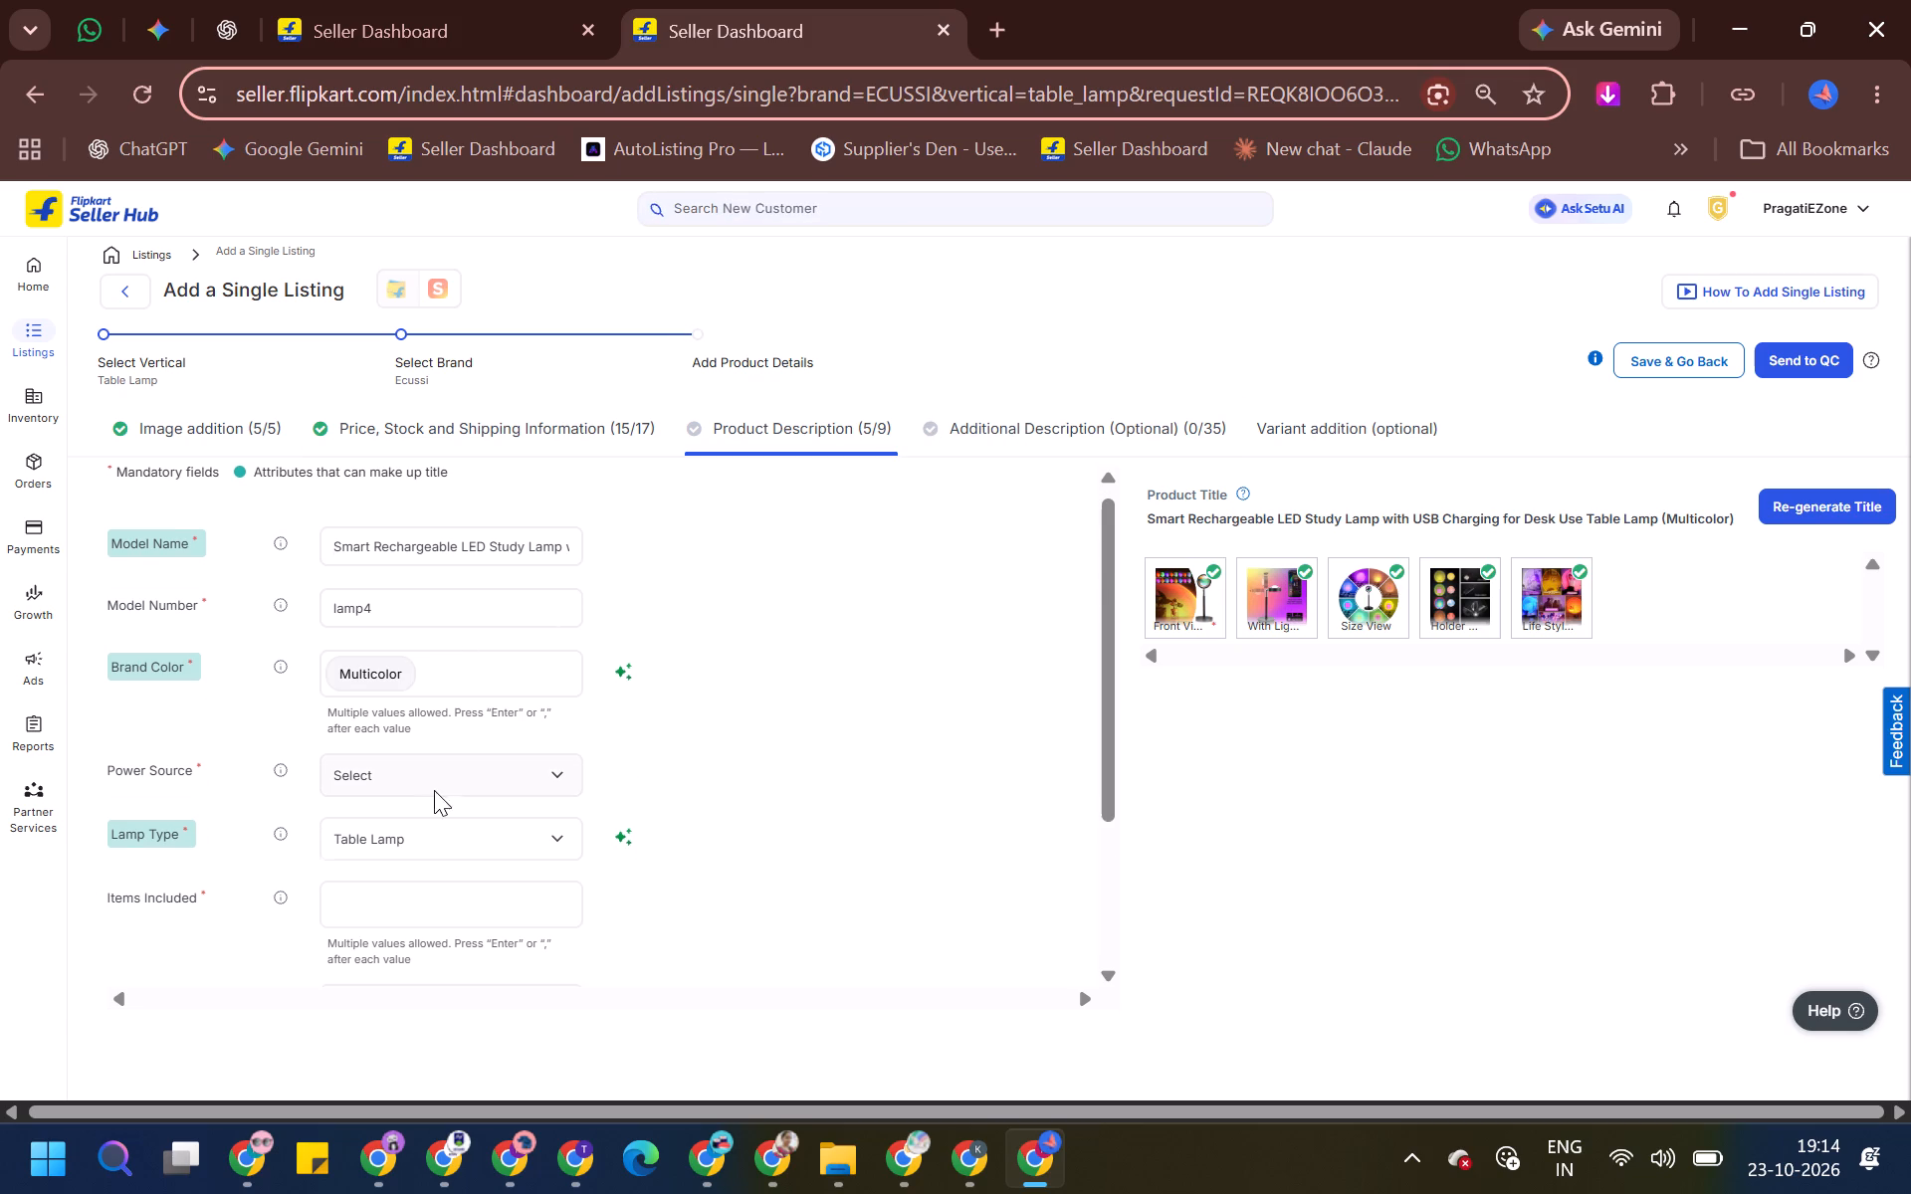
left_click(433, 774)
key("alt+Tab")
scroll(413, 786, "down", 4)
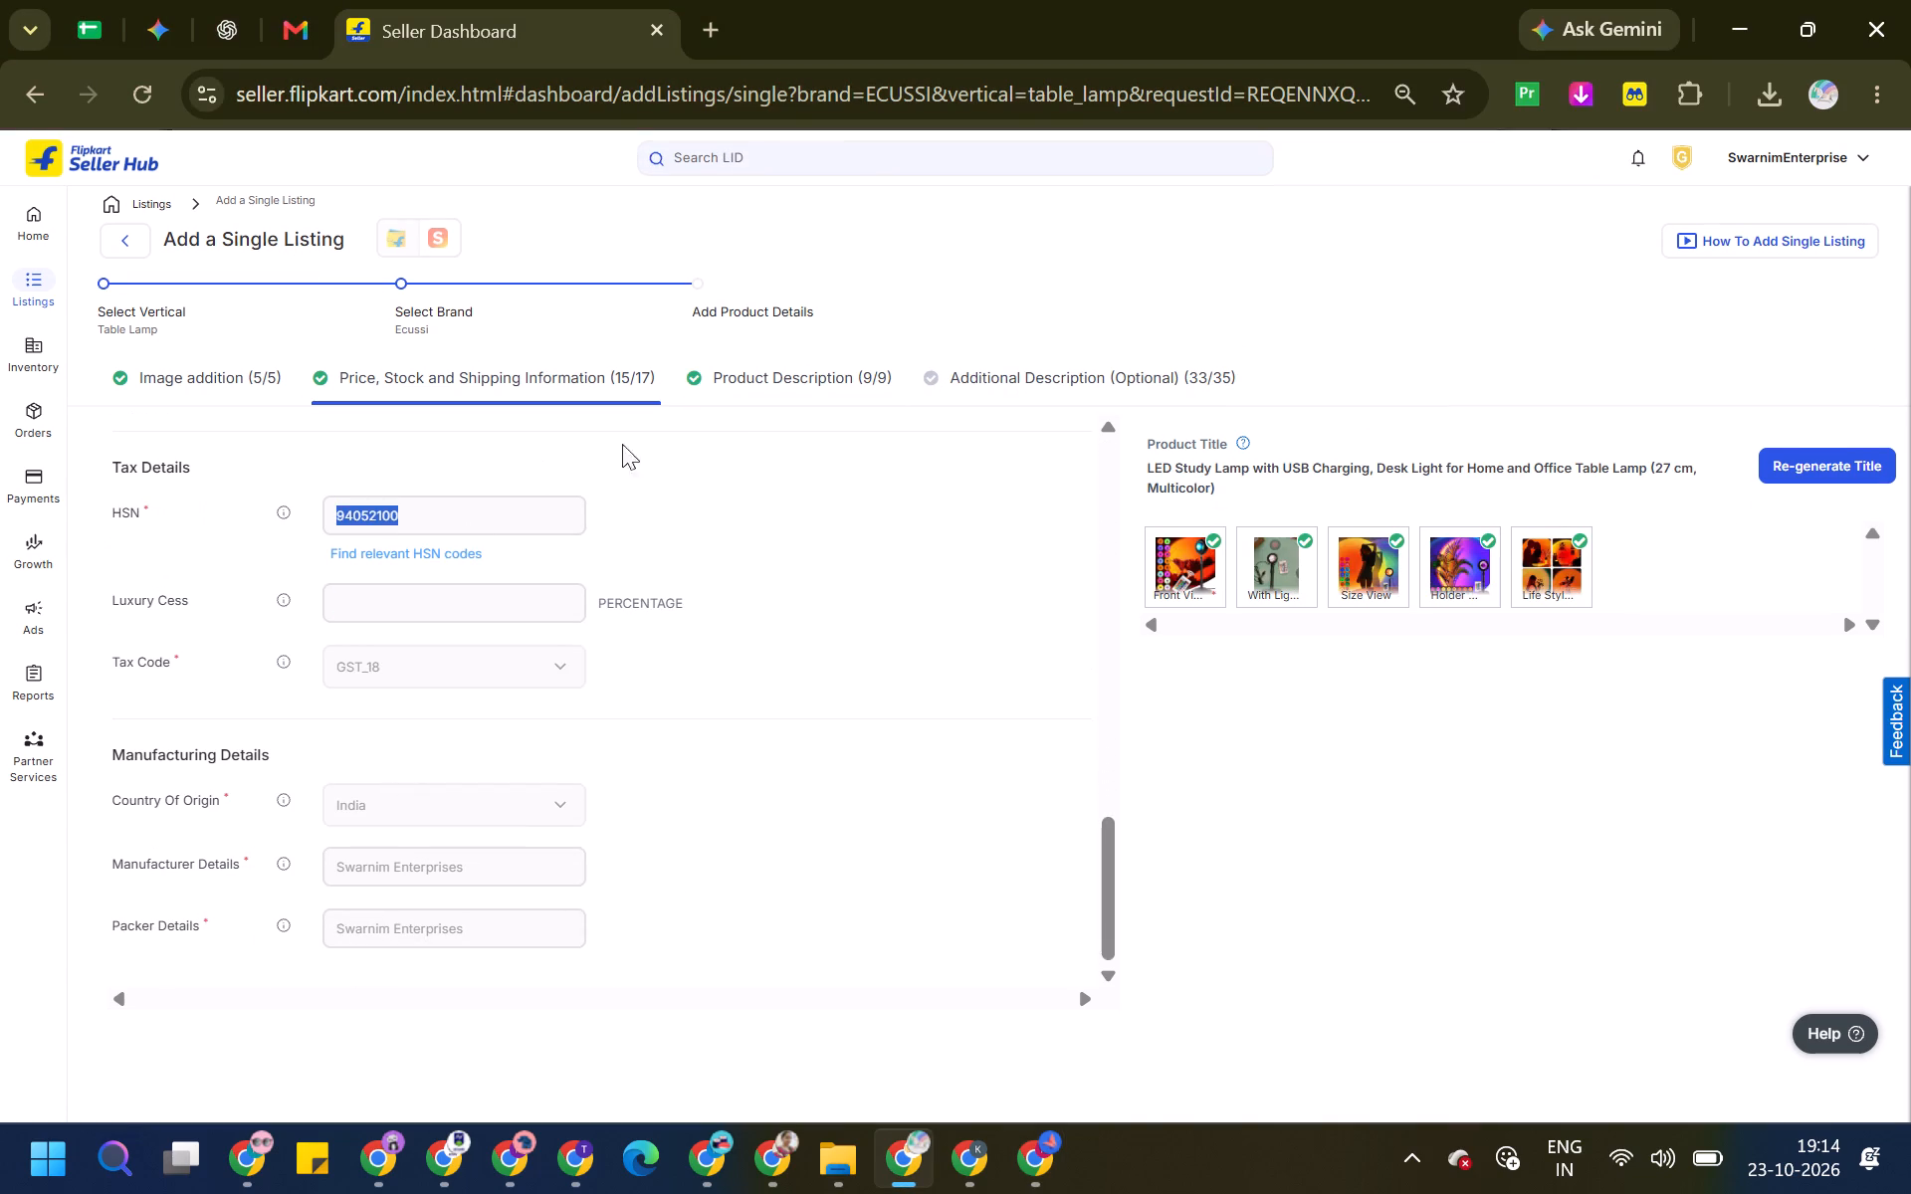
left_click(766, 389)
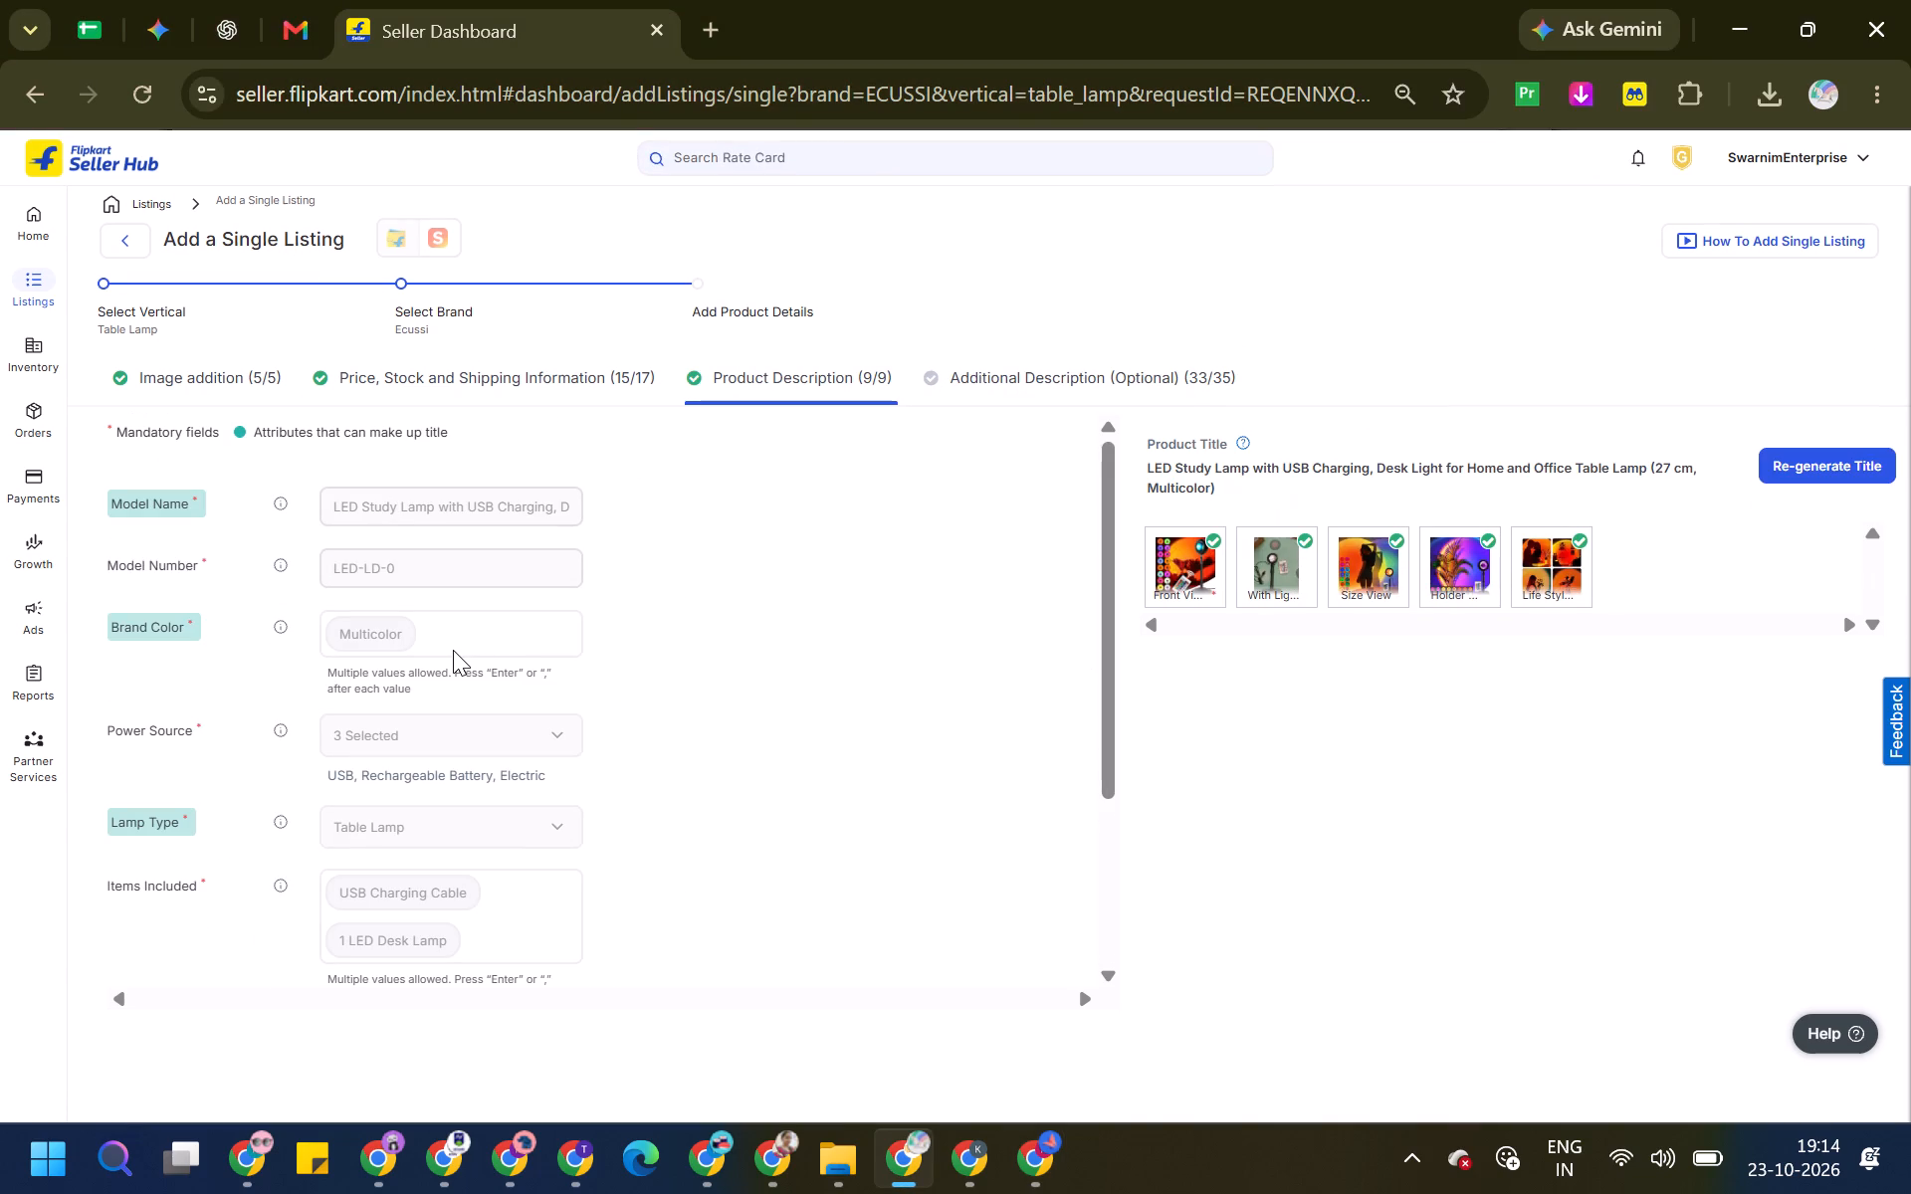
scroll(422, 688, "down", 1)
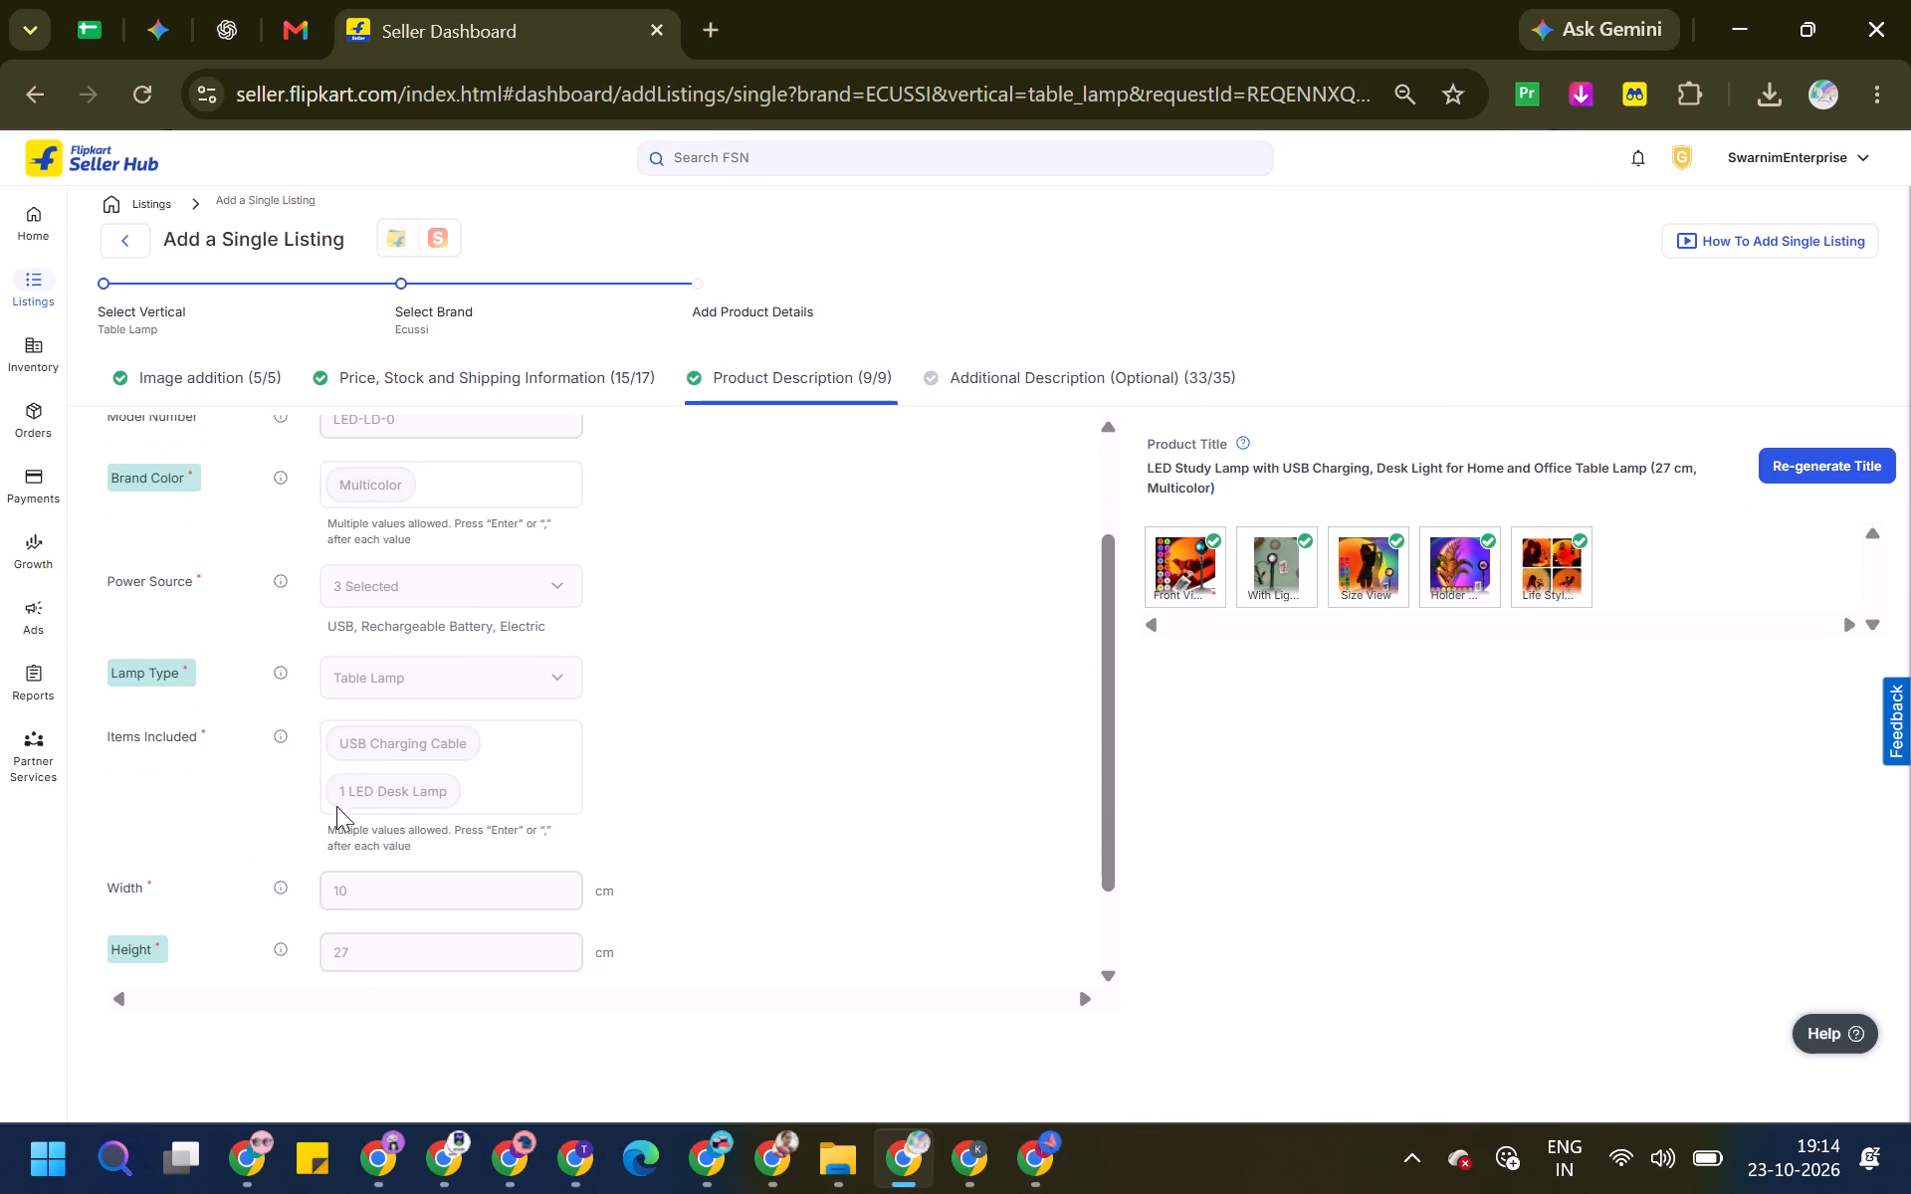
left_click_drag(303, 750, 493, 782)
key("ctrl+c")
left_click(312, 766)
left_click_drag(311, 733, 480, 805)
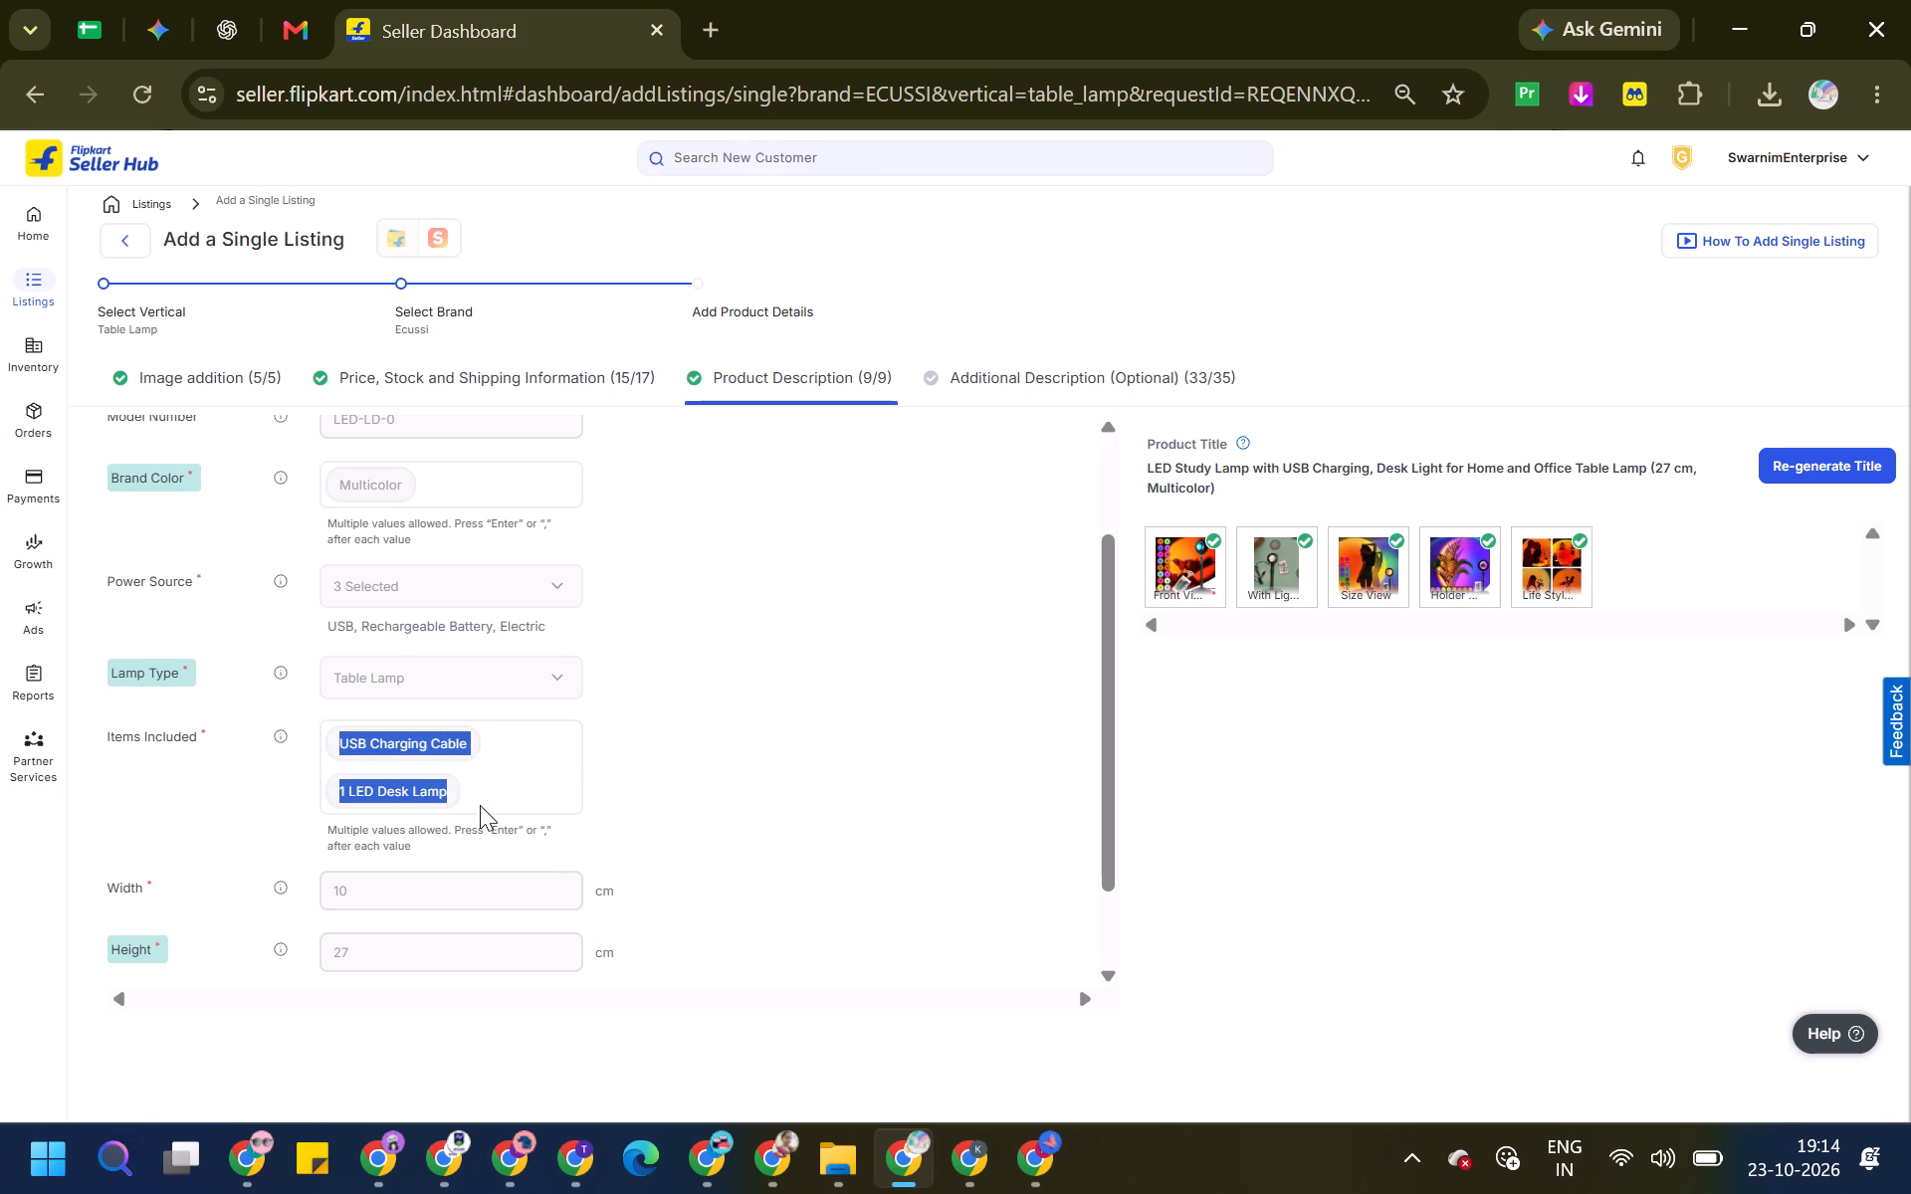
left_click_drag(480, 805, 521, 811)
key("ctrl+c")
key("alt+Tab")
key("ctrl+v")
key("Tab")
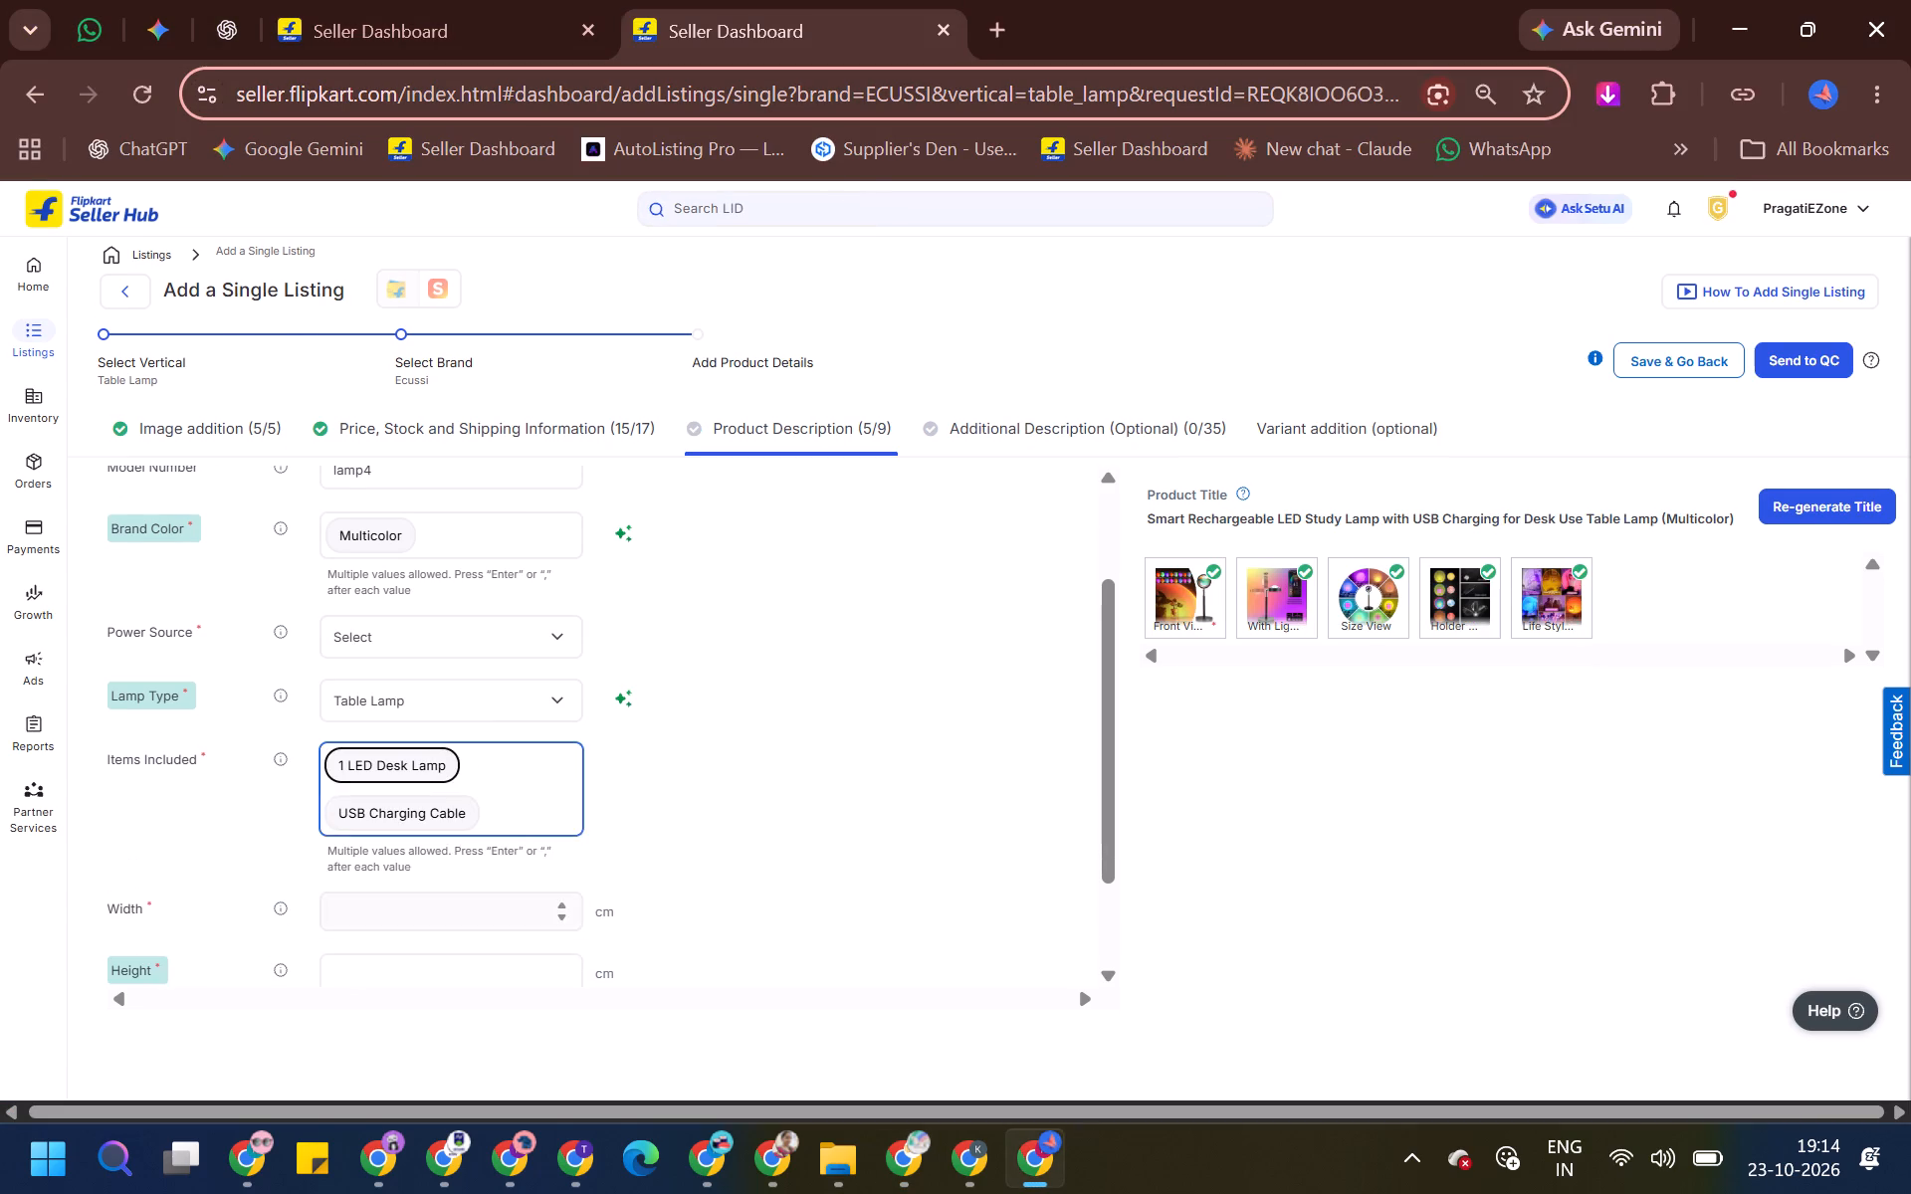
Set the lamp's width to 10 cm and height to 27 cm in the product description, matching SwarnimEnterprise's listing.
left_click(425, 906)
key("alt+Tab")
scroll(293, 874, "down", 1)
triple_click(374, 788)
key("ctrl+c")
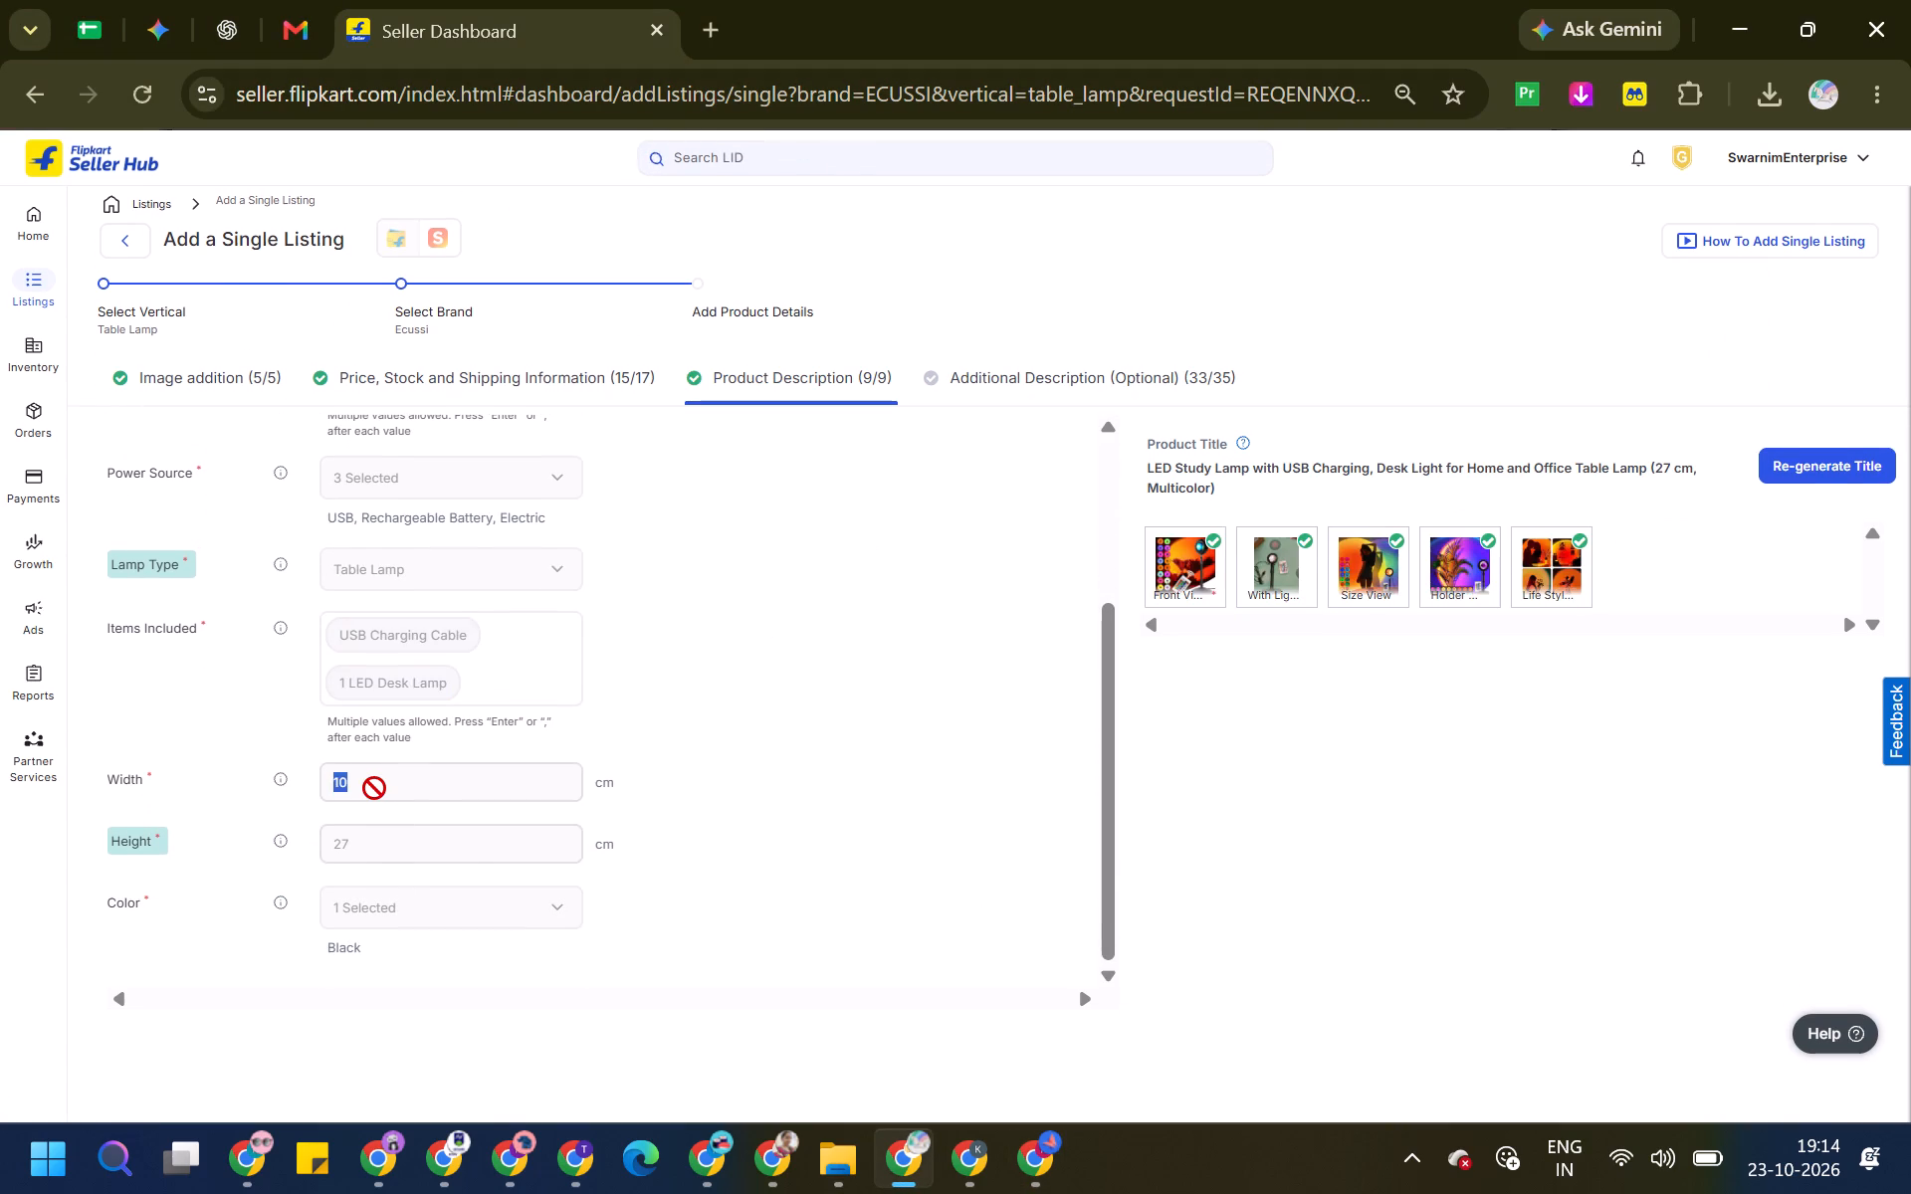
key("alt+Tab")
key("ctrl+v")
key("Tab")
type("27")
key("Tab")
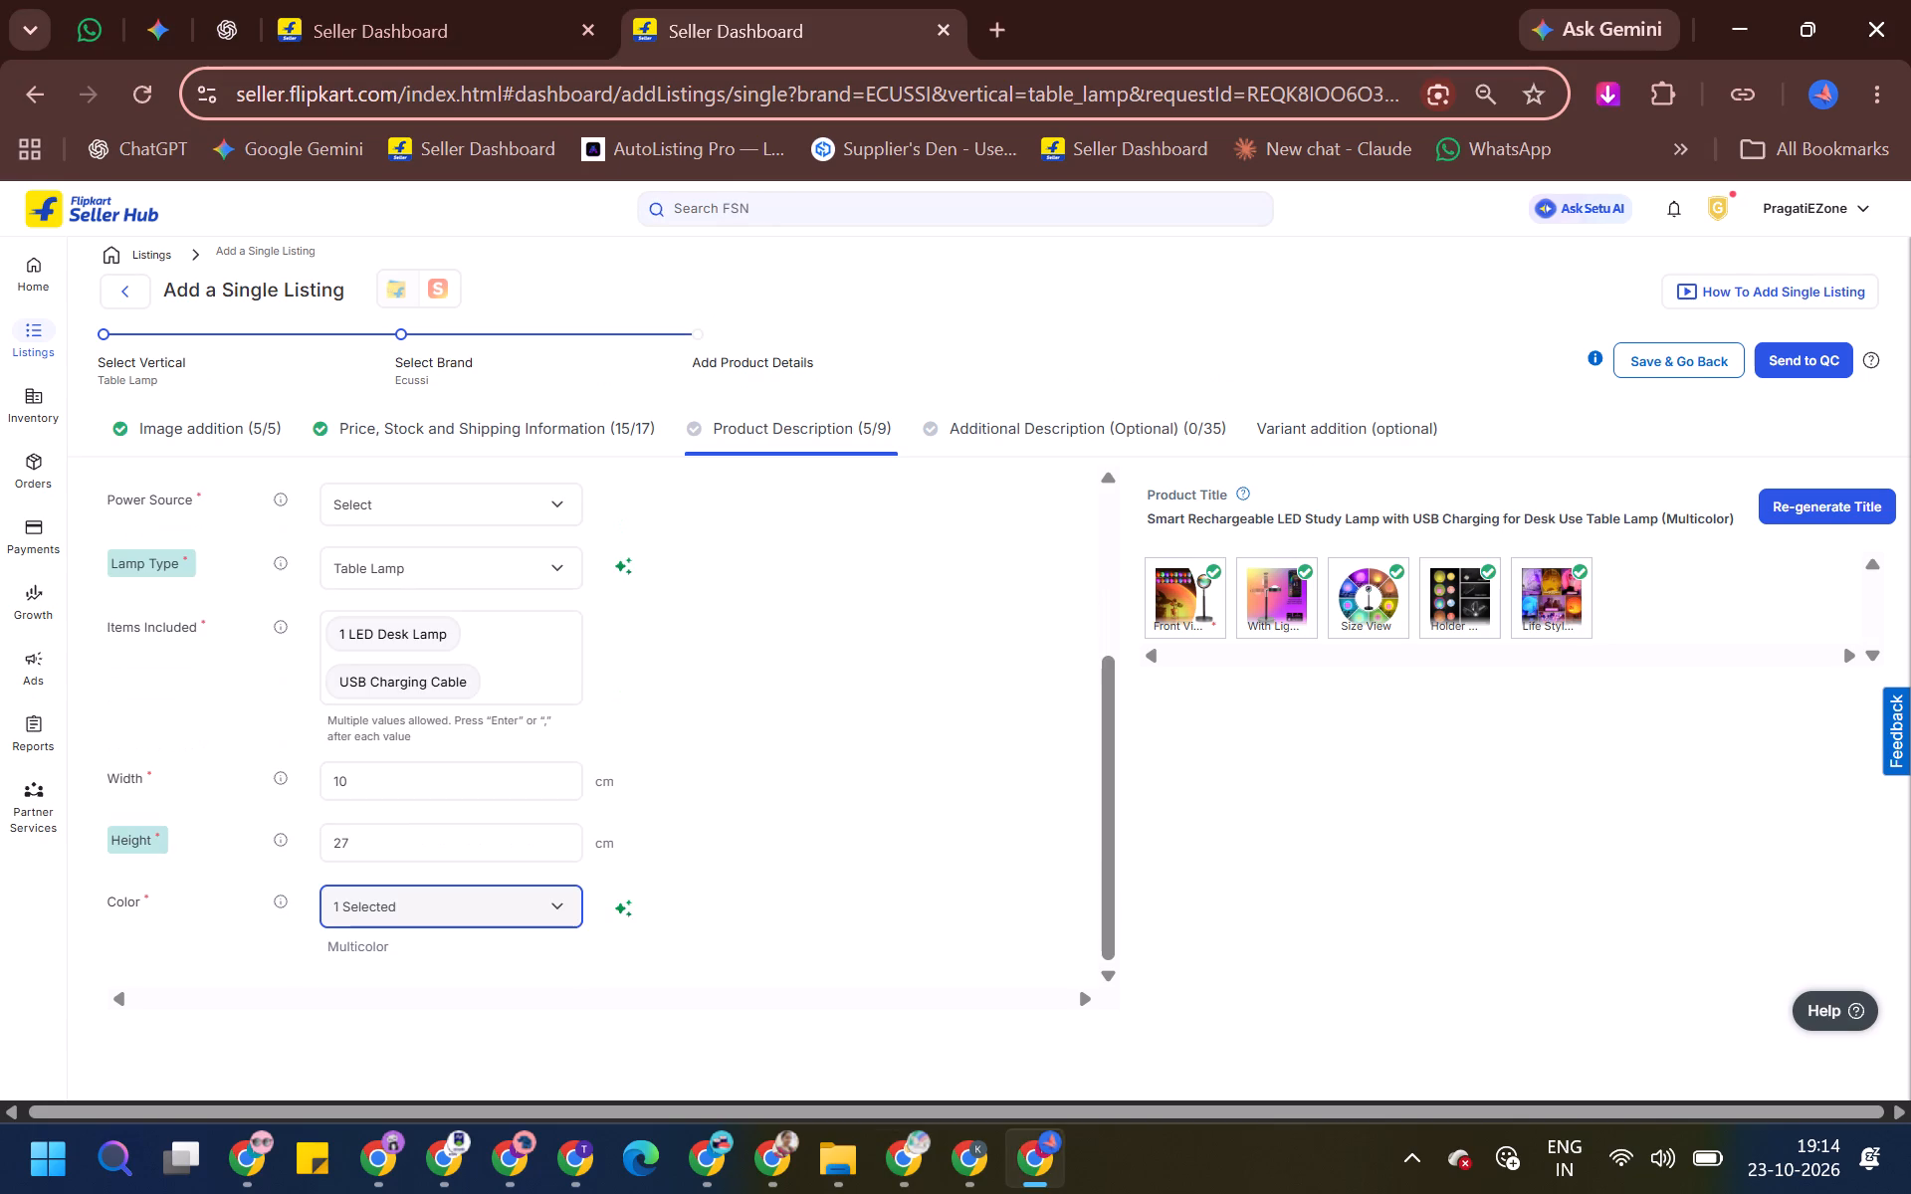
key("Tab")
In the additional description, copy the bulb type LED from SwarnimEnterprise's listing.
left_click(933, 425)
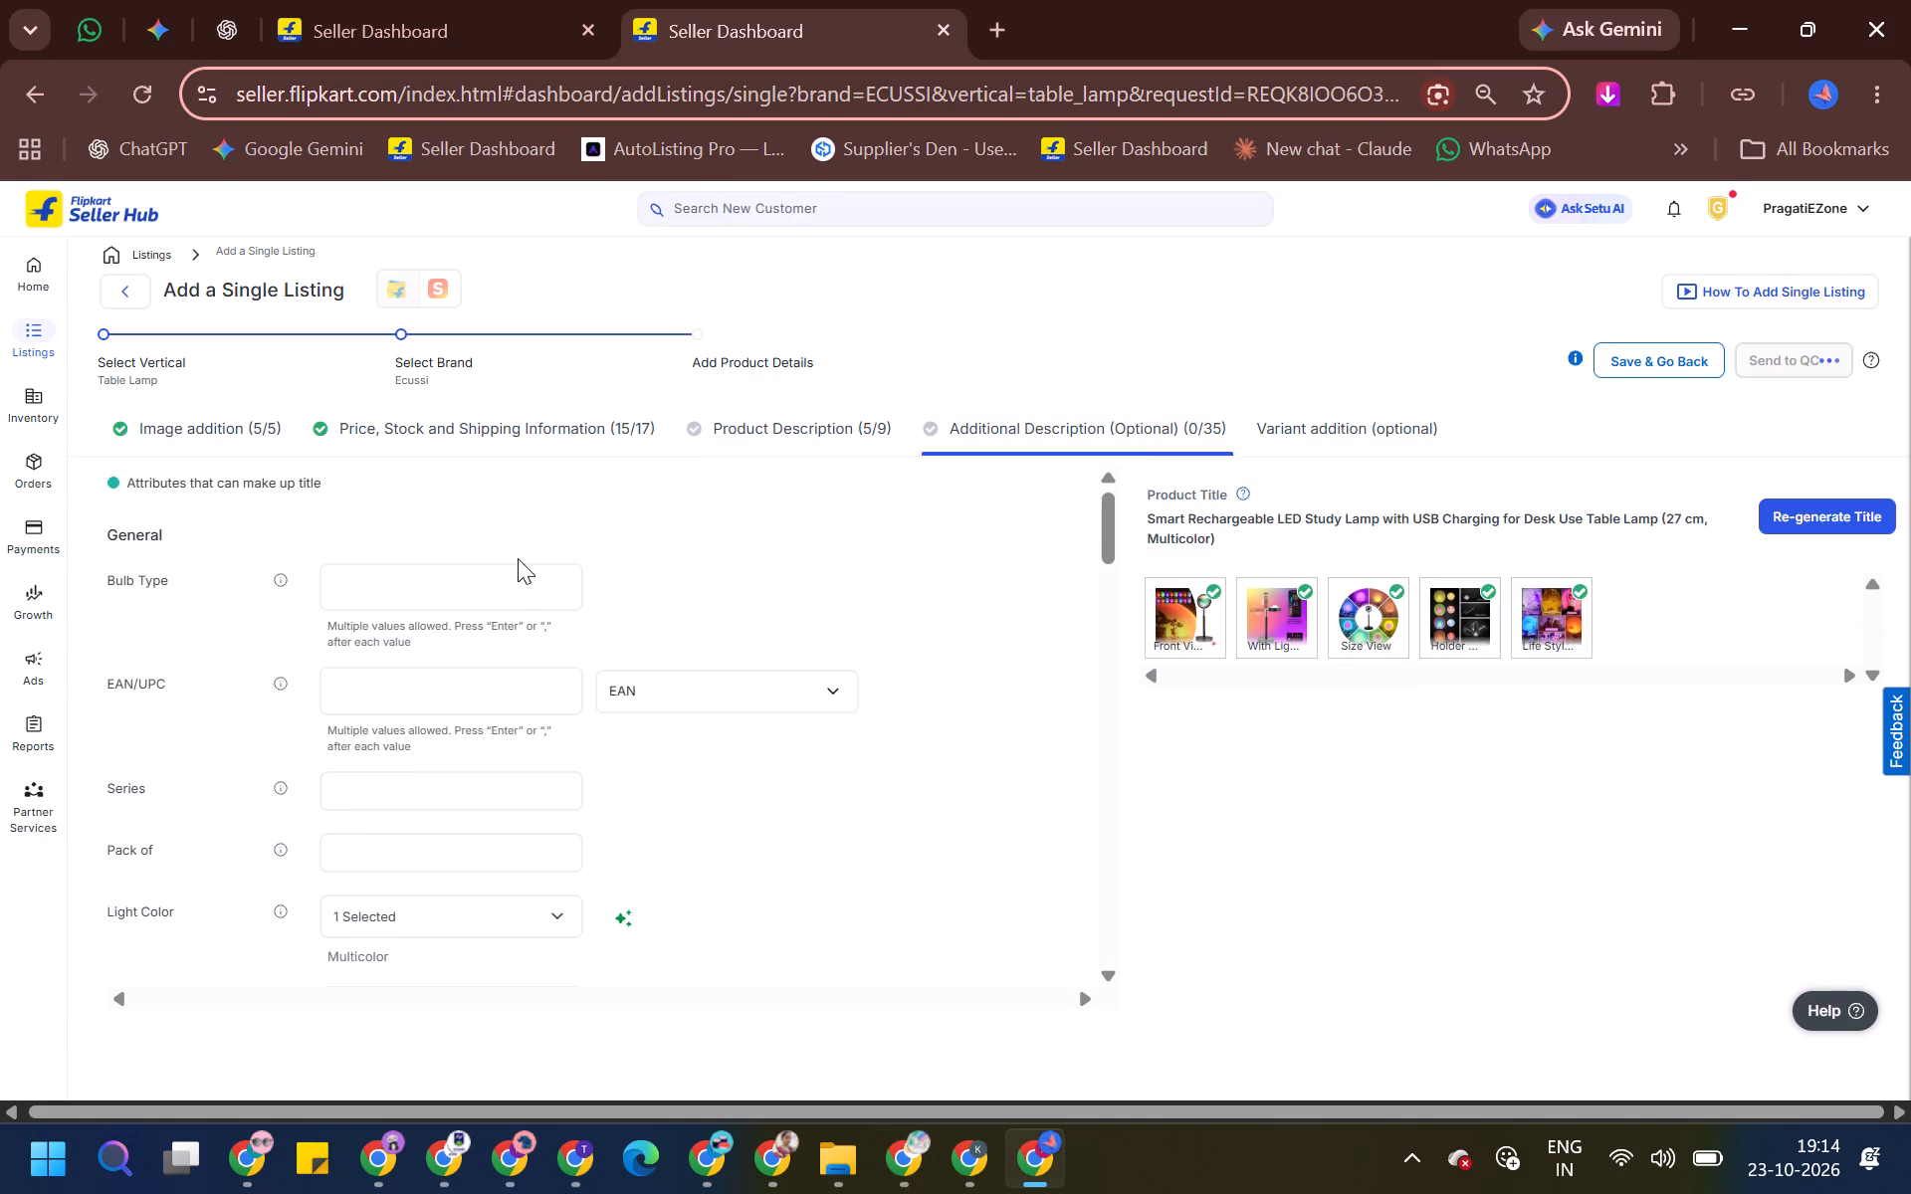
left_click(501, 584)
key("alt+Tab")
left_click(1152, 426)
left_click(1121, 380)
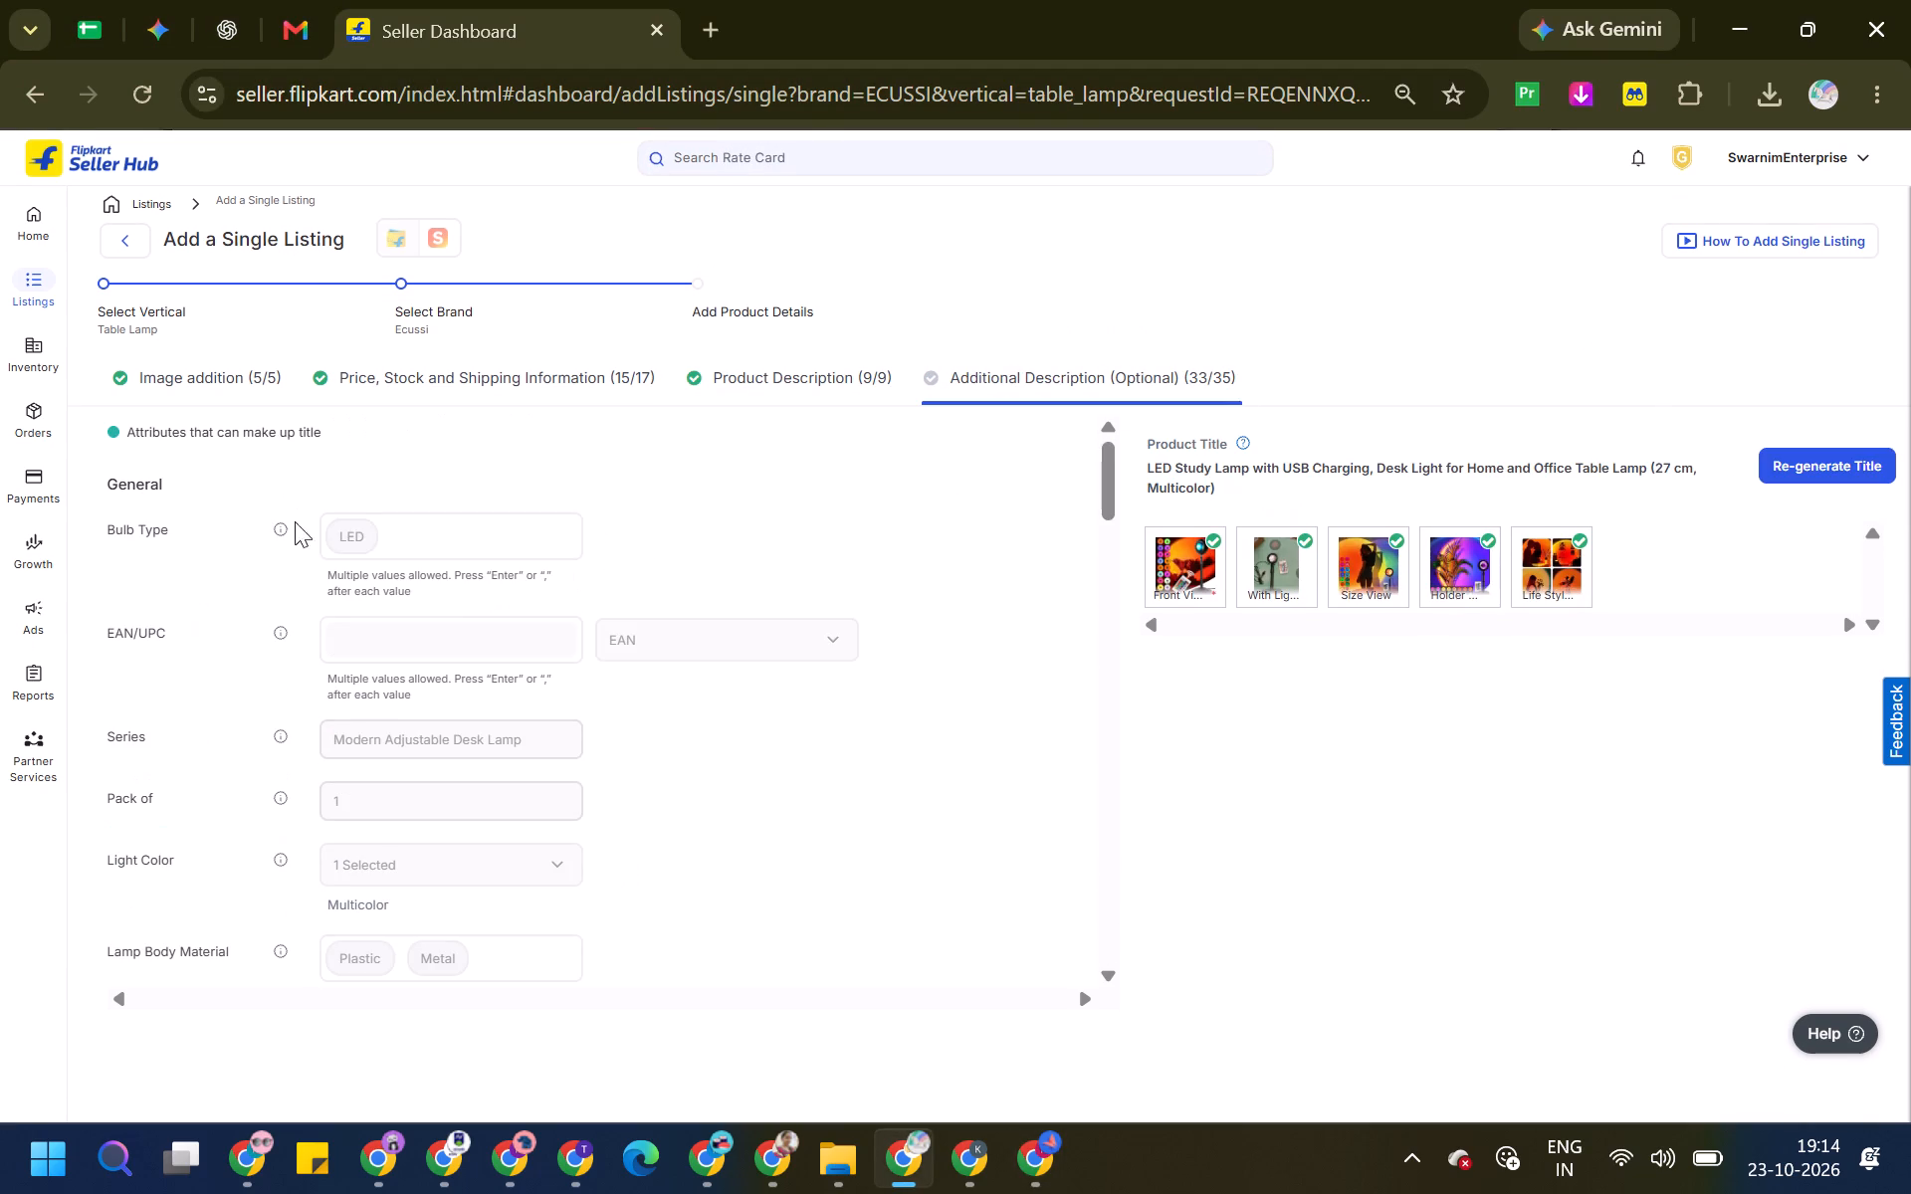
left_click_drag(301, 521, 483, 544)
key("ctrl+c")
key("alt+Tab")
key("ctrl+v")
key("Tab")
left_click(470, 568)
key("ctrl+v")
key("Tab")
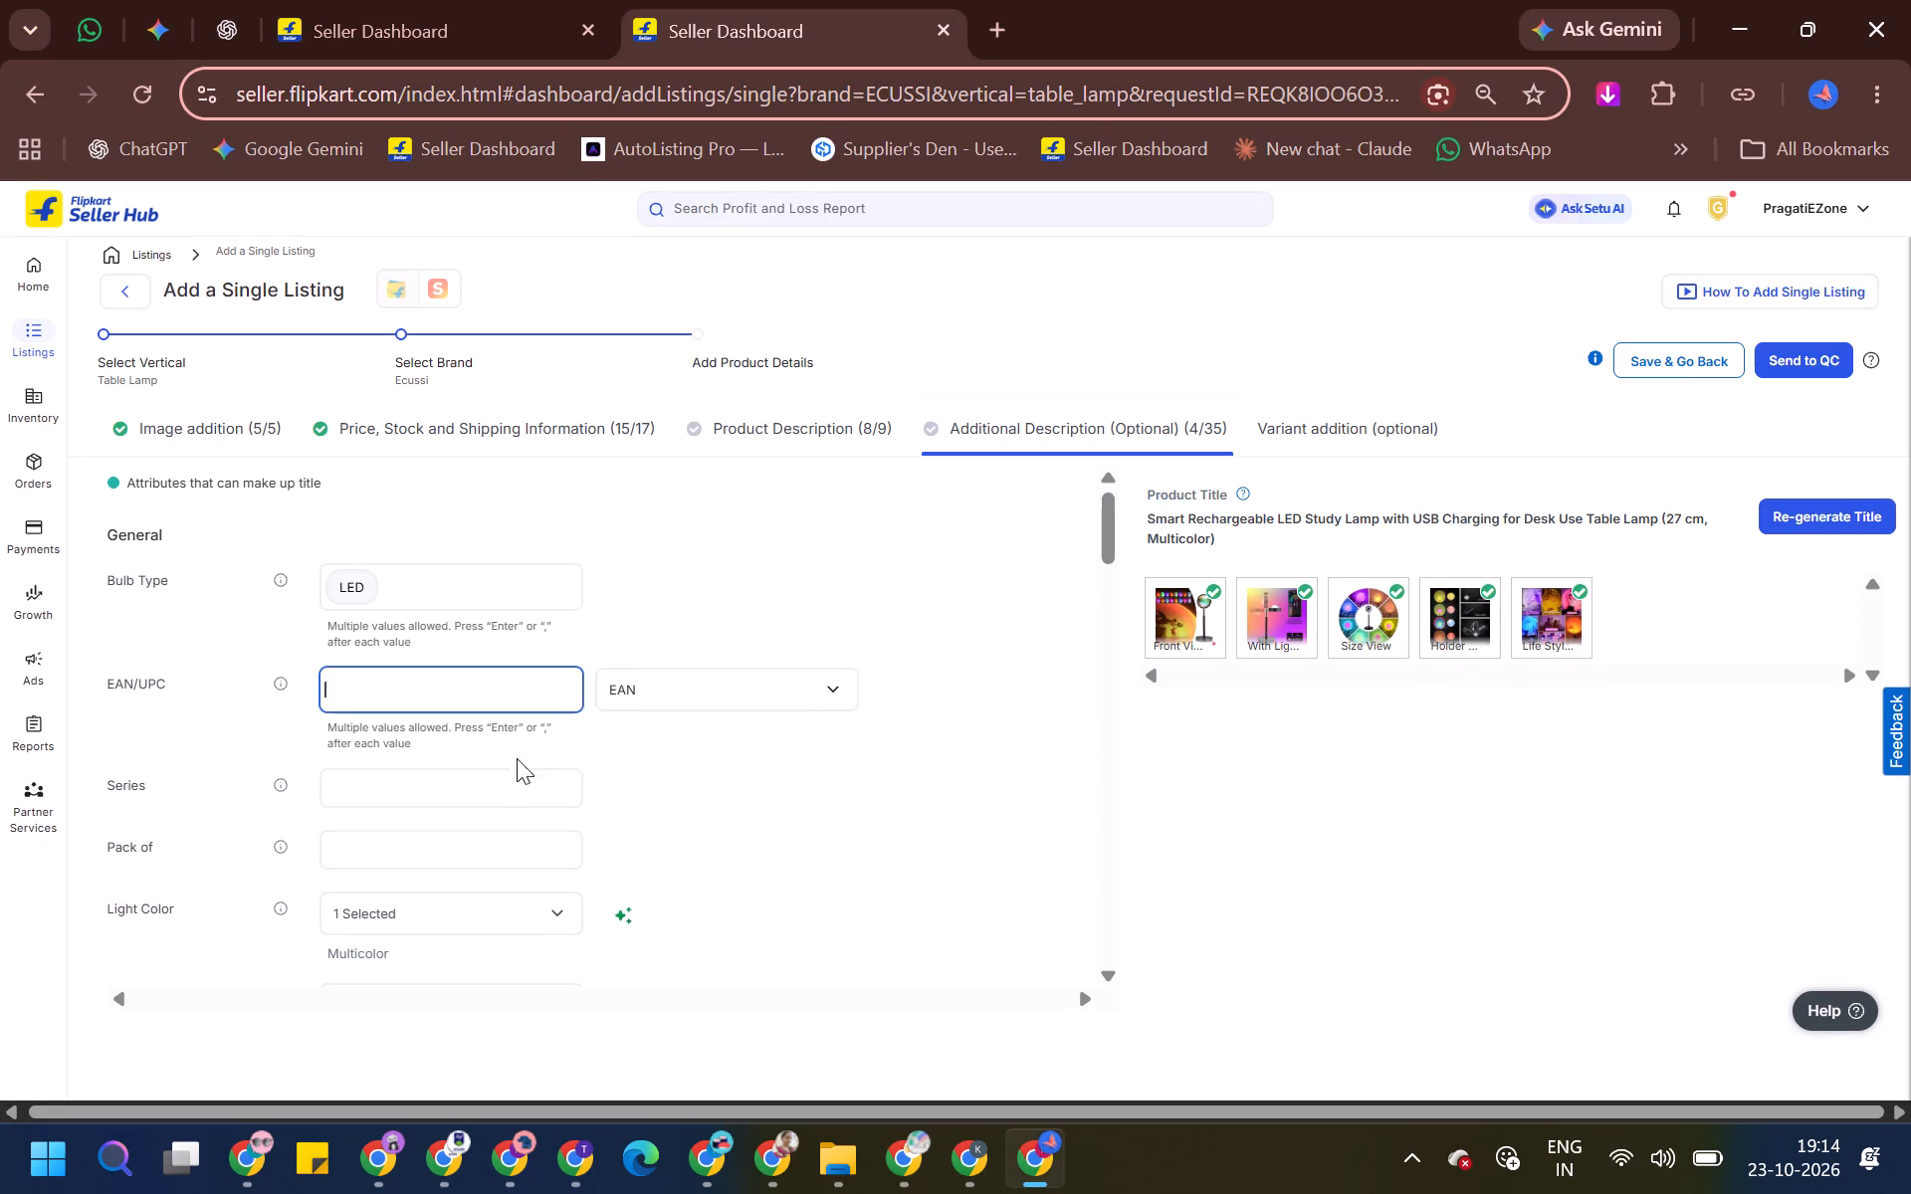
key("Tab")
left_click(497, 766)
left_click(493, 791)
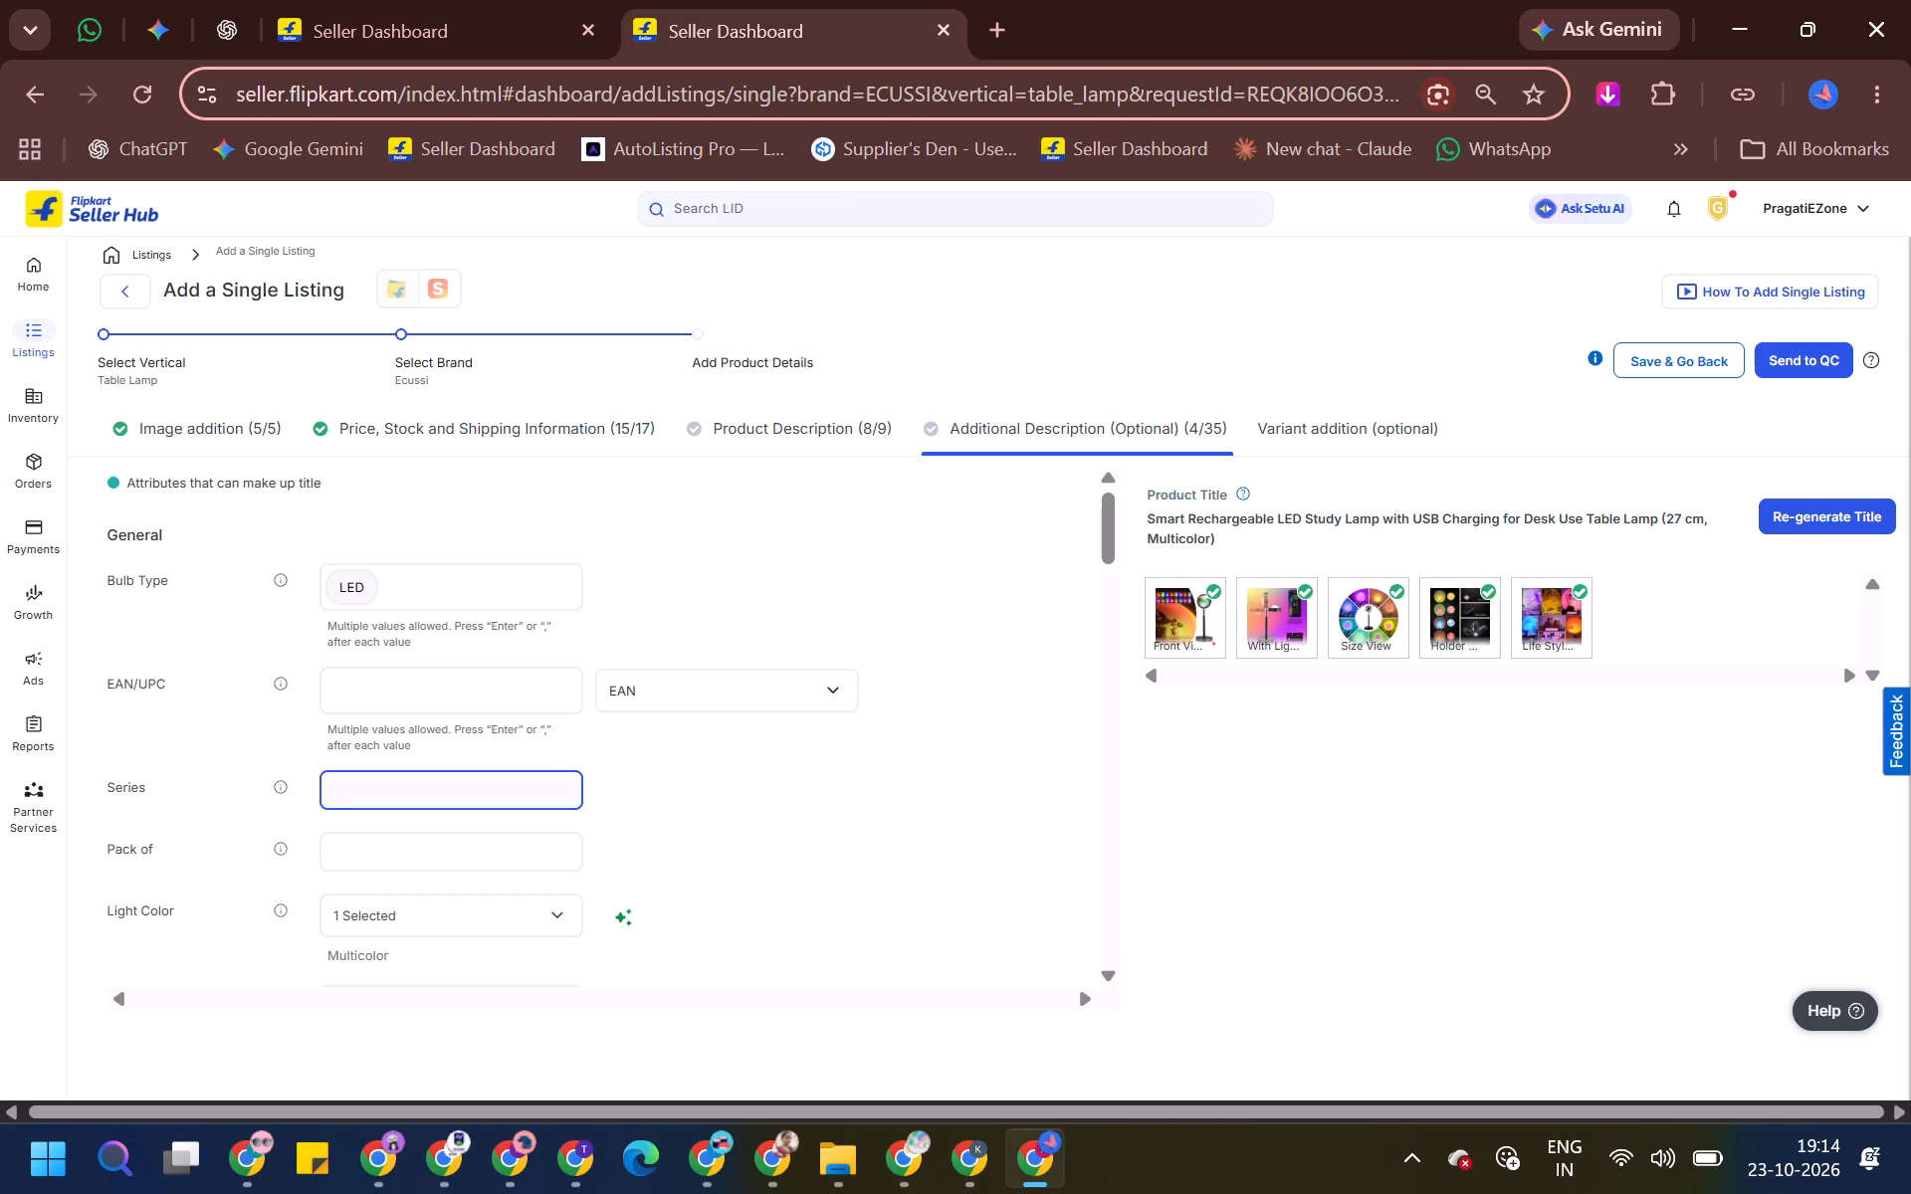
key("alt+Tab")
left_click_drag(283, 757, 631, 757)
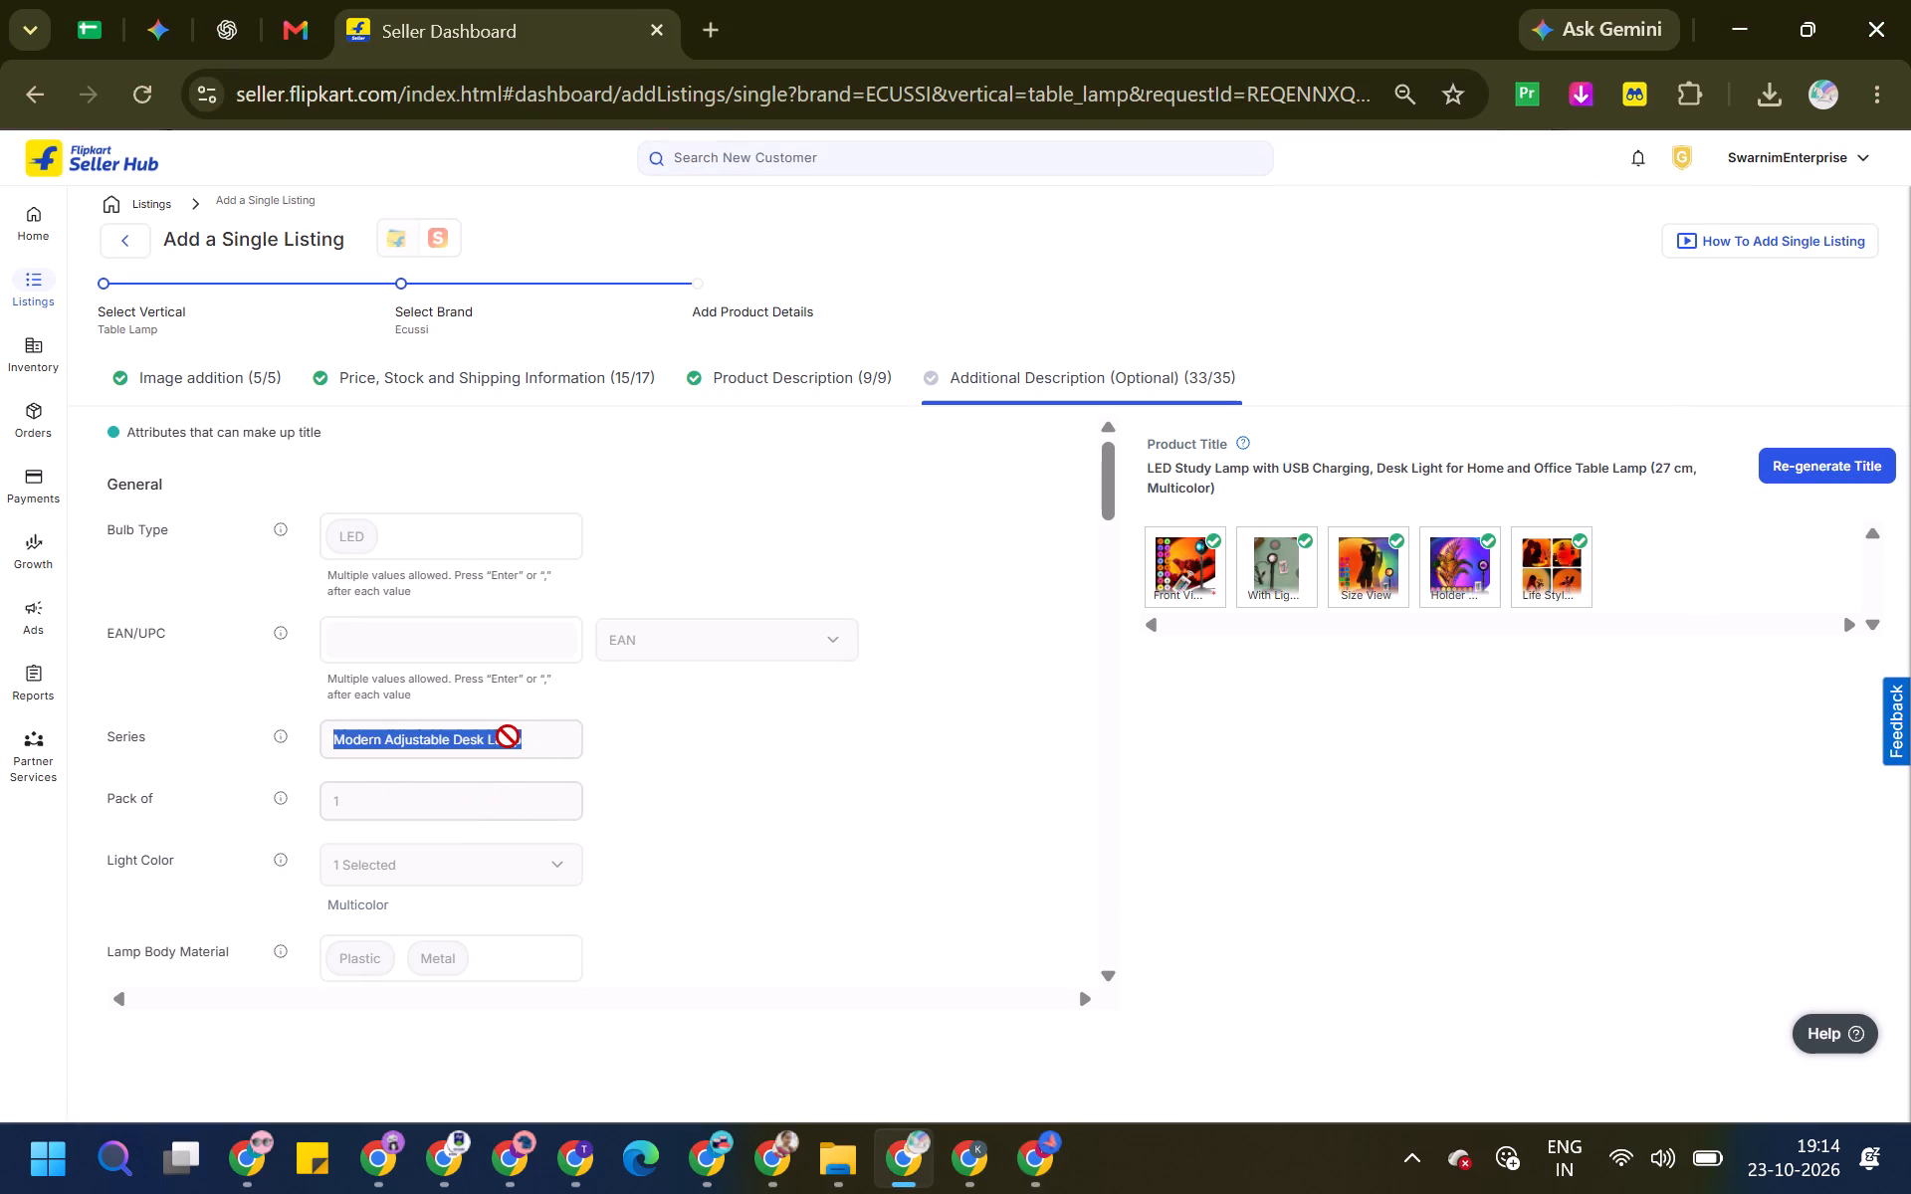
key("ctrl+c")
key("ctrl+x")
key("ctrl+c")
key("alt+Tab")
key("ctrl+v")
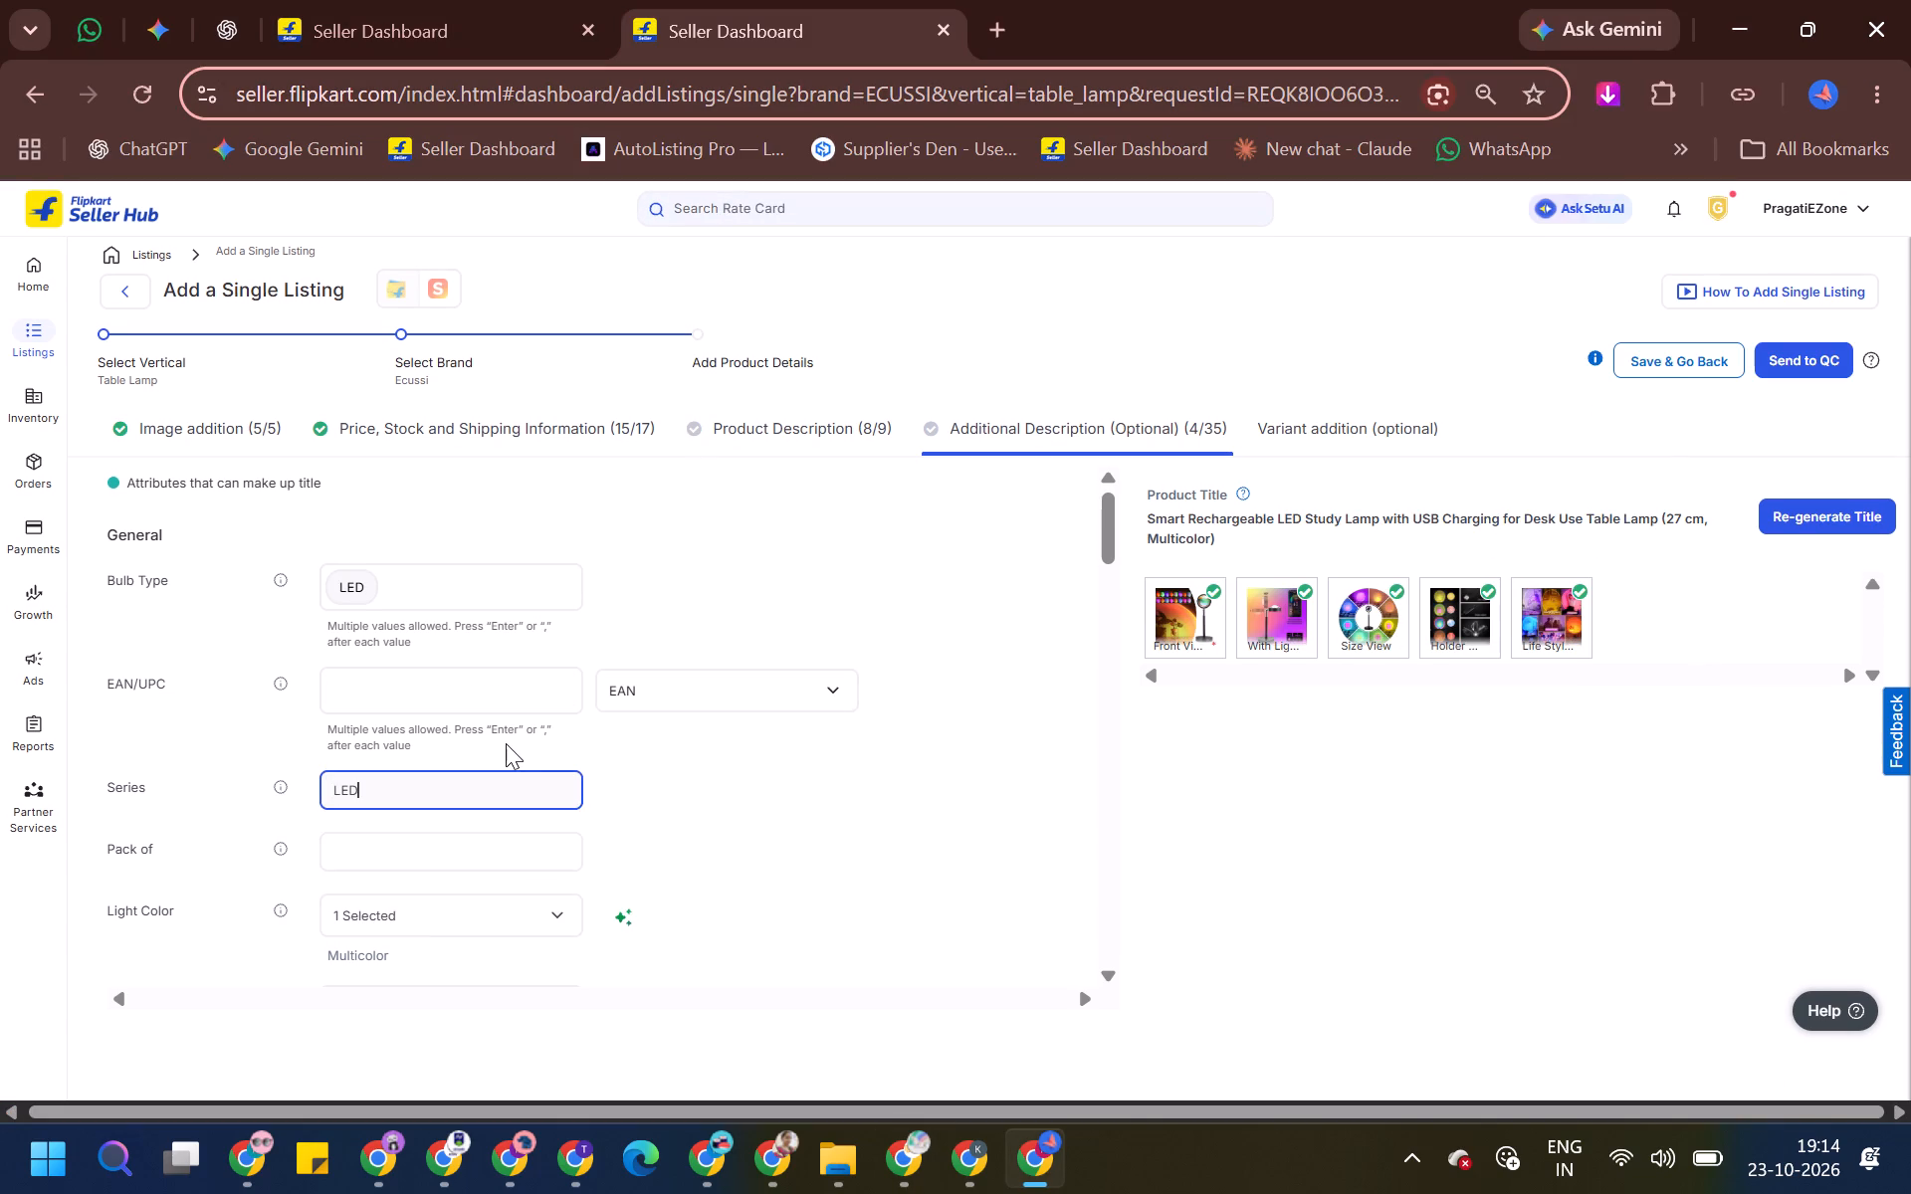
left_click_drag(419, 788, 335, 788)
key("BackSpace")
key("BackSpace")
Copy the series Modern Adjustable Desk Lamp from SwarnimEnterprise's listing and set Pack of to 1.
key("alt+Tab")
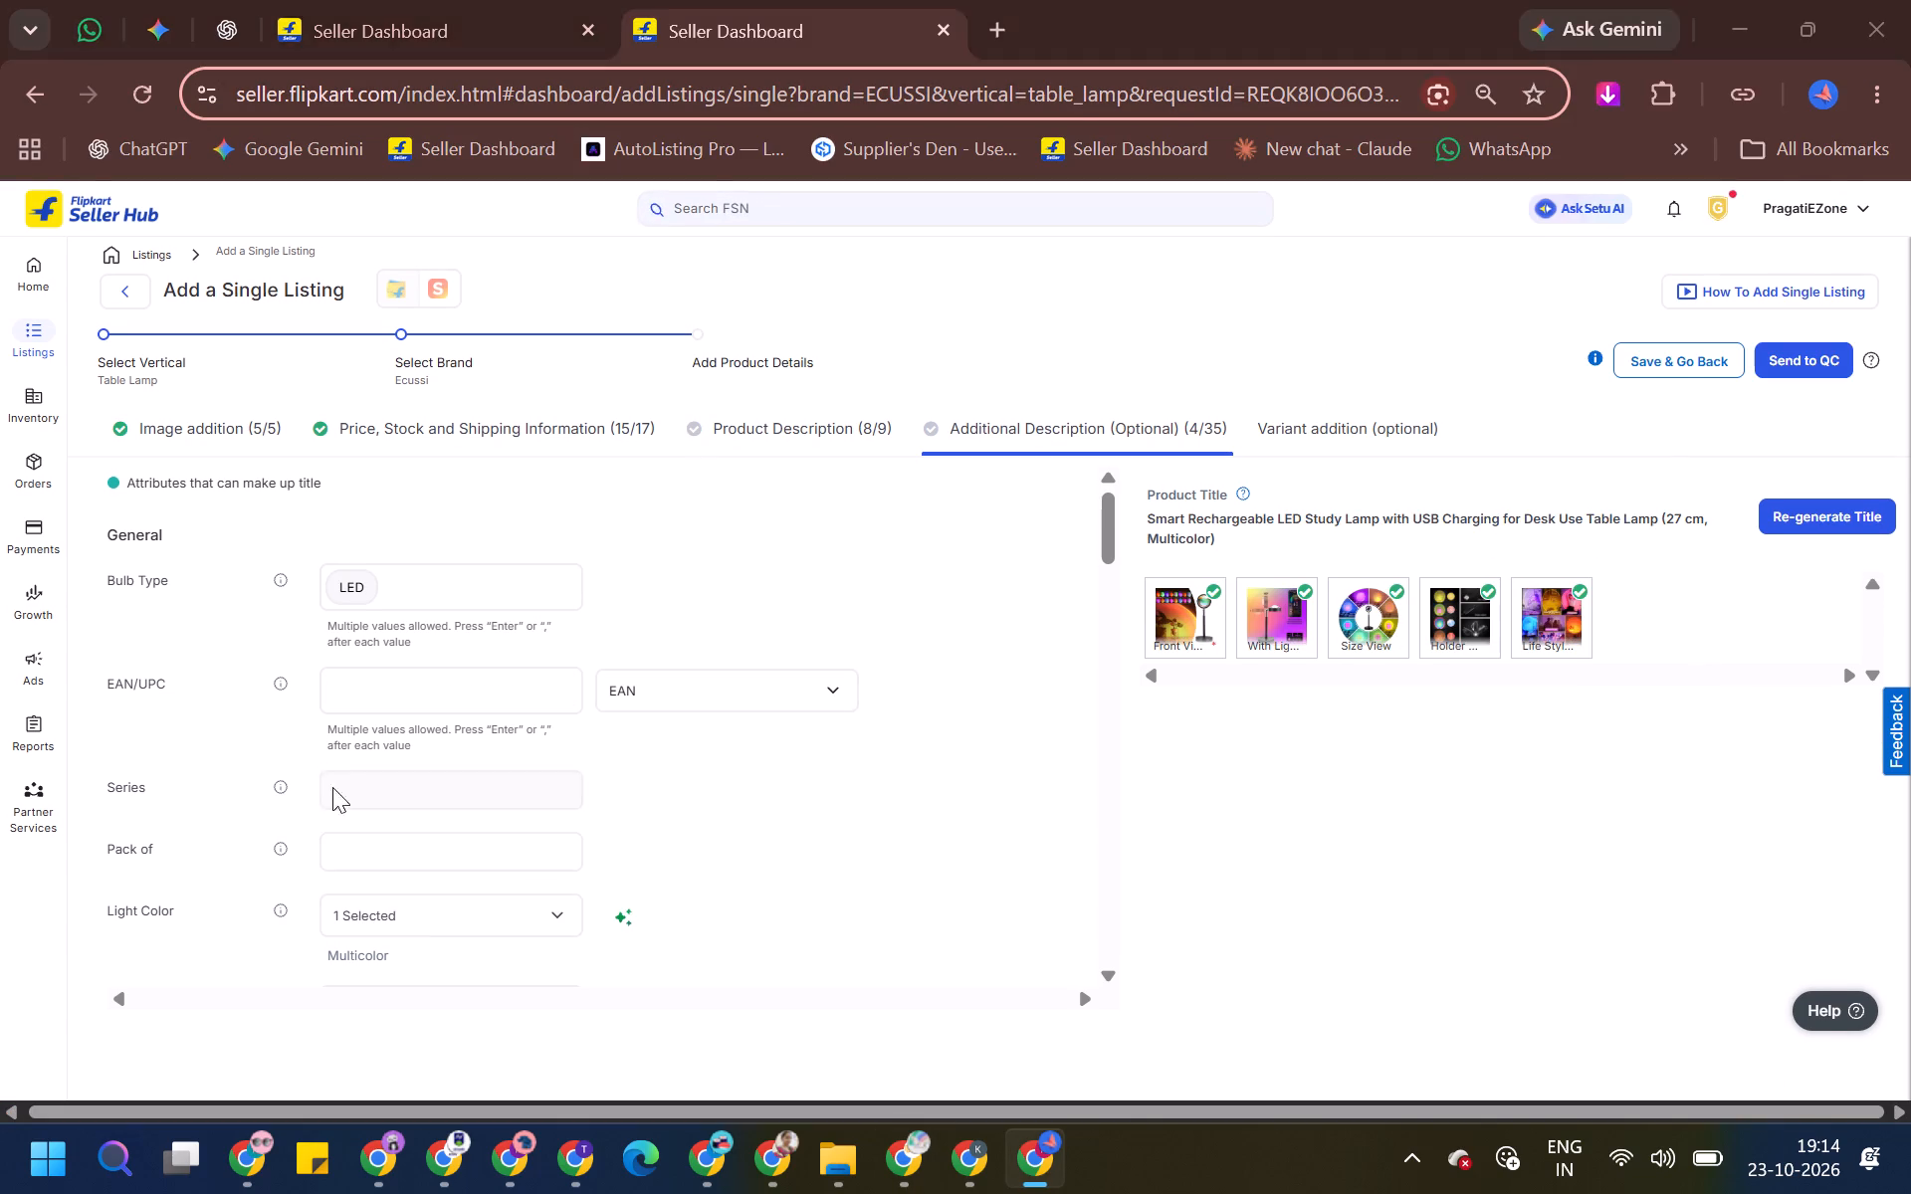
left_click(393, 783)
triple_click(408, 737)
key("ctrl+c")
key("alt+Tab")
key("ctrl+v")
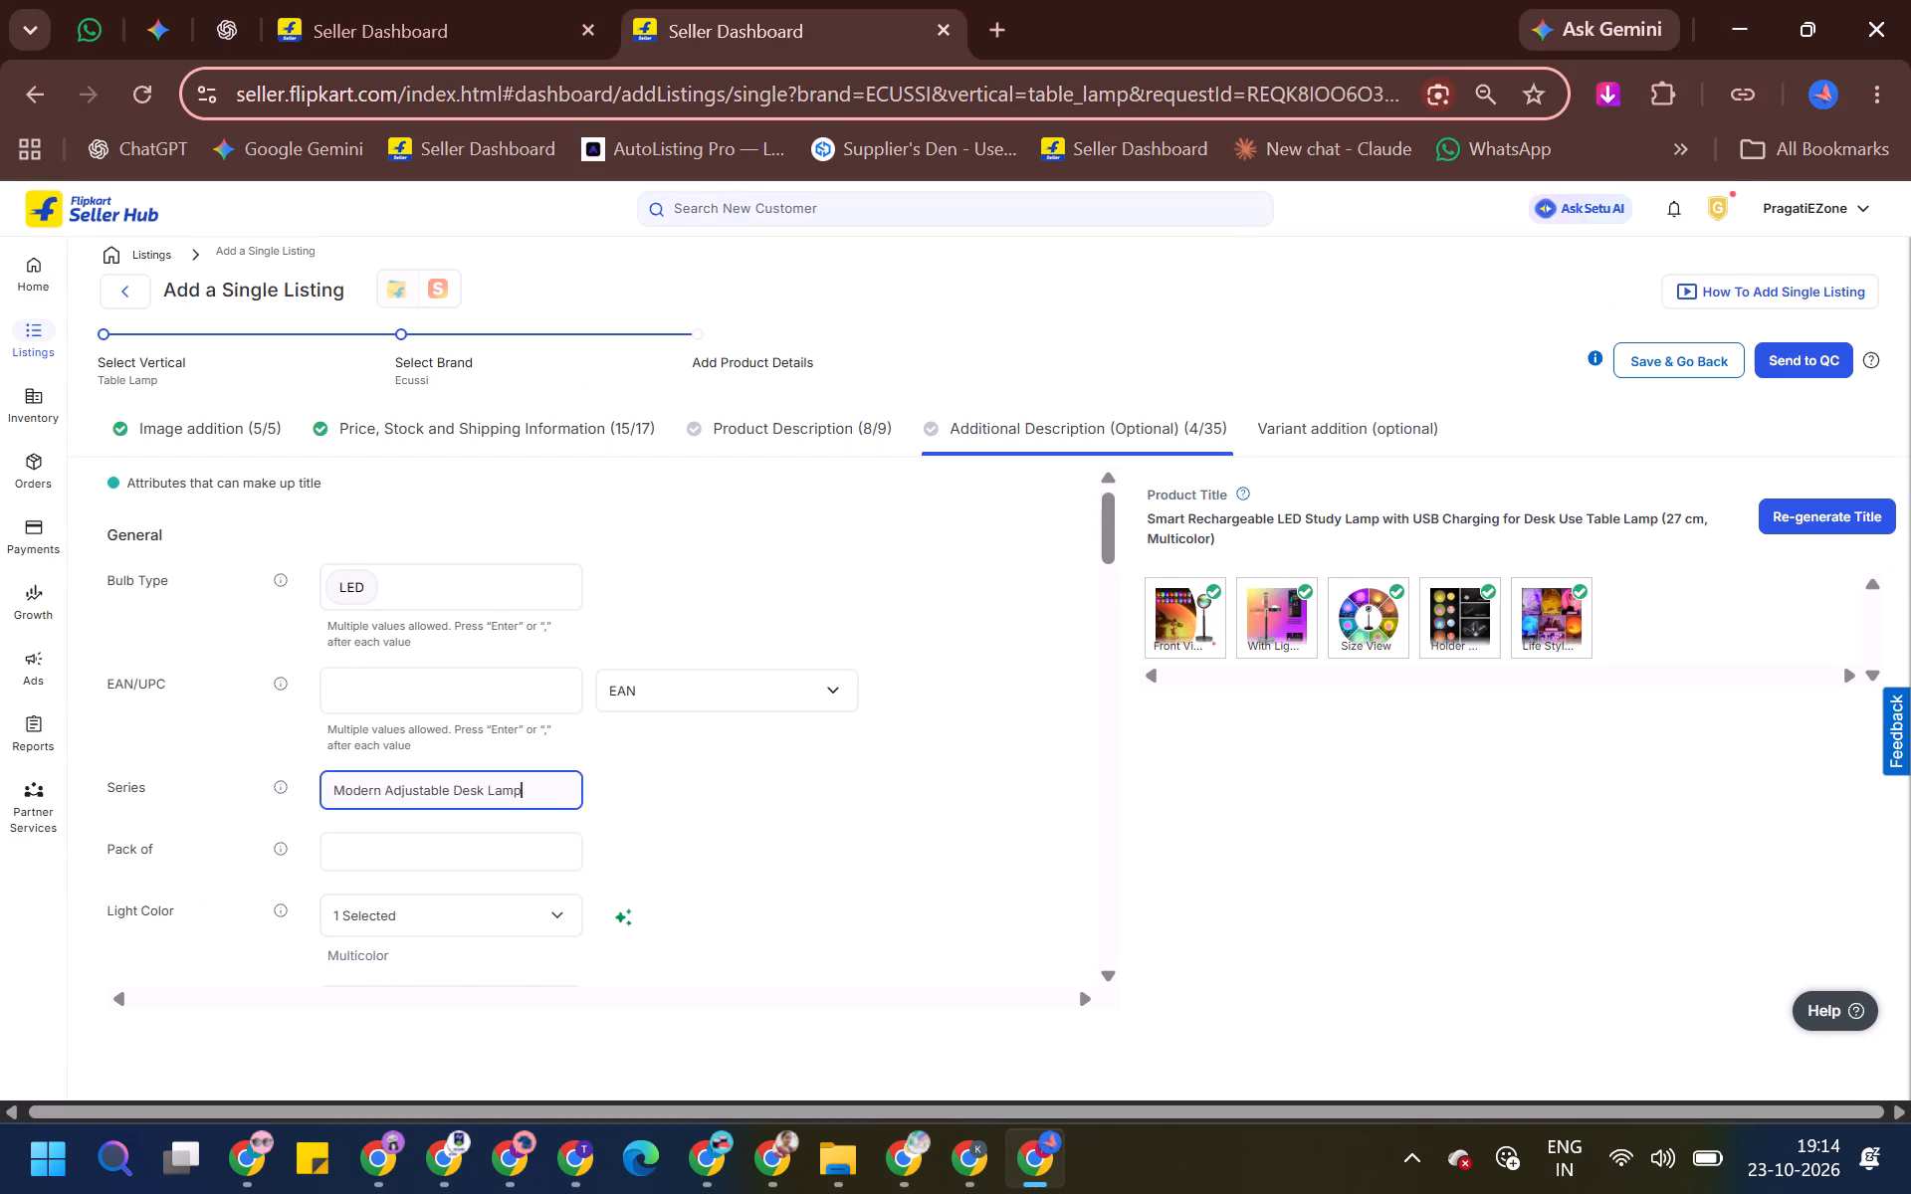
key("Tab")
key("1")
key("Tab")
Copy the lamp body materials Plastic and Metal from SwarnimEnterprise's listing into the additional description.
scroll(405, 821, "down", 1)
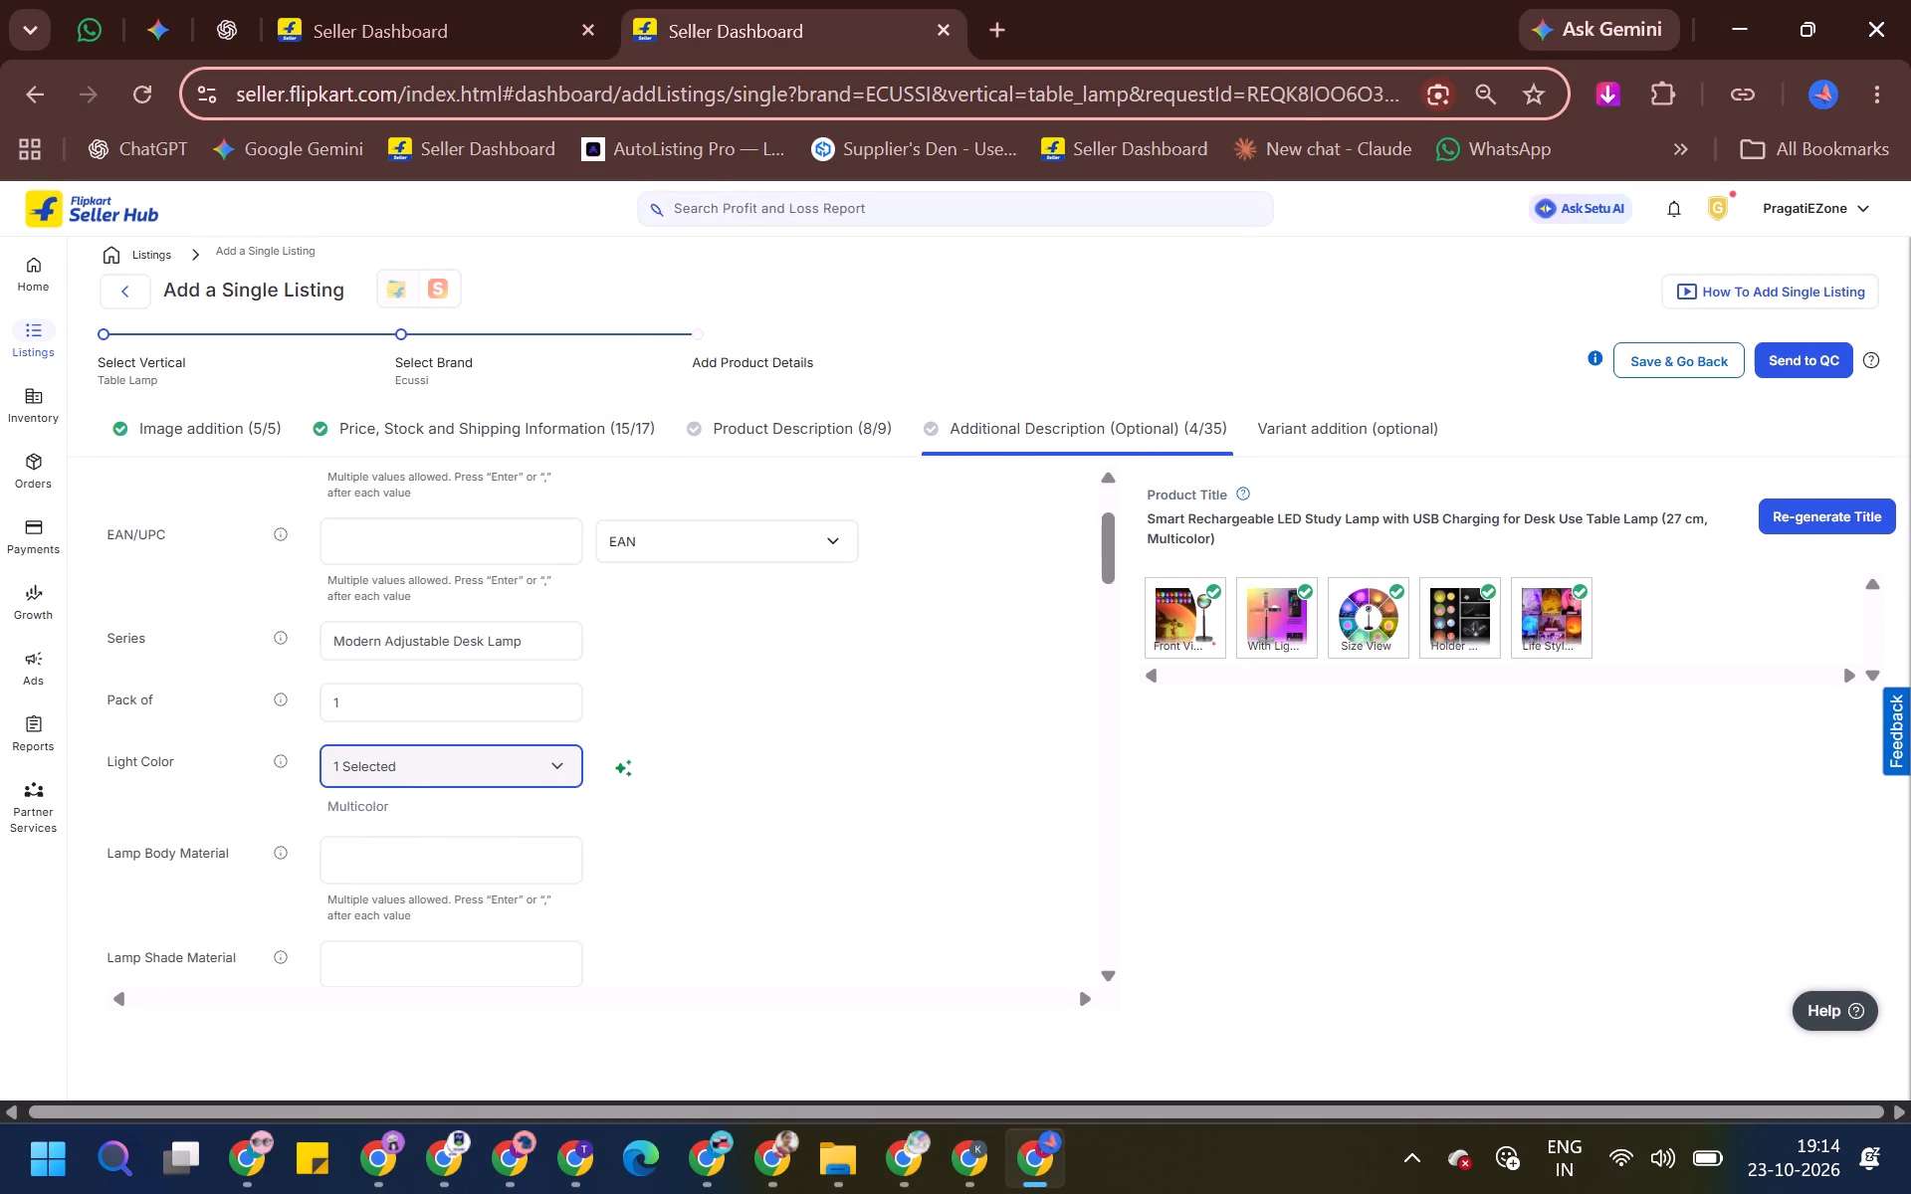
left_click(392, 860)
key("alt+Tab")
scroll(325, 885, "down", 1)
left_click_drag(322, 833, 519, 829)
key("ctrl+c")
key("alt+Tab")
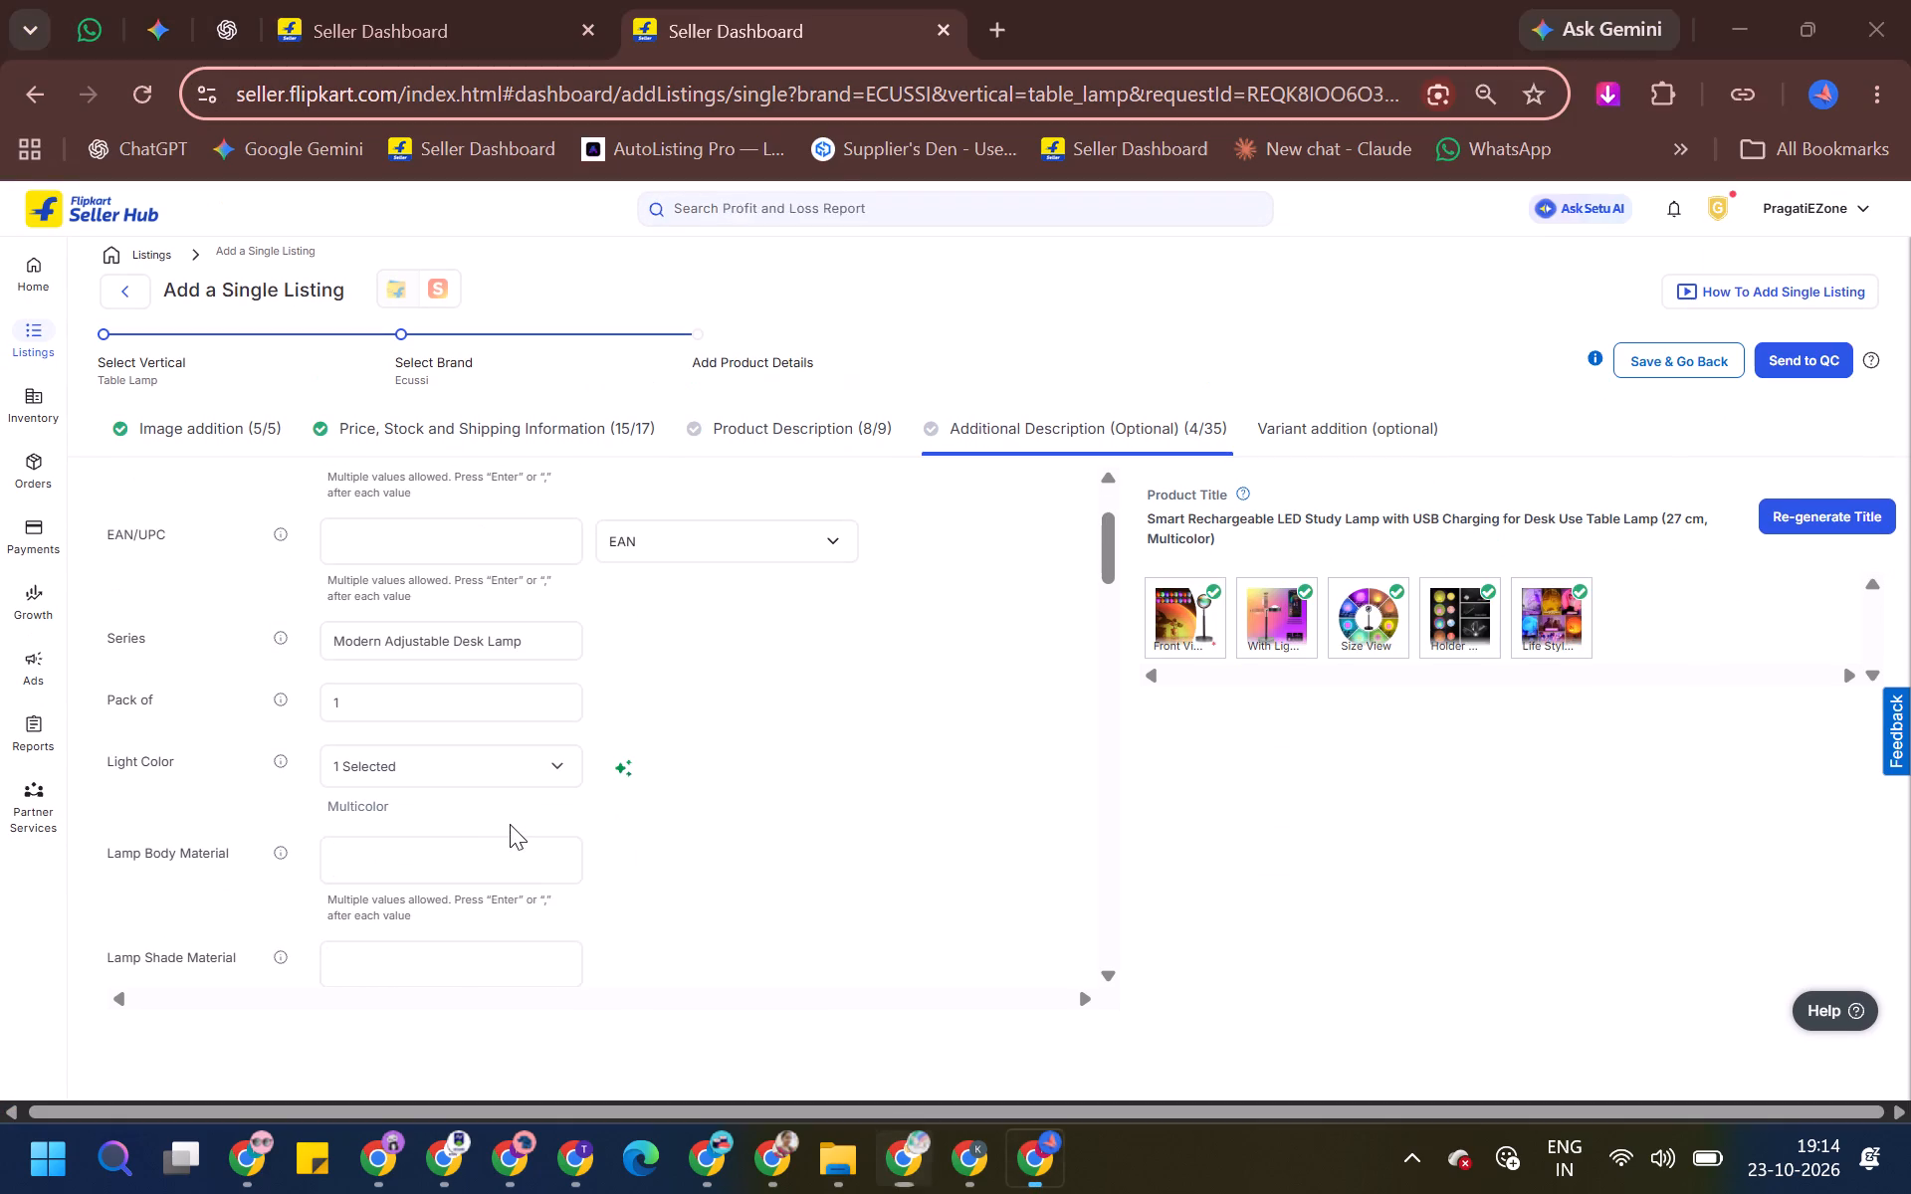
key("ctrl+v")
key("Tab")
Copy the lamp shade material Transparent Optical Lens and Plastic Housing from SwarnimEnterprise's listing.
scroll(506, 824, "down", 1)
left_click(457, 798)
key("alt+Tab")
scroll(285, 823, "down", 1)
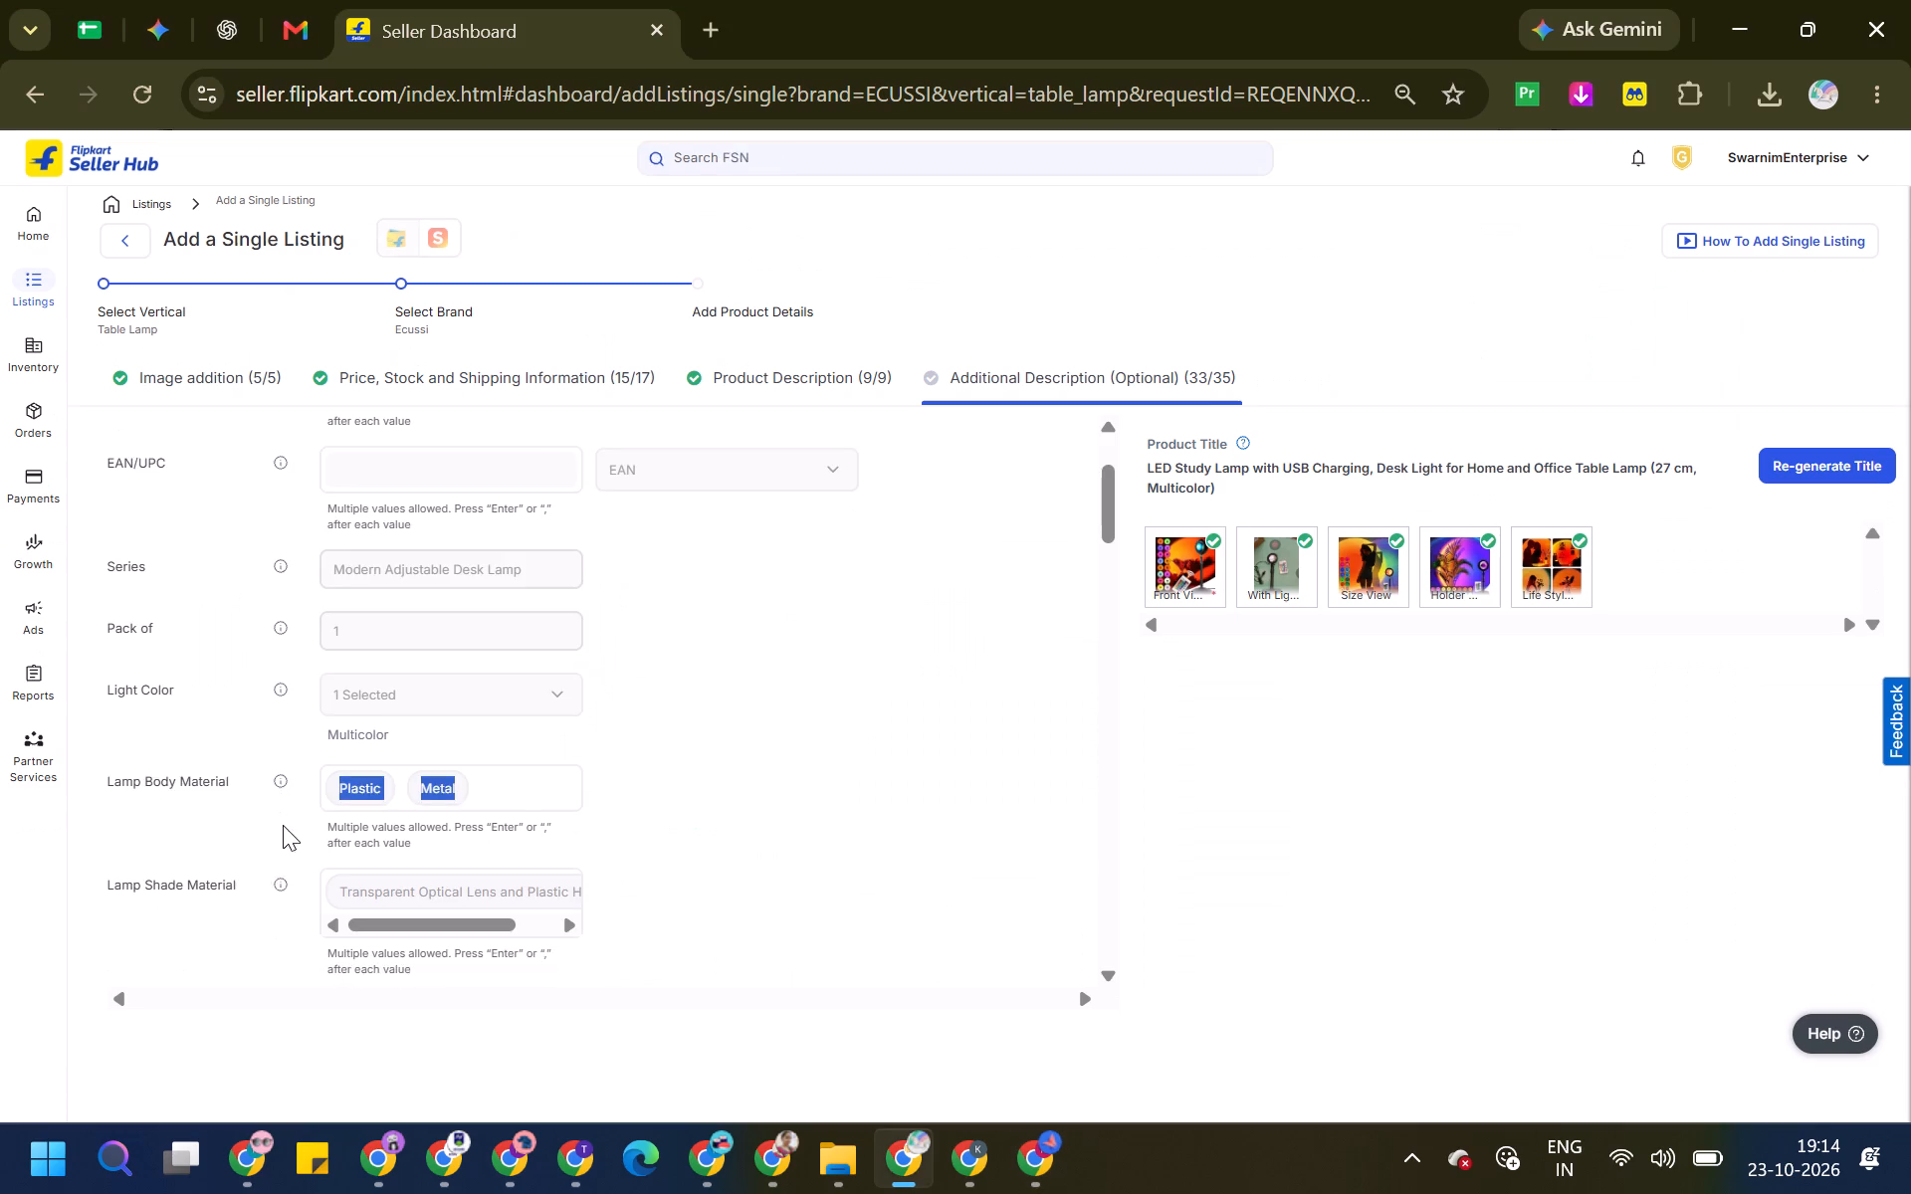
scroll(283, 825, "down", 1)
left_click_drag(306, 601, 815, 614)
key("ctrl+c")
key("alt+Tab")
key("ctrl+v")
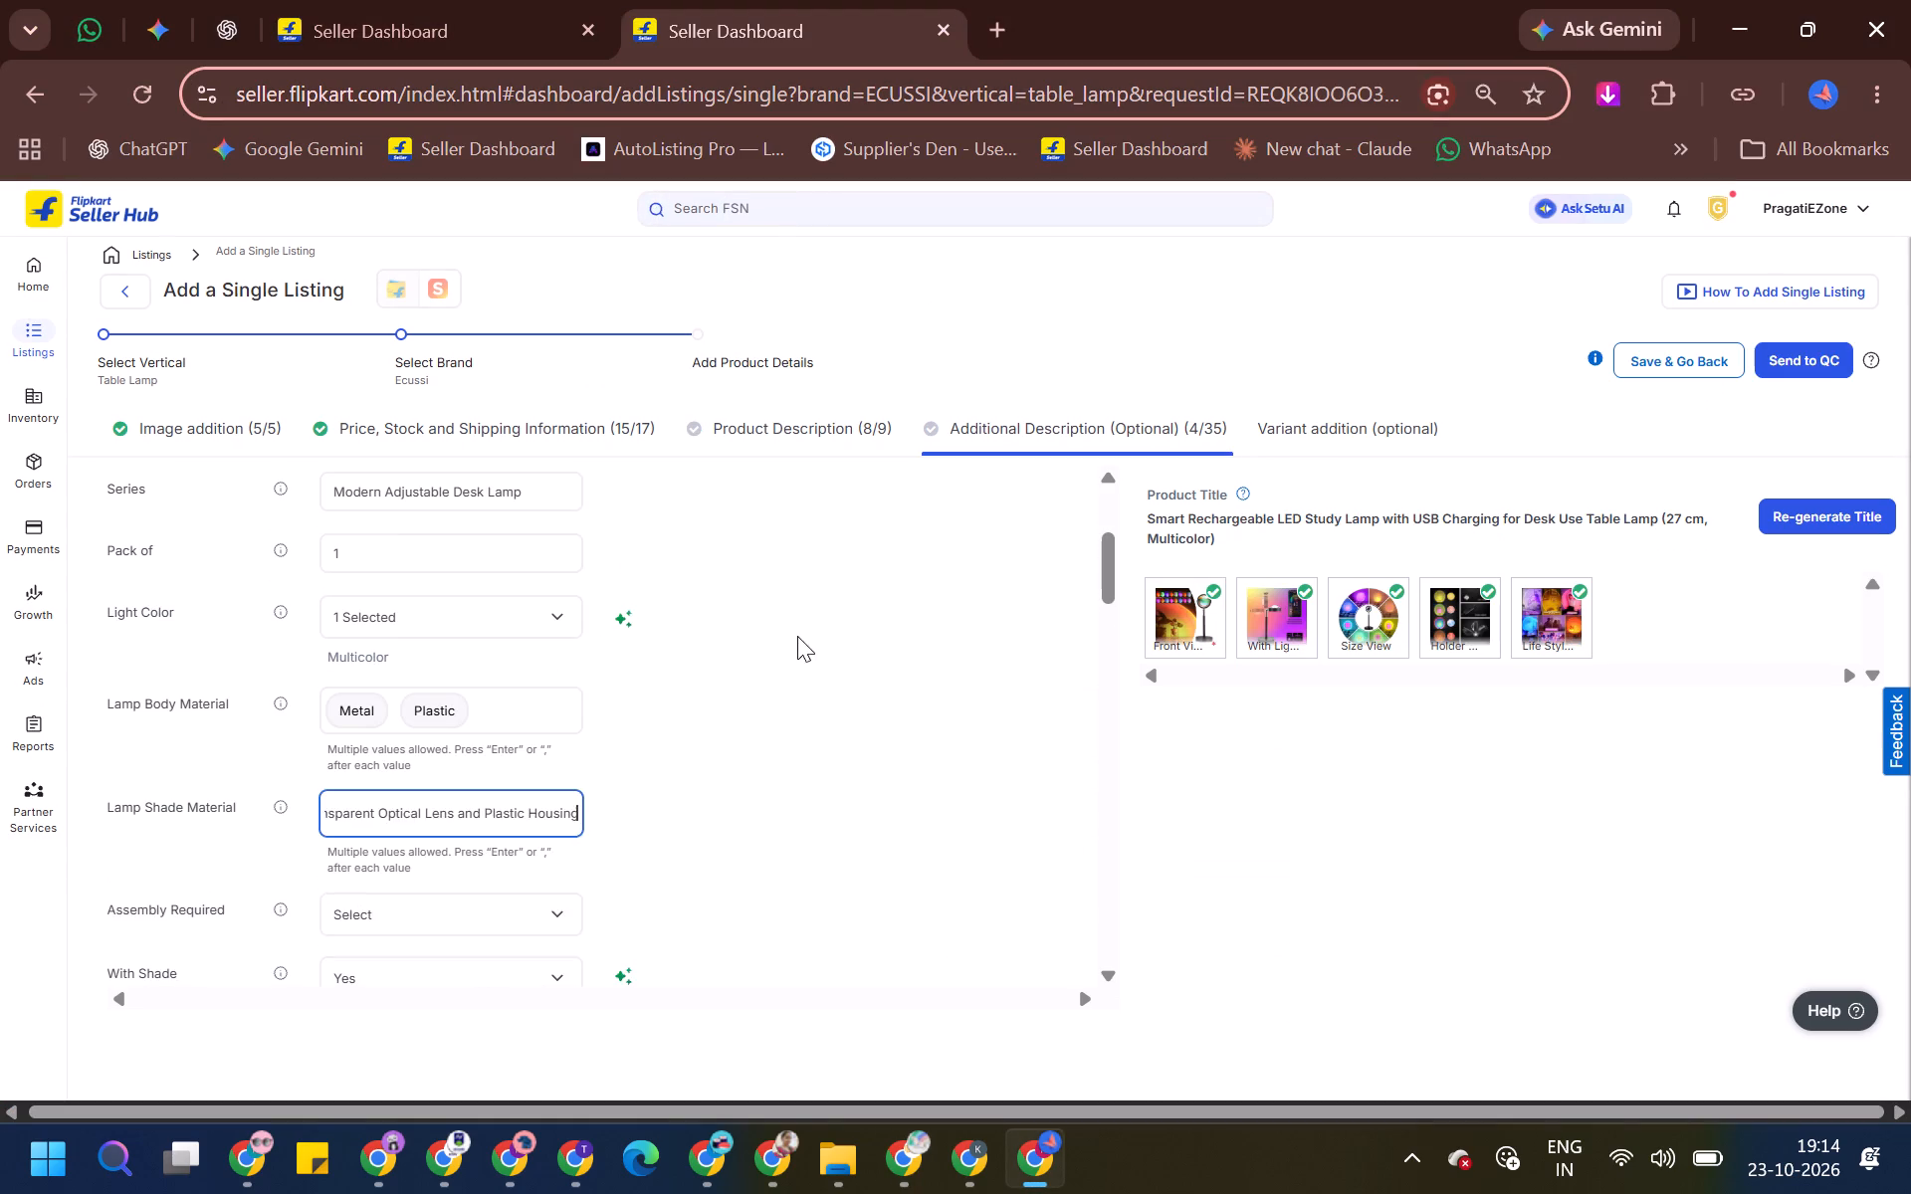
Set Assembly Required to Yes in sunset_lamp4's additional description.
key("Tab")
scroll(699, 768, "down", 1)
left_click(471, 788)
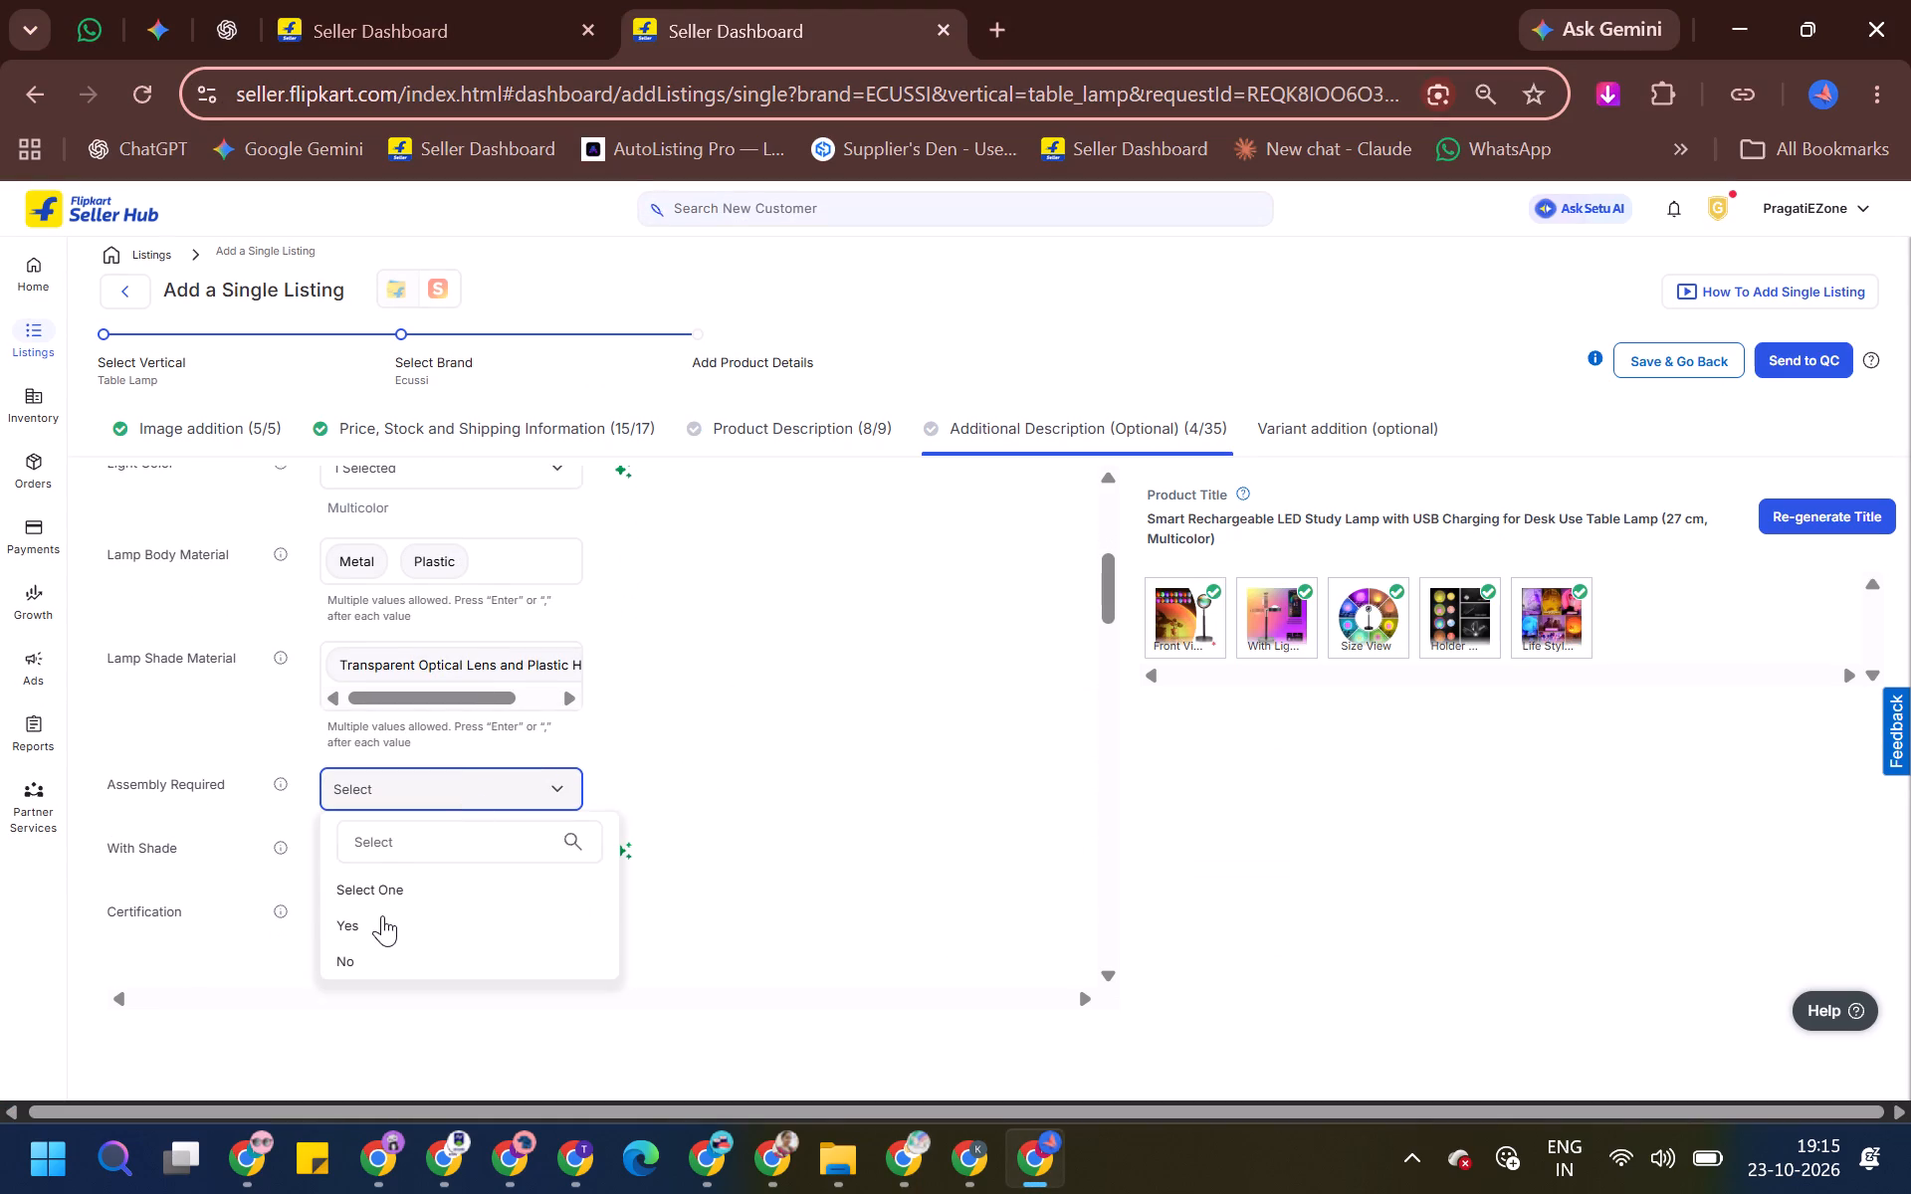
left_click(382, 915)
key("Tab")
key("Tab")
key("Tab")
left_click(382, 915)
Copy the certification value Not specified from SwarnimEnterprise's listing into the Certification field.
left_click(430, 652)
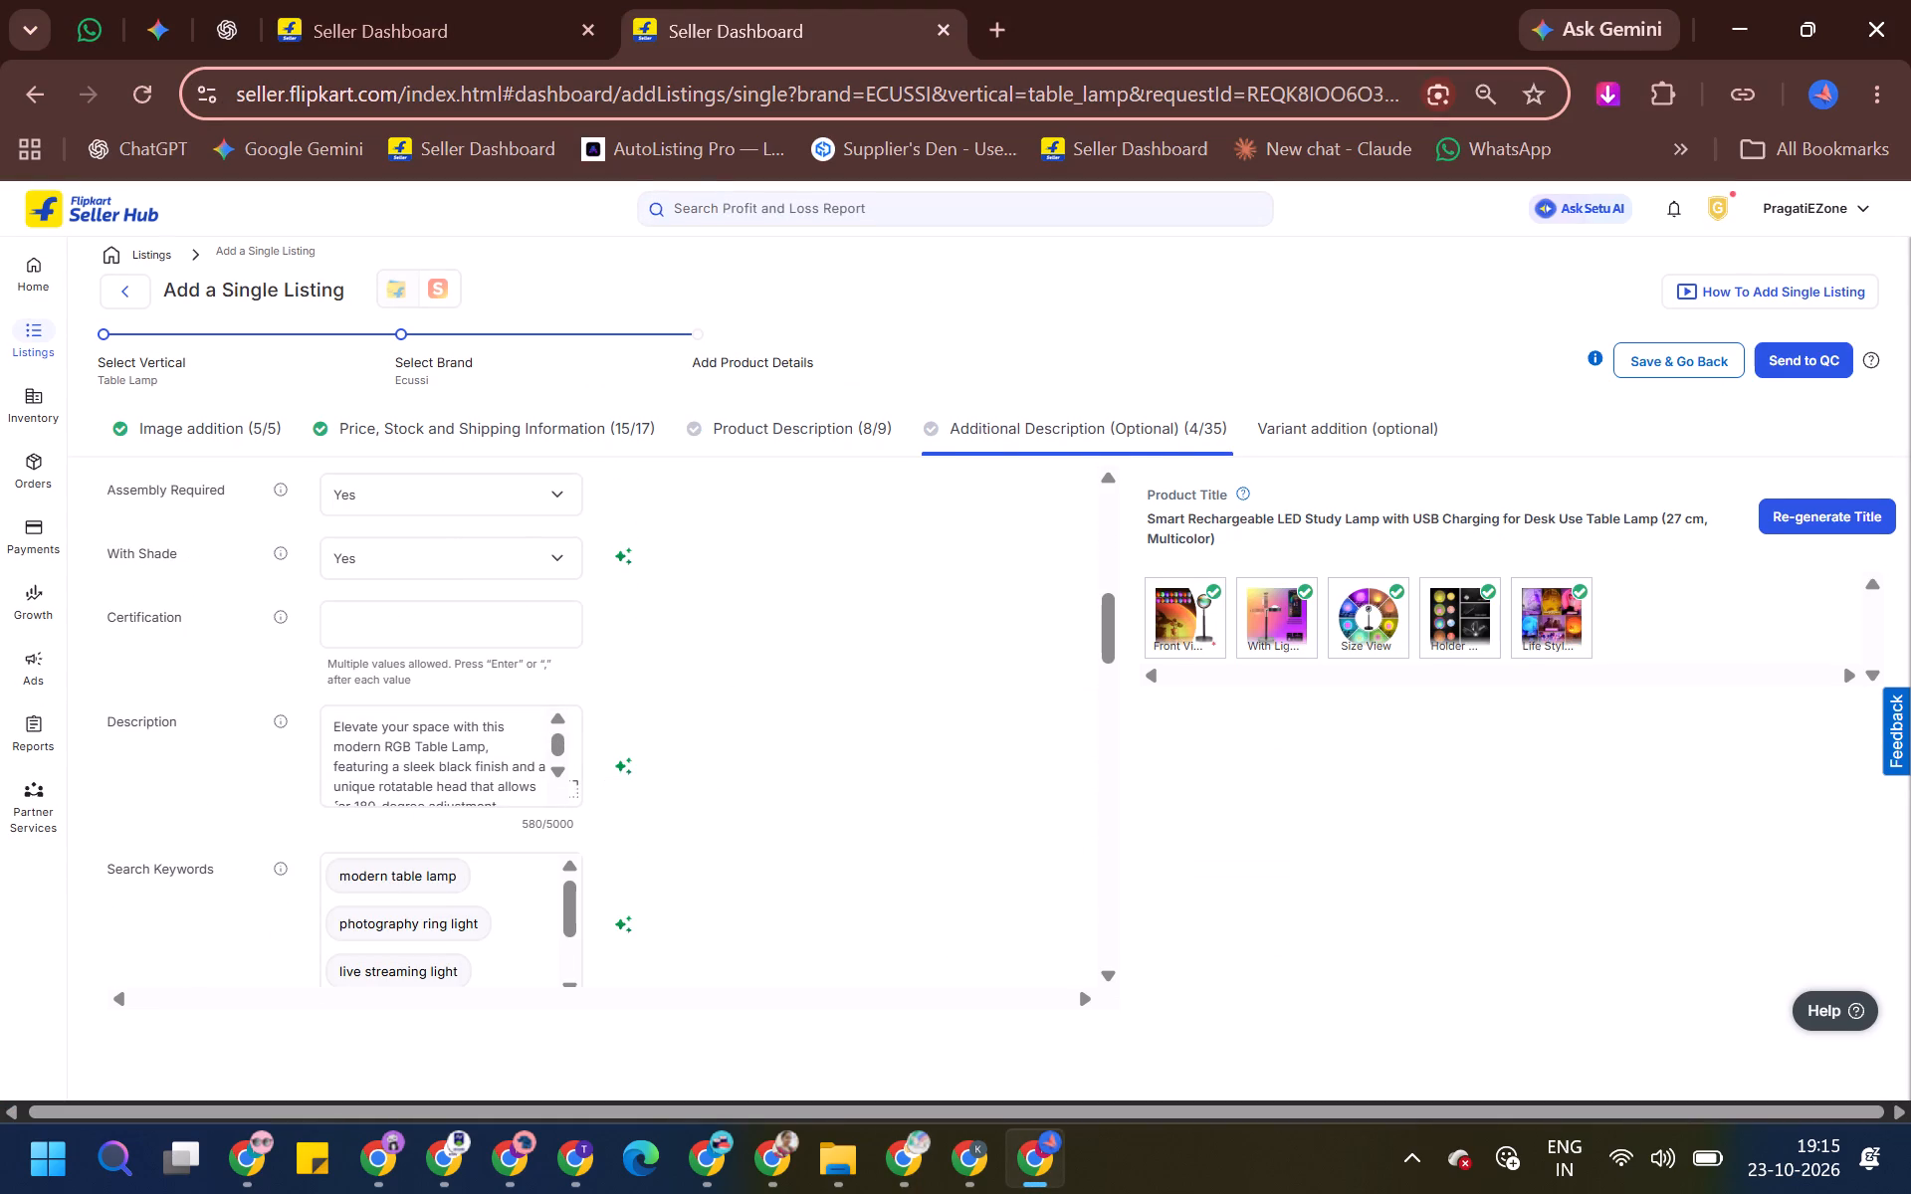
left_click(434, 633)
key("alt+Tab")
scroll(348, 788, "down", 2)
left_click_drag(319, 611, 531, 595)
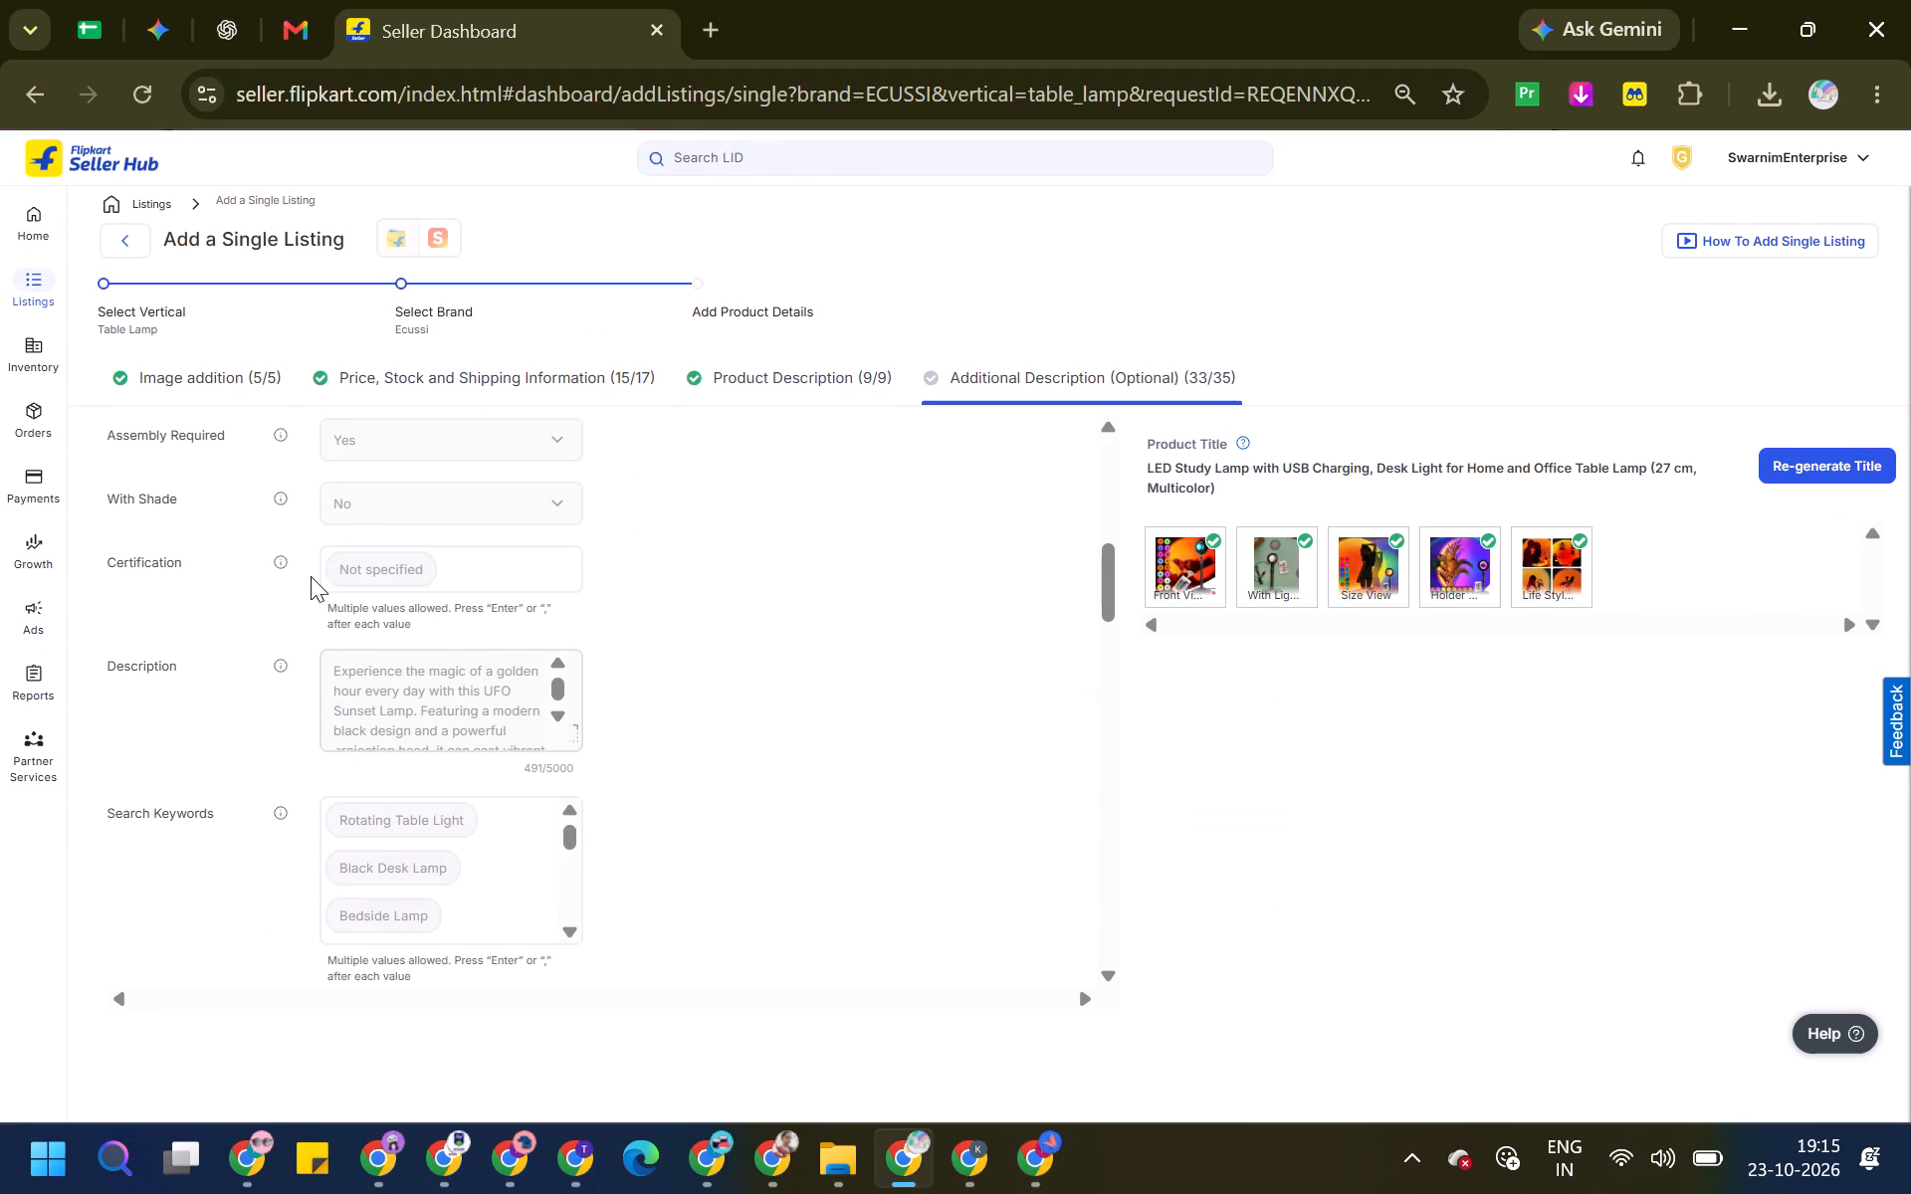
left_click_drag(311, 576, 554, 565)
key("ctrl+c")
key("alt+Tab")
key("ctrl+v")
key("Tab")
Copy SwarnimEnterprise's search keywords, including Rotating Table Light, Black Desk Lamp and Bedside Lamp, and return to sunset_lamp4's Search Keywords field.
scroll(761, 772, "down", 1)
left_click(516, 768)
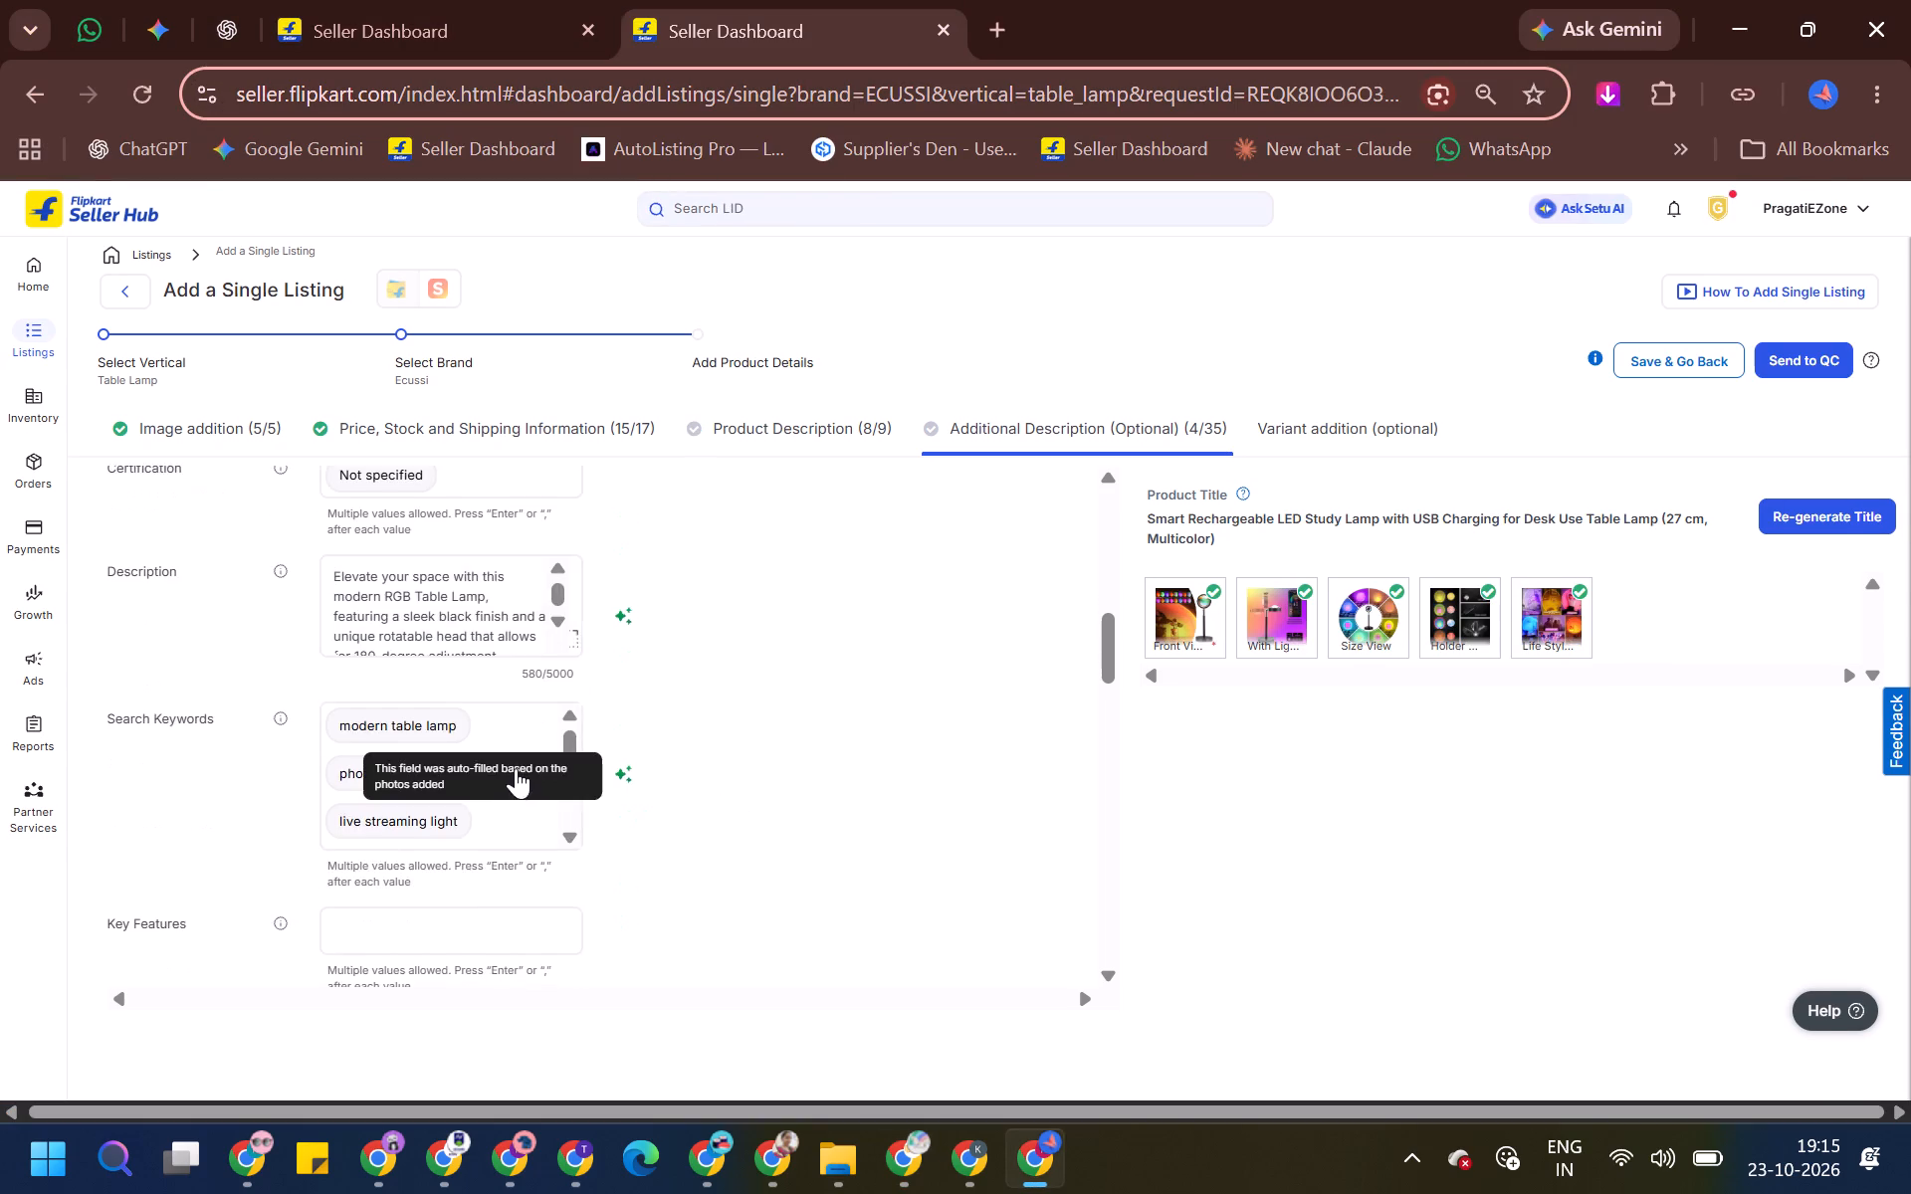
key("alt+Tab")
left_click_drag(295, 817, 516, 953)
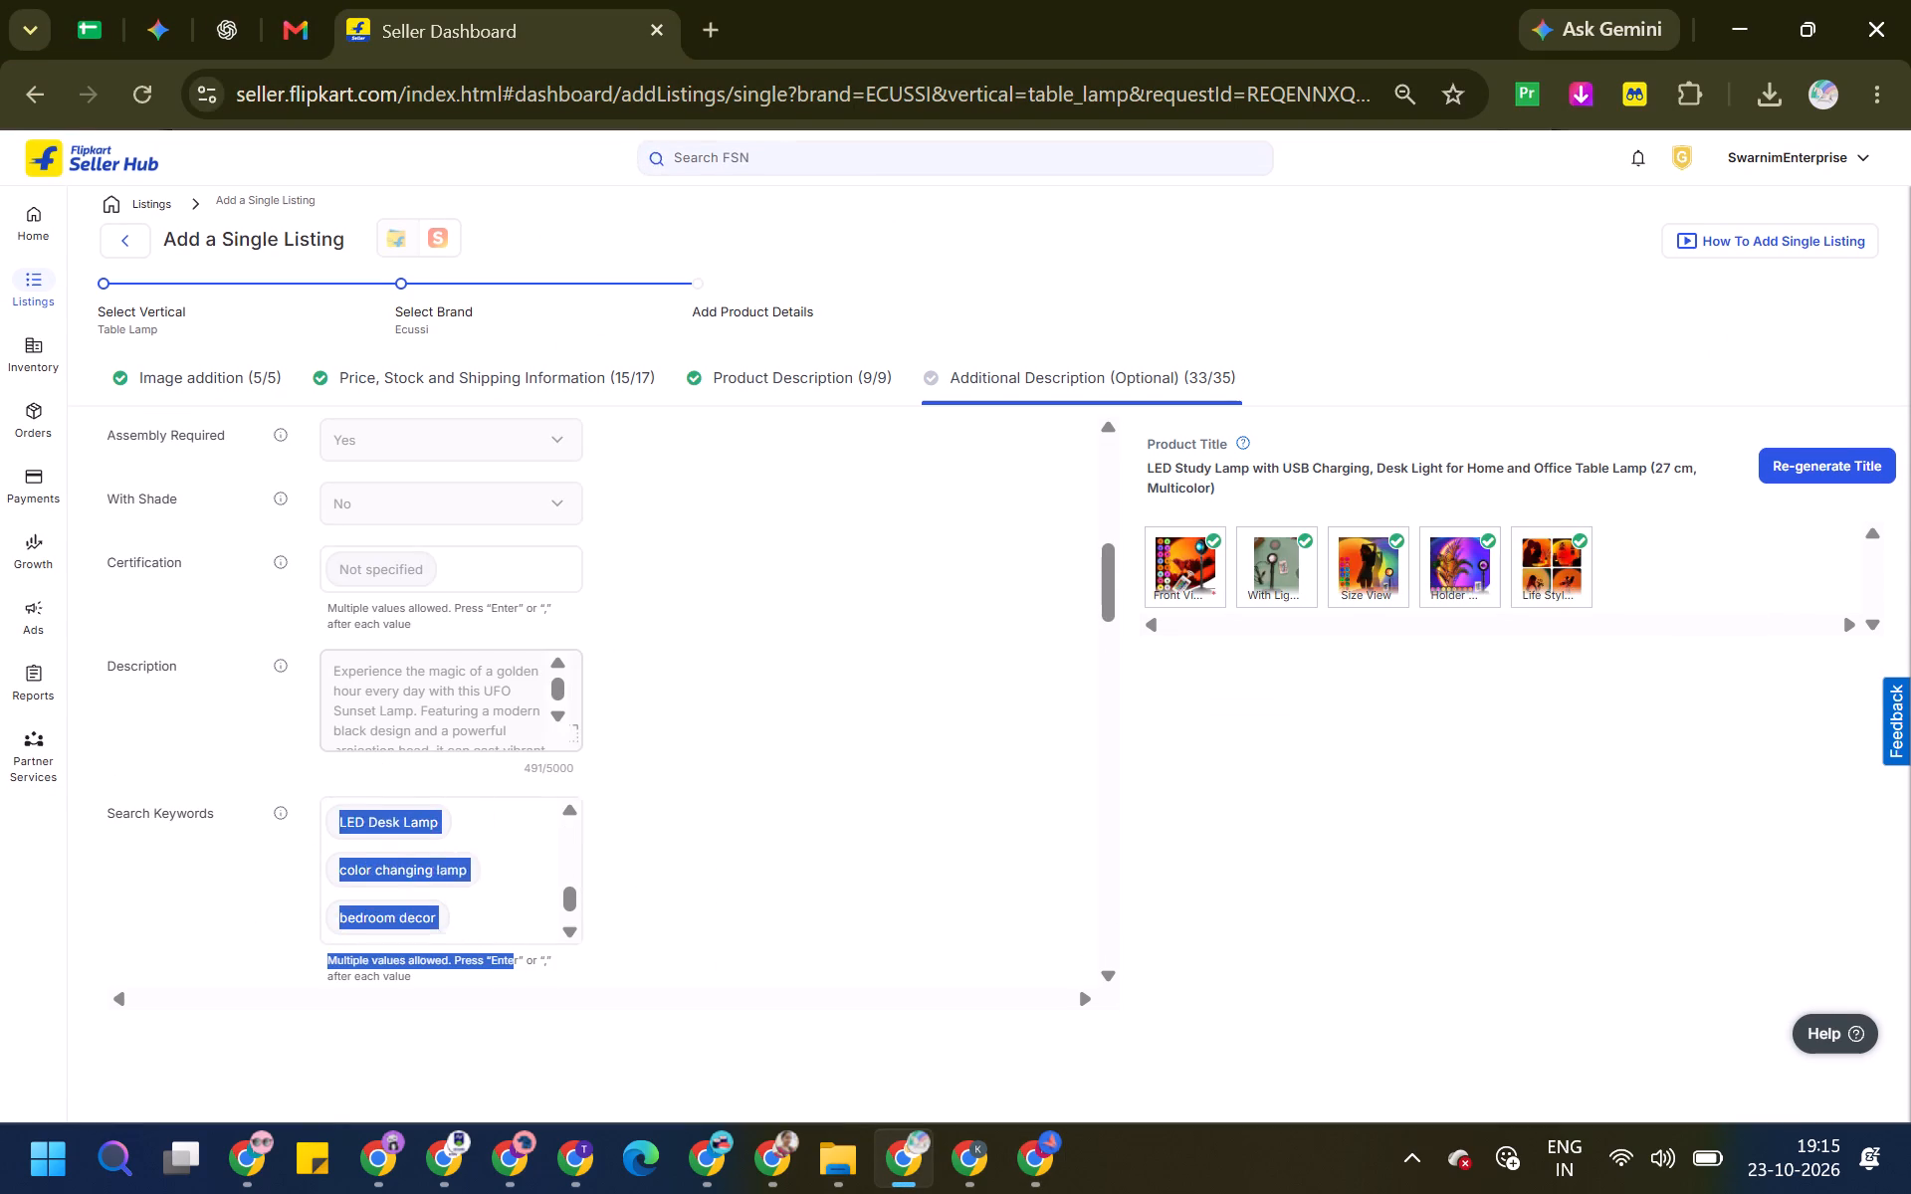
left_click_drag(516, 953, 548, 911)
key("ctrl+c")
key("alt+Tab")
left_click(517, 733)
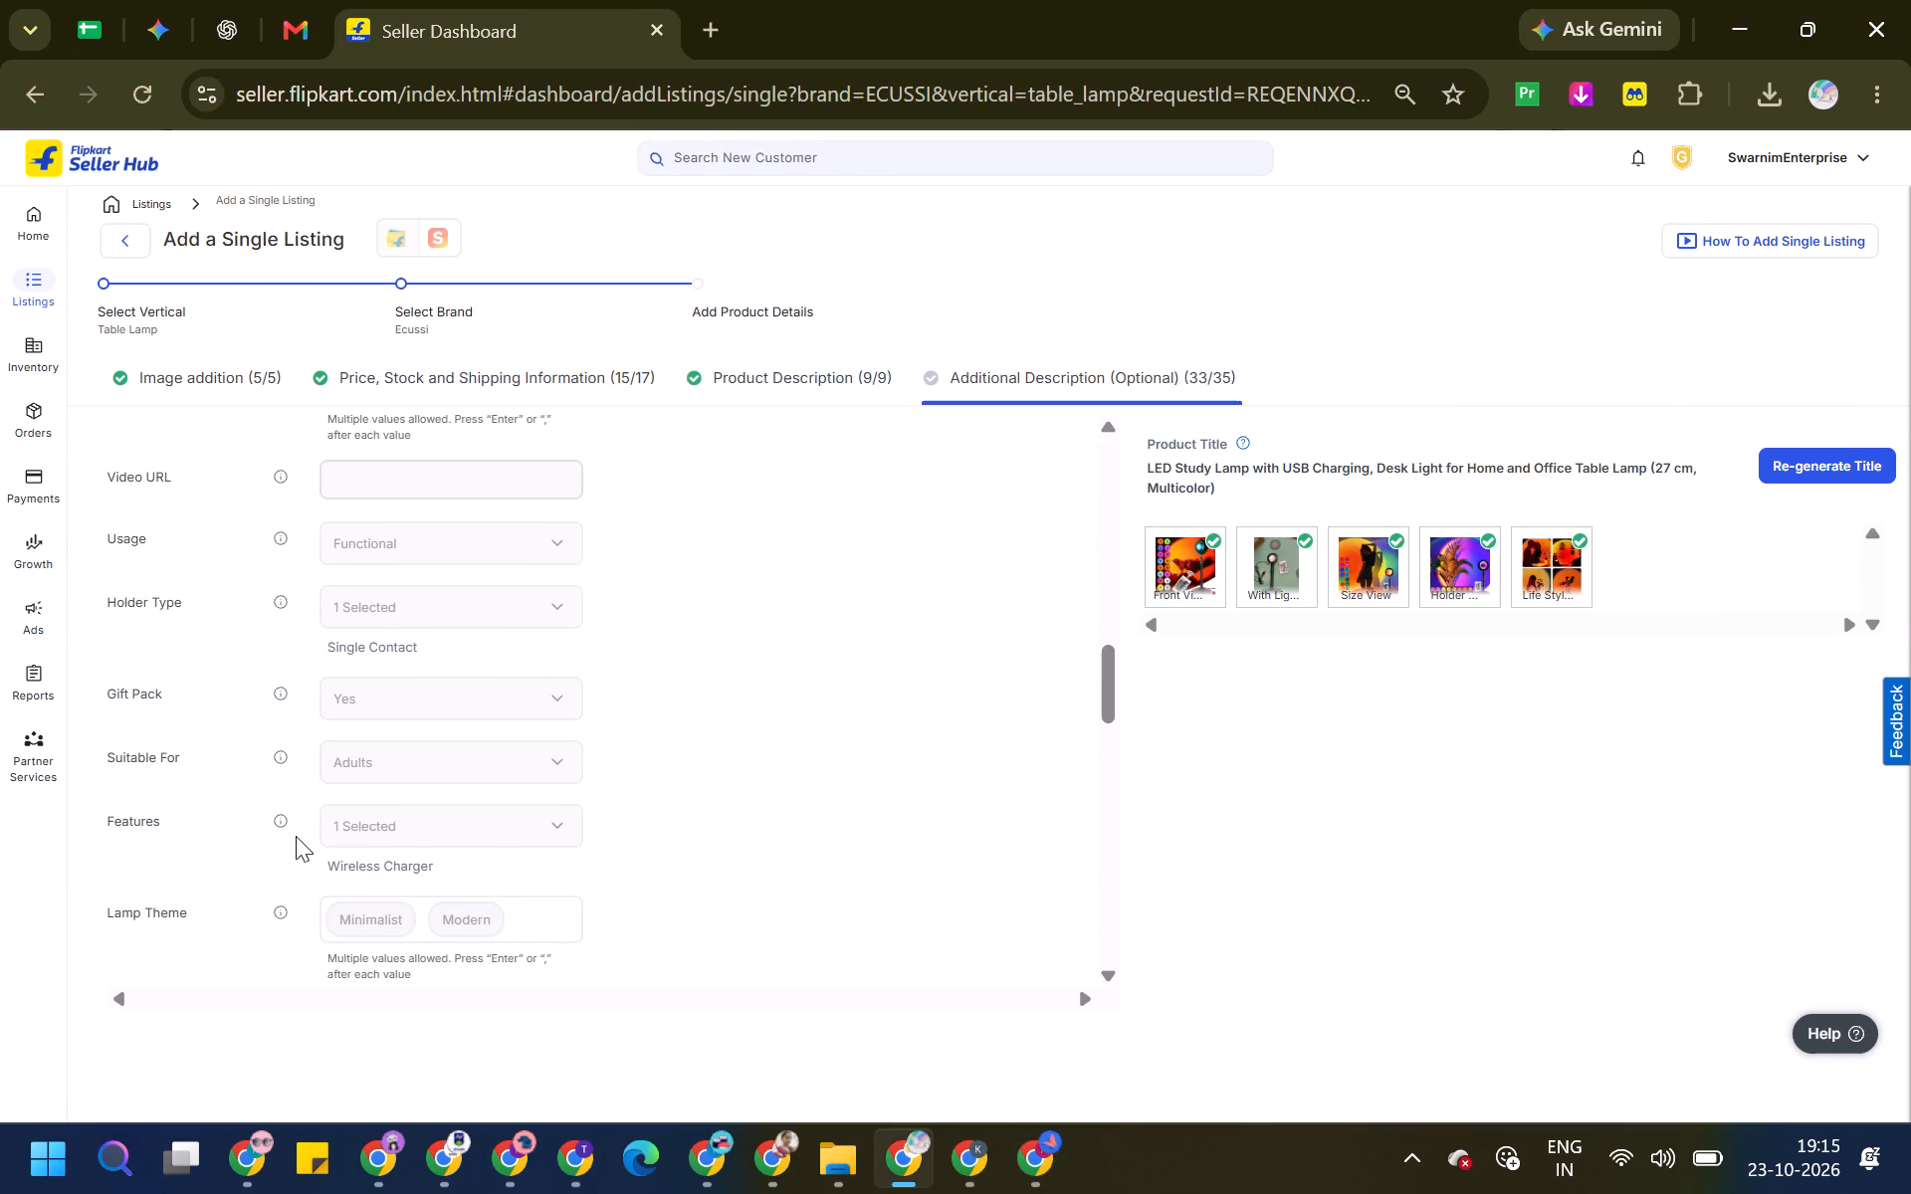
Copy the lamp theme values Minimalist and Modern from SwarnimEnterprise's listing and return to the Lamp Theme field in PragatiEZone's listing.
scroll(296, 835, "down", 1)
left_click_drag(301, 764, 526, 797)
key("ctrl+c")
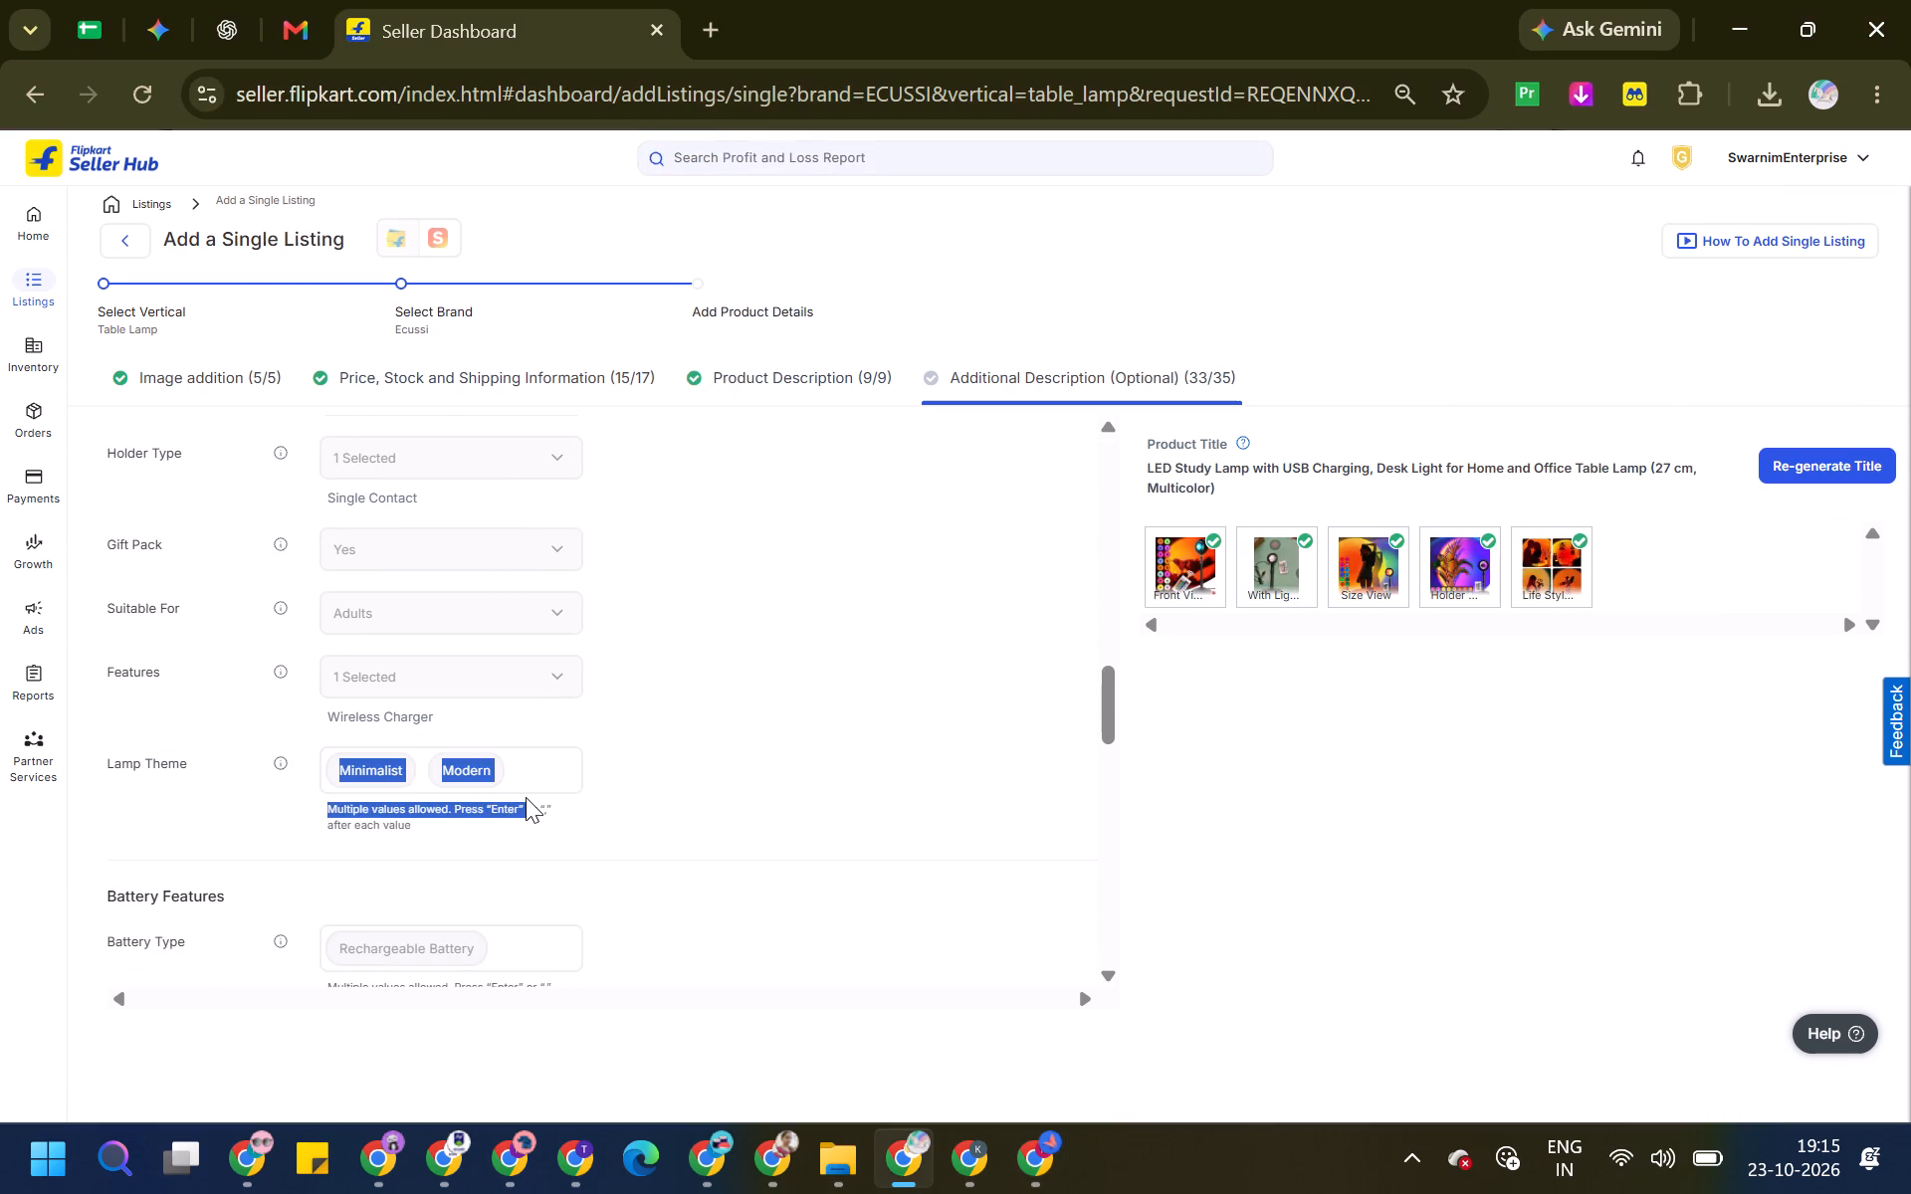
left_click(303, 794)
left_click_drag(323, 759, 507, 766)
key("ctrl+c")
key("alt+Tab")
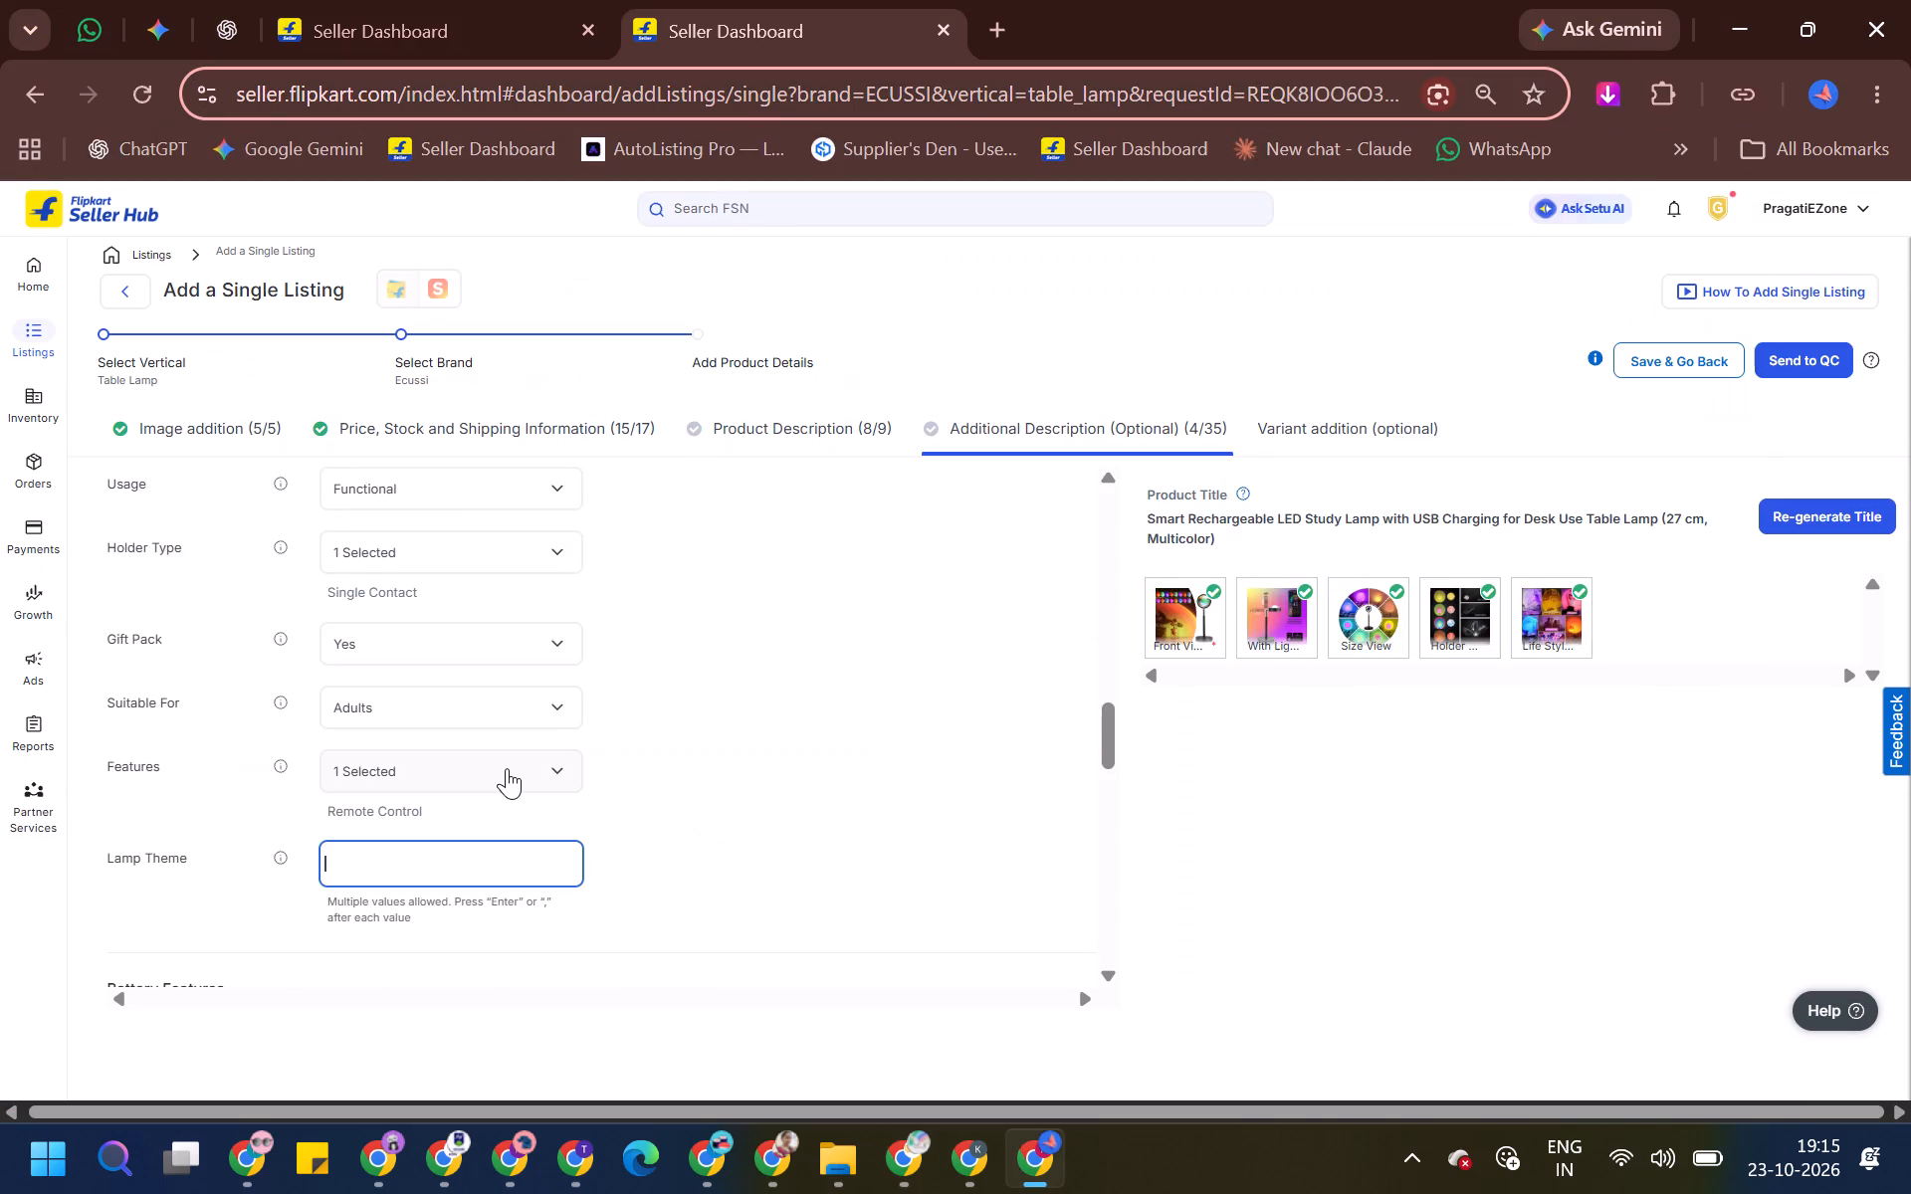
Fill the lamp theme with the copied values Modern and Minimalist.
key("ctrl+v")
key("Tab")
Copy the battery type Rechargeable Battery from SwarnimEnterprise's listing into sunset_lamp4's battery features.
scroll(621, 739, "down", 2)
left_click(435, 790)
left_click(436, 764)
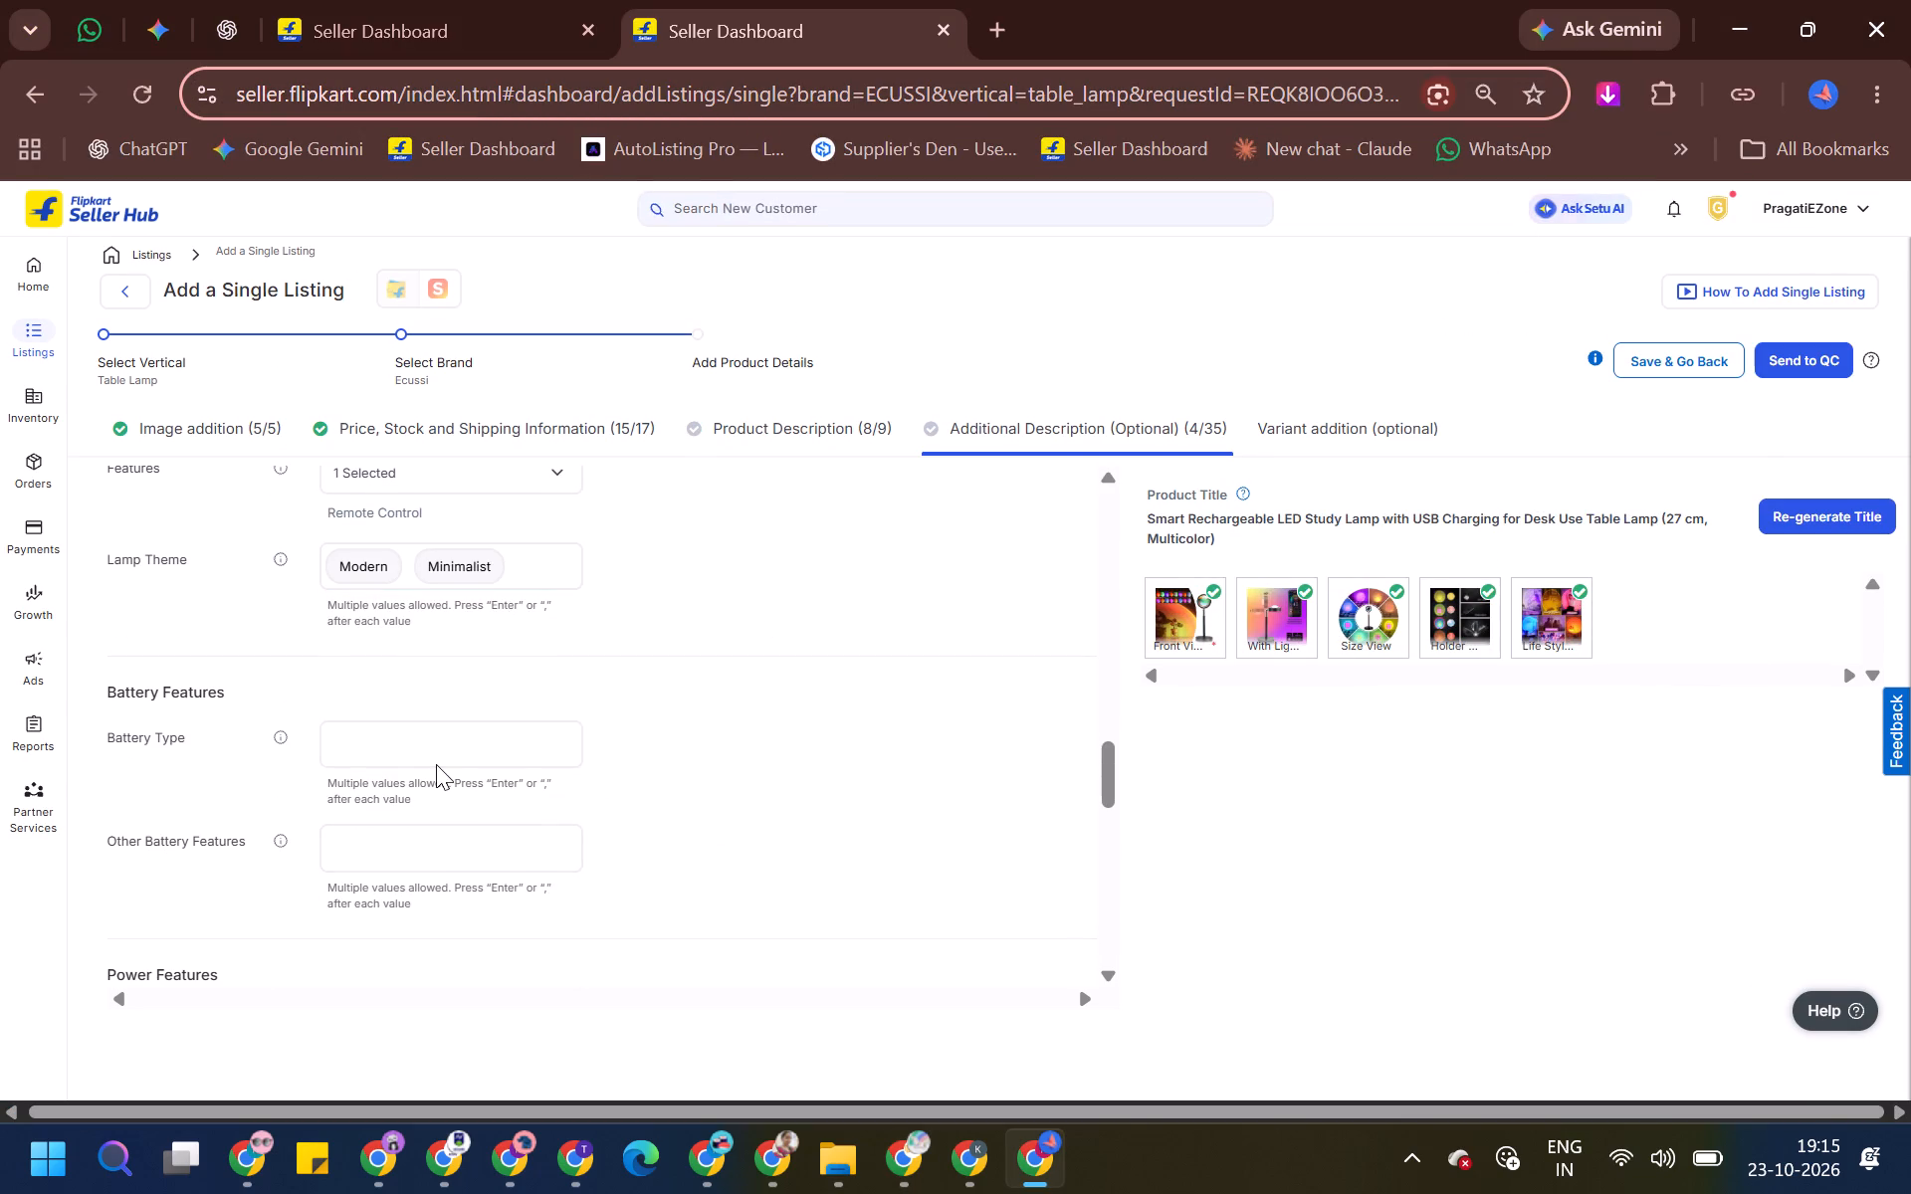
key("alt+Tab")
scroll(333, 840, "down", 1)
left_click_drag(304, 802, 535, 815)
key("ctrl+c")
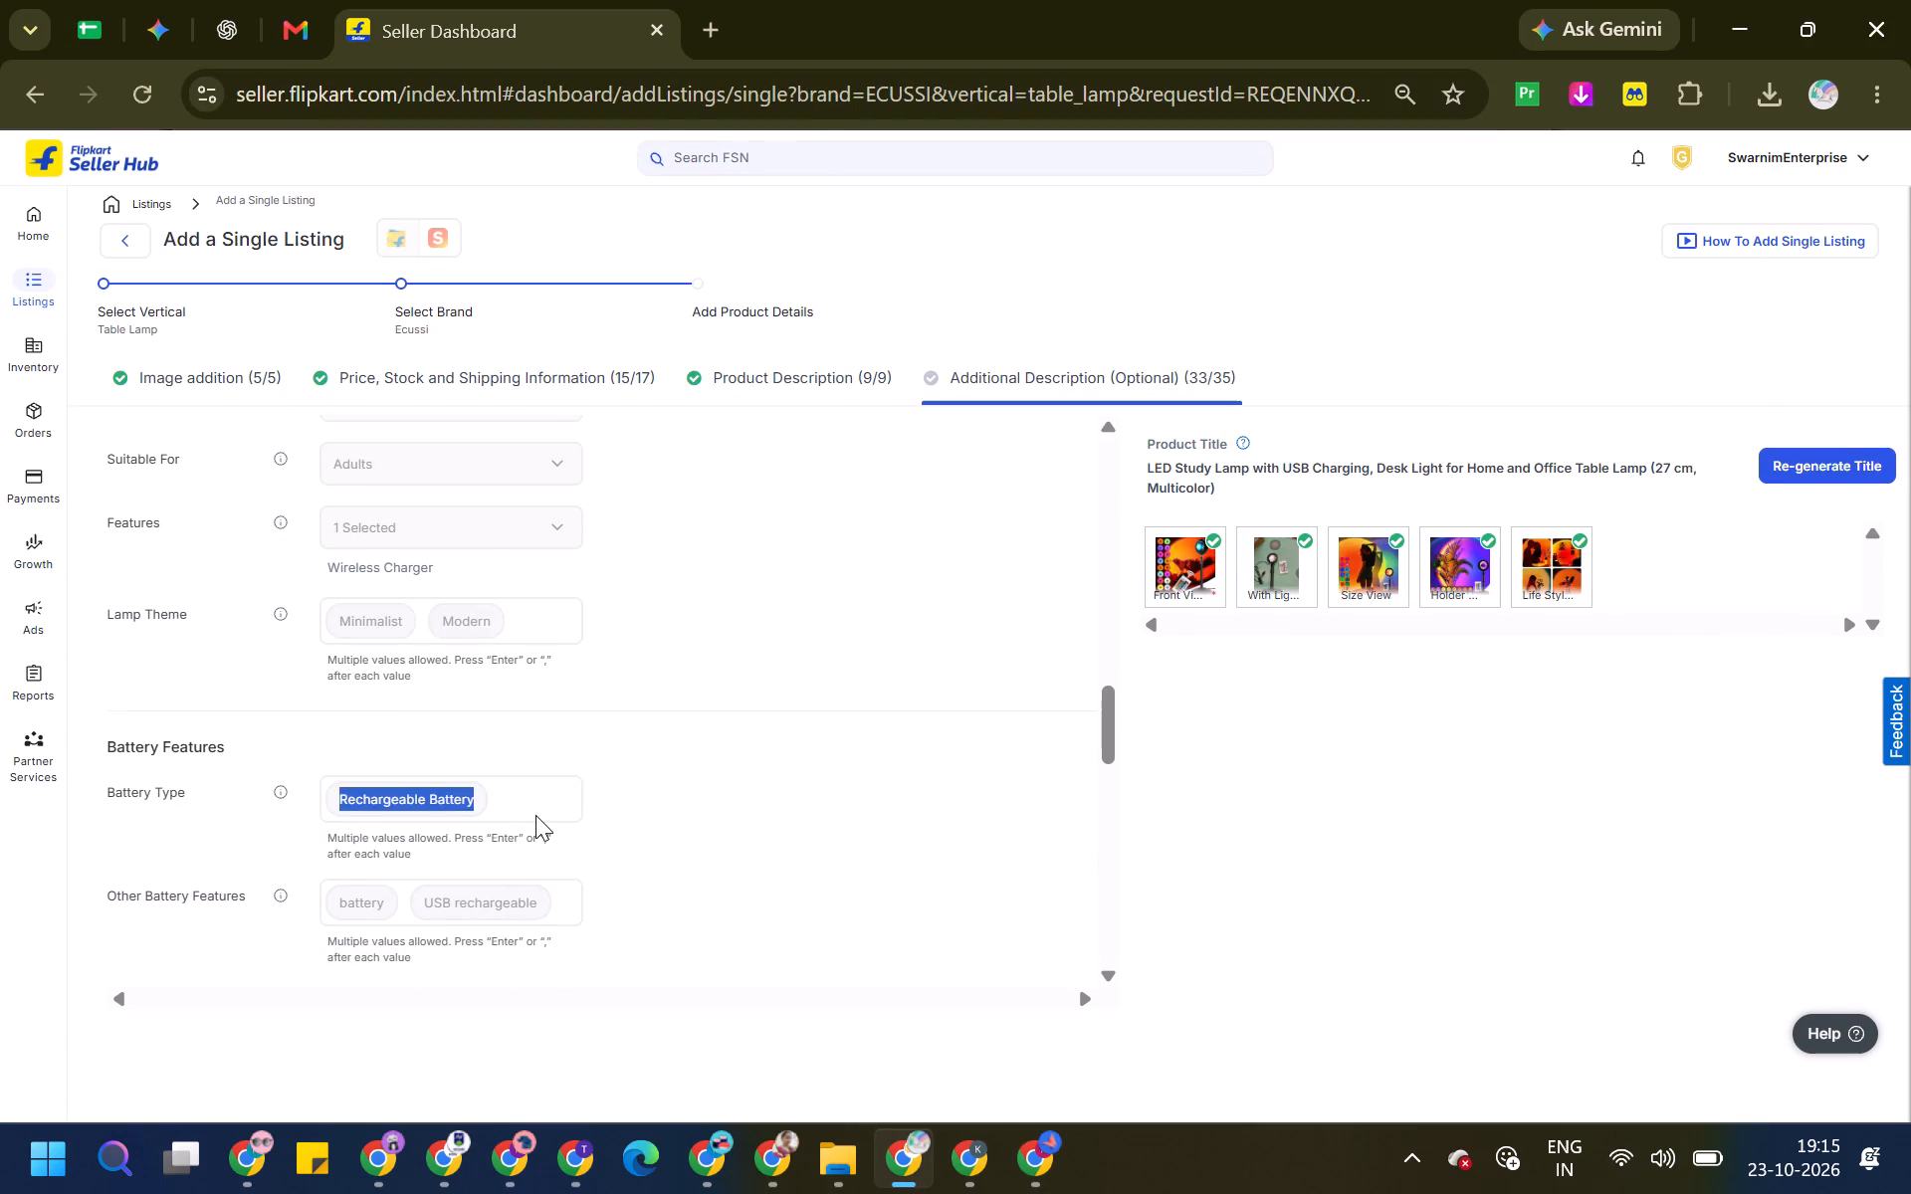
key("alt+Tab")
key("ctrl+v")
key("Tab")
Copy the other battery features battery and USB rechargeable from SwarnimEnterprise's listing.
key("alt+Tab")
left_click_drag(296, 892, 607, 902)
key("ctrl+c")
key("alt+Tab")
key("ctrl+v")
key("Tab")
Copy the power requirement USB power from SwarnimEnterprise's listing into the power features.
scroll(651, 786, "down", 2)
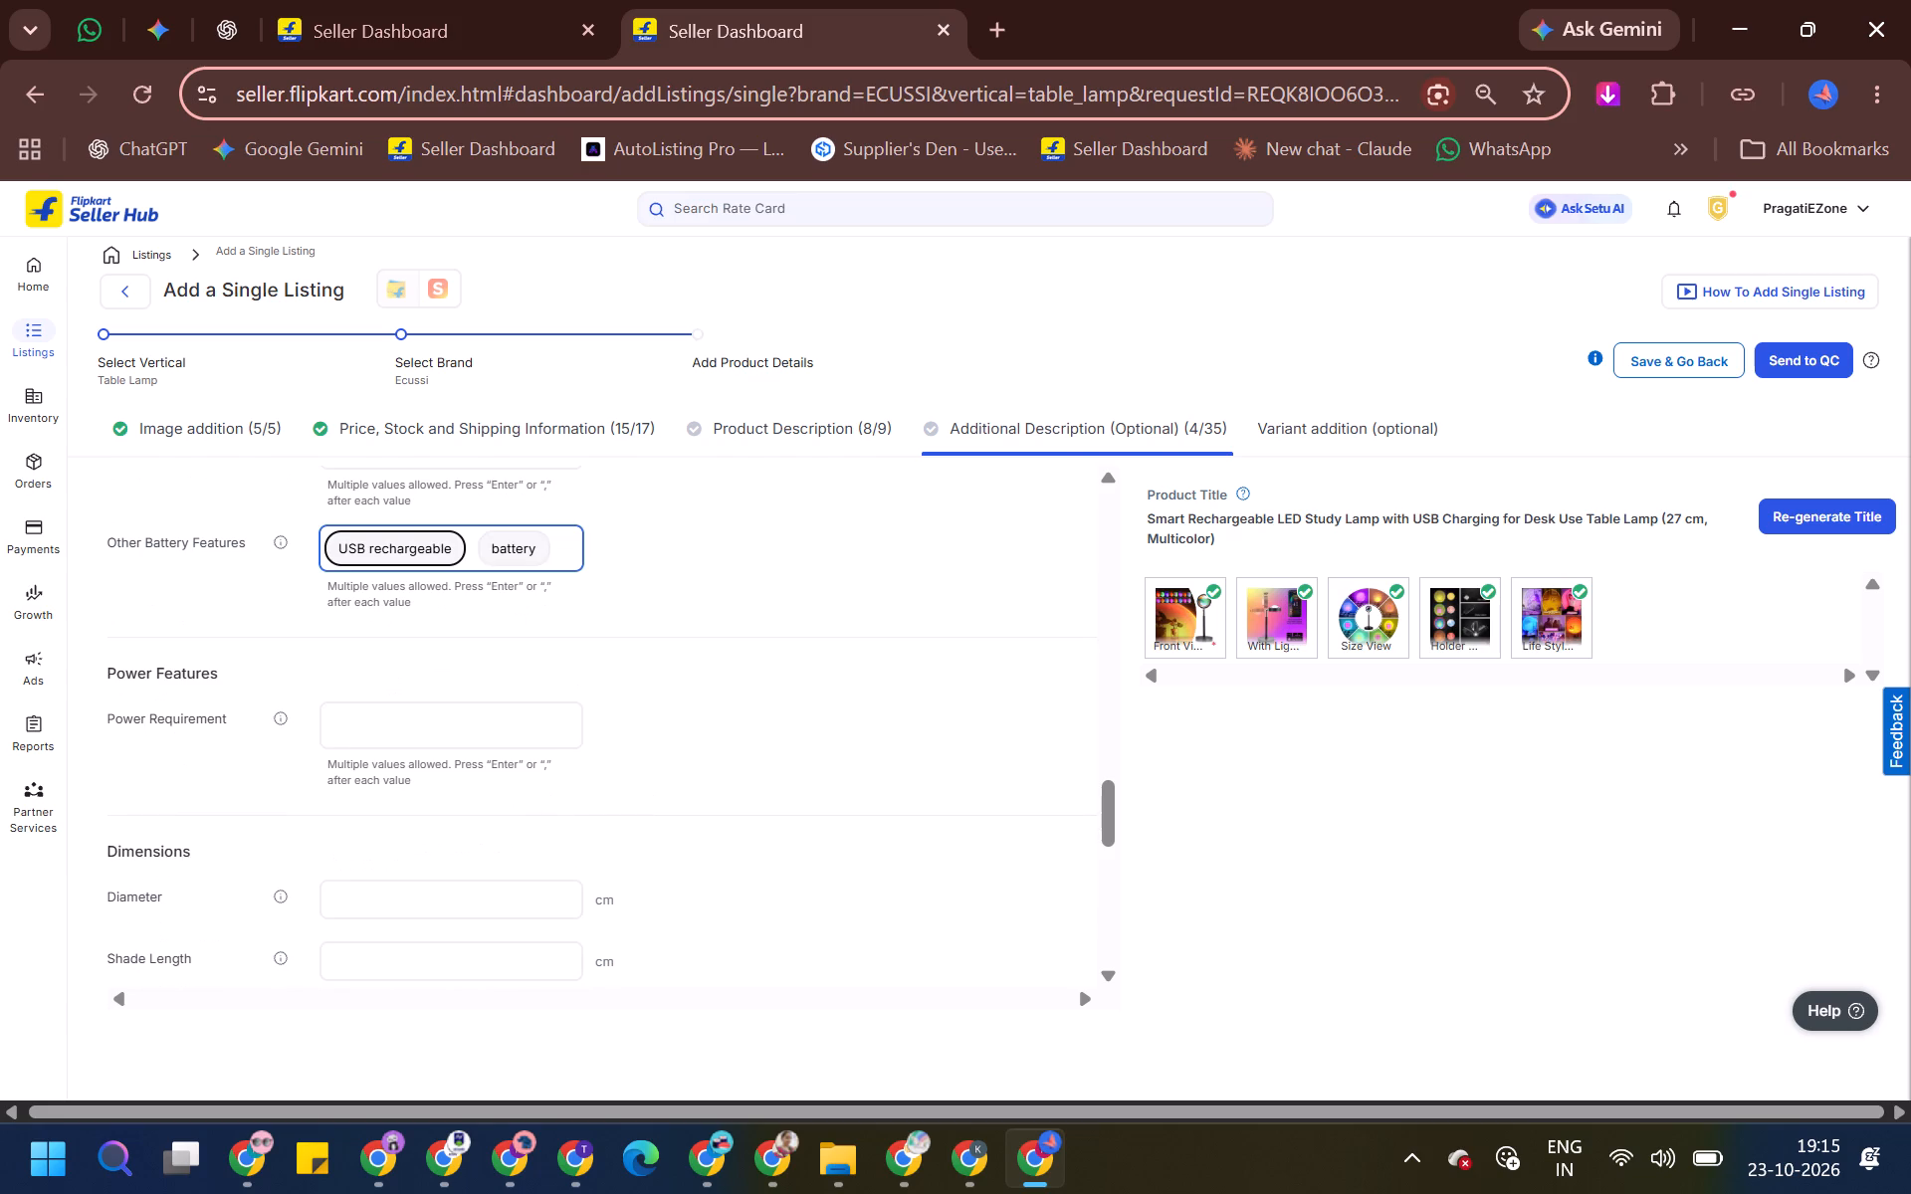
left_click(451, 707)
key("alt+Tab")
scroll(277, 845, "down", 2)
left_click_drag(288, 766, 463, 786)
key("ctrl+c")
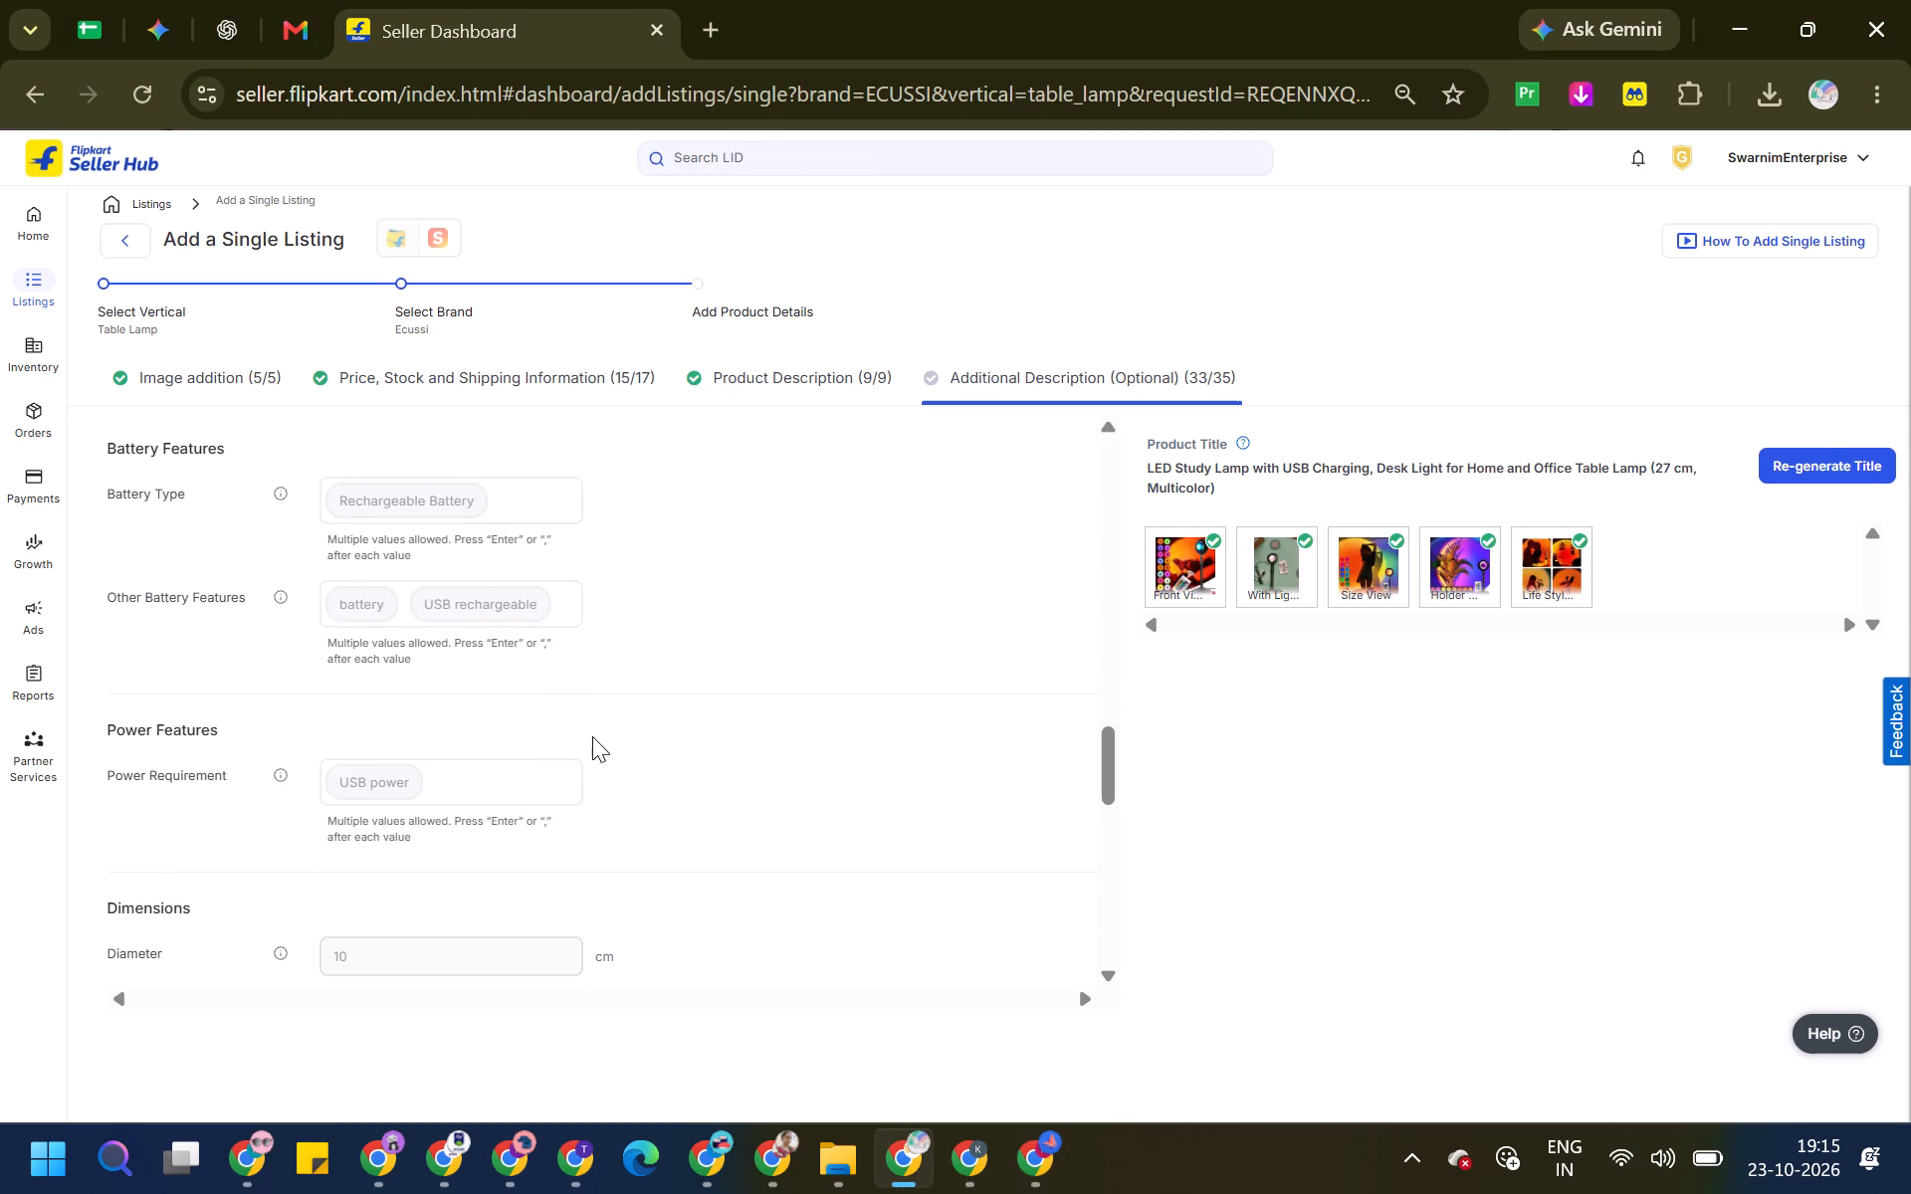
left_click(592, 736)
left_click_drag(283, 759, 445, 795)
key("ctrl+c")
key("alt+Tab")
key("ctrl+v")
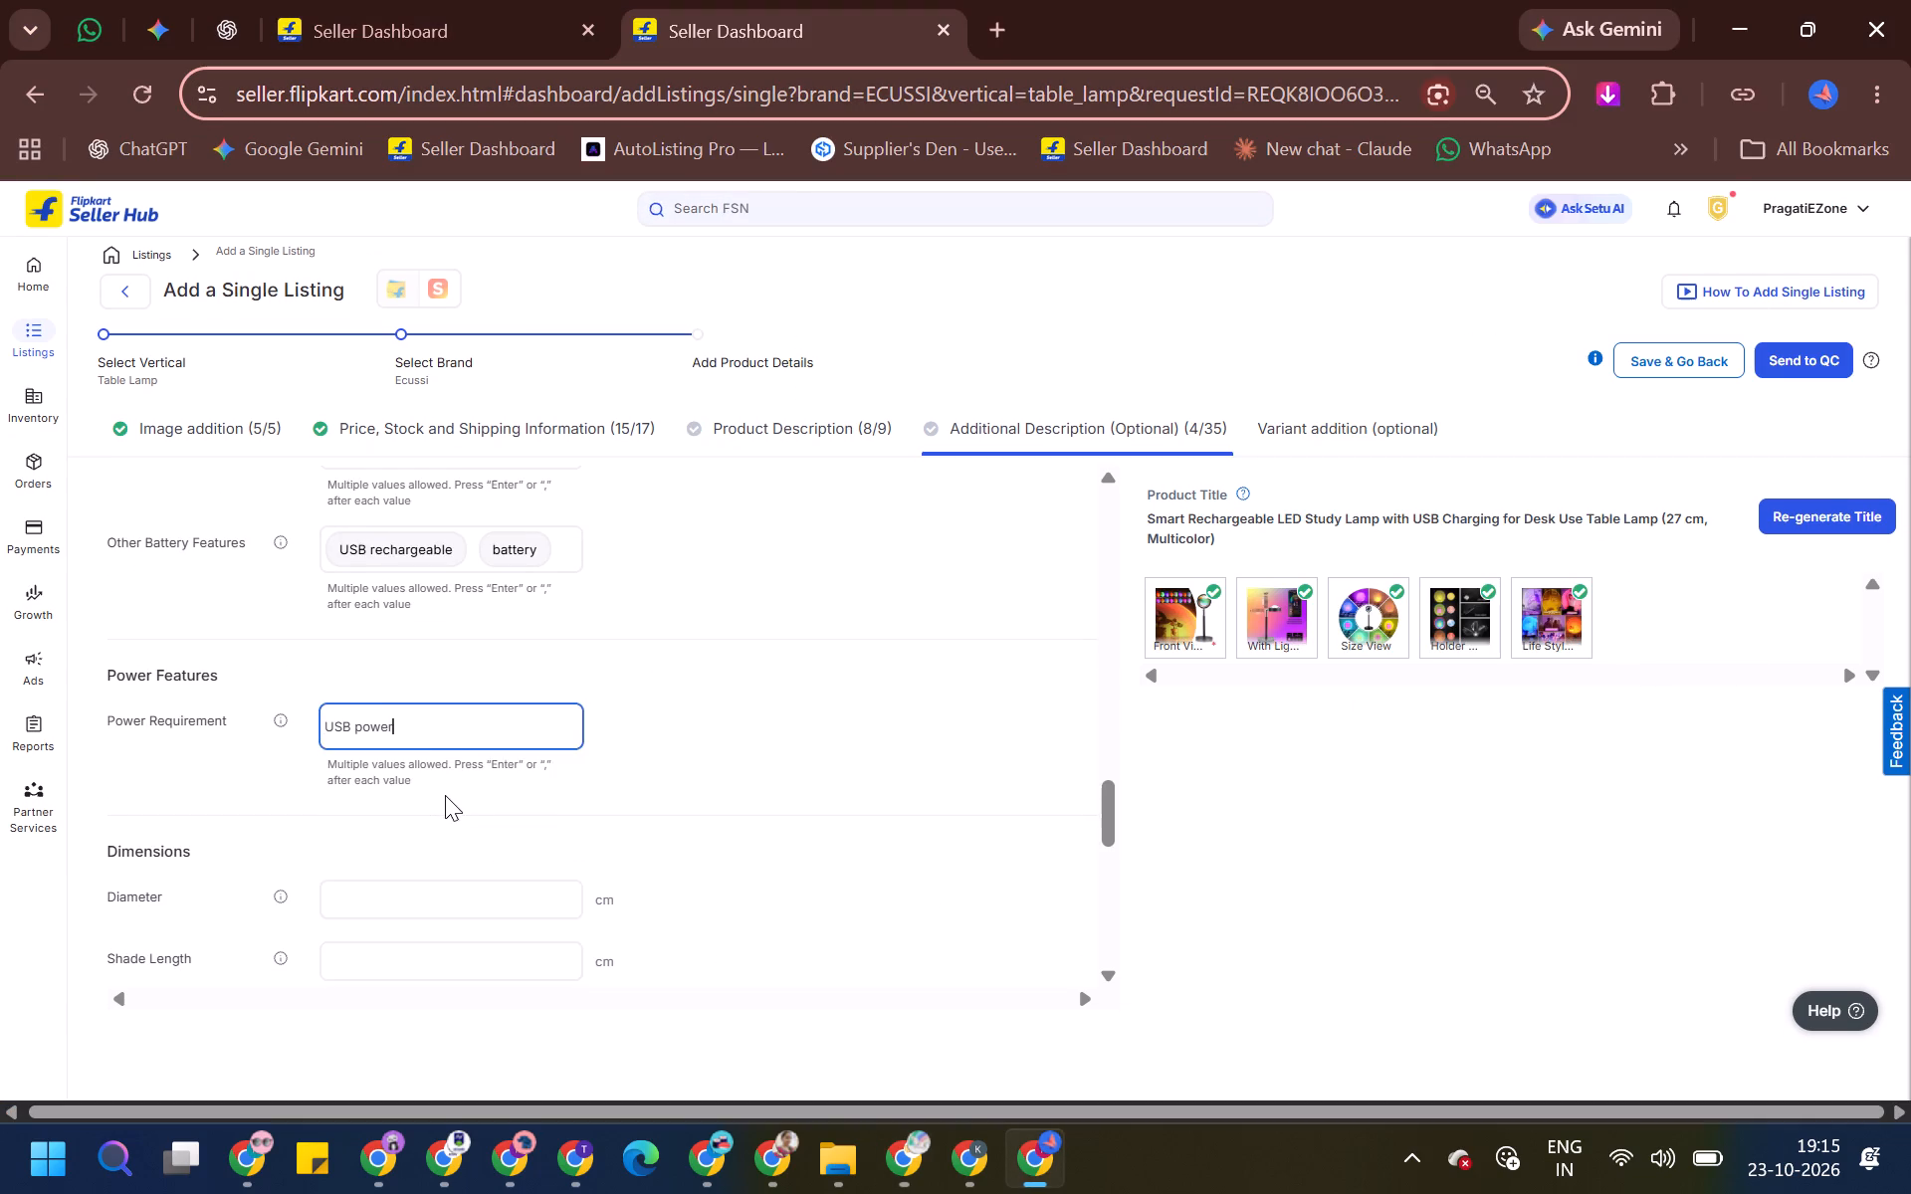
key("Tab")
Set the diameter to 10 cm, shade length to 7 cm, cord length to 1 inch and weight to 300 g, matching SwarnimEnterprise's listing.
key("alt+Tab")
scroll(343, 870, "down", 1)
key("alt+Tab")
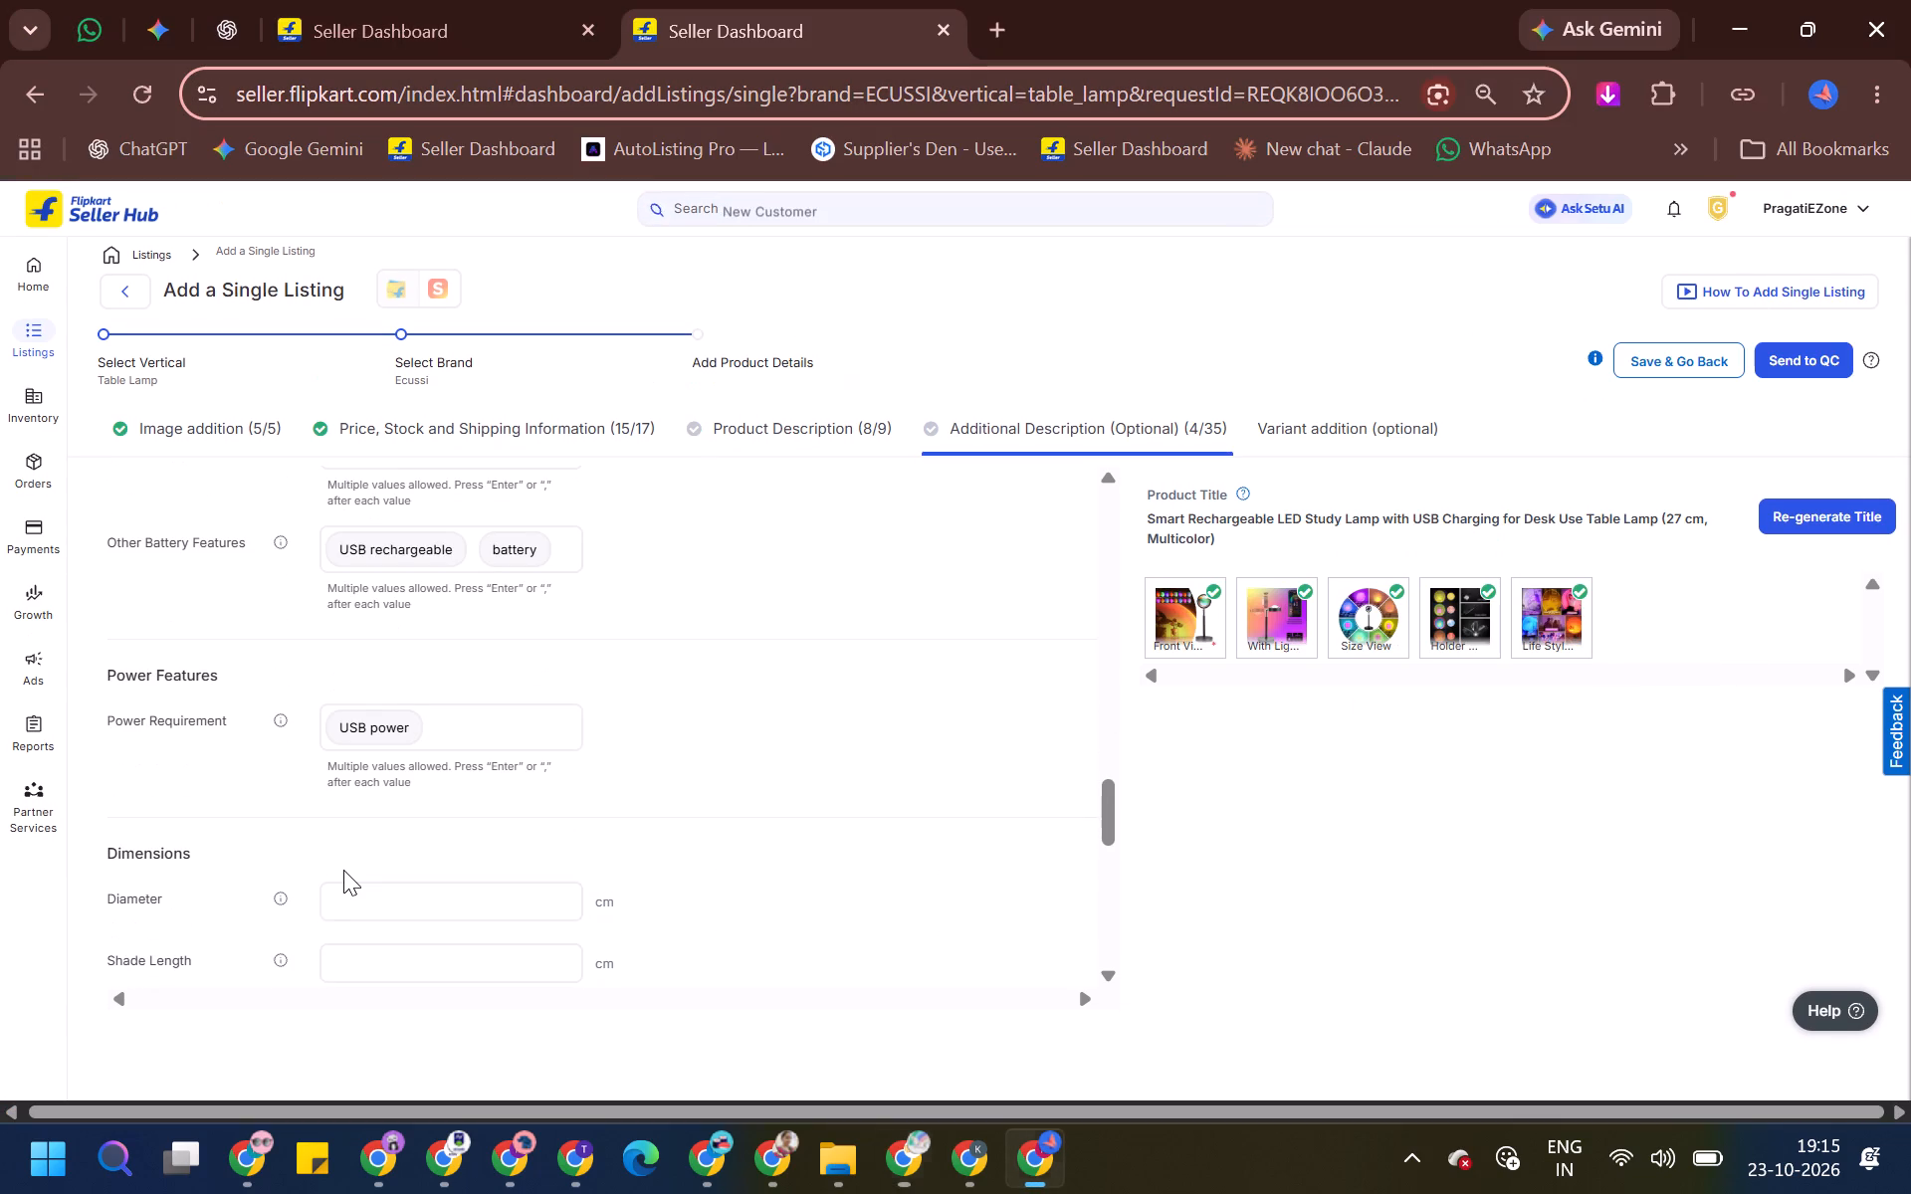
type("10")
key("Tab")
key("7")
key("Tab")
key("1")
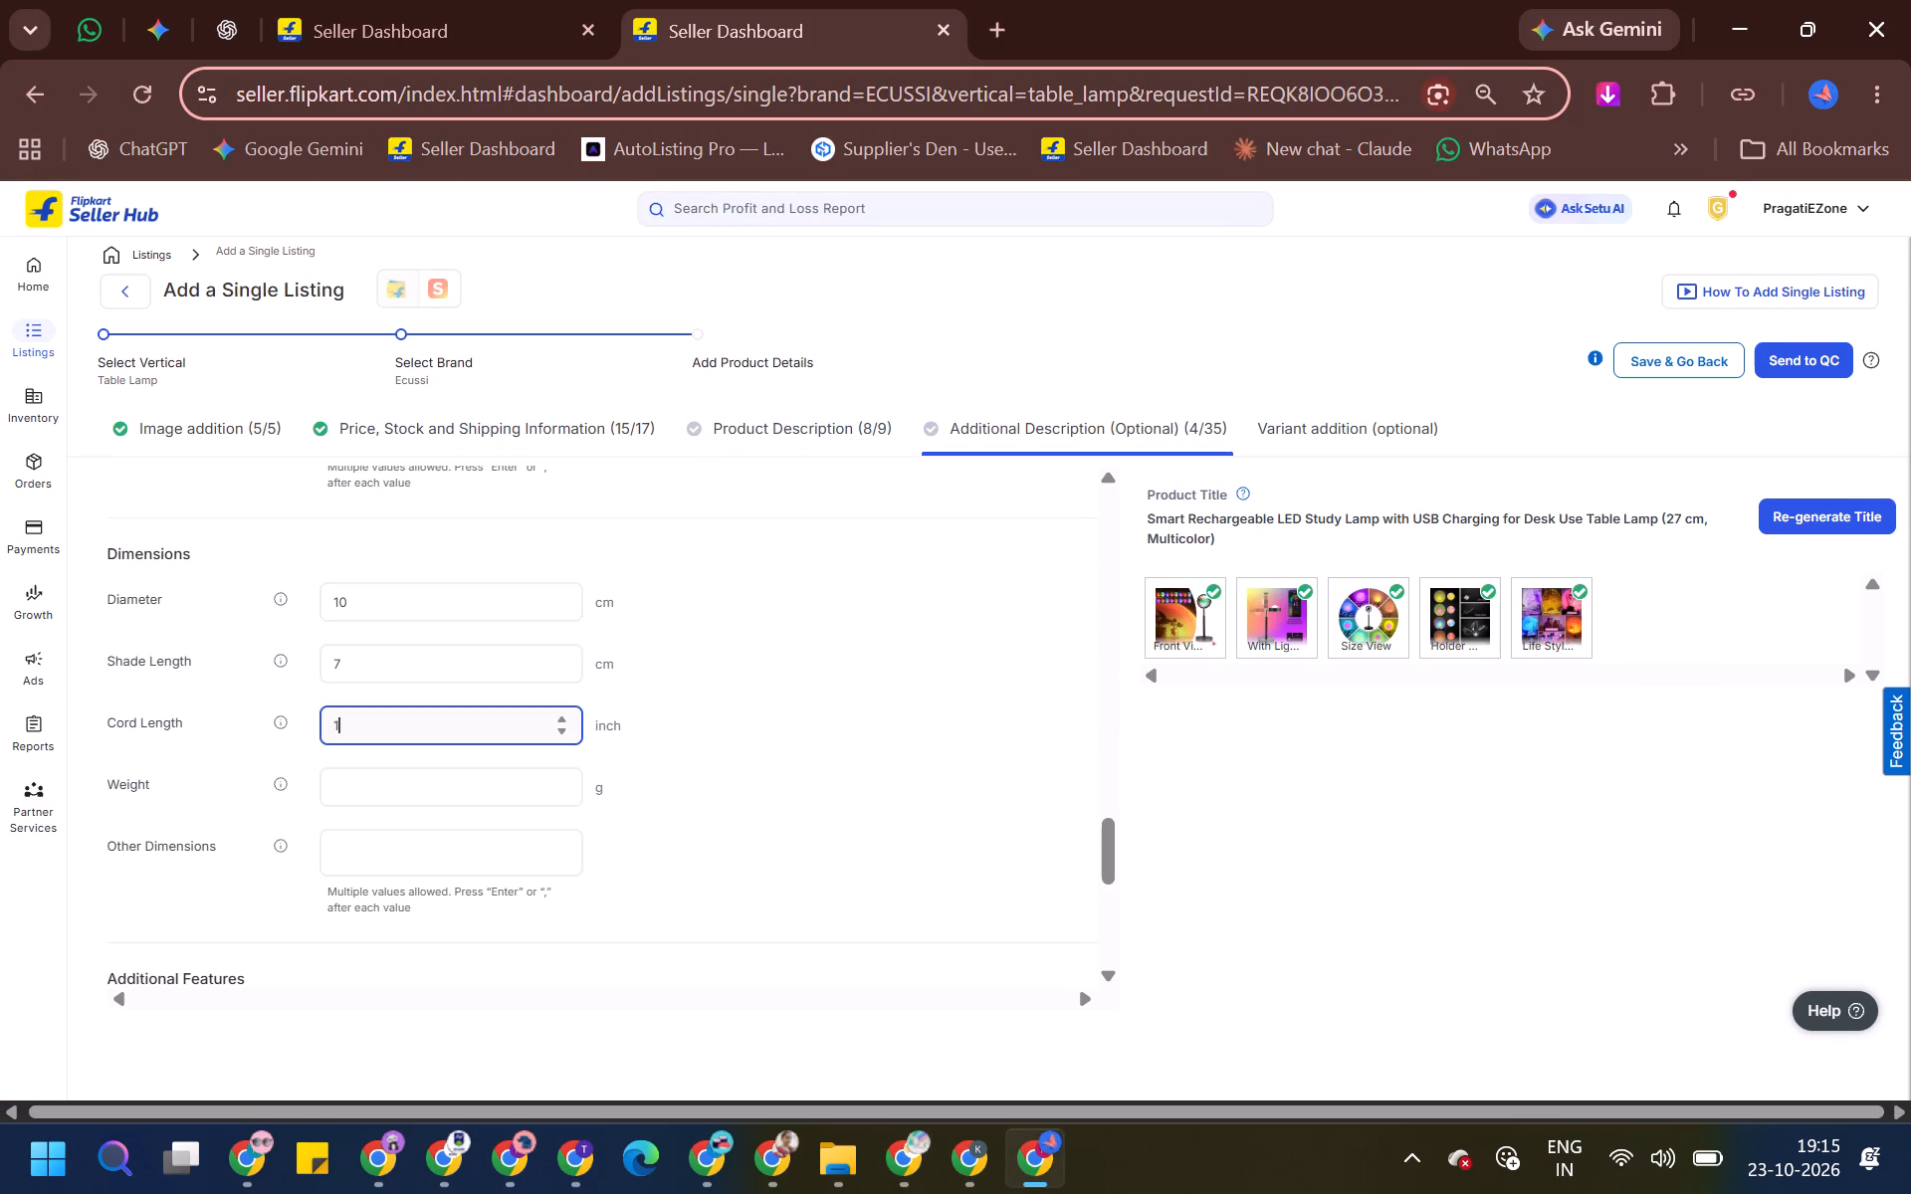
key("Tab")
type("300")
key("Tab")
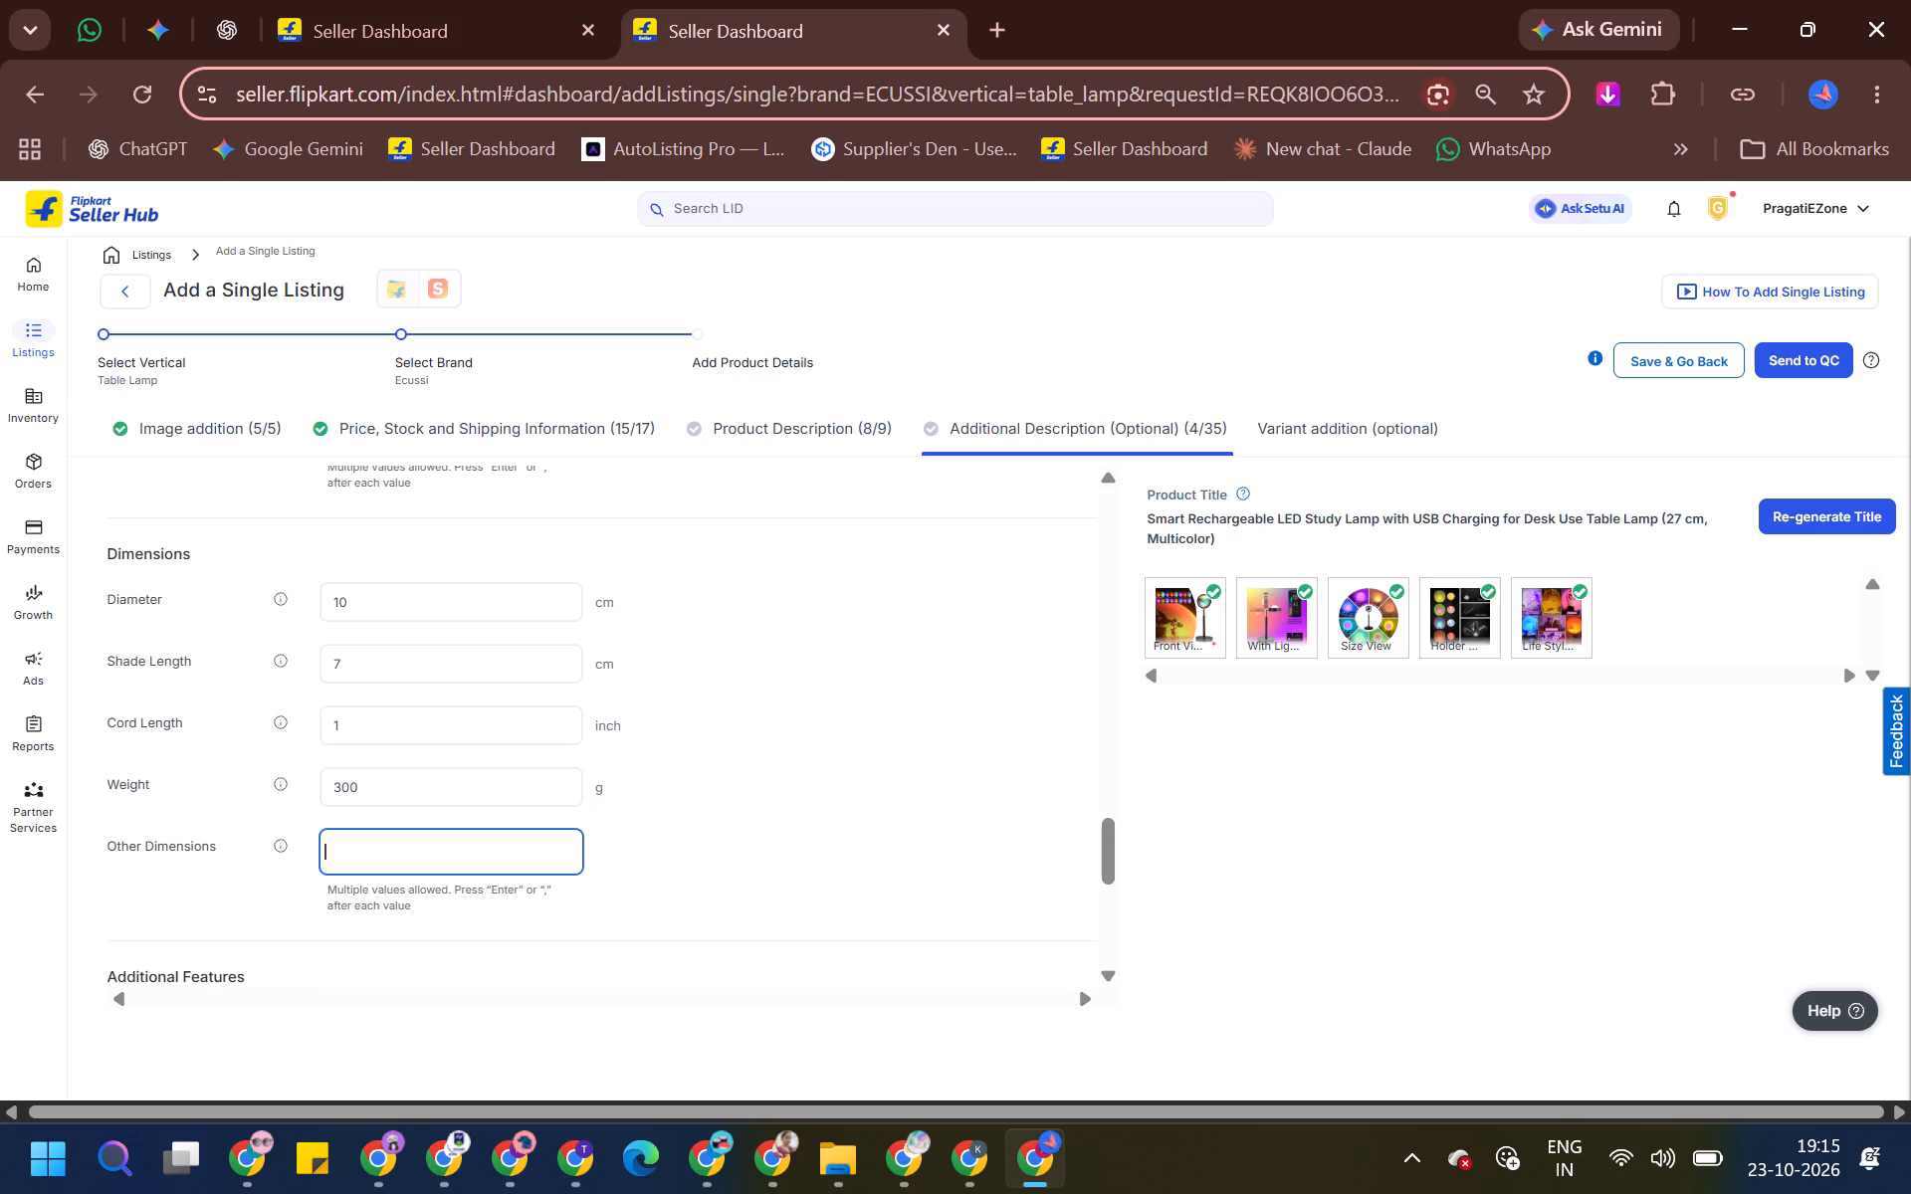
Copy the other dimensions from SwarnimEnterprise's listing: height approximately 27 cm, base diameter 10 cm and lamp head diameter 7 cm.
key("alt+Tab")
scroll(475, 806, "down", 2)
left_click_drag(322, 756, 533, 848)
key("ctrl+c")
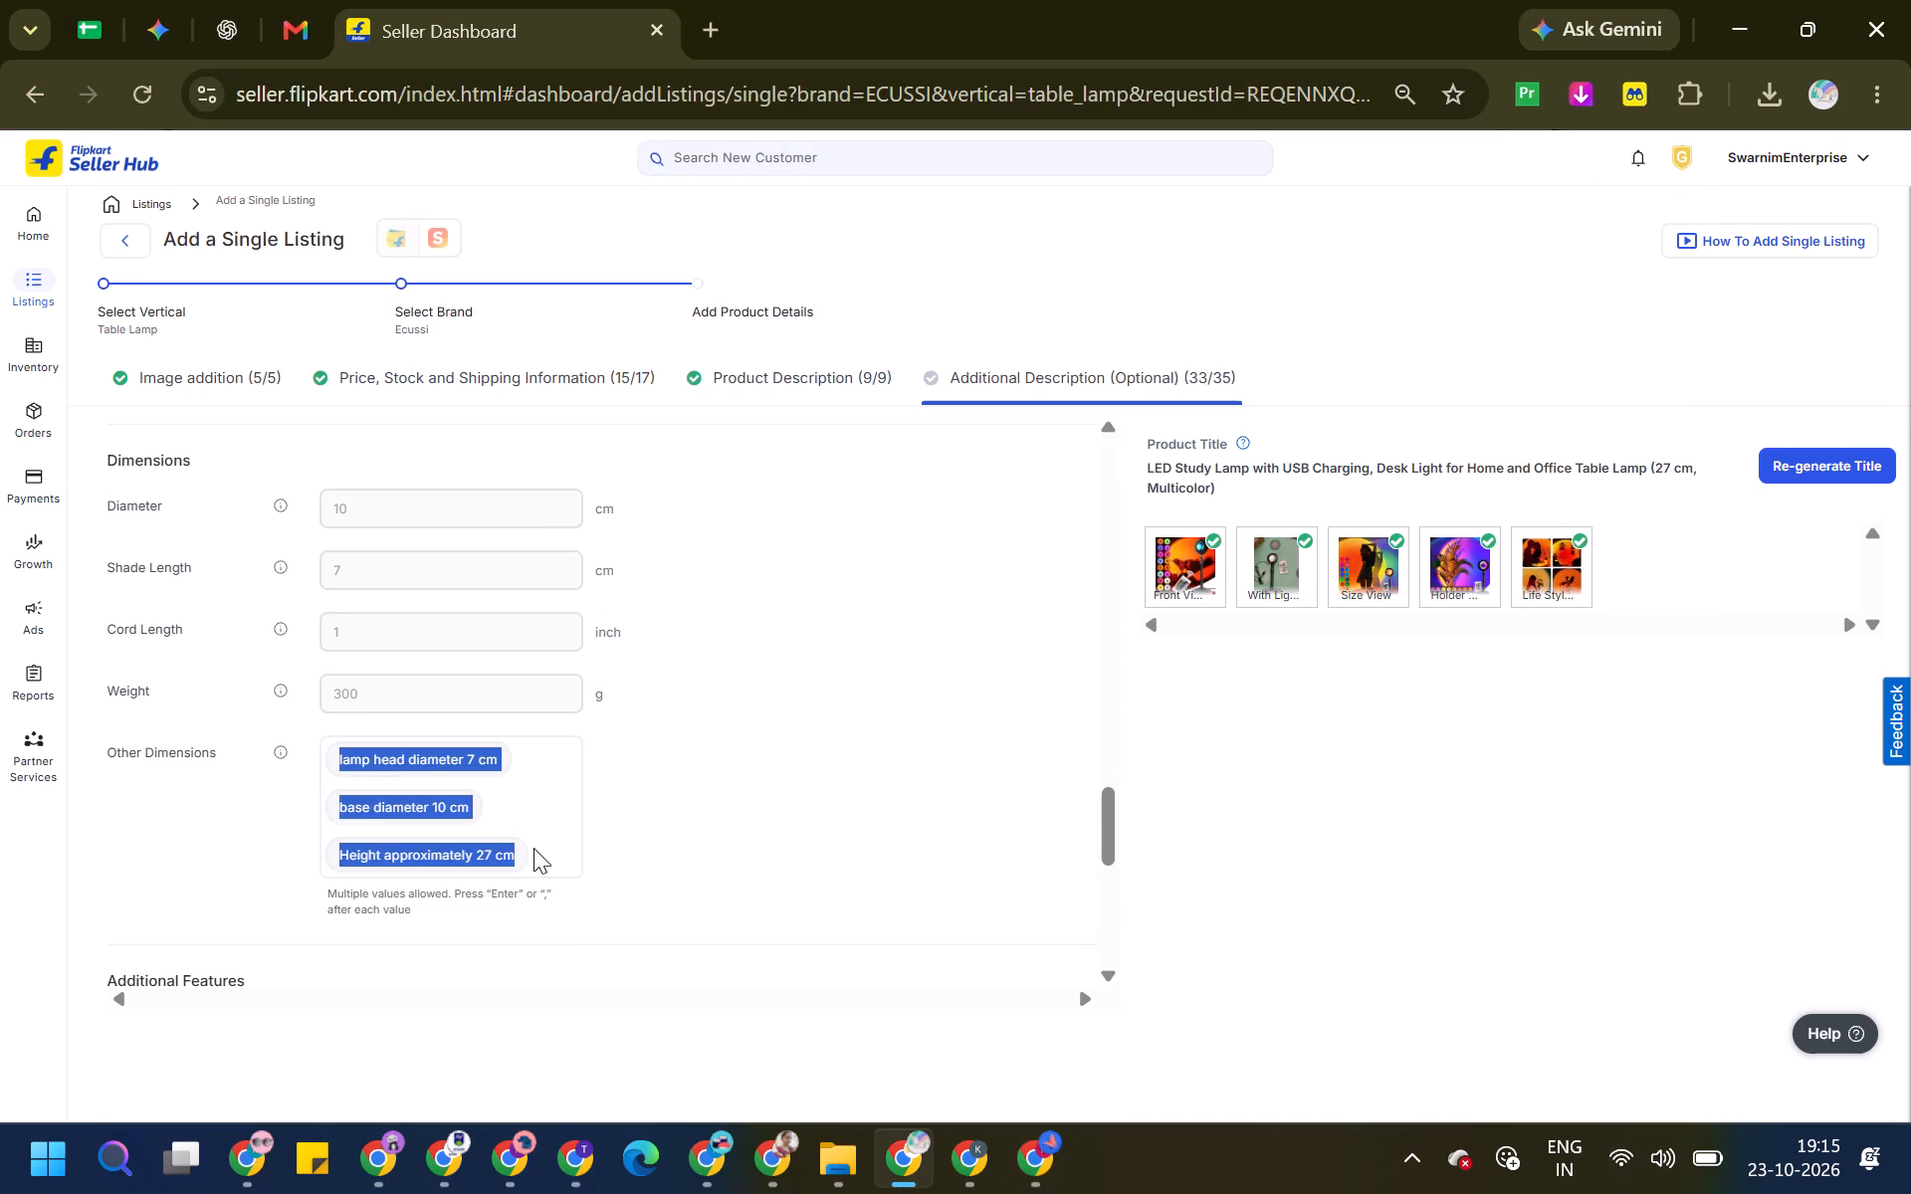
key("alt+Tab")
key("ctrl+v")
key("Tab")
Copy the other features, including Adjustable head, rotating stand and USB charging, from SwarnimEnterprise's listing.
scroll(695, 745, "down", 2)
left_click(399, 823)
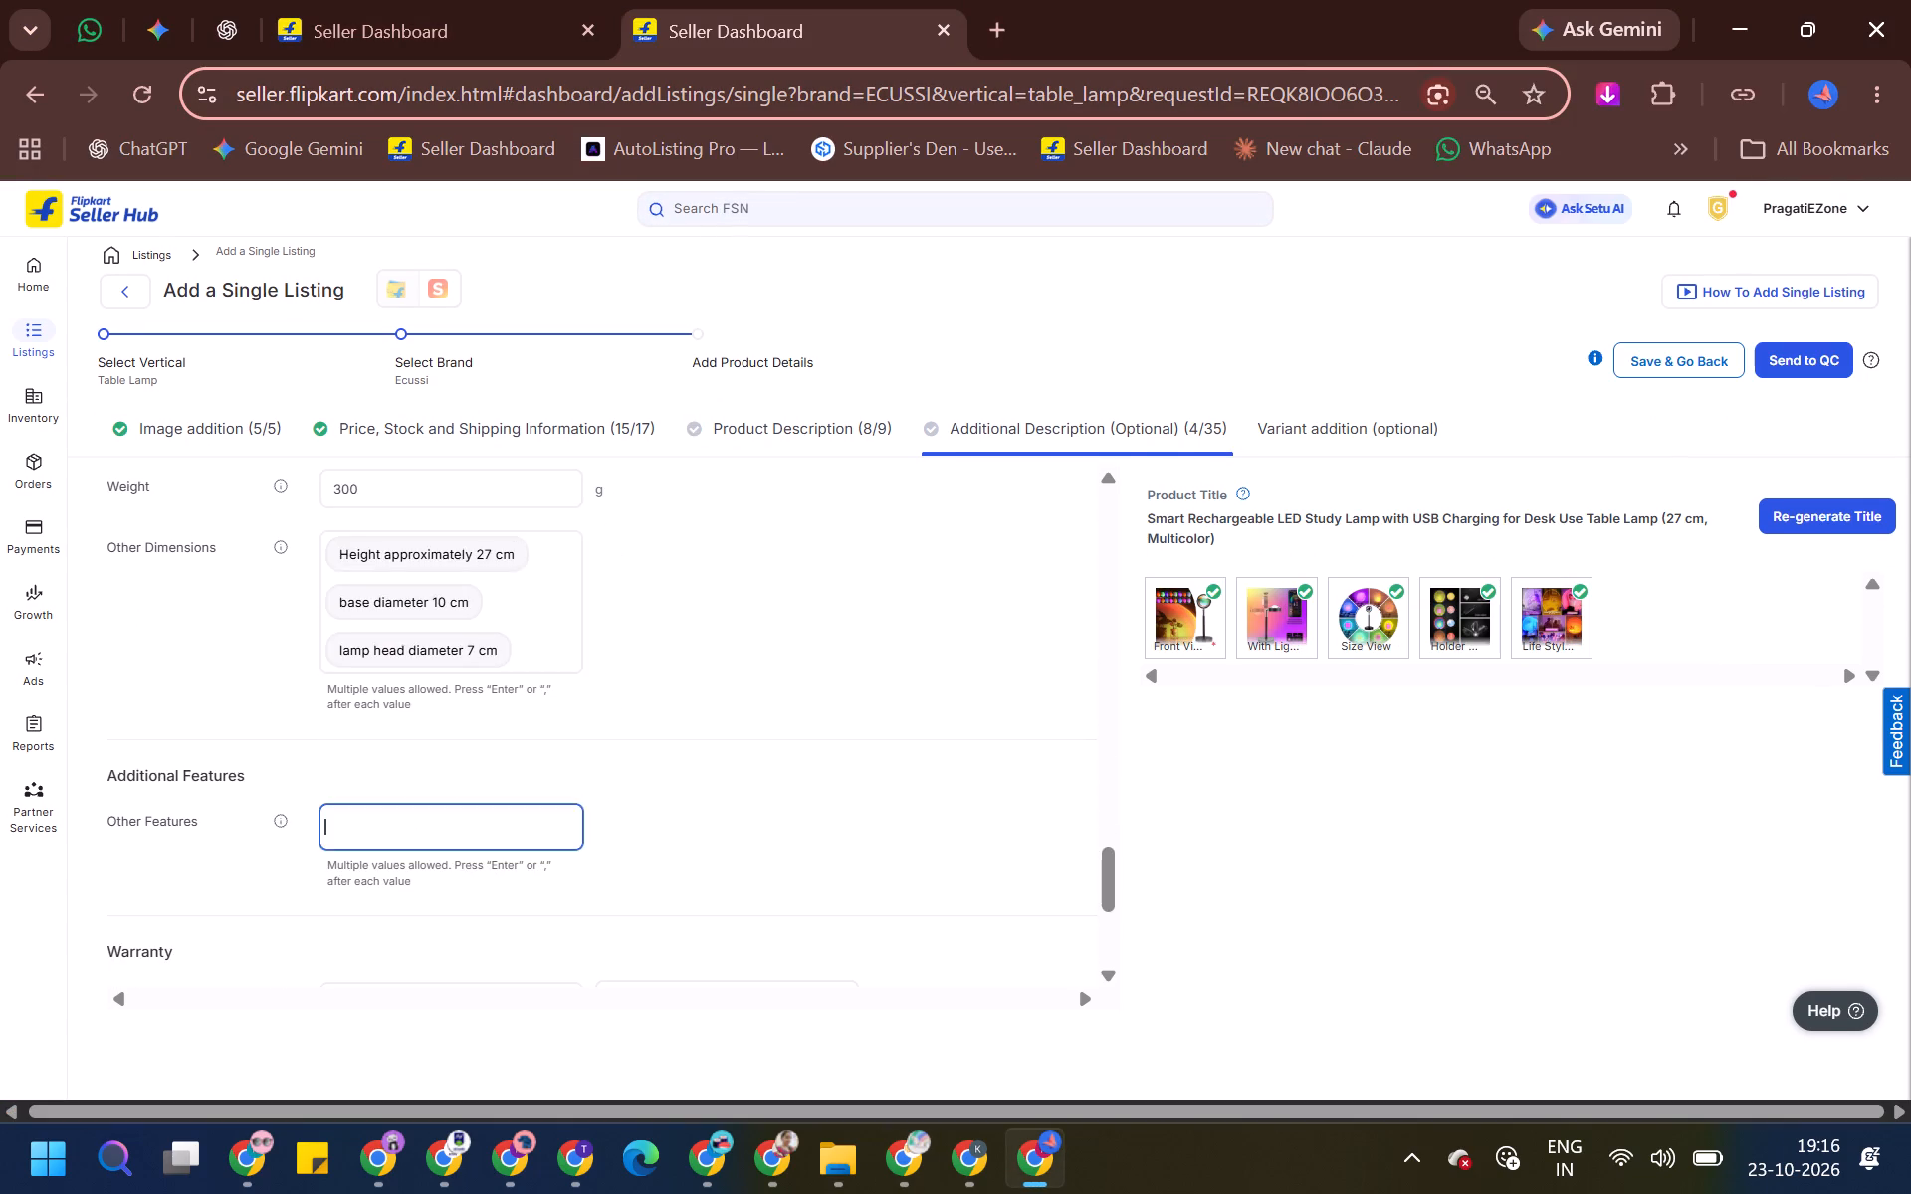
key("alt+Tab")
scroll(334, 841, "down", 2)
left_click_drag(309, 736, 514, 856)
key("ctrl+c")
key("alt+Tab")
key("ctrl+v")
Set both the domestic and international warranty to 0 years.
scroll(743, 726, "down", 2)
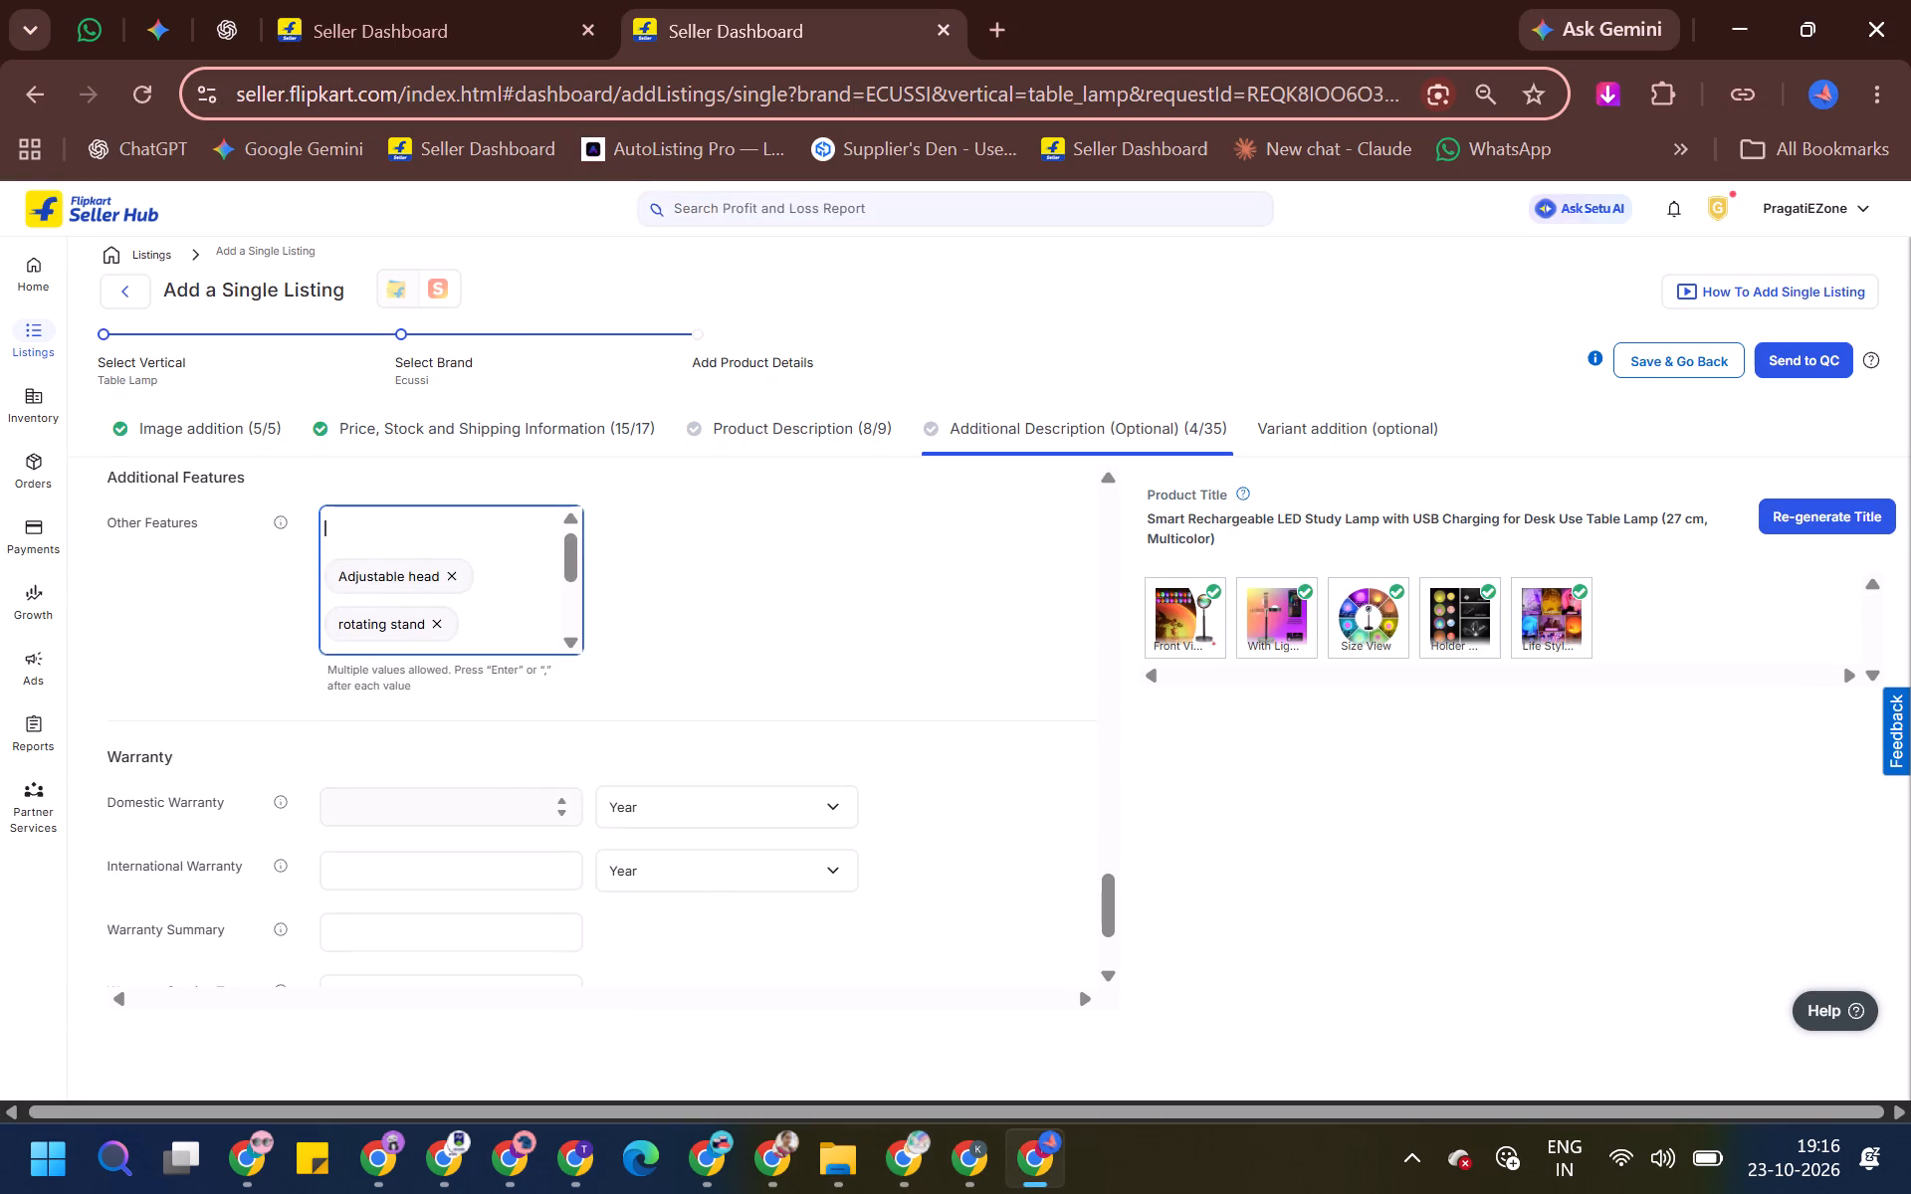
left_click(490, 809)
key("0")
key("Tab")
key("0")
key("Tab")
key("0")
key("Tab")
key("Tab")
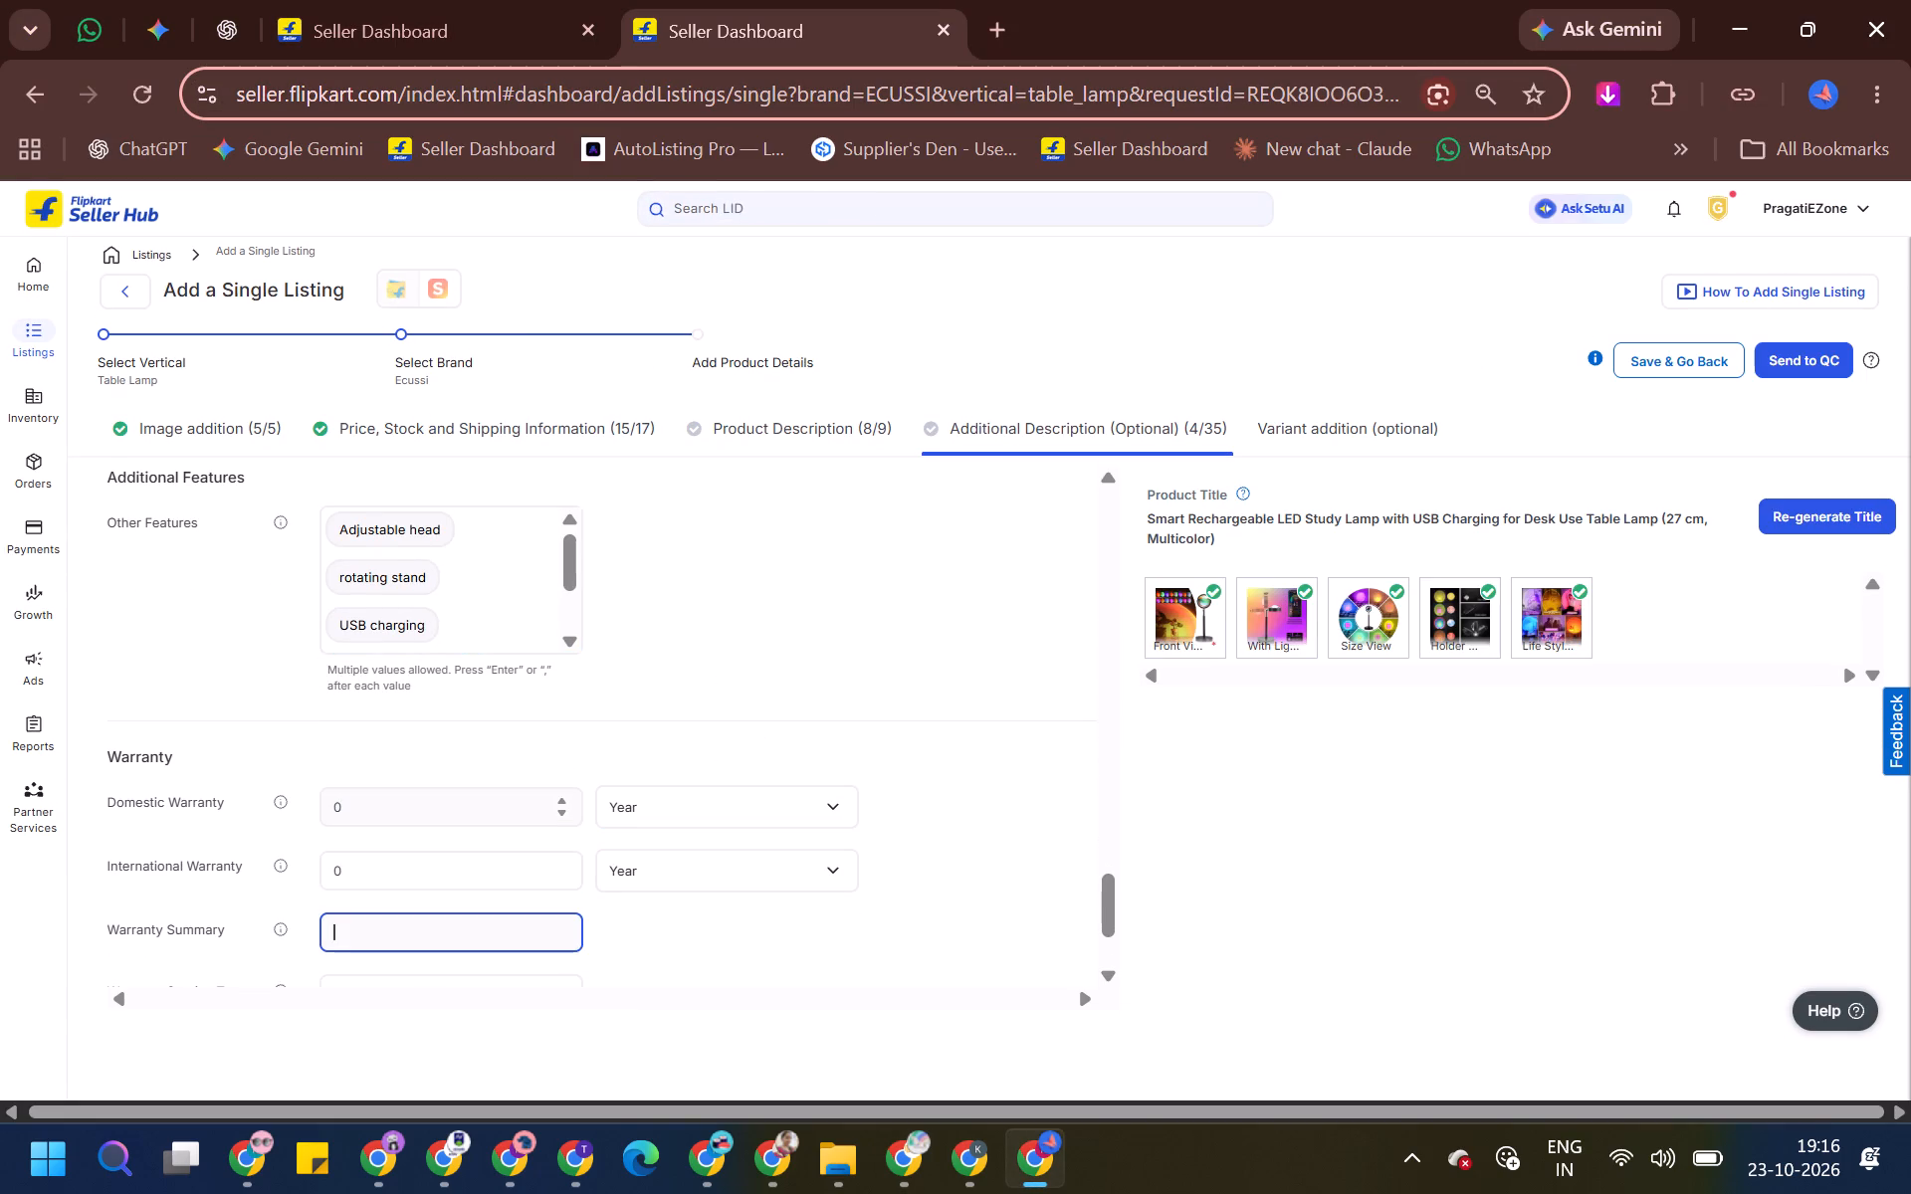
Enter NA for the warranty summary, warranty service type, covered in warranty and not covered in warranty.
type("NA")
key("Tab")
type("NA")
key("Tab")
type("NA")
key("Tab")
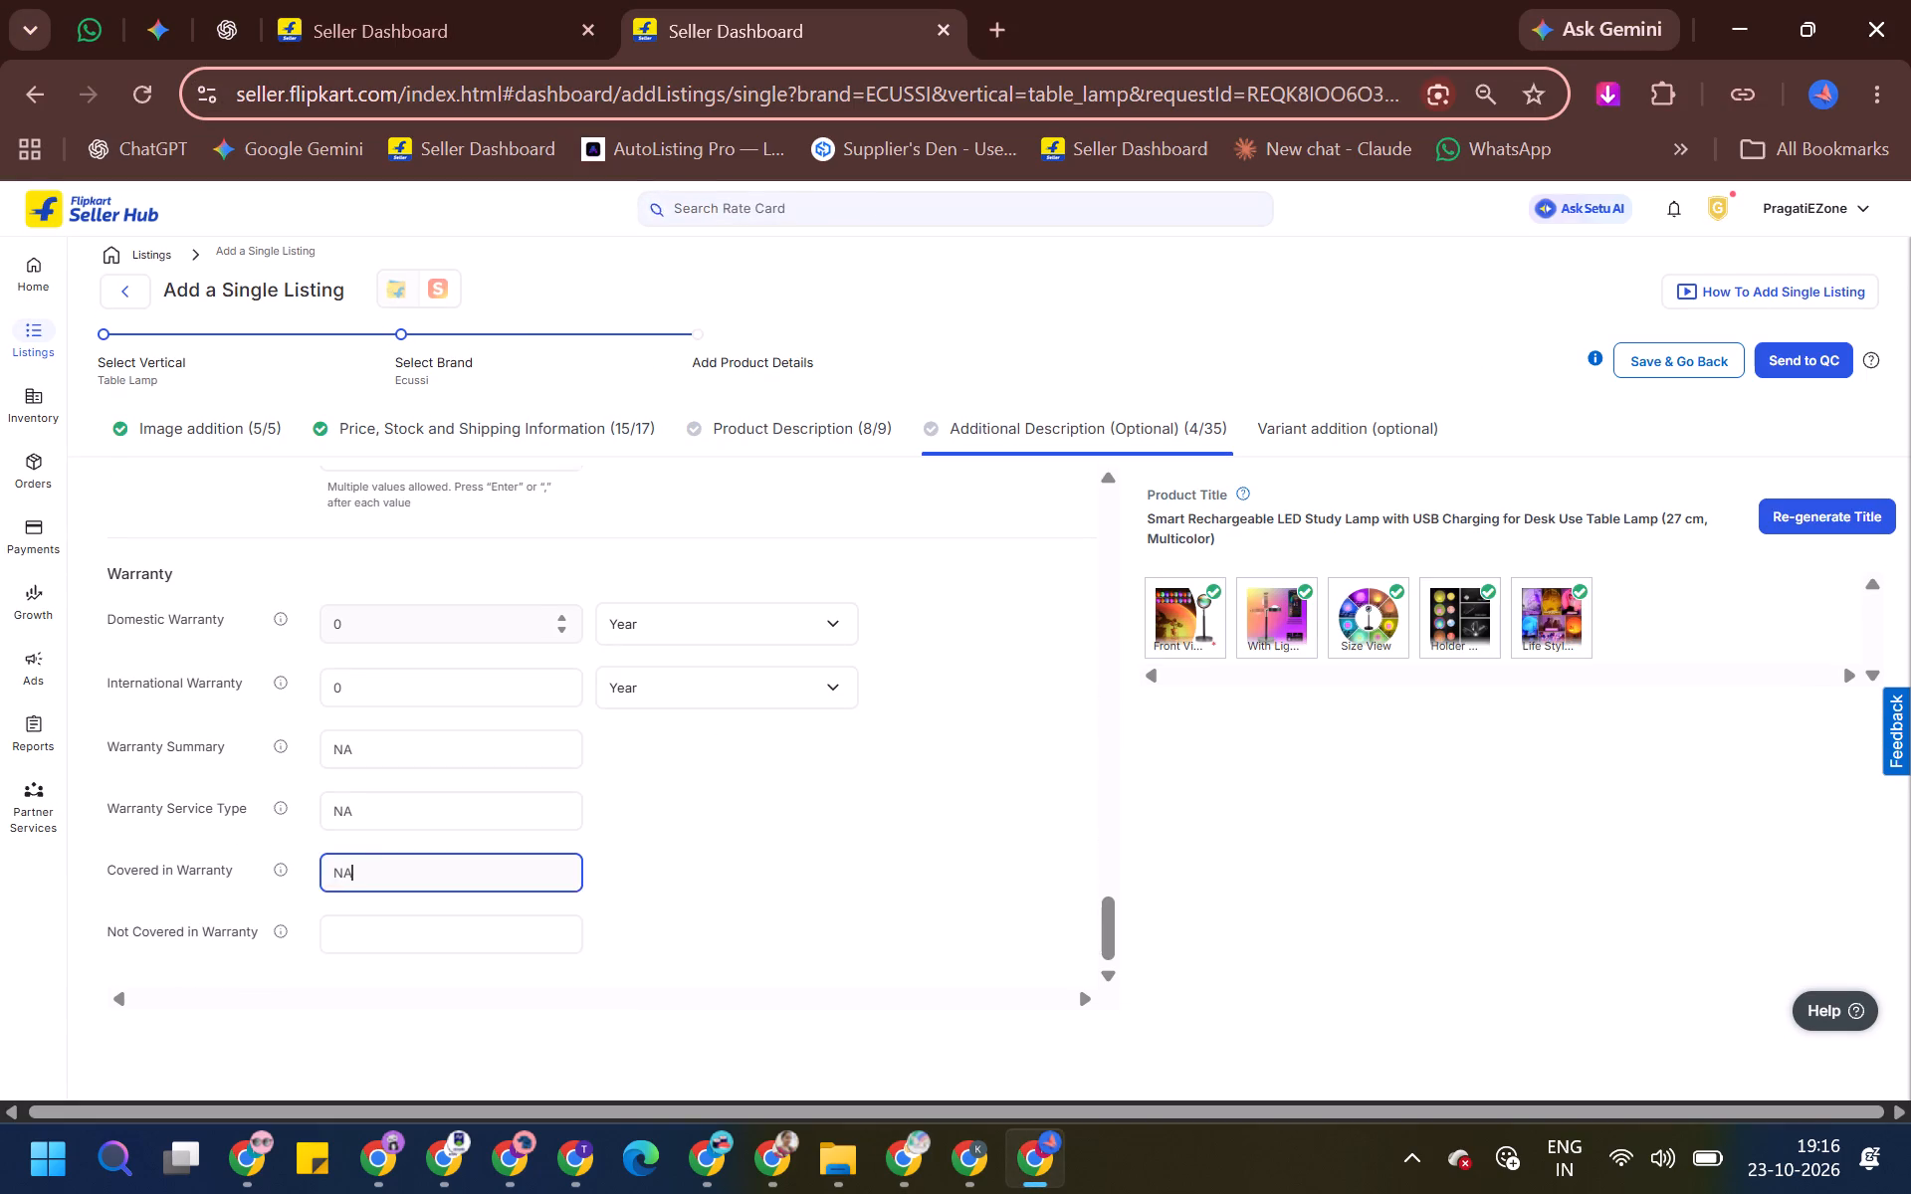
type("NA")
key("Tab")
type("NA")
key("Tab")
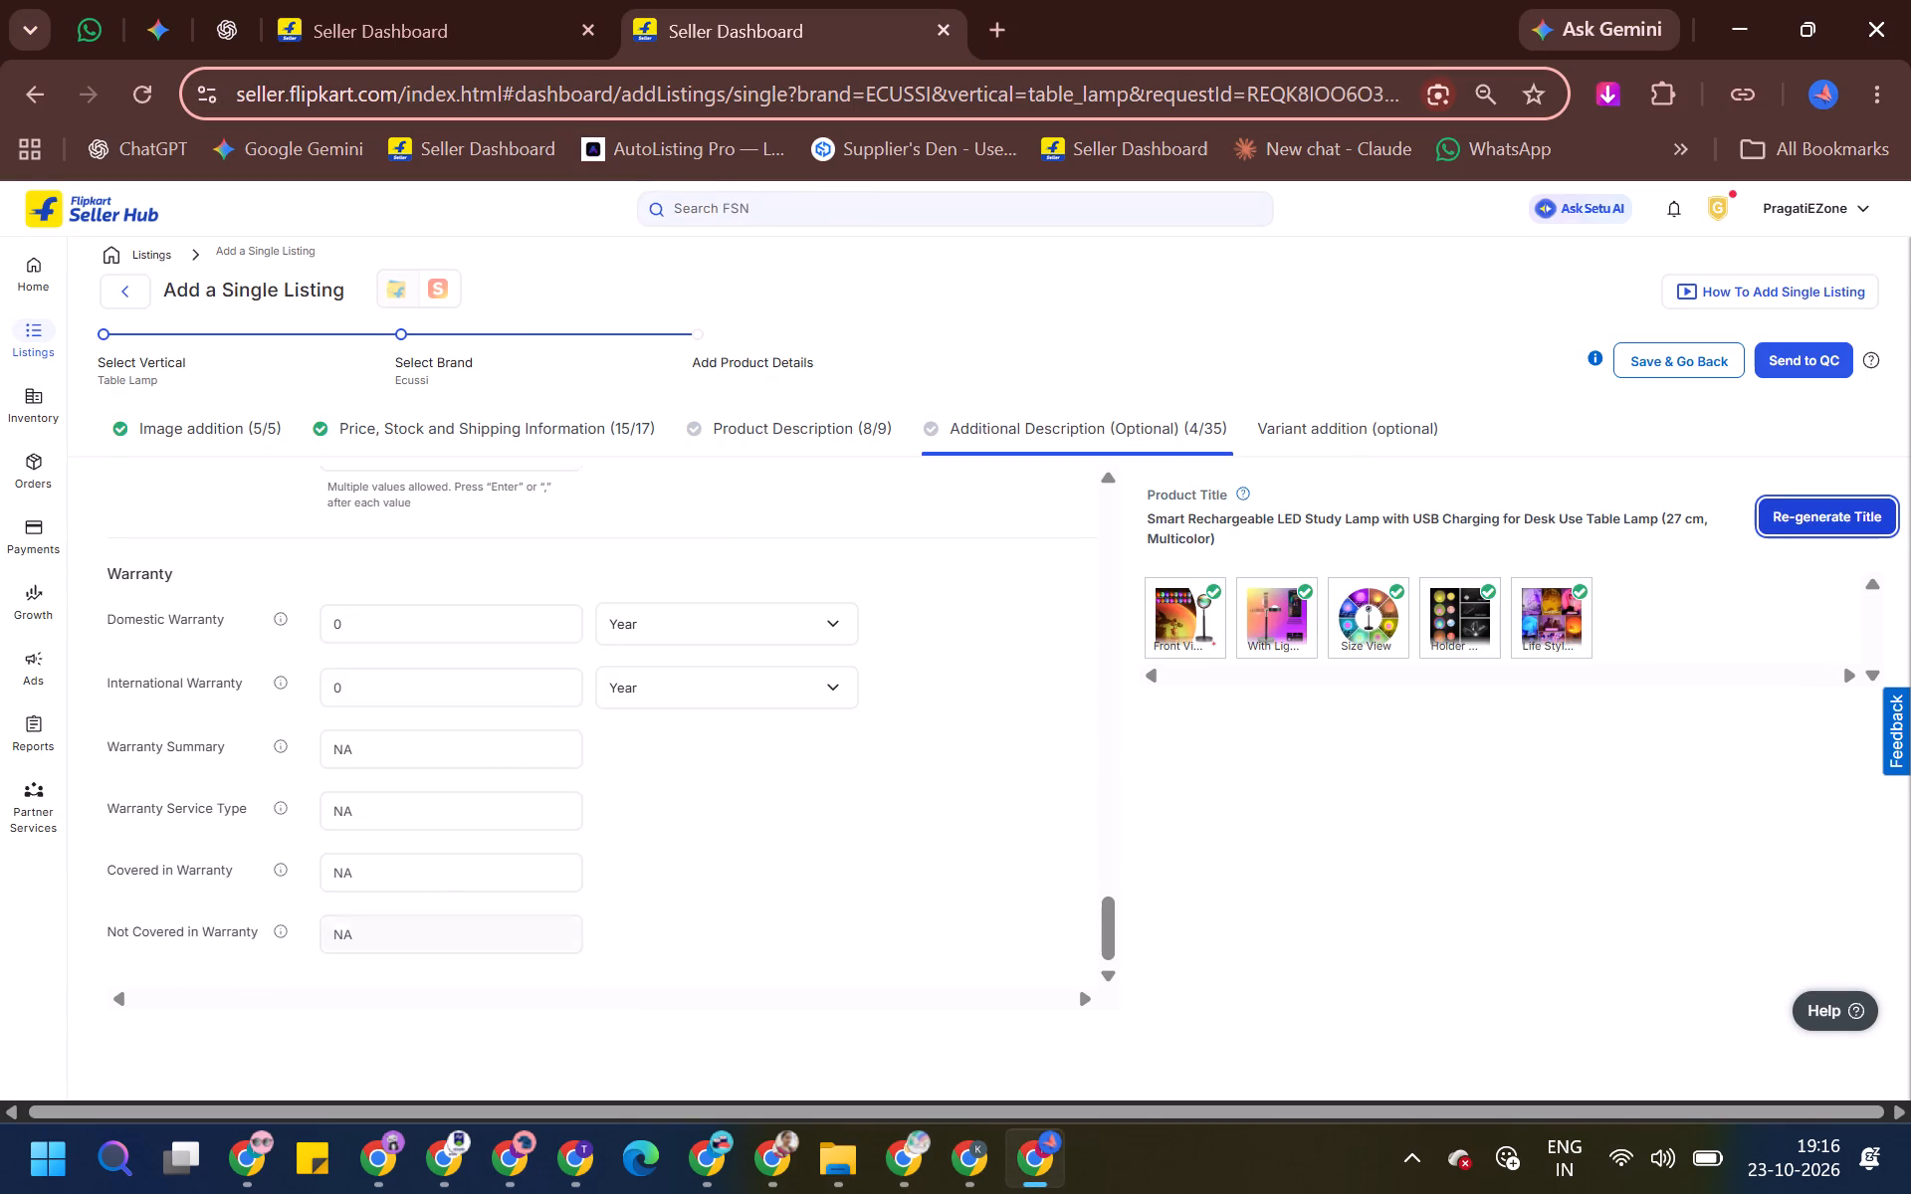
In the product description, select AC Adapter, USB and Rechargeable Battery as the power sources.
left_click(762, 460)
left_click(762, 438)
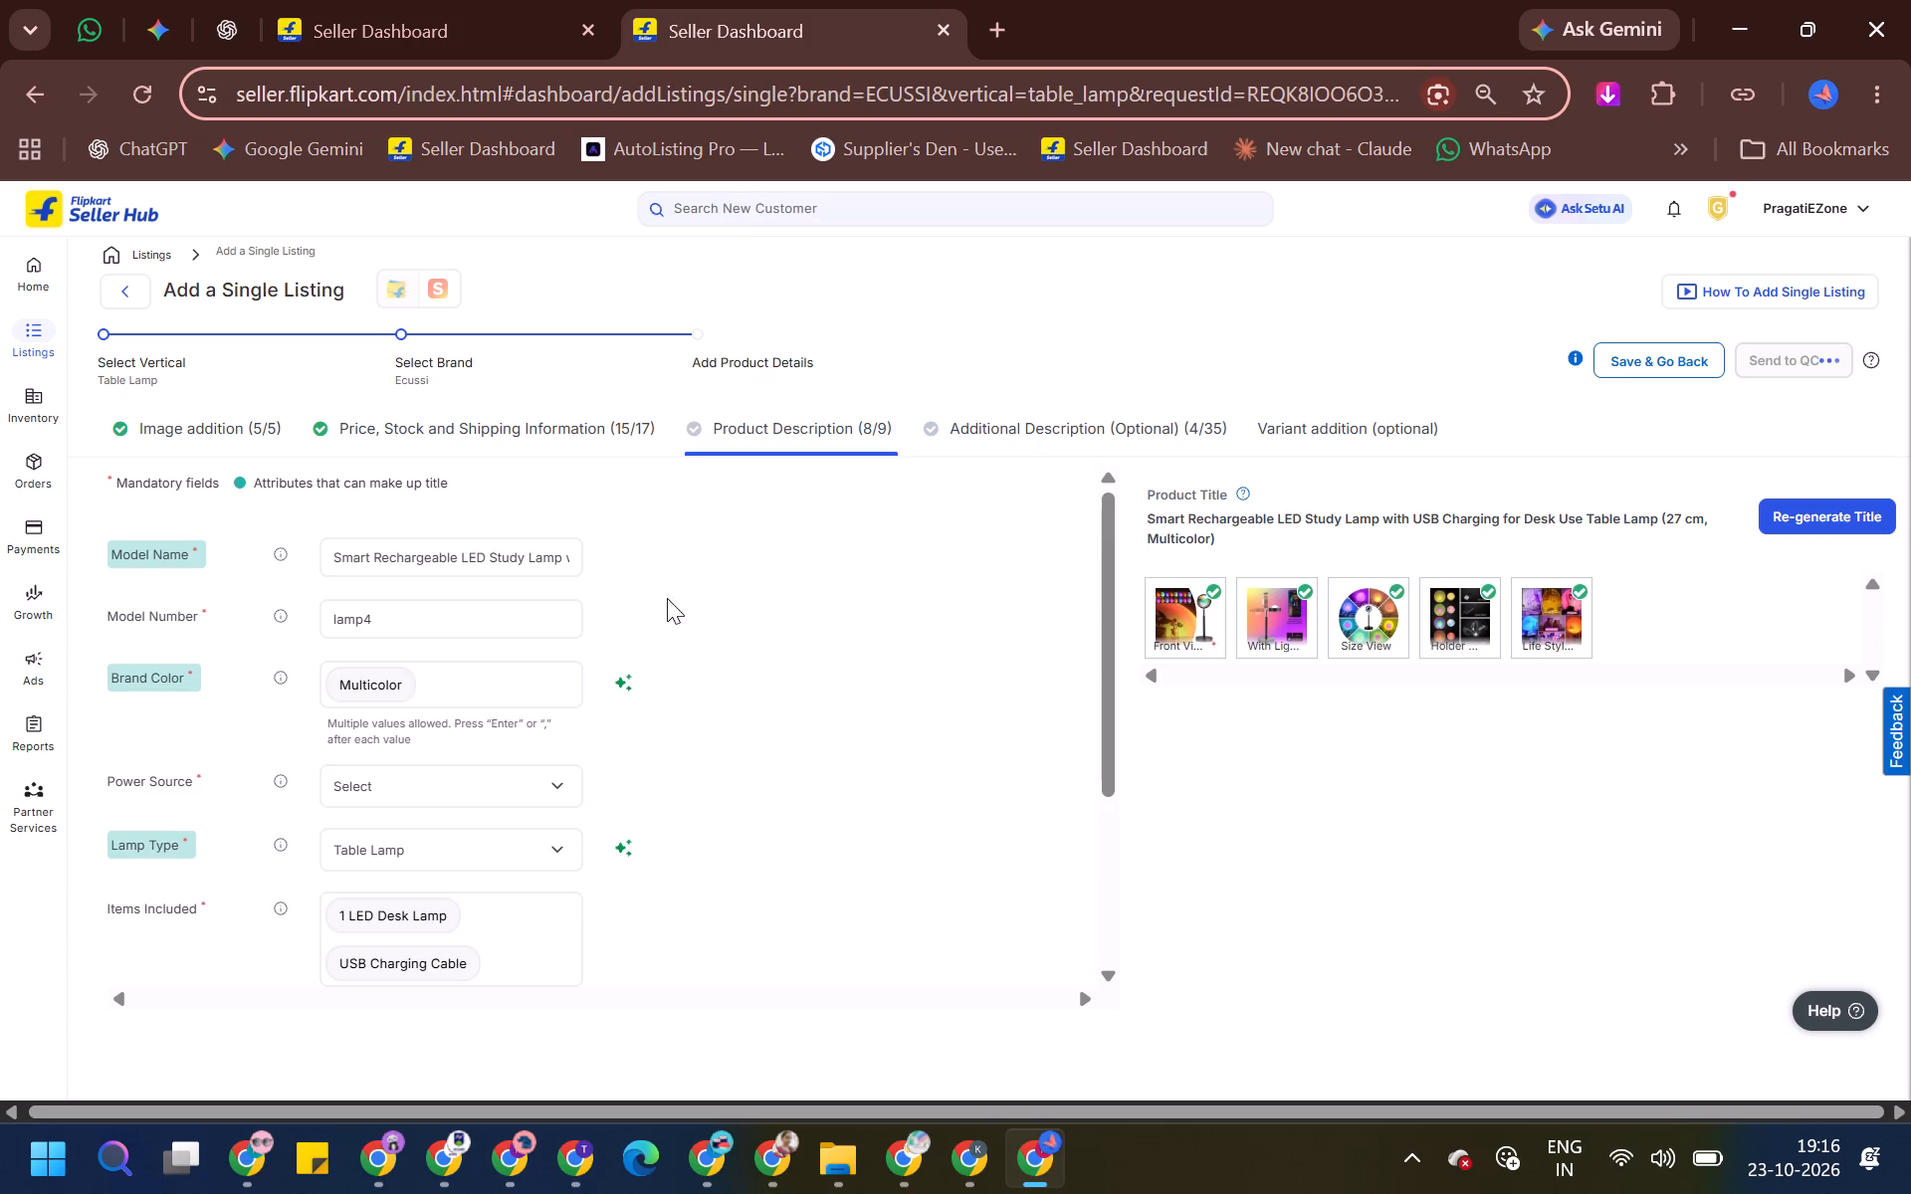
scroll(743, 638, "down", 2)
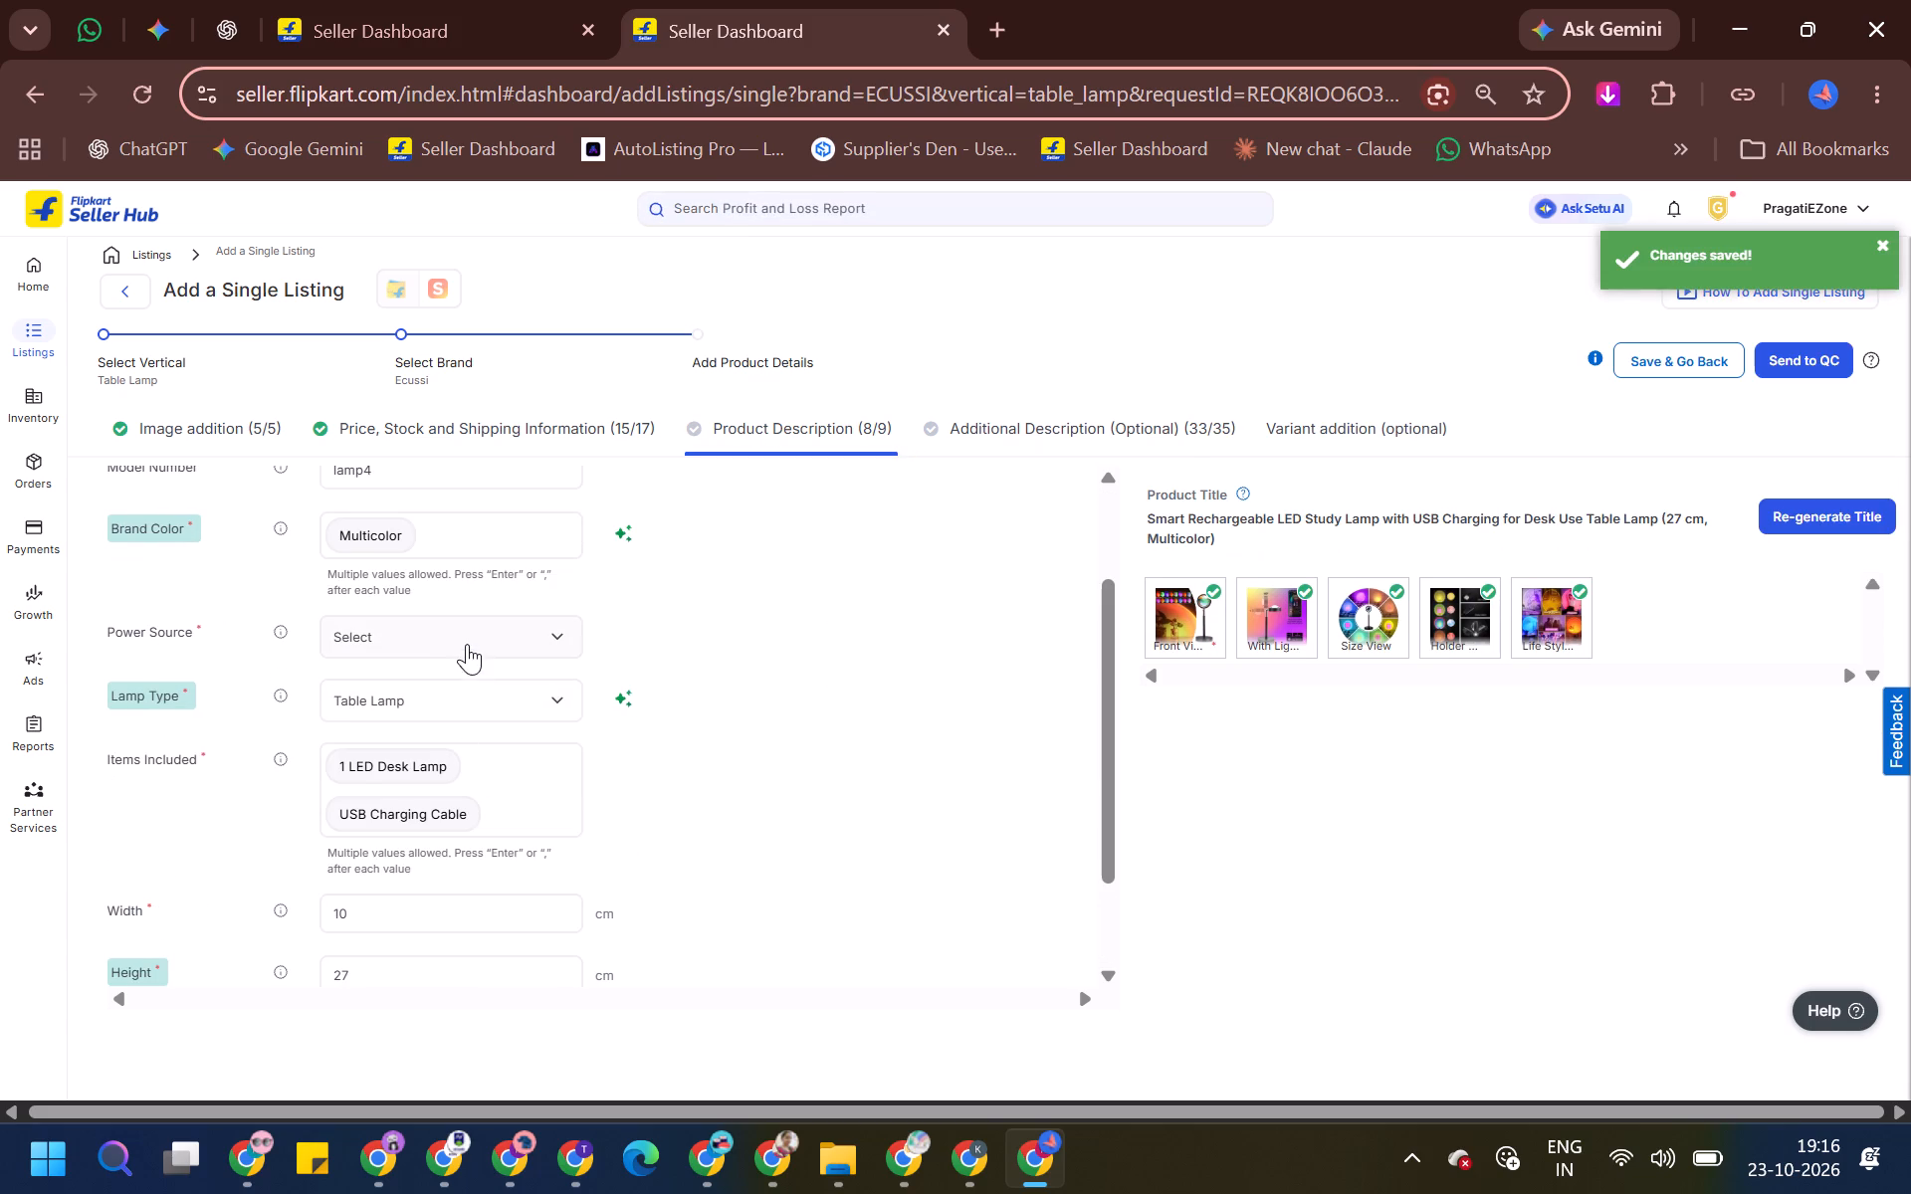
left_click(467, 644)
left_click(410, 799)
scroll(414, 924, "down", 1)
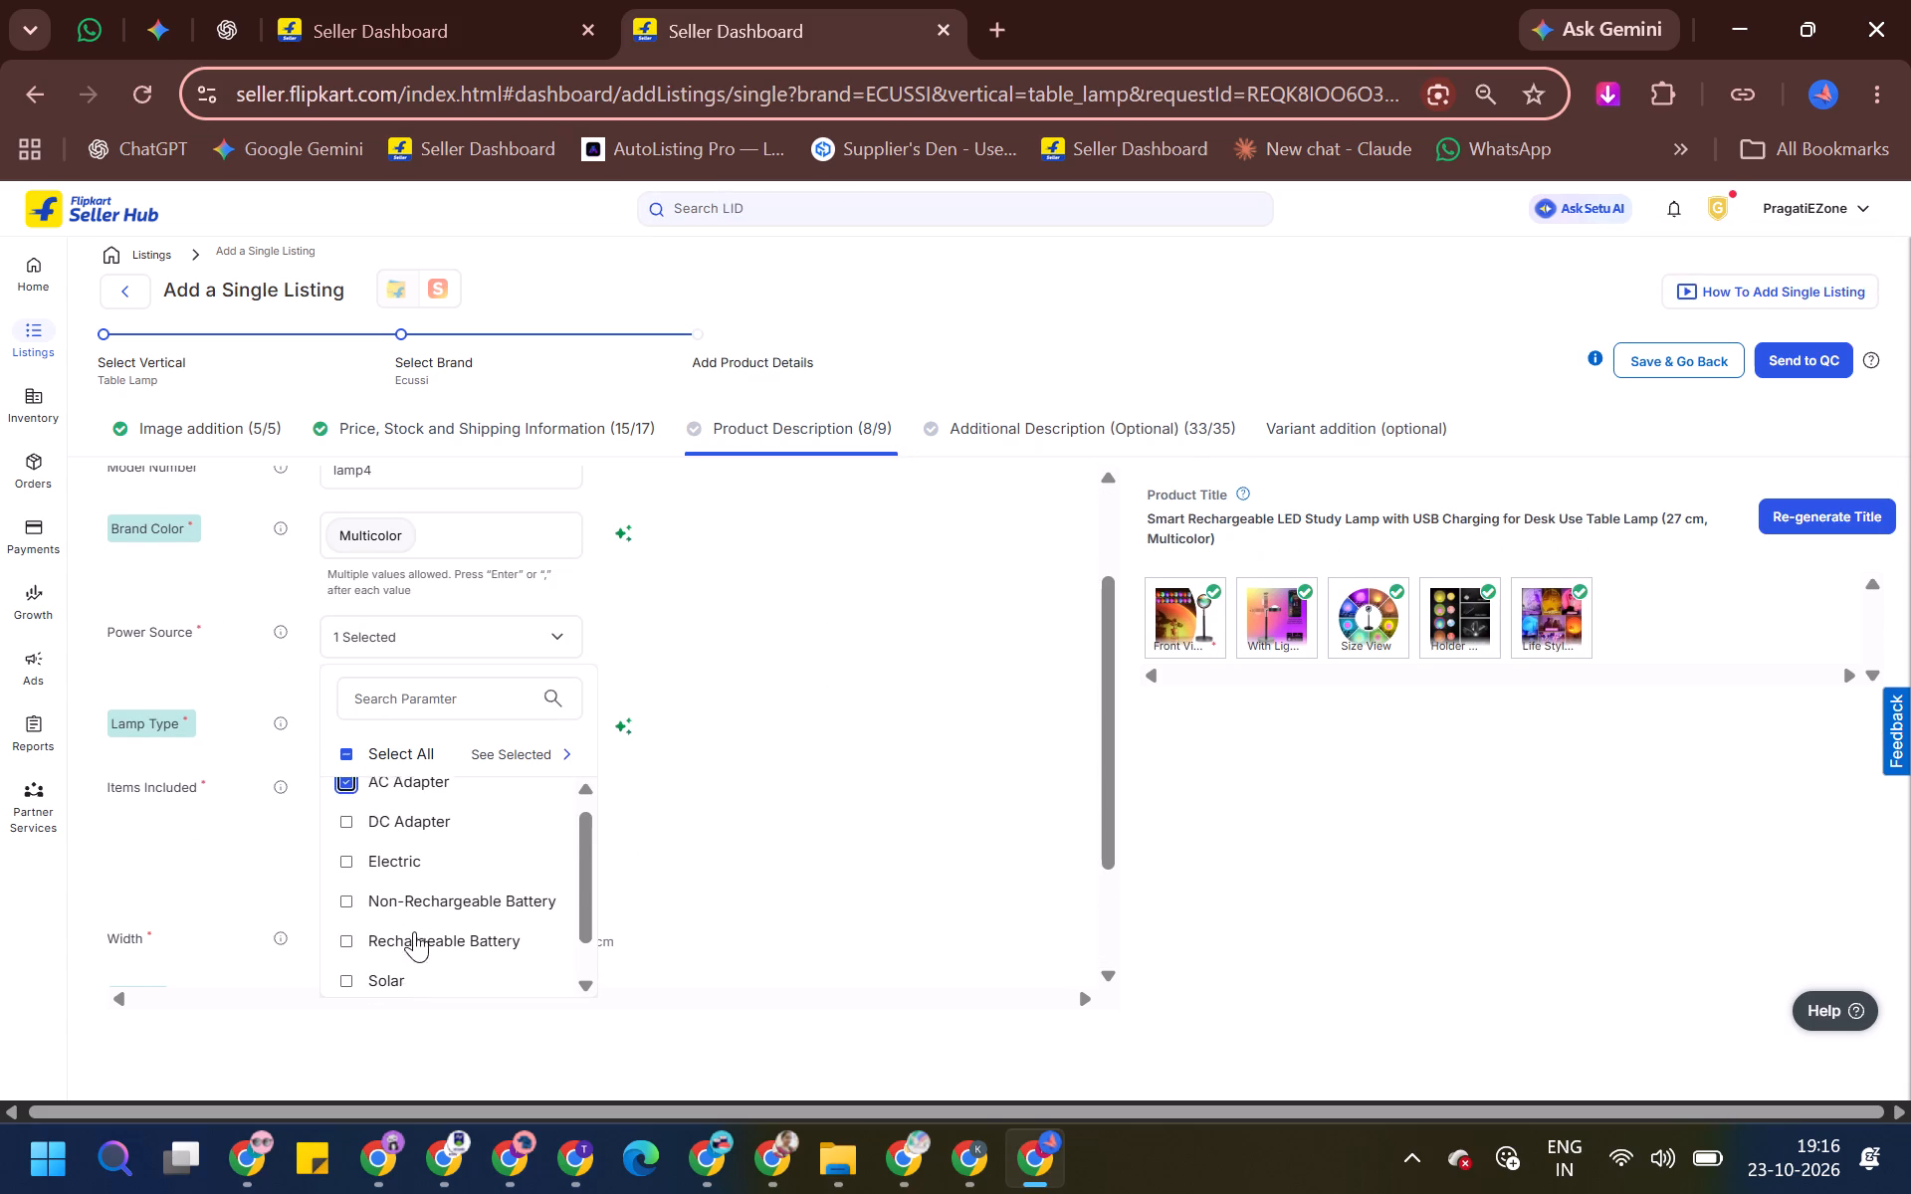
left_click(394, 974)
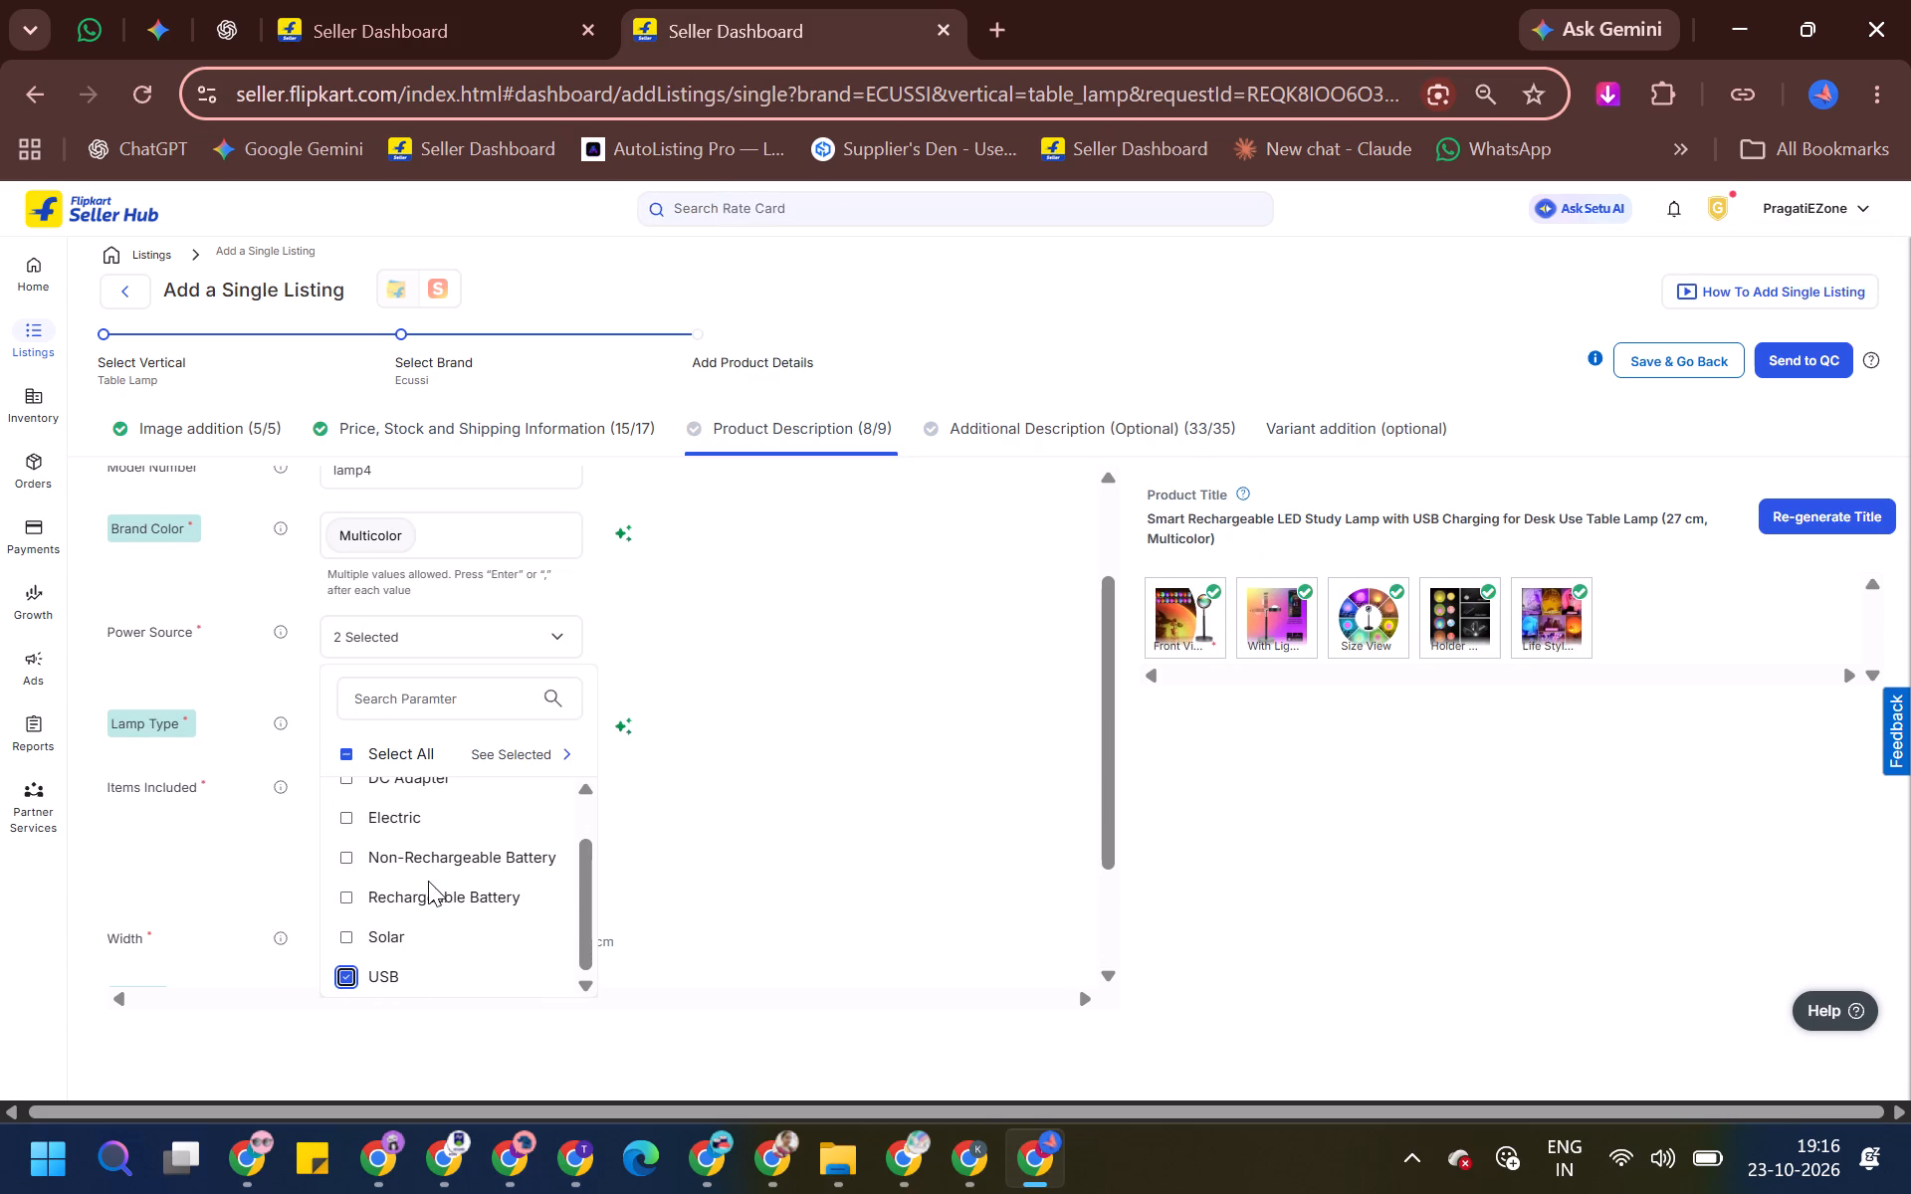
left_click(442, 895)
Save the product description and send the sunset_lamp4 listing to QC.
left_click(986, 435)
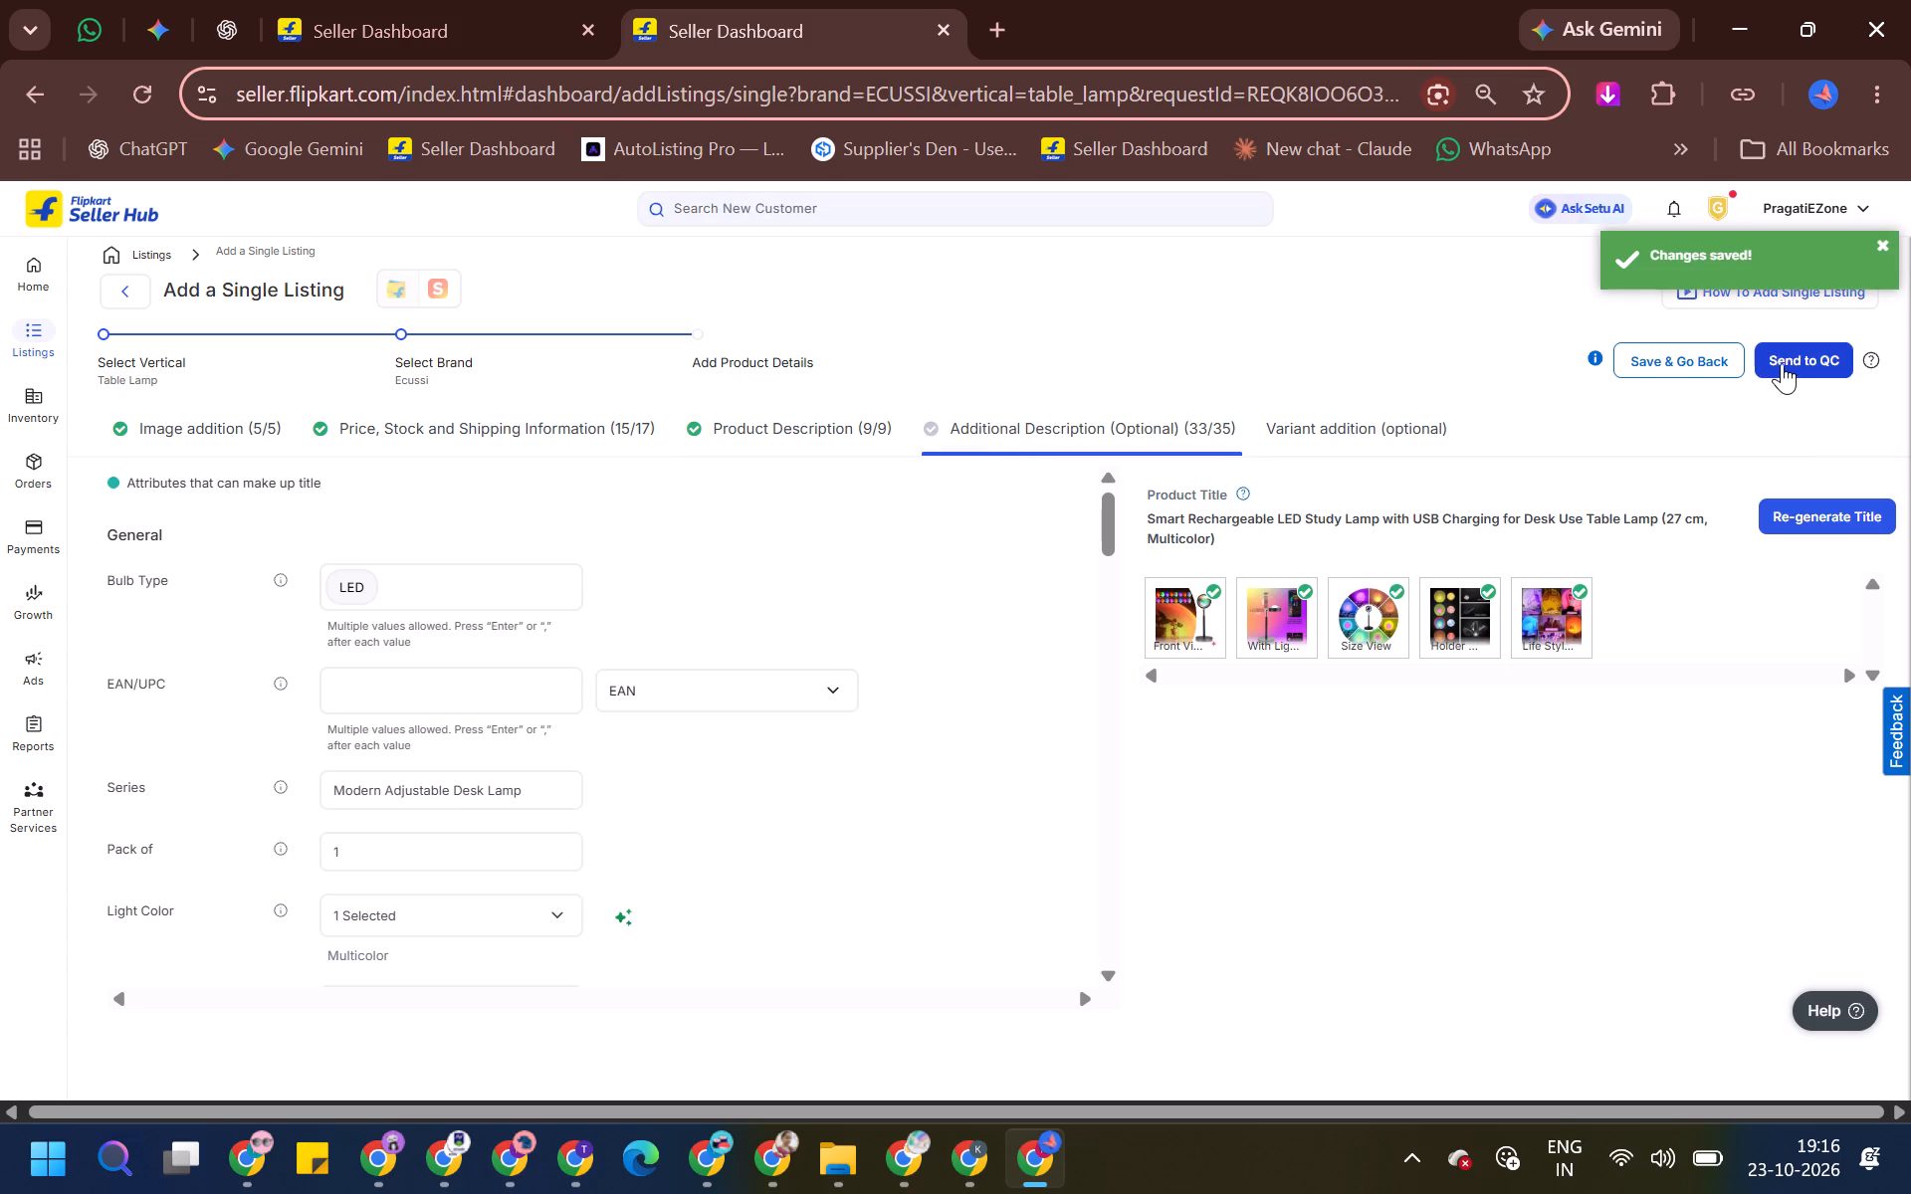
left_click(1787, 365)
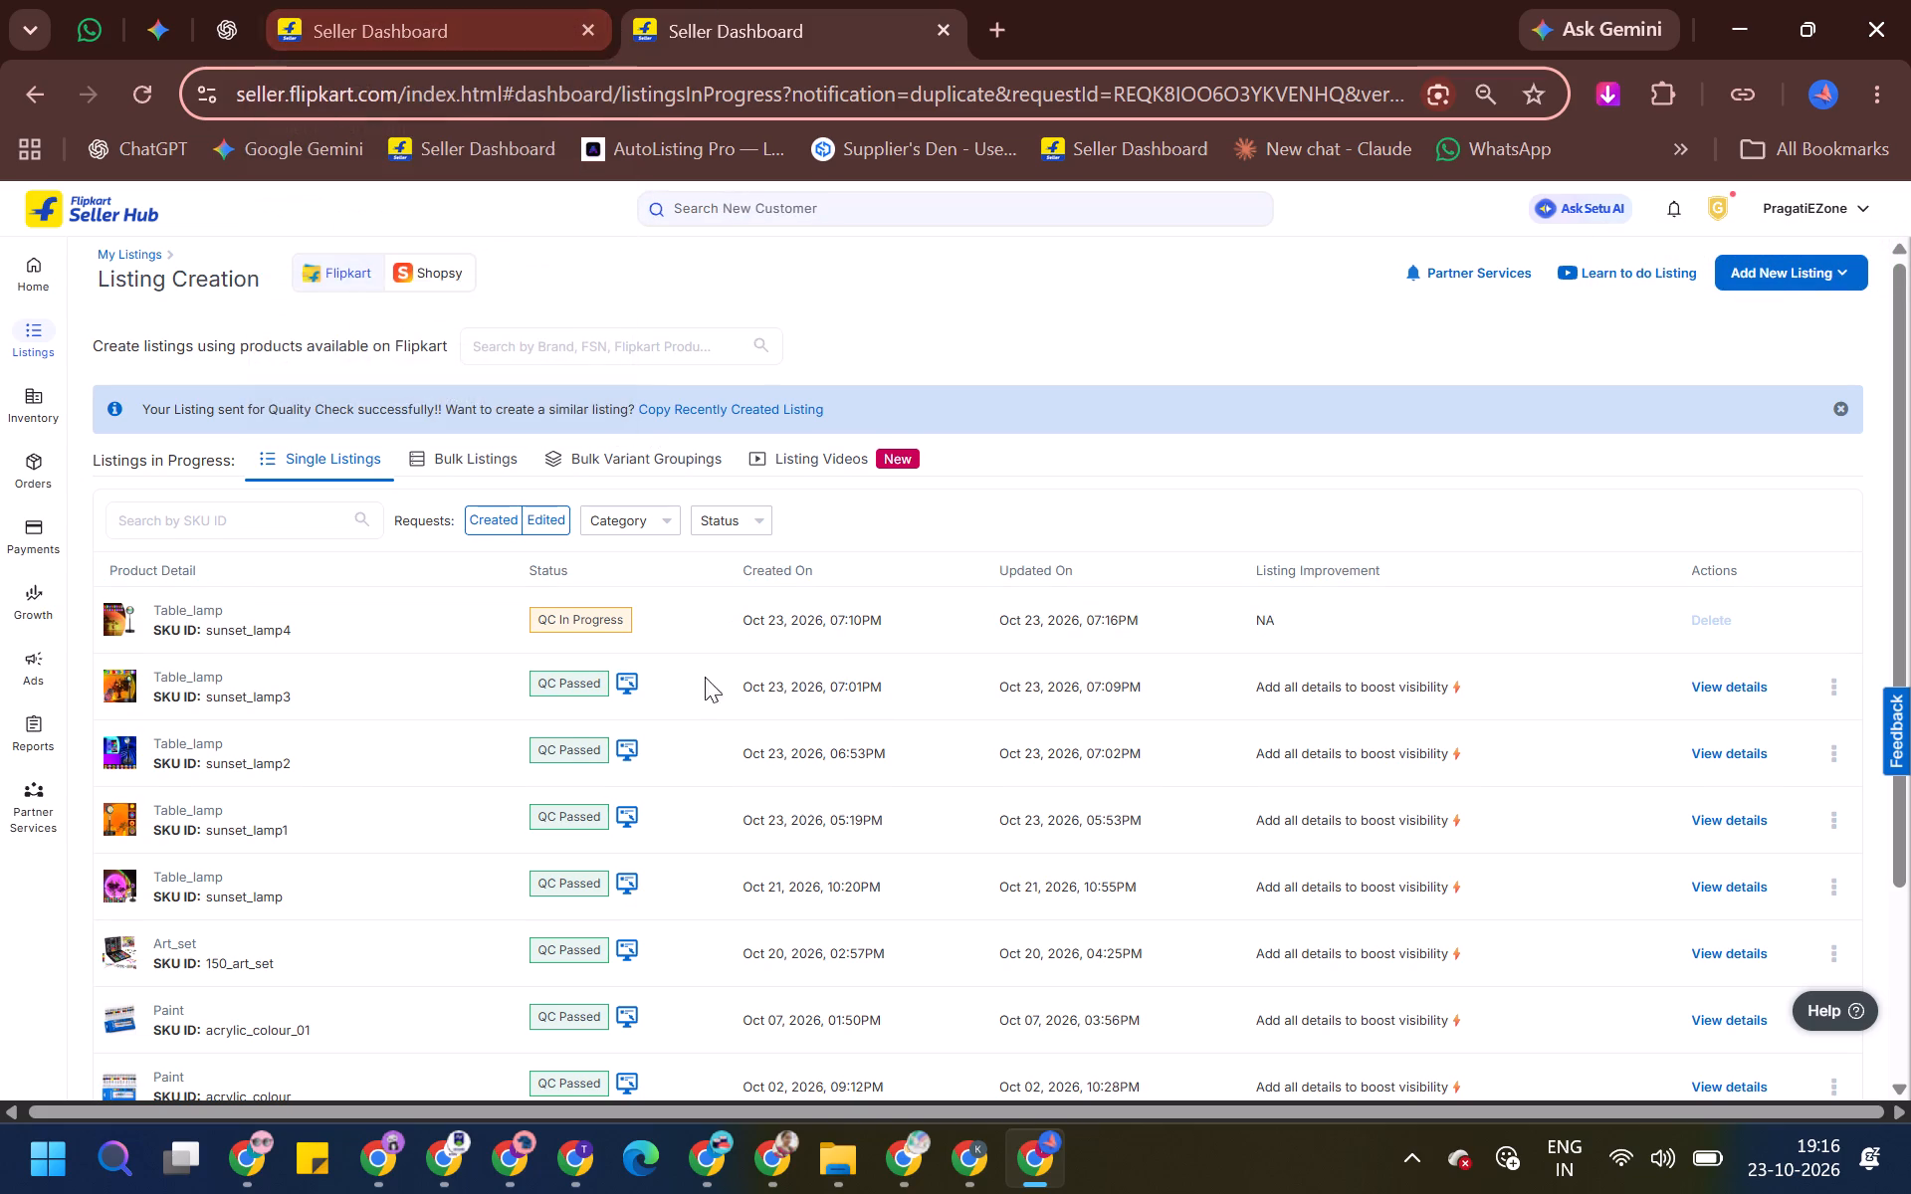
Switch to ROHANCART's Seller Dashboard and view its Listing Creation page.
scroll(435, 844, "down", 2)
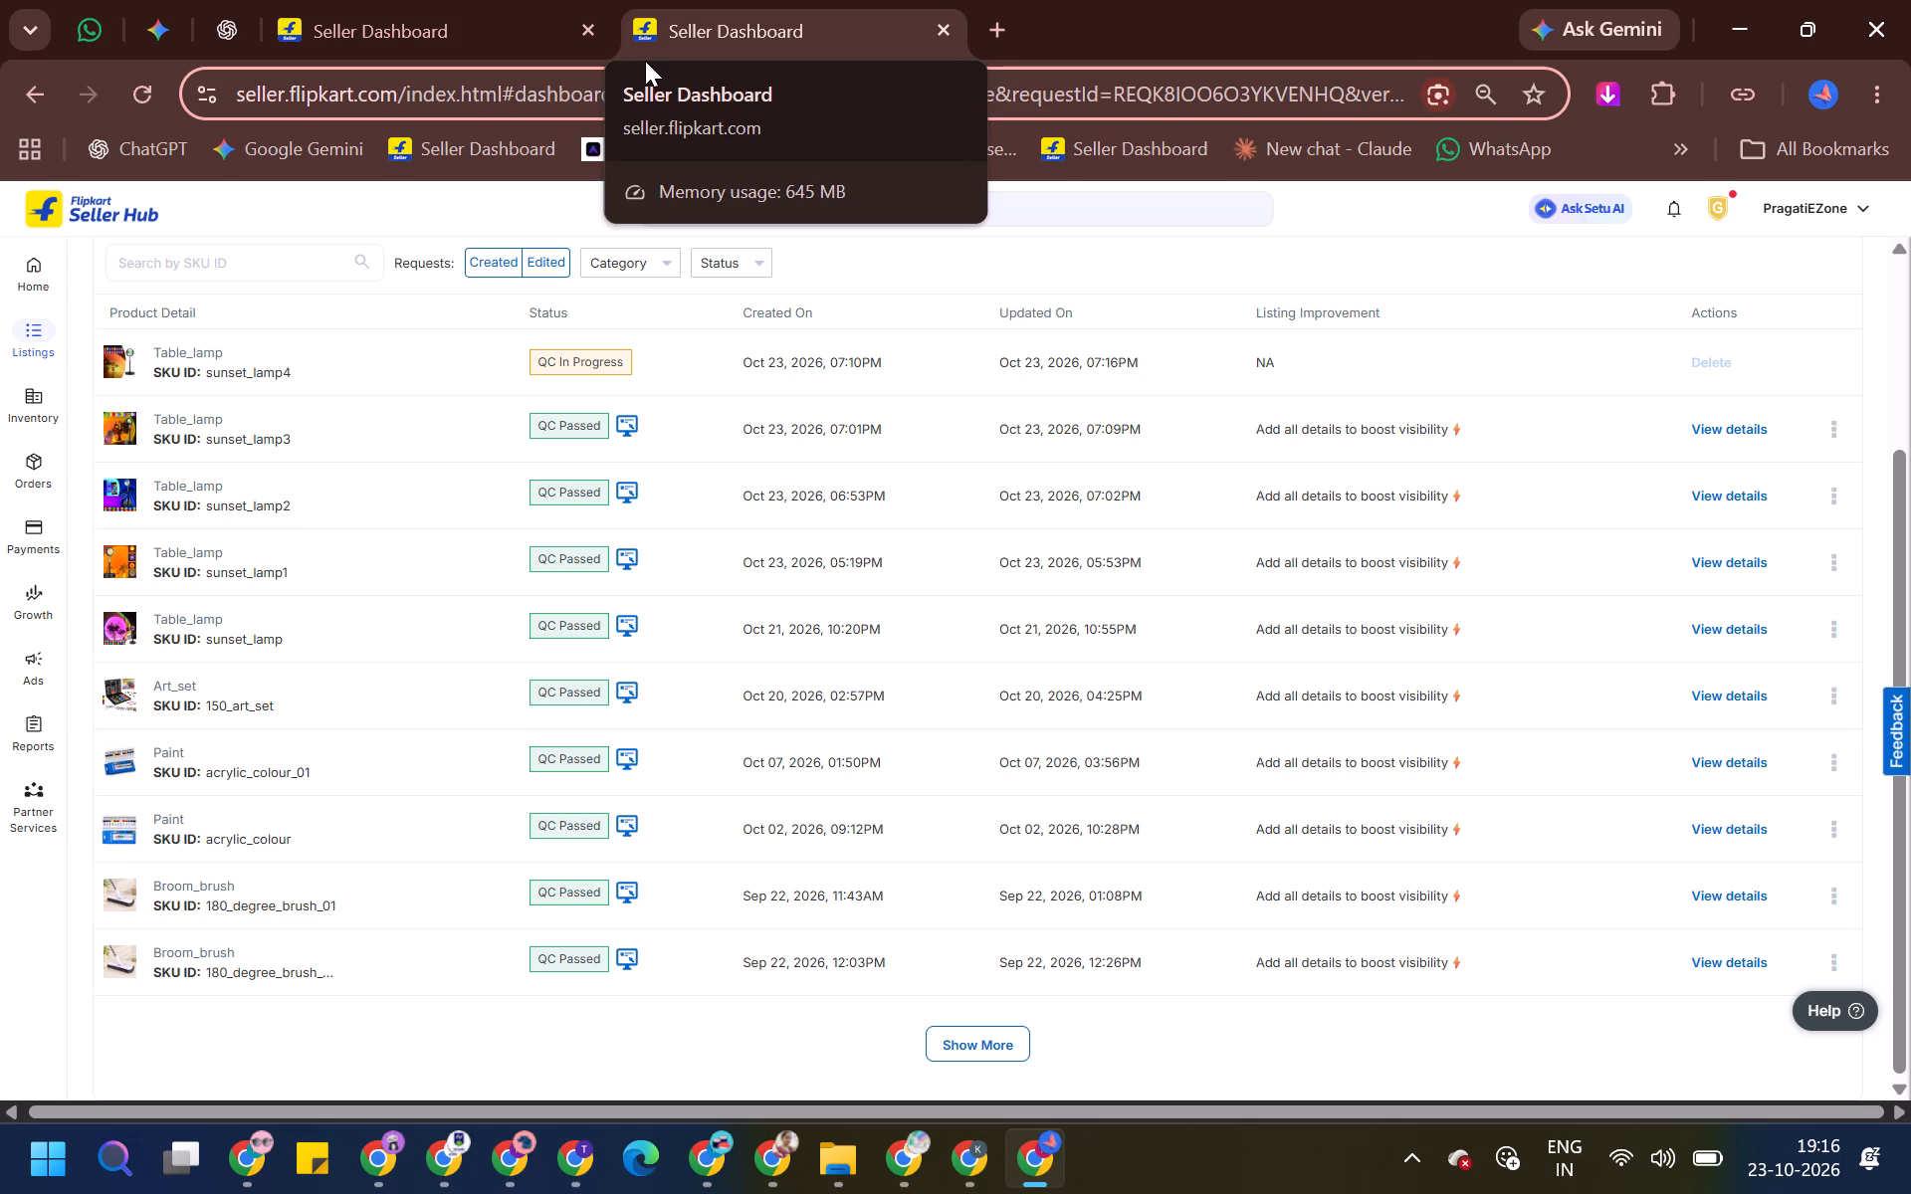
left_click(971, 1152)
left_click(1017, 1165)
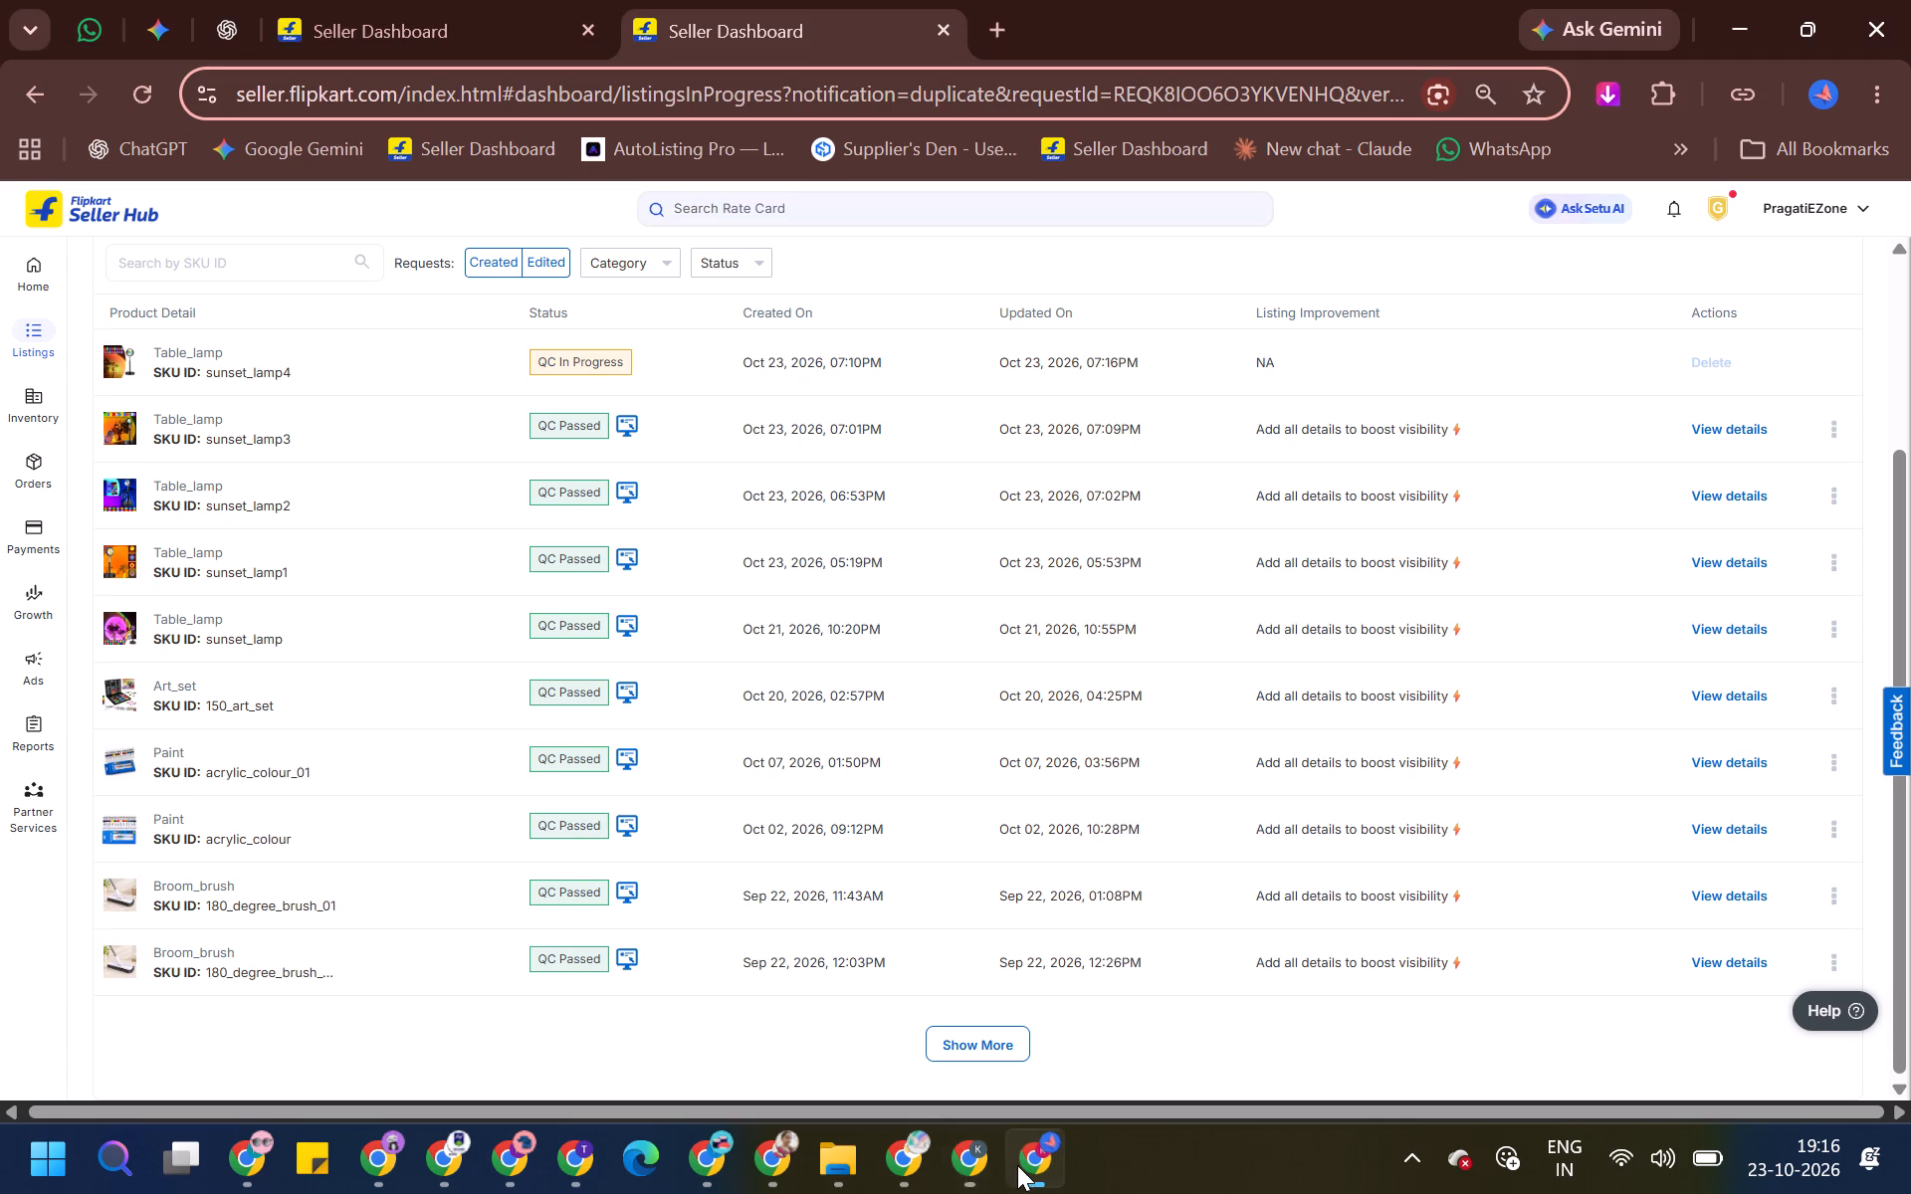
left_click(915, 1162)
left_click_drag(915, 1162, 875, 1161)
left_click(928, 1159)
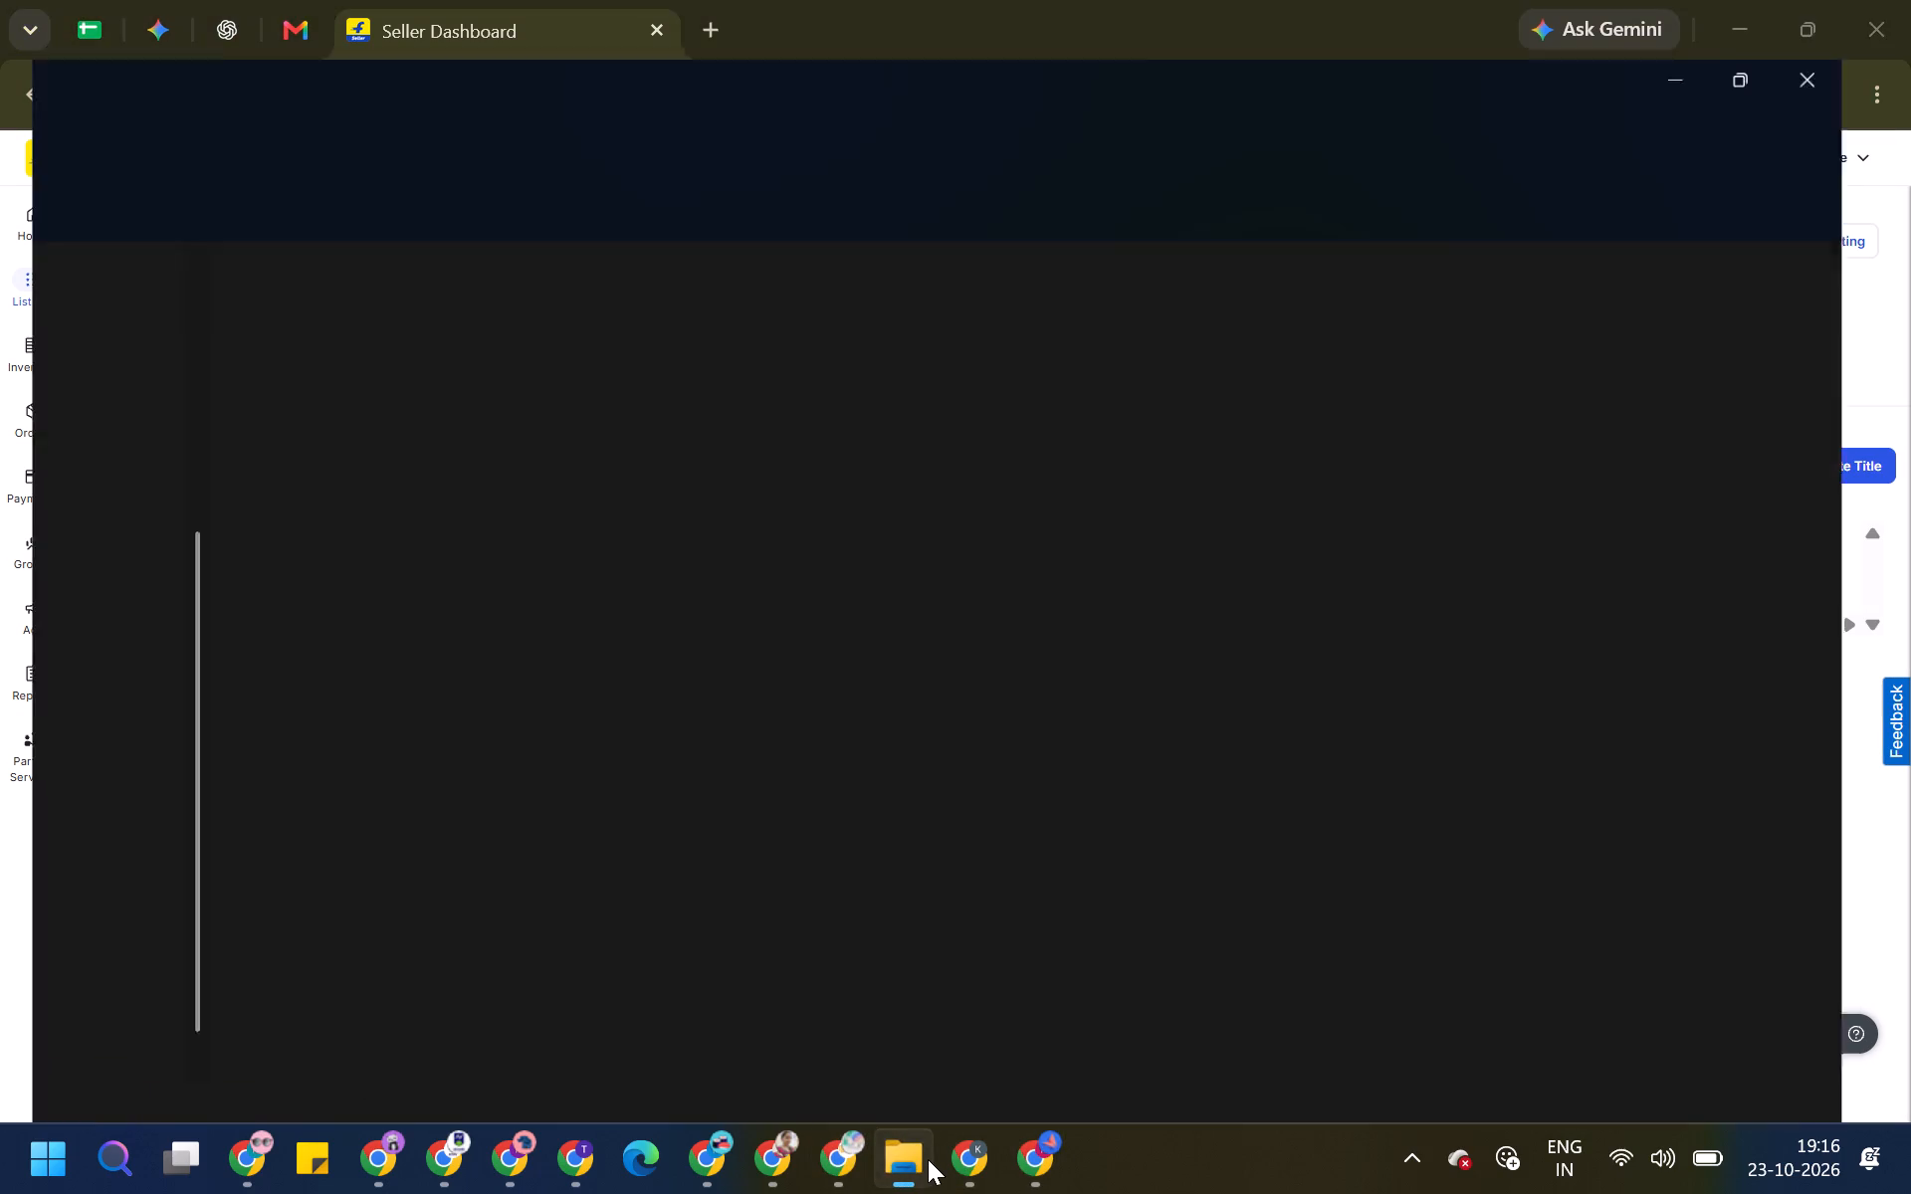
left_click(874, 1172)
left_click(983, 1168)
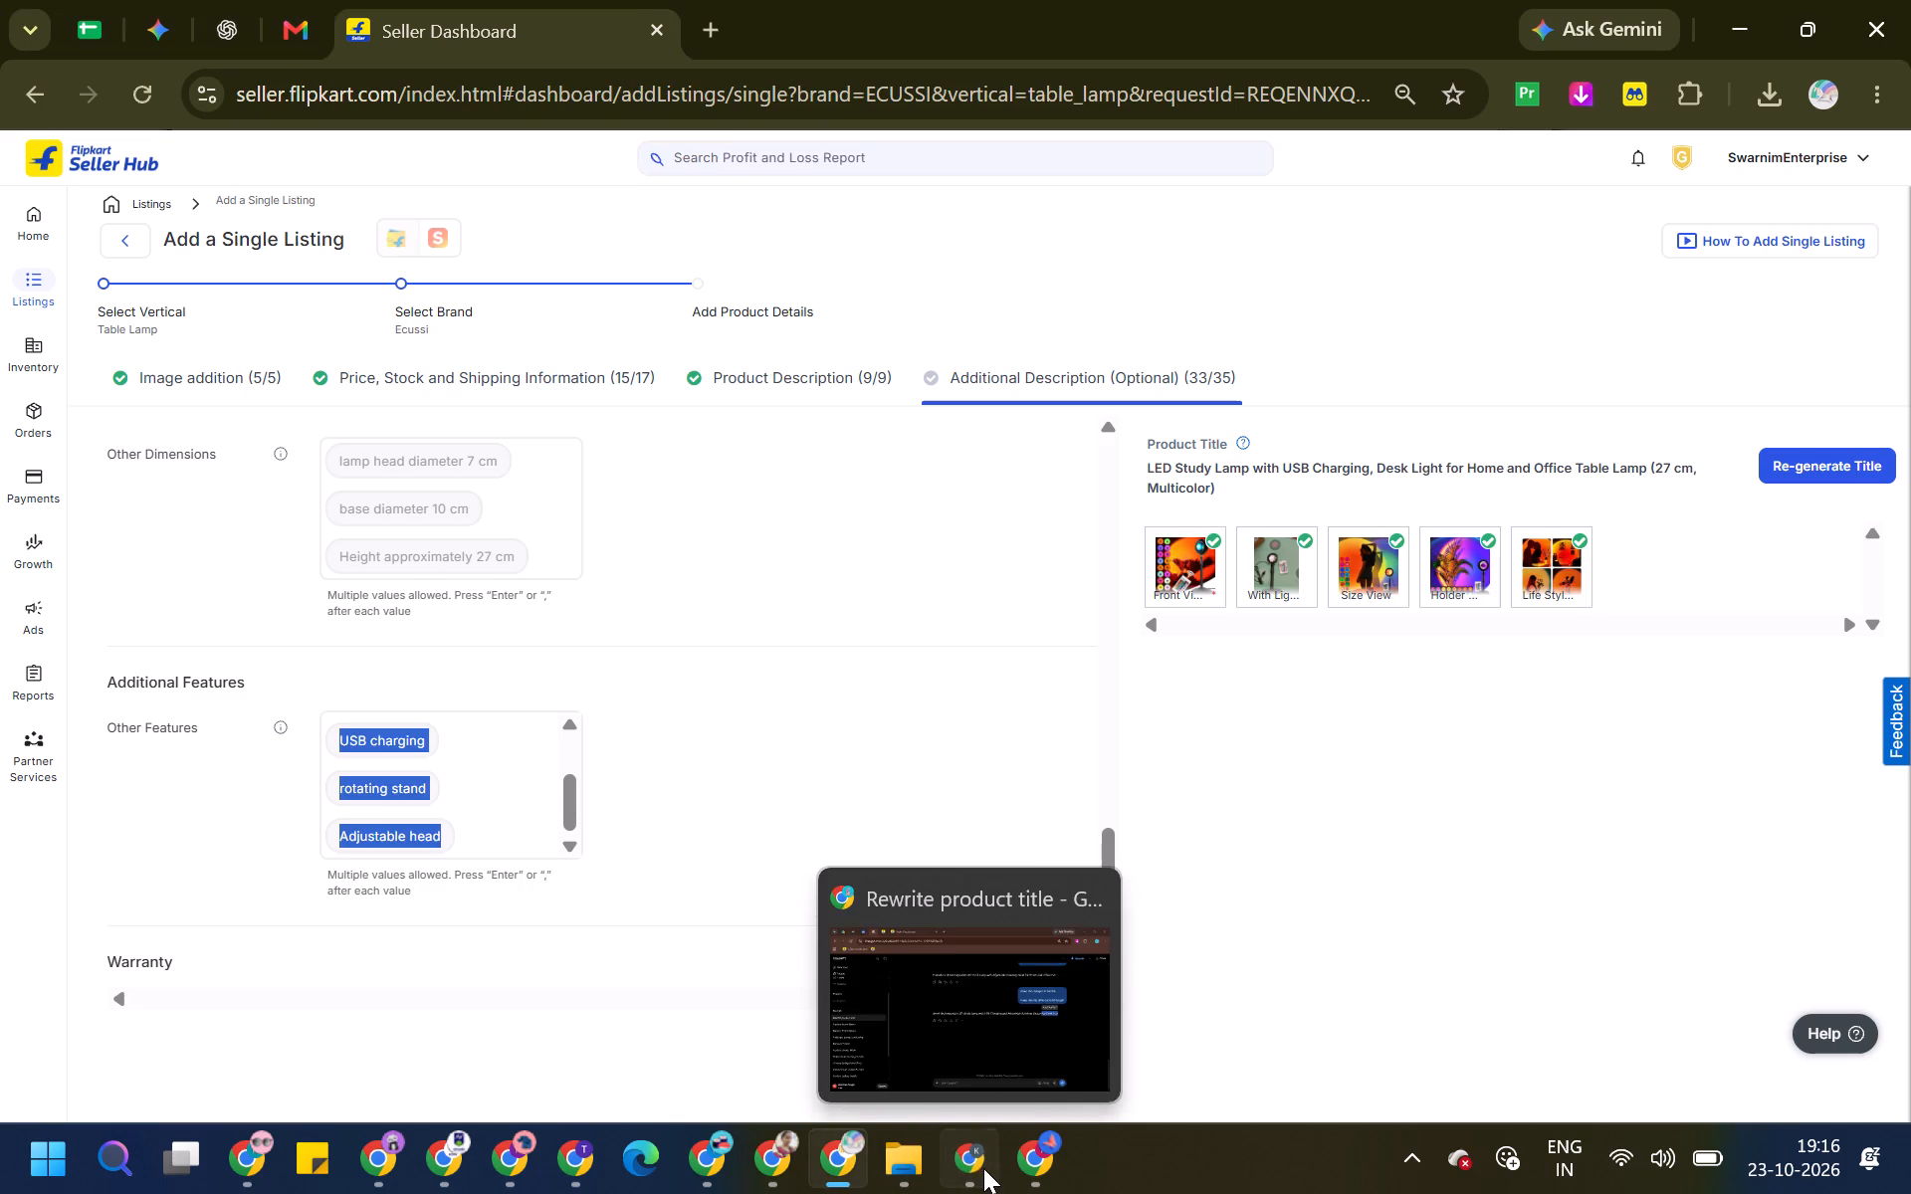
left_click(1018, 1168)
left_click(944, 1168)
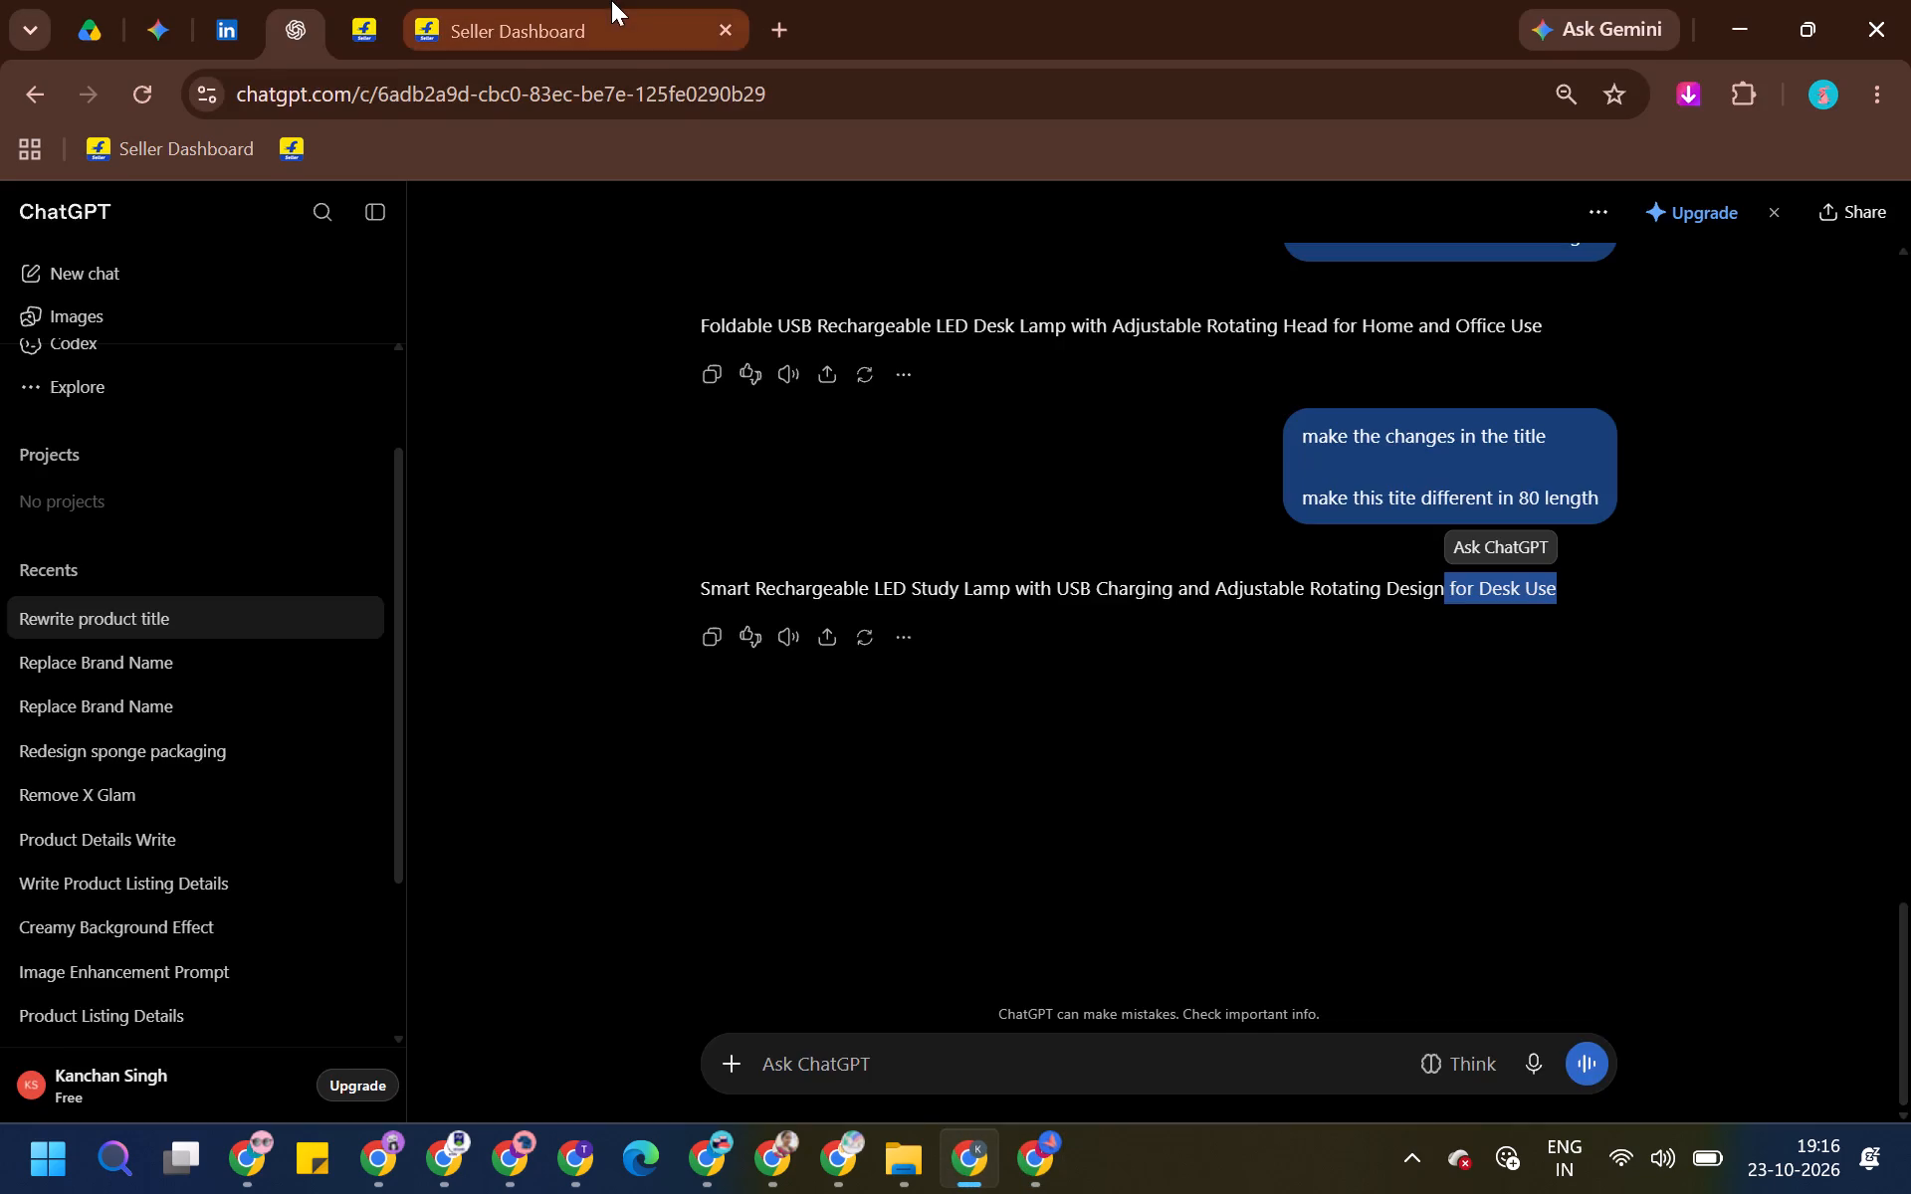
left_click(611, 0)
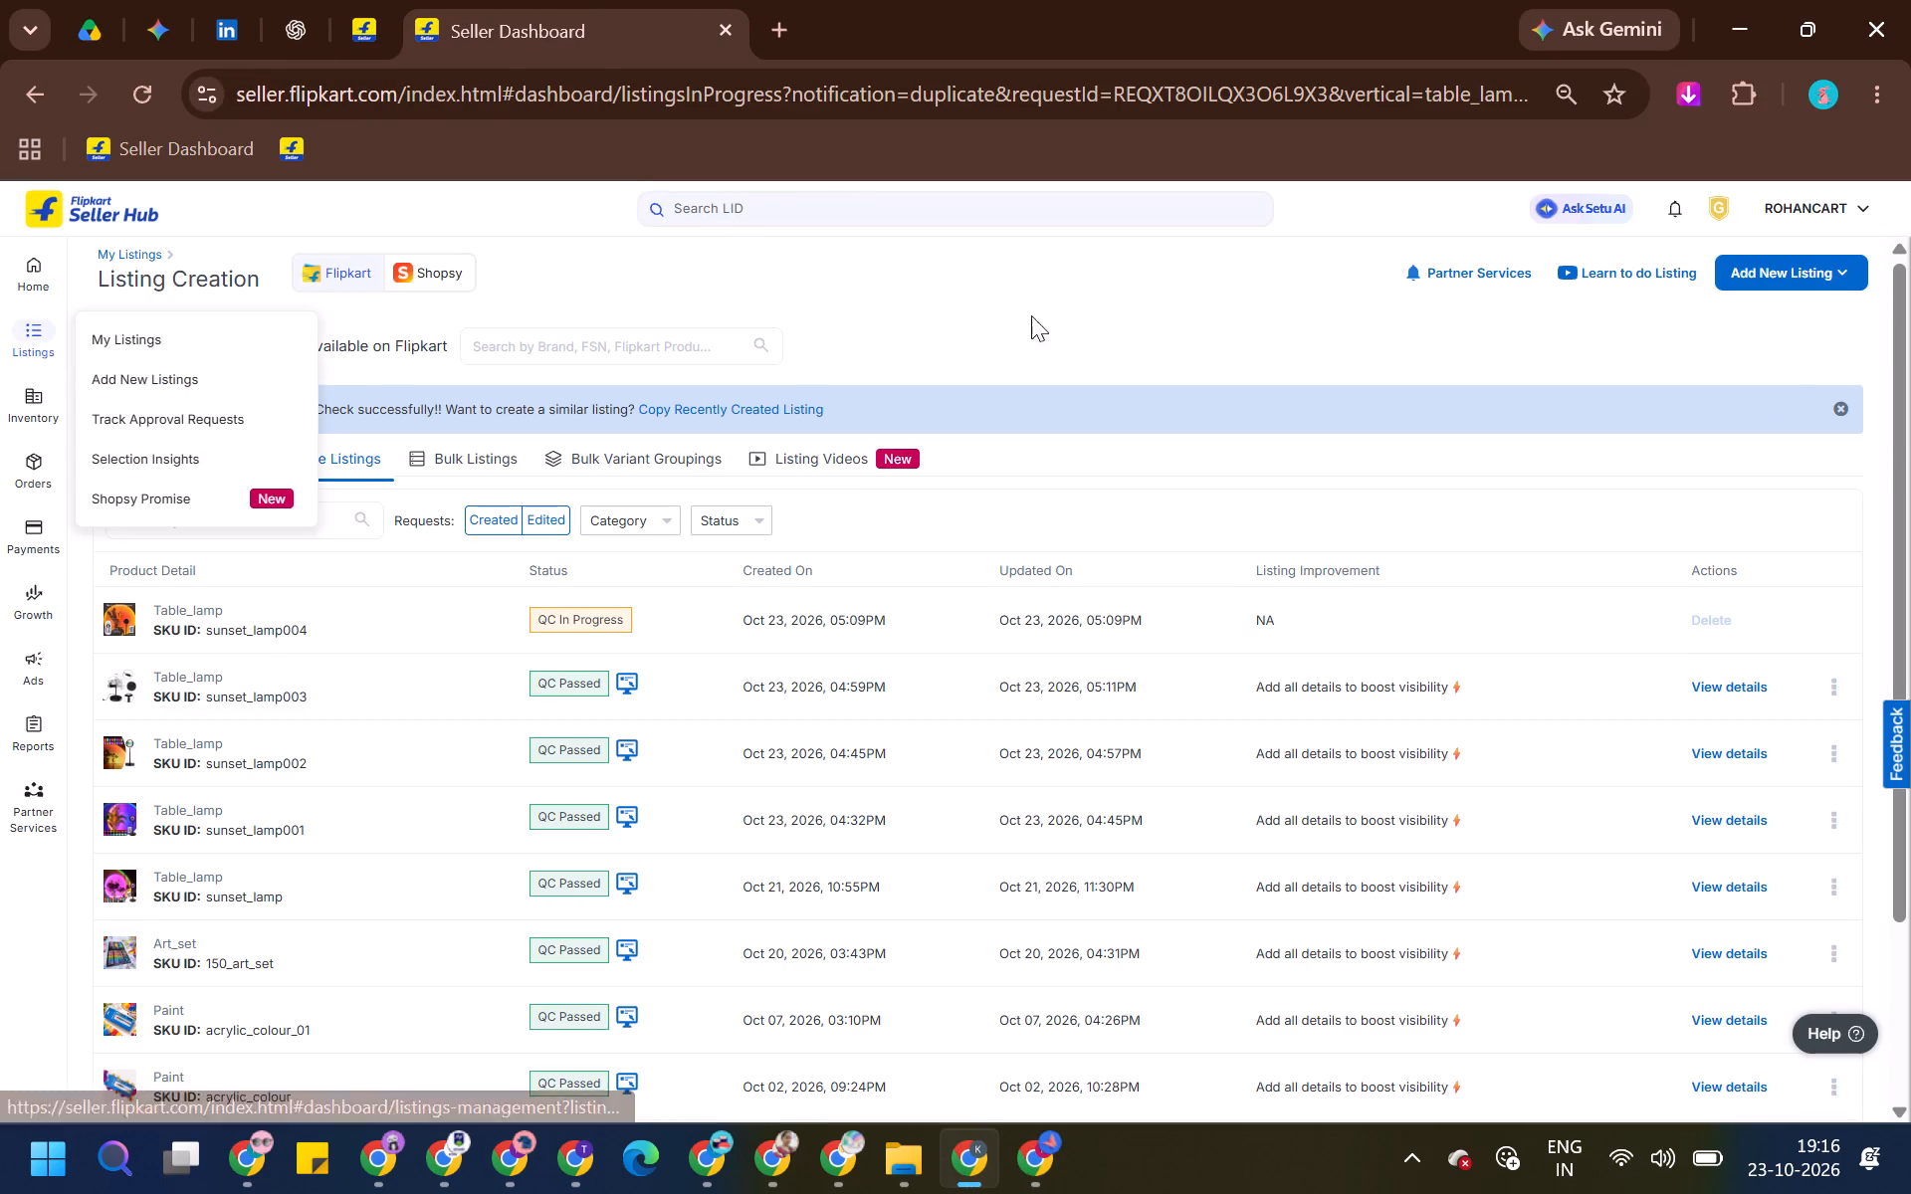
left_click(1275, 349)
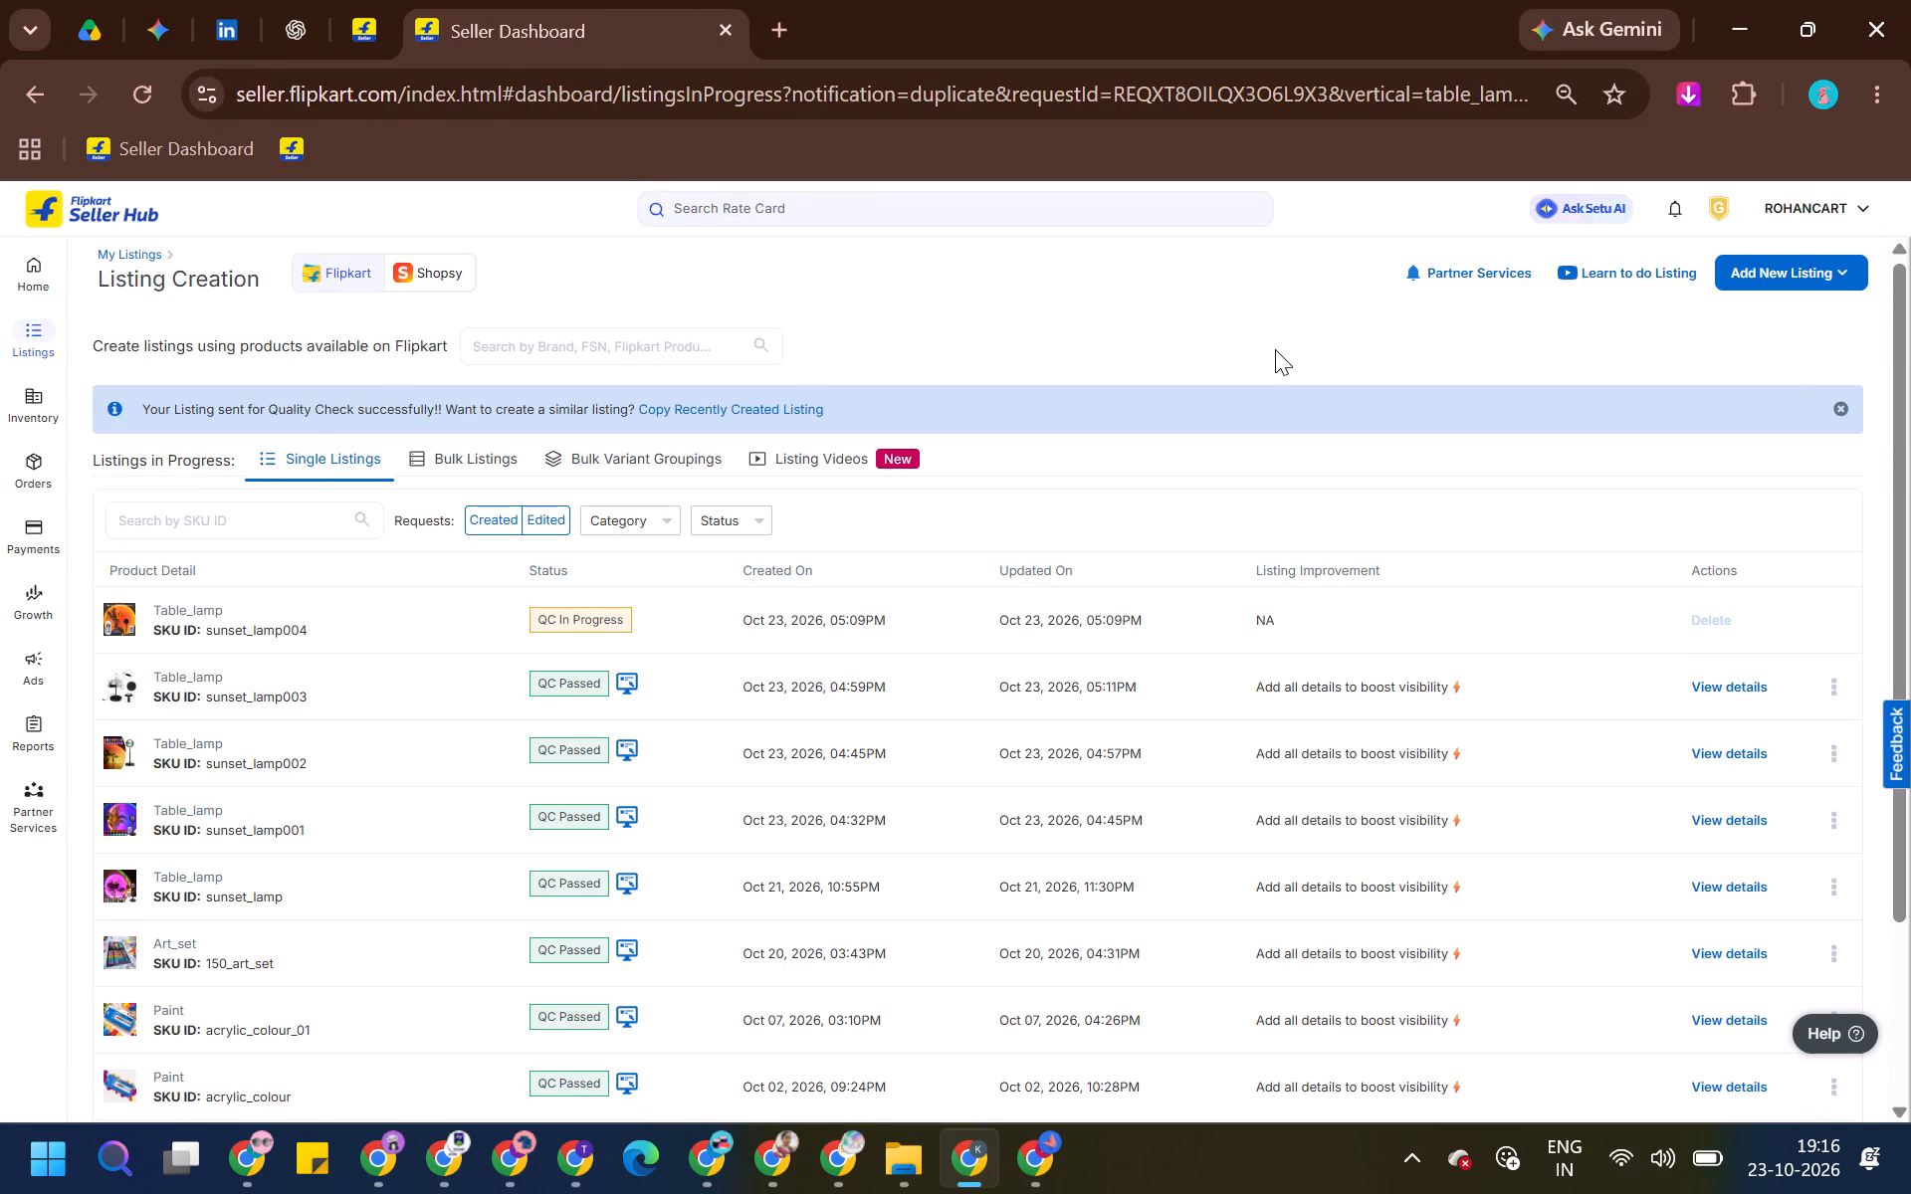
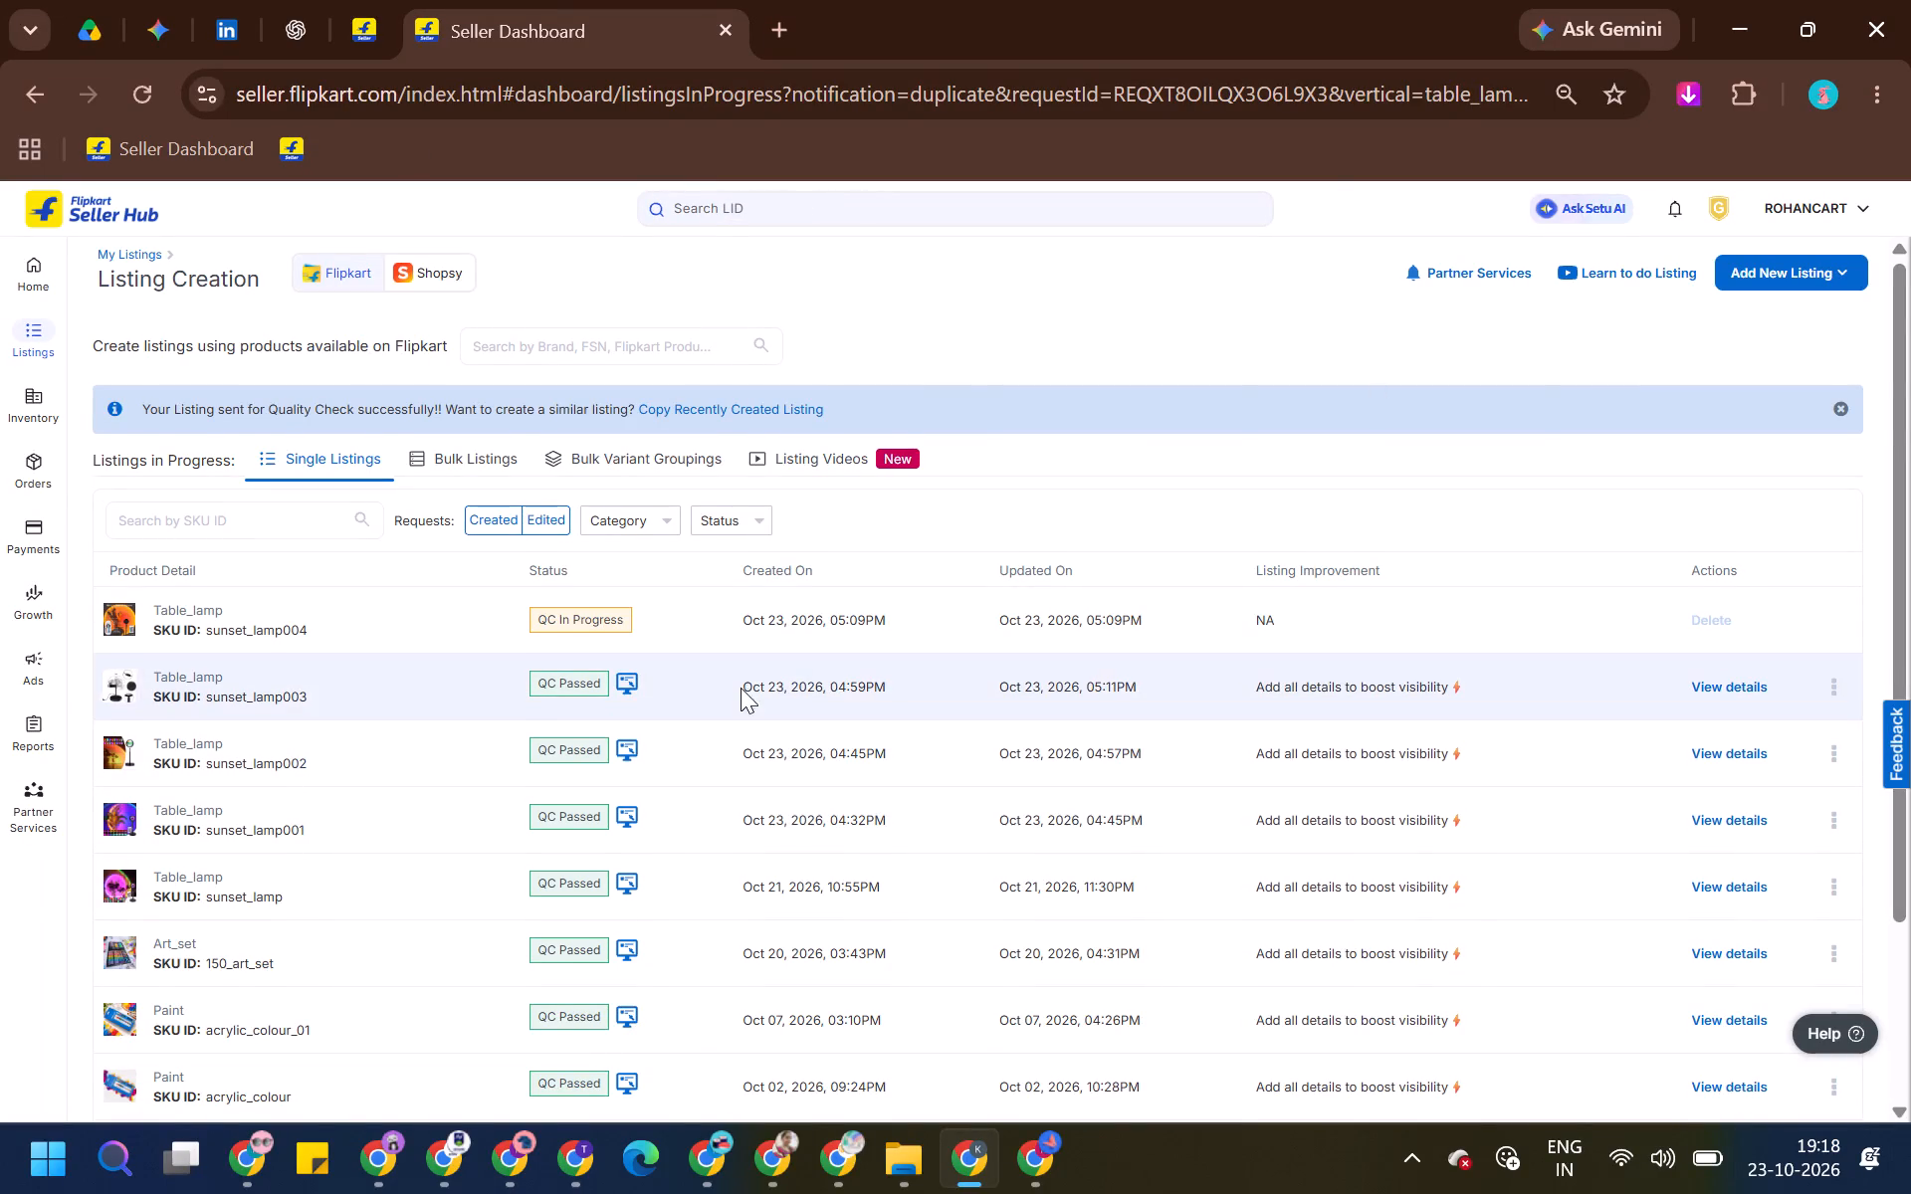
Switch to File Explorer, close the duplicate Downloads tab and delete the EligibleListings file.
scroll(735, 703, "down", 2)
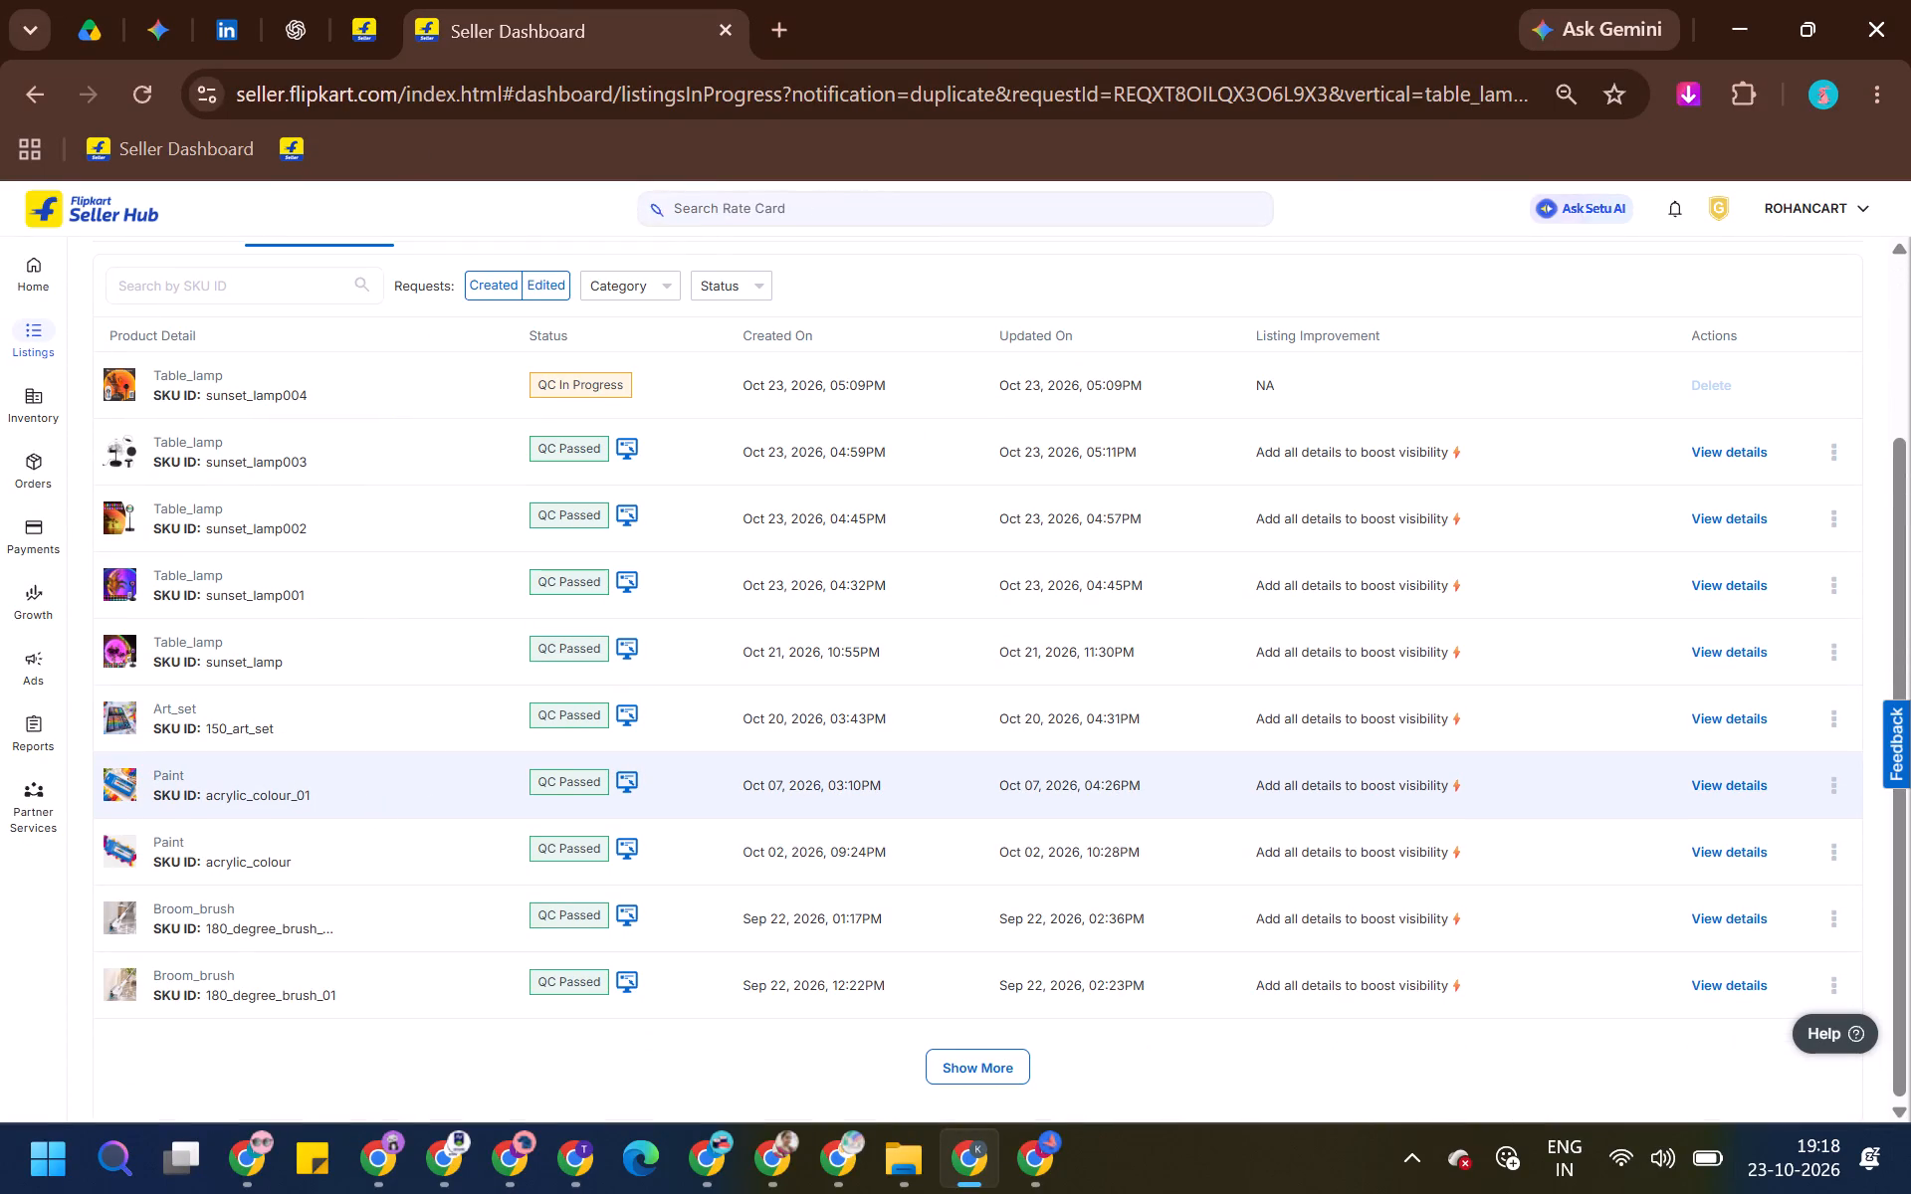
left_click(918, 1150)
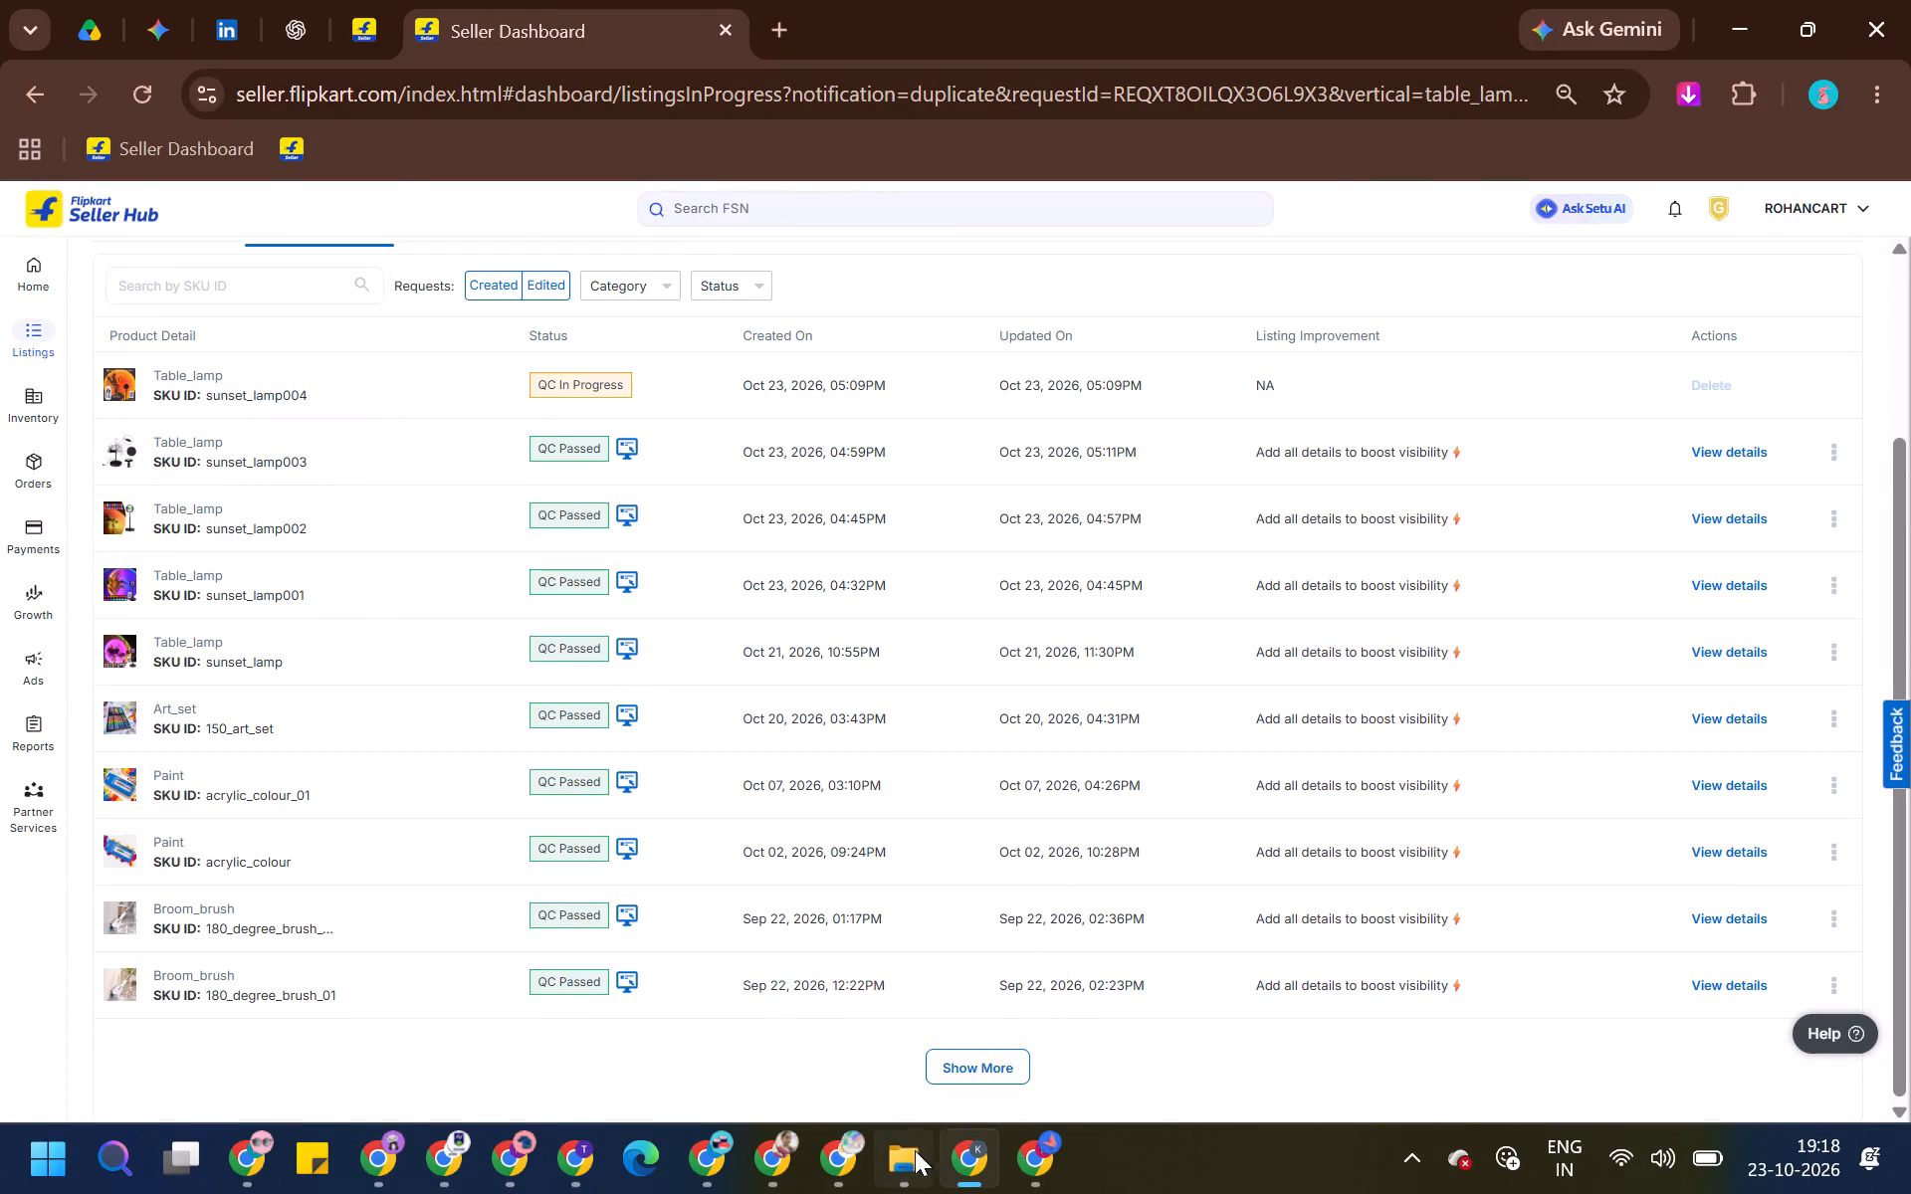
left_click(676, 868)
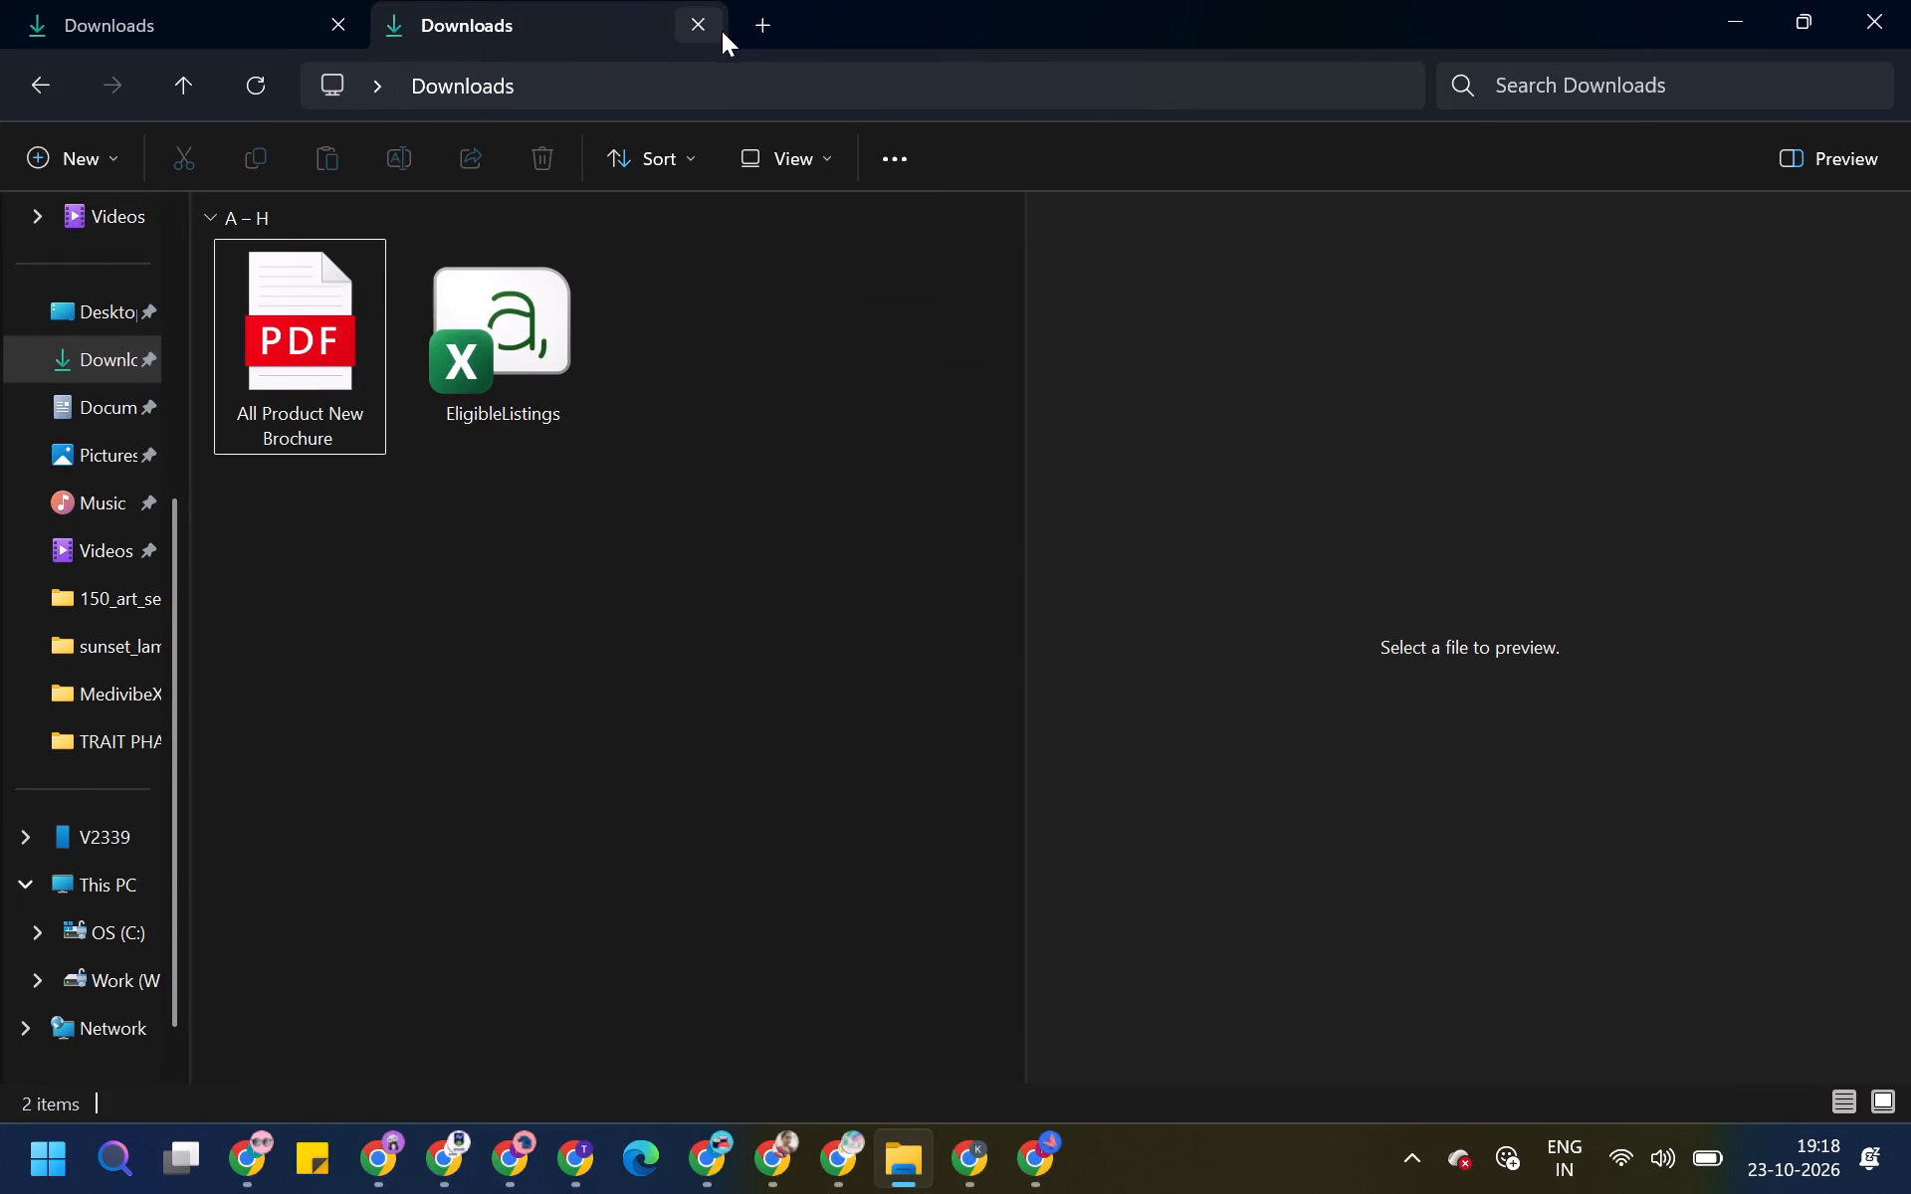
left_click(702, 17)
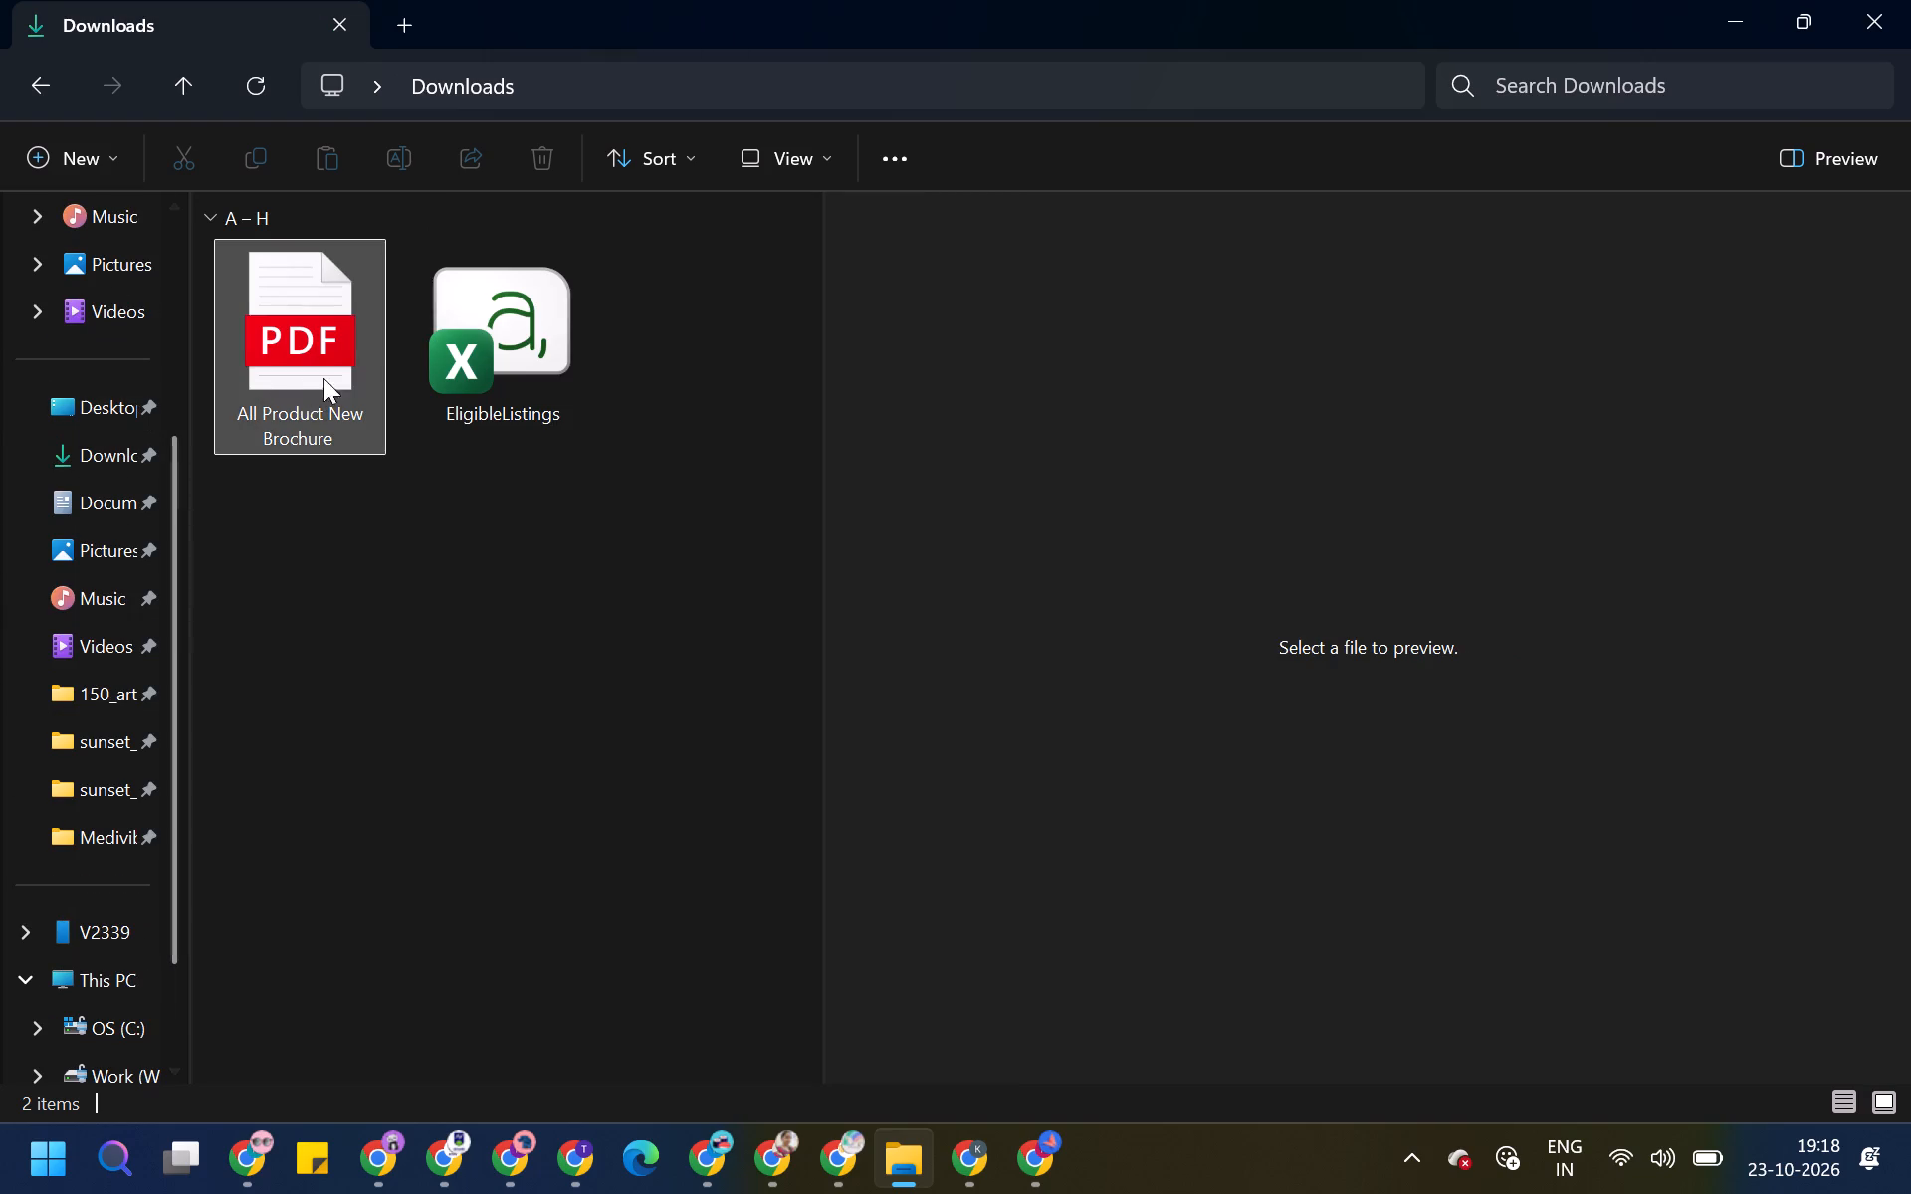
left_click(542, 374)
left_click(552, 173)
Open the 150_art_set folder on the Work (W:) drive, under WORK, meet, LISTING, AAA new listing, listing.
scroll(99, 887, "down", 2)
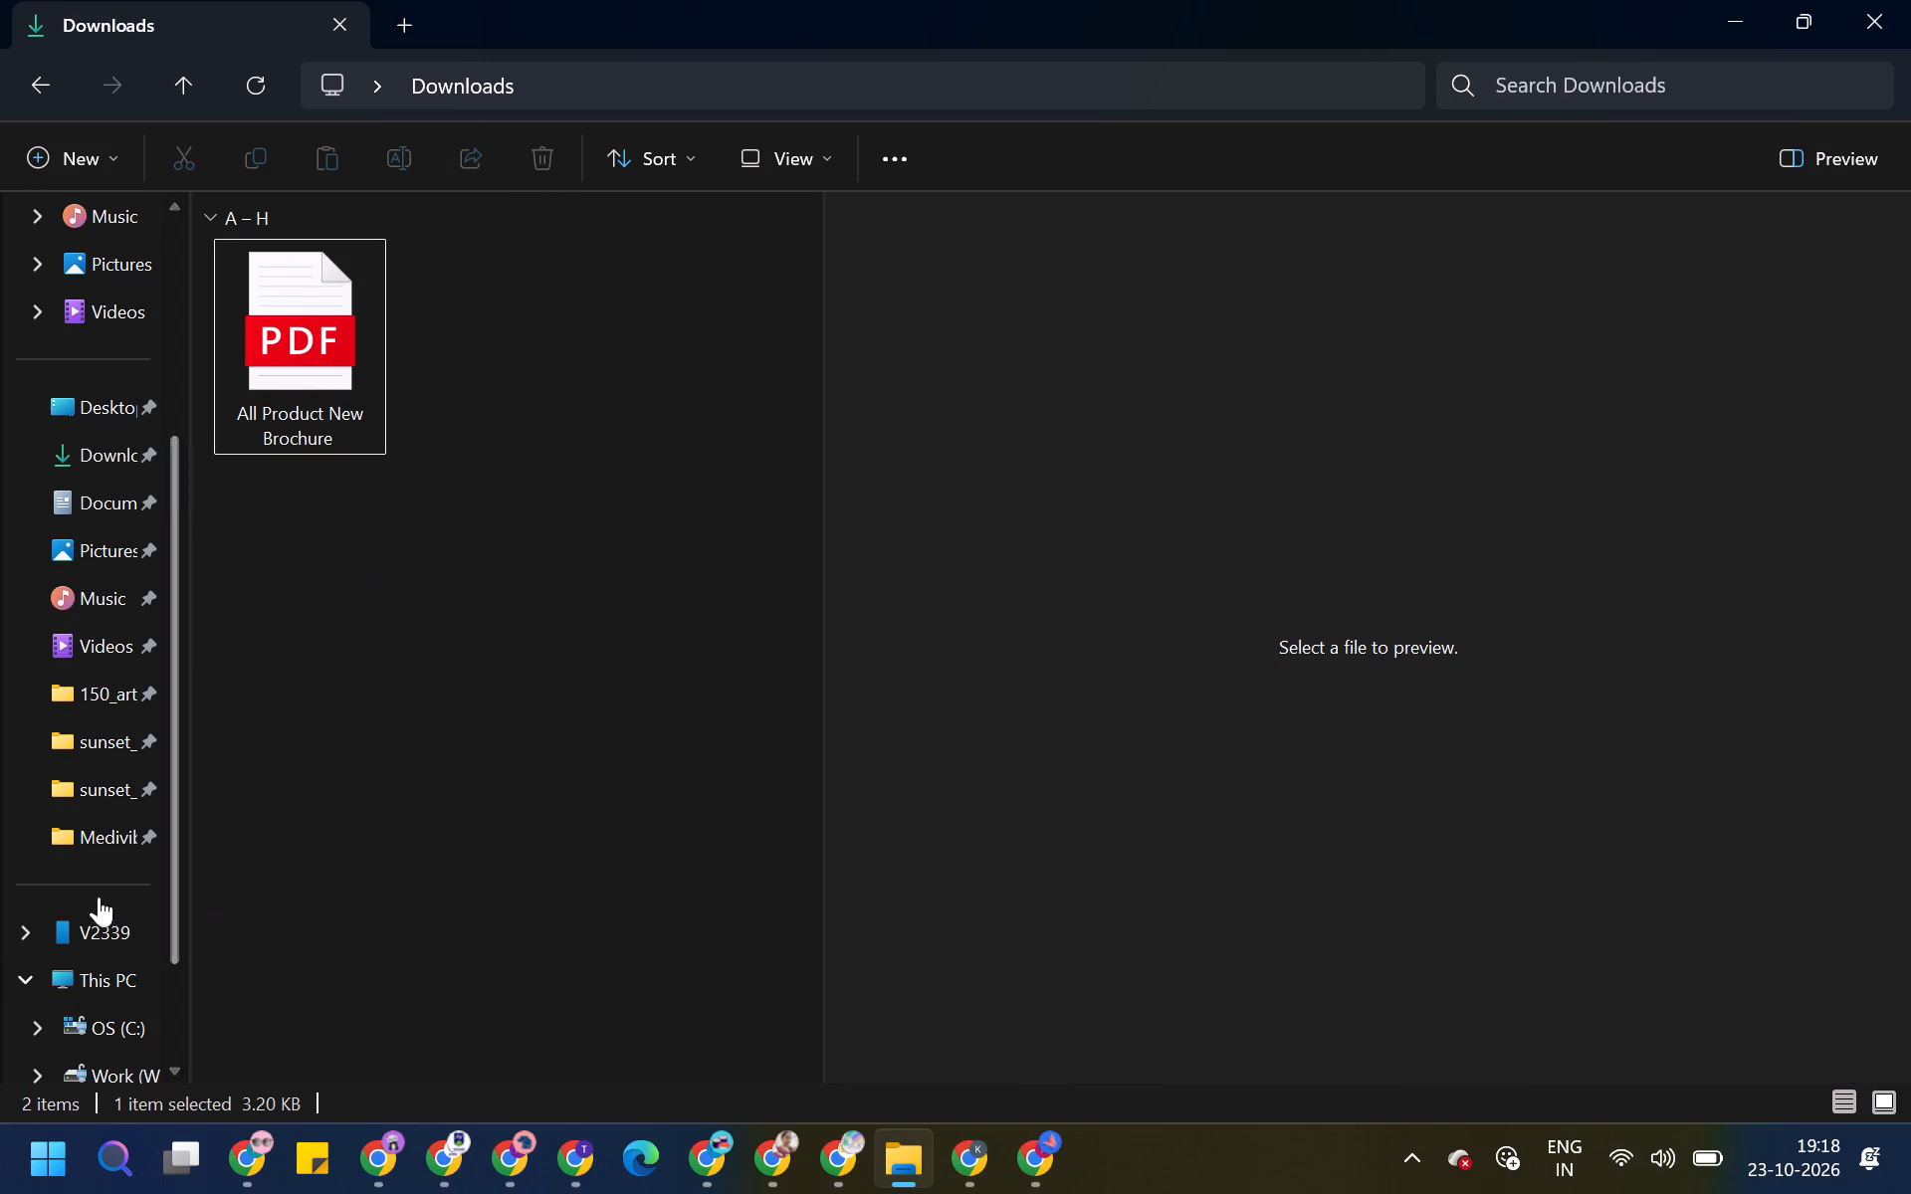
scroll(99, 896, "down", 2)
left_click(106, 939)
double_click(645, 380)
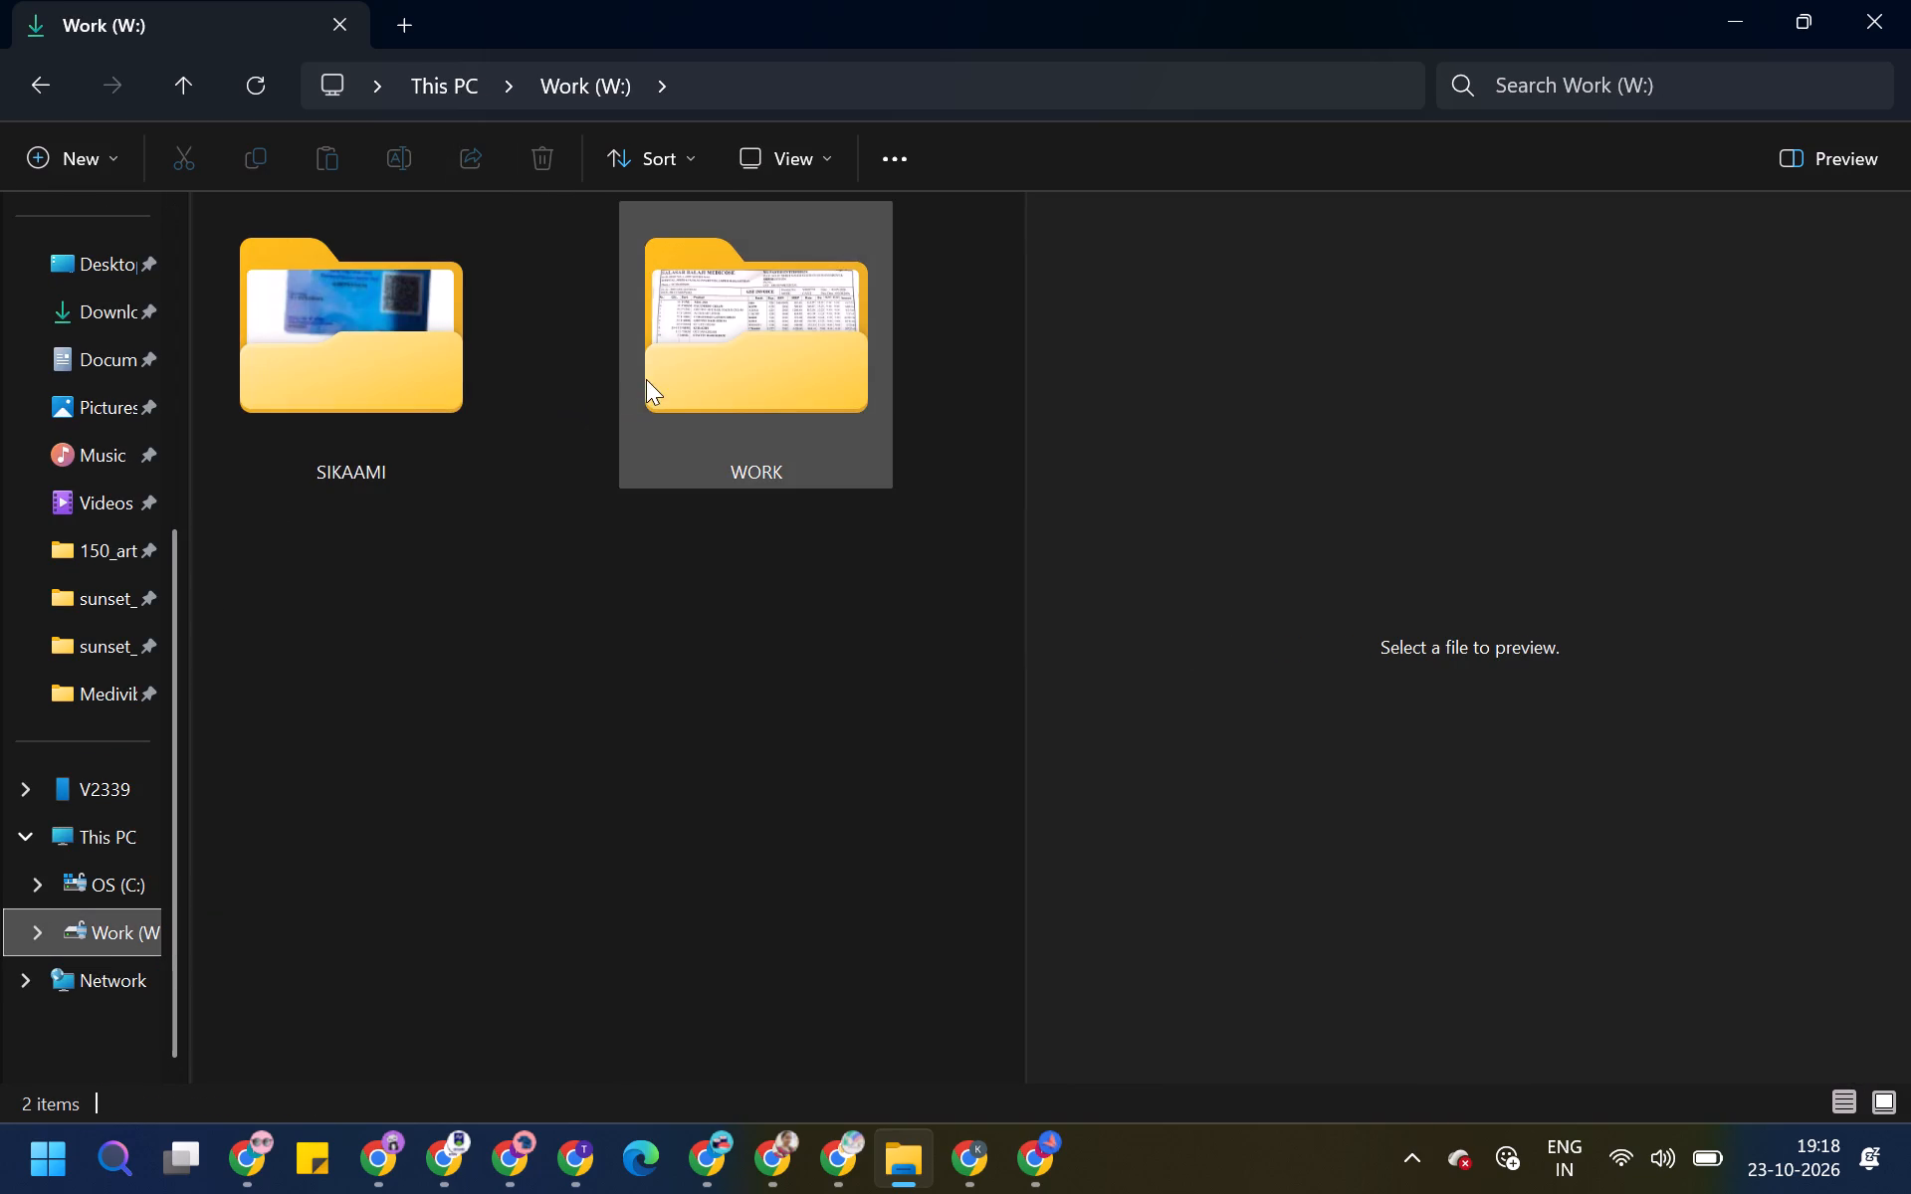
double_click(700, 908)
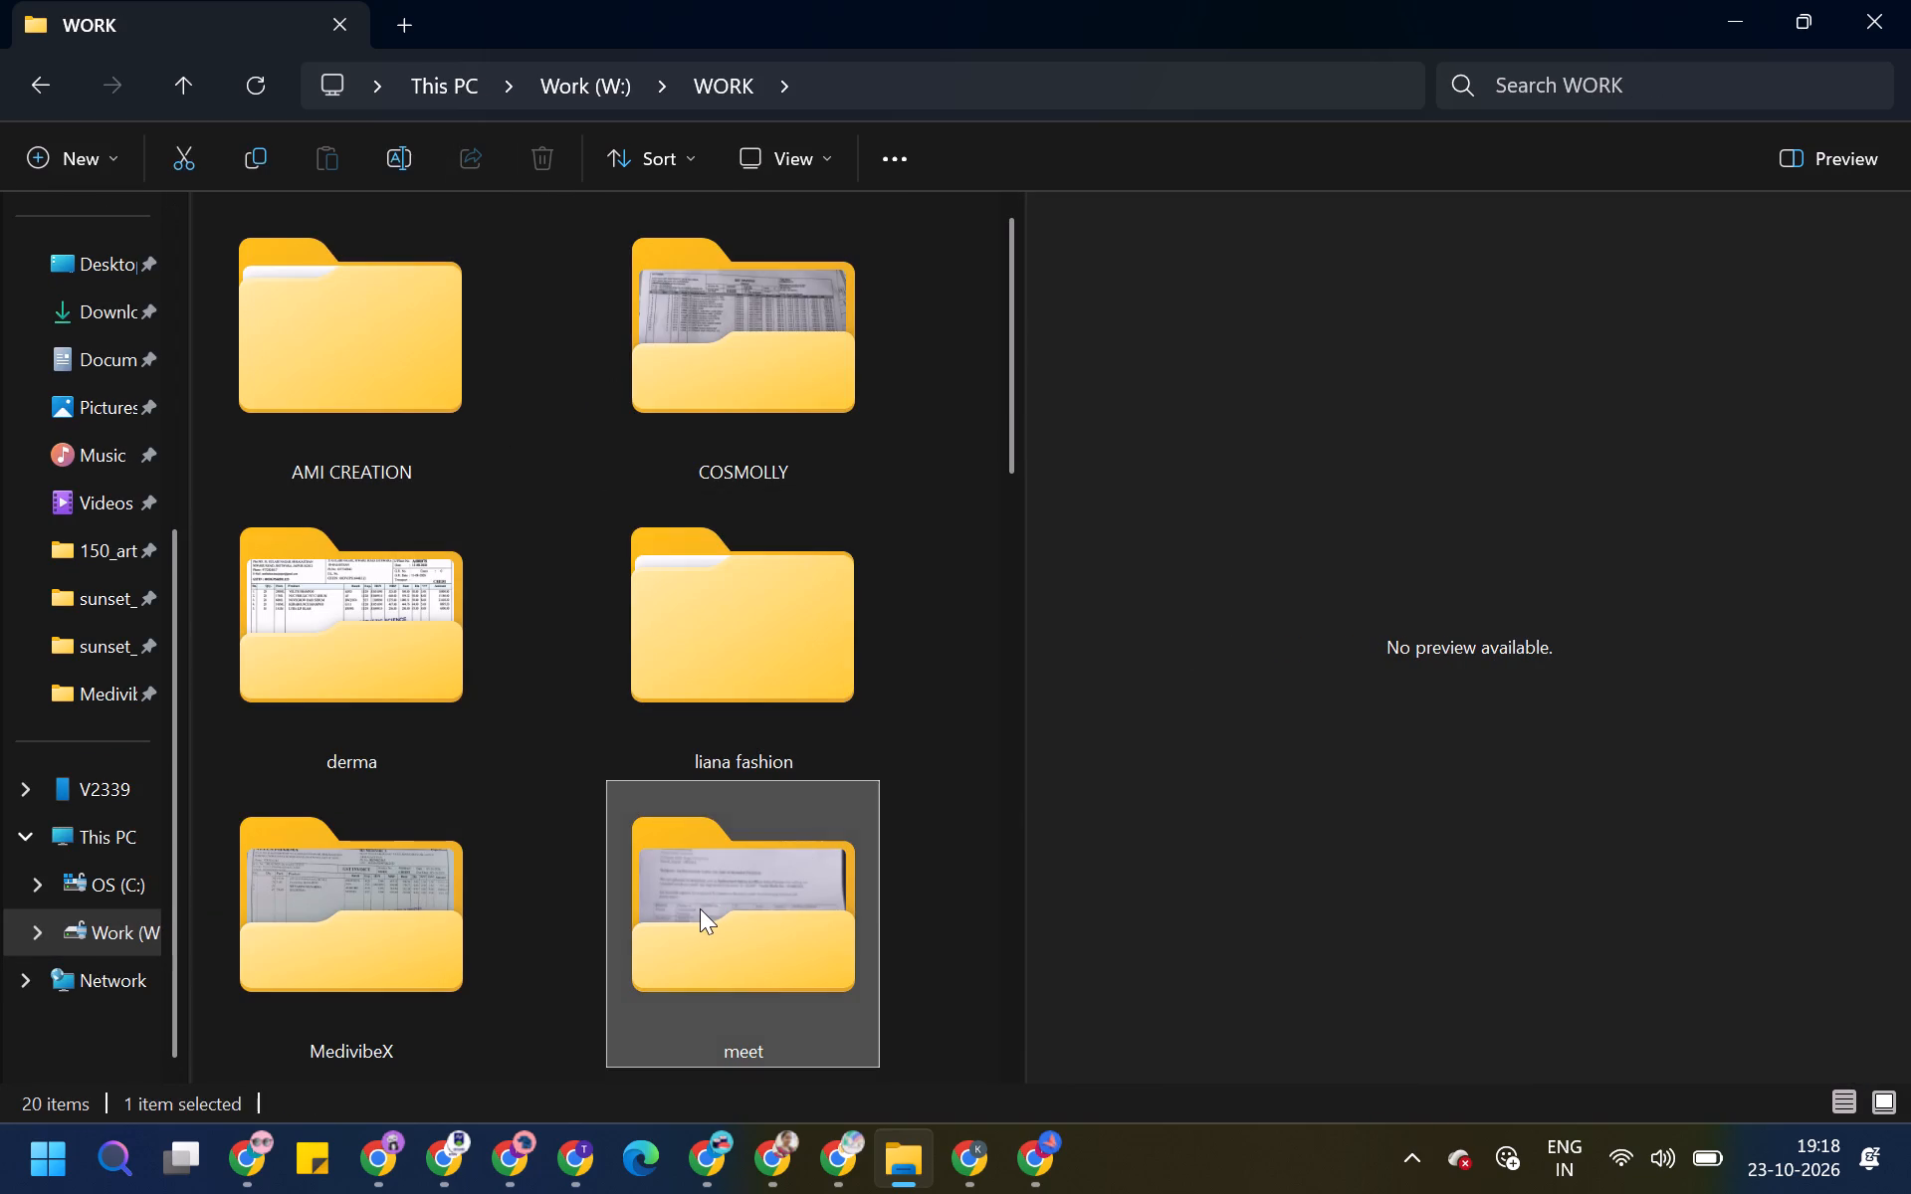
double_click(287, 342)
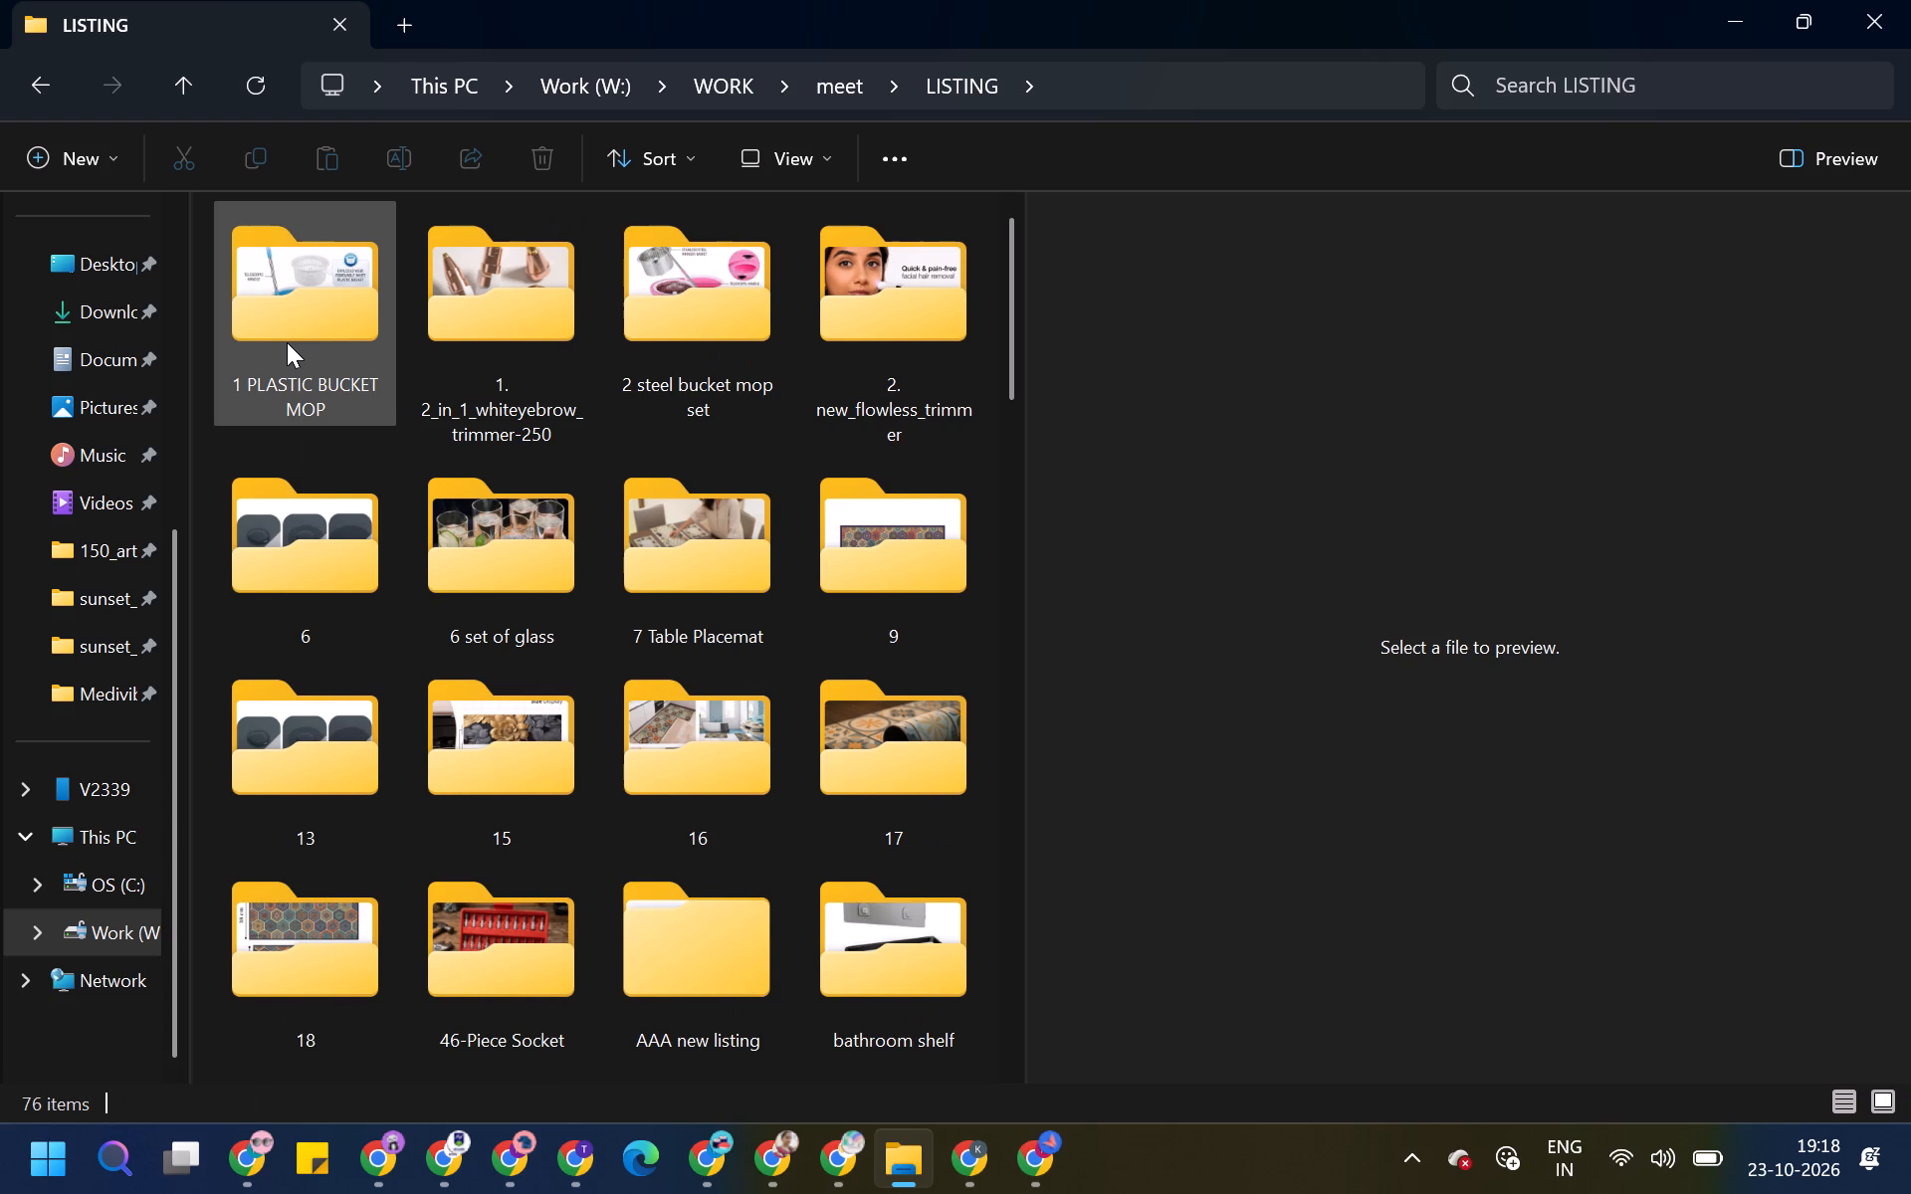
double_click(719, 892)
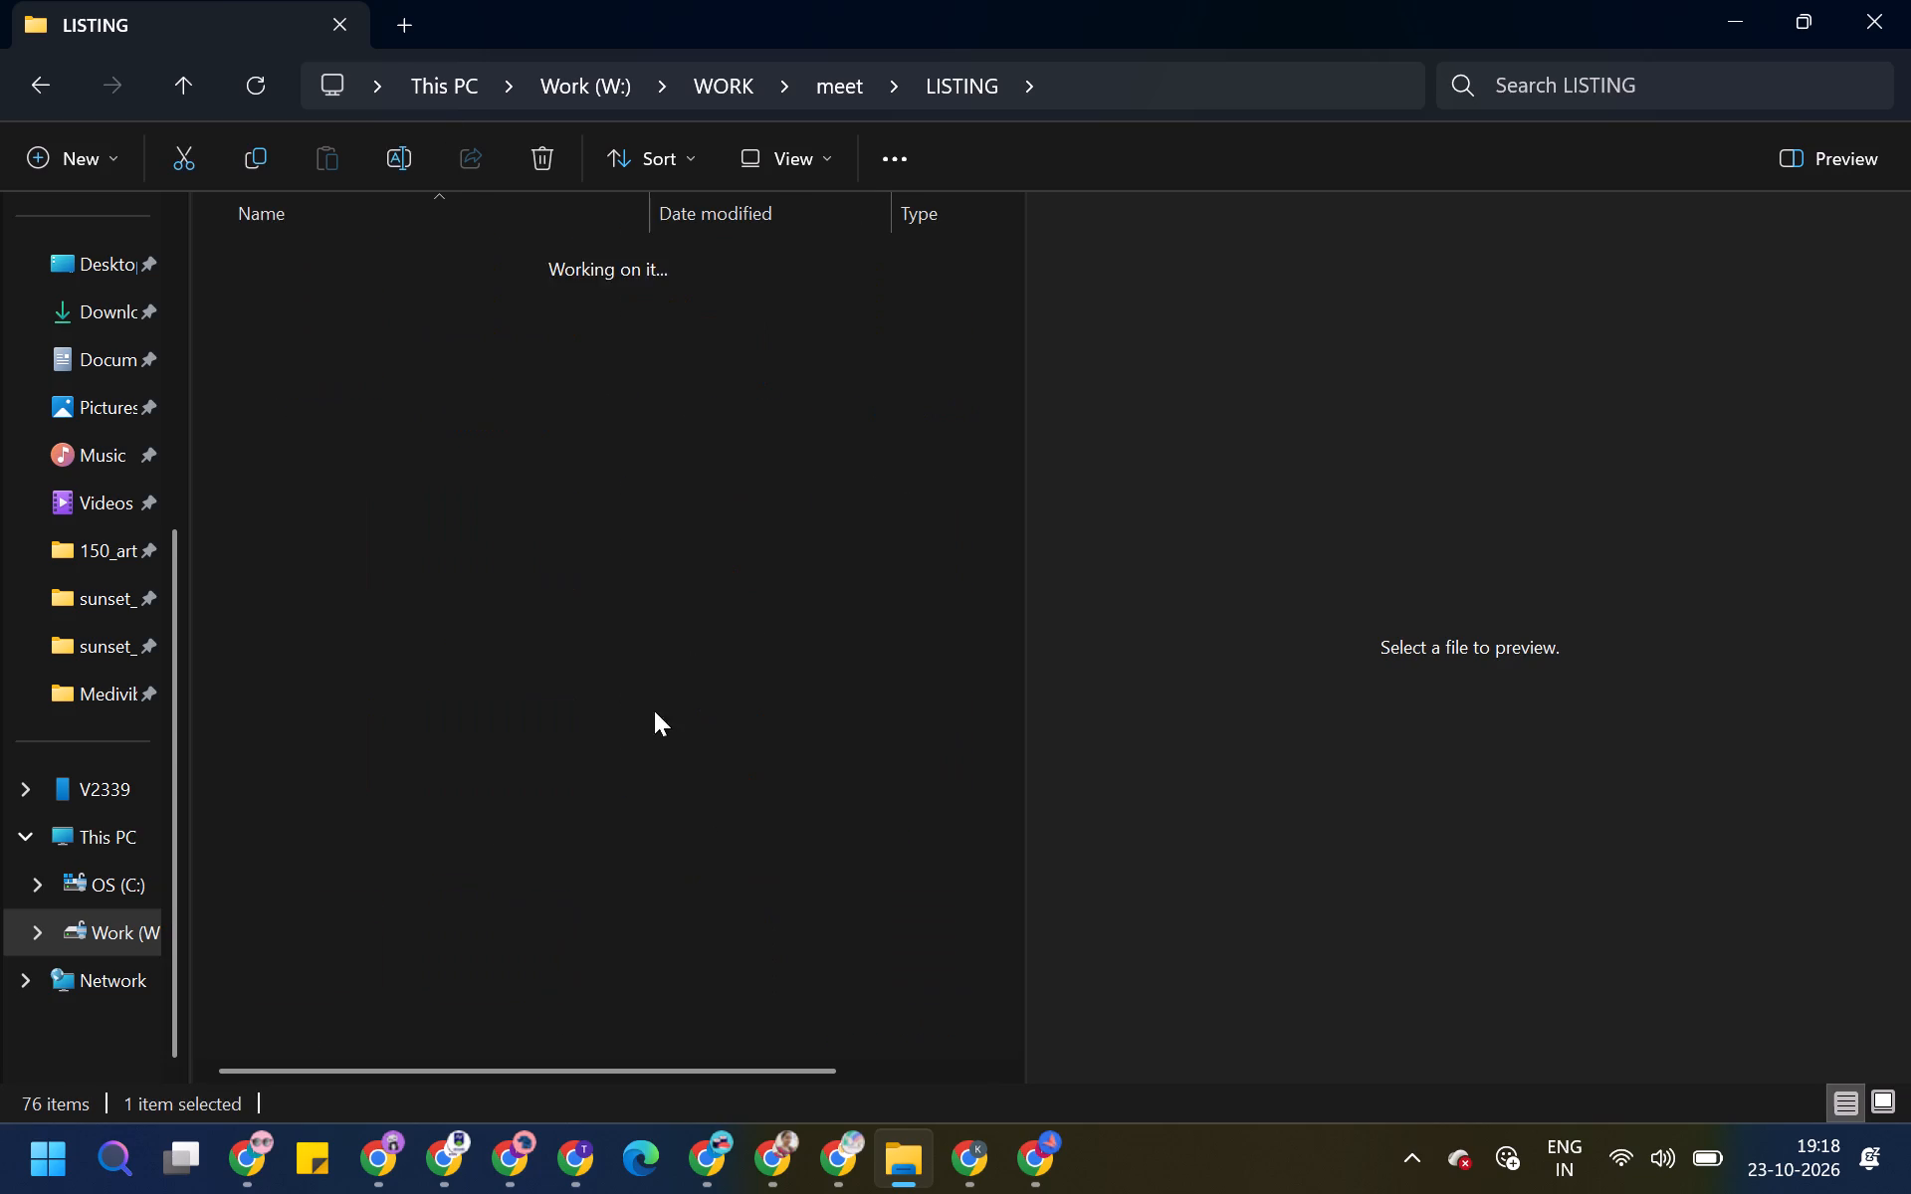
double_click(559, 278)
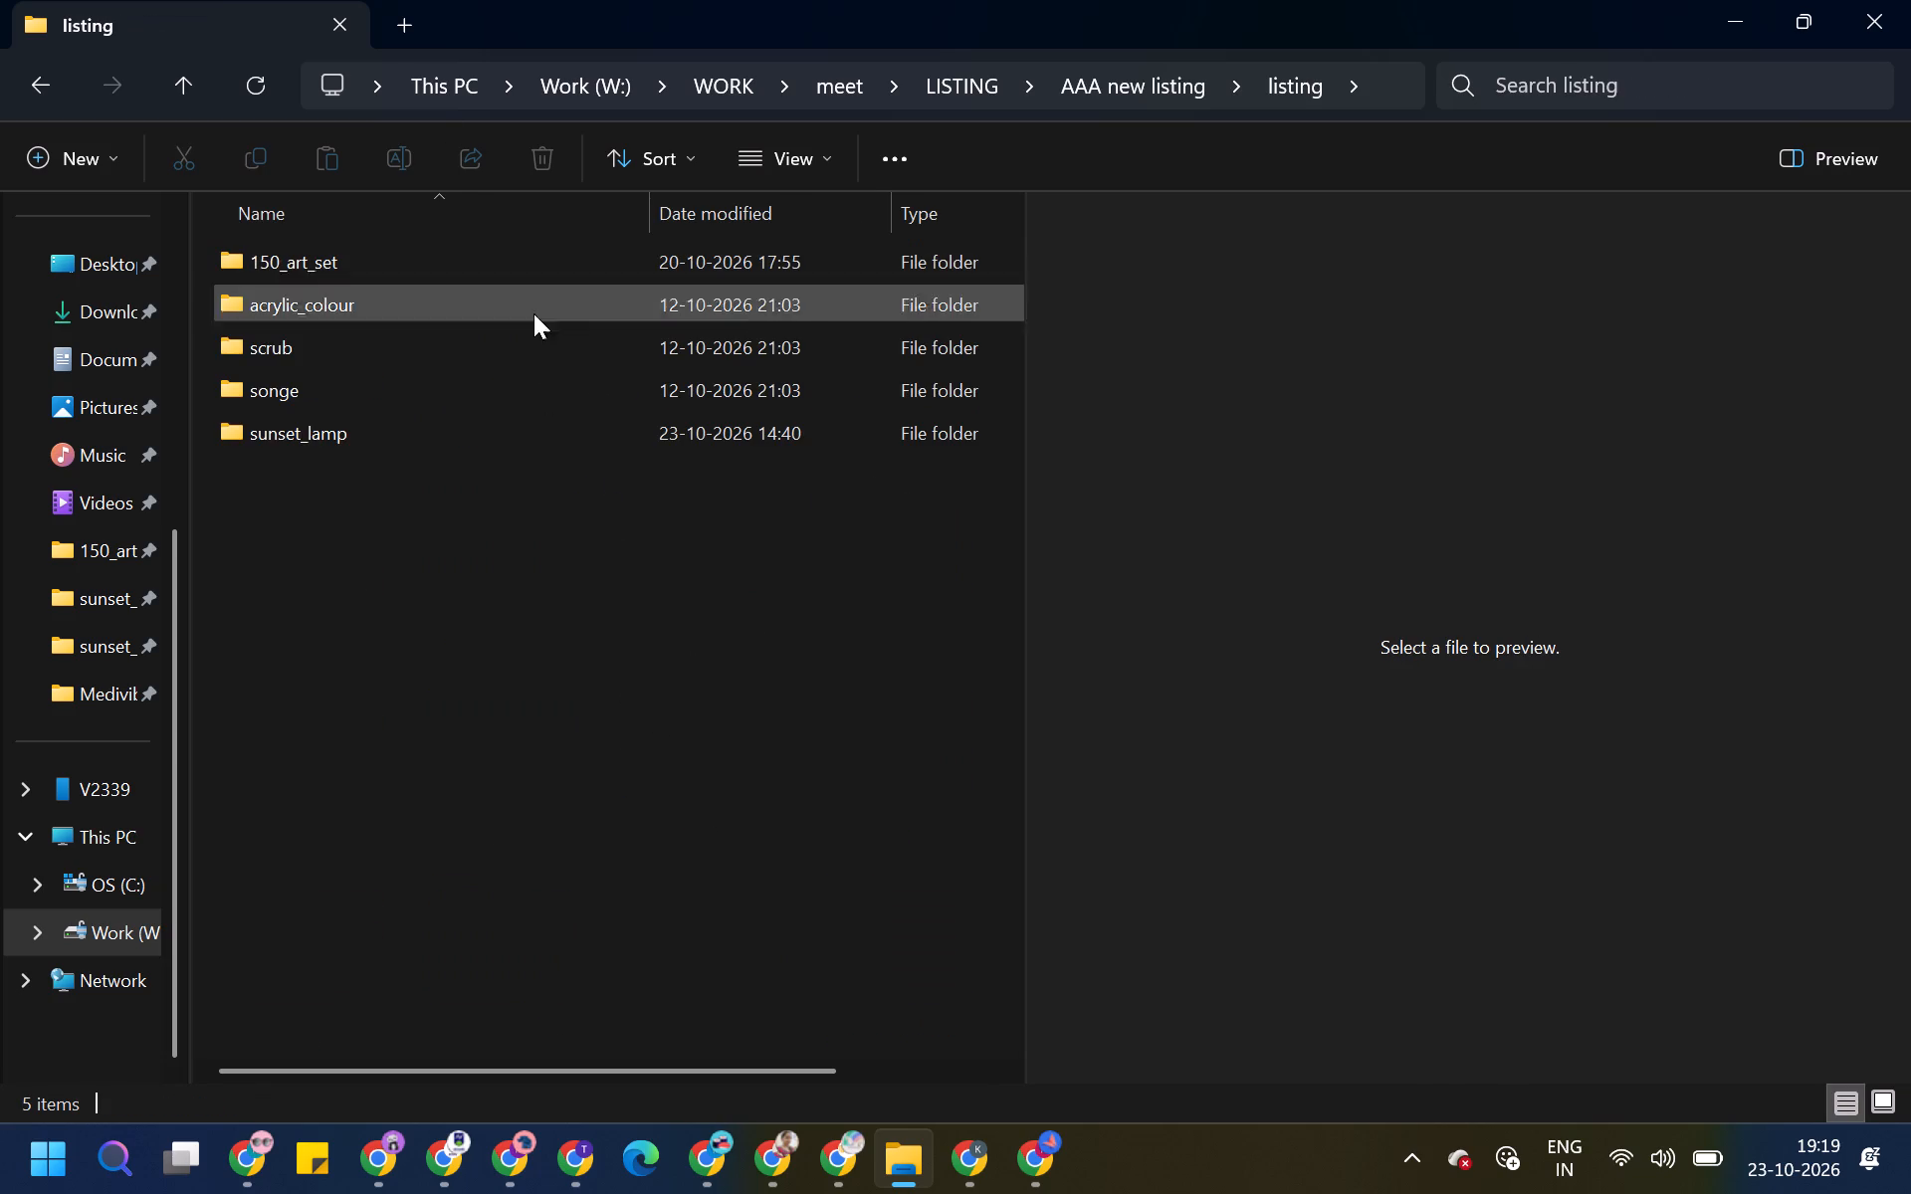
double_click(442, 265)
Look through the product images in the 150_art_set folder and widen the thumbnail area beside the preview.
scroll(485, 478, "down", 5)
scroll(605, 638, "up", 4)
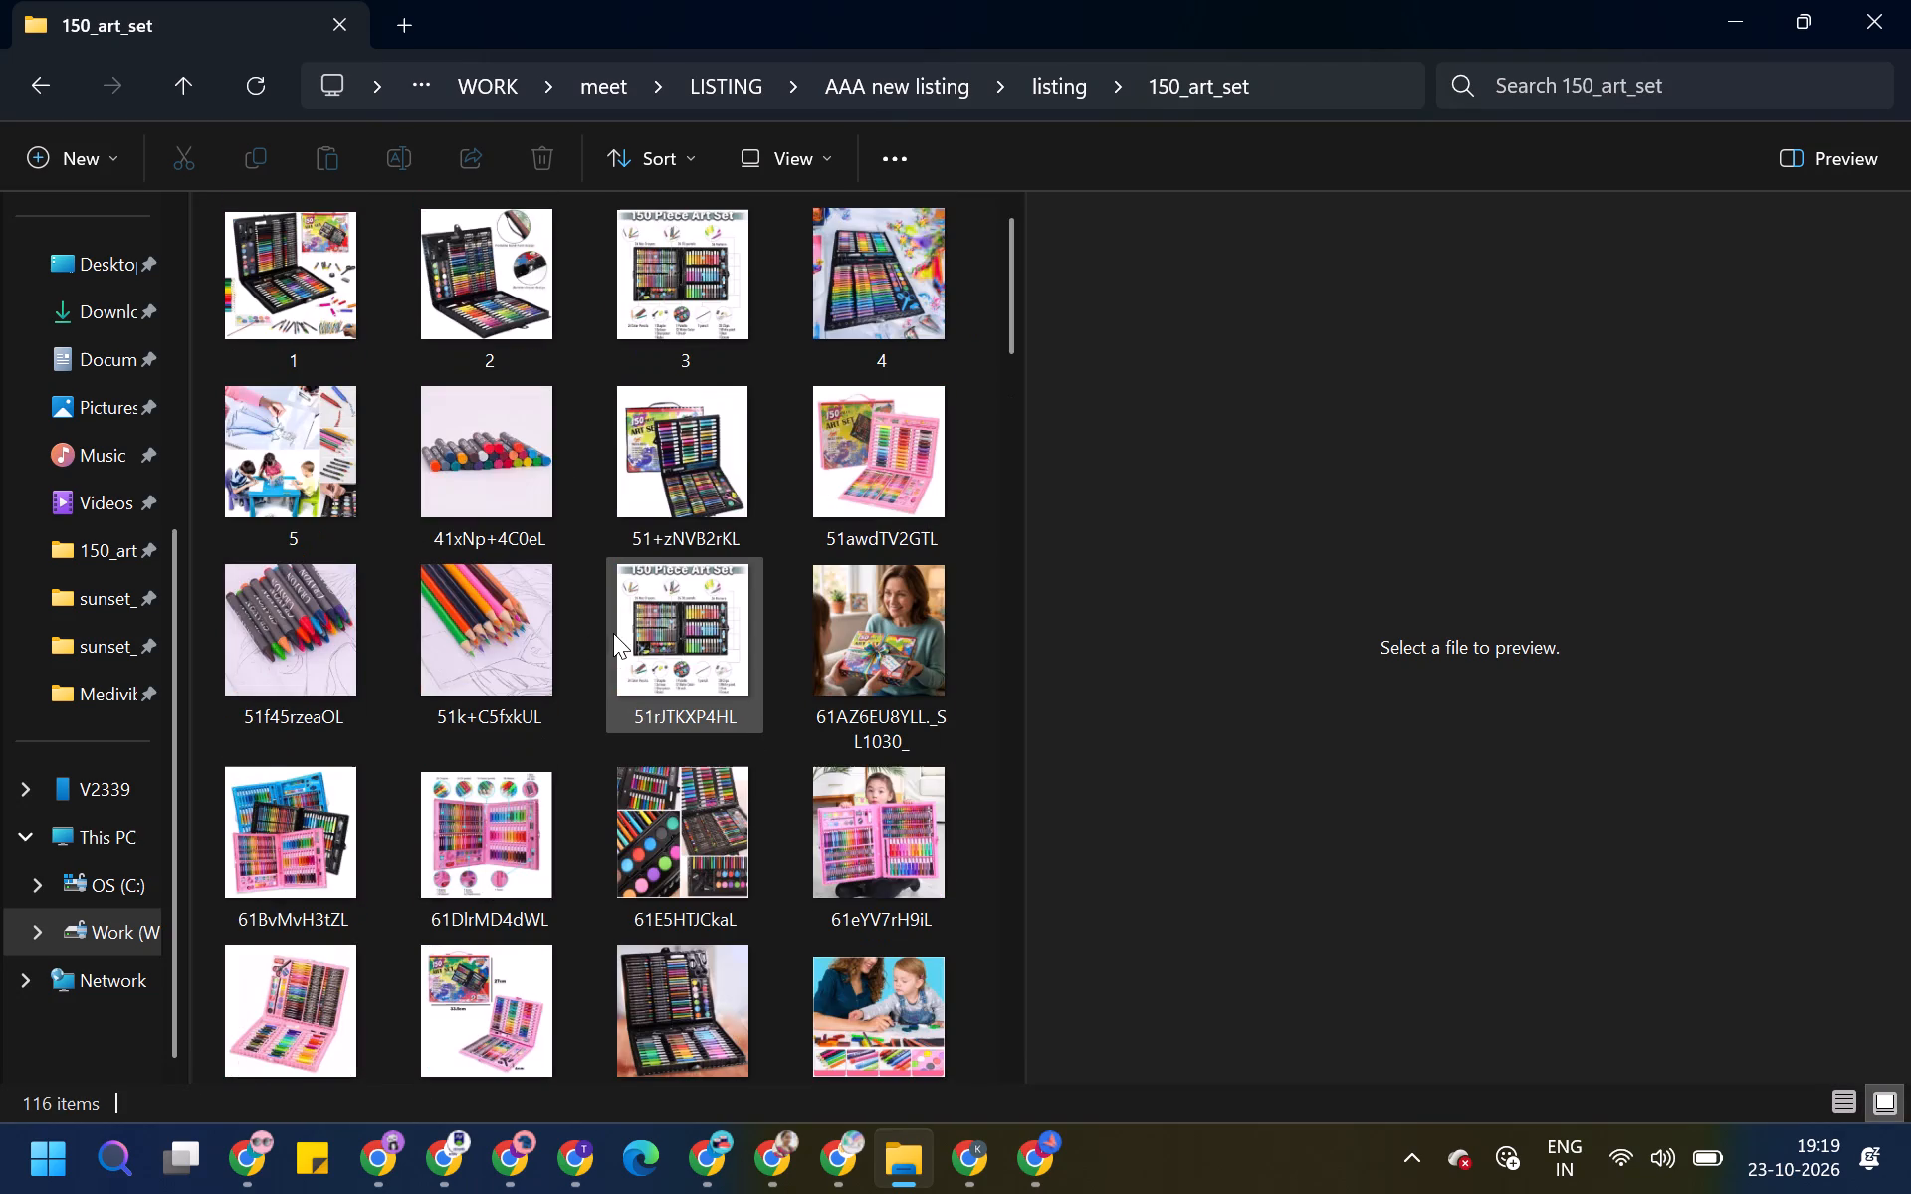
scroll(613, 633, "up", 4)
scroll(632, 613, "down", 20)
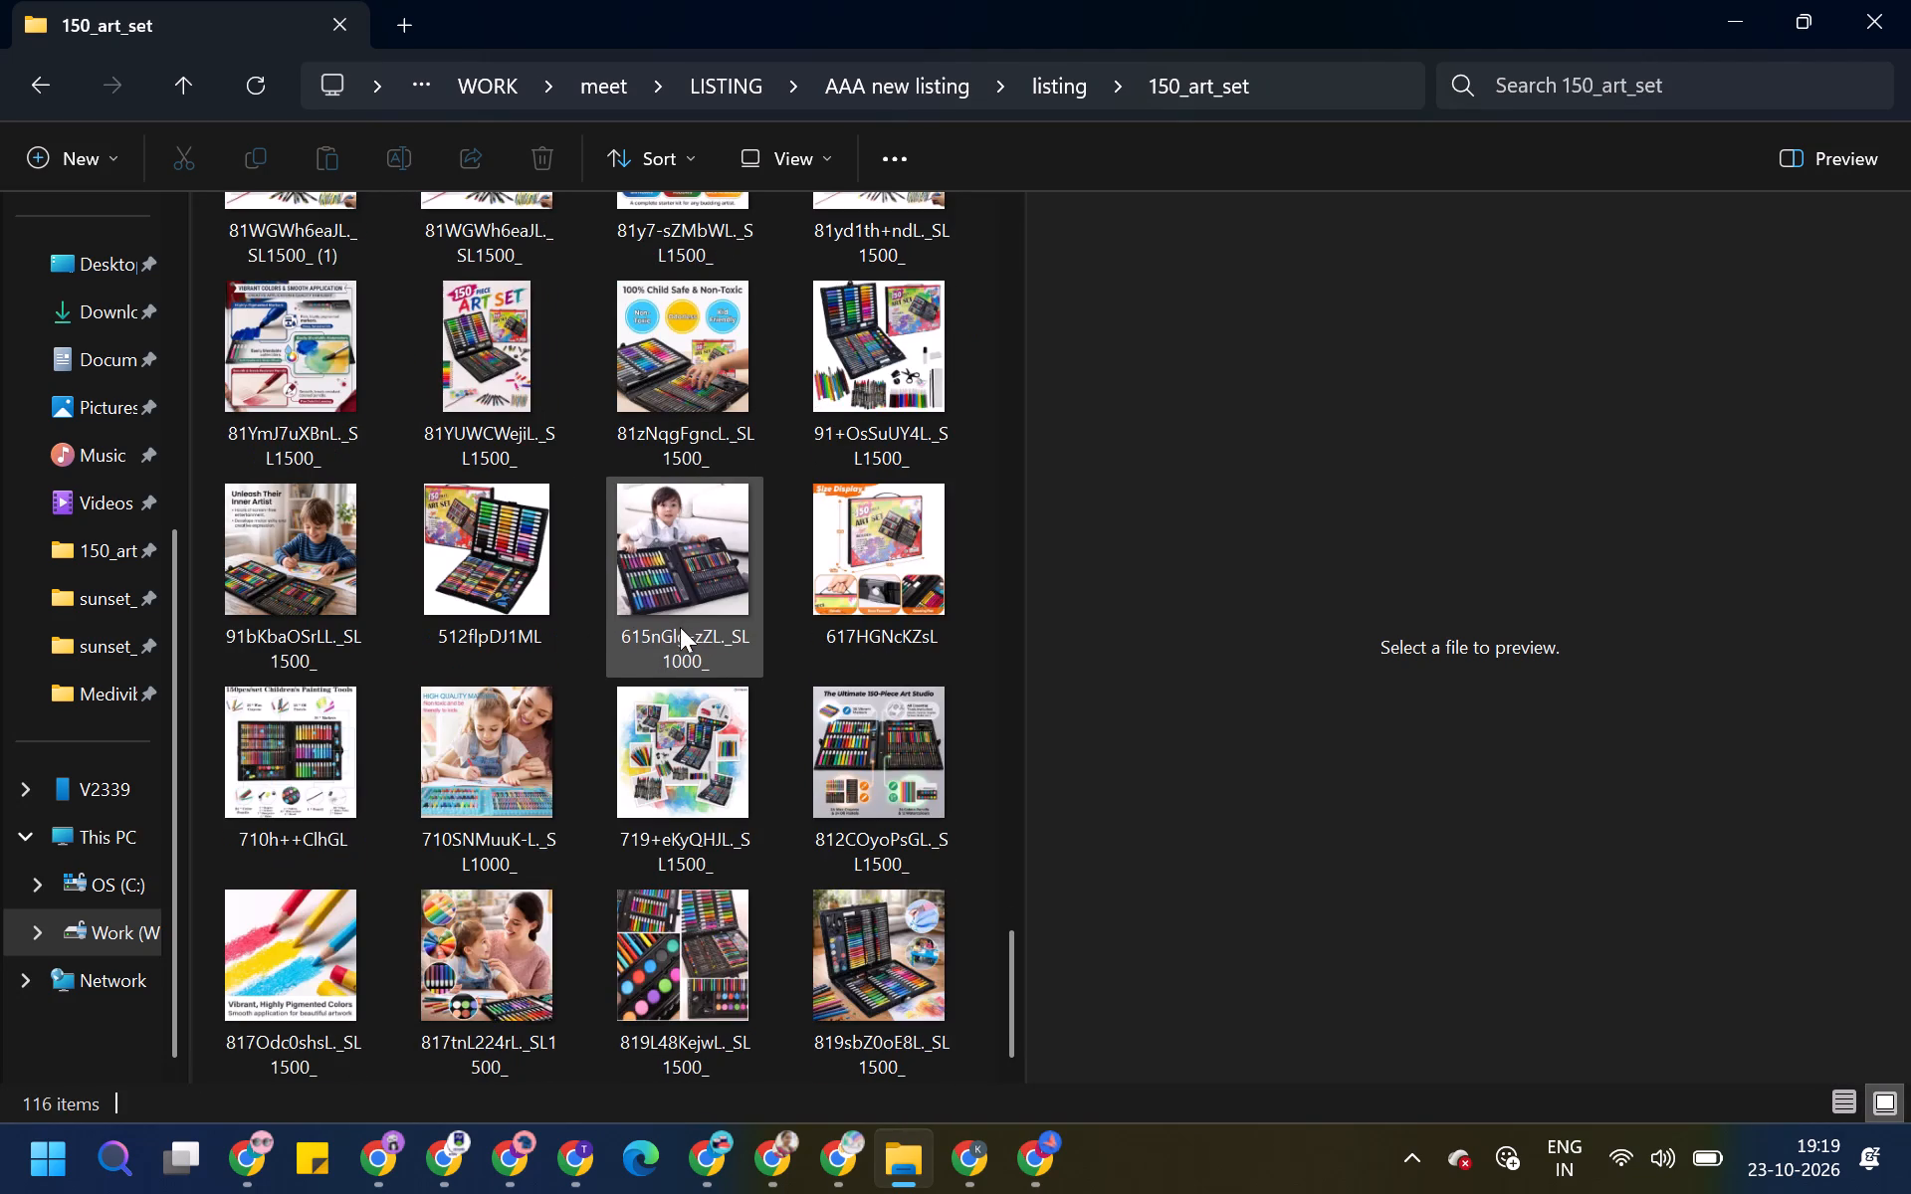
scroll(720, 626, "up", 18)
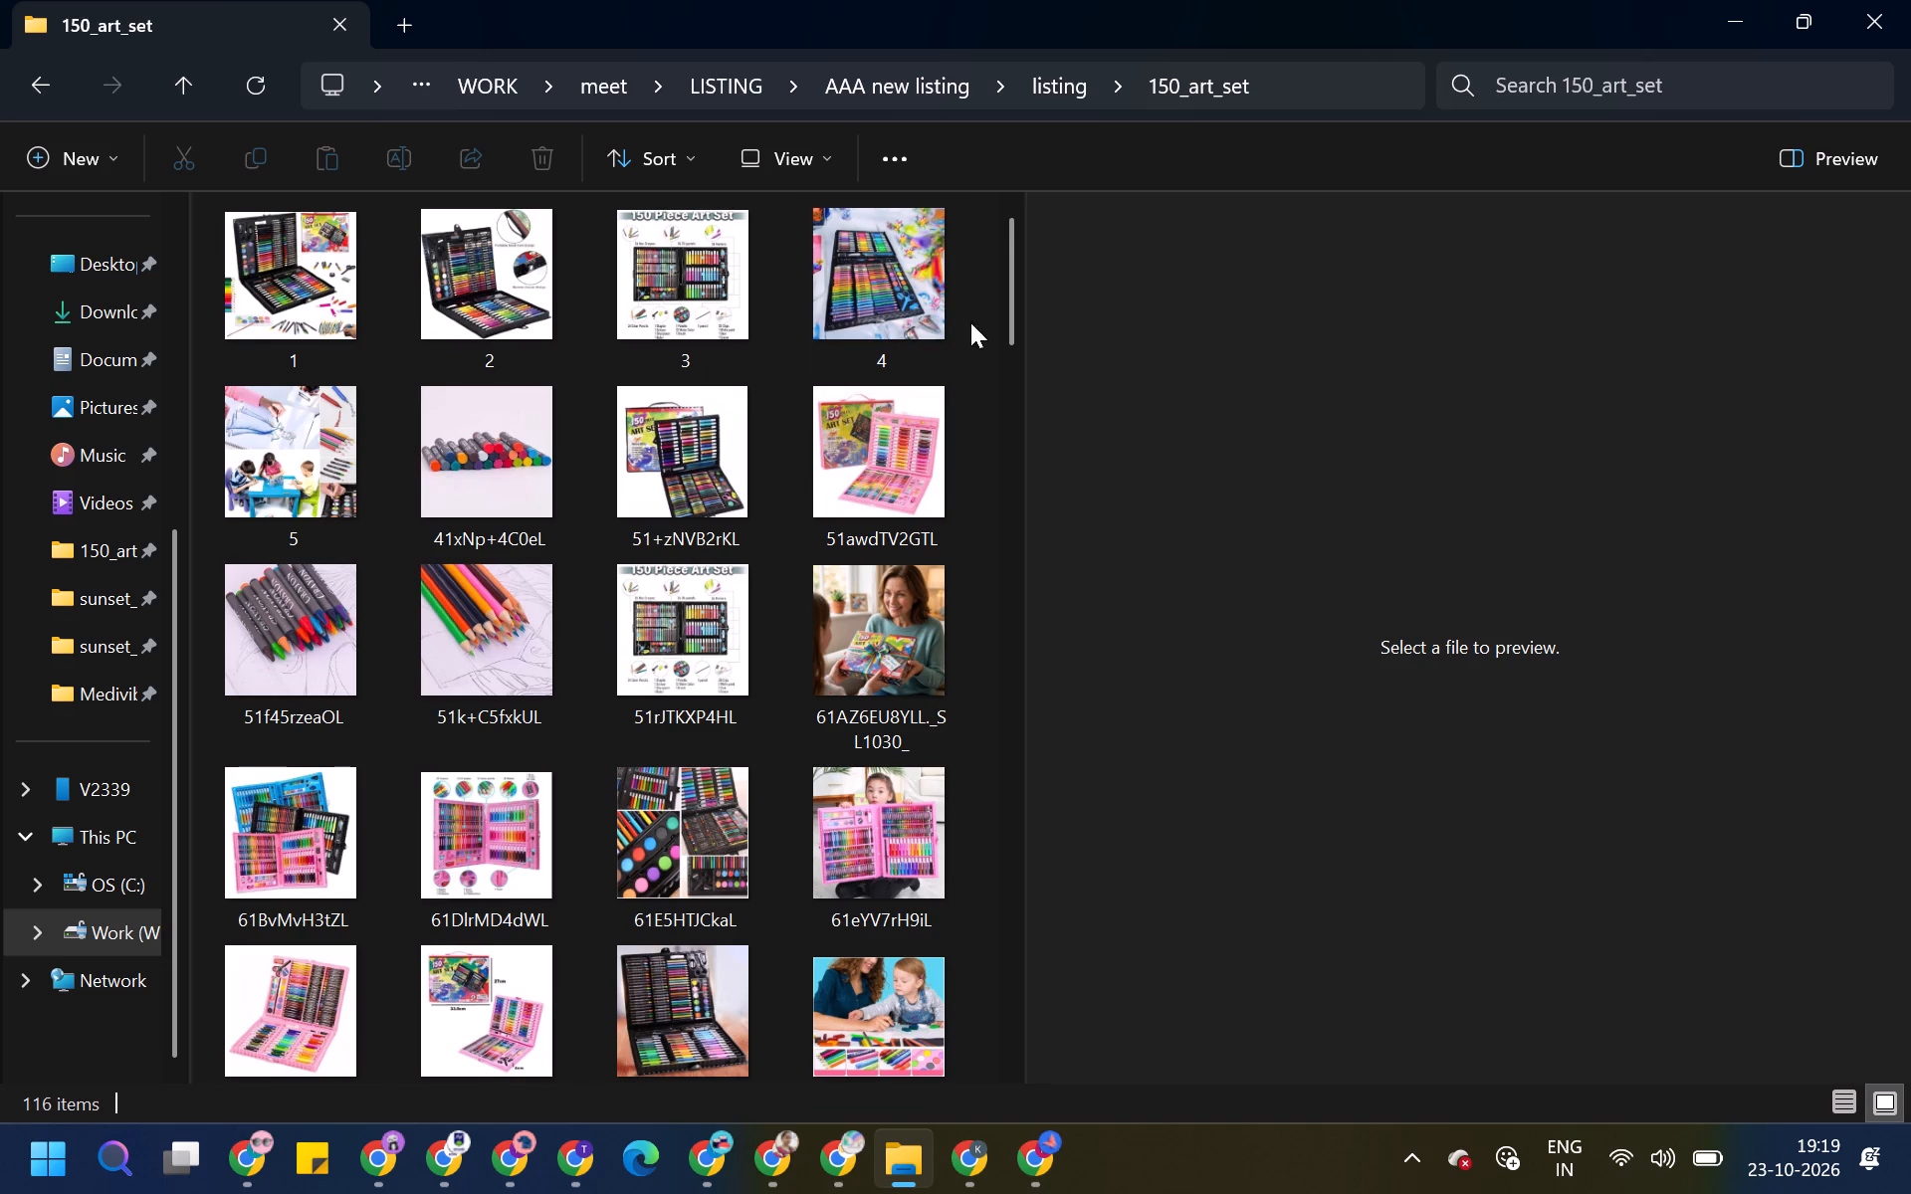
left_click_drag(1029, 322, 1094, 328)
left_click_drag(1024, 367, 1097, 371)
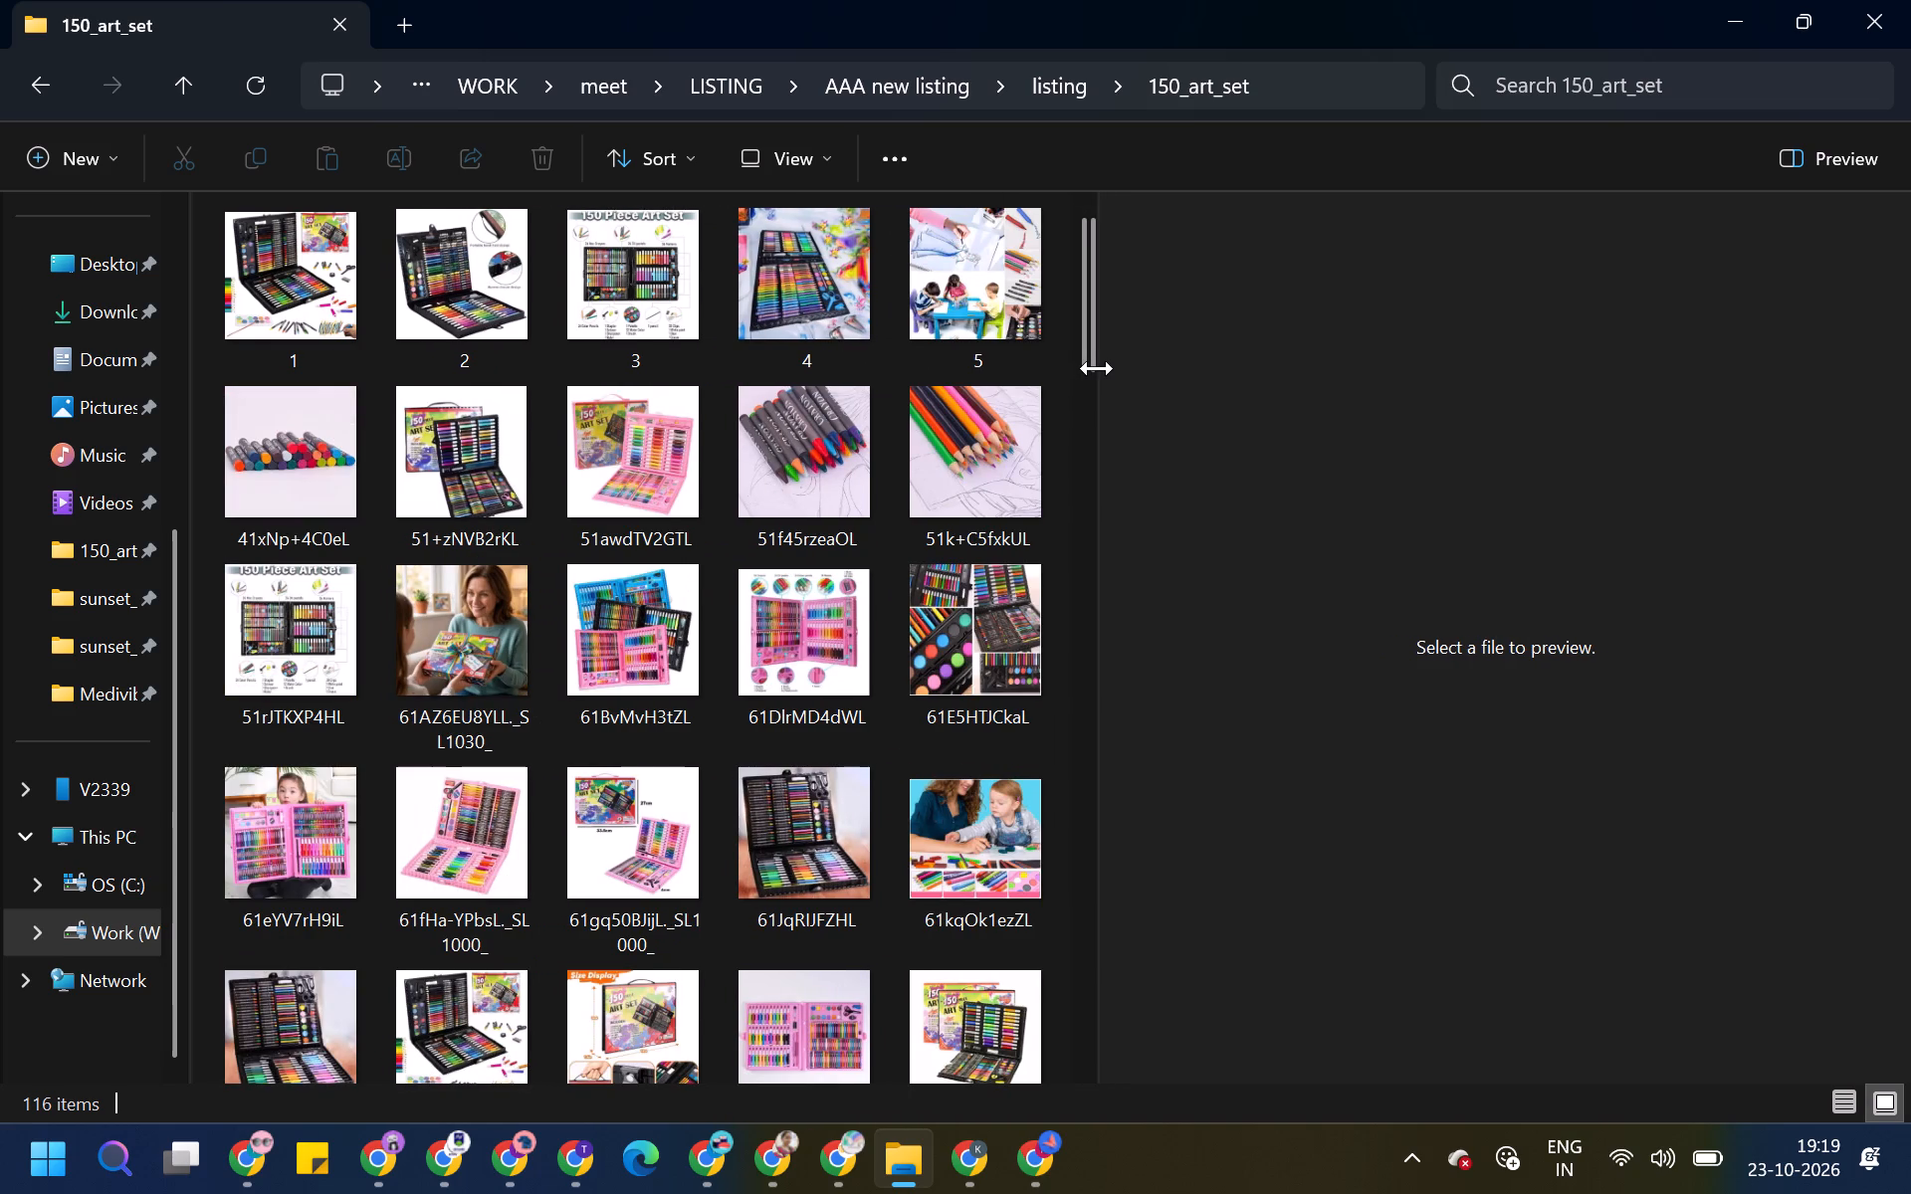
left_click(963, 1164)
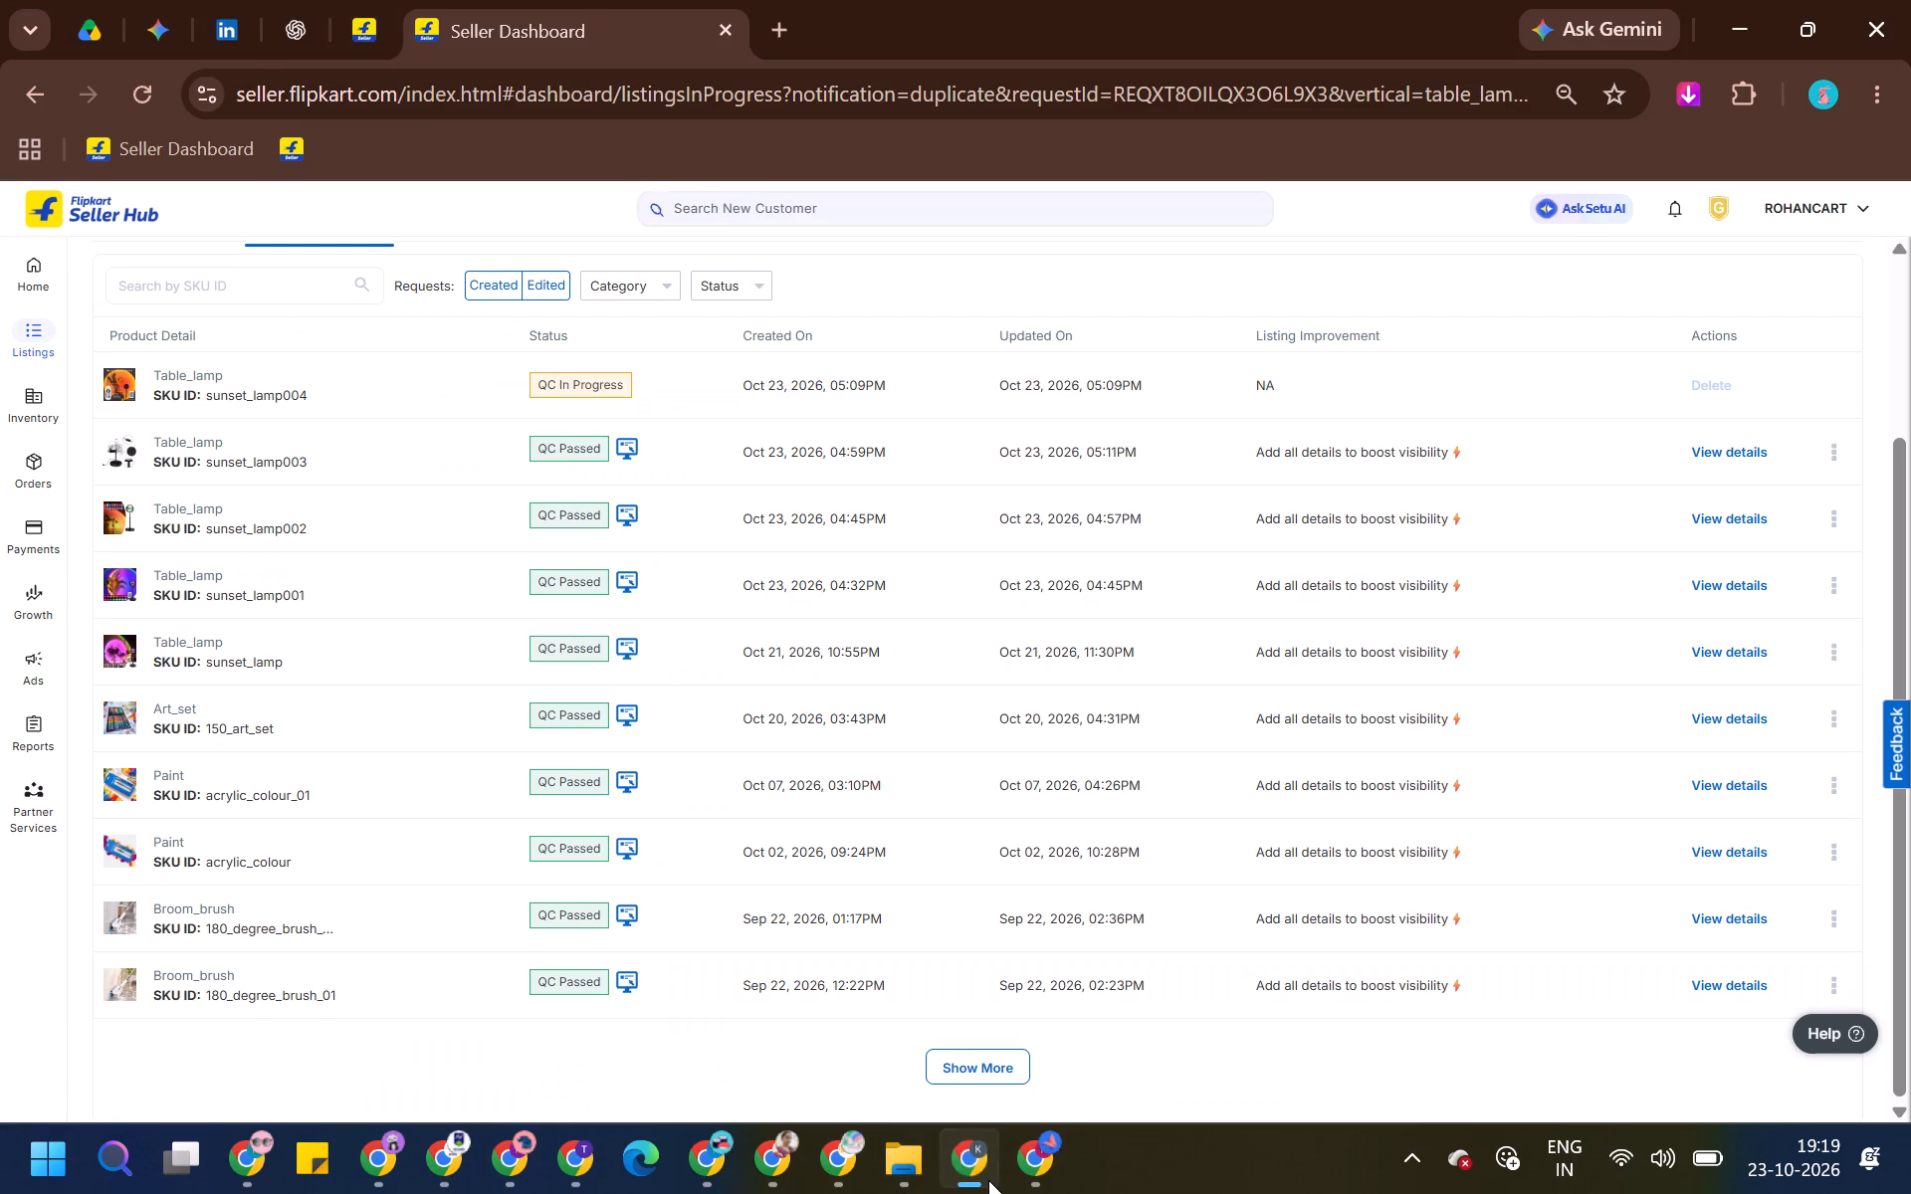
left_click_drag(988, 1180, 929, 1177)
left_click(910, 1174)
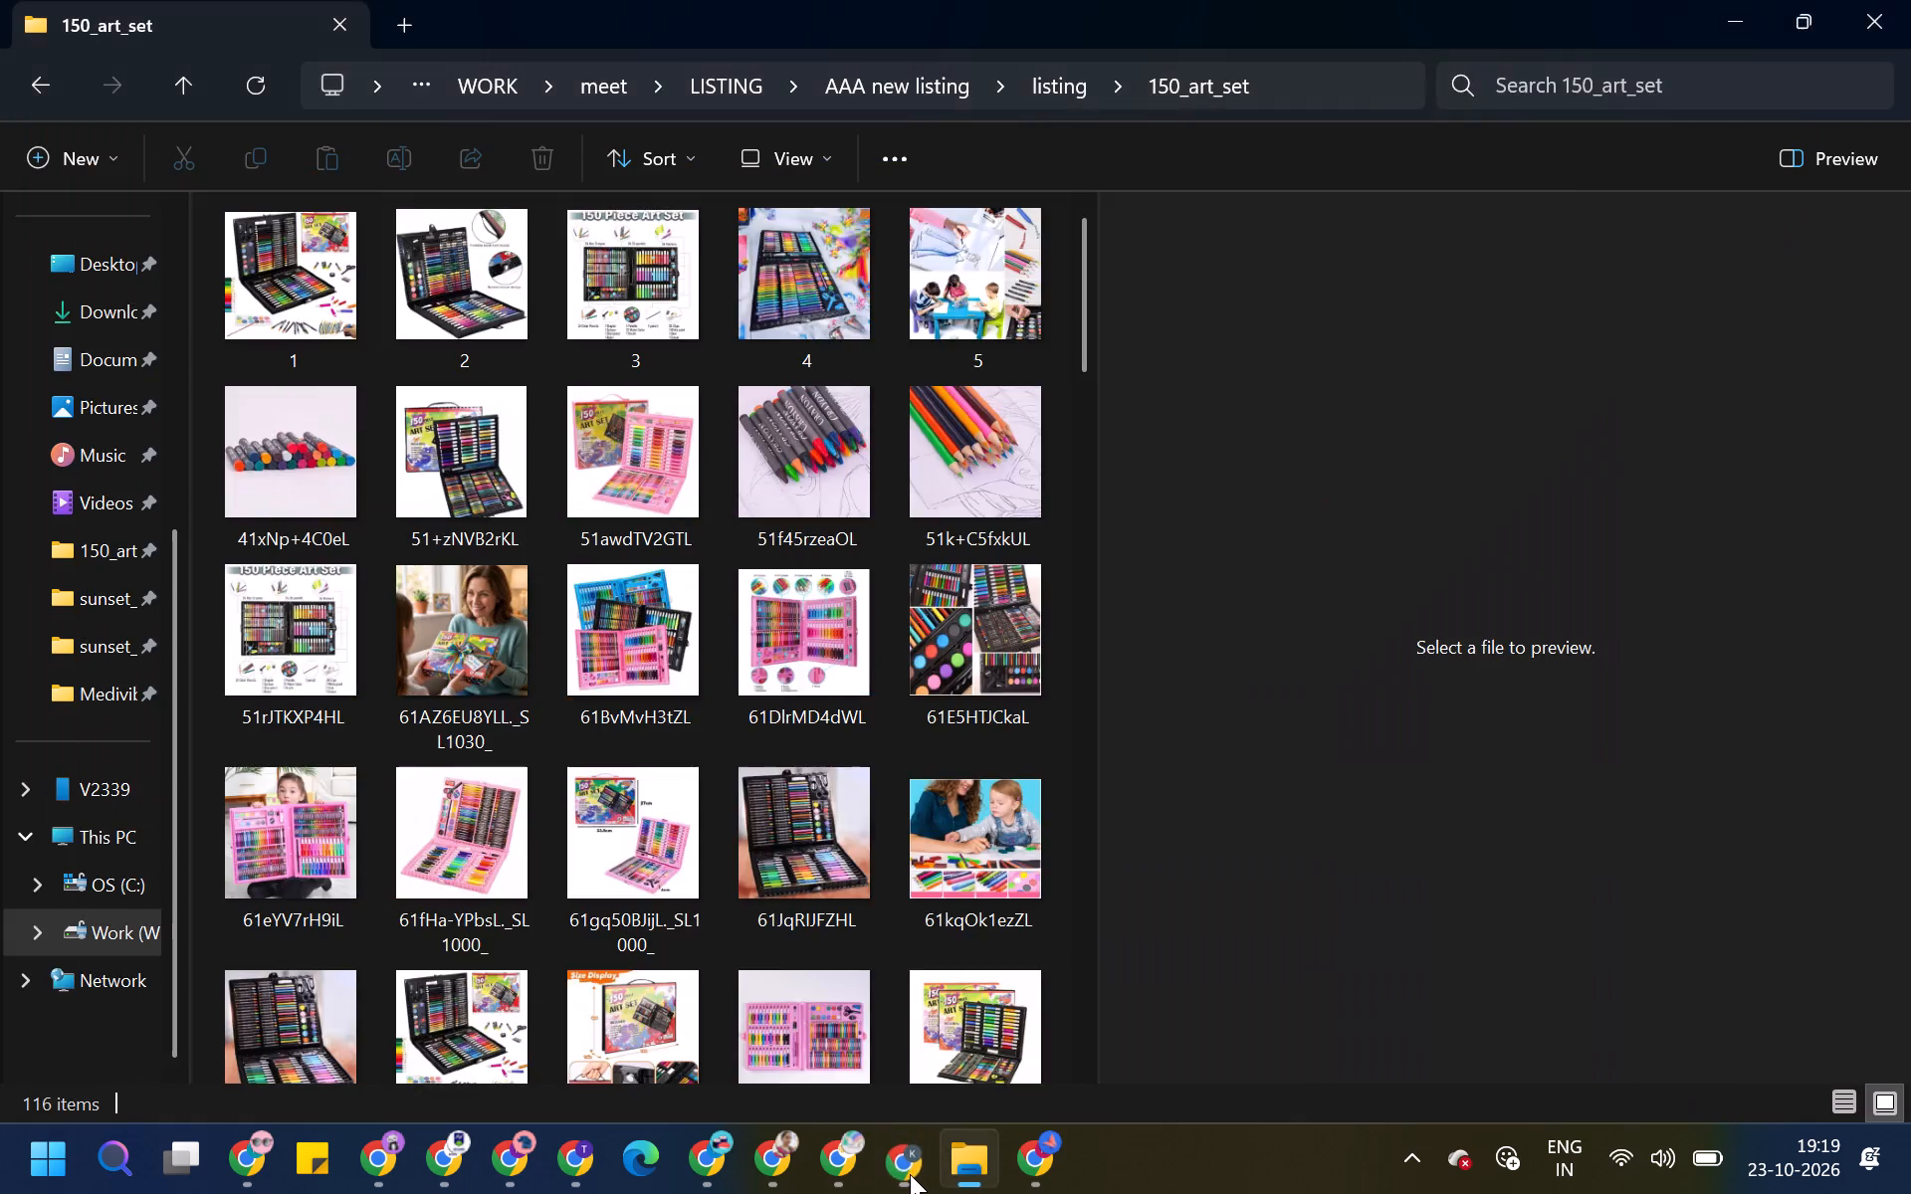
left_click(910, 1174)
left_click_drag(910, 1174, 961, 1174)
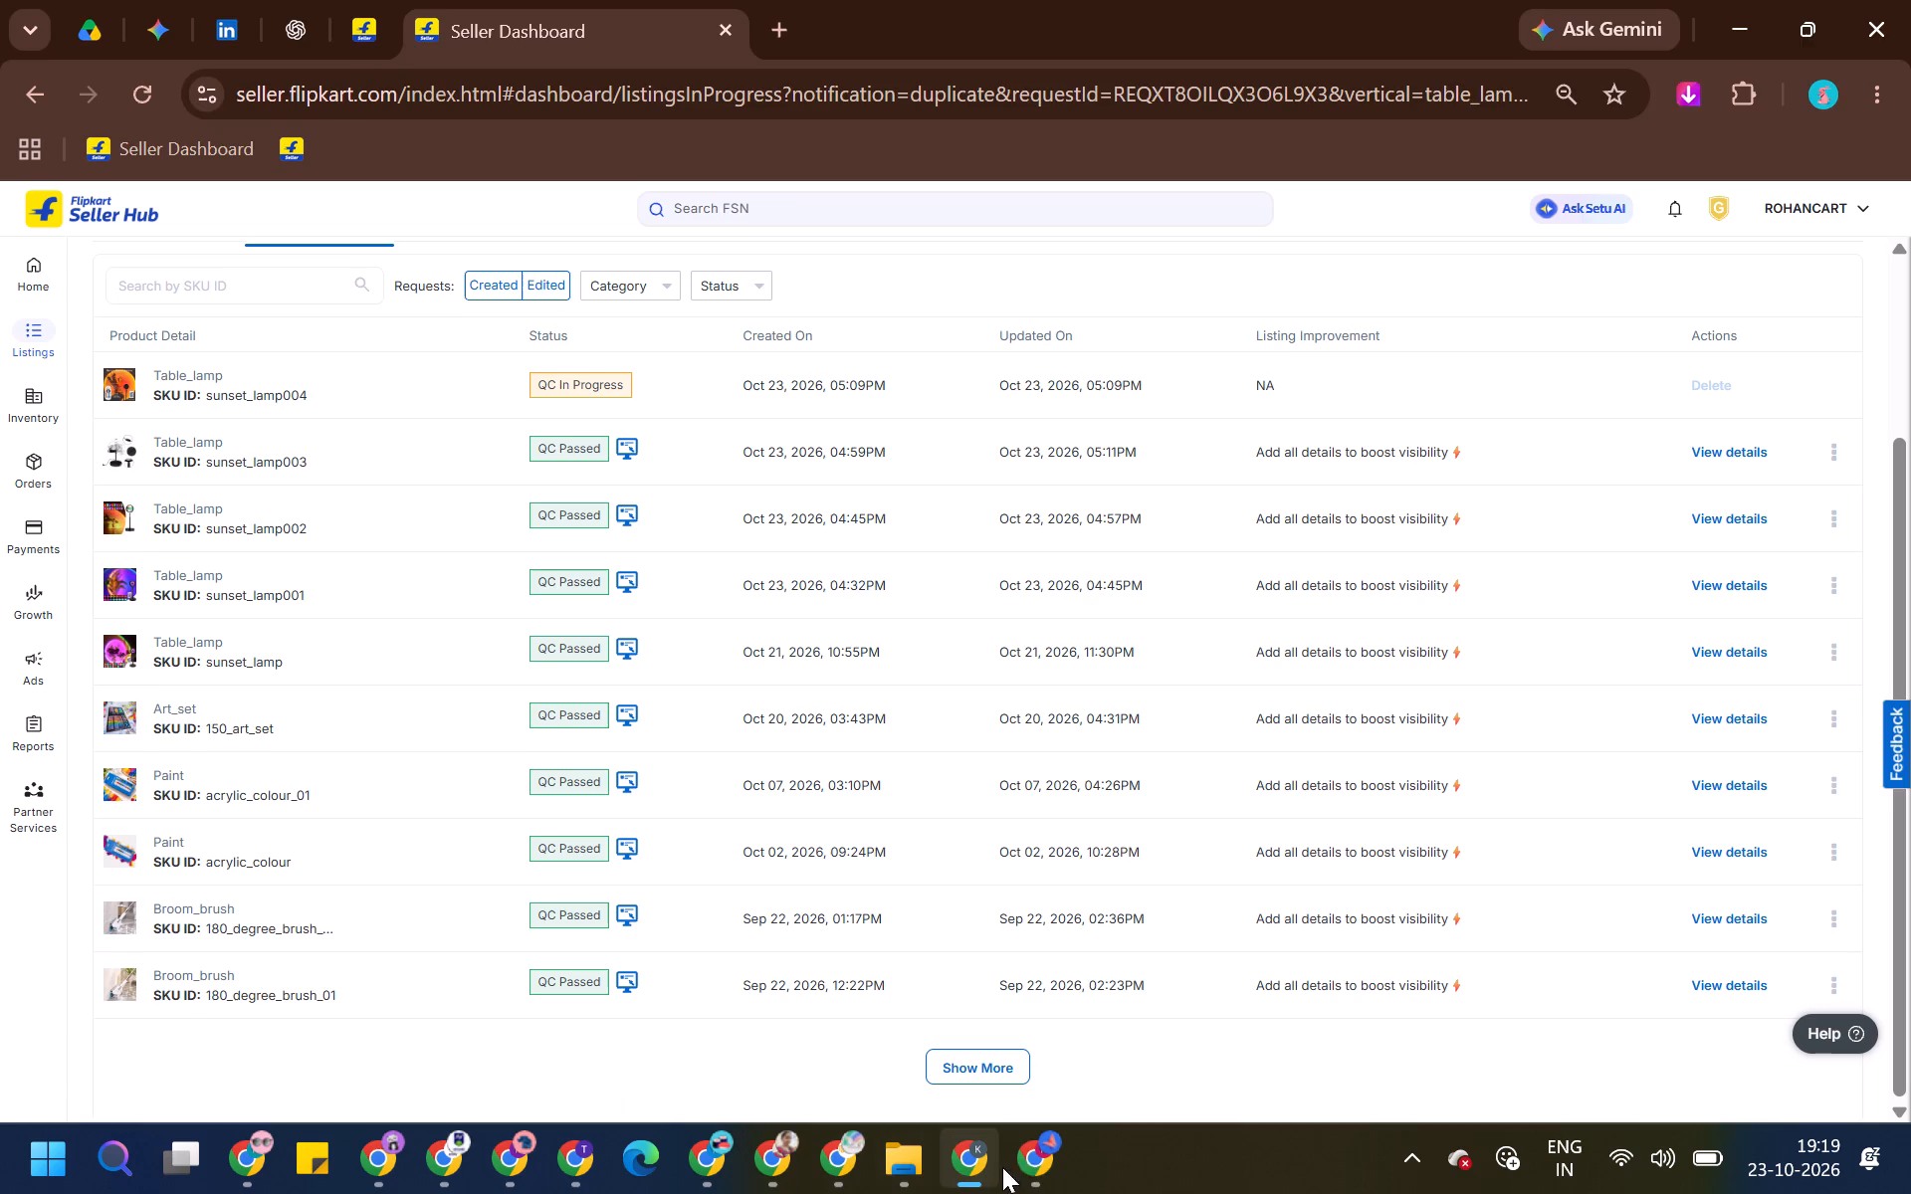
Open the 150_art_set listing from ROHANCART's Listing Creation page.
left_click(1032, 1163)
left_click(960, 1160)
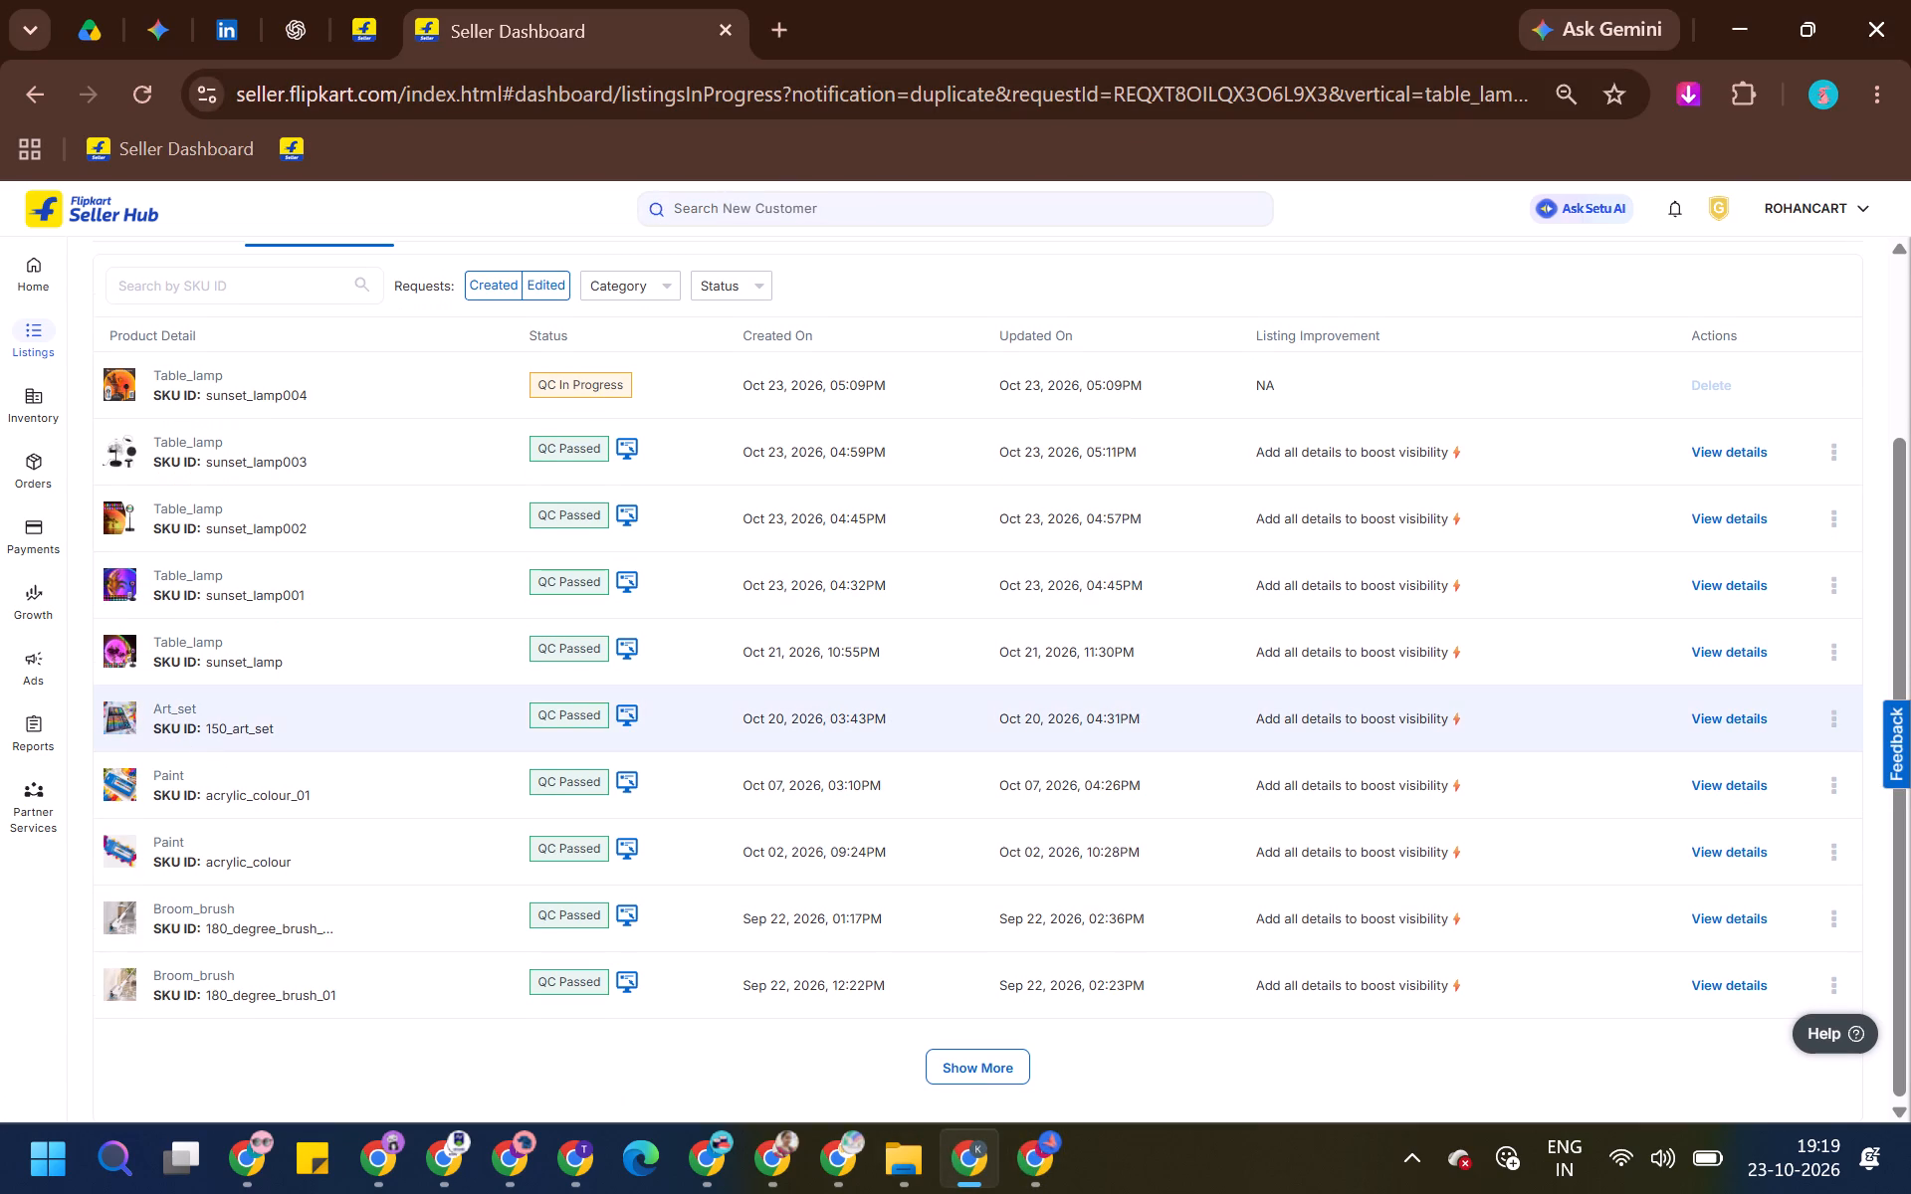
left_click(126, 722)
Switch to PragatiEZone's Seller Dashboard and start a single listing, searching for ART SET and choosing the Art Sets vertical.
left_click(1051, 1142)
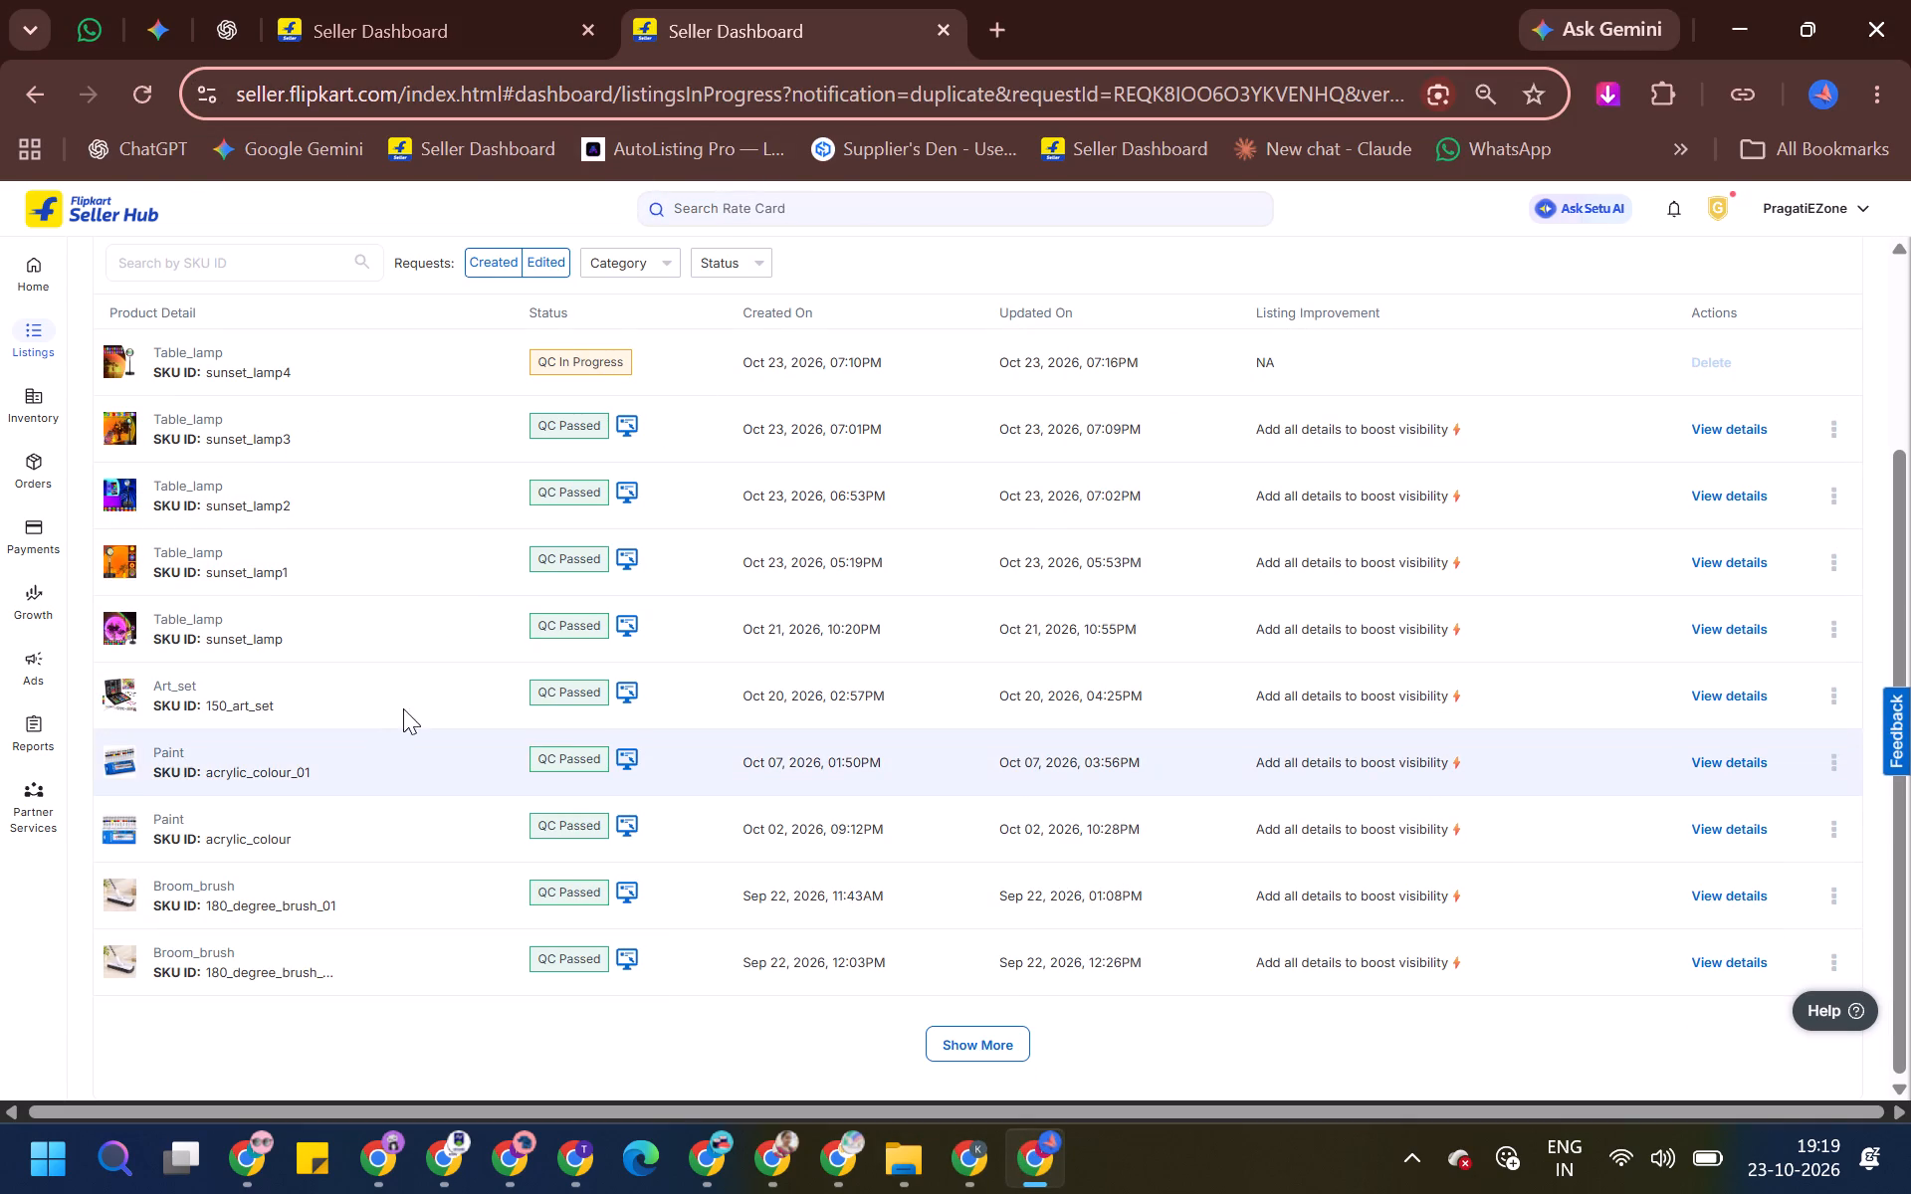
scroll(1355, 489, "up", 4)
left_click(1765, 267)
left_click(1769, 321)
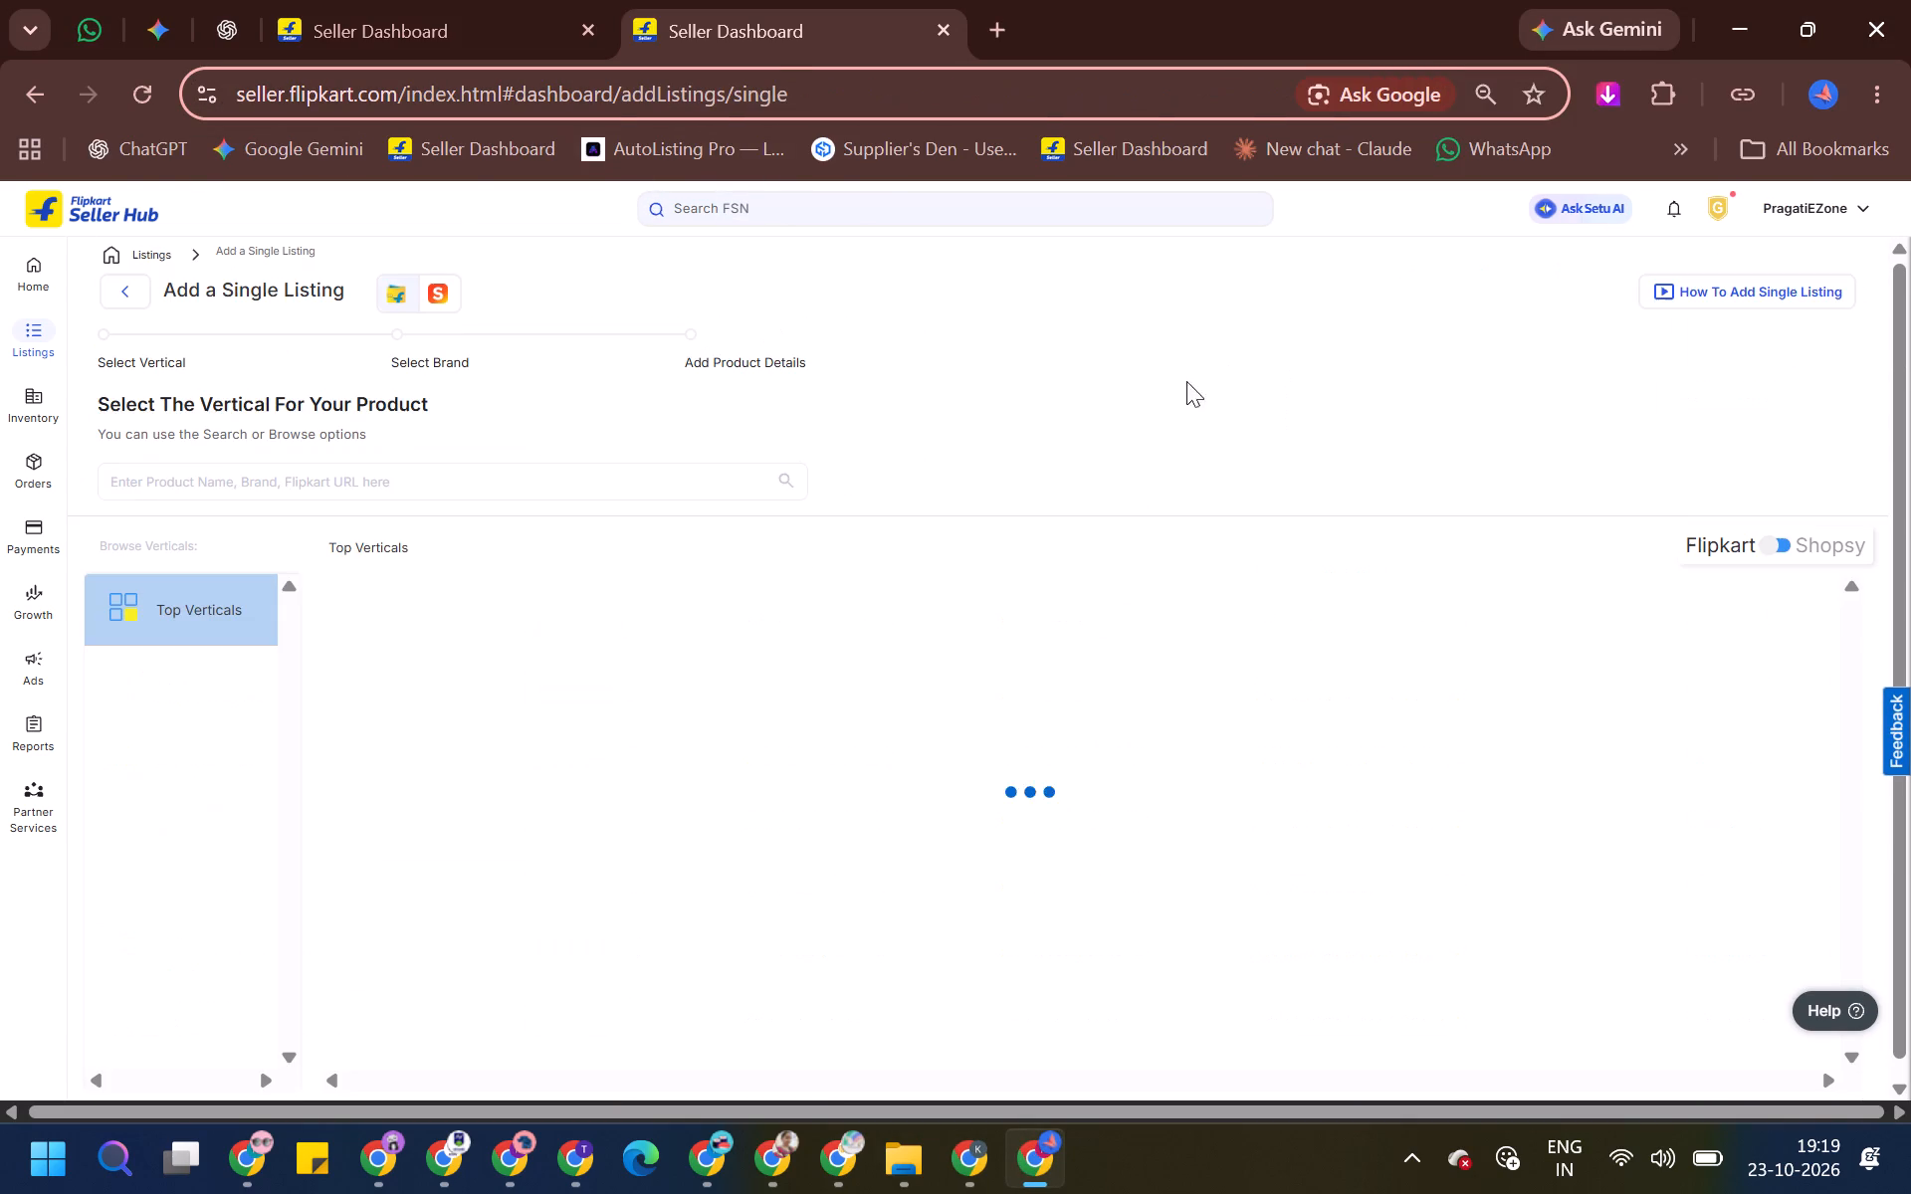
left_click(514, 476)
type("ART SET")
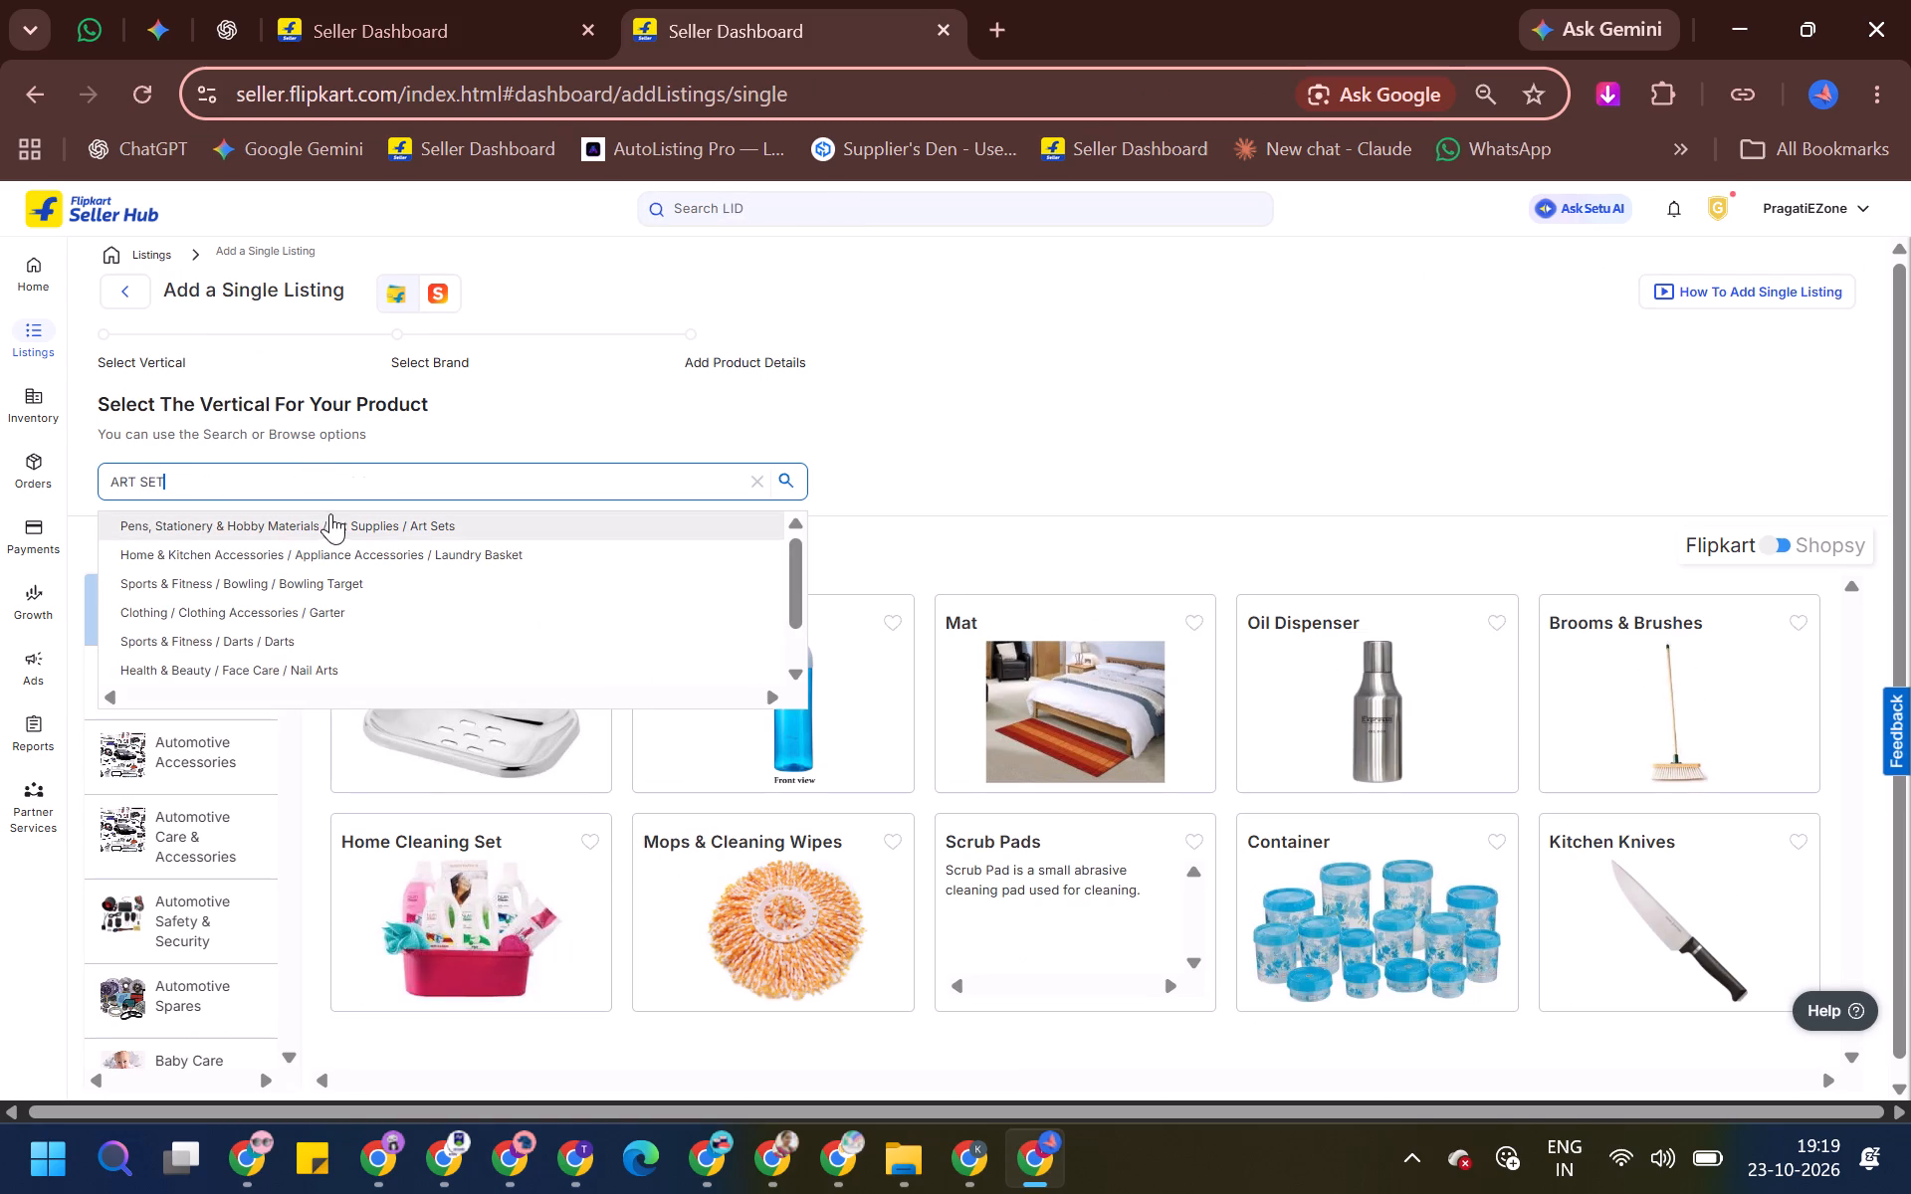
left_click(343, 520)
left_click(1549, 756)
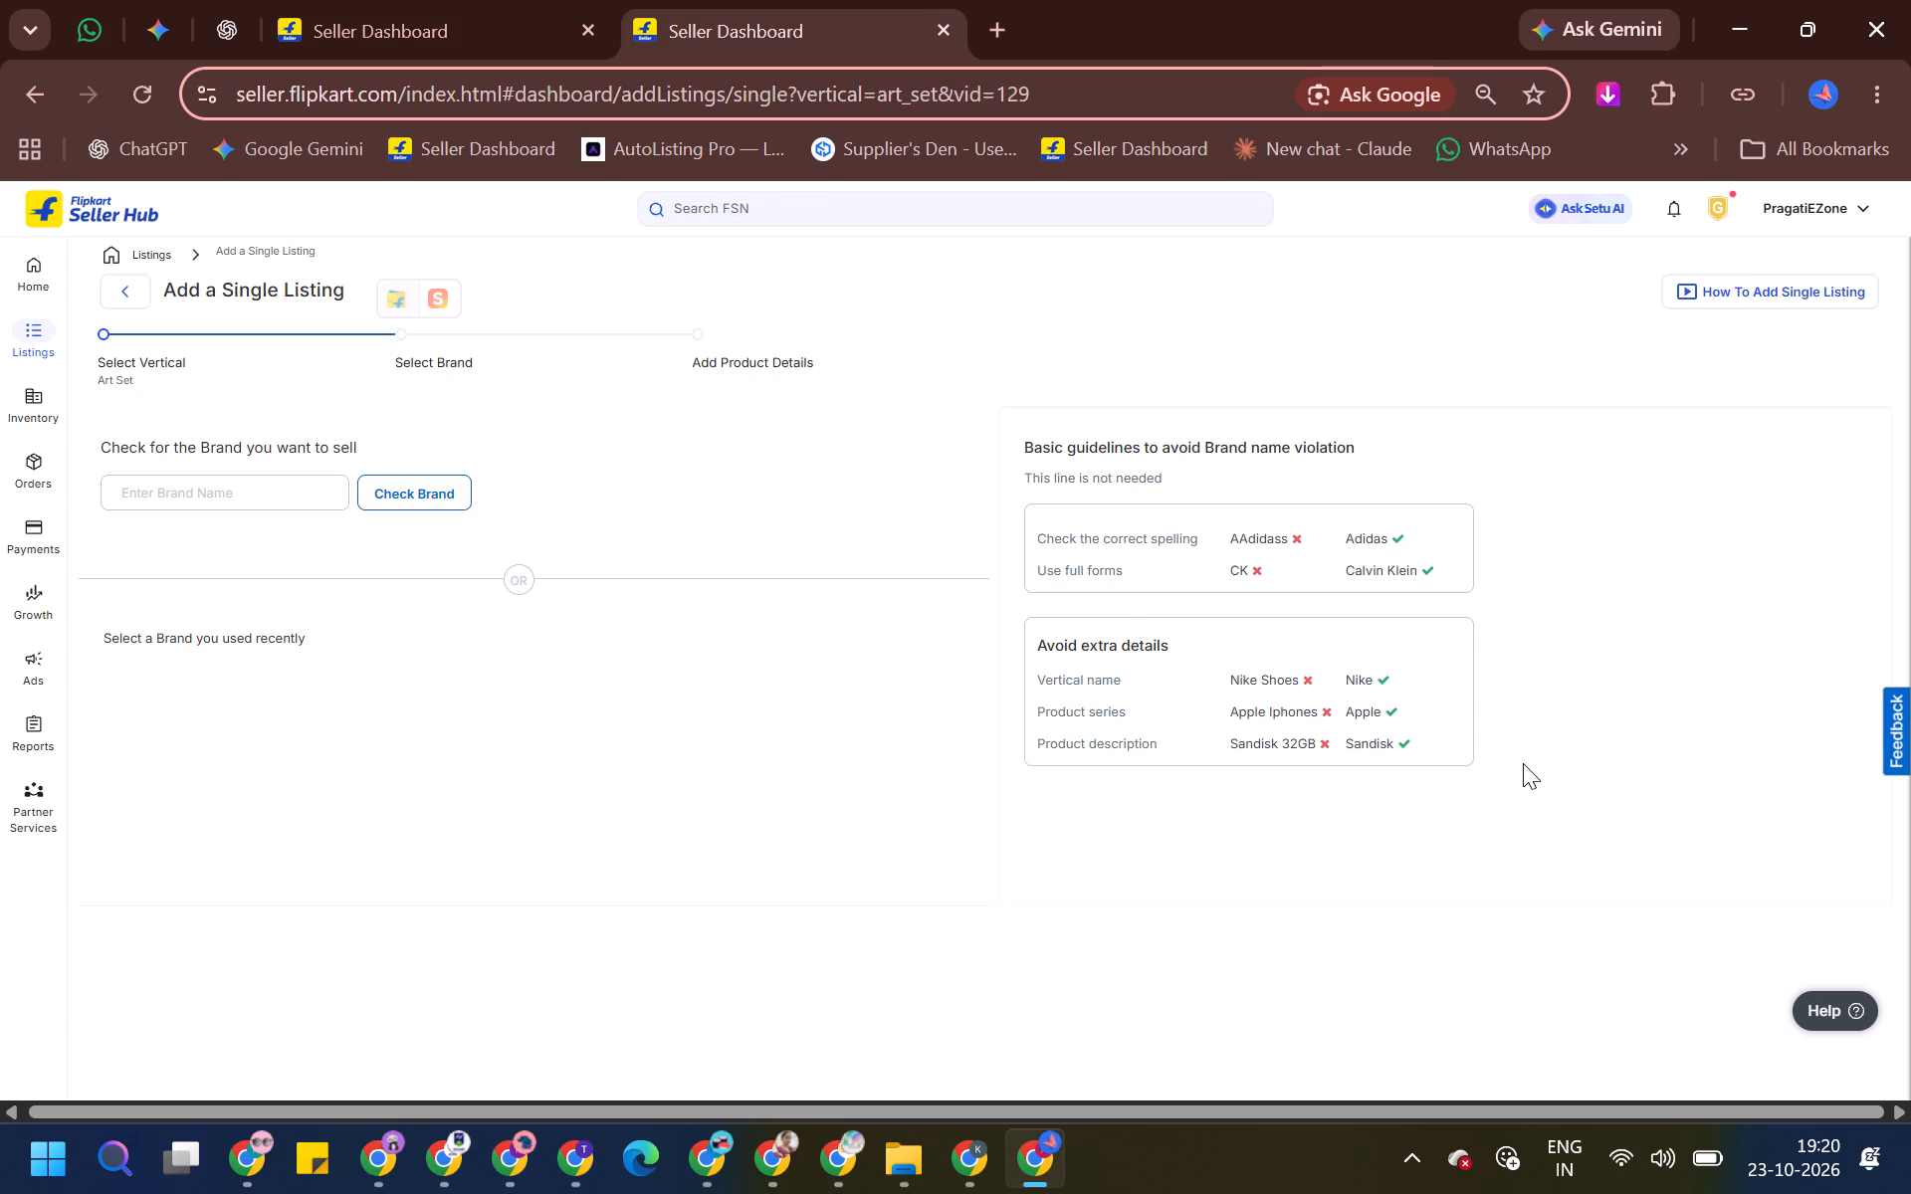
Copy the brand ECUSSI from ROHANCART's art set listing, check it for PragatiEZone and start the new listing with it.
key("alt+Tab")
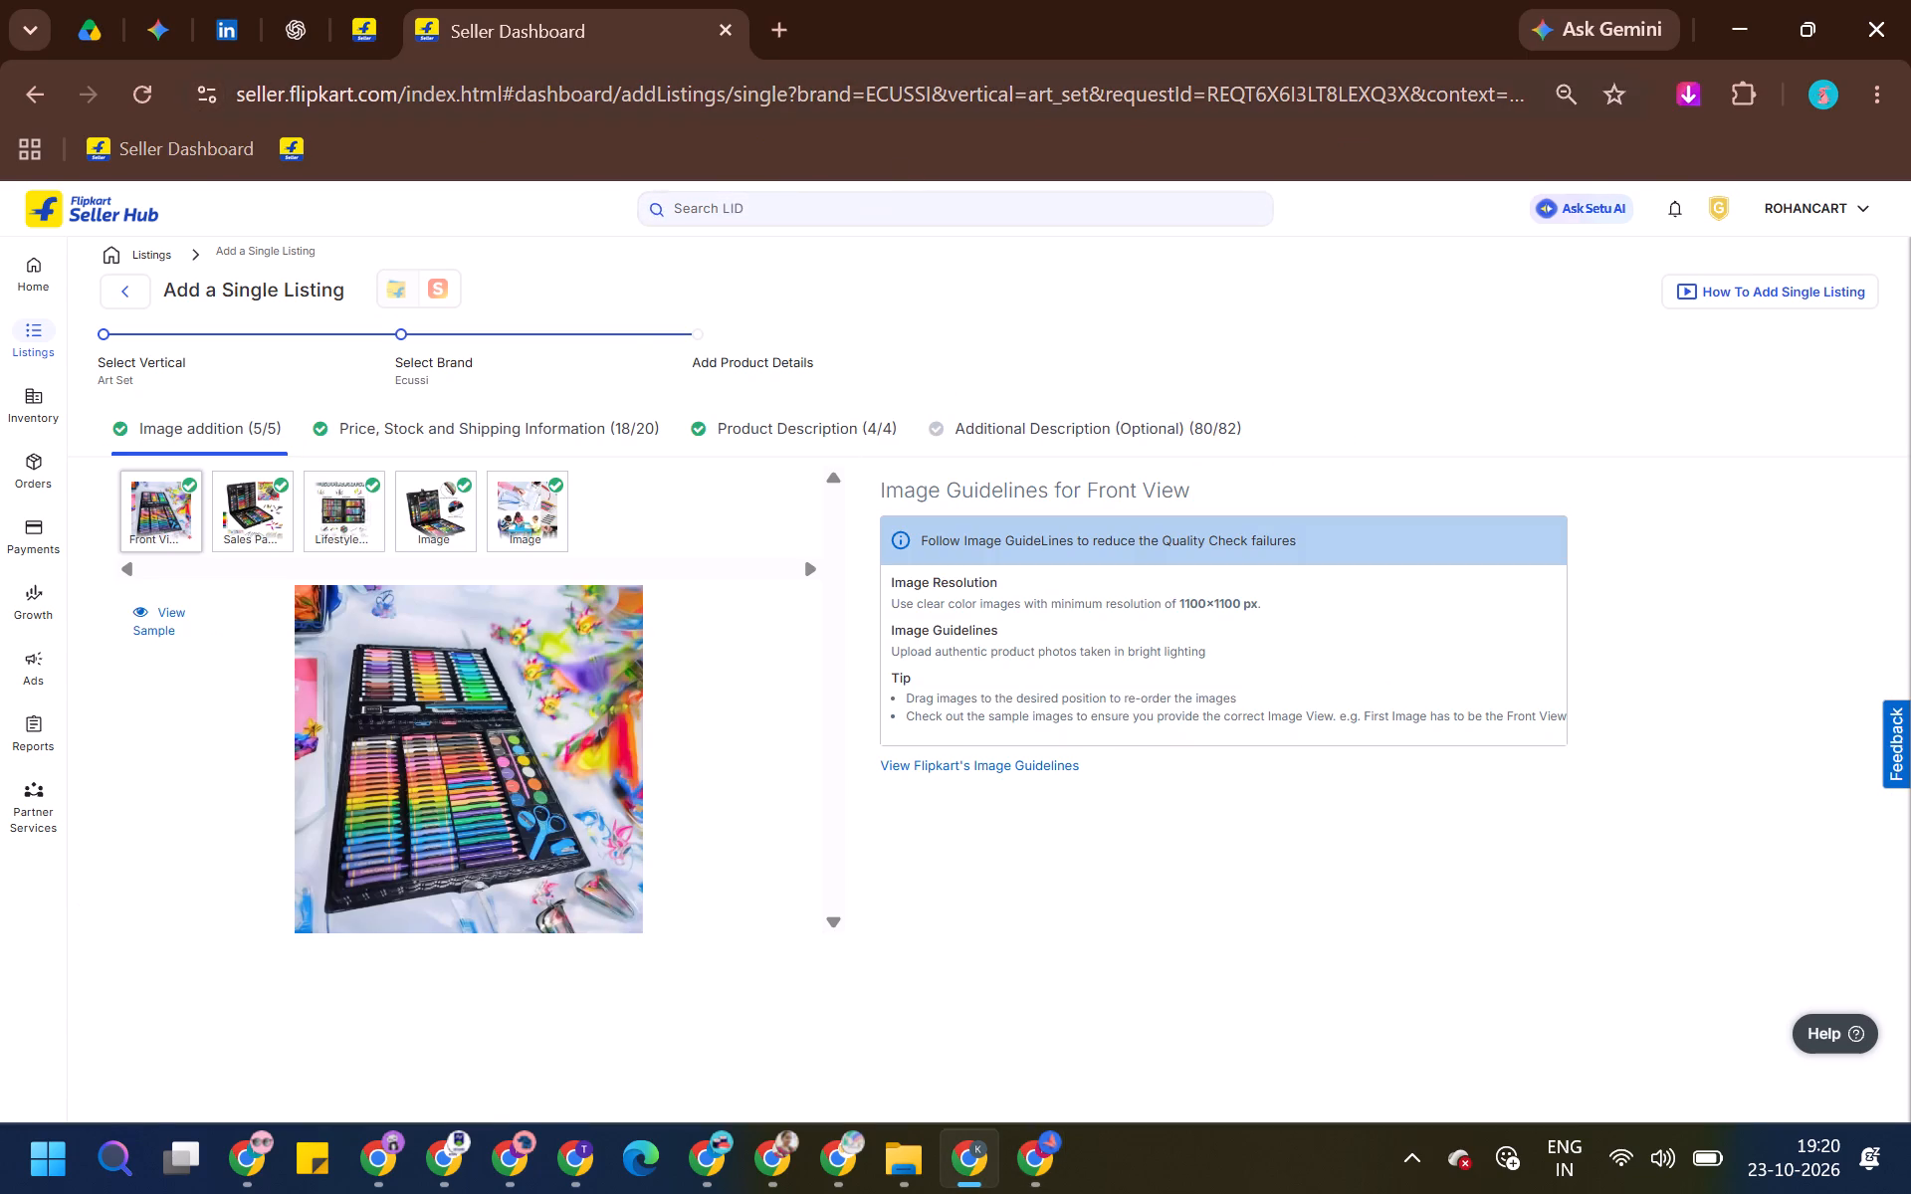
double_click(889, 82)
key("ctrl+c")
key("alt+Tab")
key("ctrl+v")
left_click(257, 486)
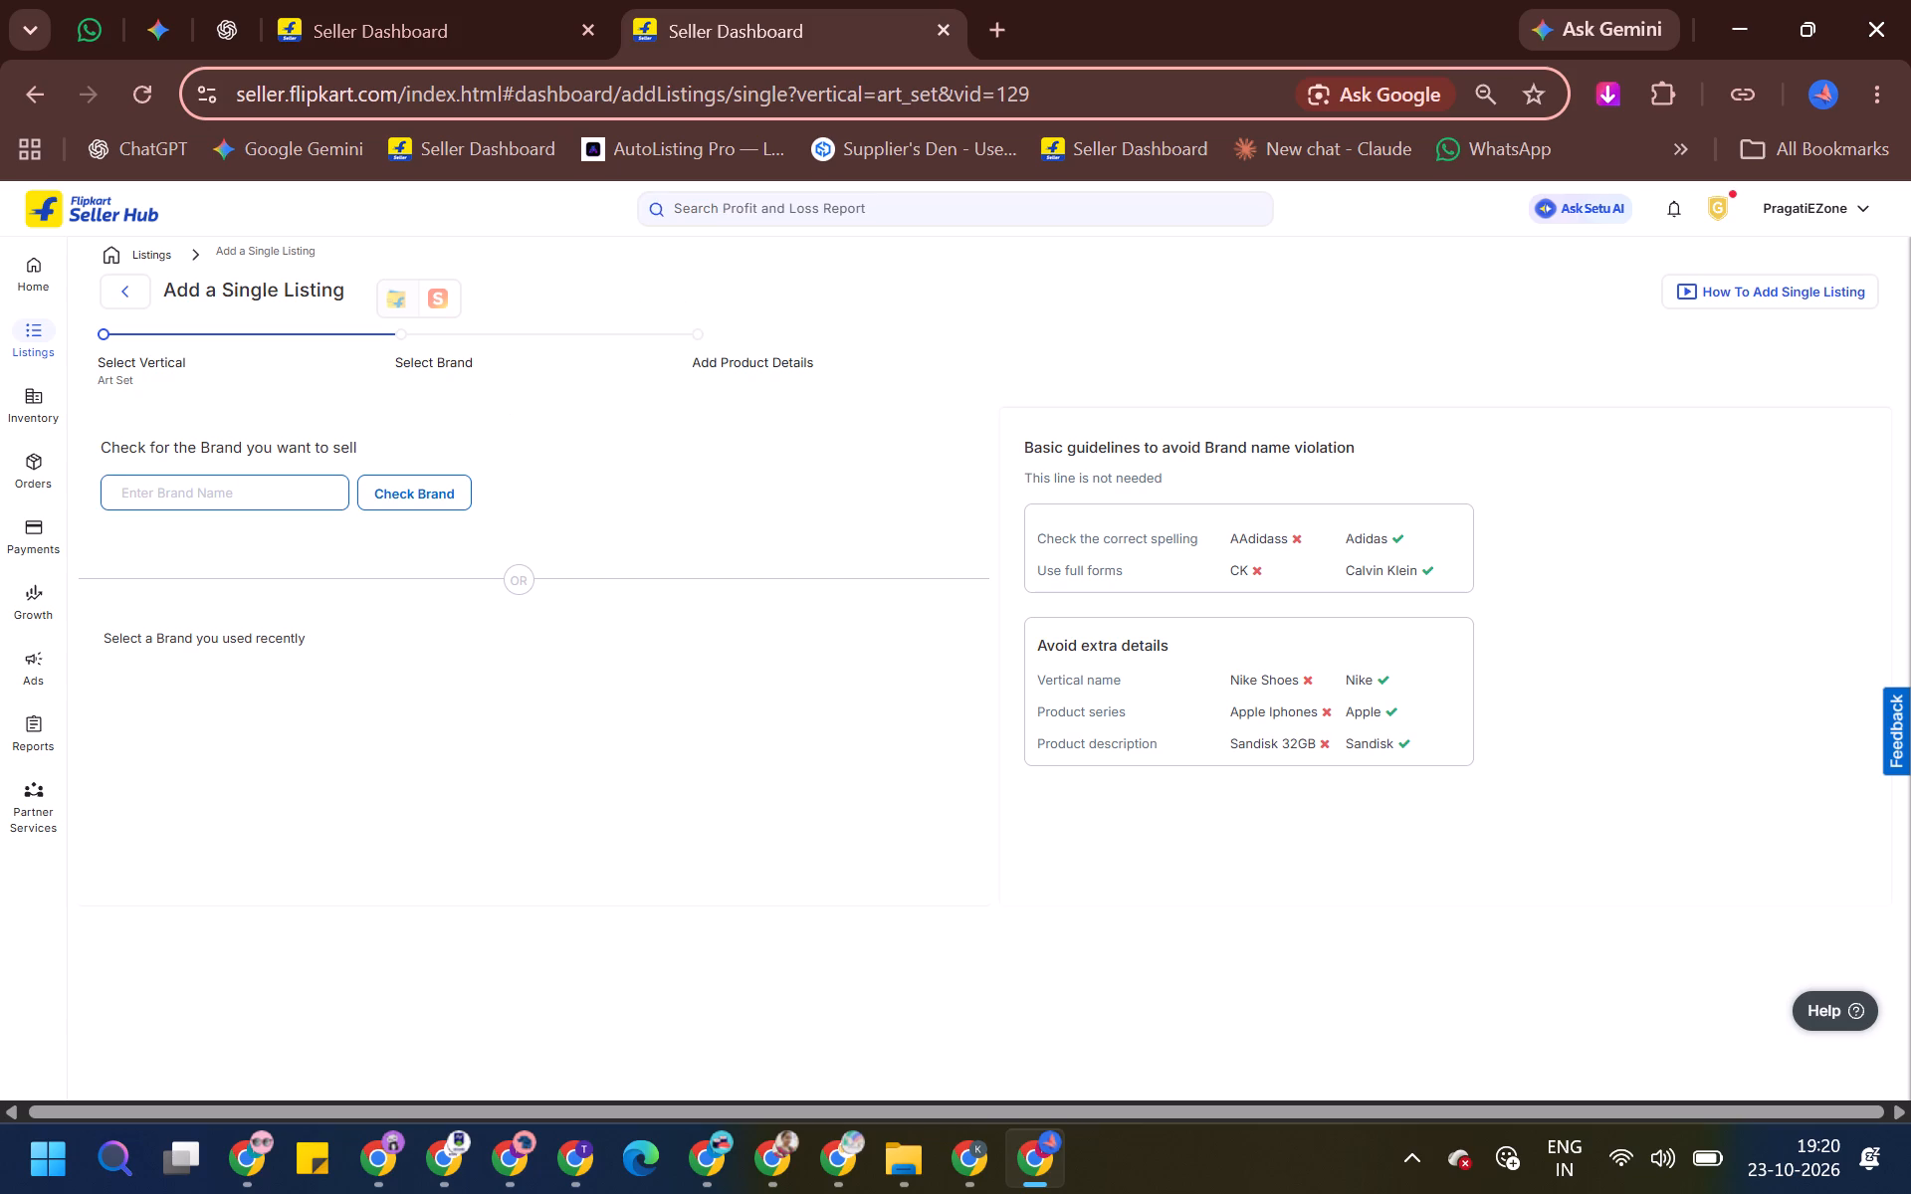
key("ctrl+v")
left_click(448, 485)
left_click(227, 600)
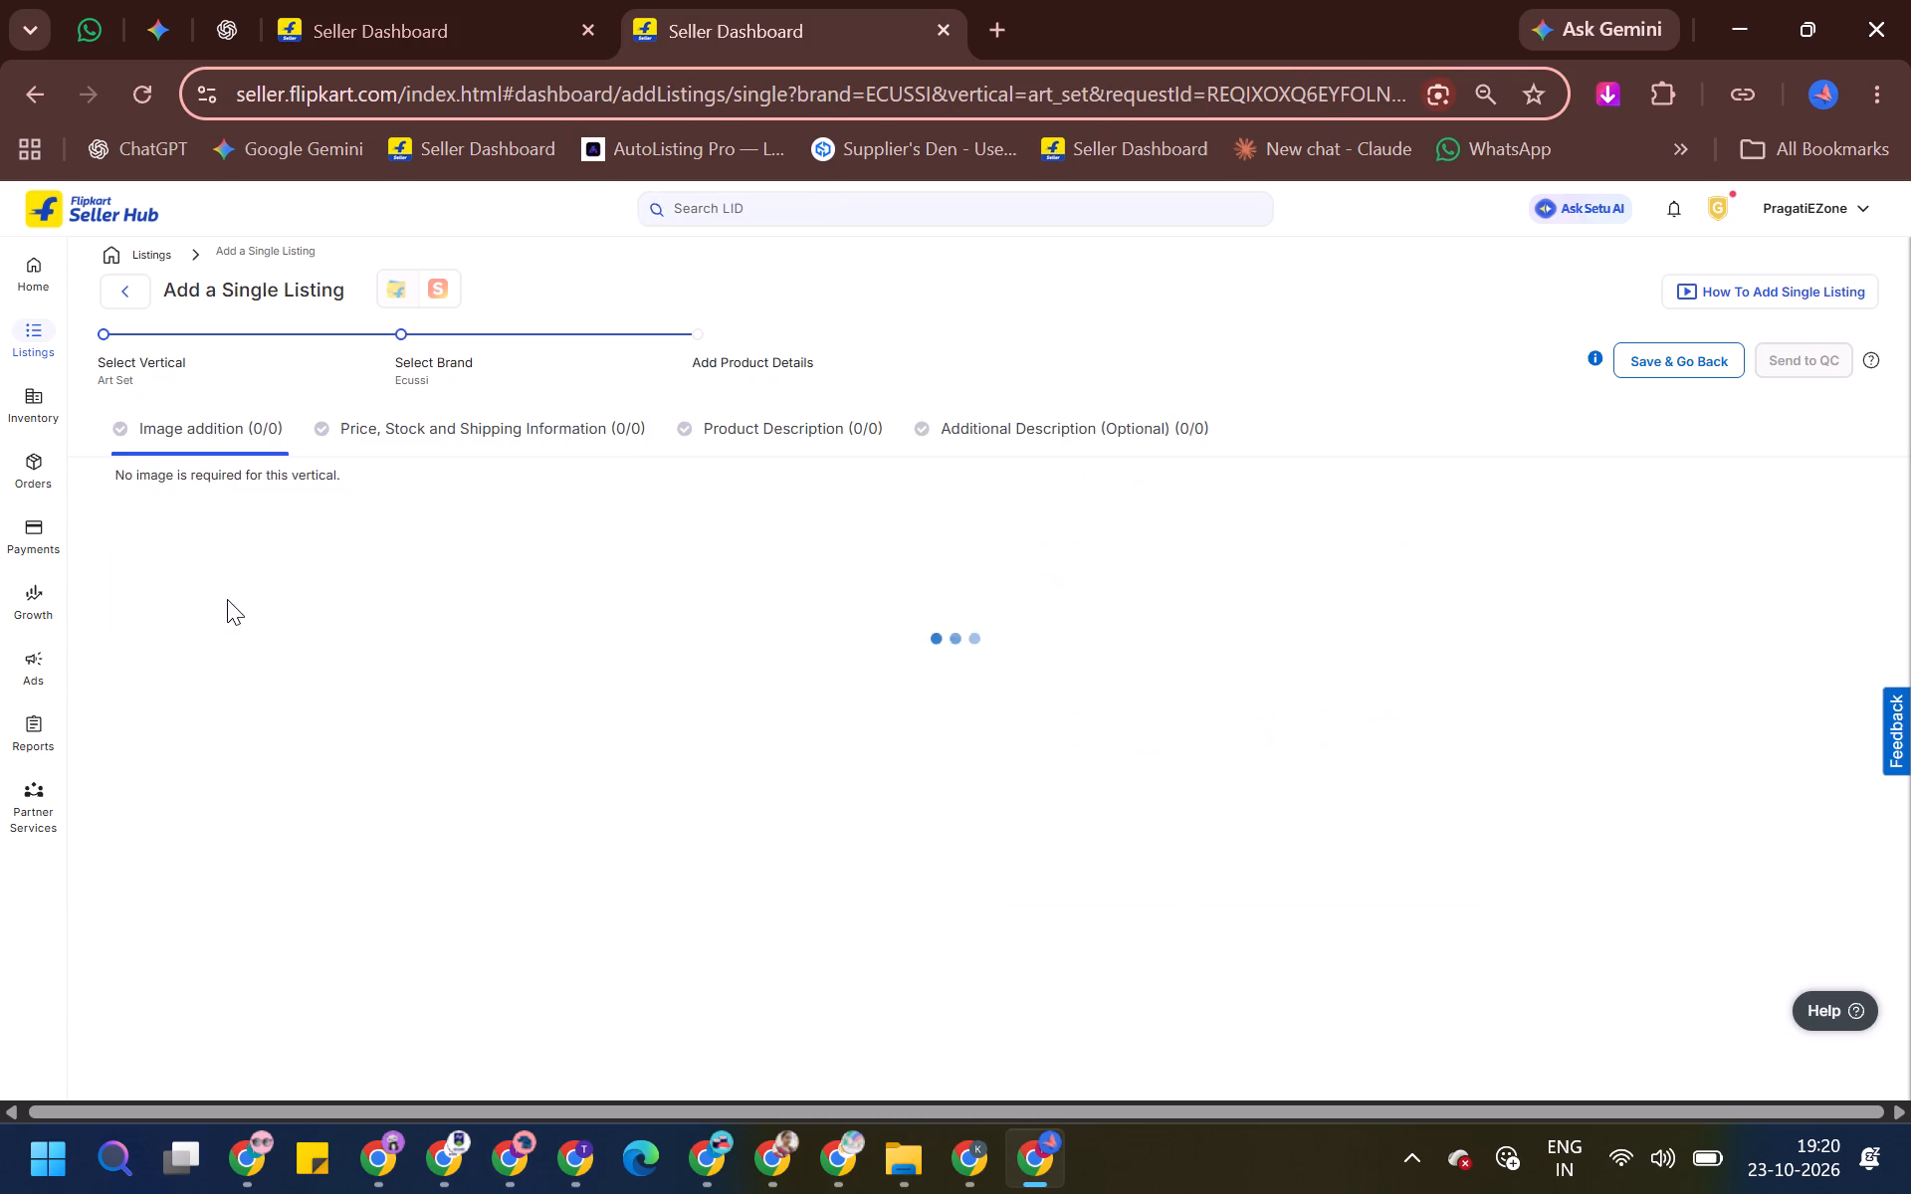
Switch to the 150_art_set folder and rename the image 51+zNVB2rKL as 6.
key("alt+Tab")
key("alt+Tab")
key("alt+Tab")
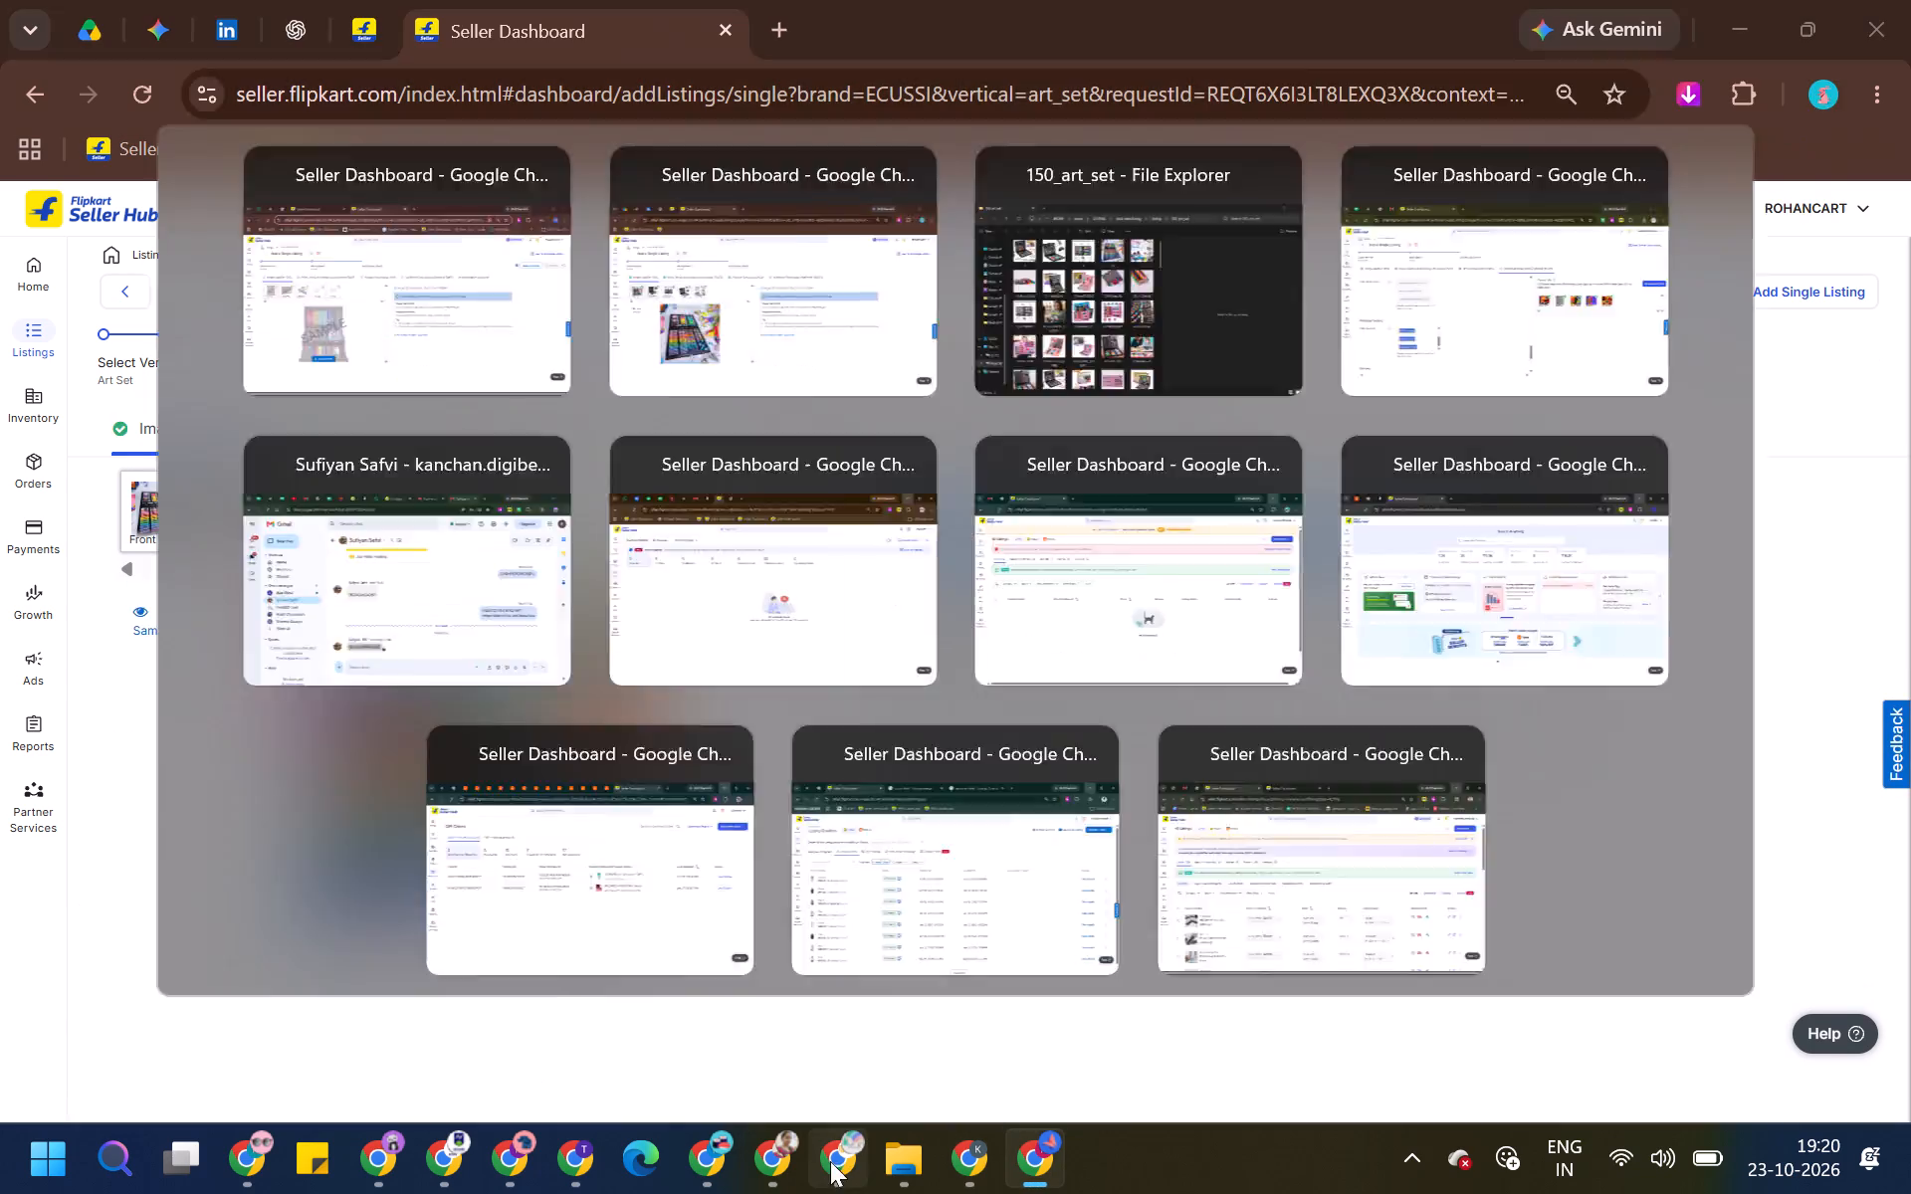
left_click(892, 1156)
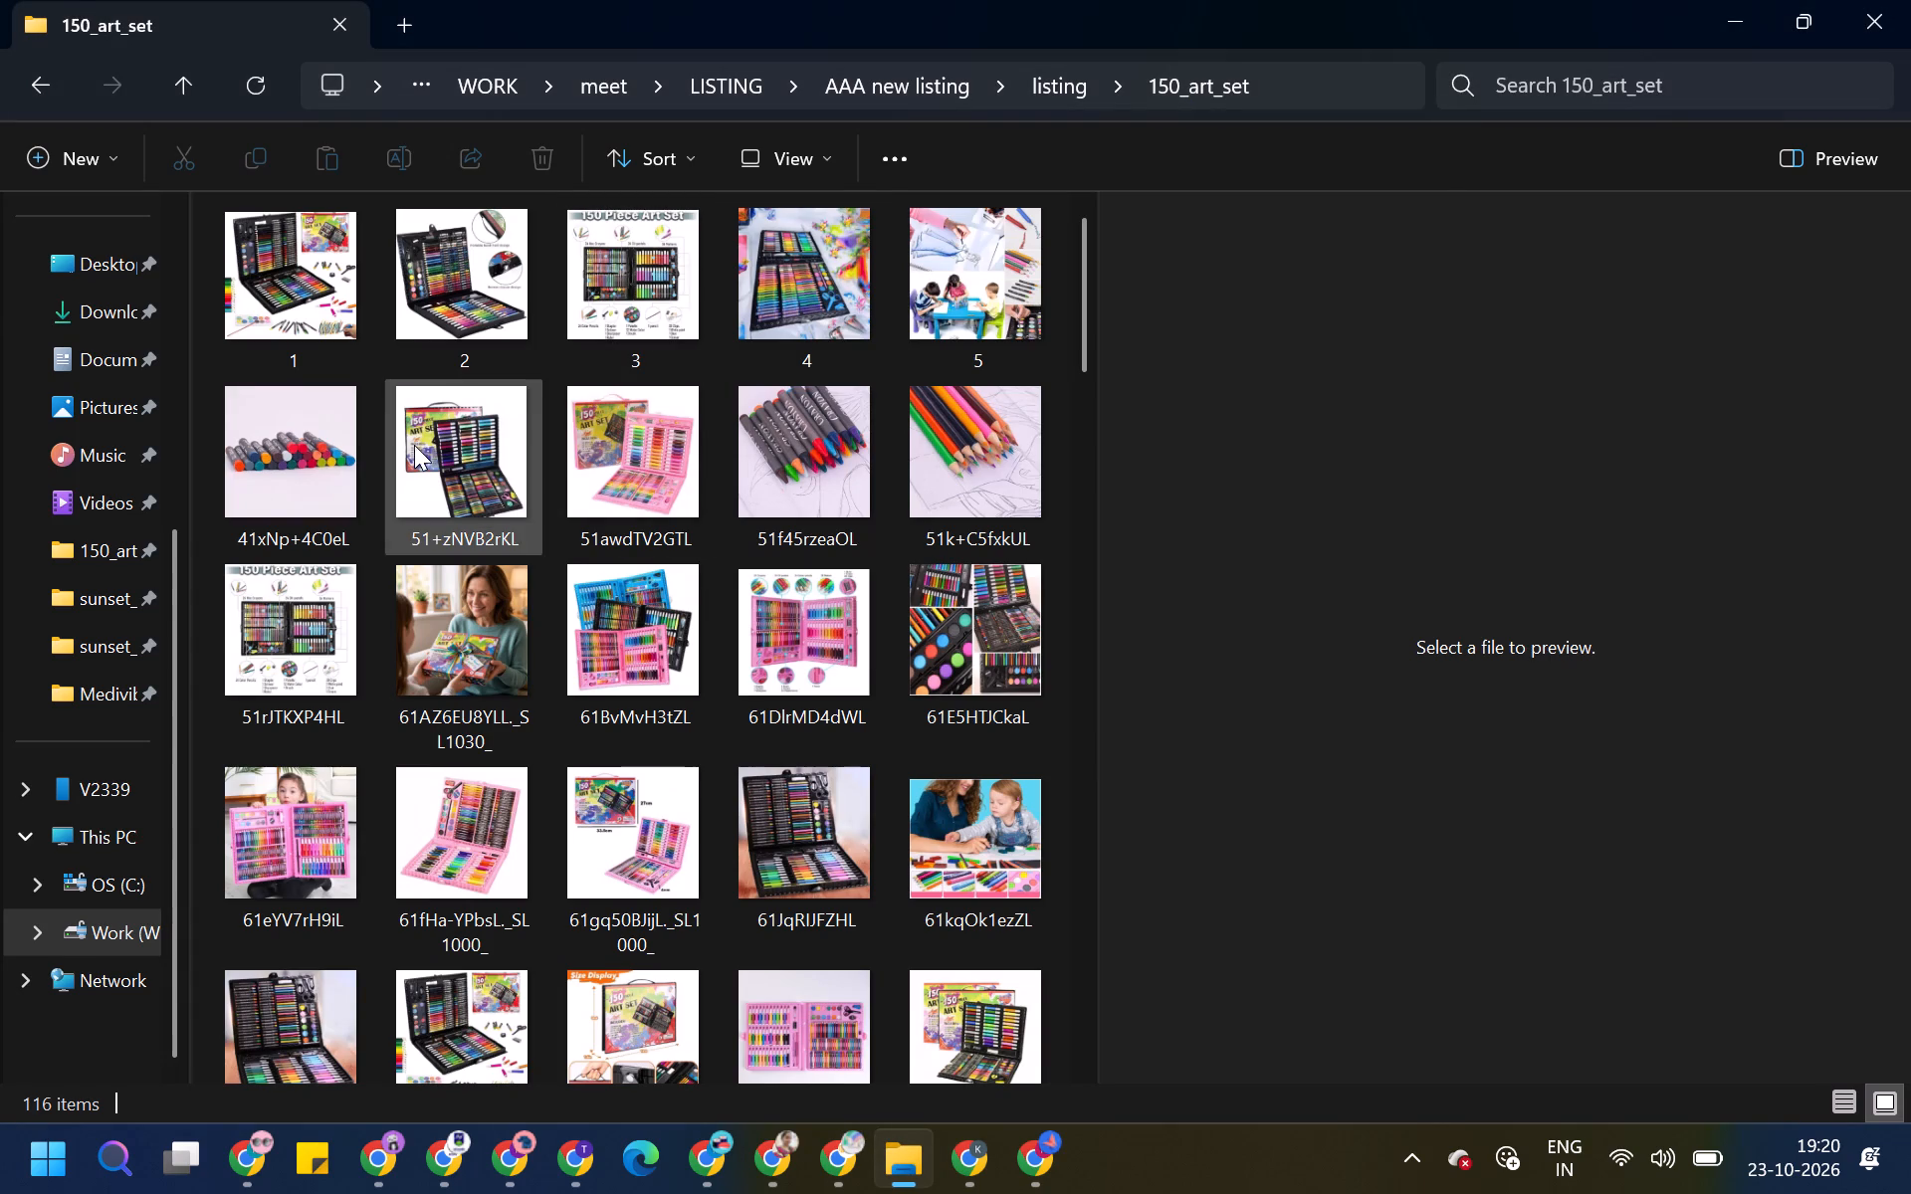
left_click(328, 450)
left_click(441, 482)
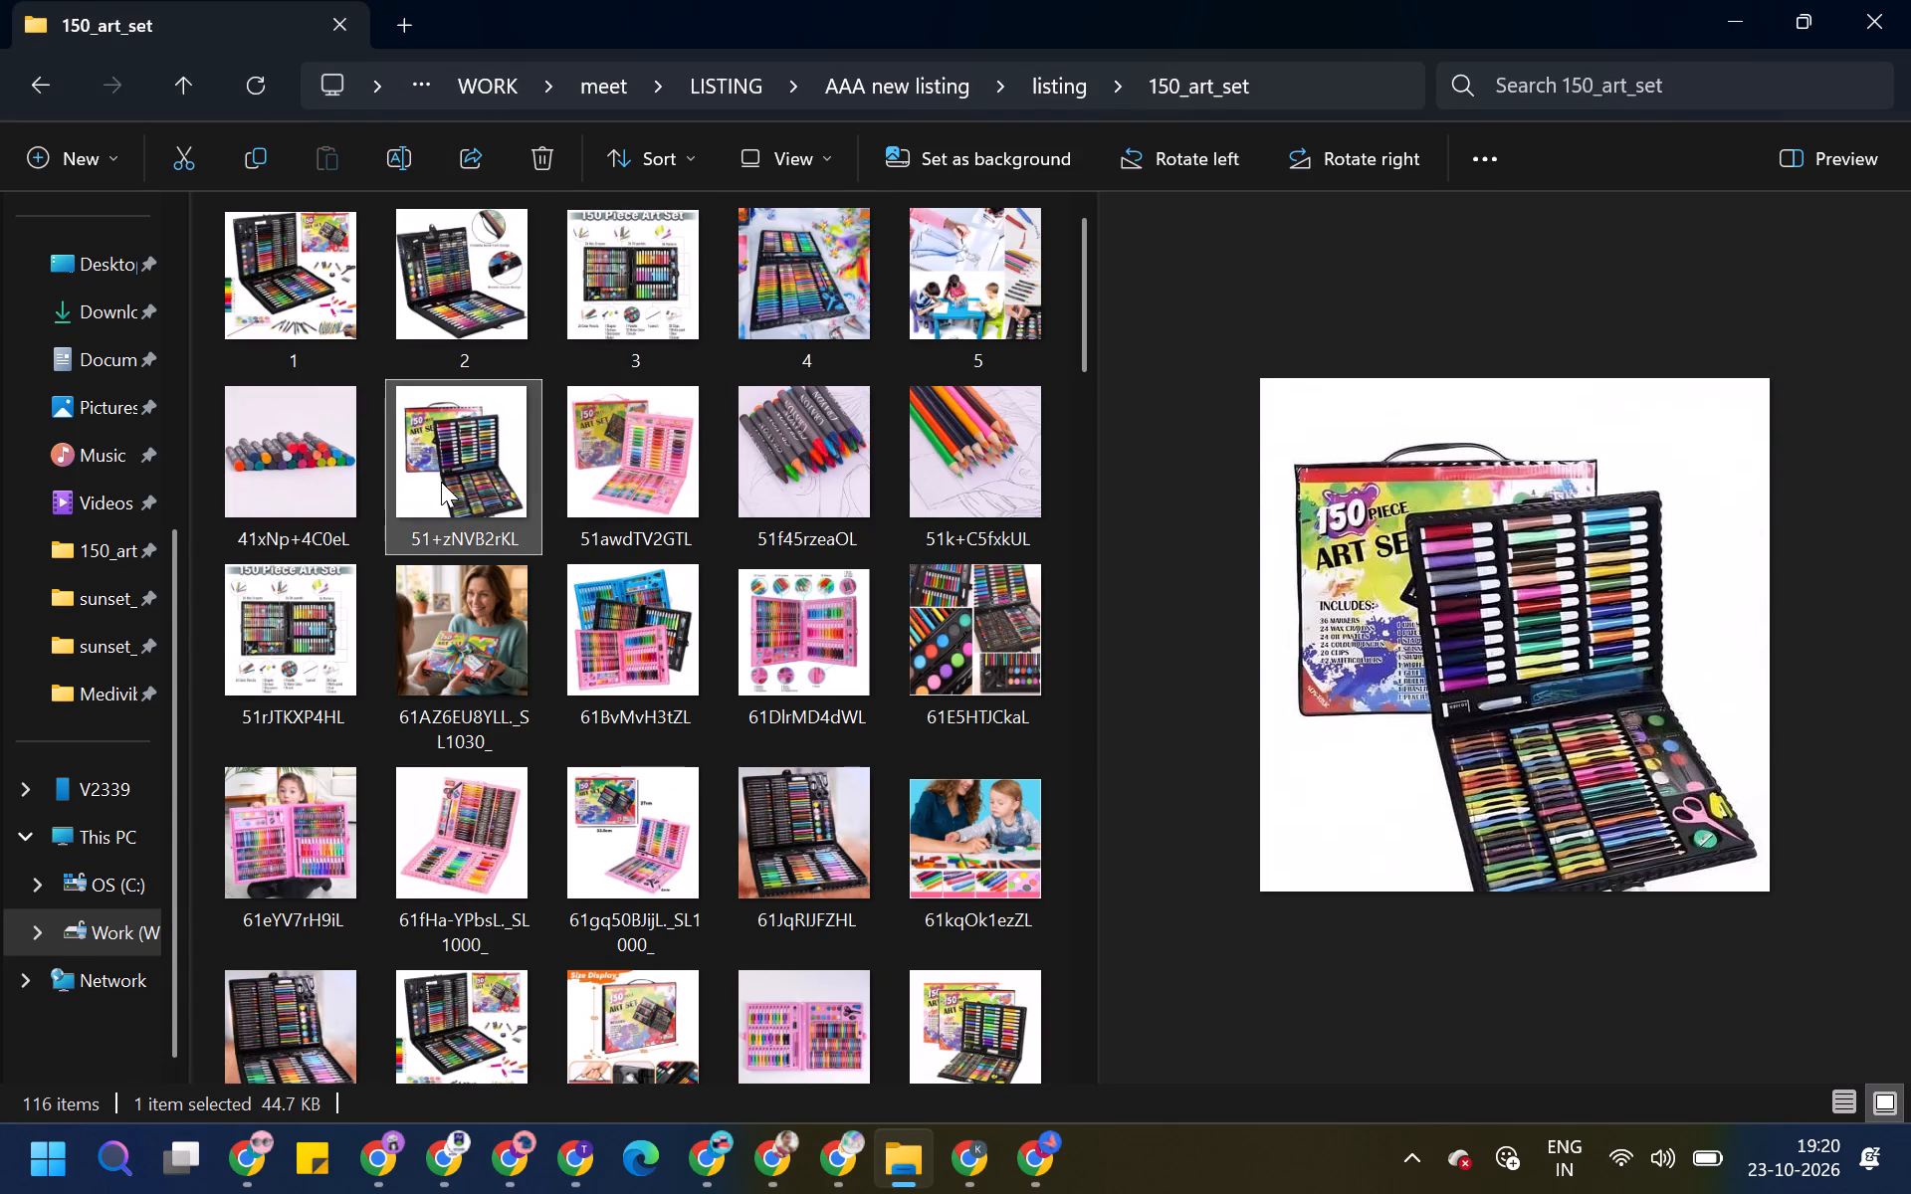
key("F2")
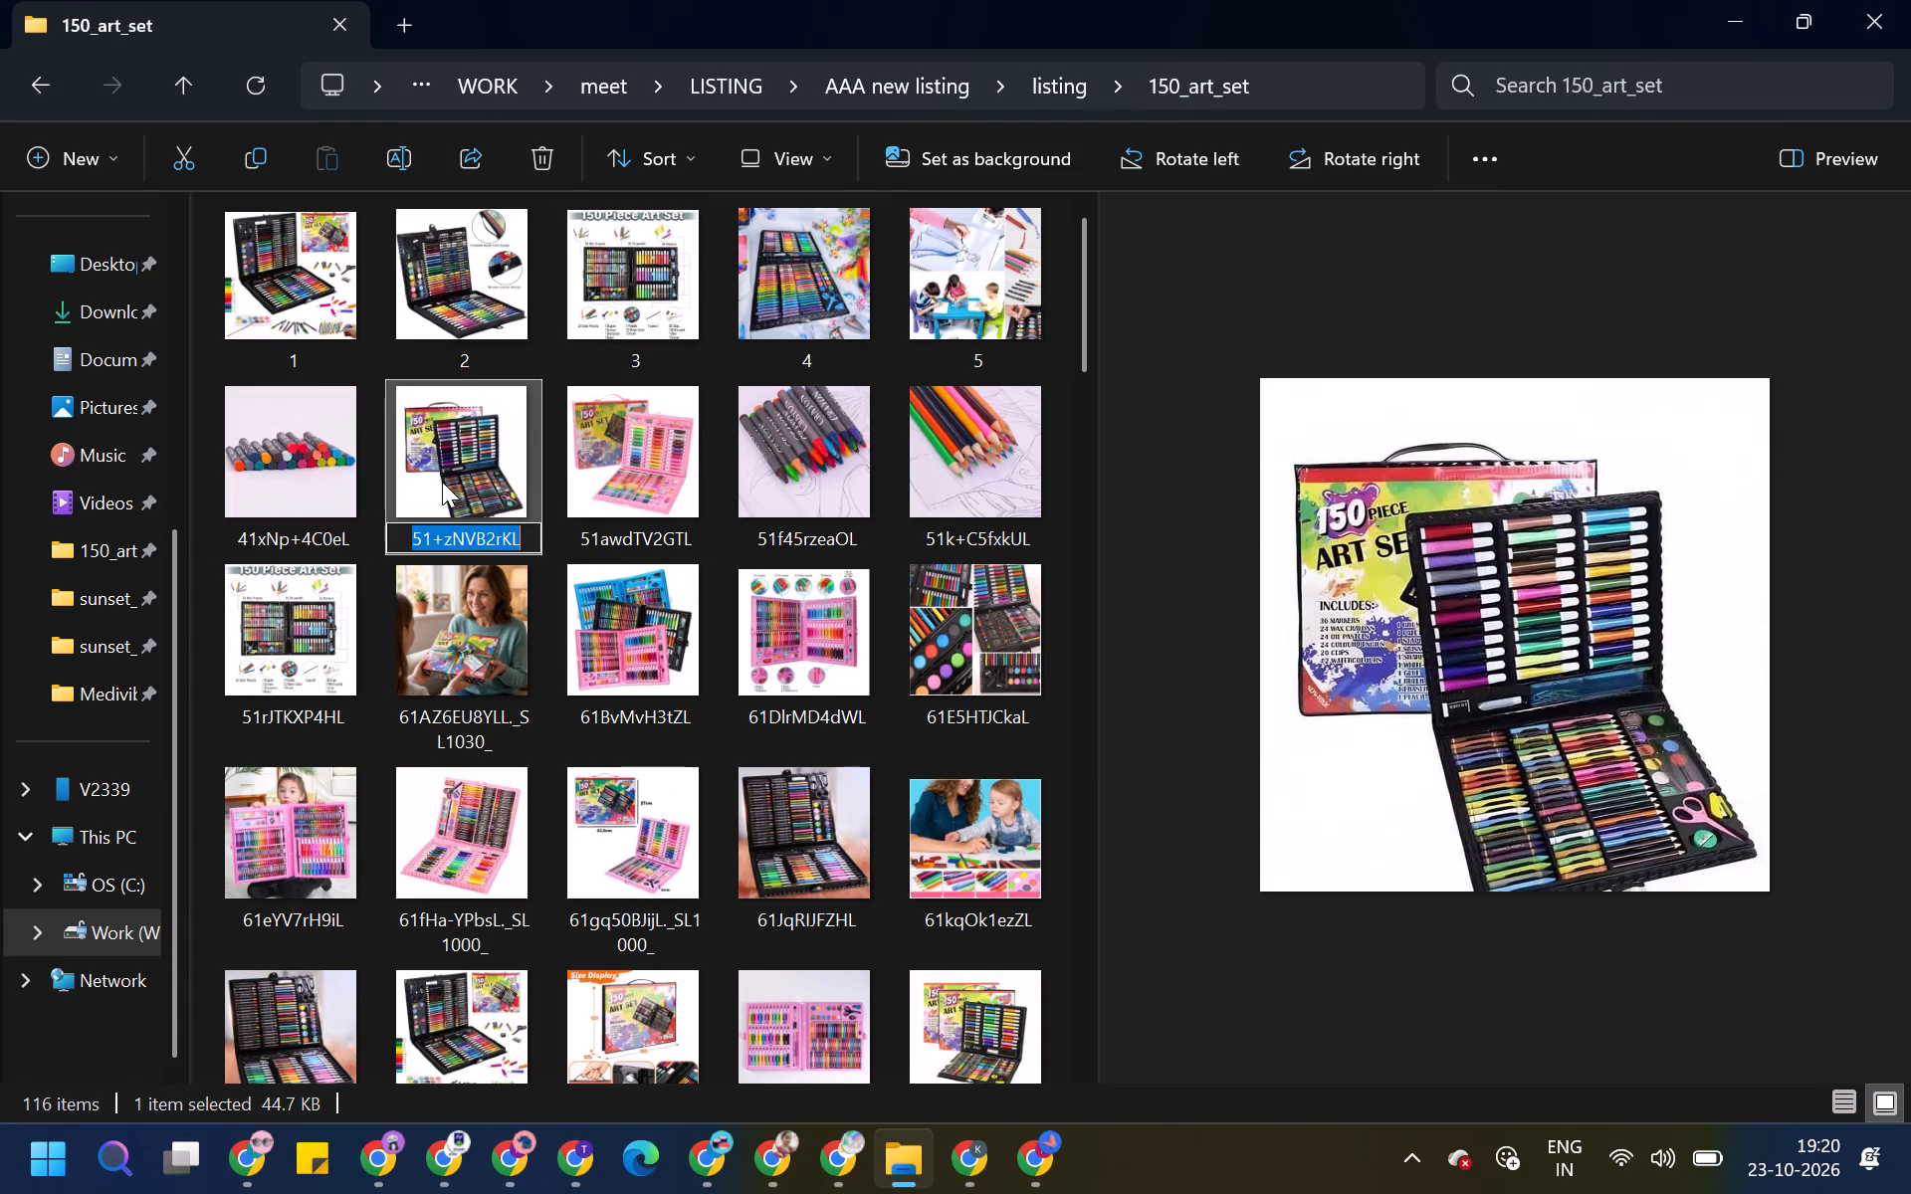
key("6")
left_click(628, 527)
Compare the 51rJTKXP4HL contents chart with image 3 and delete the duplicate 51rJTKXP4HL from the 150_art_set folder.
left_click(291, 500)
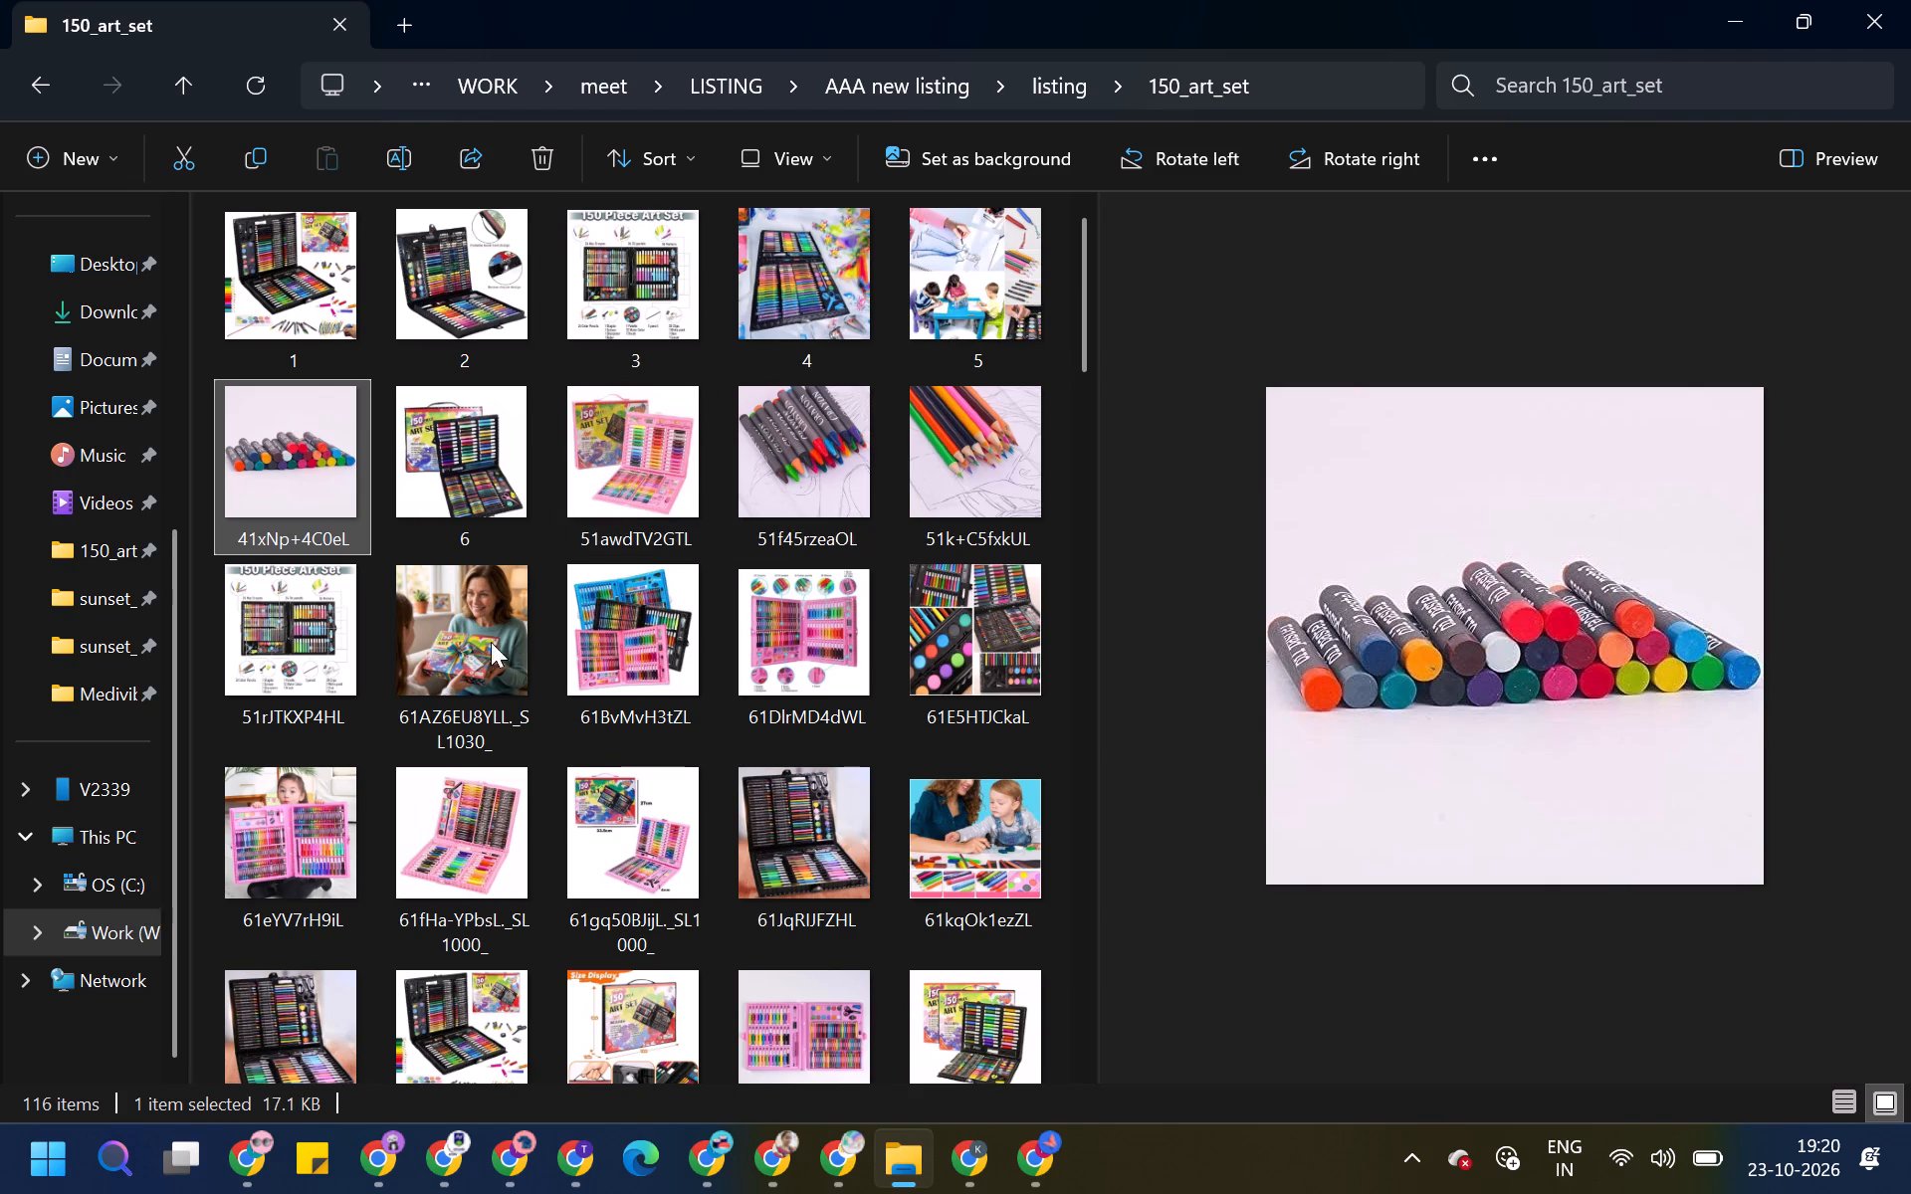
left_click(319, 672)
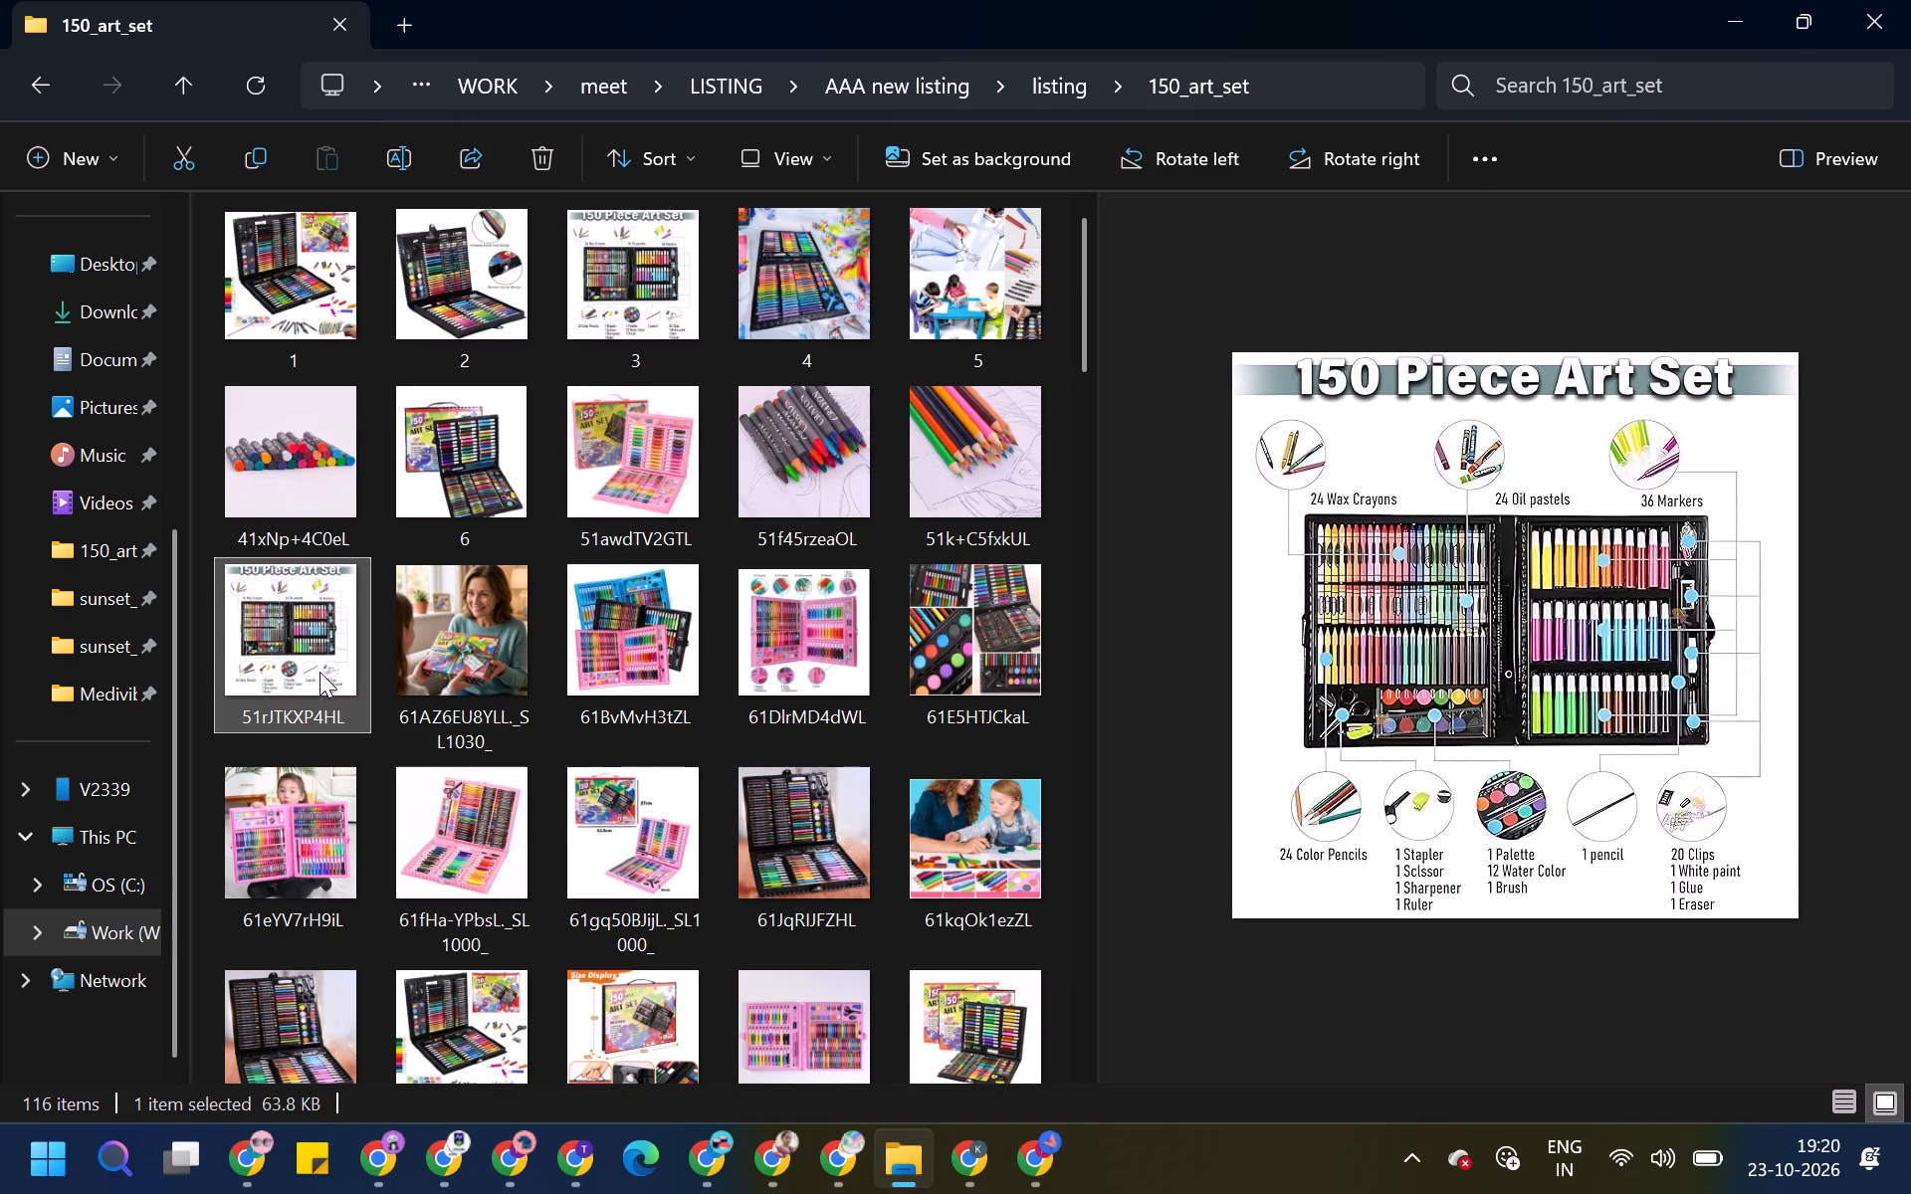
left_click(626, 262)
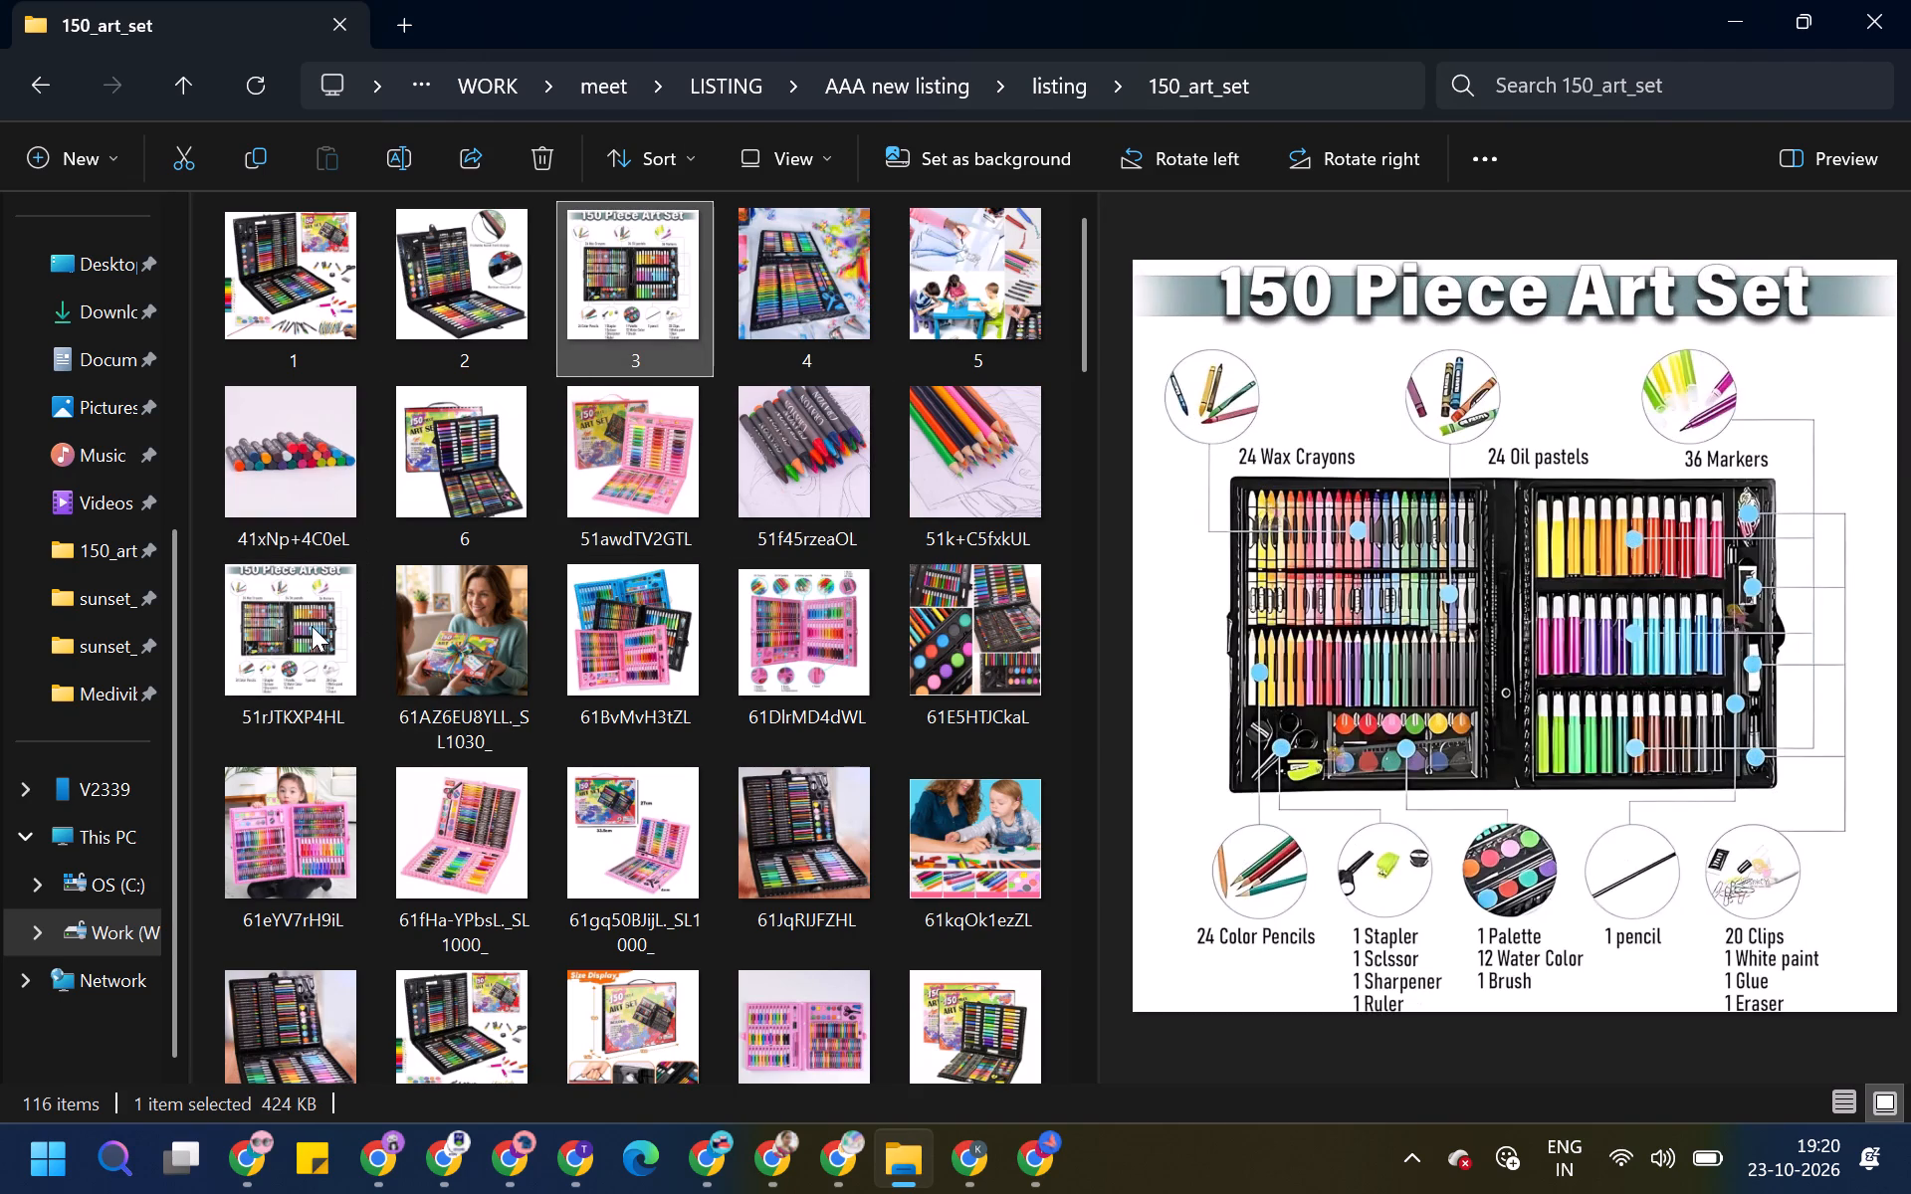
left_click(312, 626)
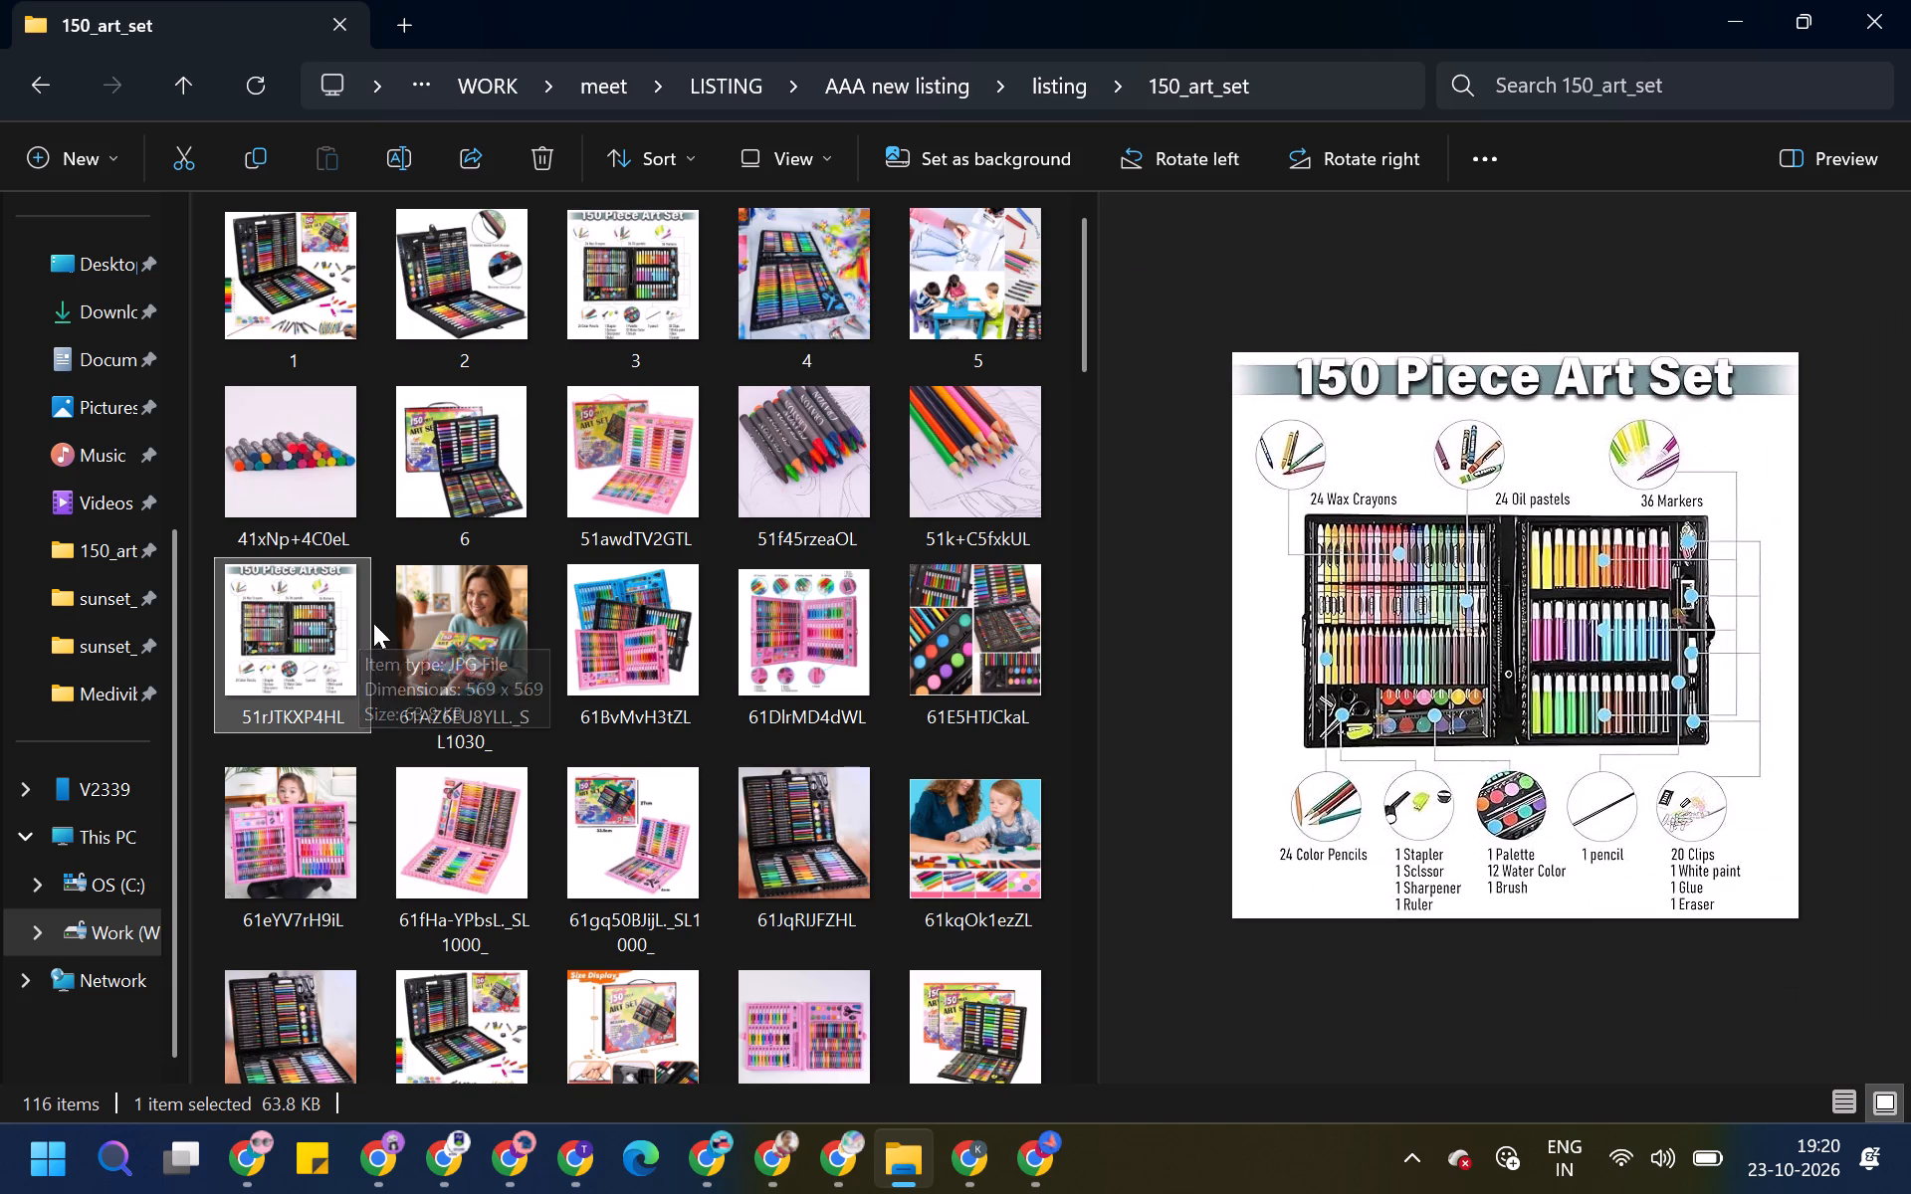
left_click(695, 314)
left_click(300, 594)
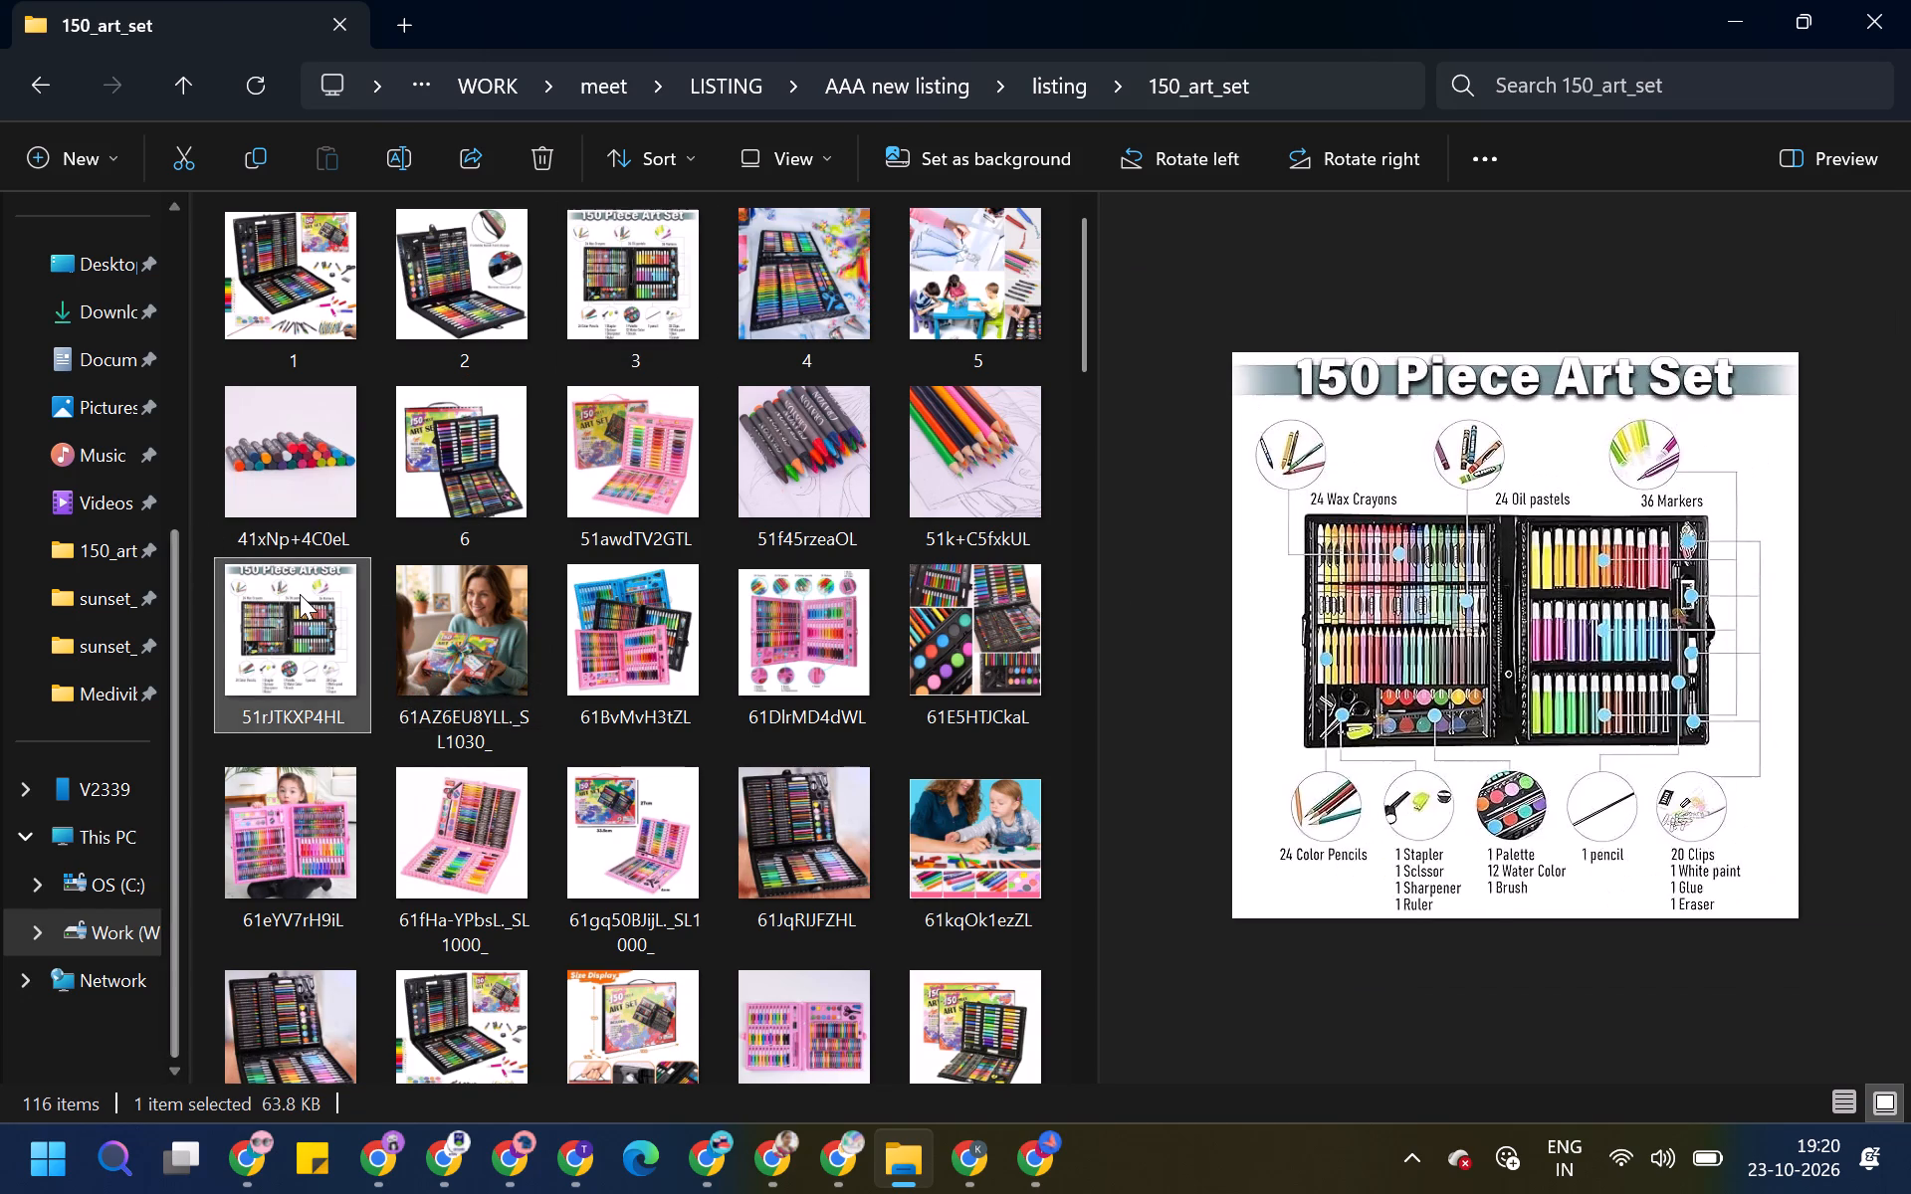
key("Delete")
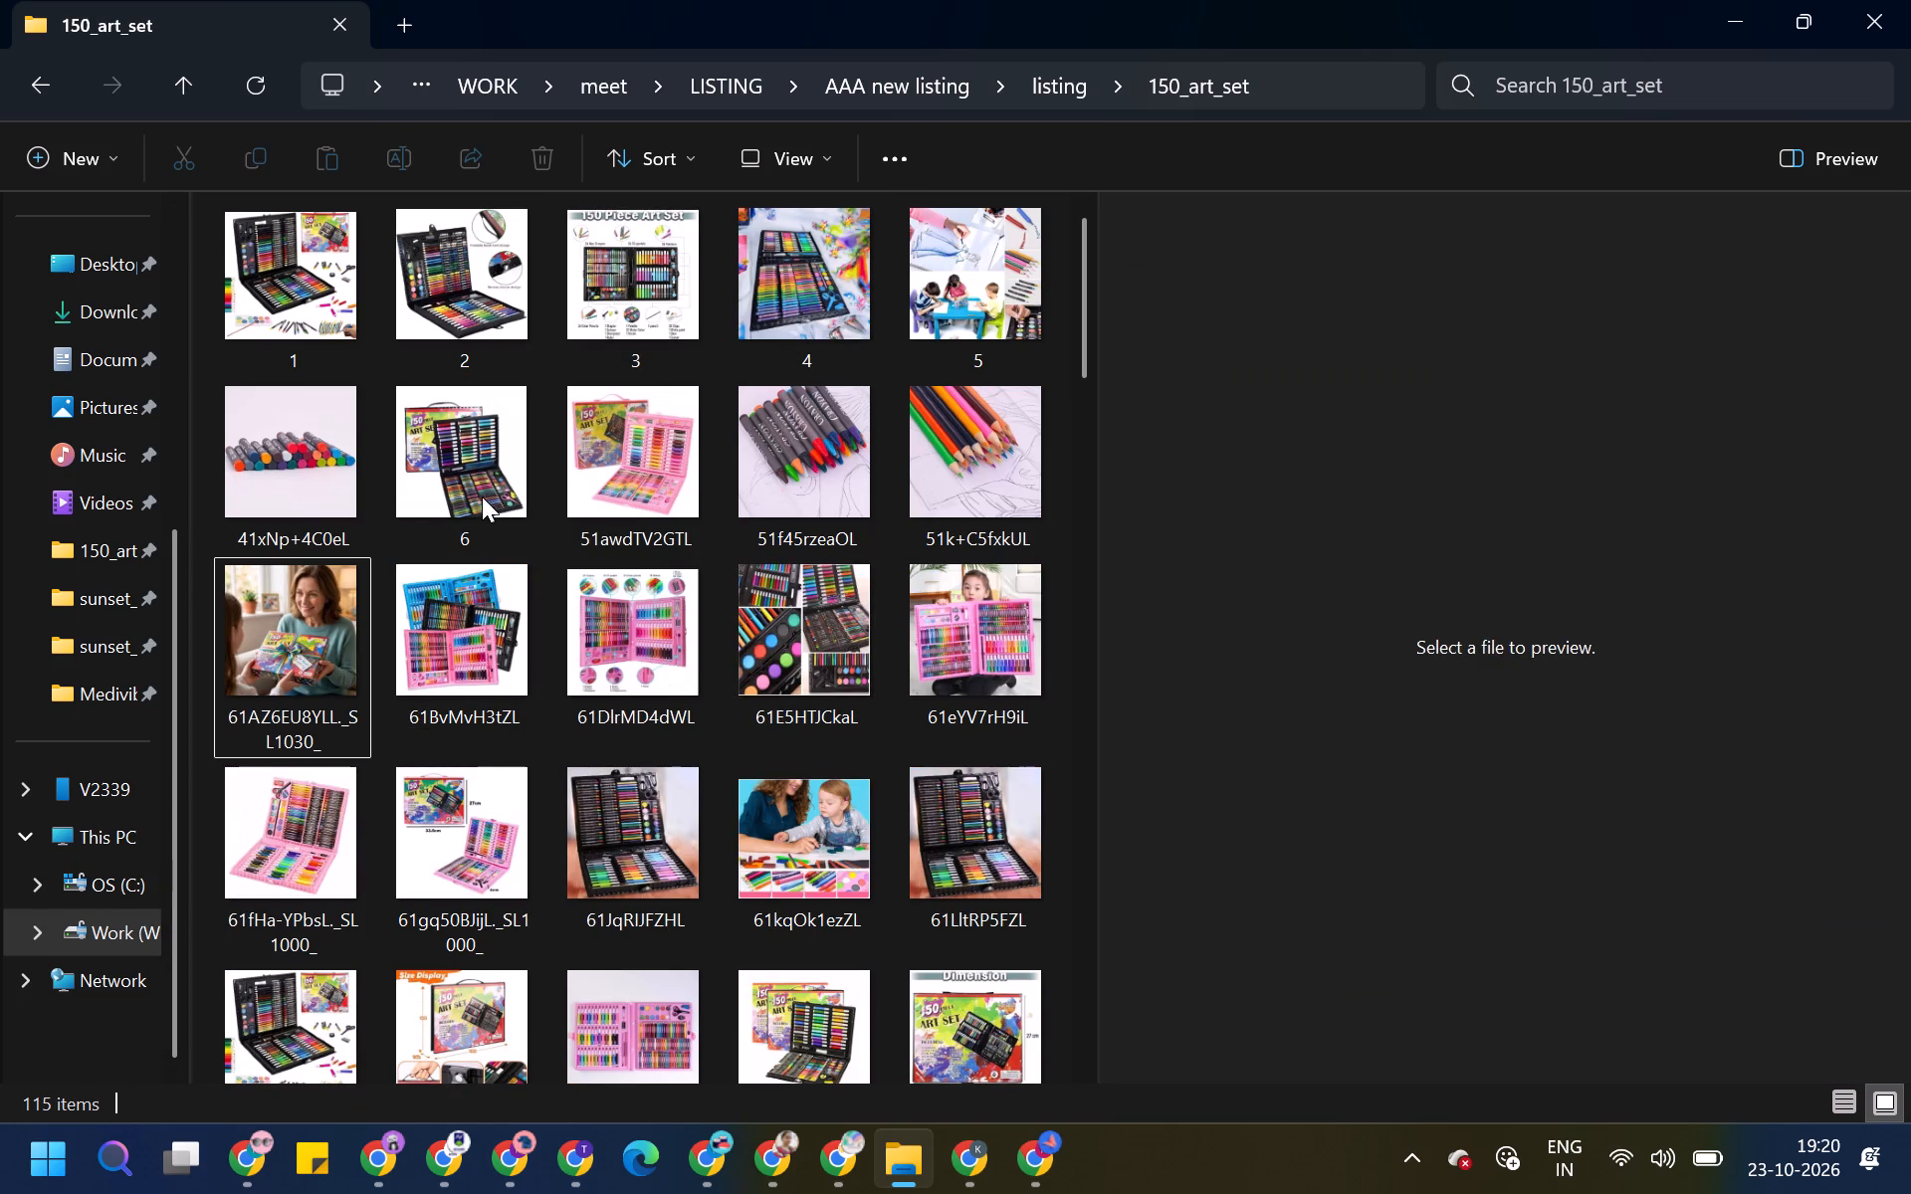
Rename the paint-and-marker collage 61E5HTJCkaL as 7 and the woman-and-toddler image 61kqOk1ezZL as 8, and refresh the folder.
left_click(838, 642)
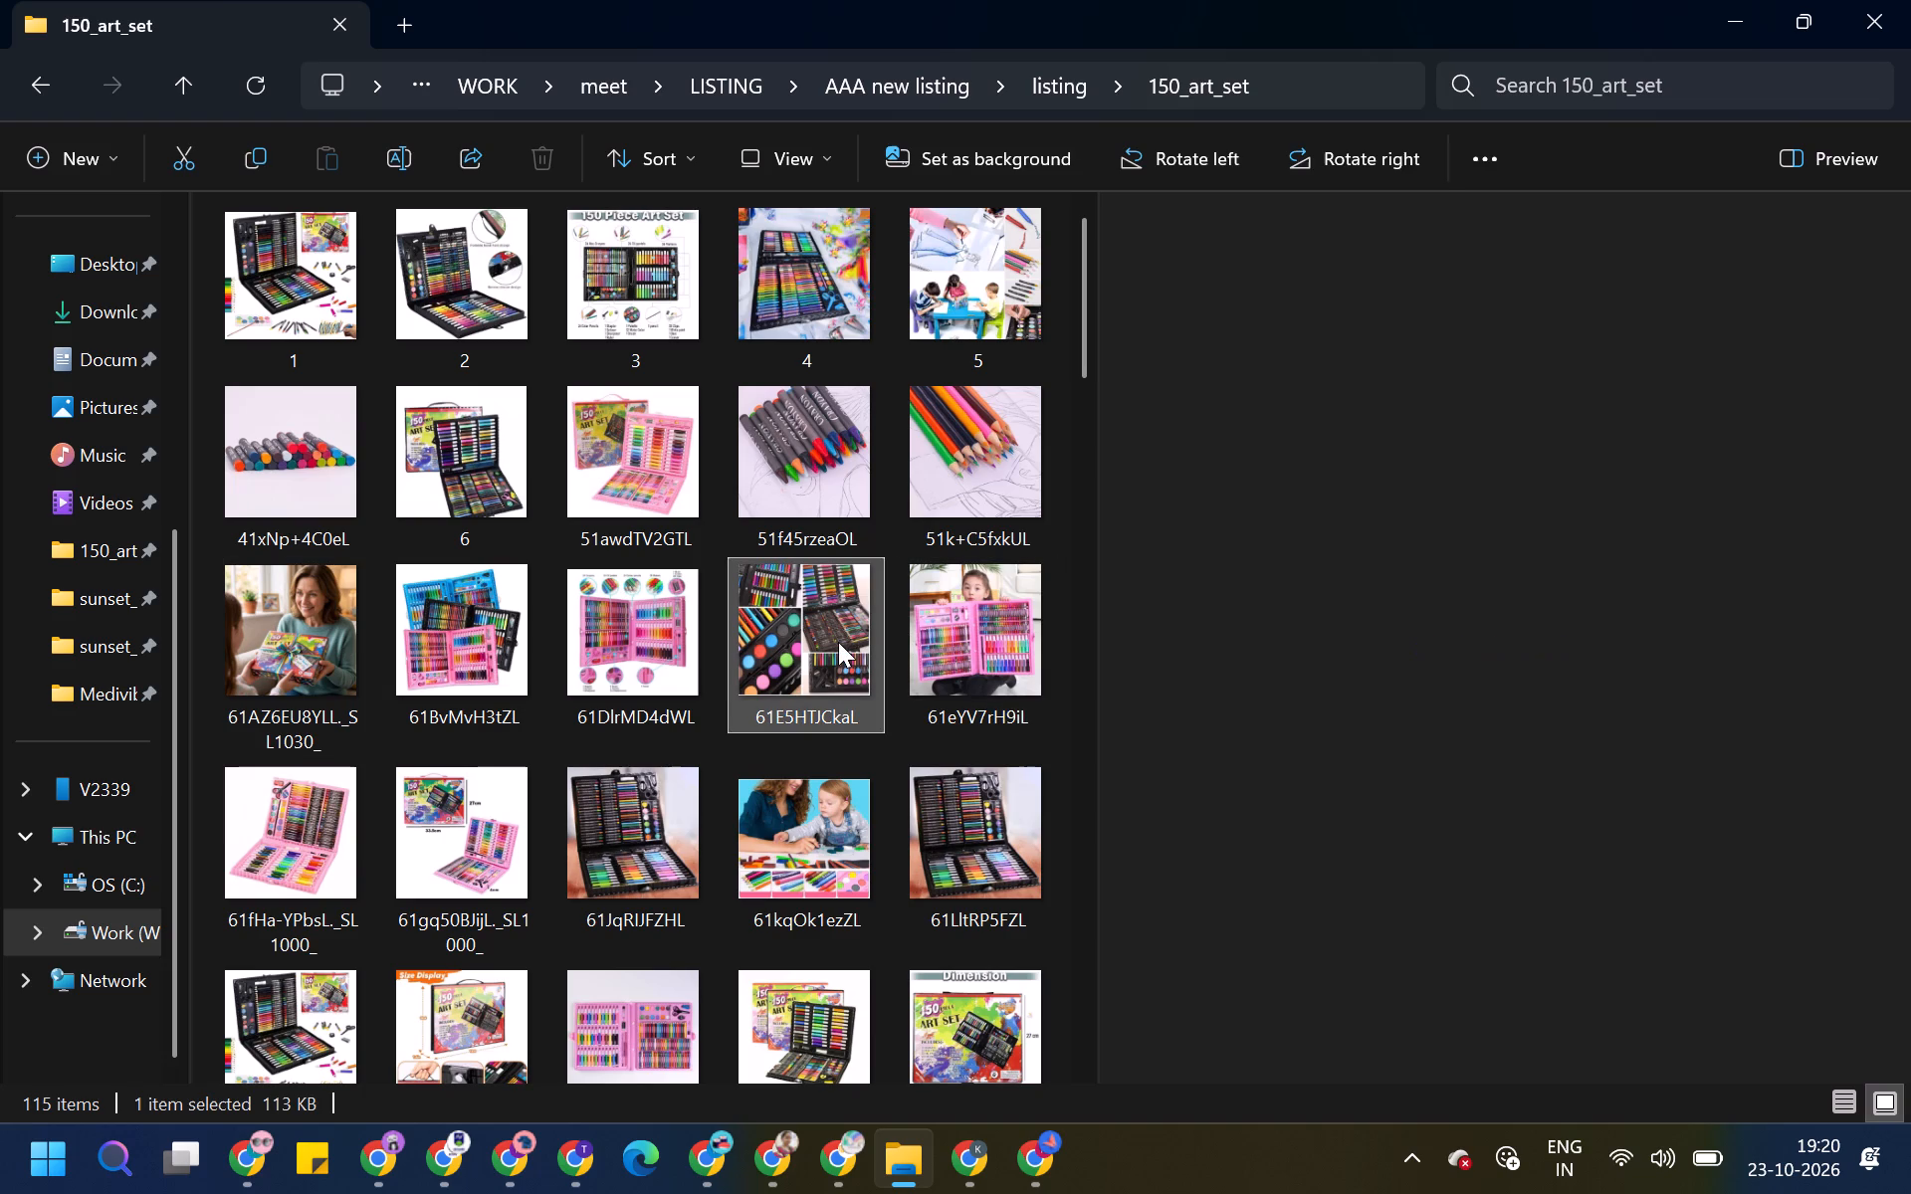
key("F2")
key("7")
left_click(670, 753)
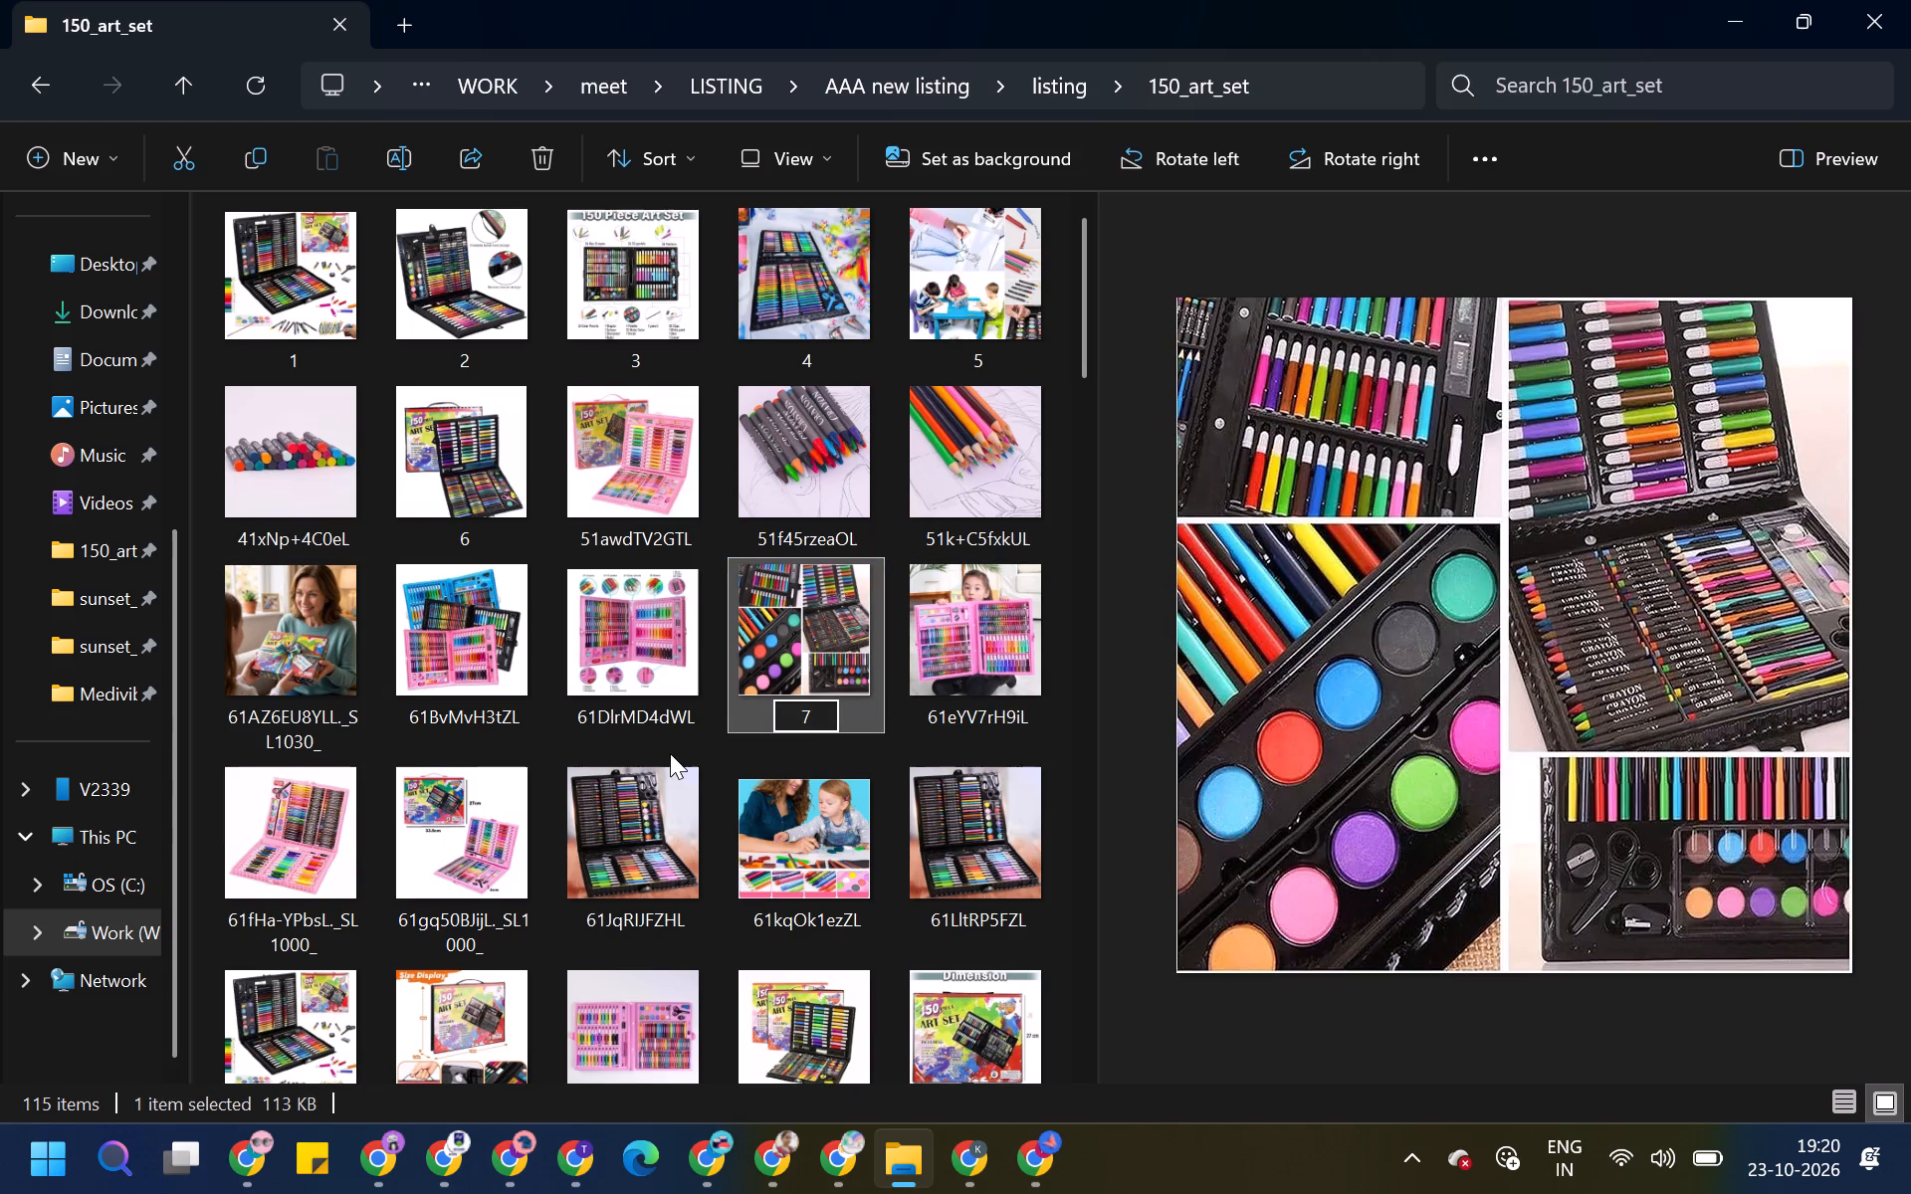
left_click(789, 496)
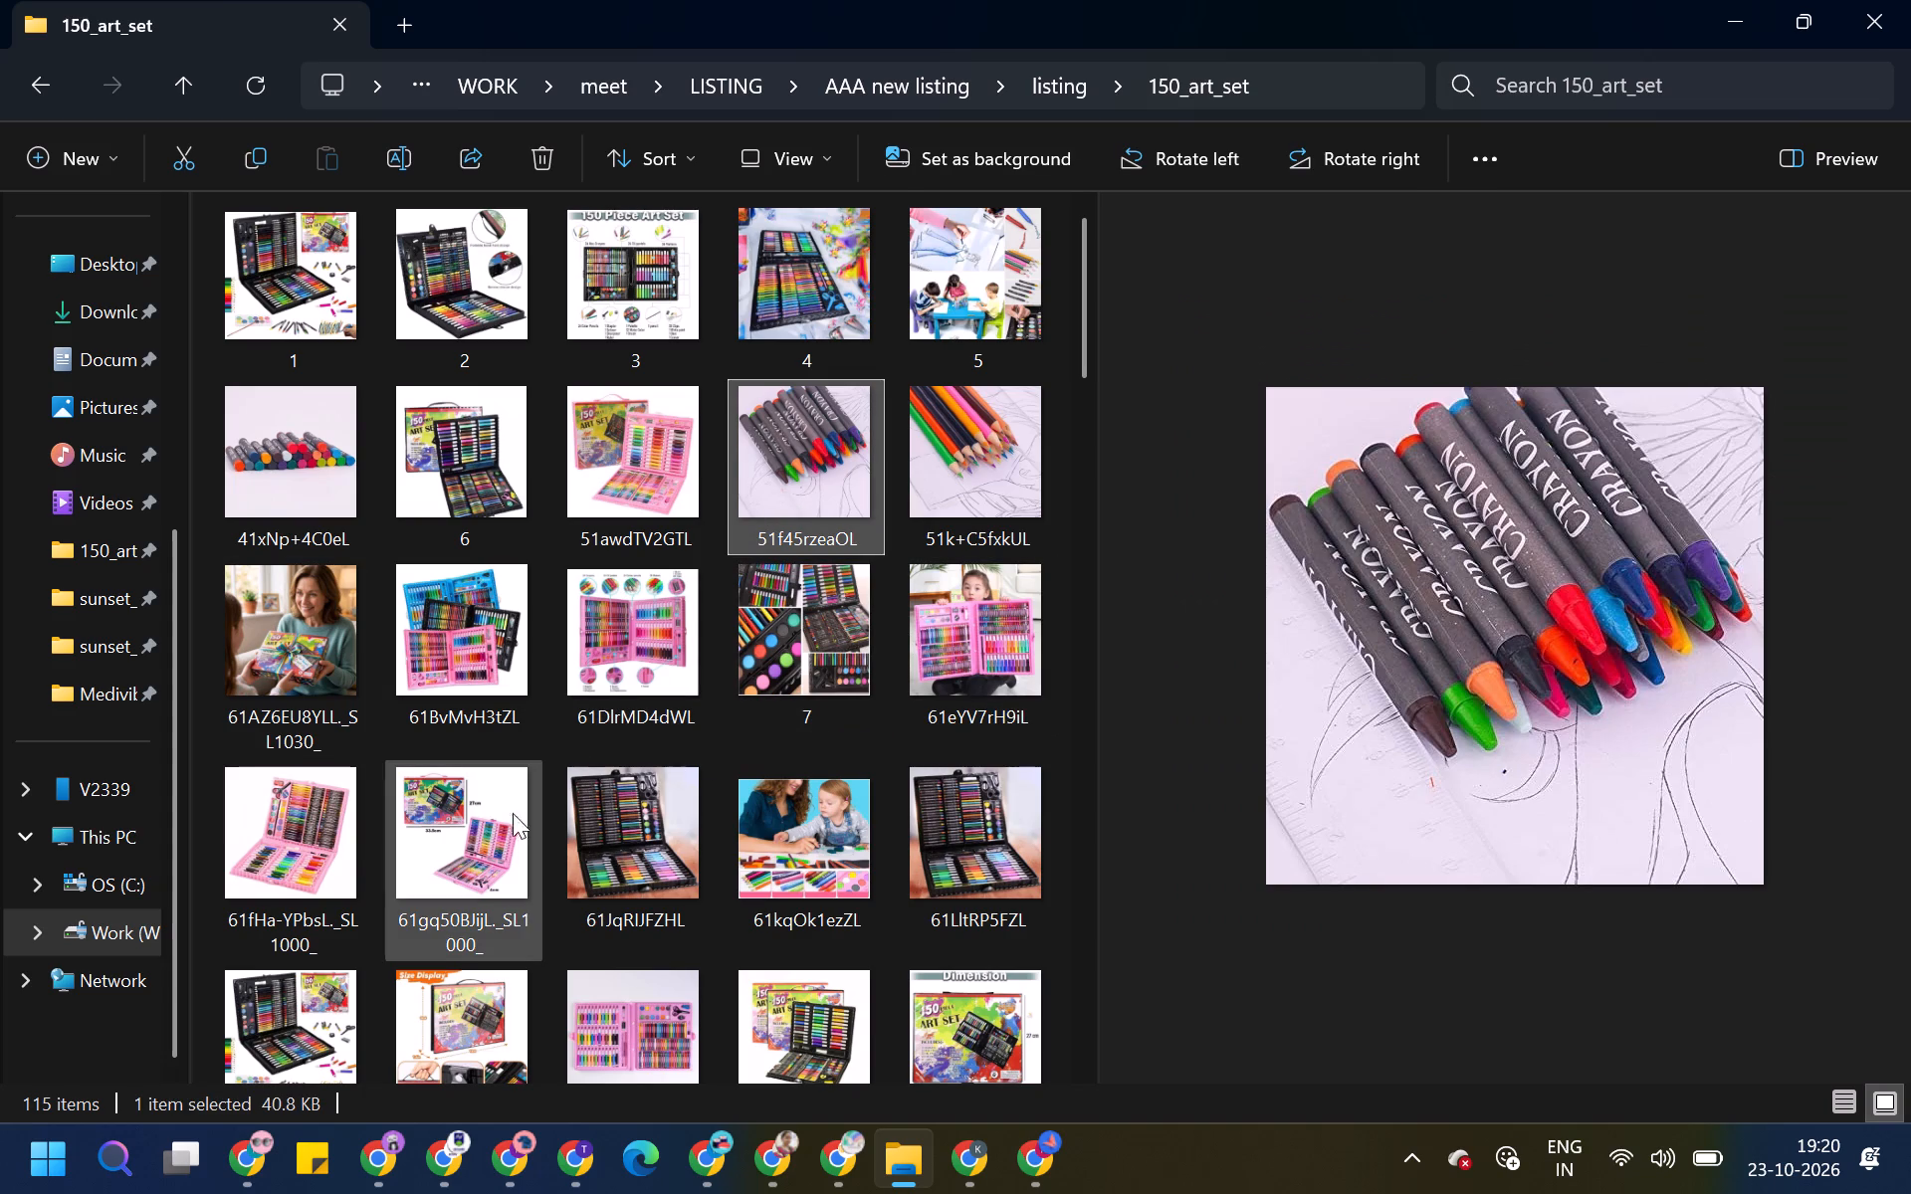
left_click(625, 858)
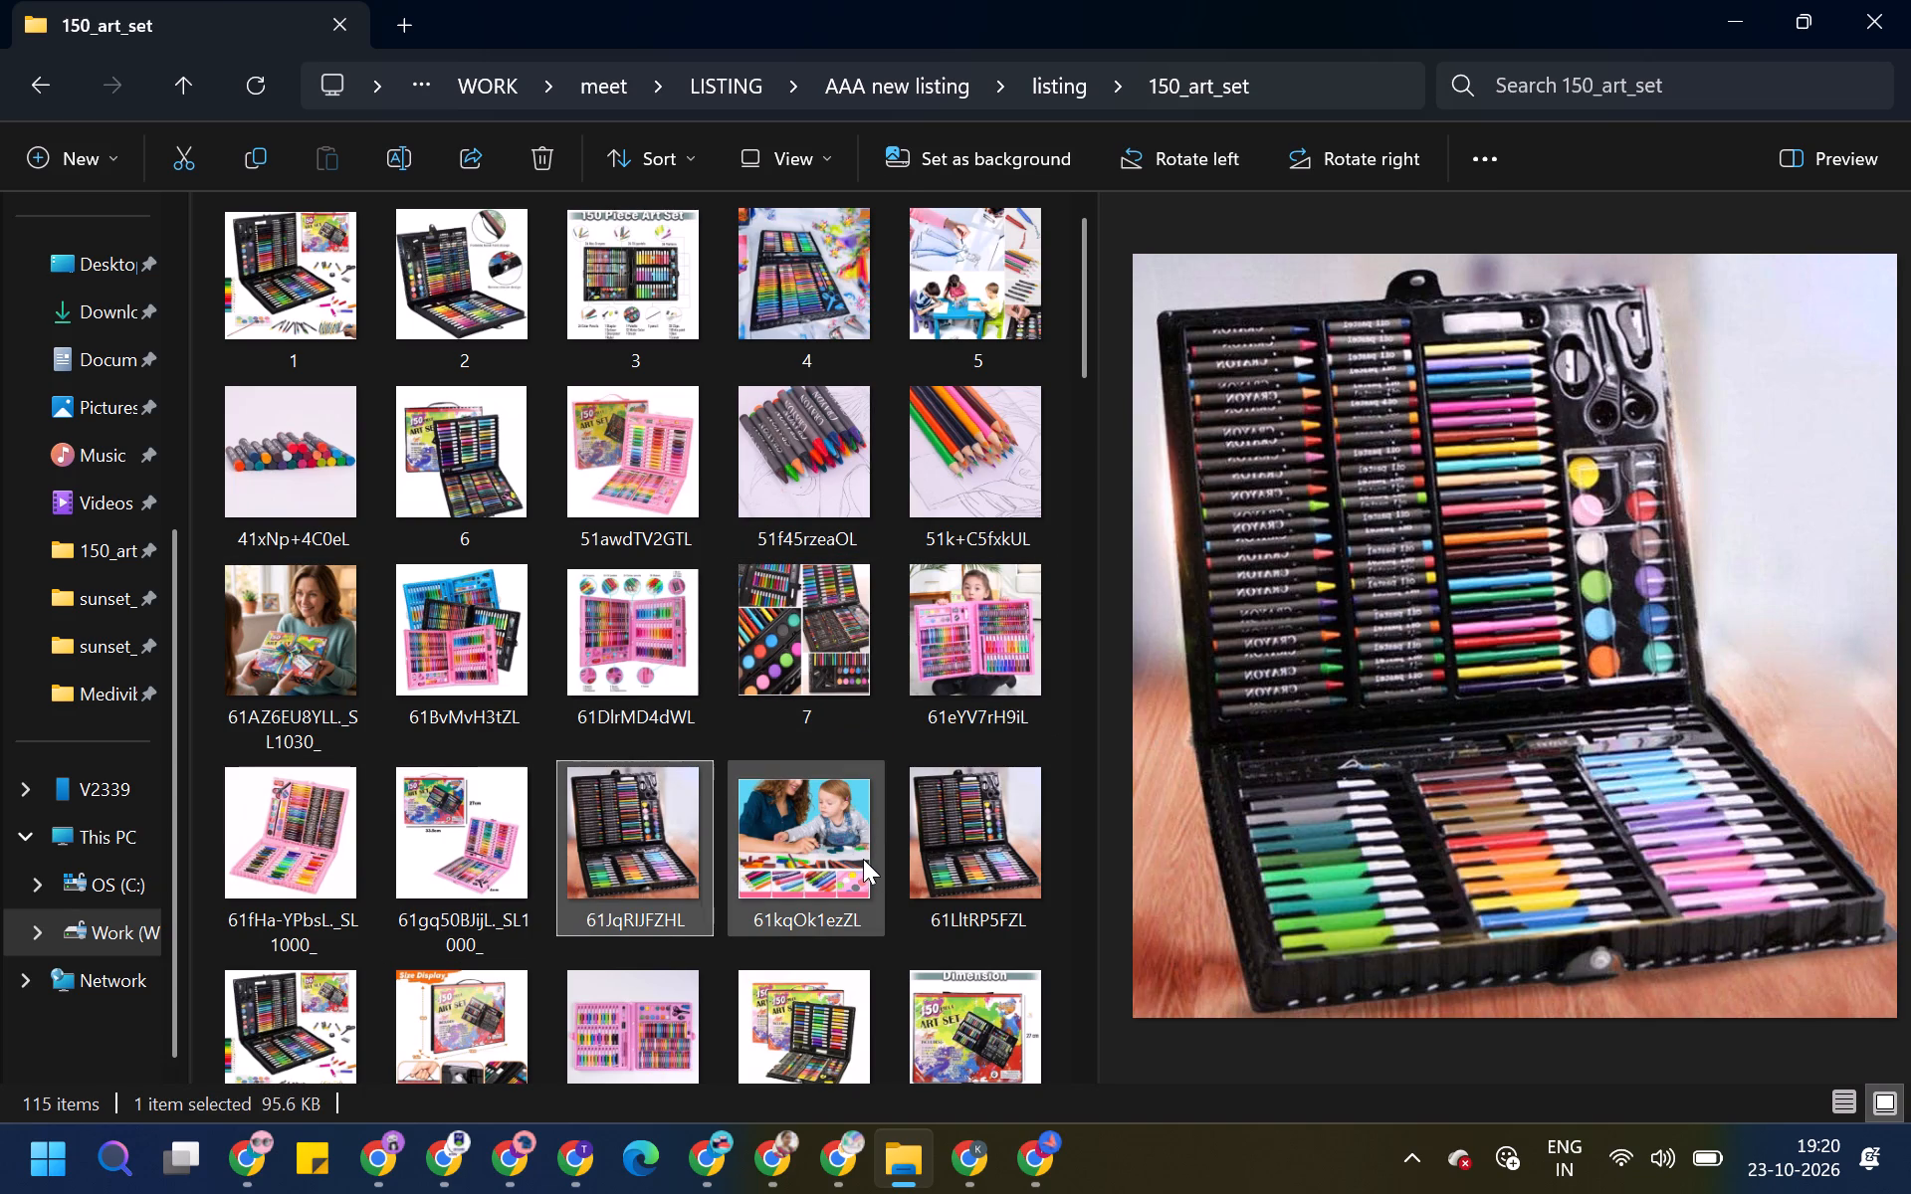
left_click(861, 859)
key("F2")
key("8")
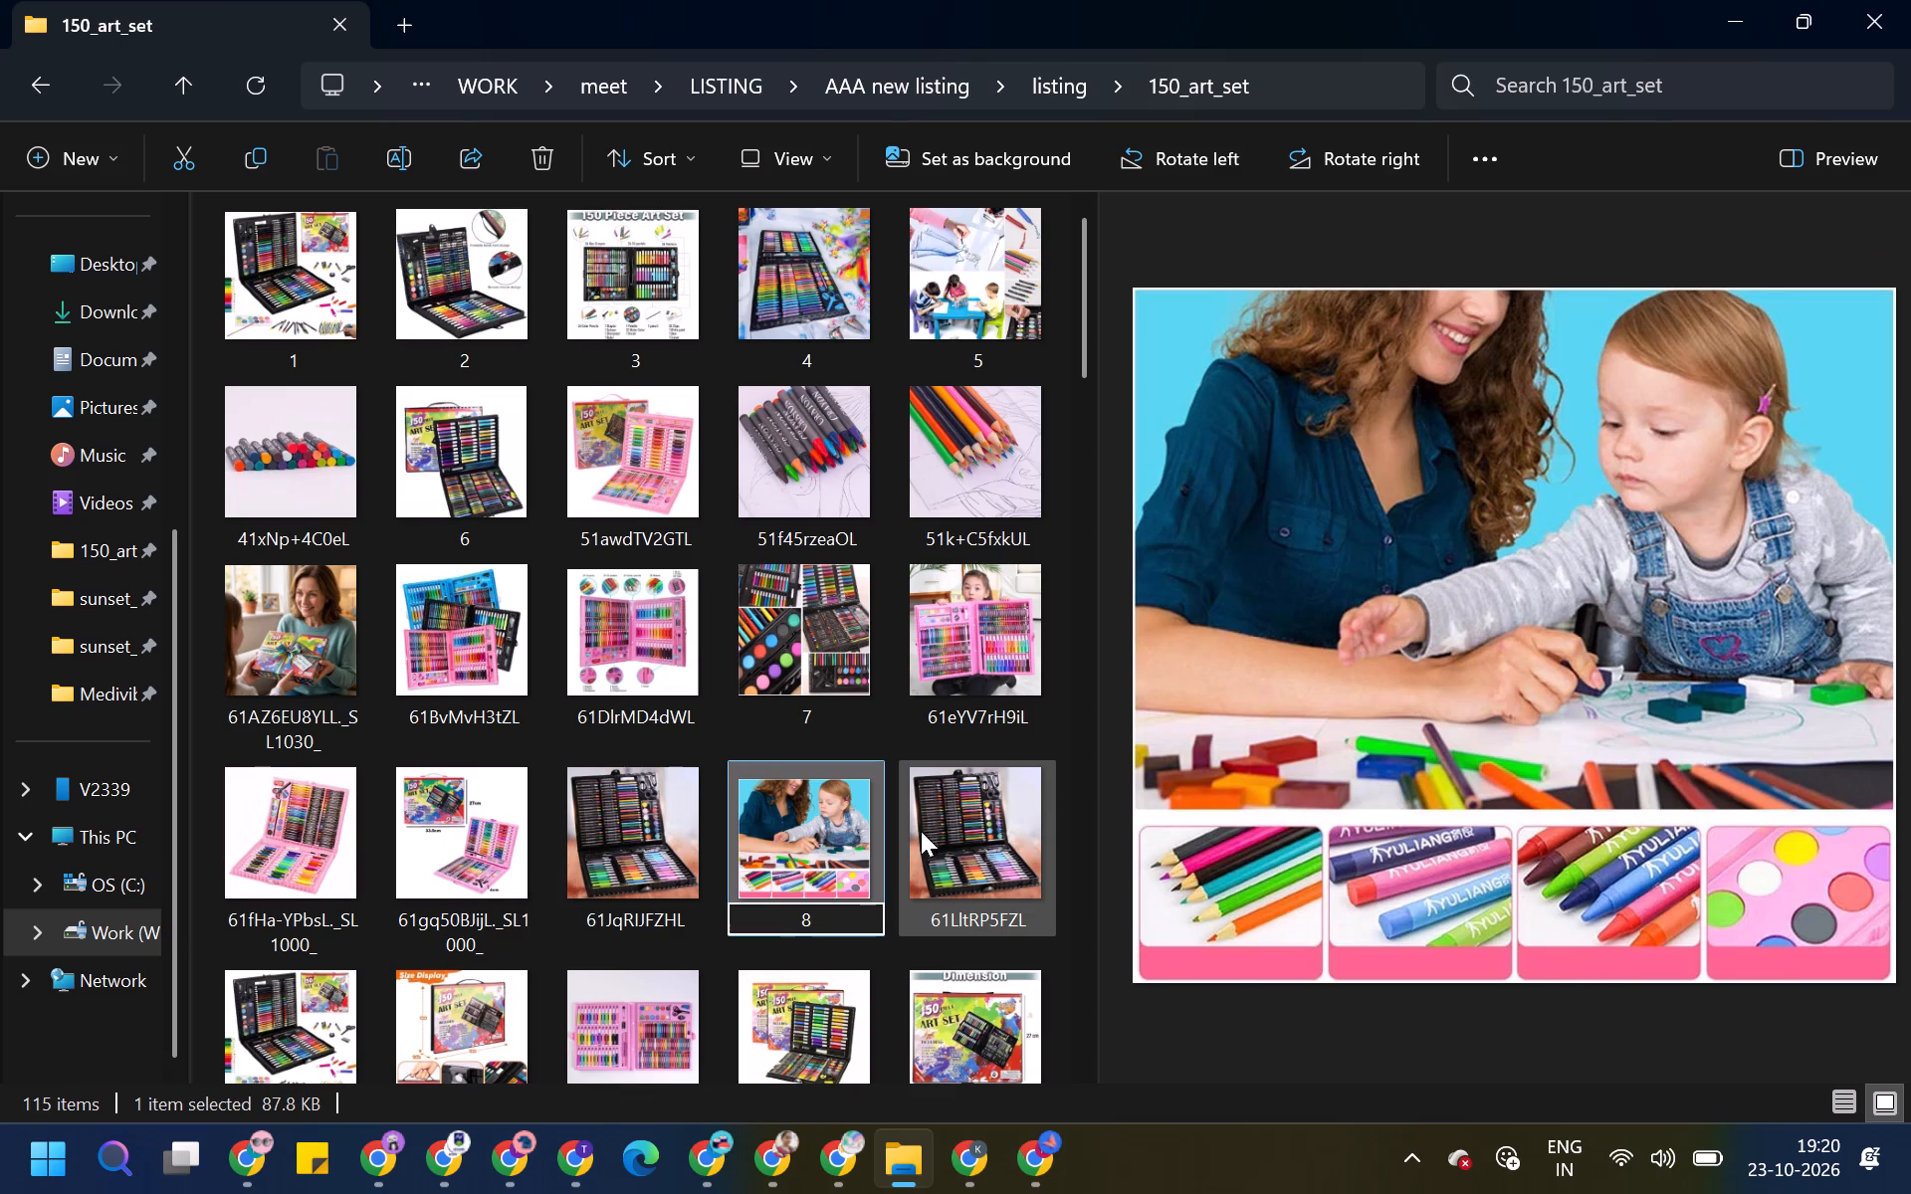
left_click(1018, 820)
key("ctrl+r")
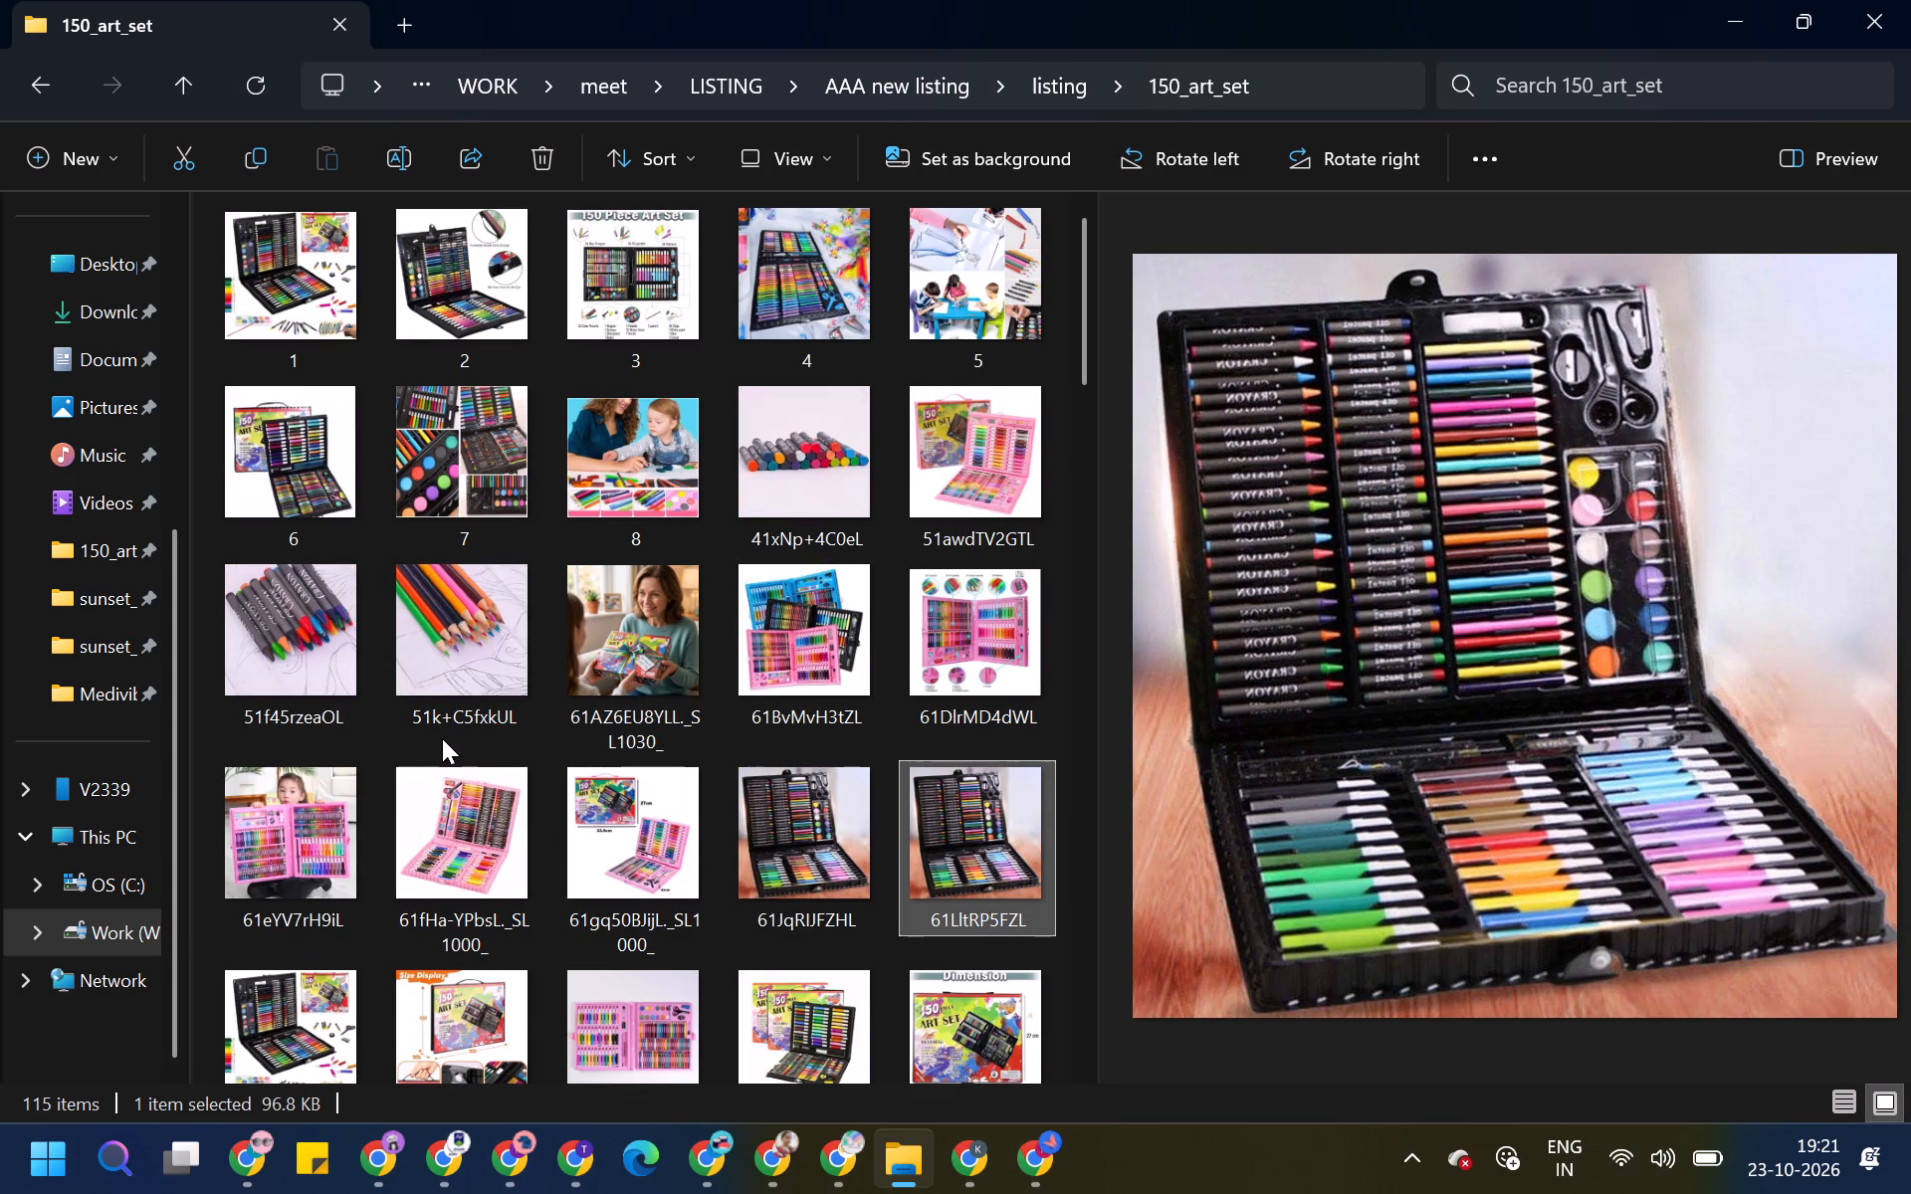
Rename the gift-giving image 61AZ6EU8YLL._SL1030_ as 9.
left_click(696, 620)
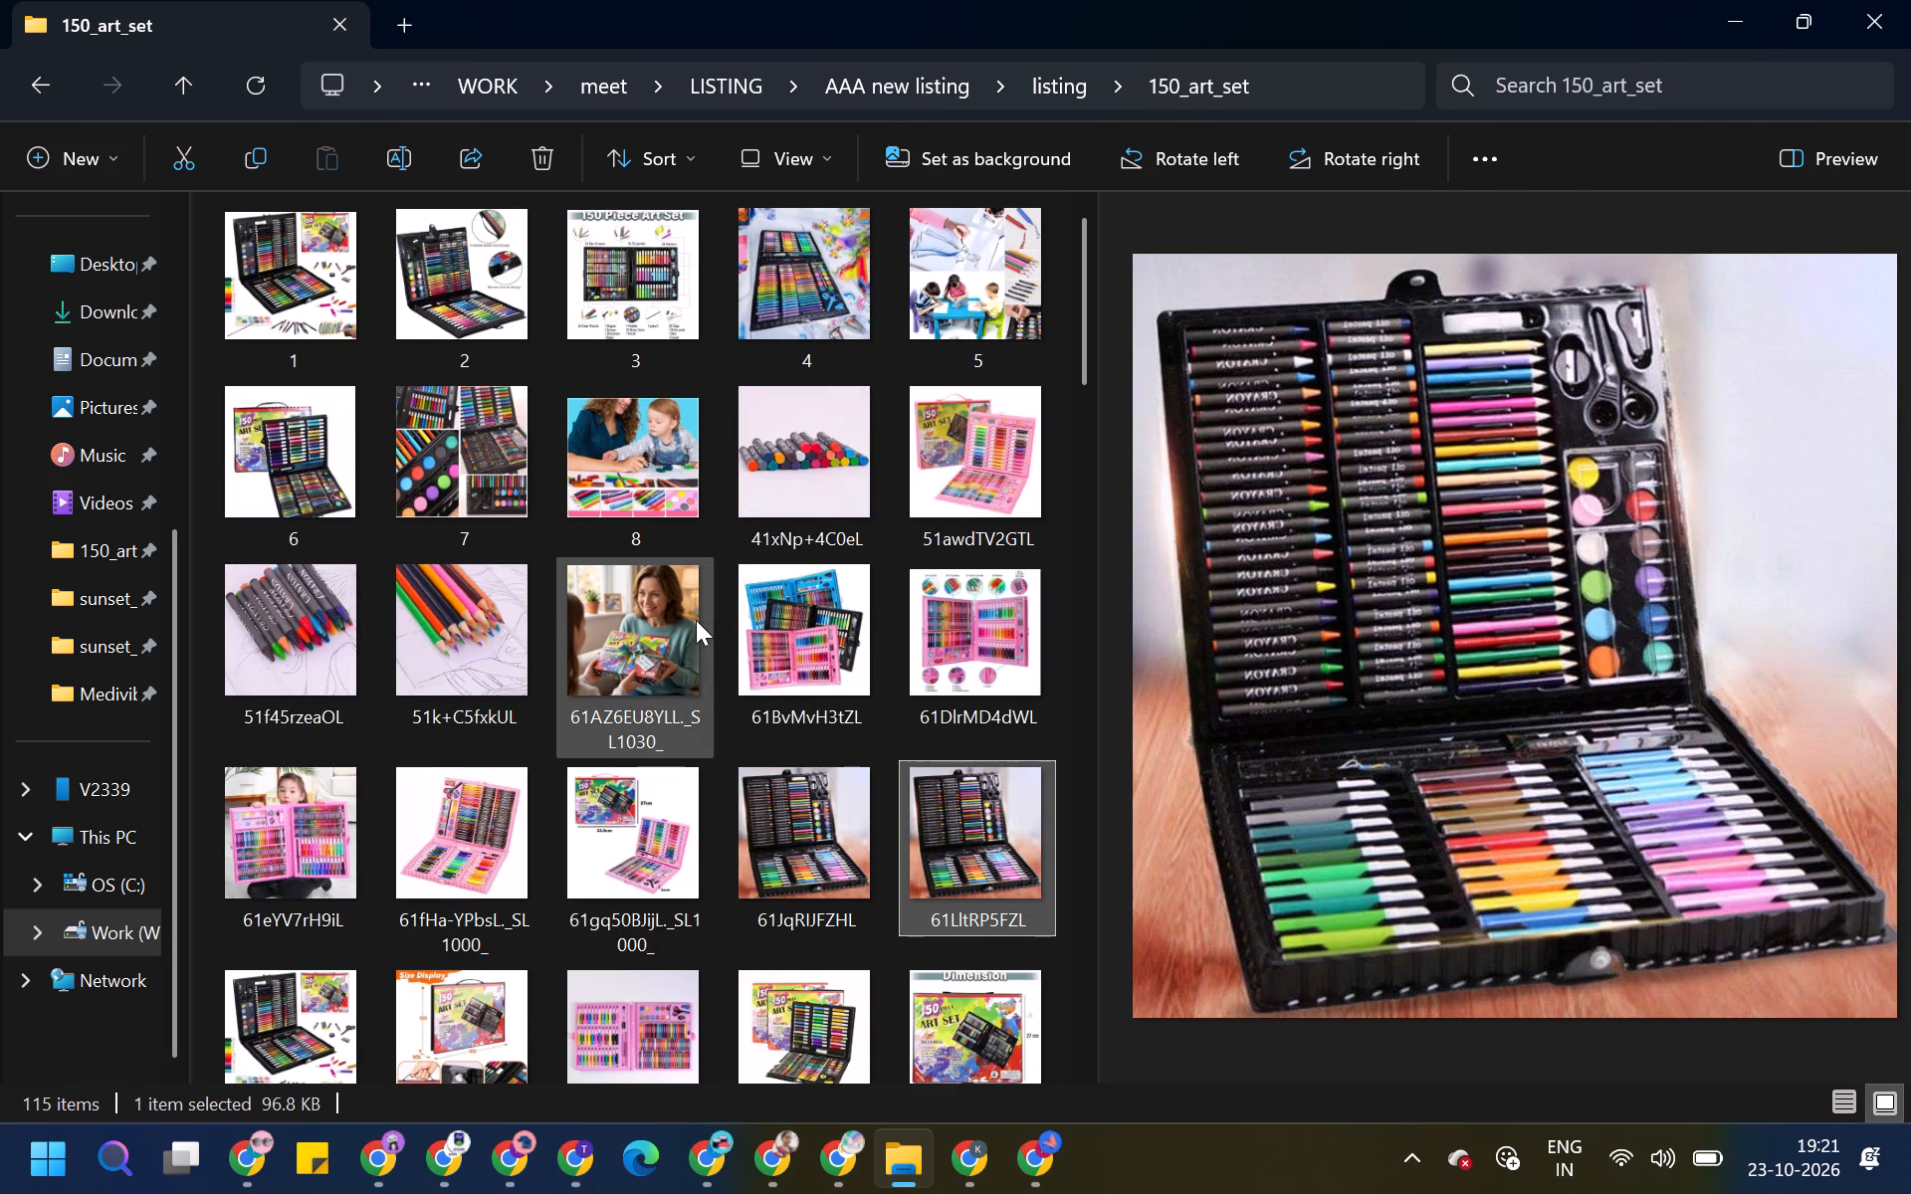
key("F2")
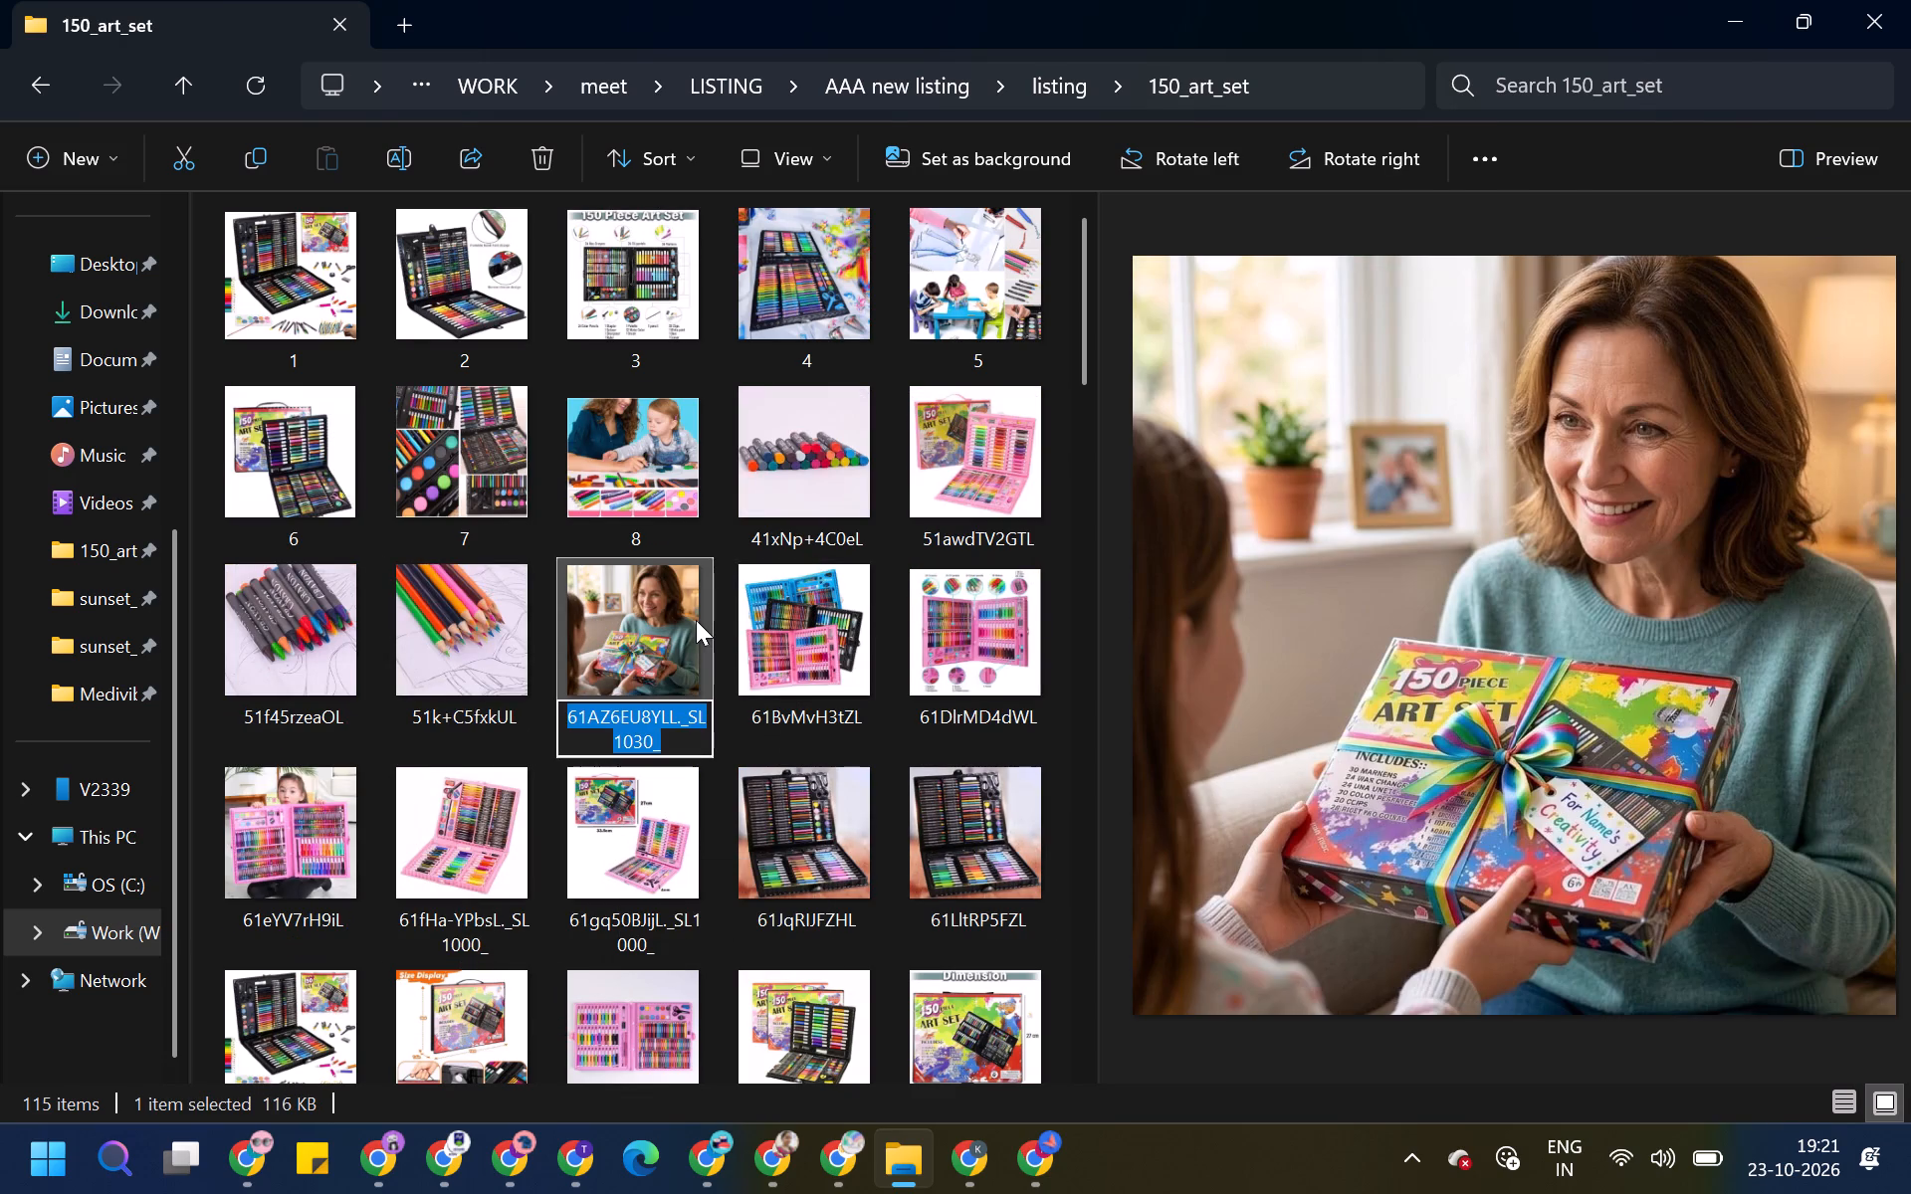
key("9")
left_click(450, 690)
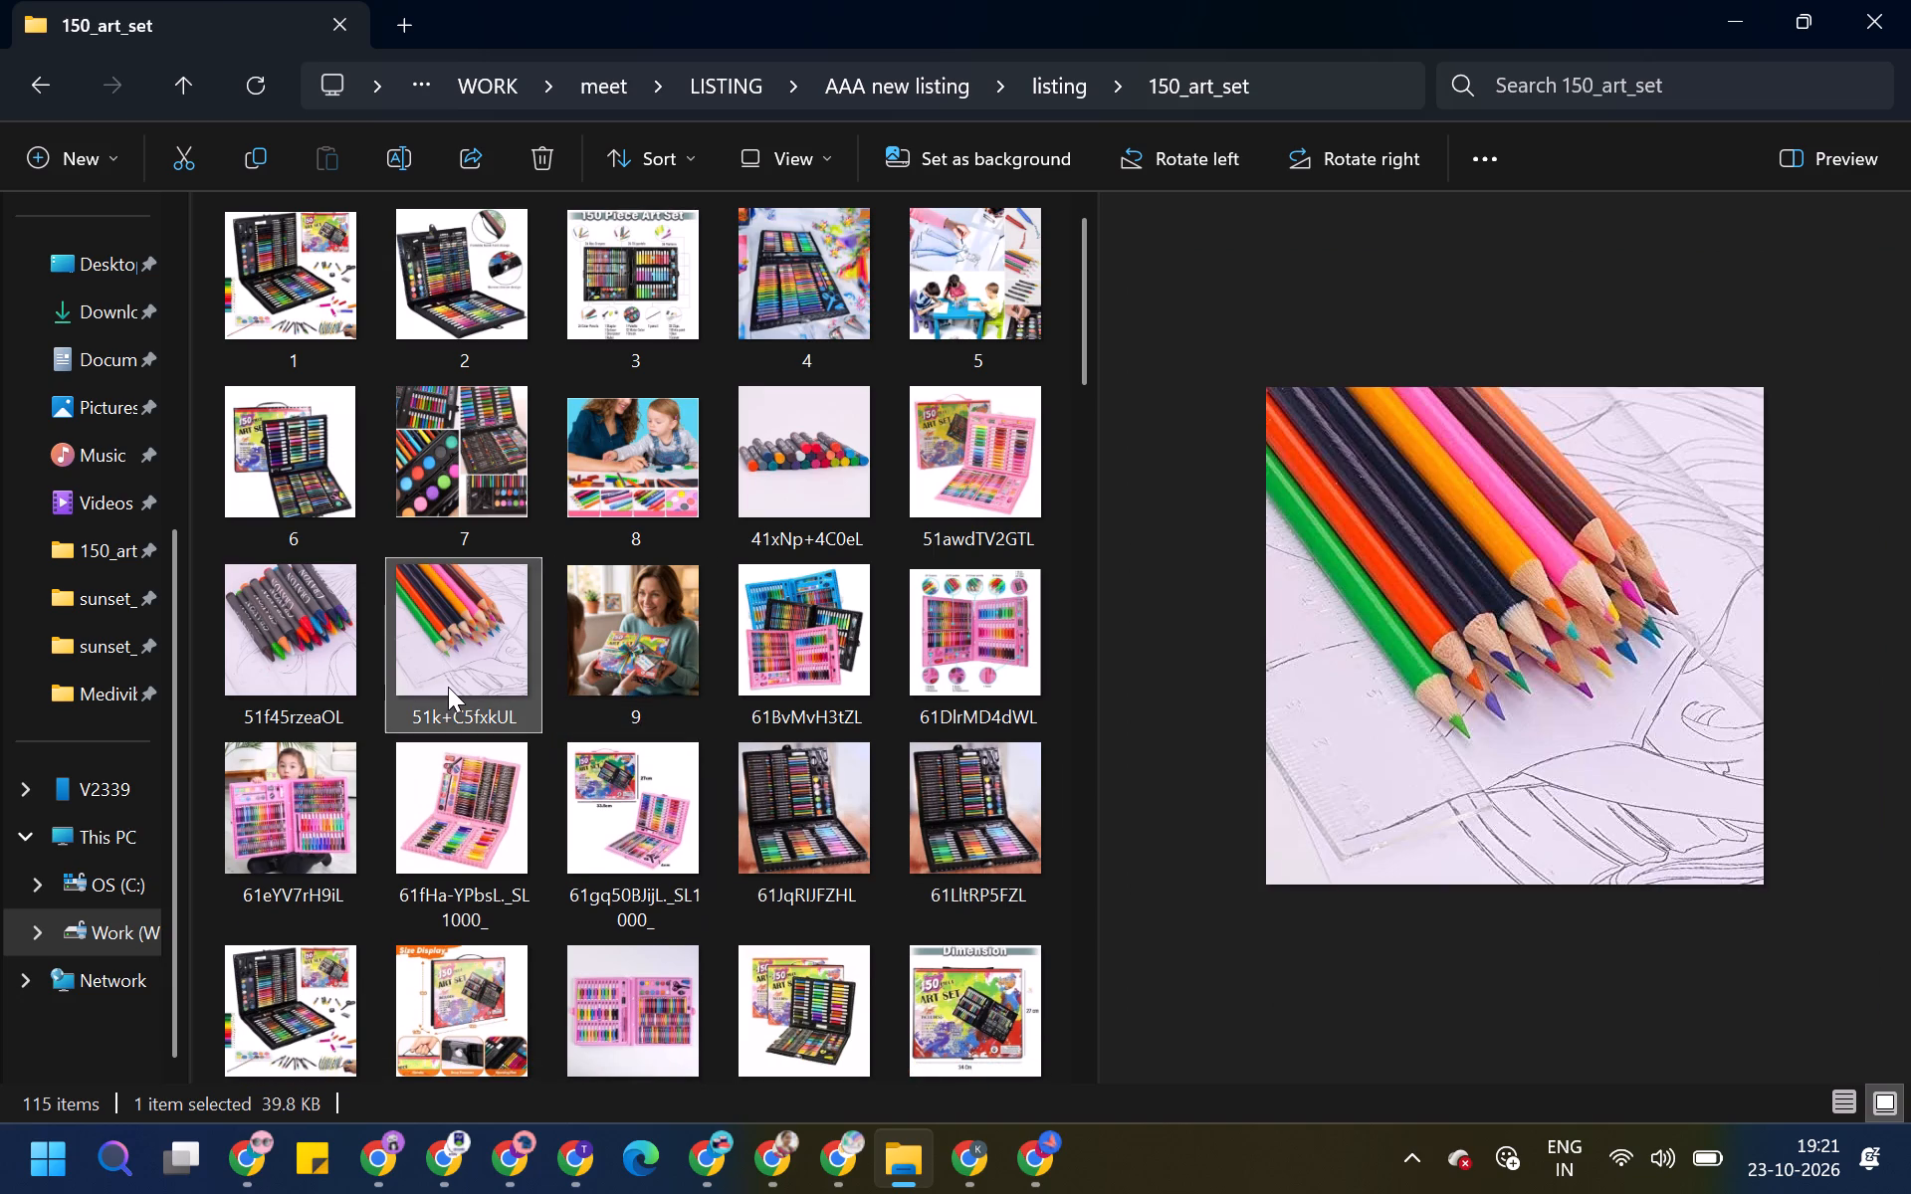
Rename the image of the open black set on a desk, 71+6tg2mrHL._SL1500_, as 10 and refresh the folder.
scroll(458, 734, "down", 1)
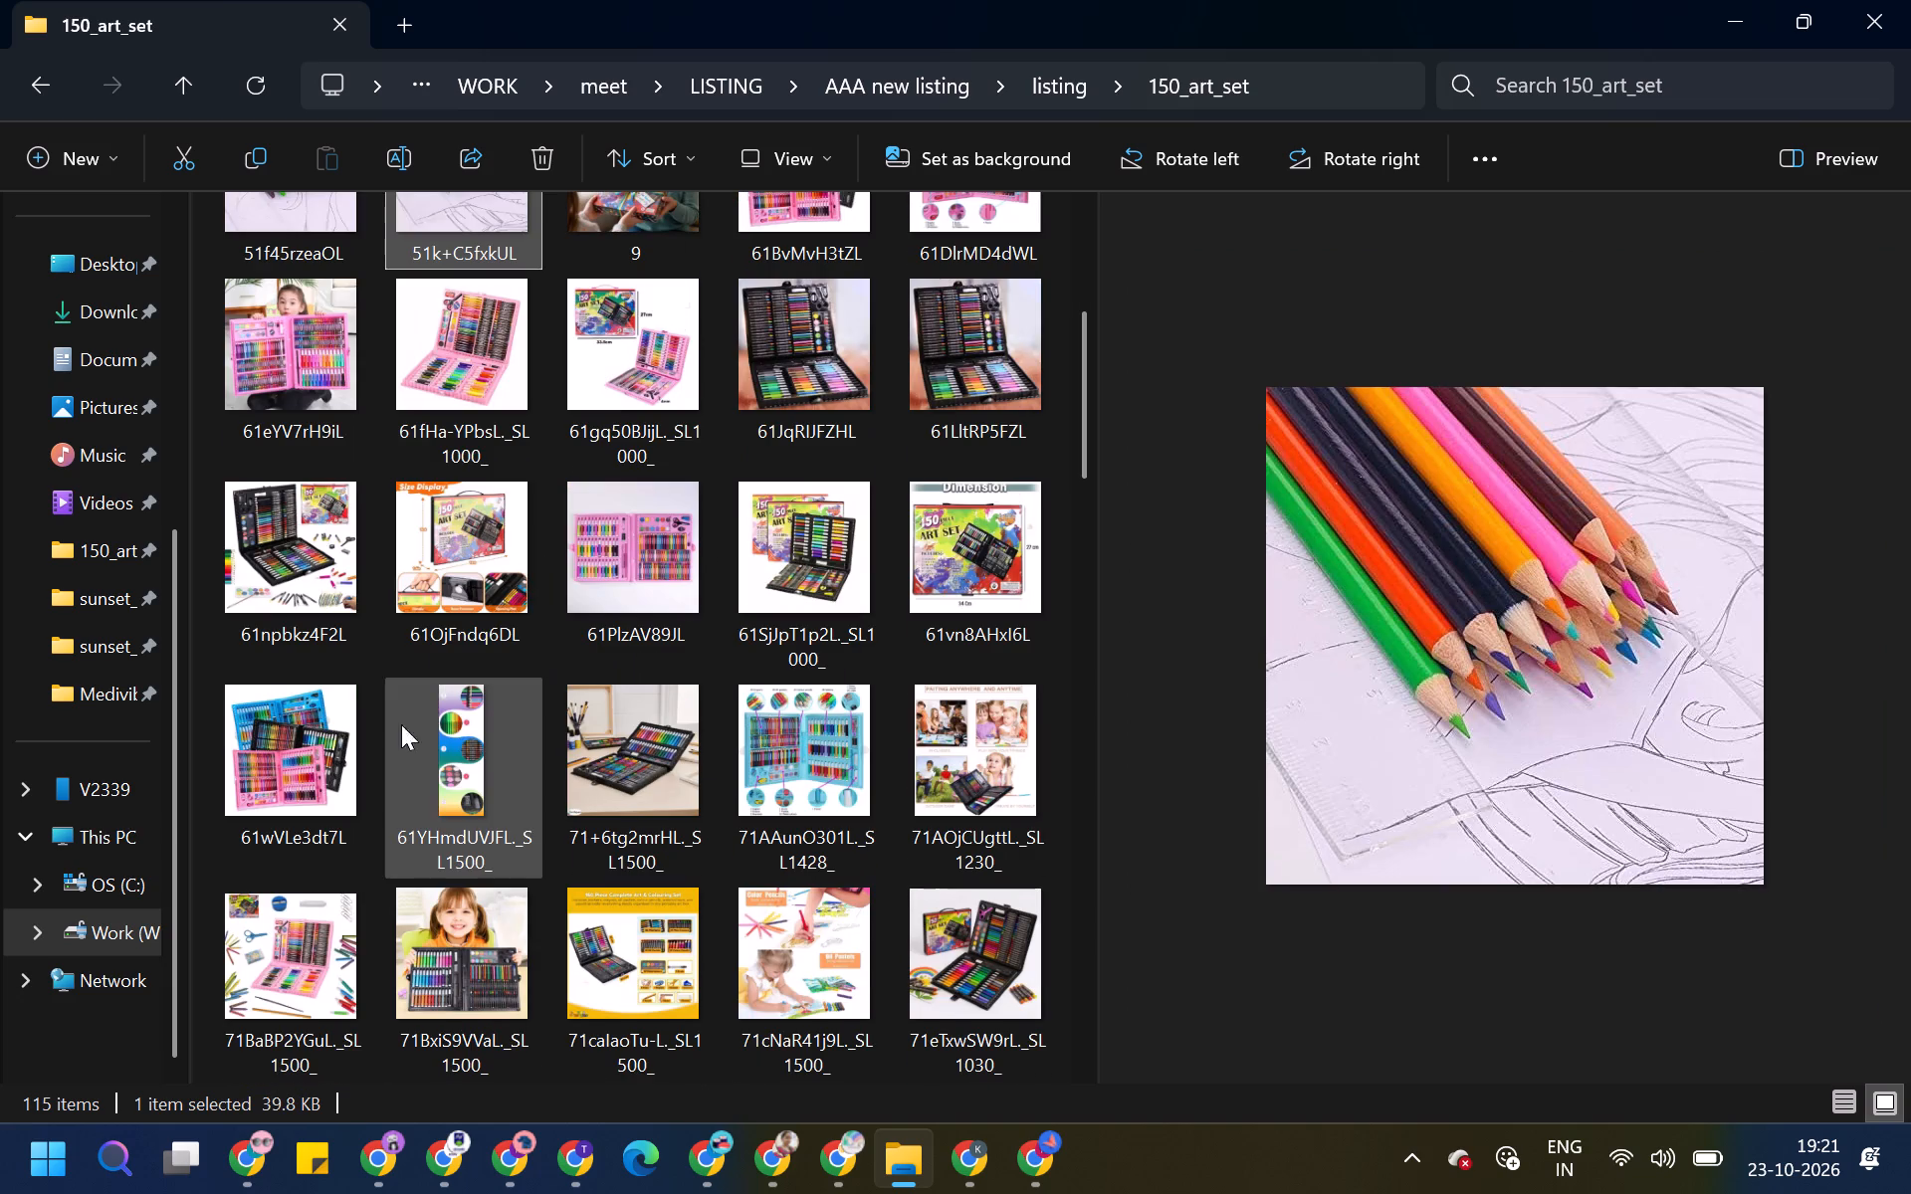
left_click(353, 609)
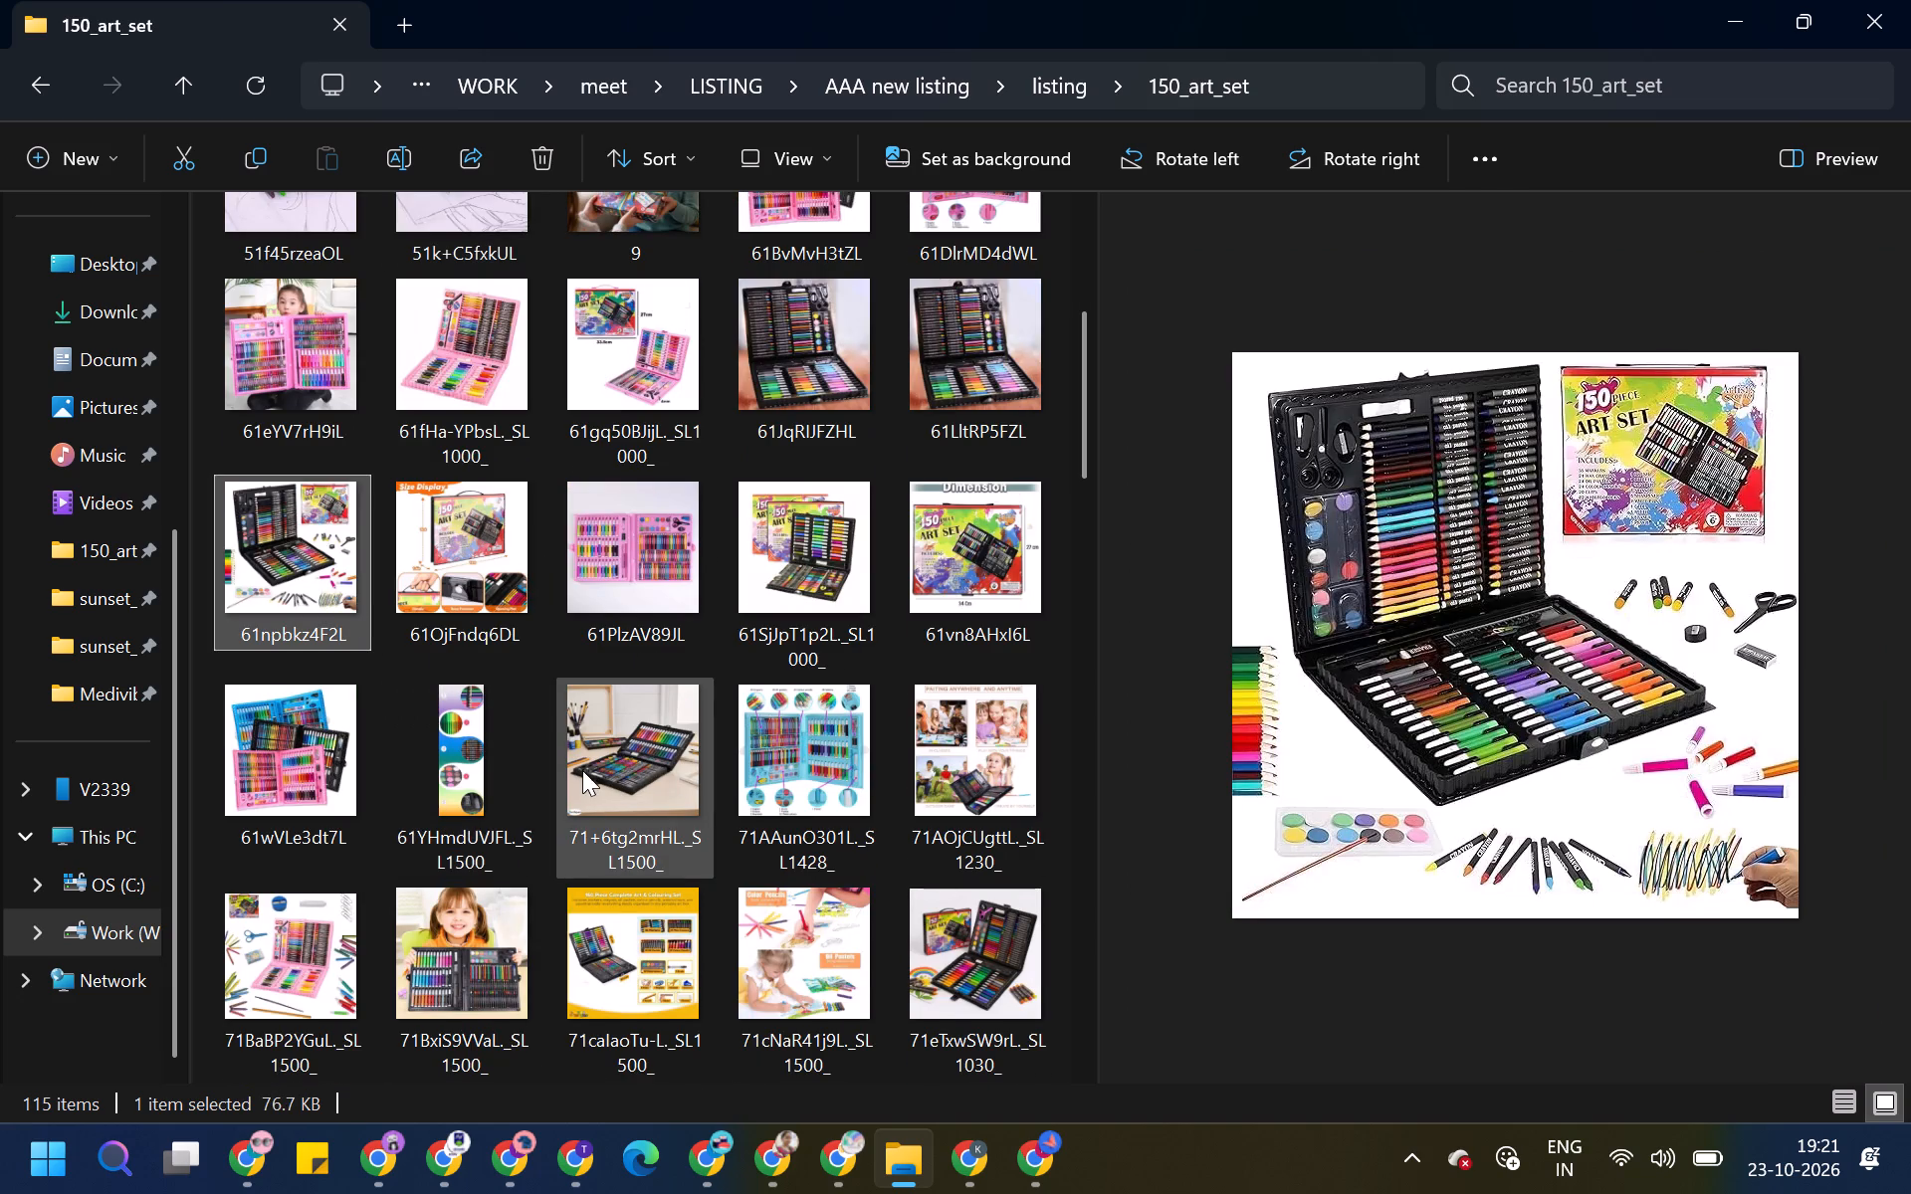
left_click(638, 776)
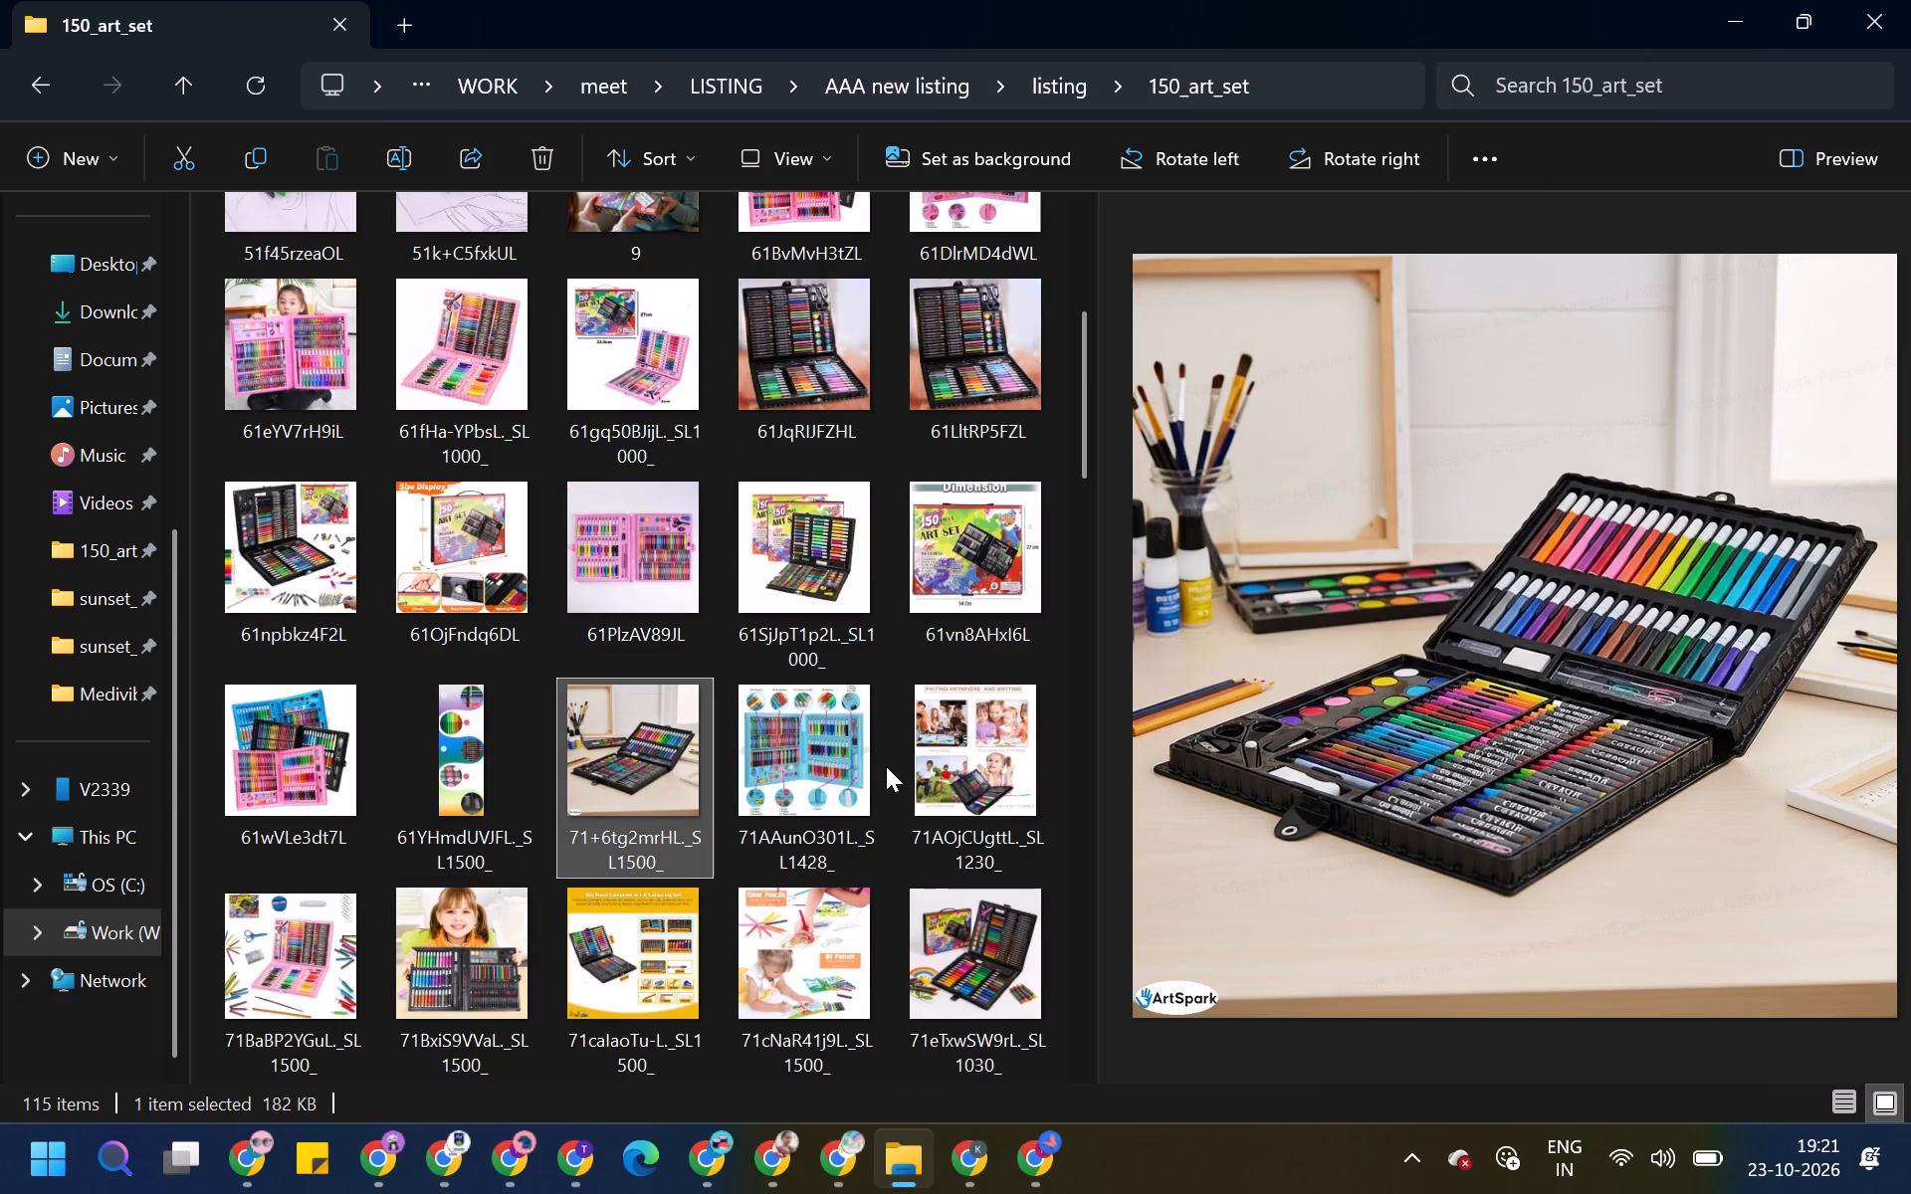
key("F2")
type("10")
left_click(833, 851)
key("ctrl+r")
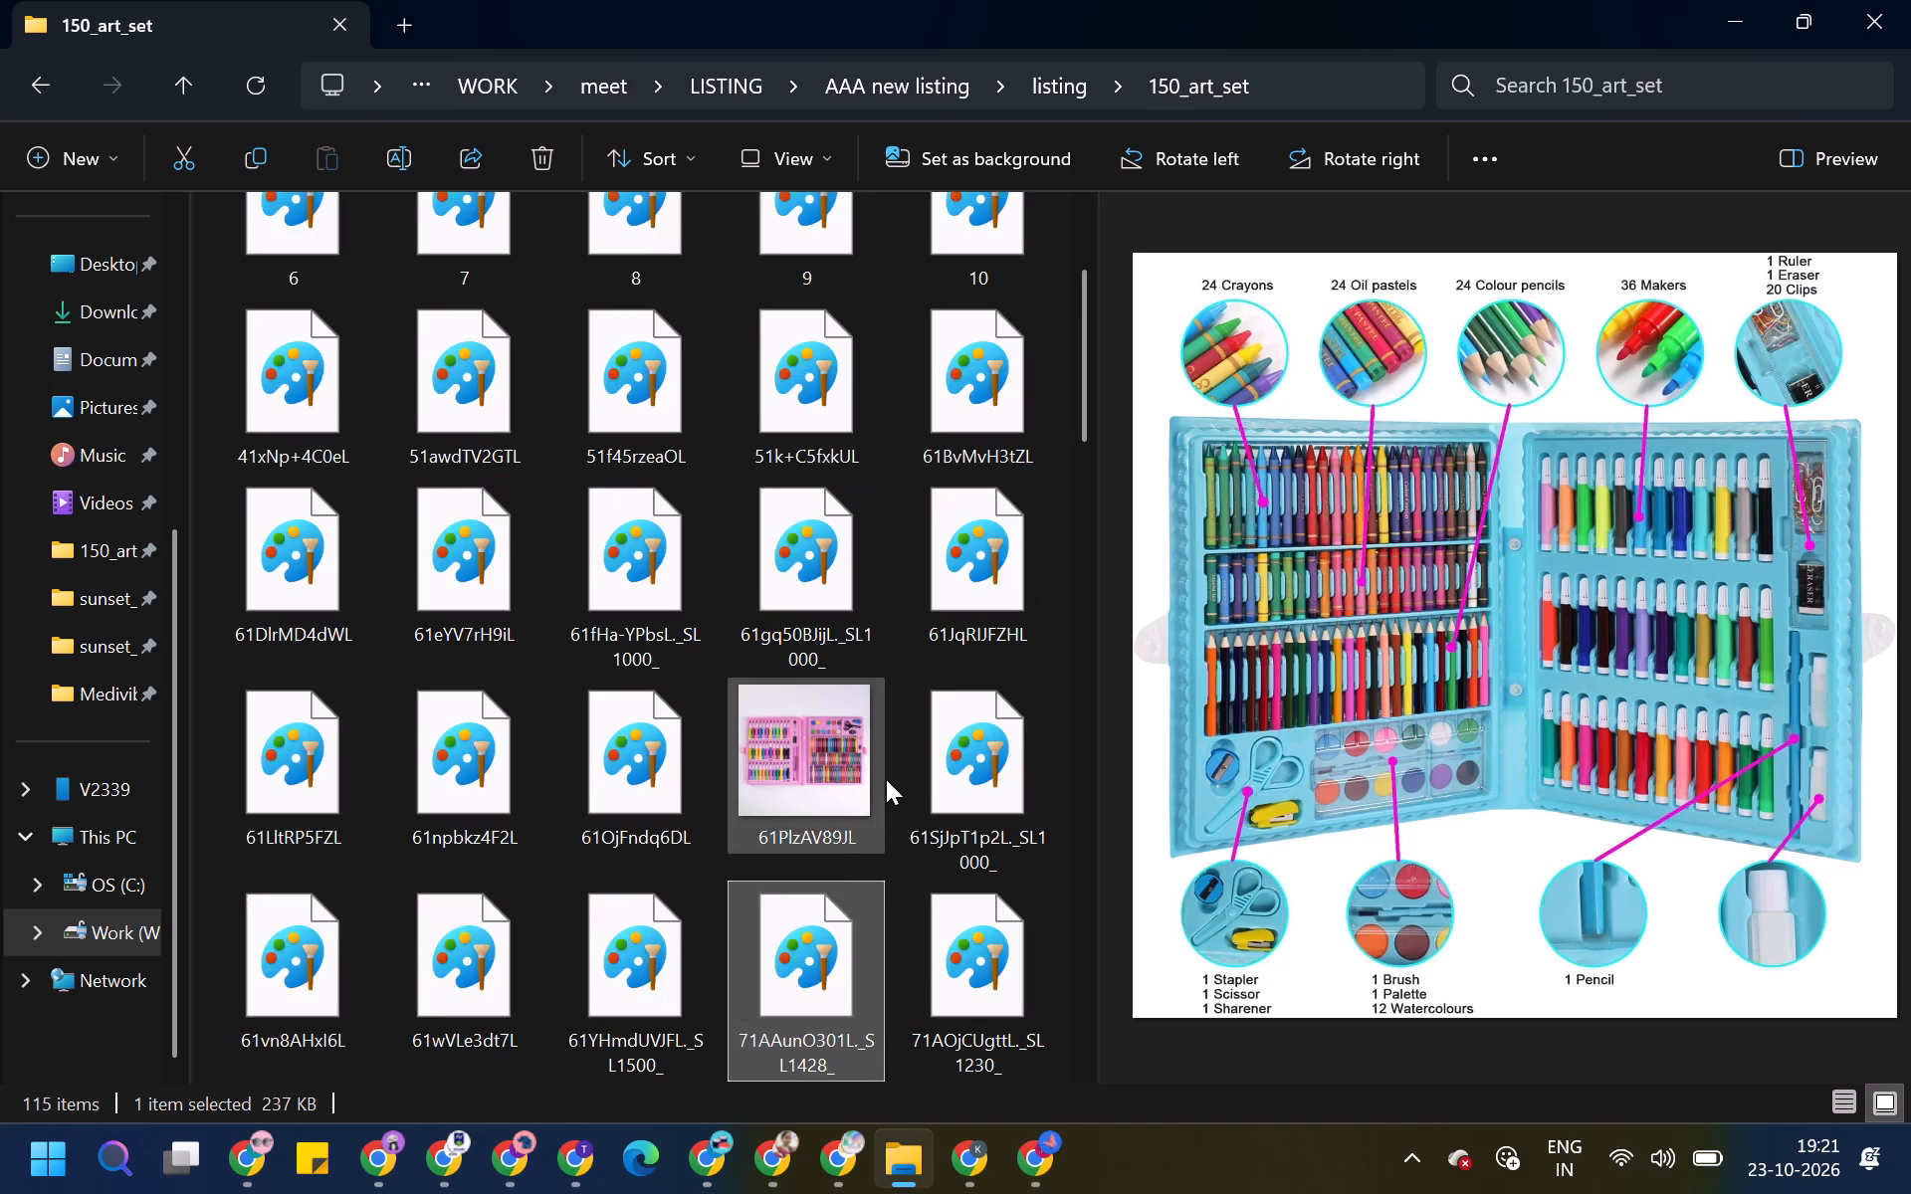
scroll(886, 738, "up", 8)
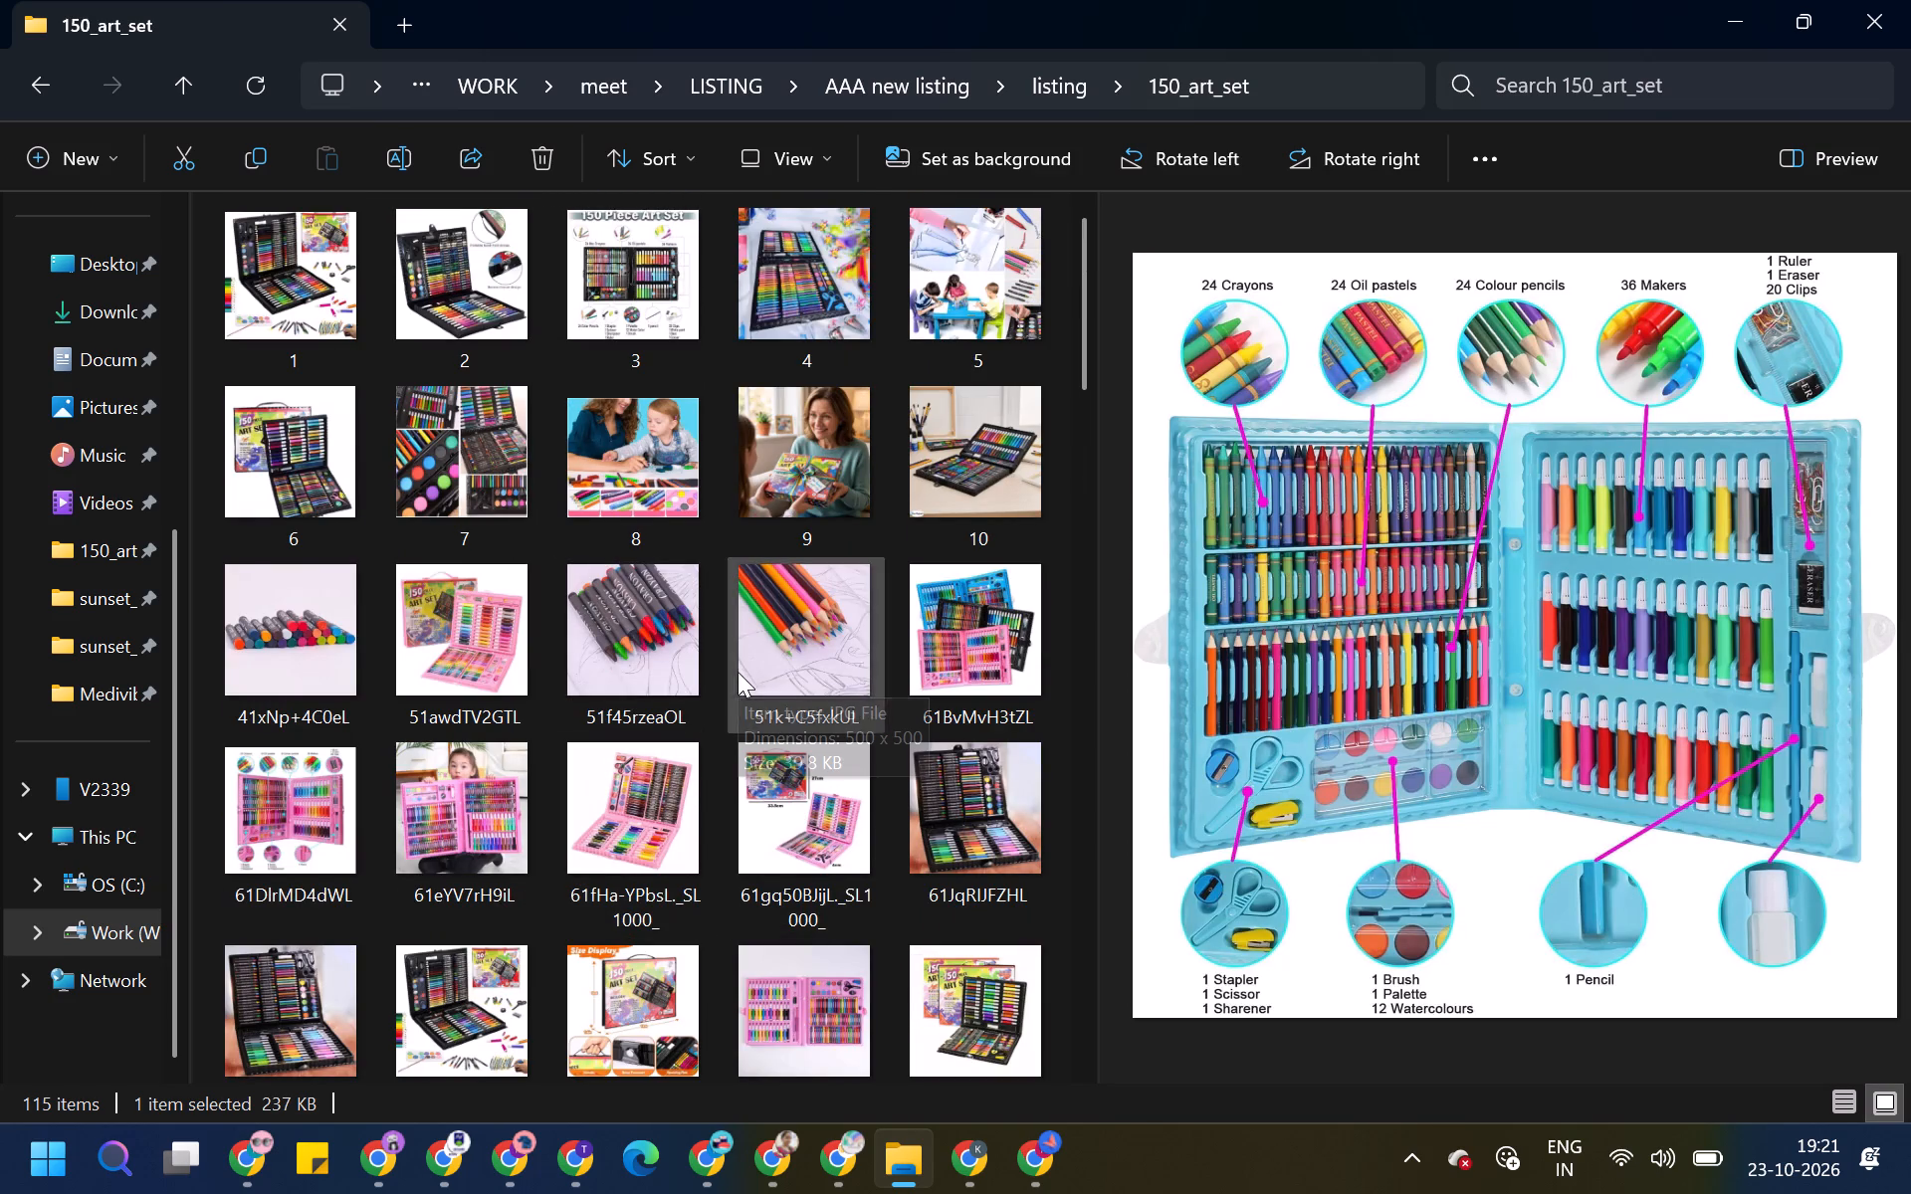
Rename the open black art set image 61JqRIJFZHL as 11.
left_click(956, 812)
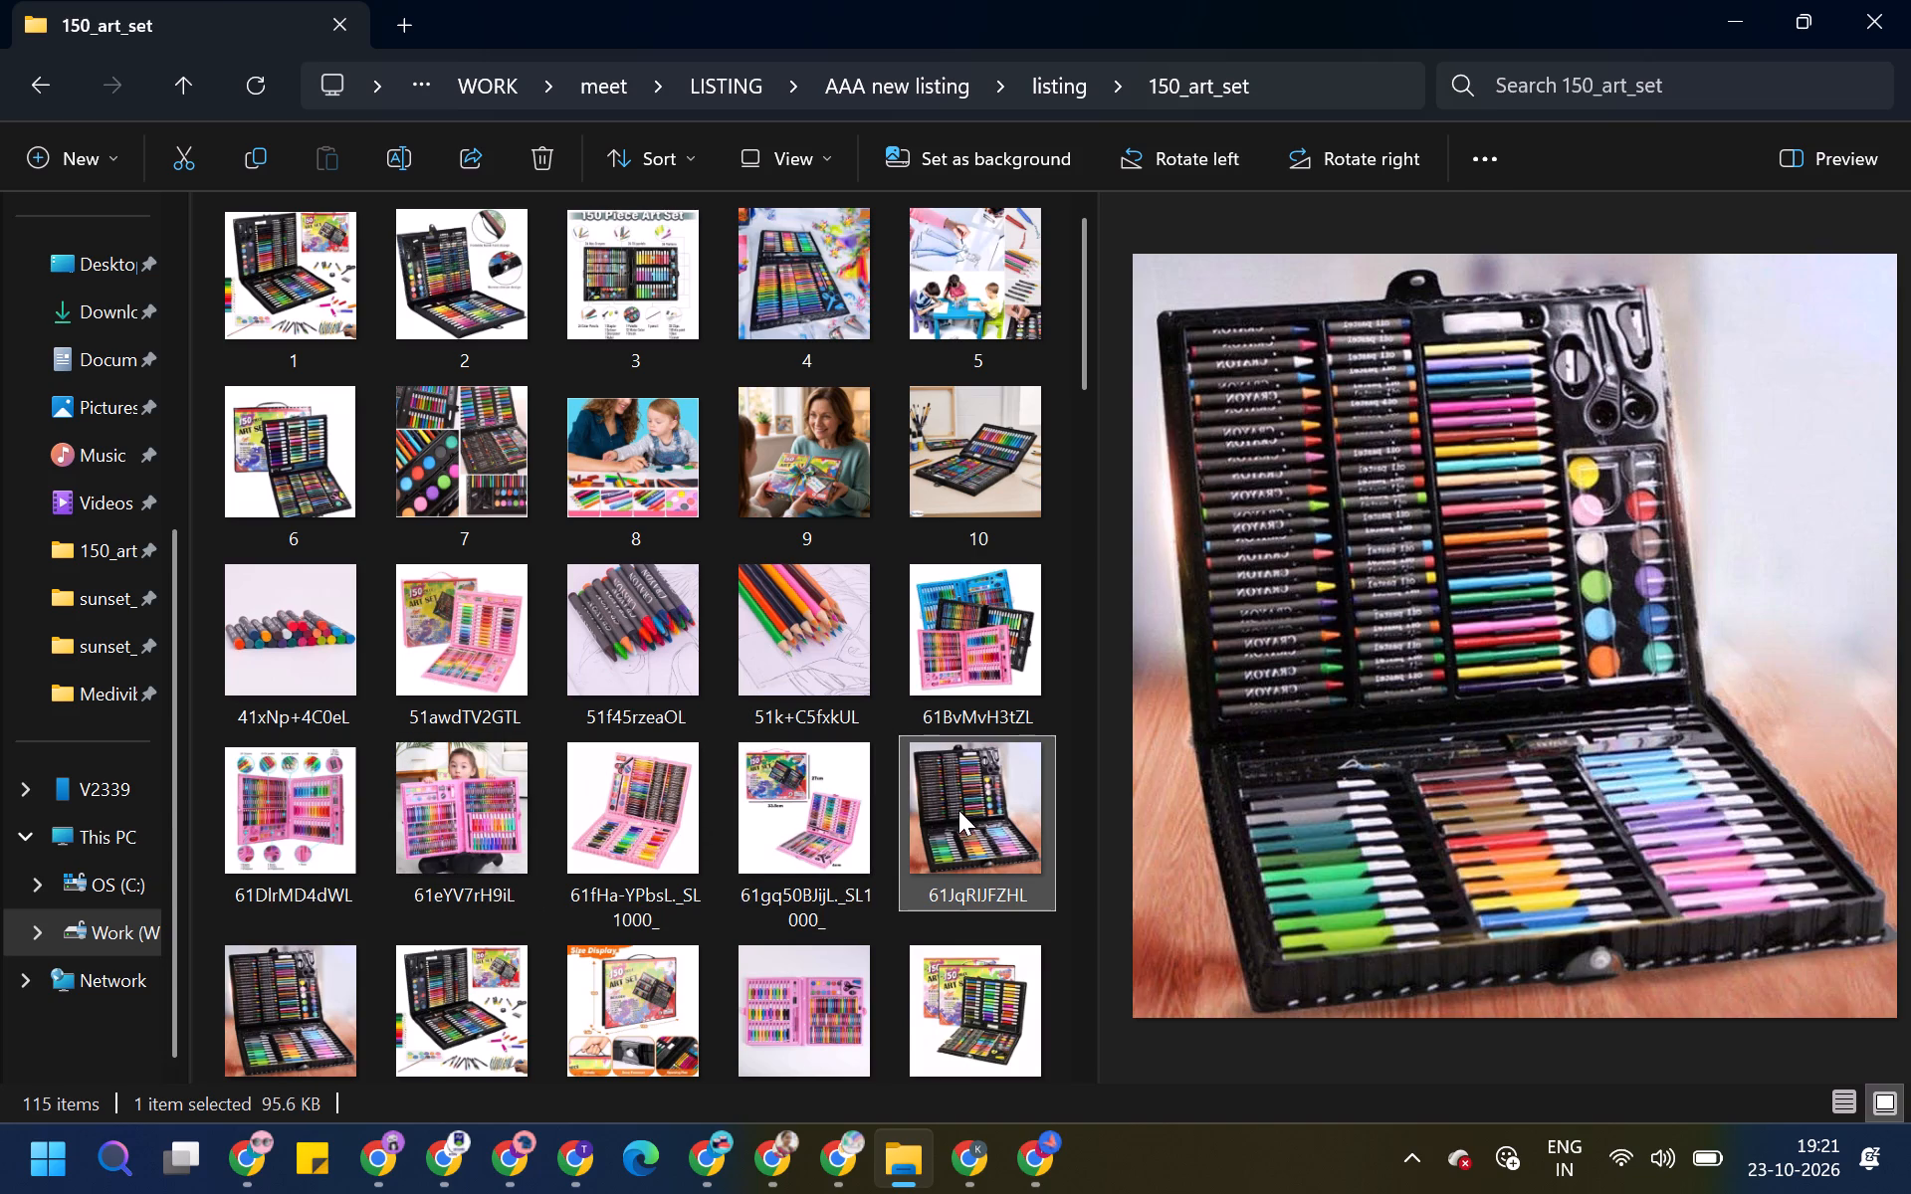
key("F2")
key("7")
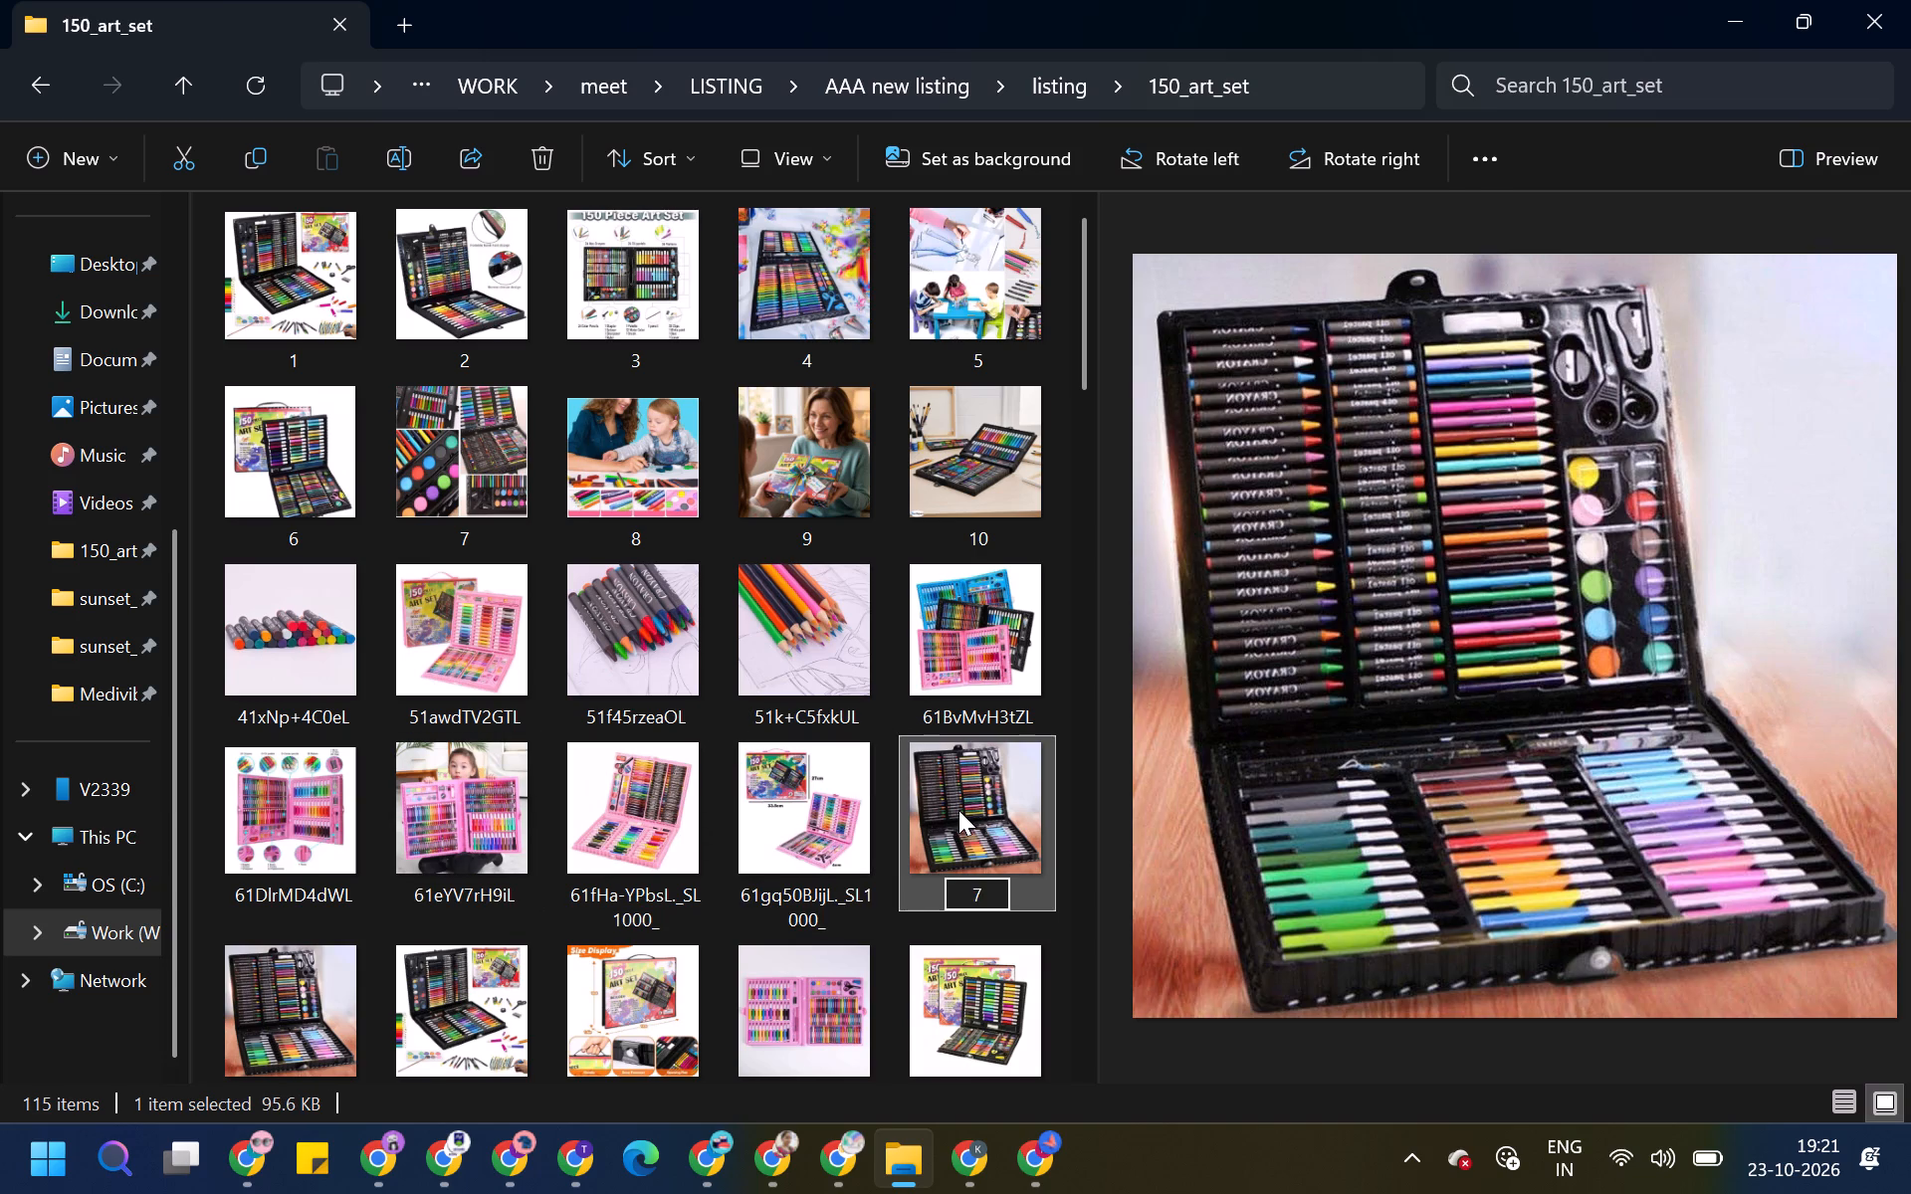
key("BackSpace")
type("11")
Rename the crayons image 51f45rzeaOL as 12 and the stacked oil pastels image 41xNp+4C0eL as 13.
left_click(651, 575)
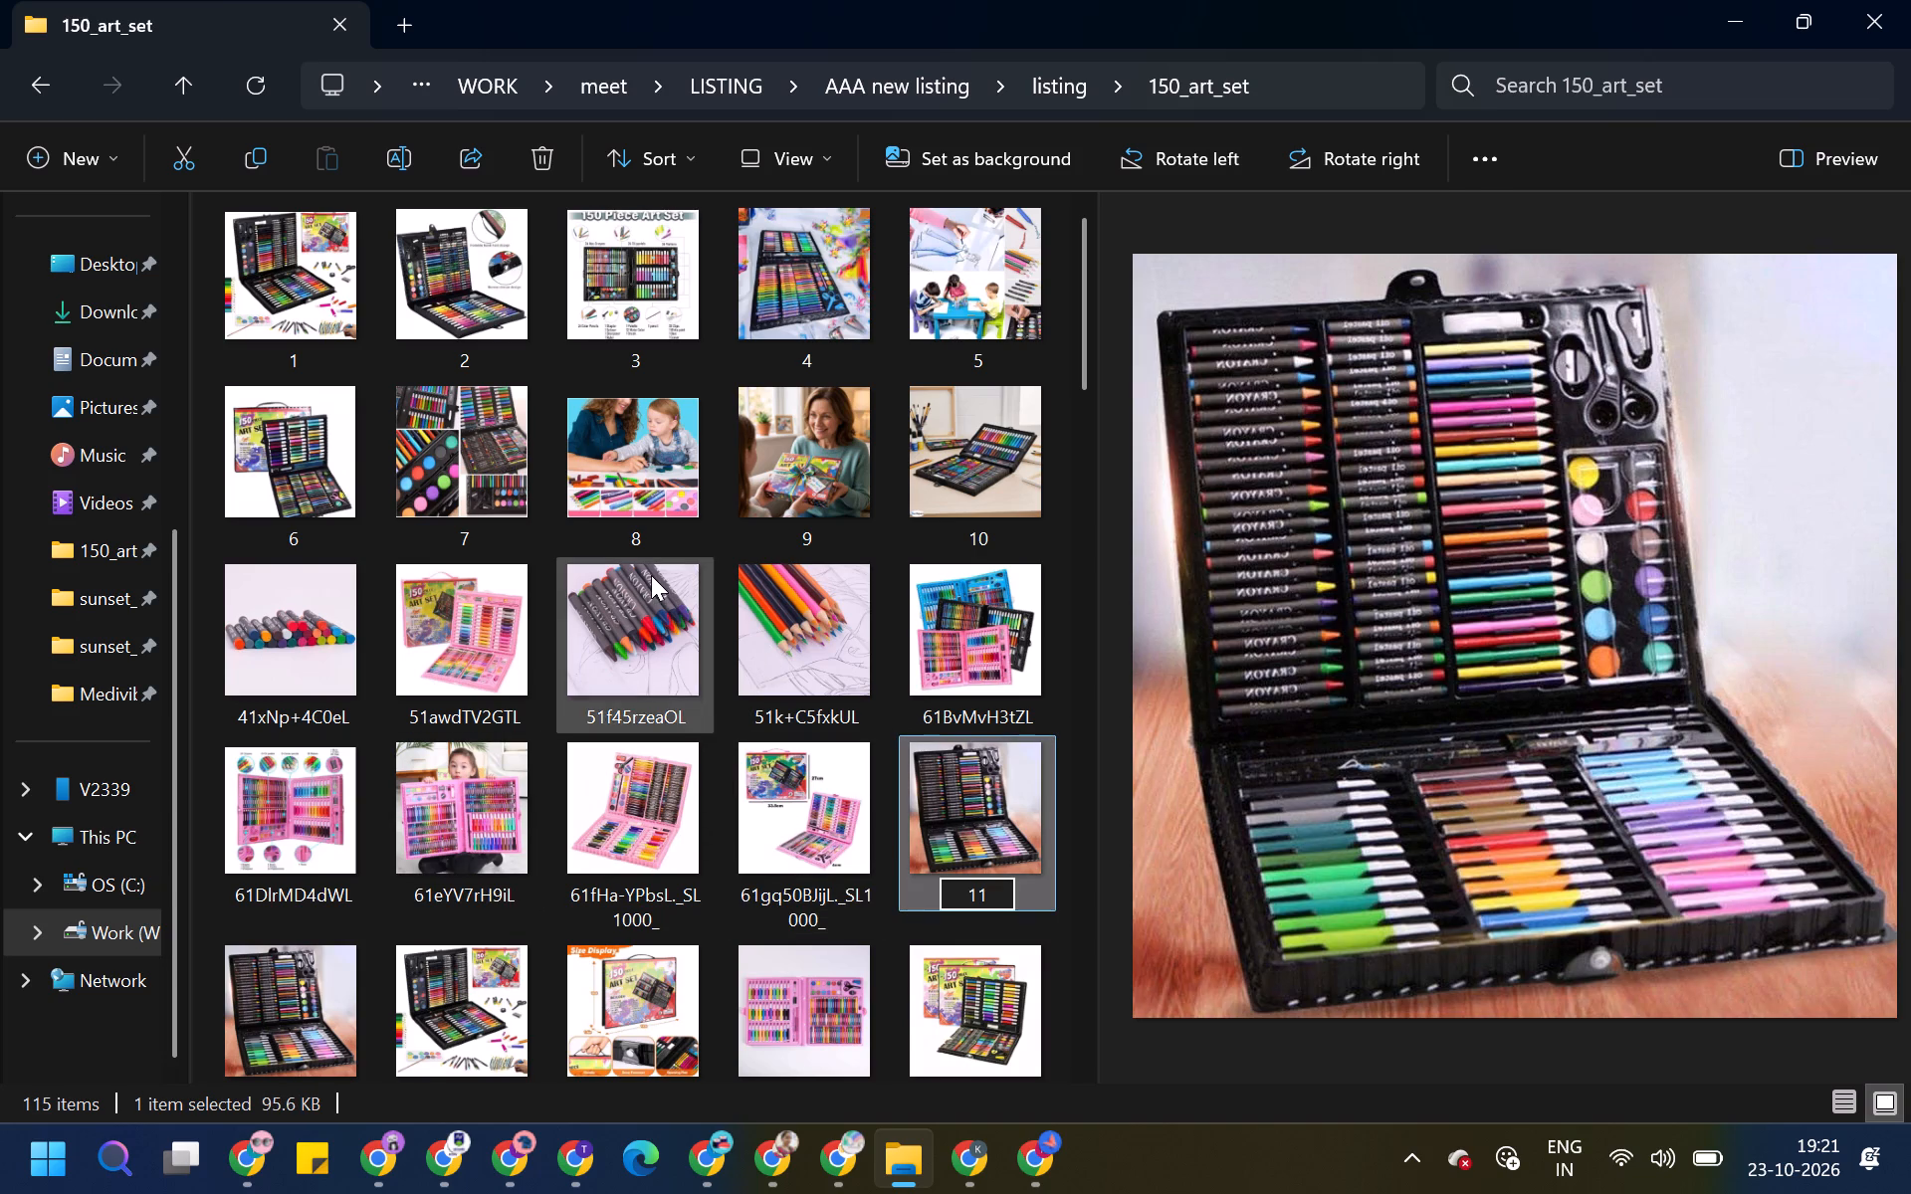
key("F2")
type("12")
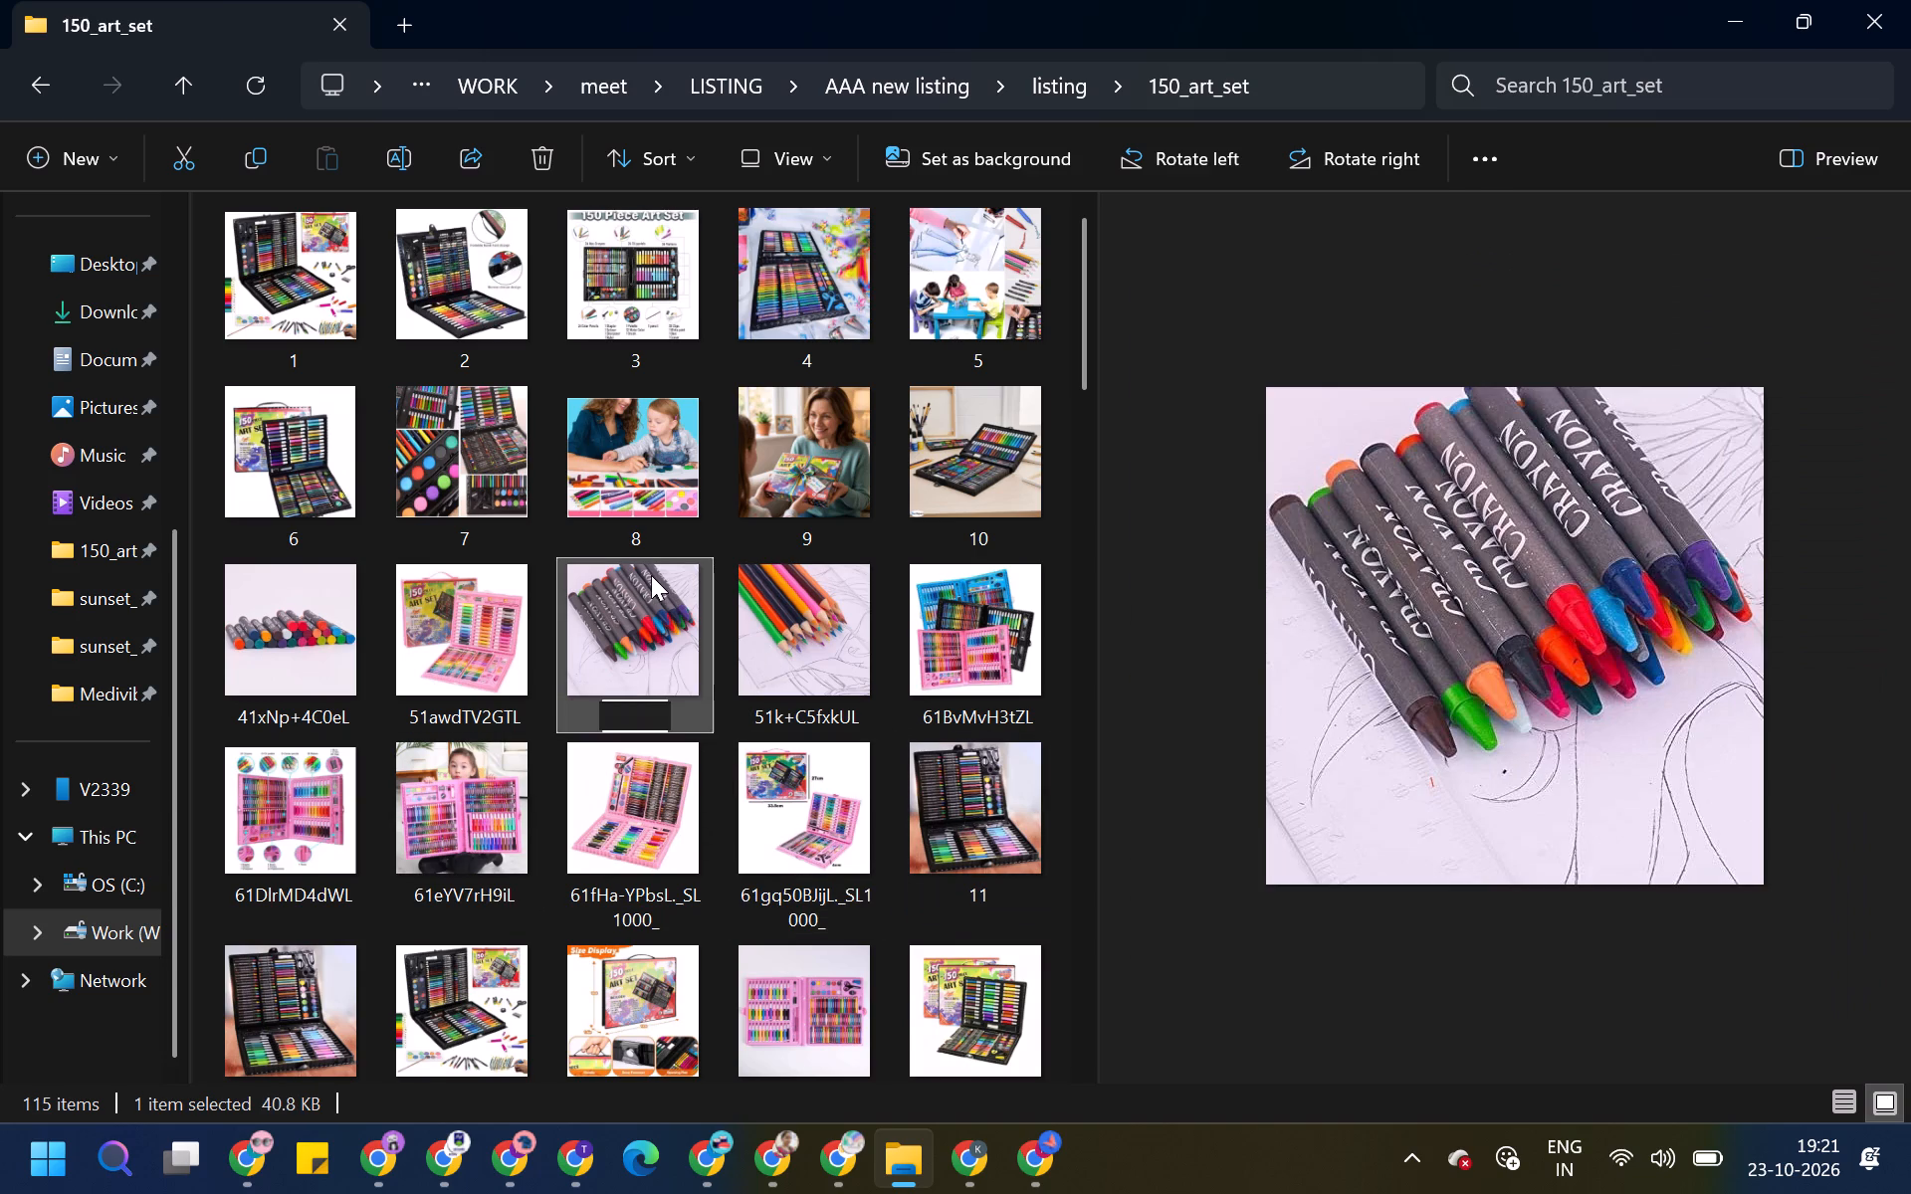
left_click(254, 642)
key("F2")
type("13")
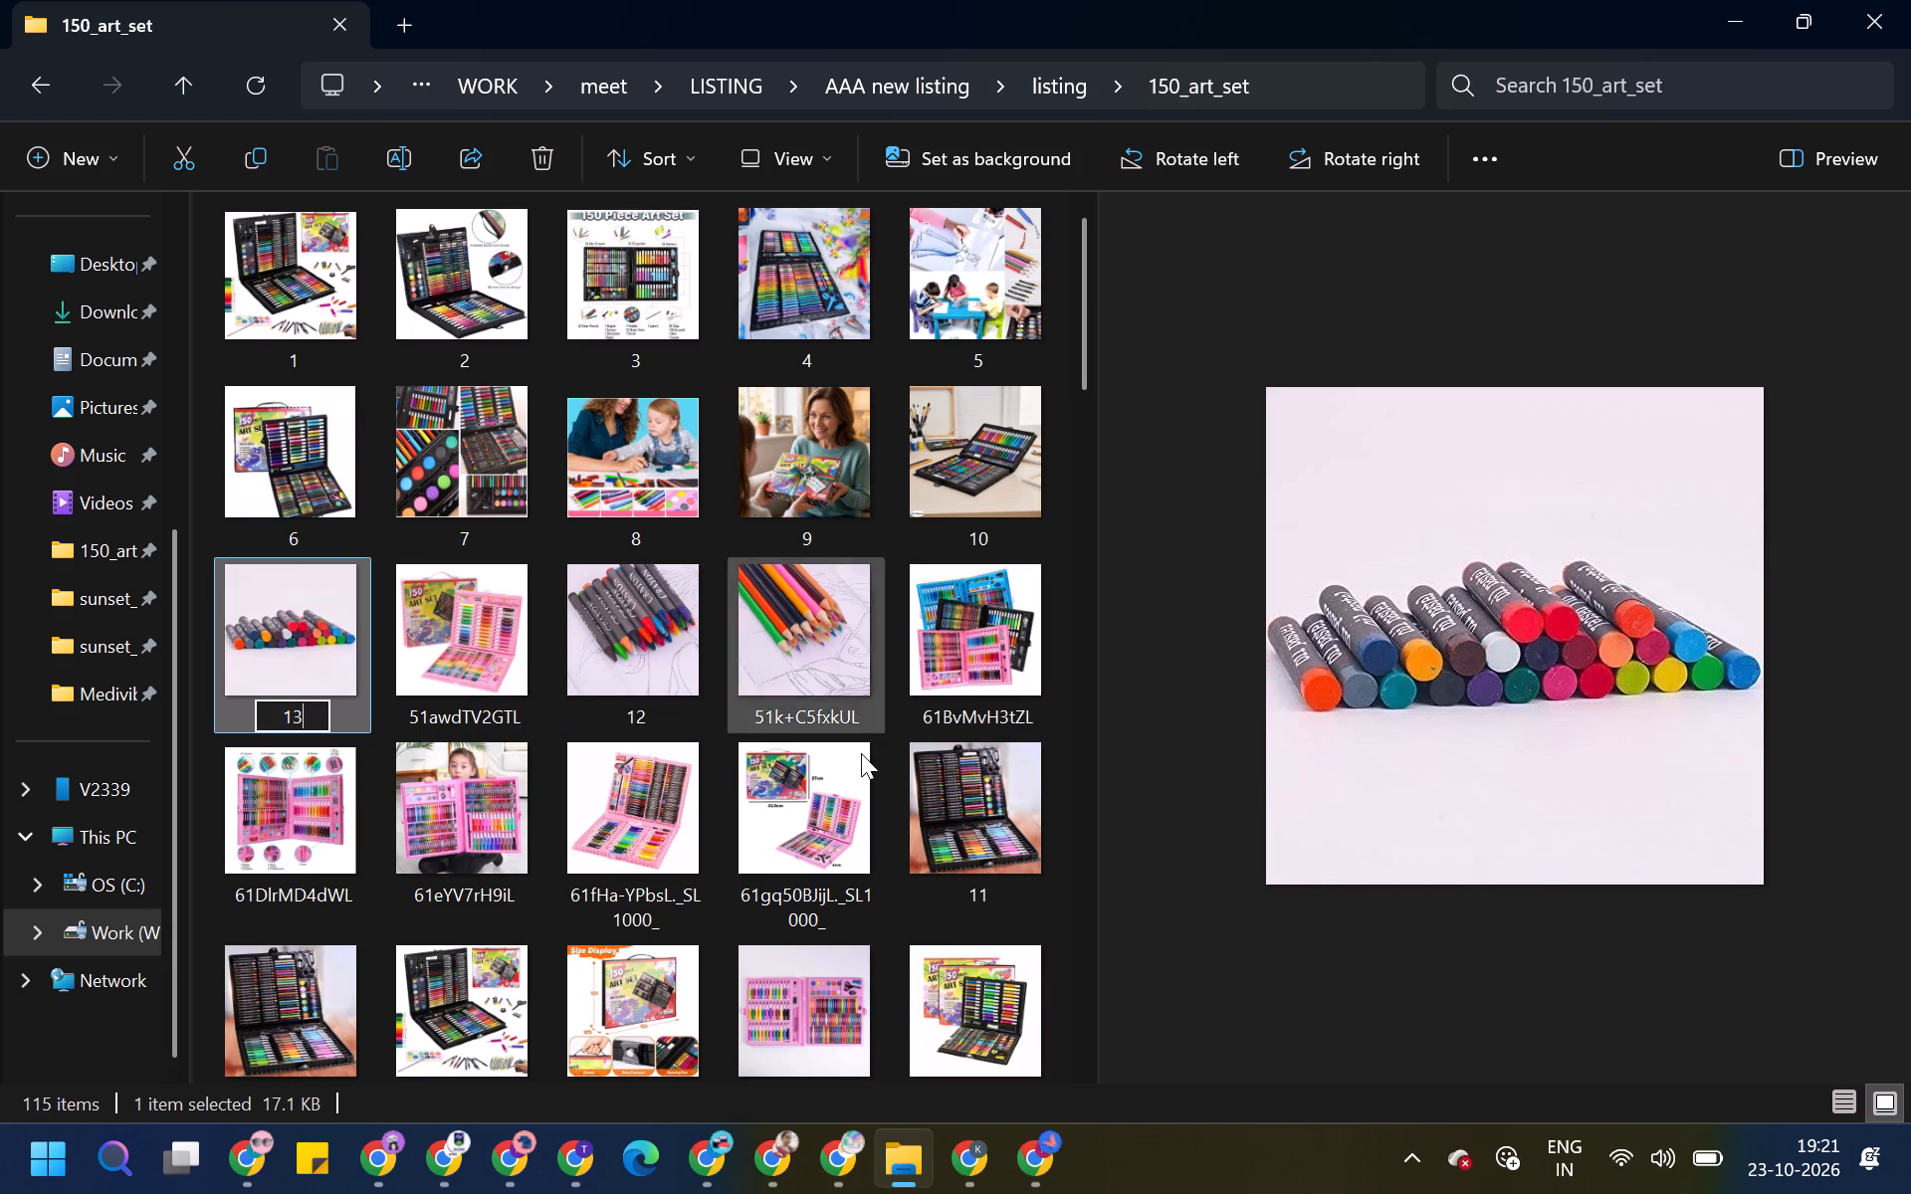
Rename the colour pencils image 51k+C5fxkUL as 14 and the black set image 61npbkz4F2L as 15, and refresh the folder.
left_click(806, 667)
key("F2")
type("14")
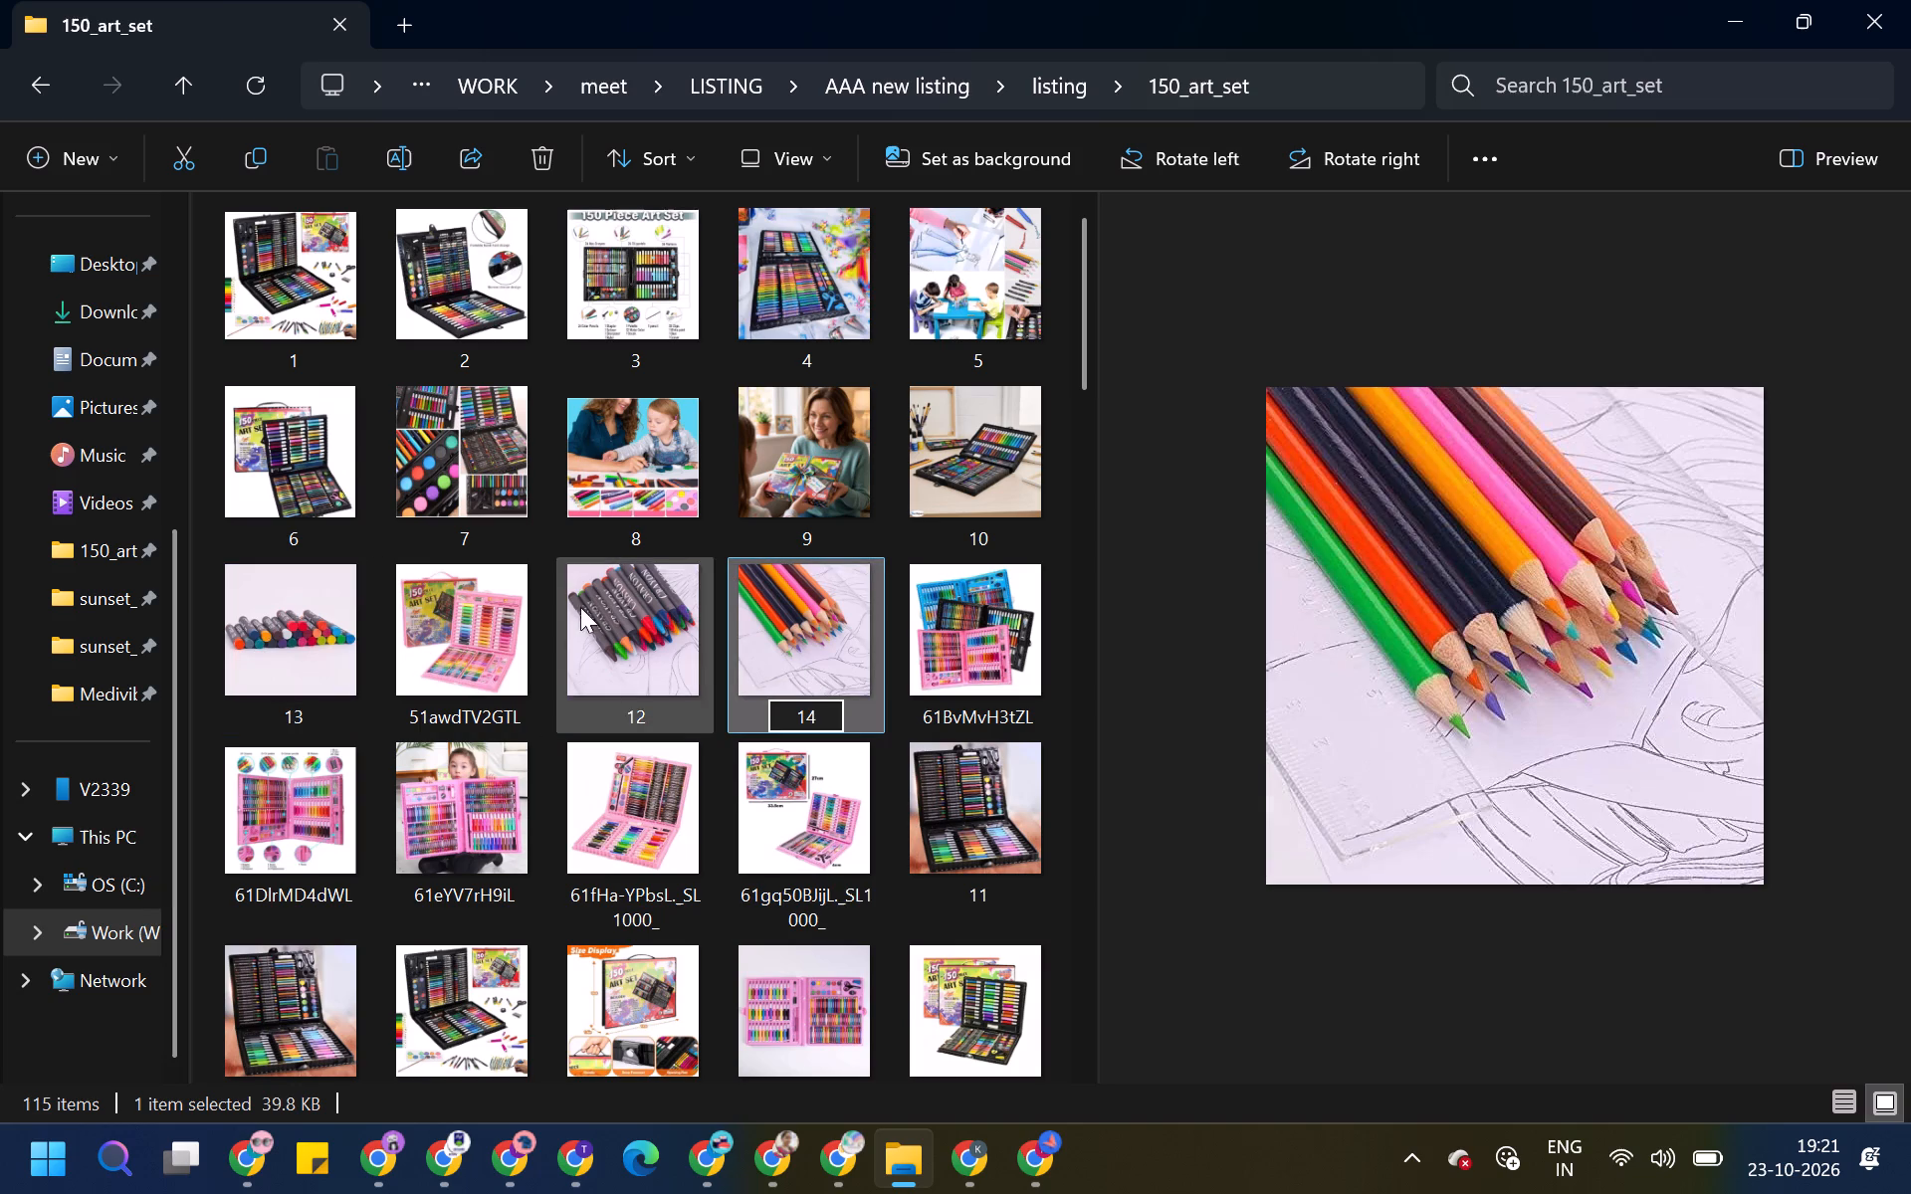
left_click(545, 612)
left_click(510, 1015)
key("F2")
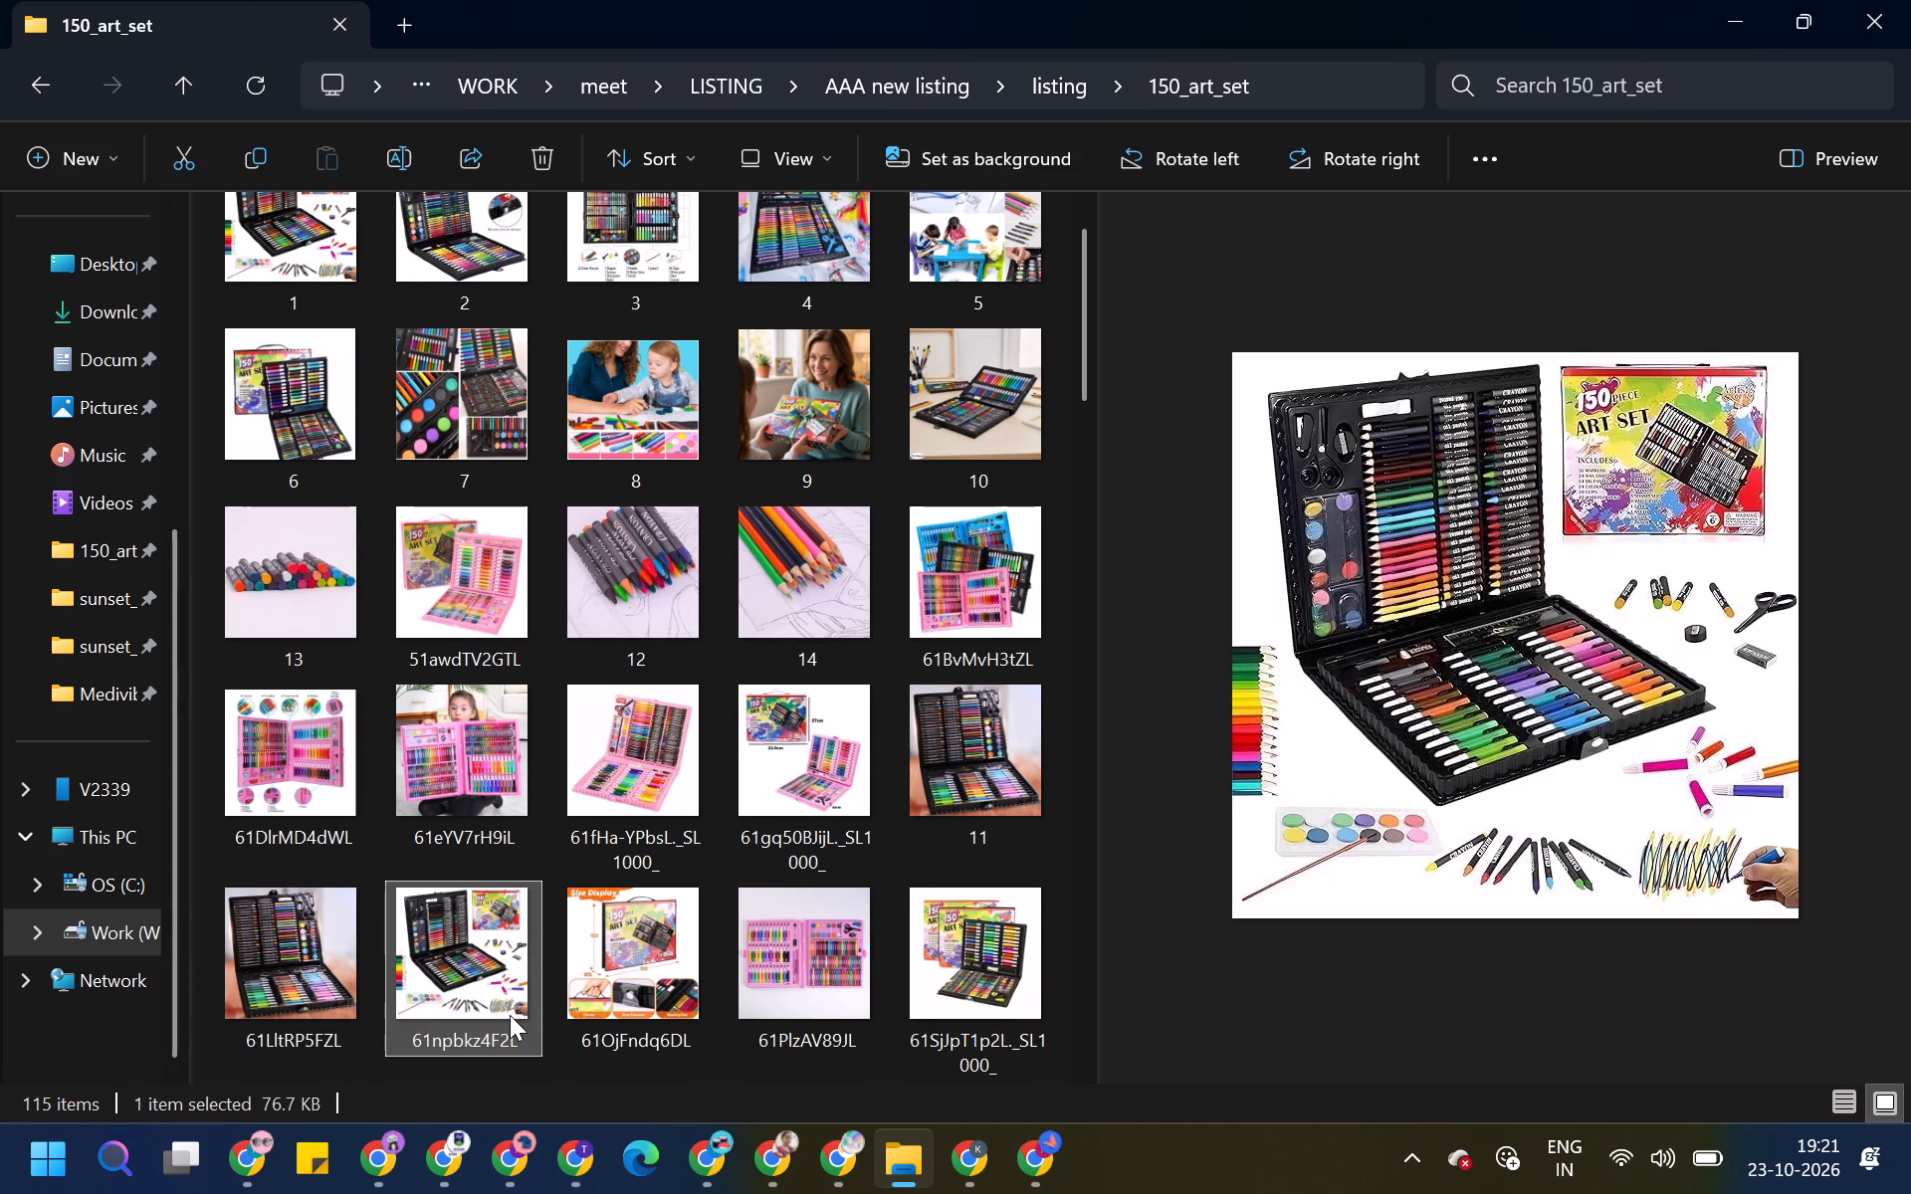
type("15")
left_click(718, 985)
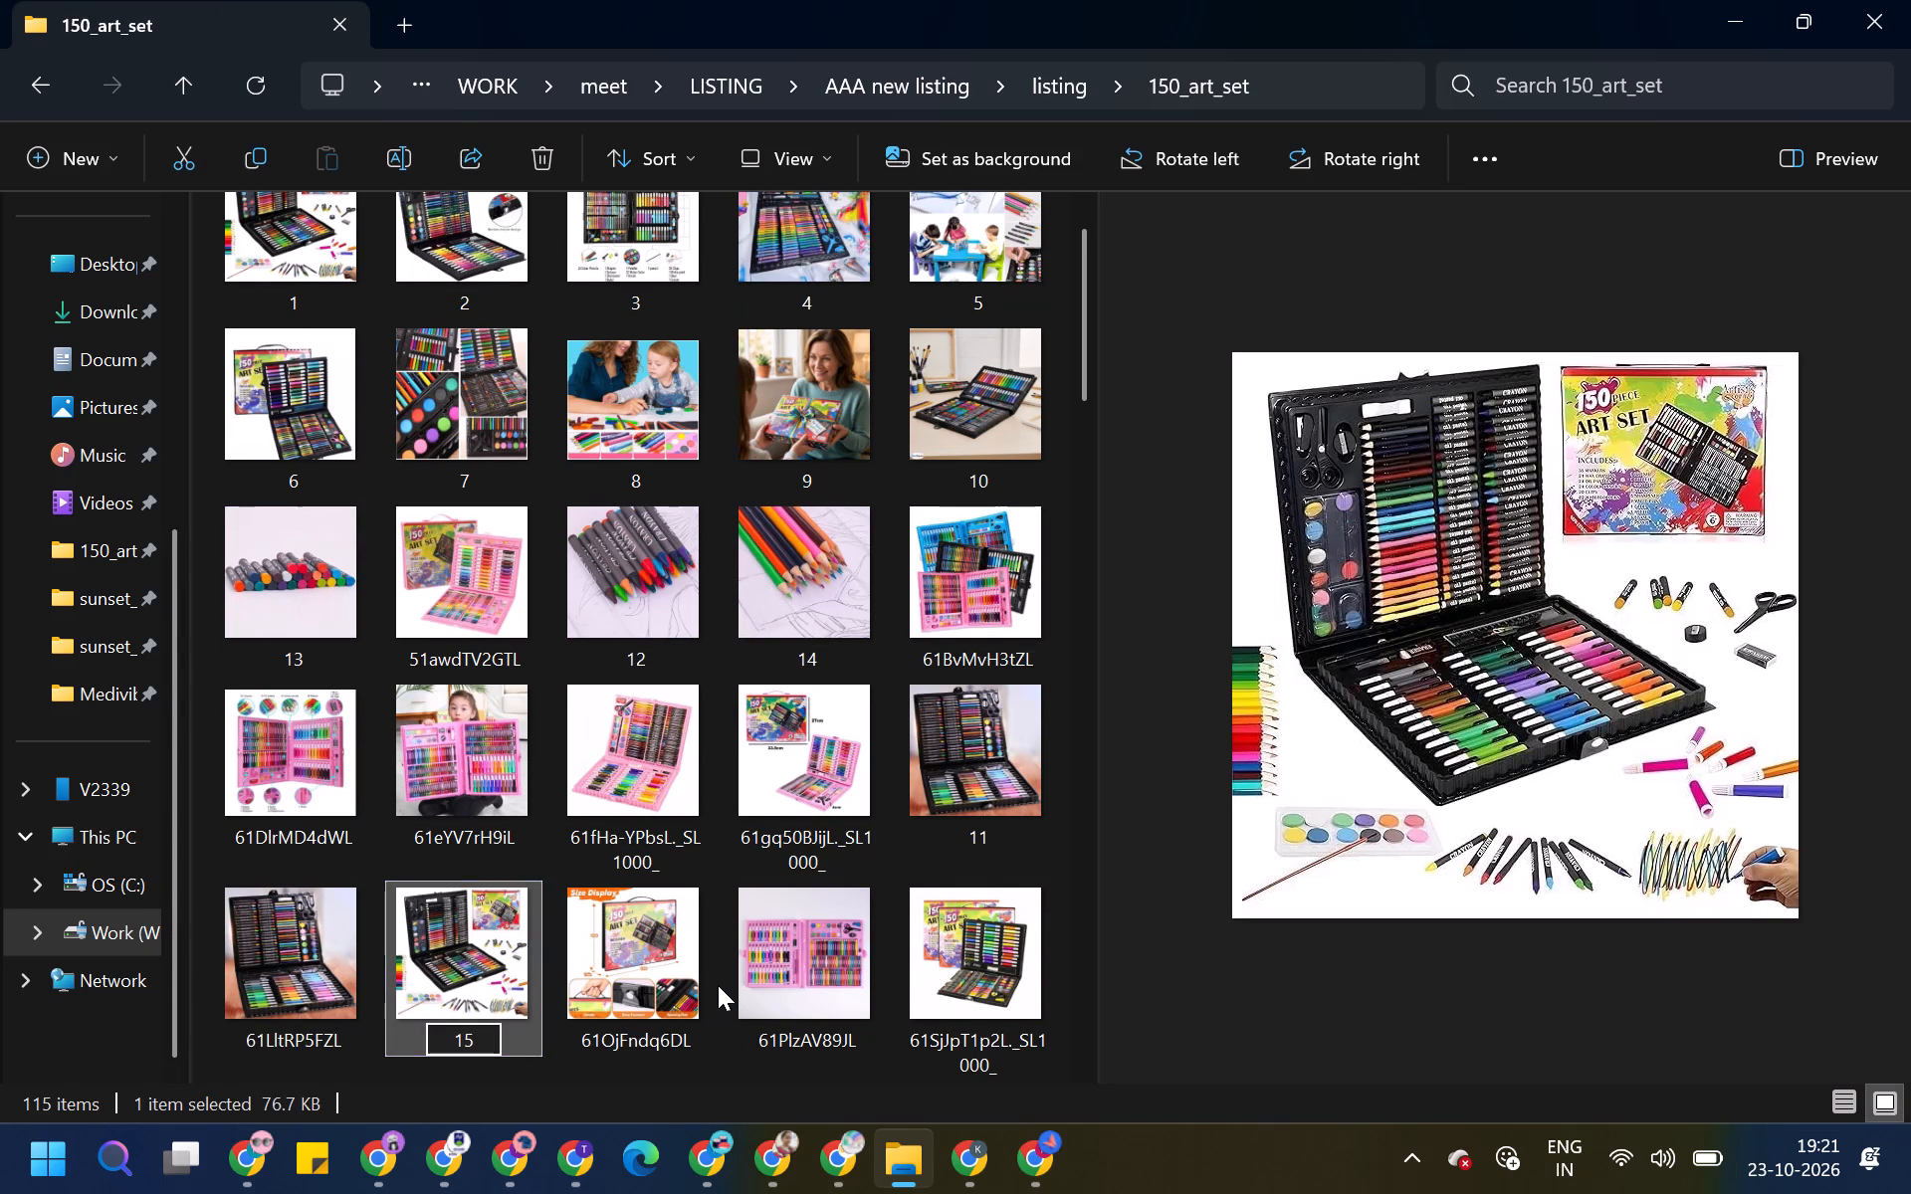
key("ctrl+r")
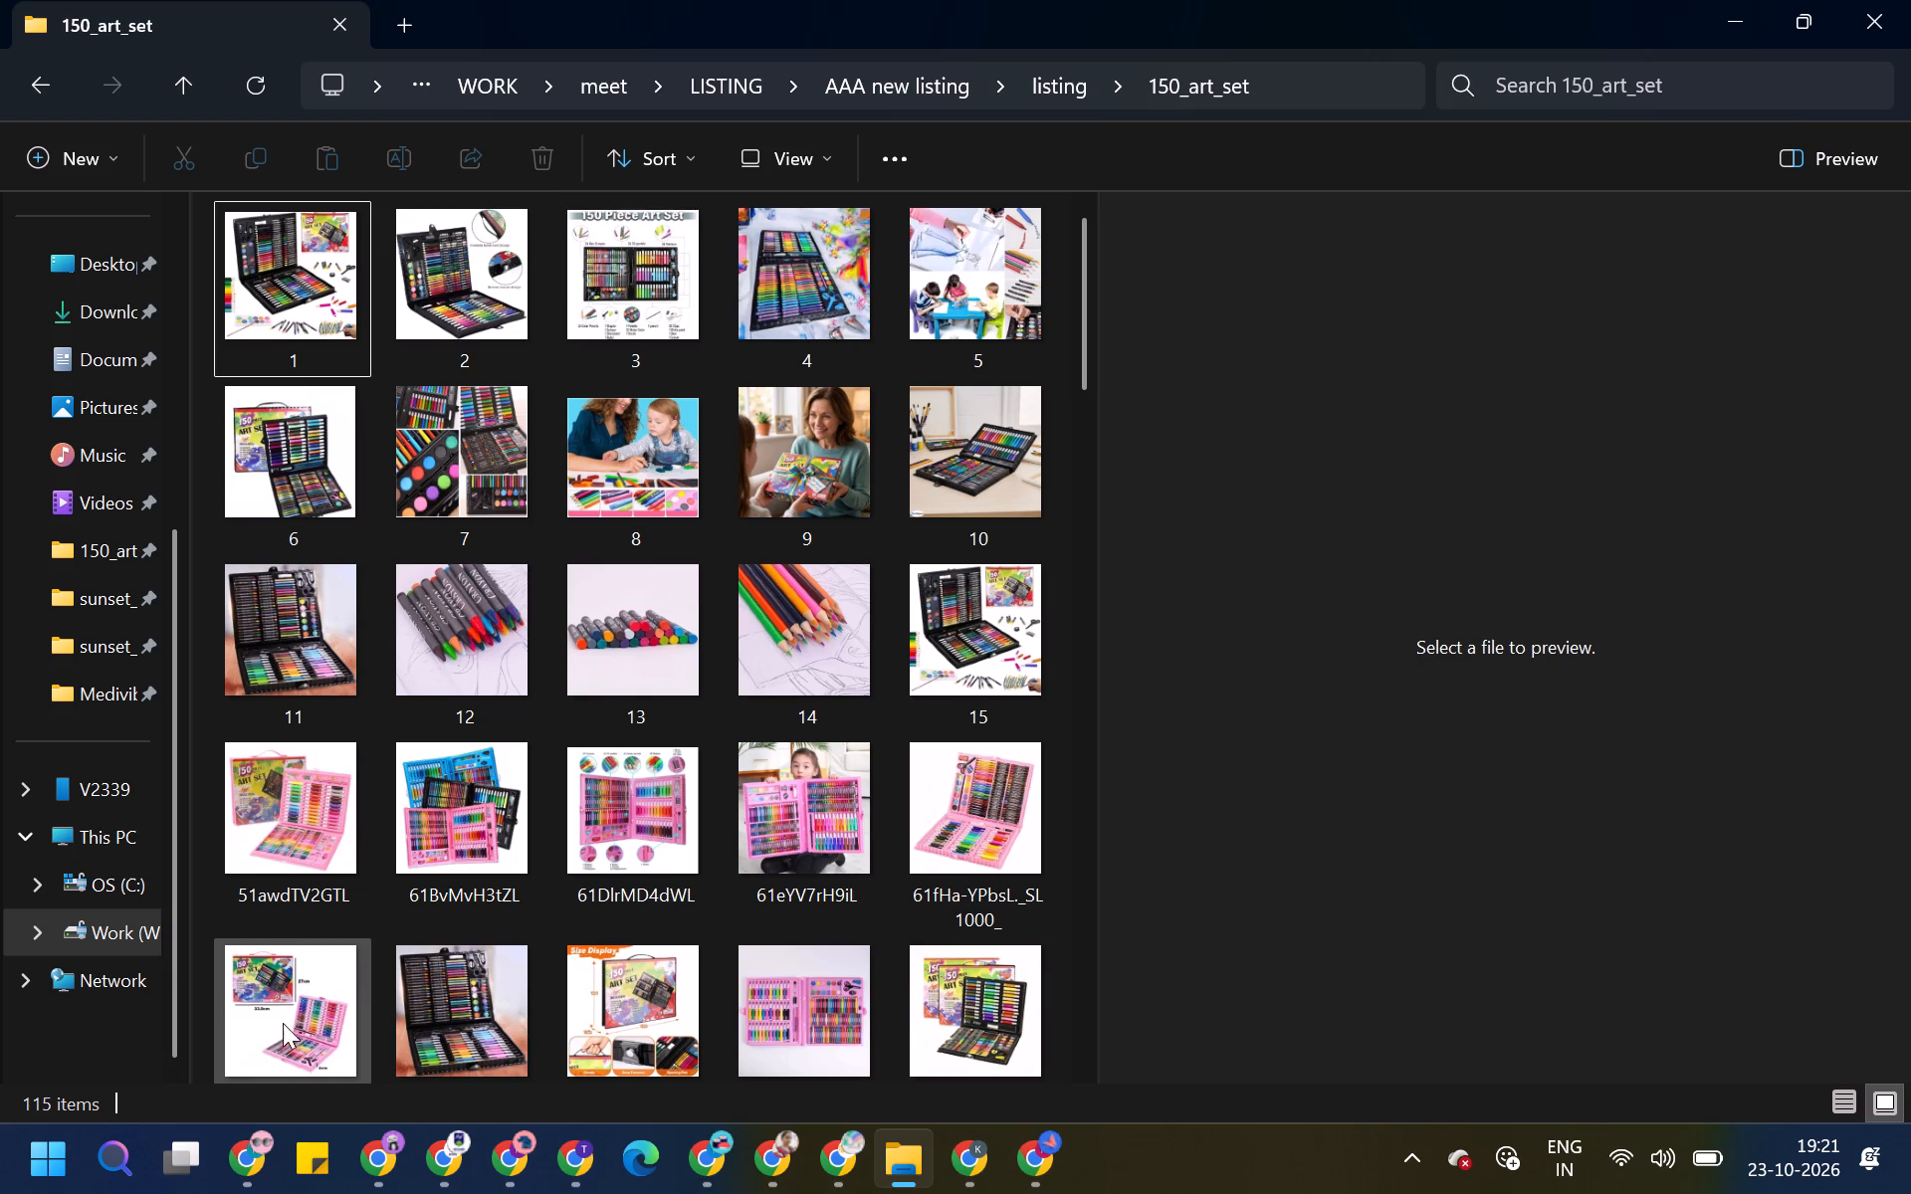
Rename the open black set image 61LltRP5FZL as 16 and the Size Display image 61OjFndq6DL as 17.
left_click(449, 1005)
key("F2")
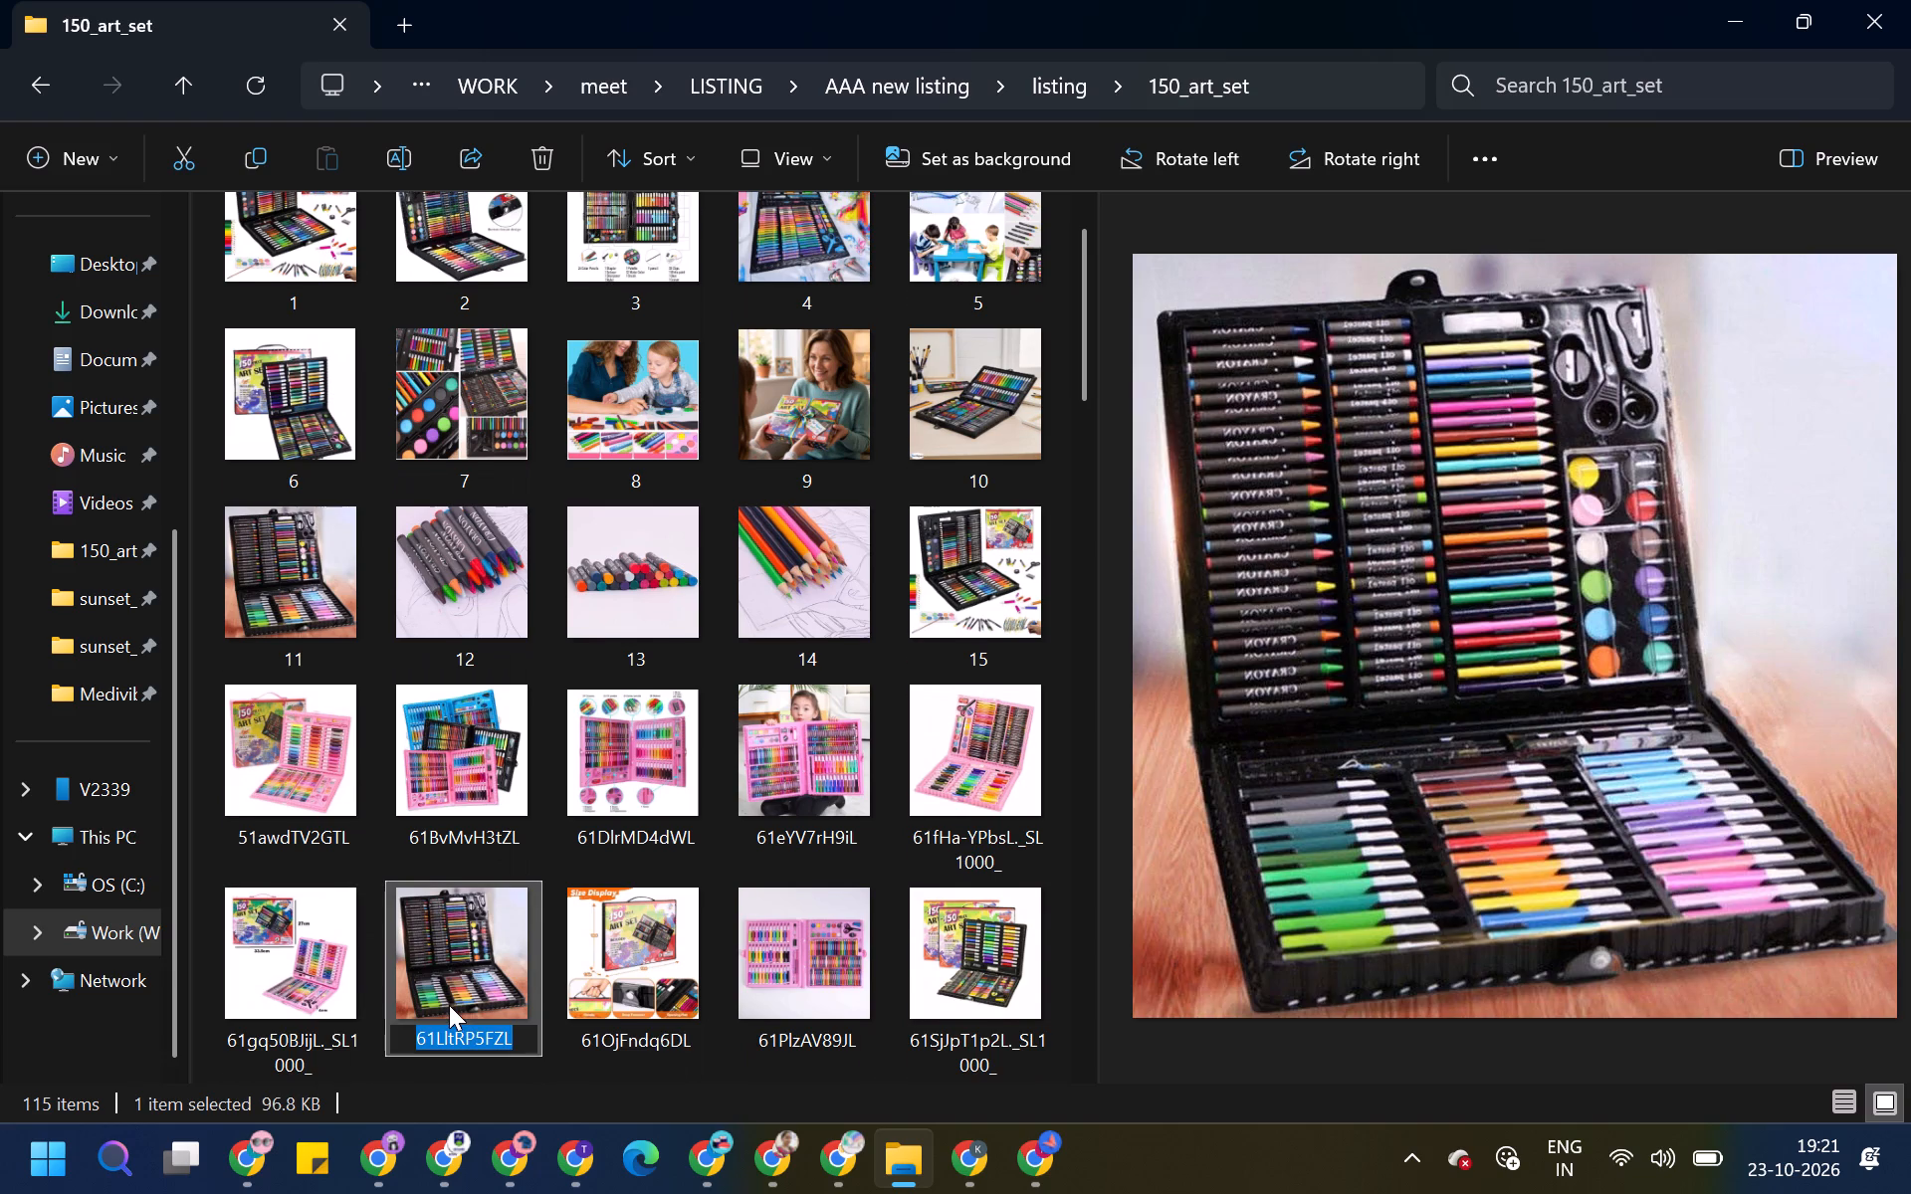
type("16")
left_click(788, 1006)
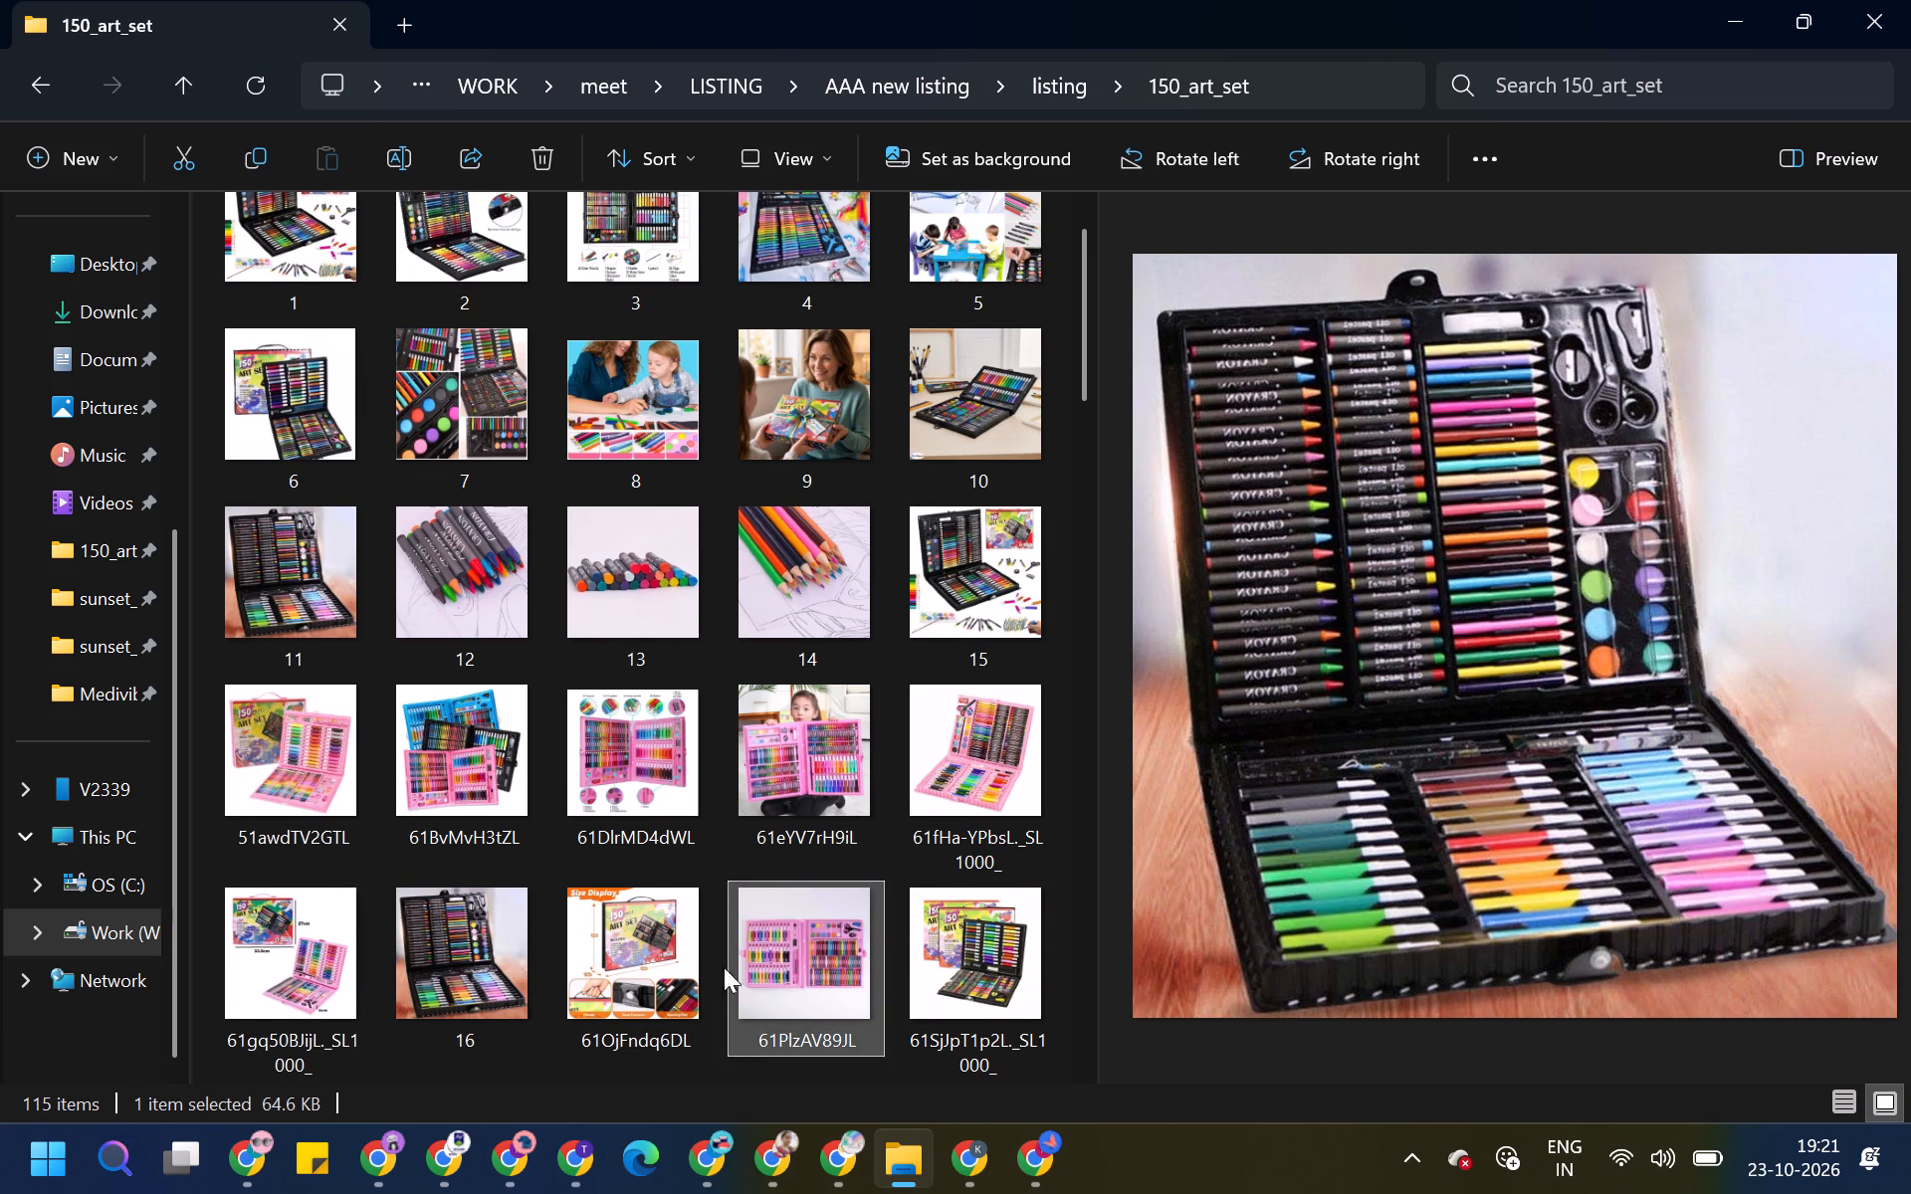
left_click(671, 948)
key("F2")
type("17")
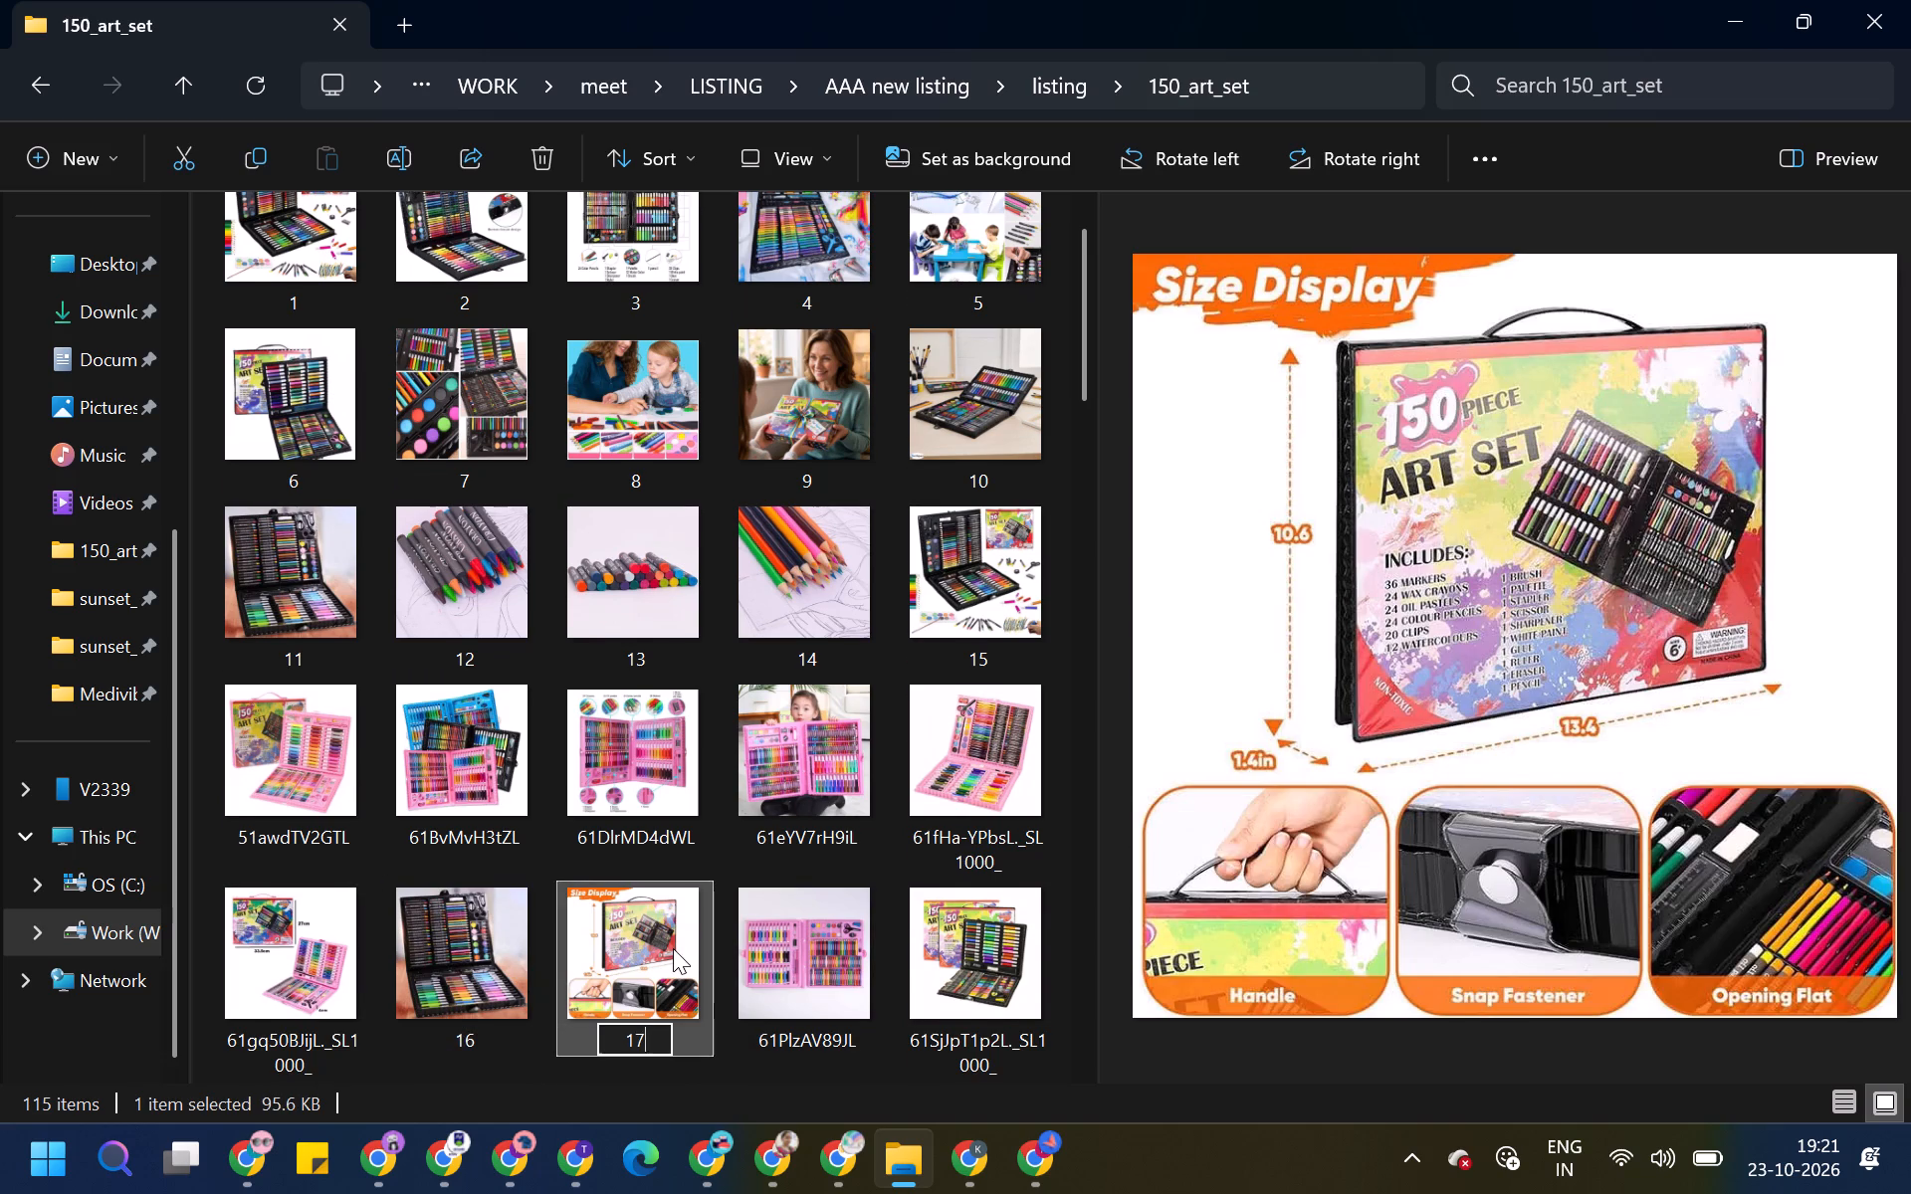
Rename the 150-Piece Complete Art & Colouring Set image as 18 and the girl-holding-set image 71BxiS9VVaL as 19, and refresh the folder.
left_click(970, 931)
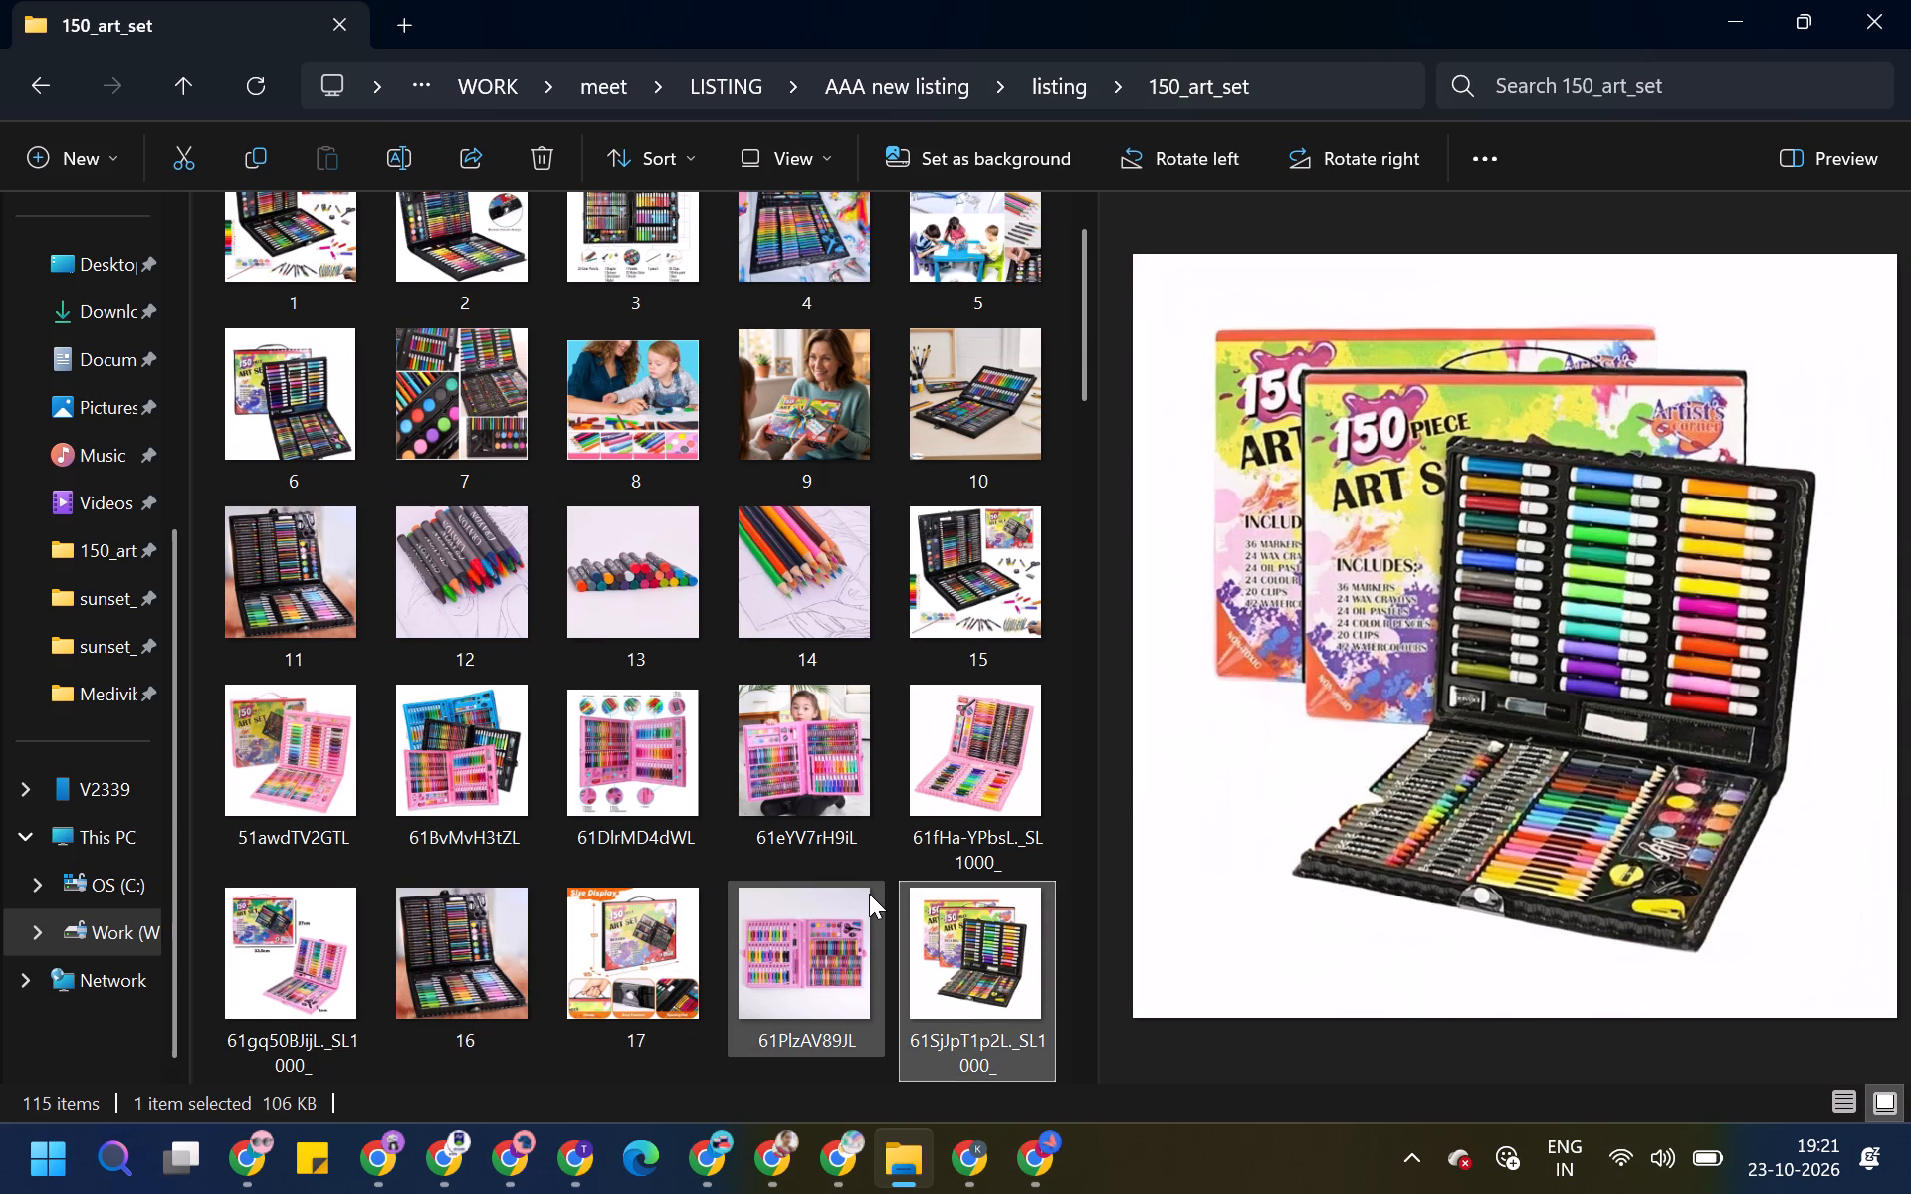
scroll(869, 894, "down", 1)
left_click(459, 778)
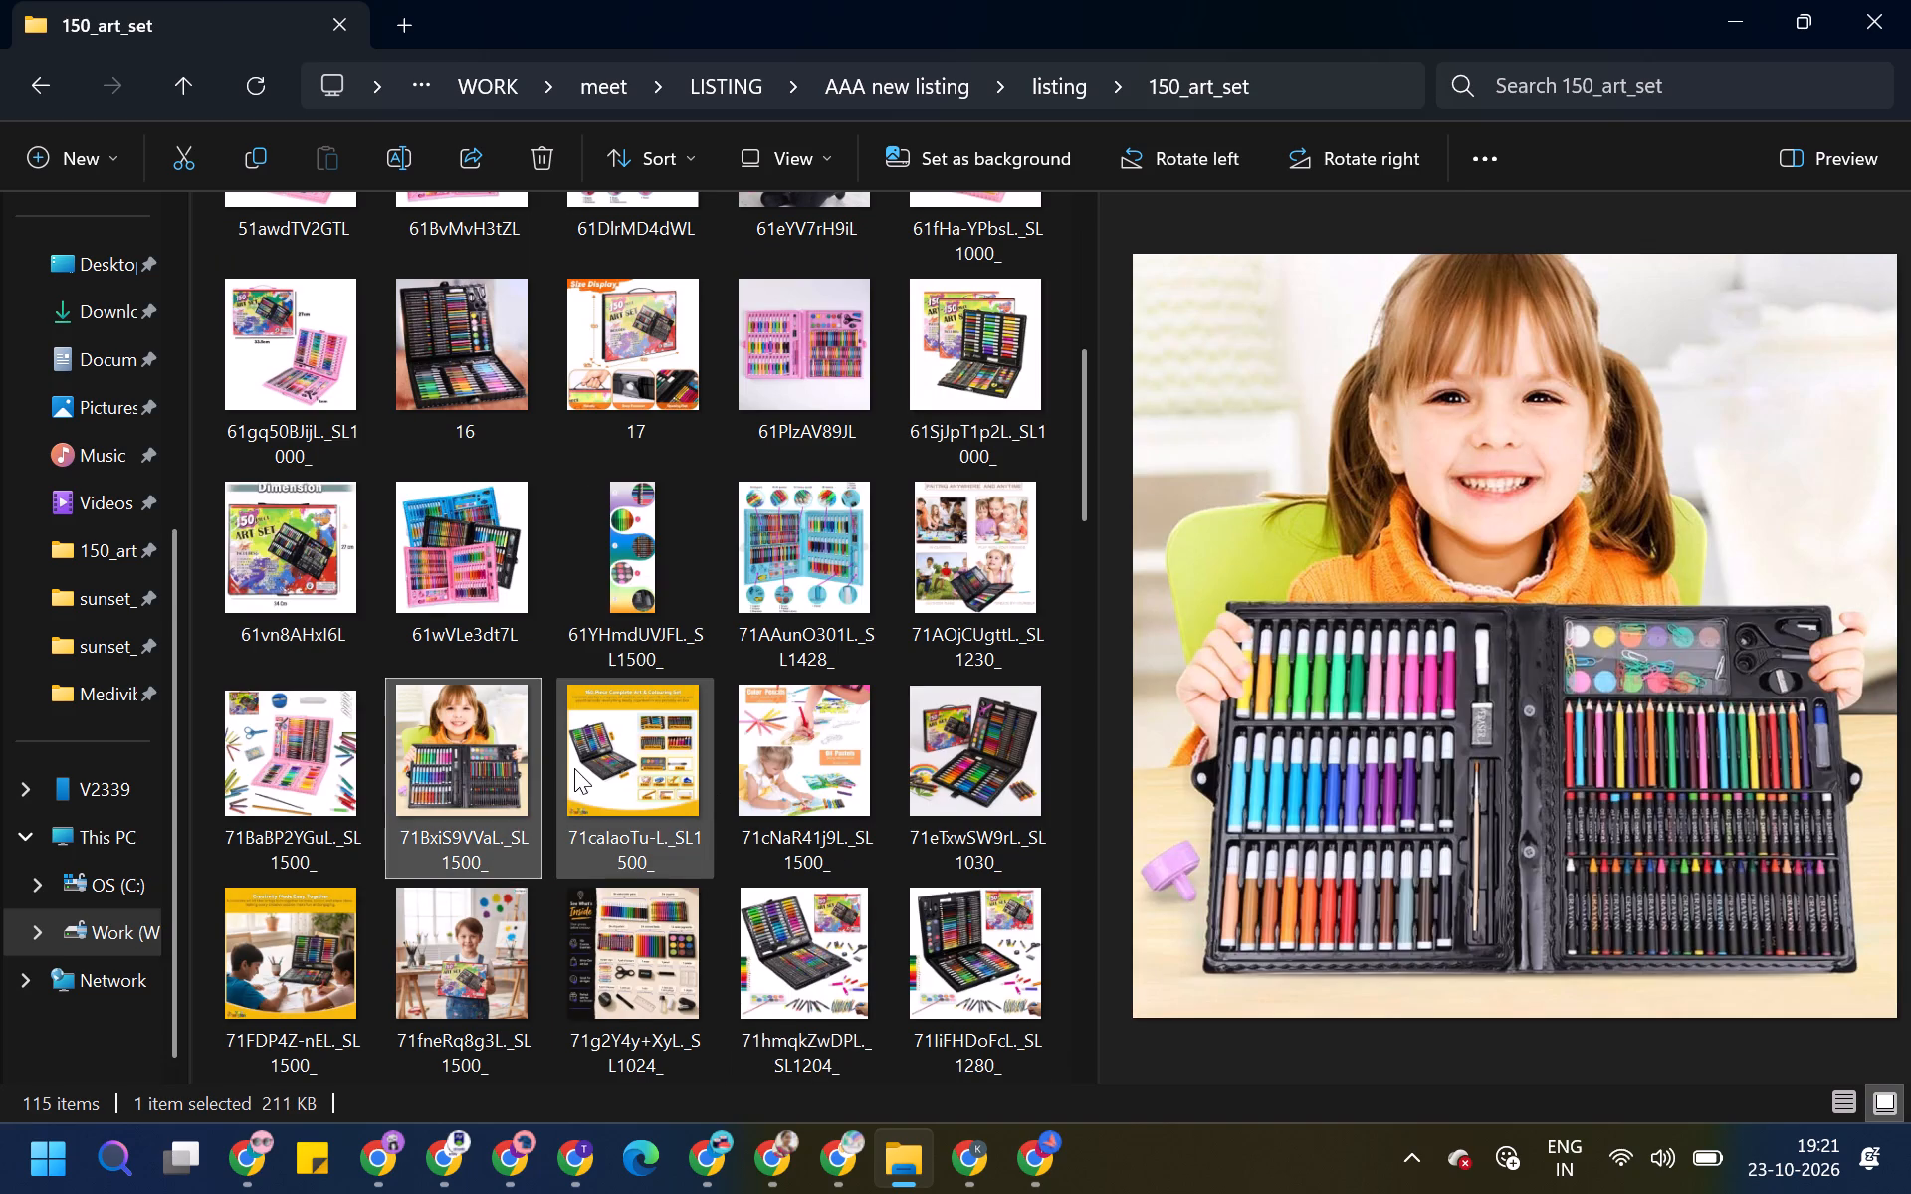
left_click(605, 772)
key("F2")
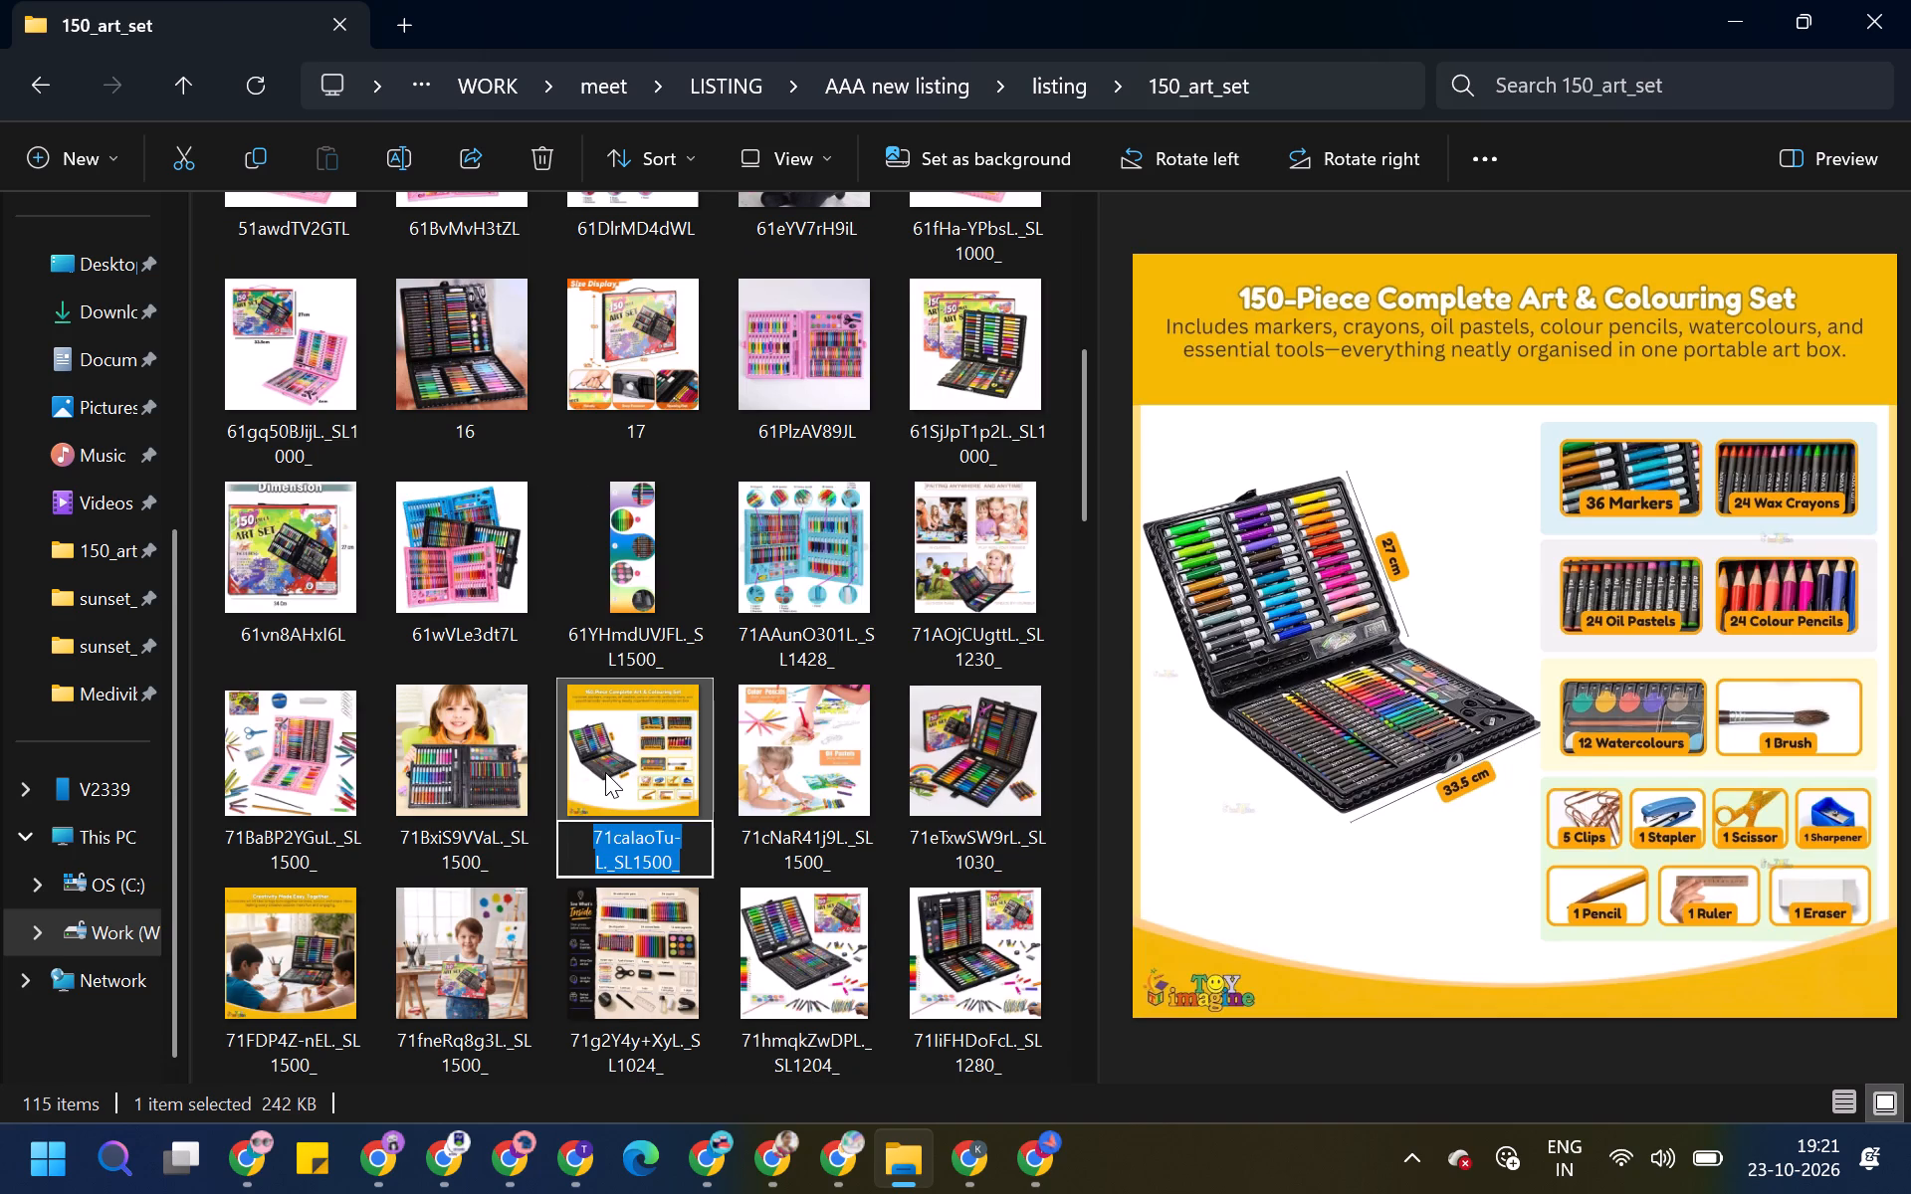
type("18")
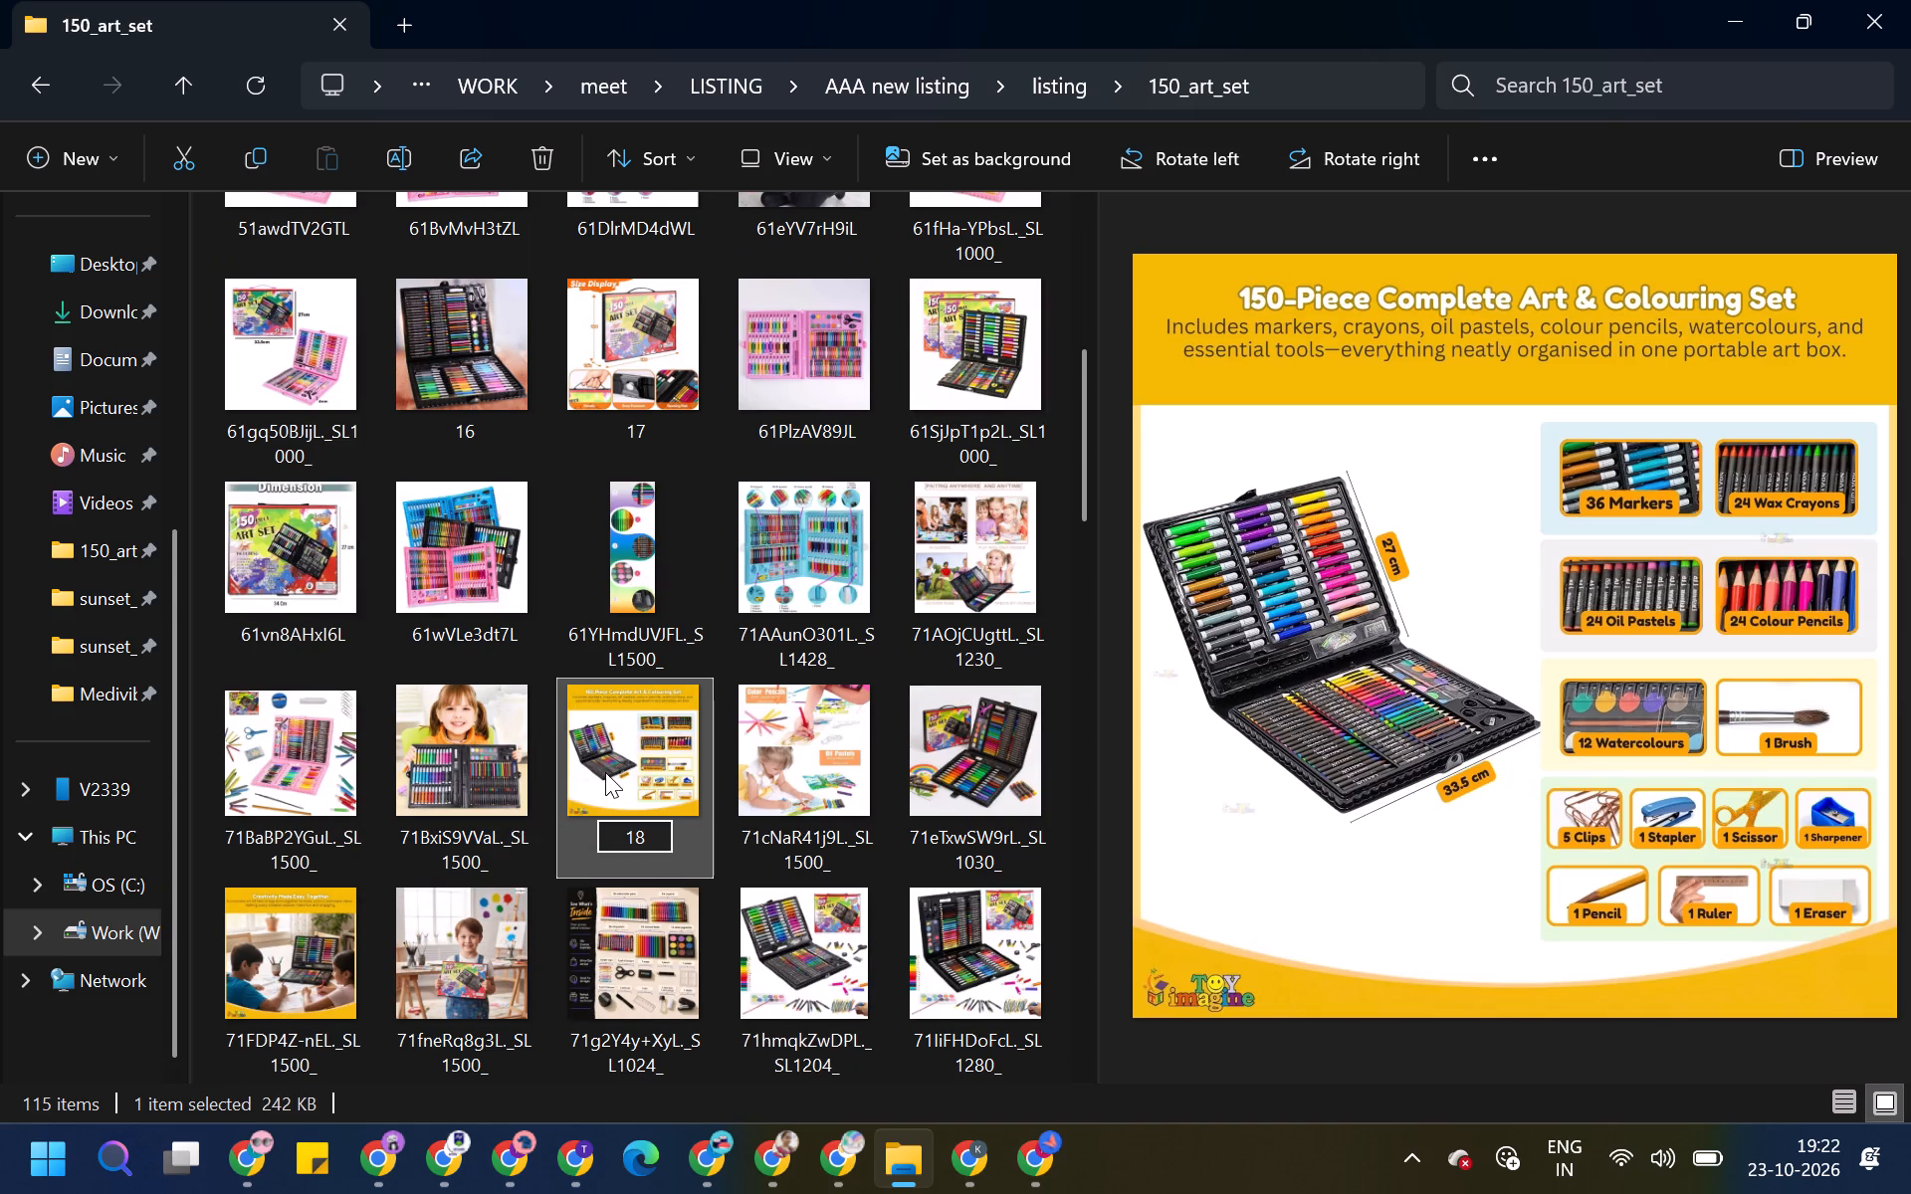
left_click(444, 865)
key("F2")
type("19")
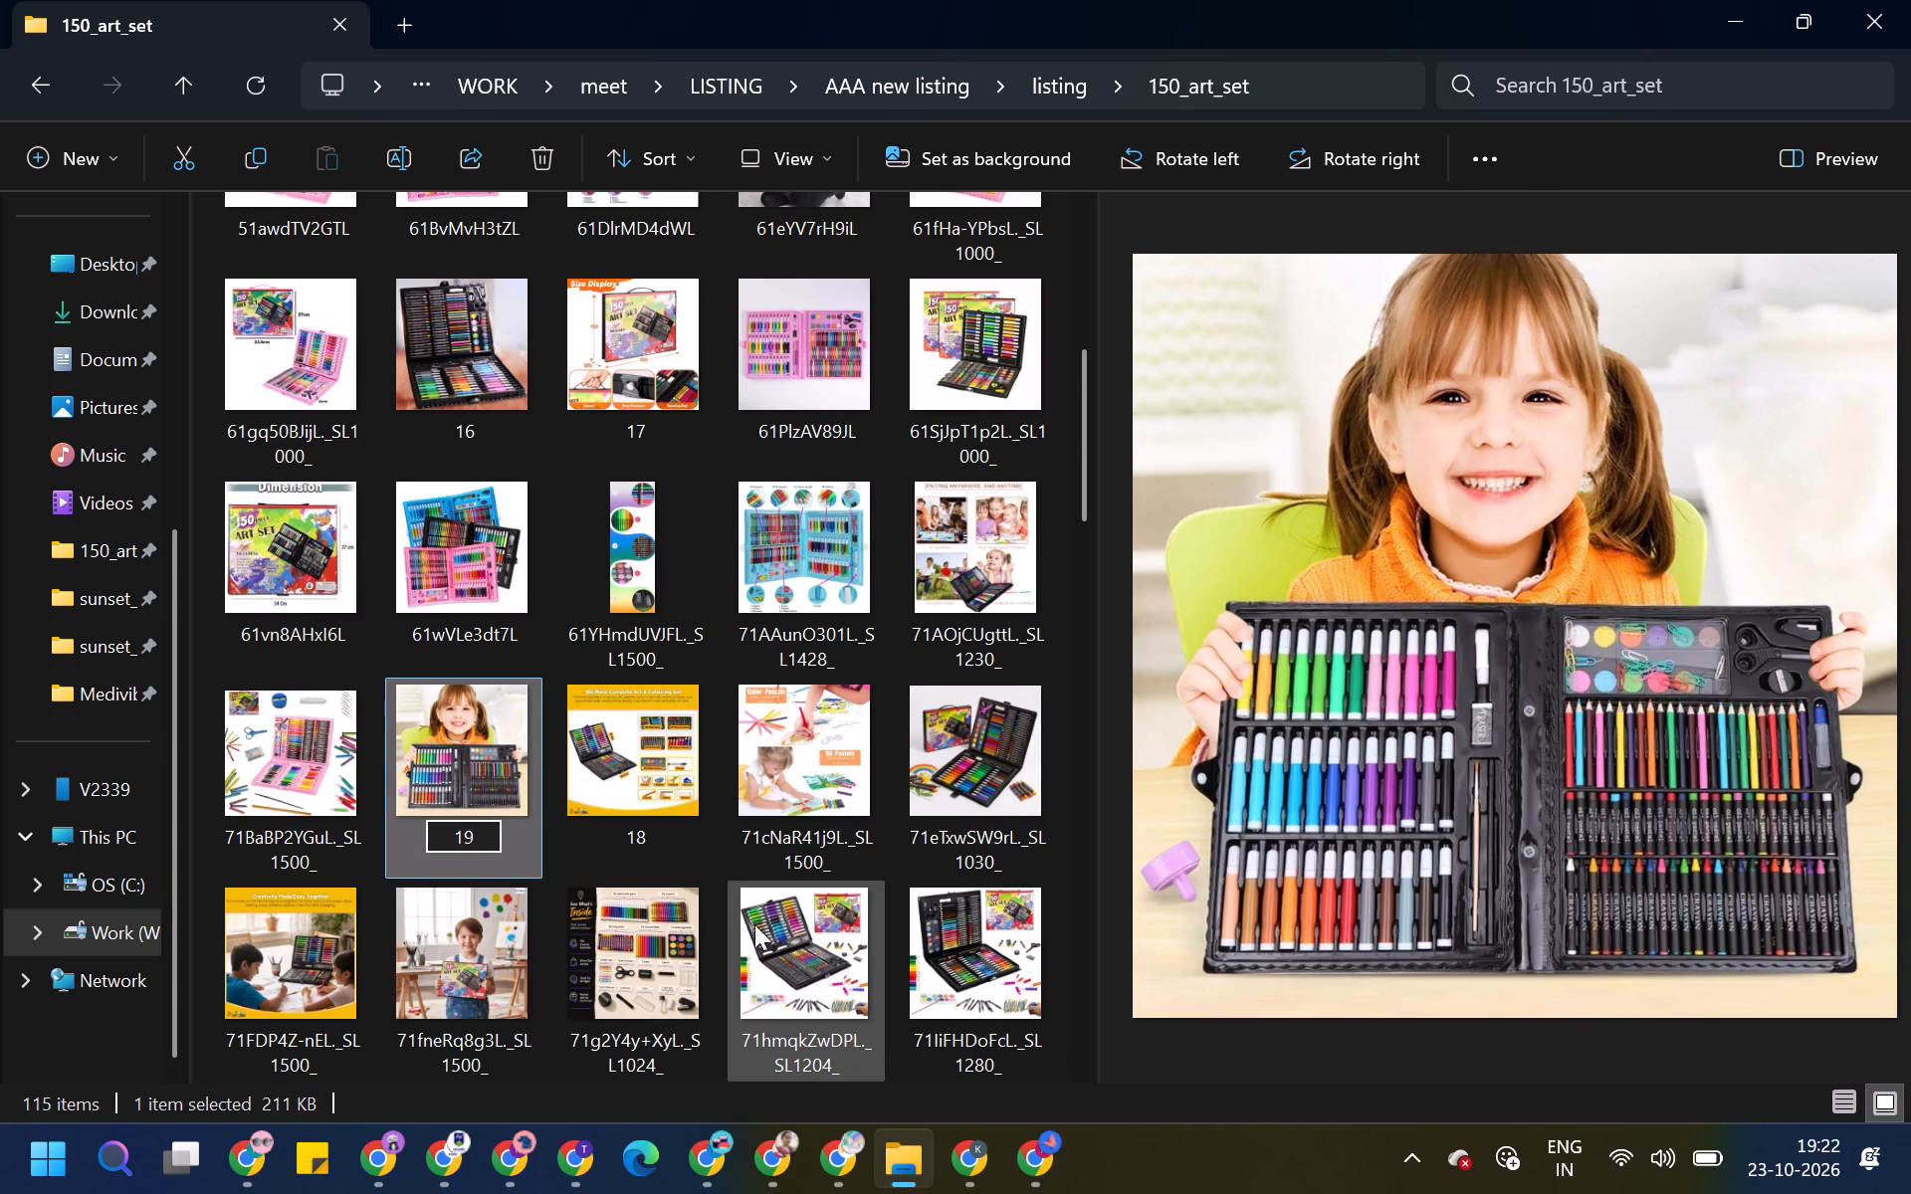
left_click(748, 928)
left_click(241, 983)
key("ctrl+r")
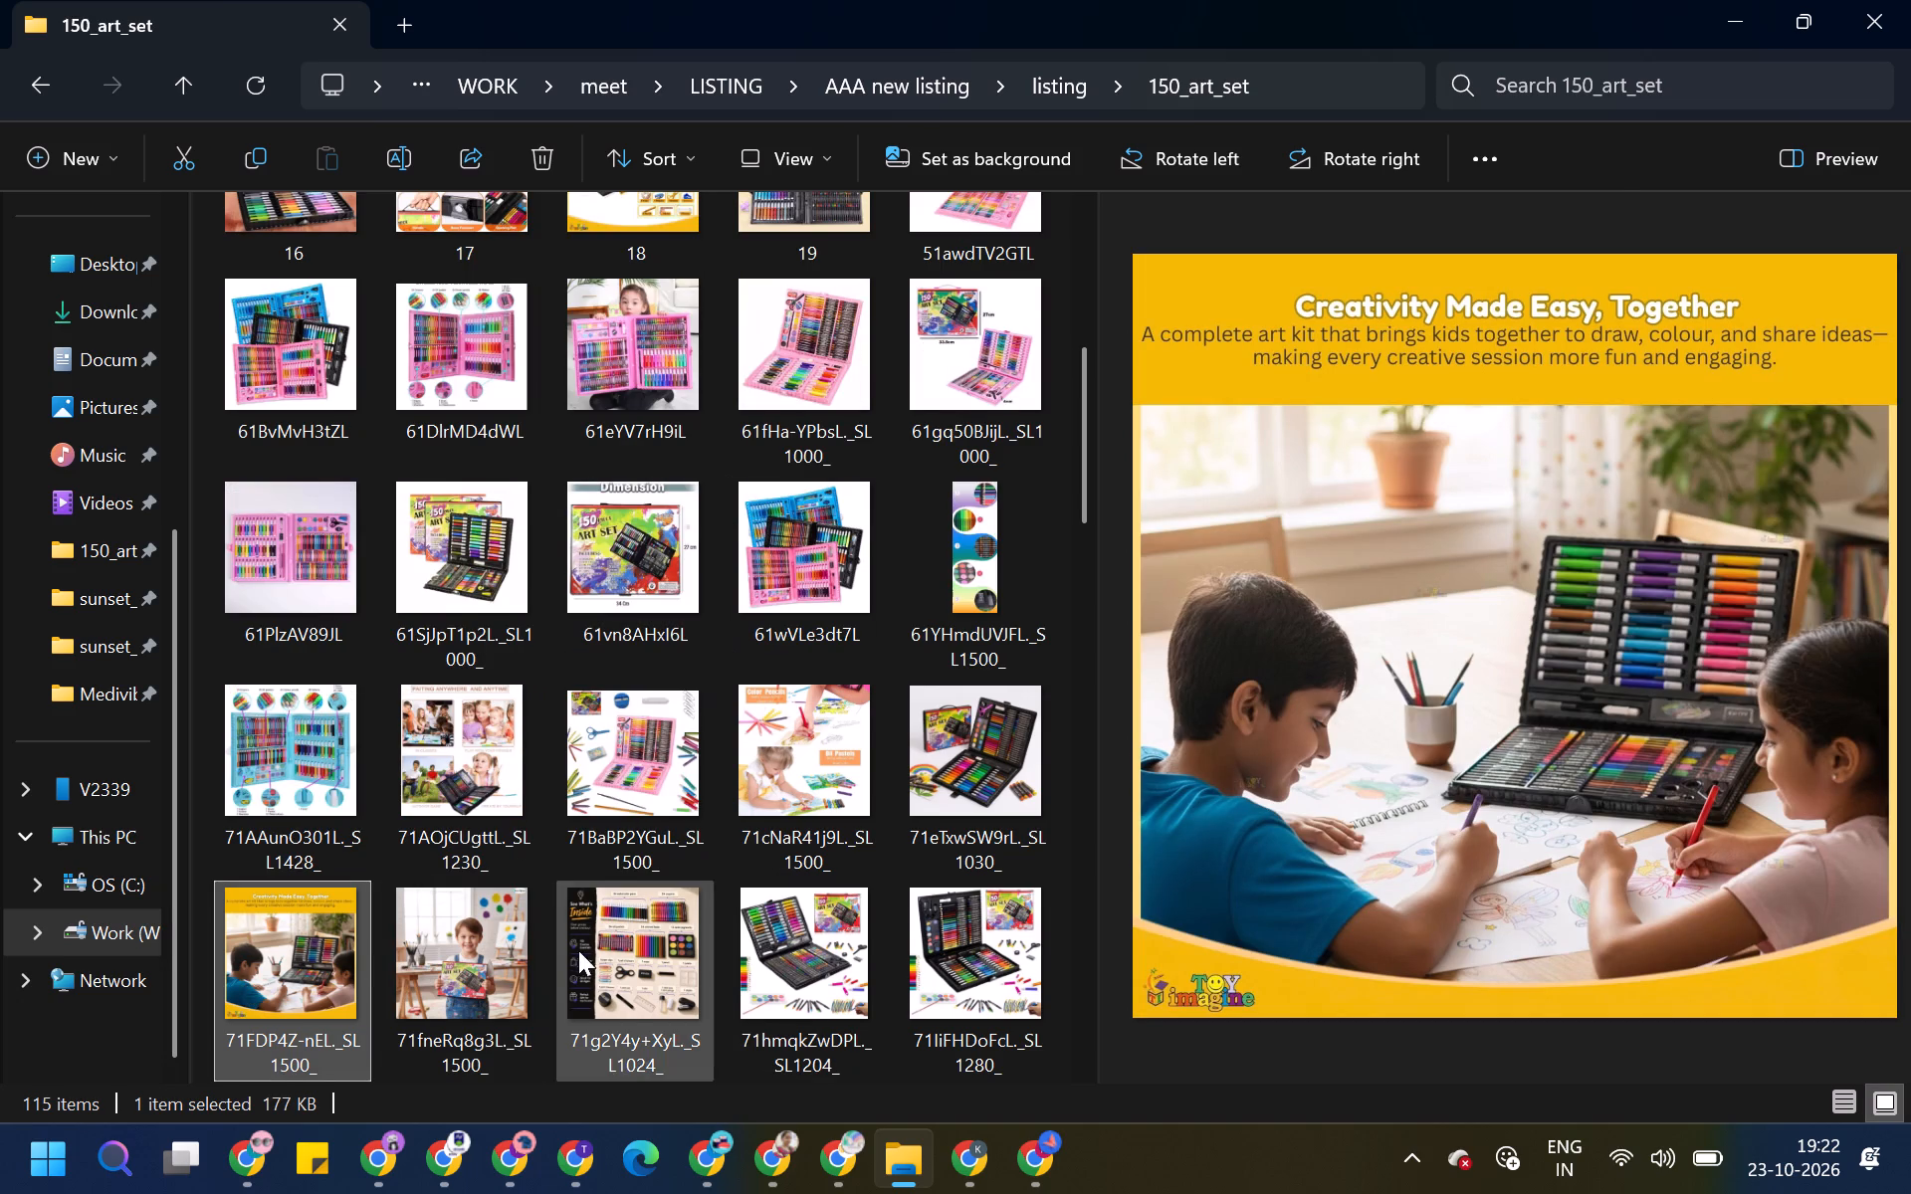
Rename the See What's Inside image 71g2Y4y+XyL as 20 and refresh the folder.
left_click(639, 967)
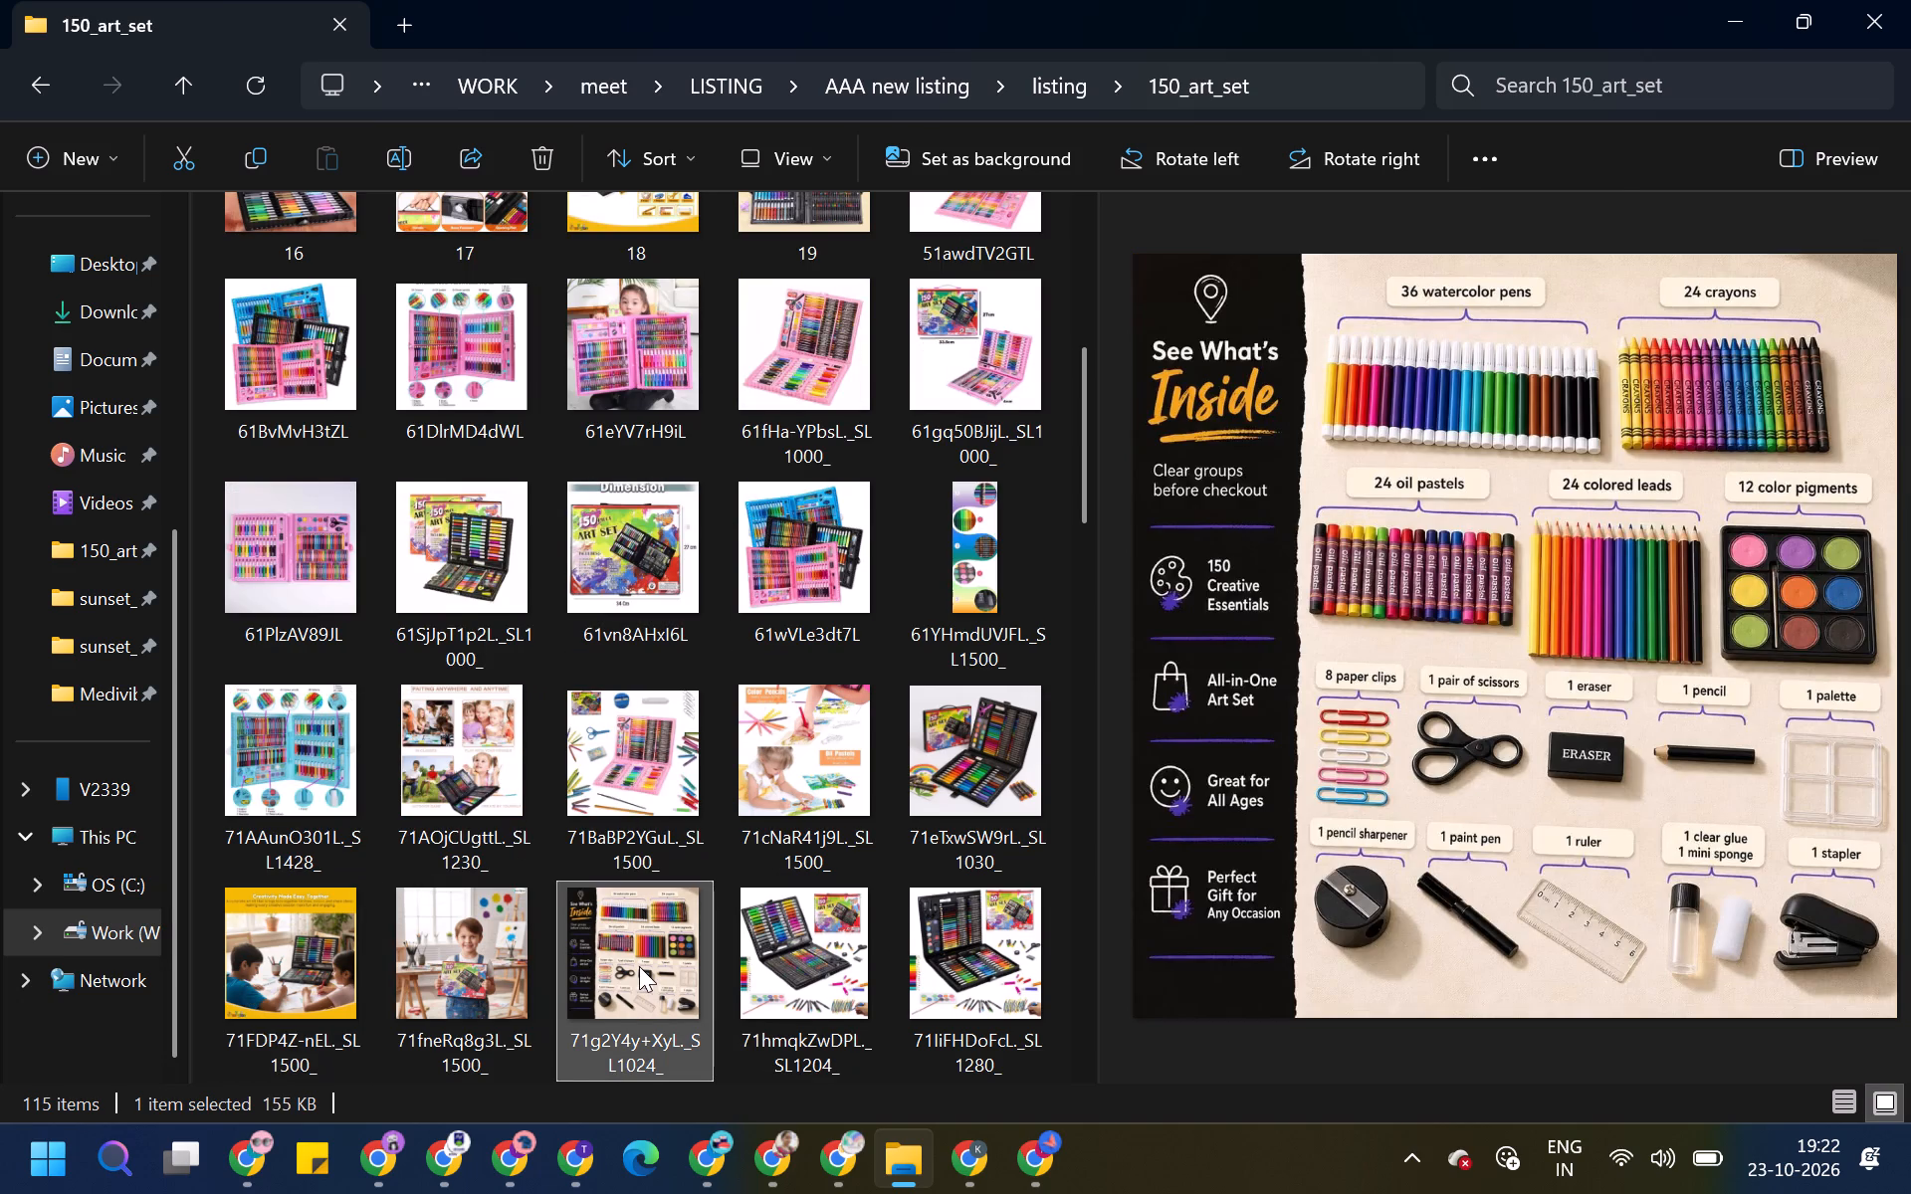
key("F2")
type("20")
key("Return")
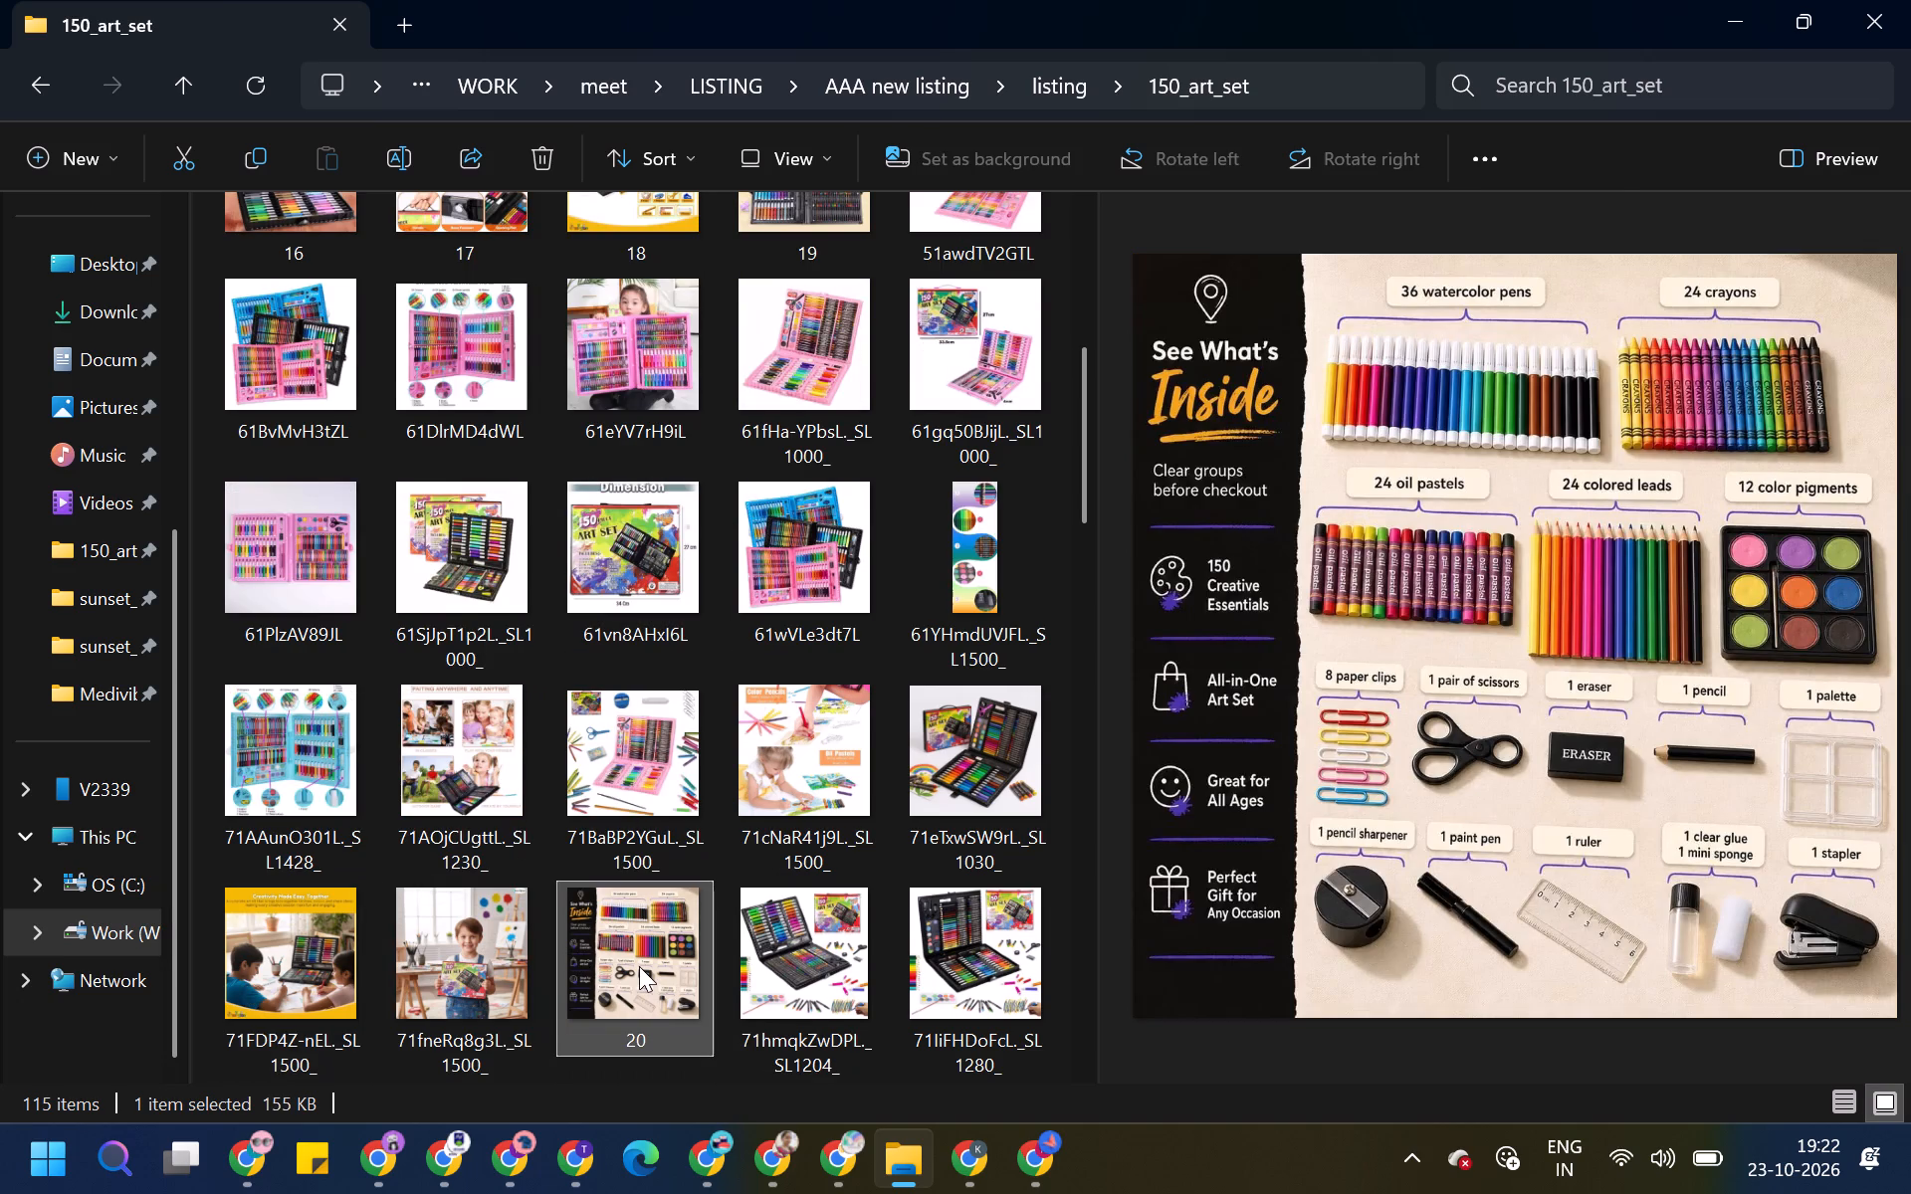
key("ctrl+r")
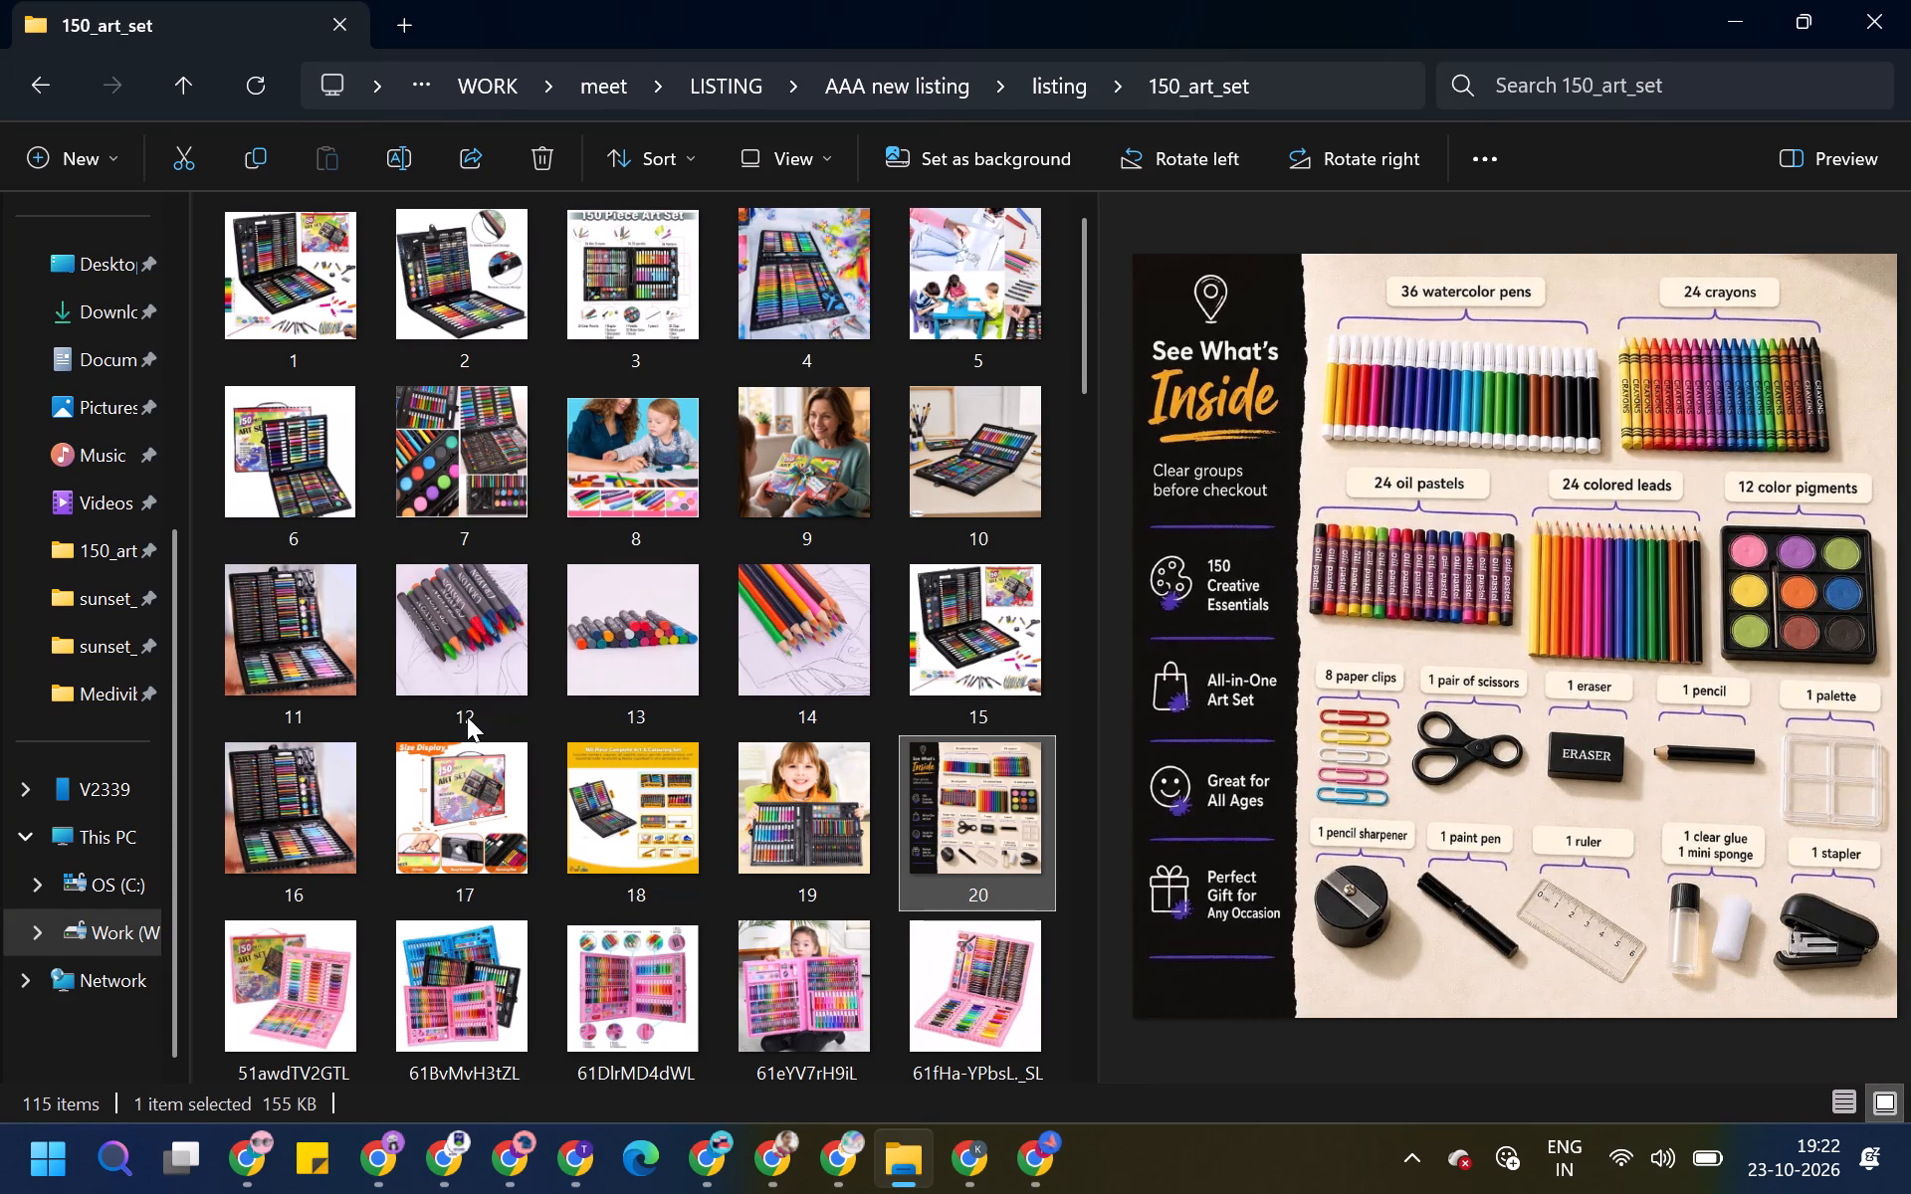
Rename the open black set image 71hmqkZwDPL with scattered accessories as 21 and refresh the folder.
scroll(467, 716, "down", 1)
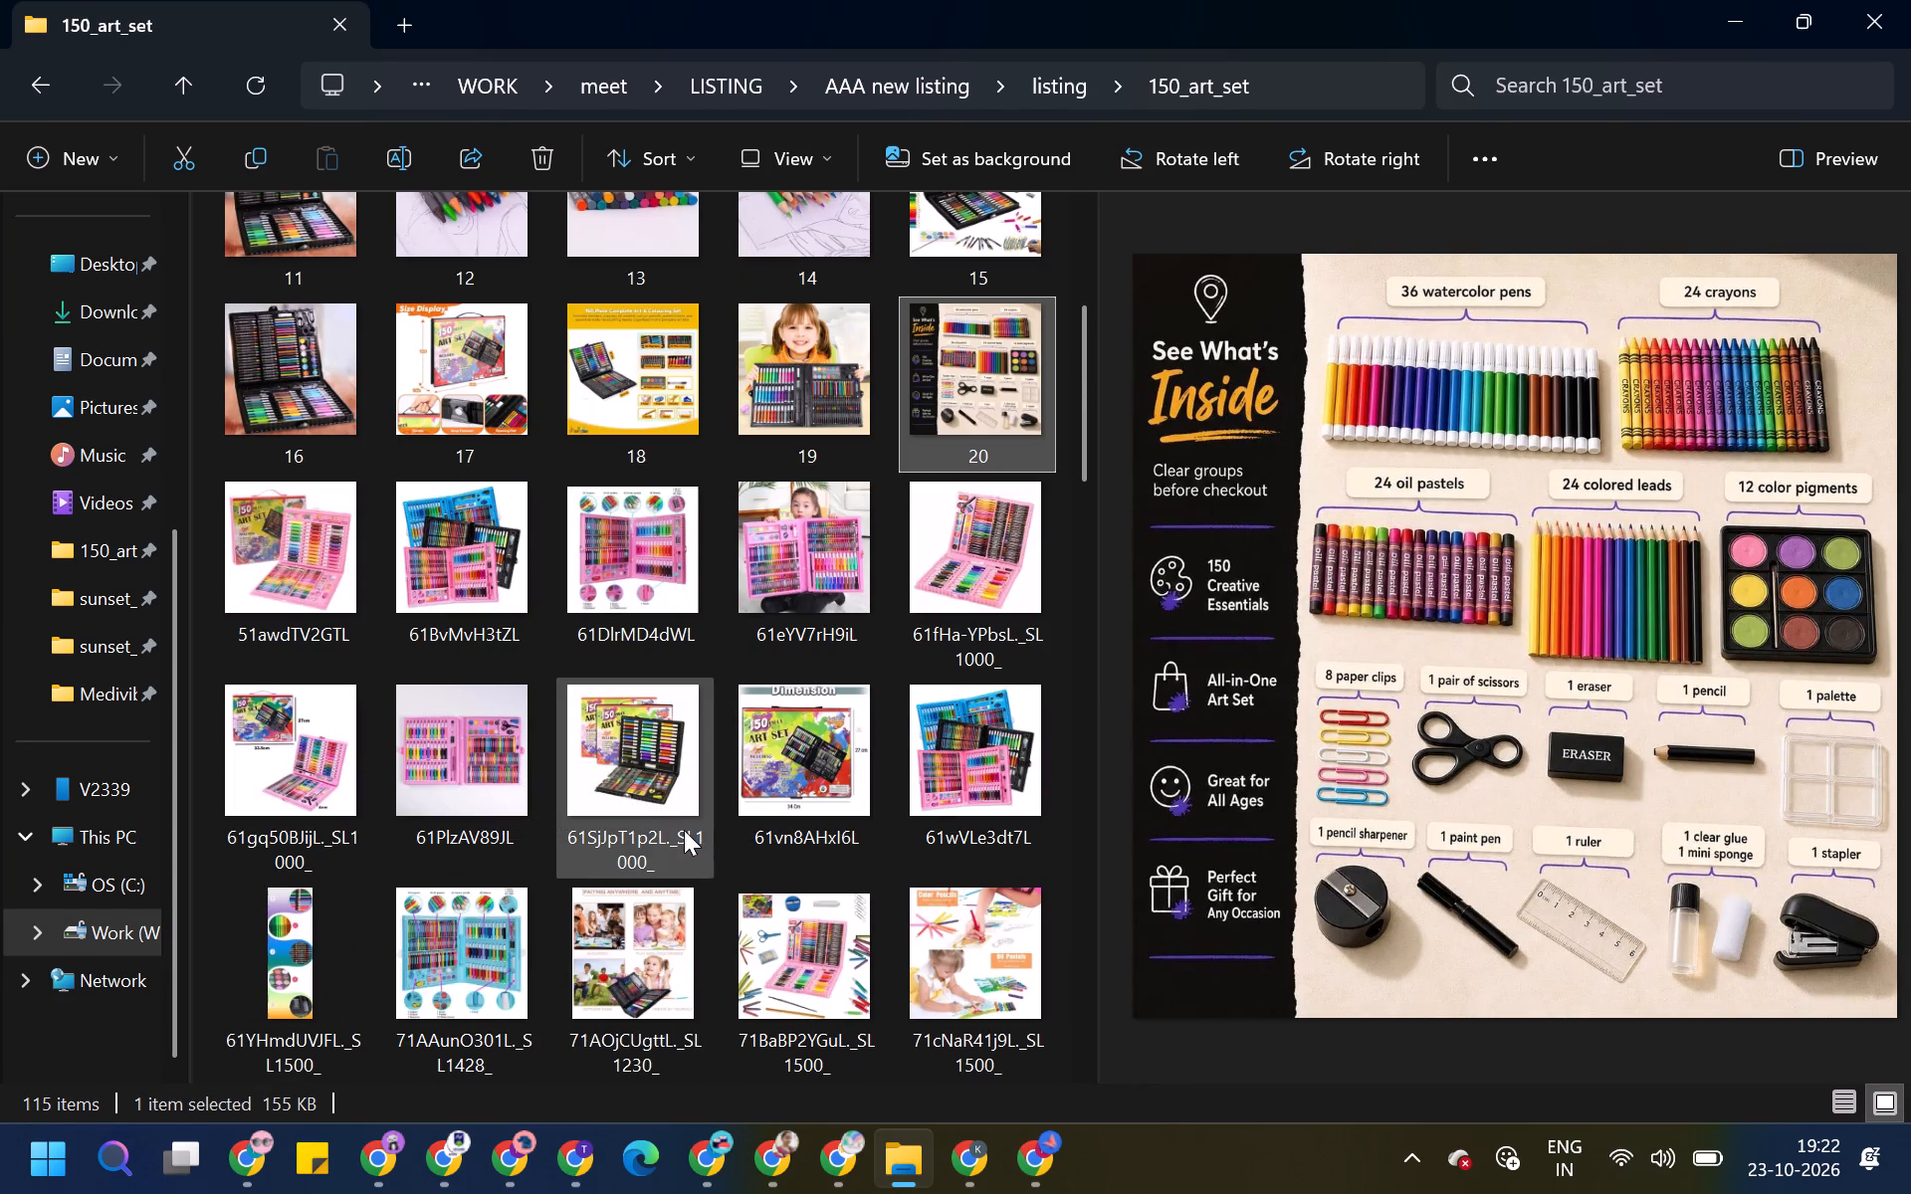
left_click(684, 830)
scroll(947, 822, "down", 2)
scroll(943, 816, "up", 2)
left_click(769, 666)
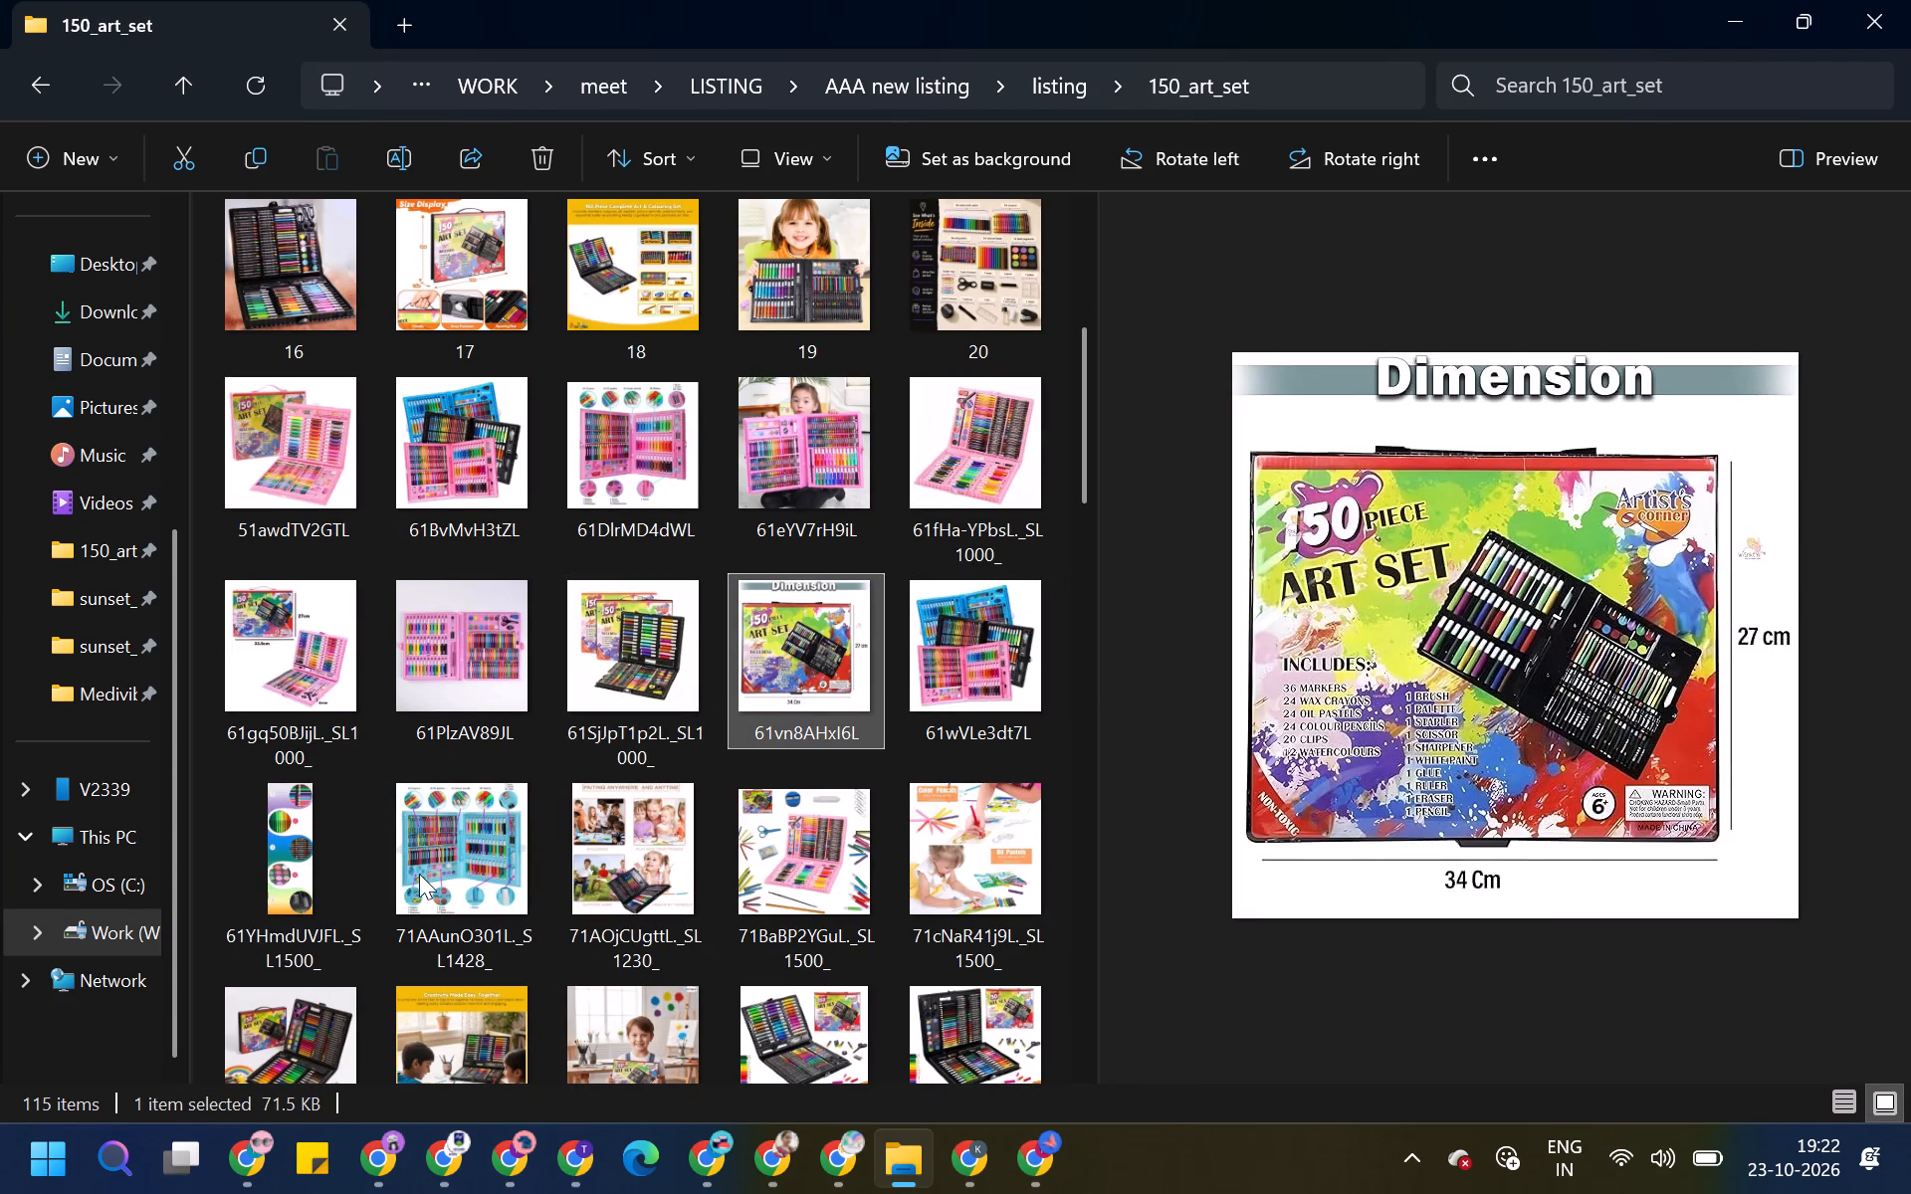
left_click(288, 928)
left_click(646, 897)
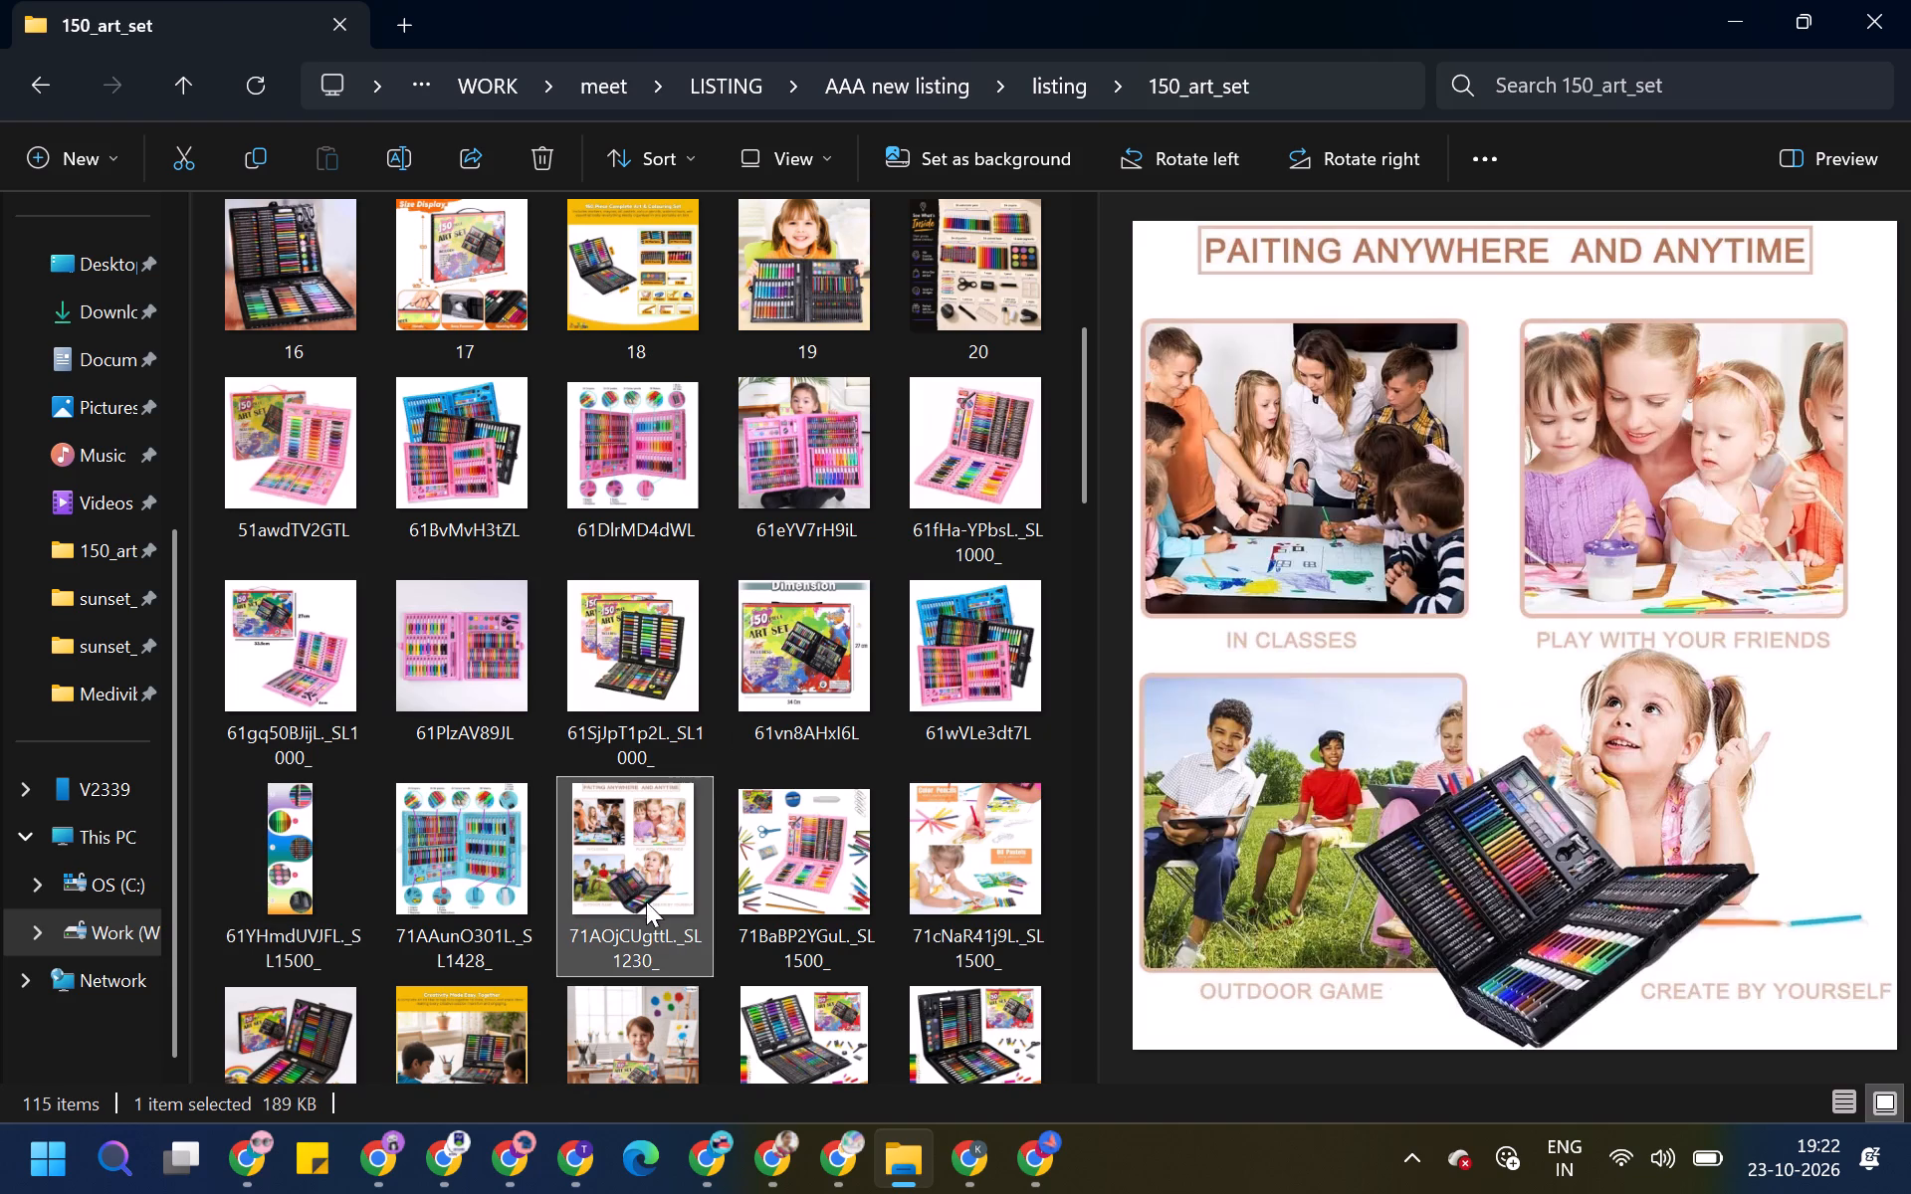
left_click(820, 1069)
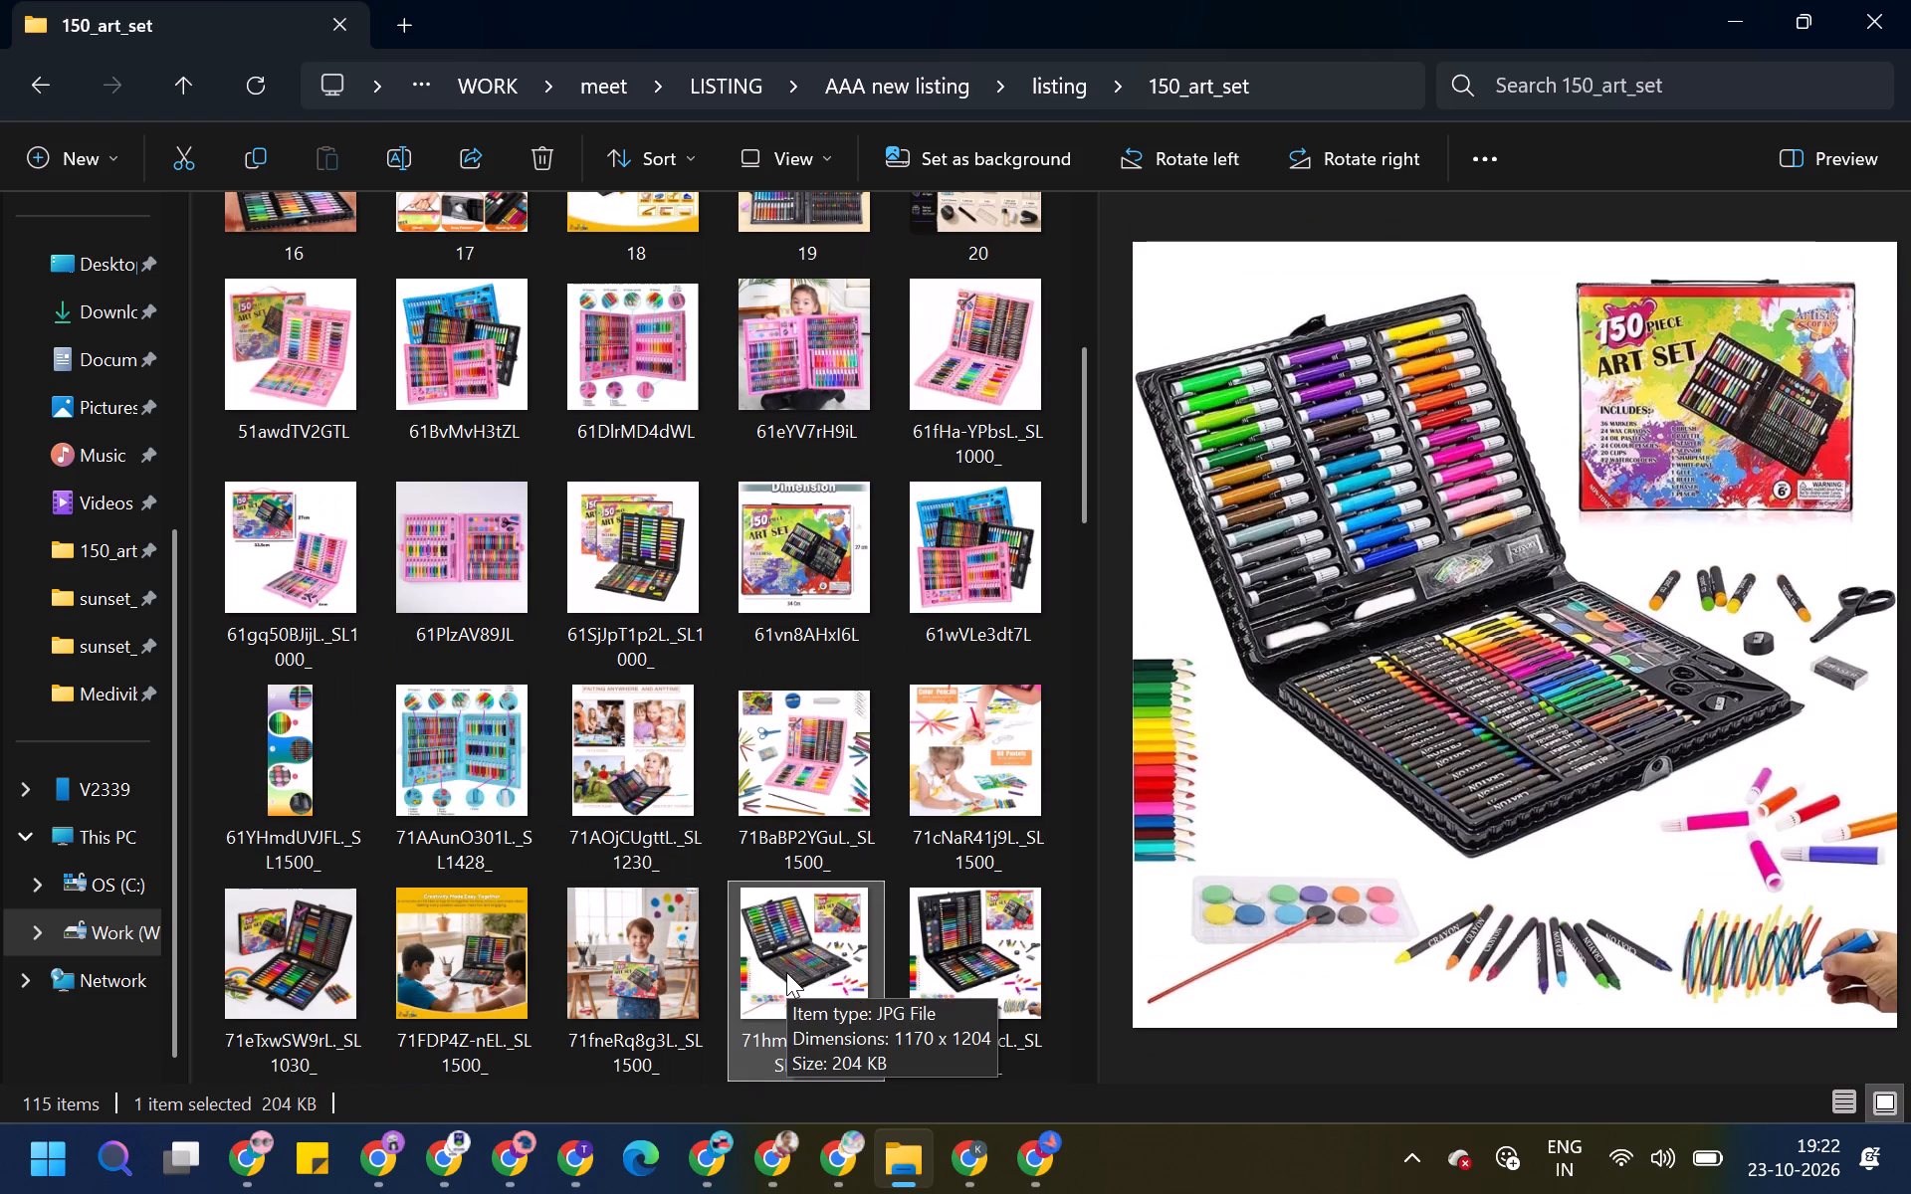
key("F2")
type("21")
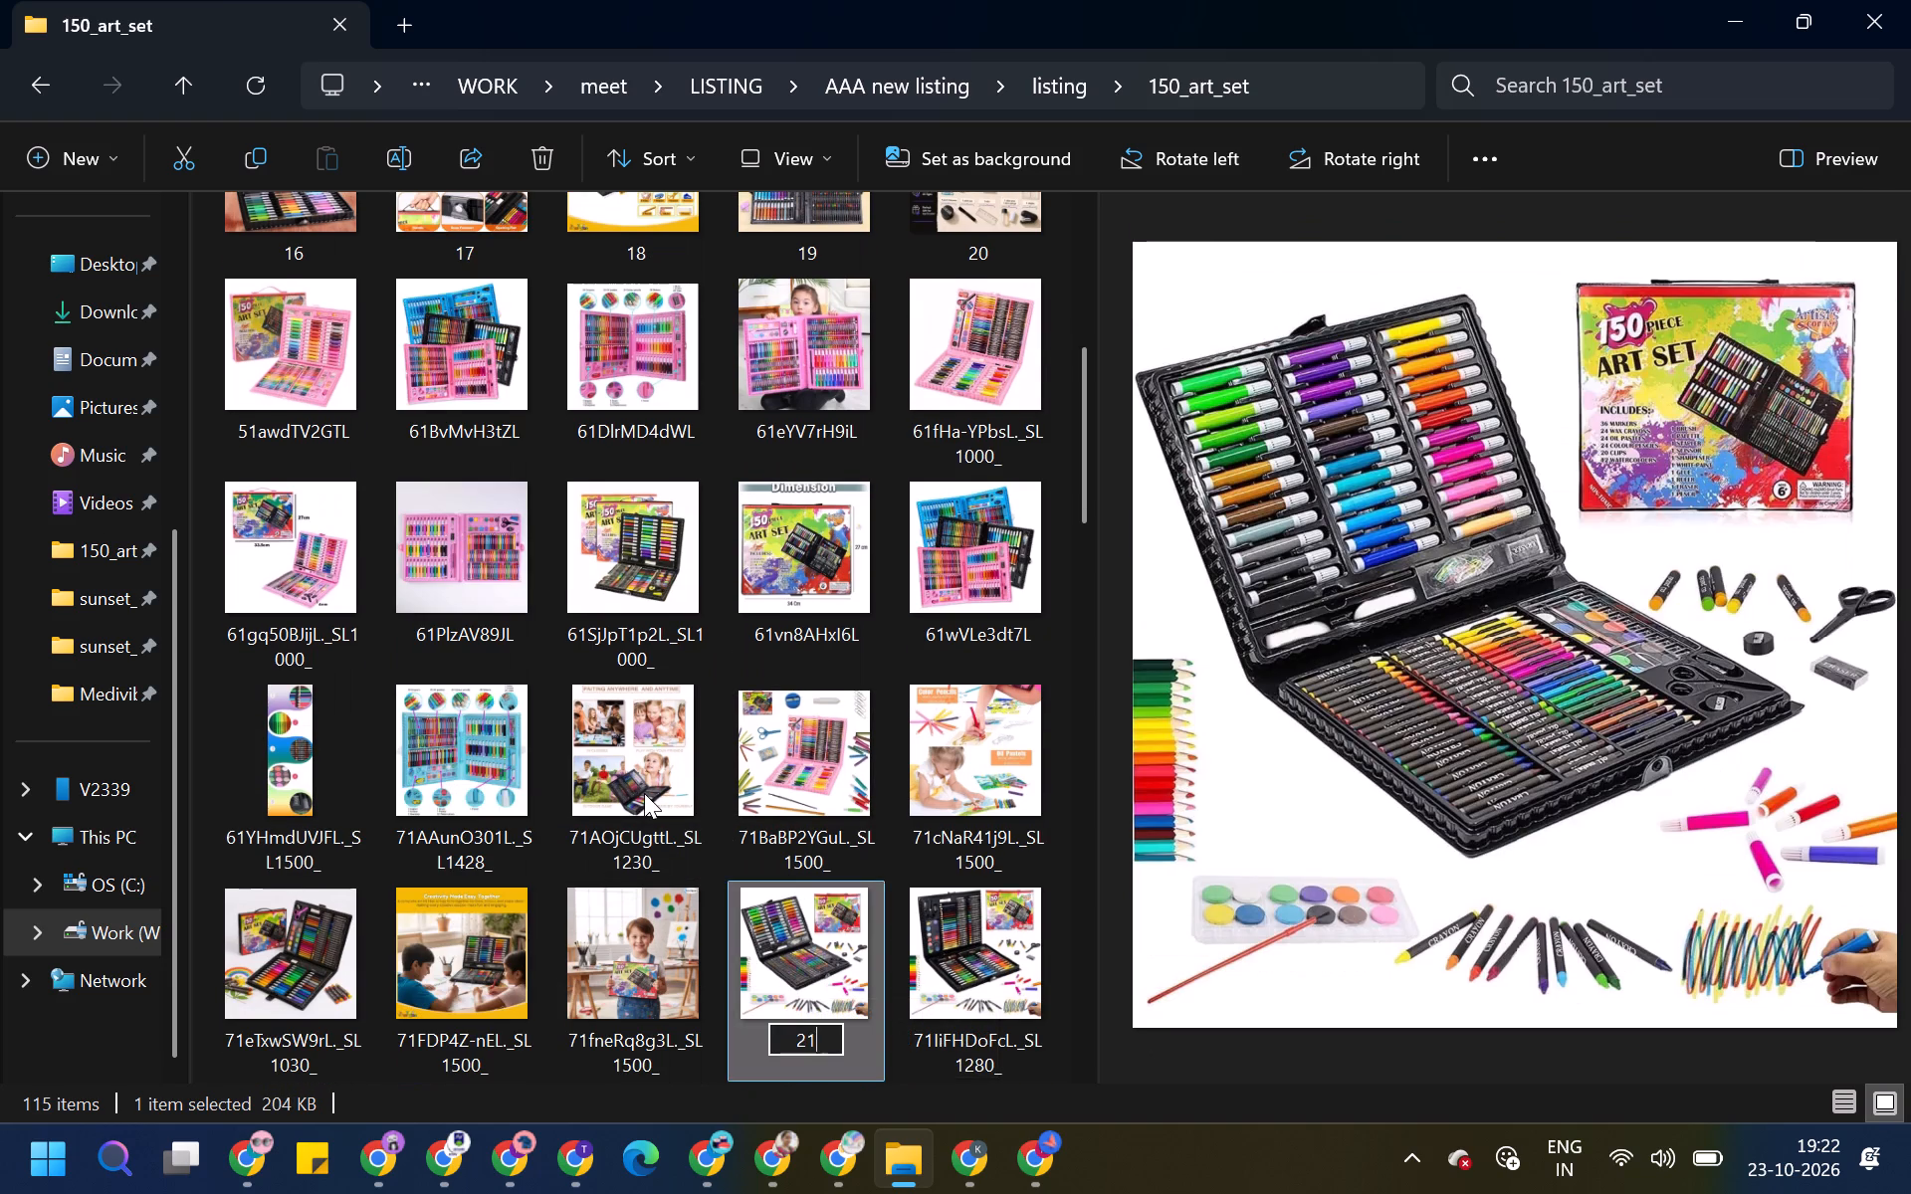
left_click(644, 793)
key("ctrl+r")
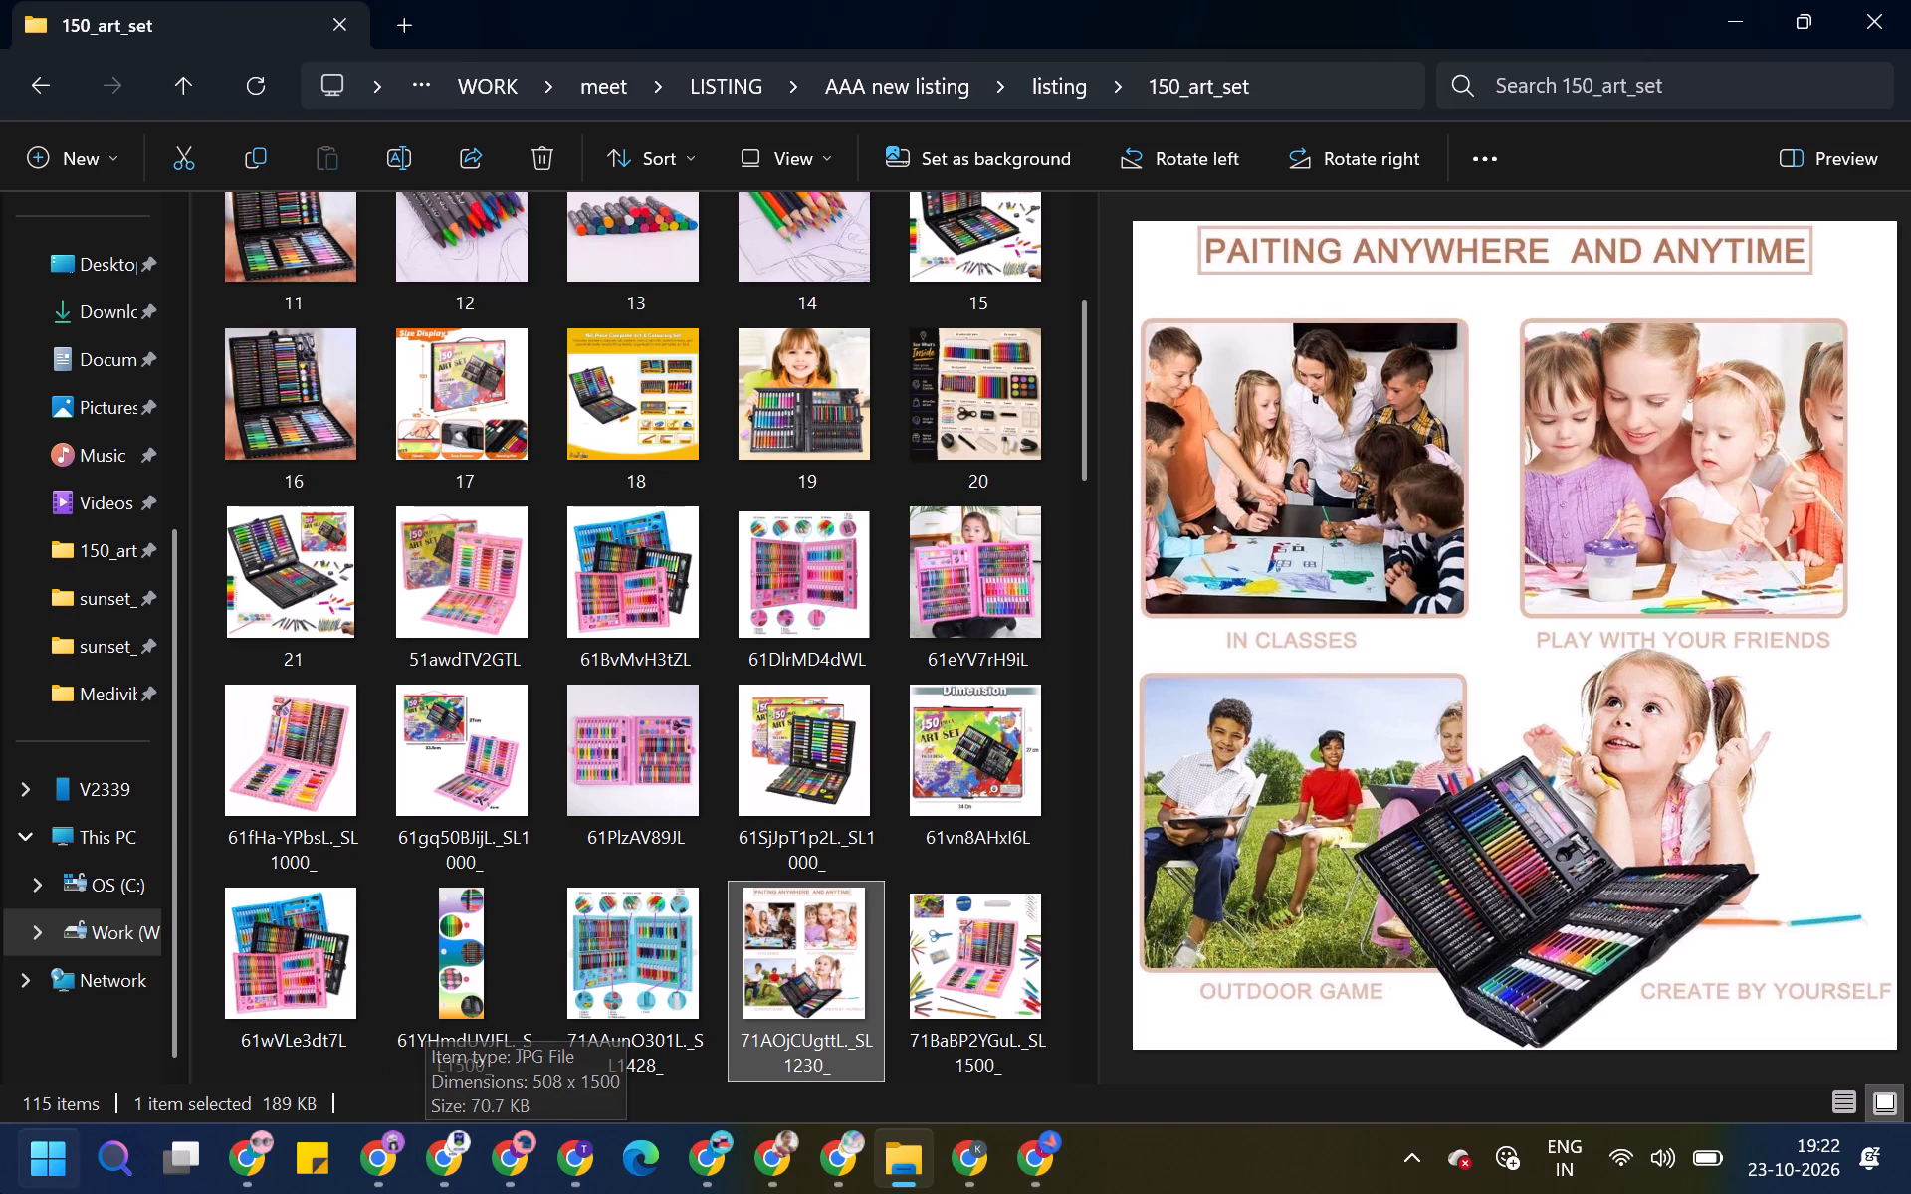
Compare black set image 21 with image 1 and delete image 21.
scroll(295, 607, "up", 2)
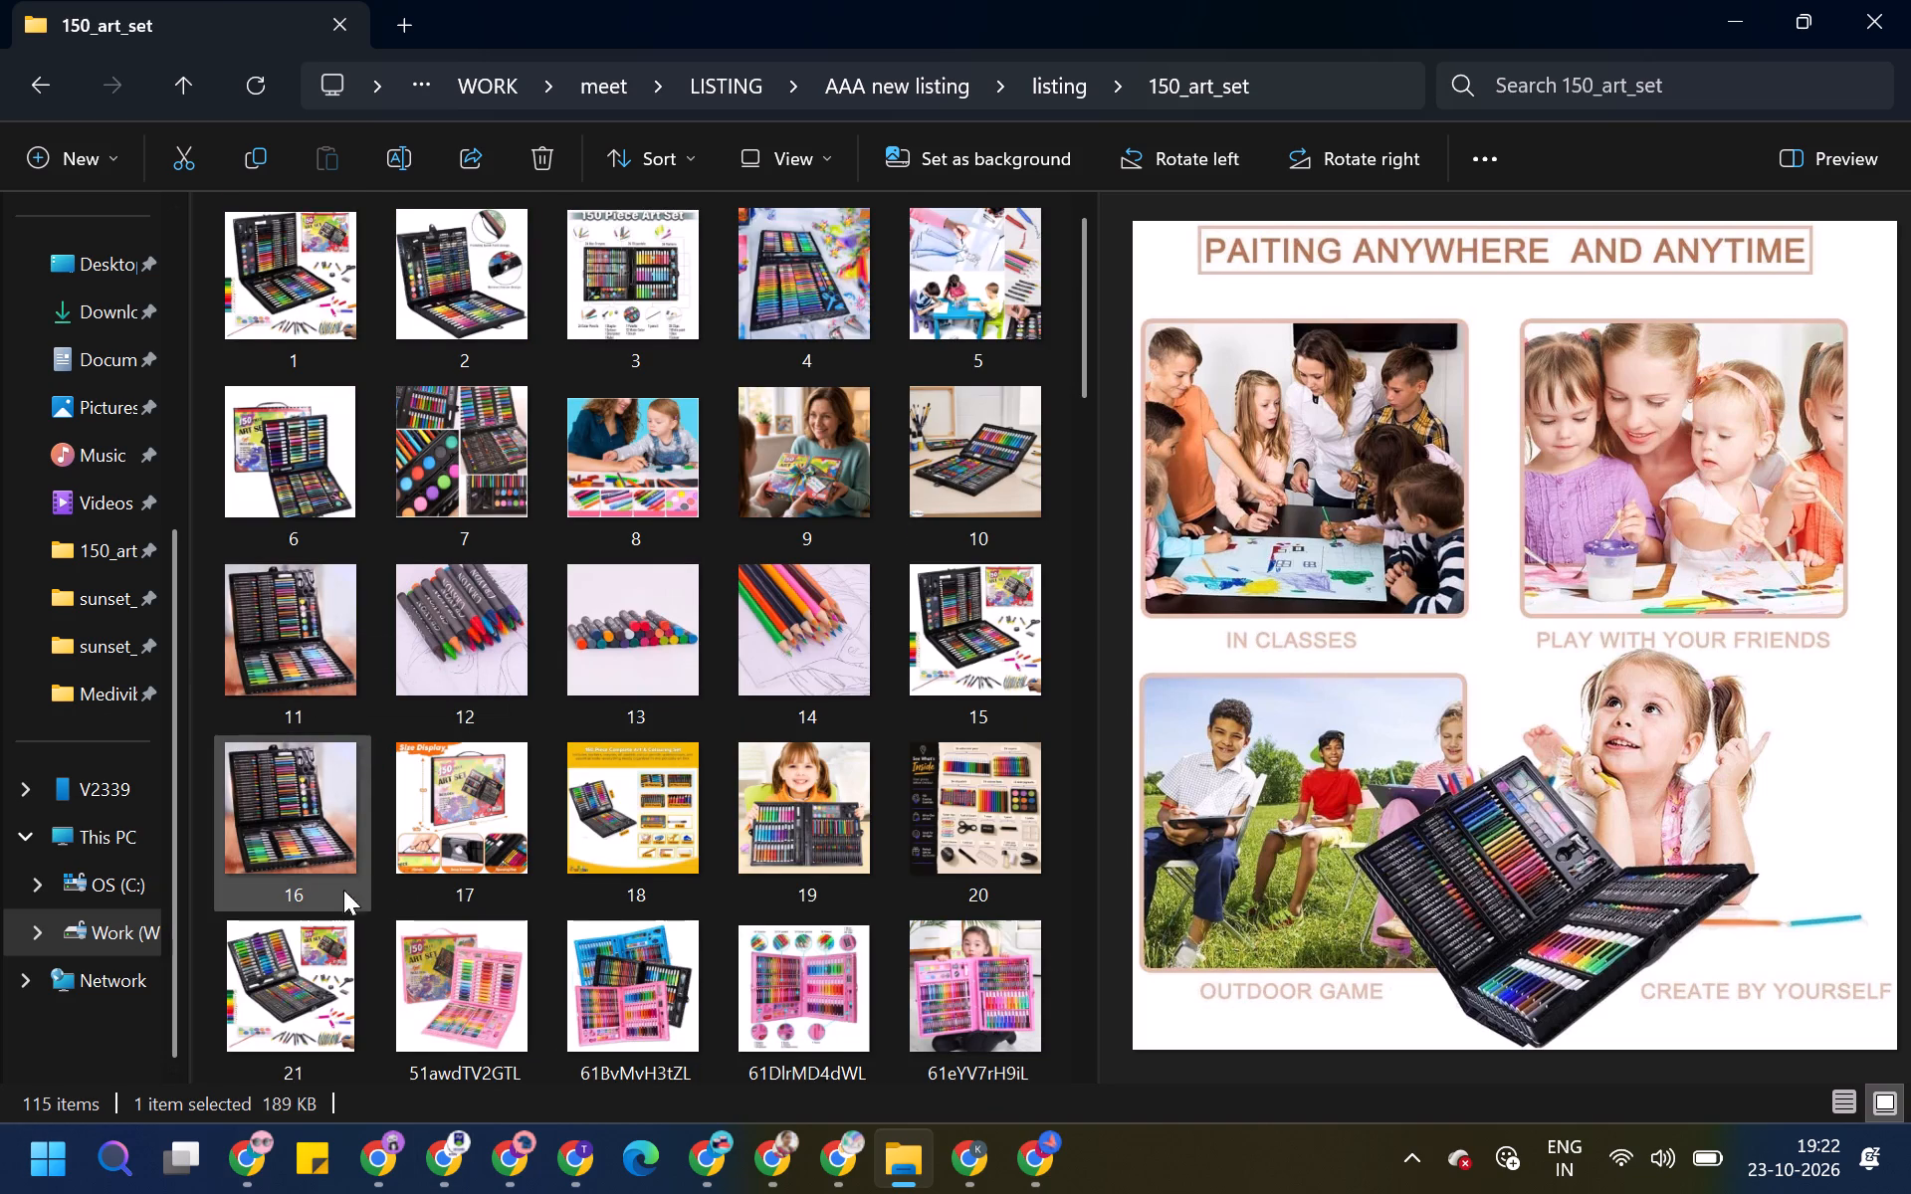
left_click(318, 960)
left_click(262, 321)
scroll(544, 836, "down", 1)
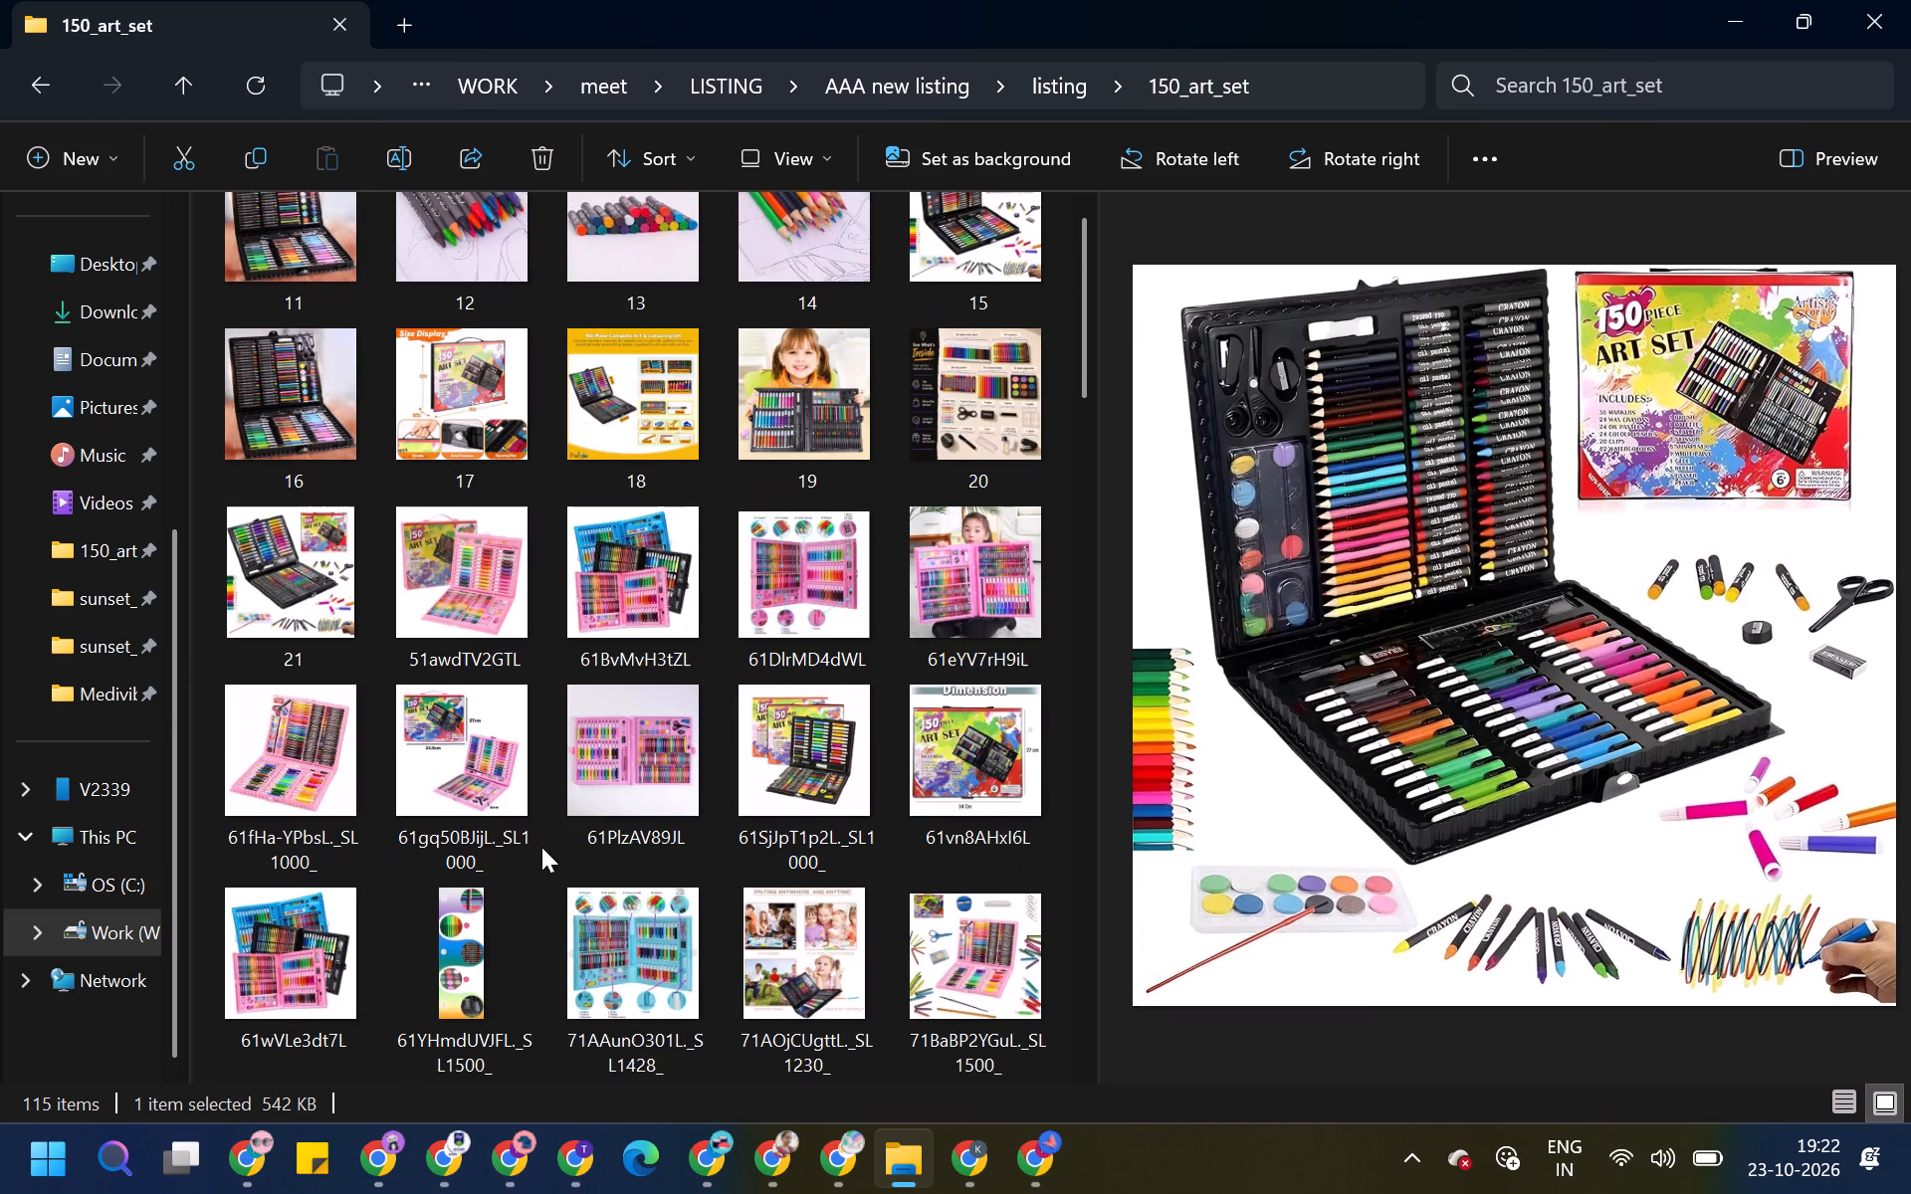
left_click(300, 650)
key("Delete")
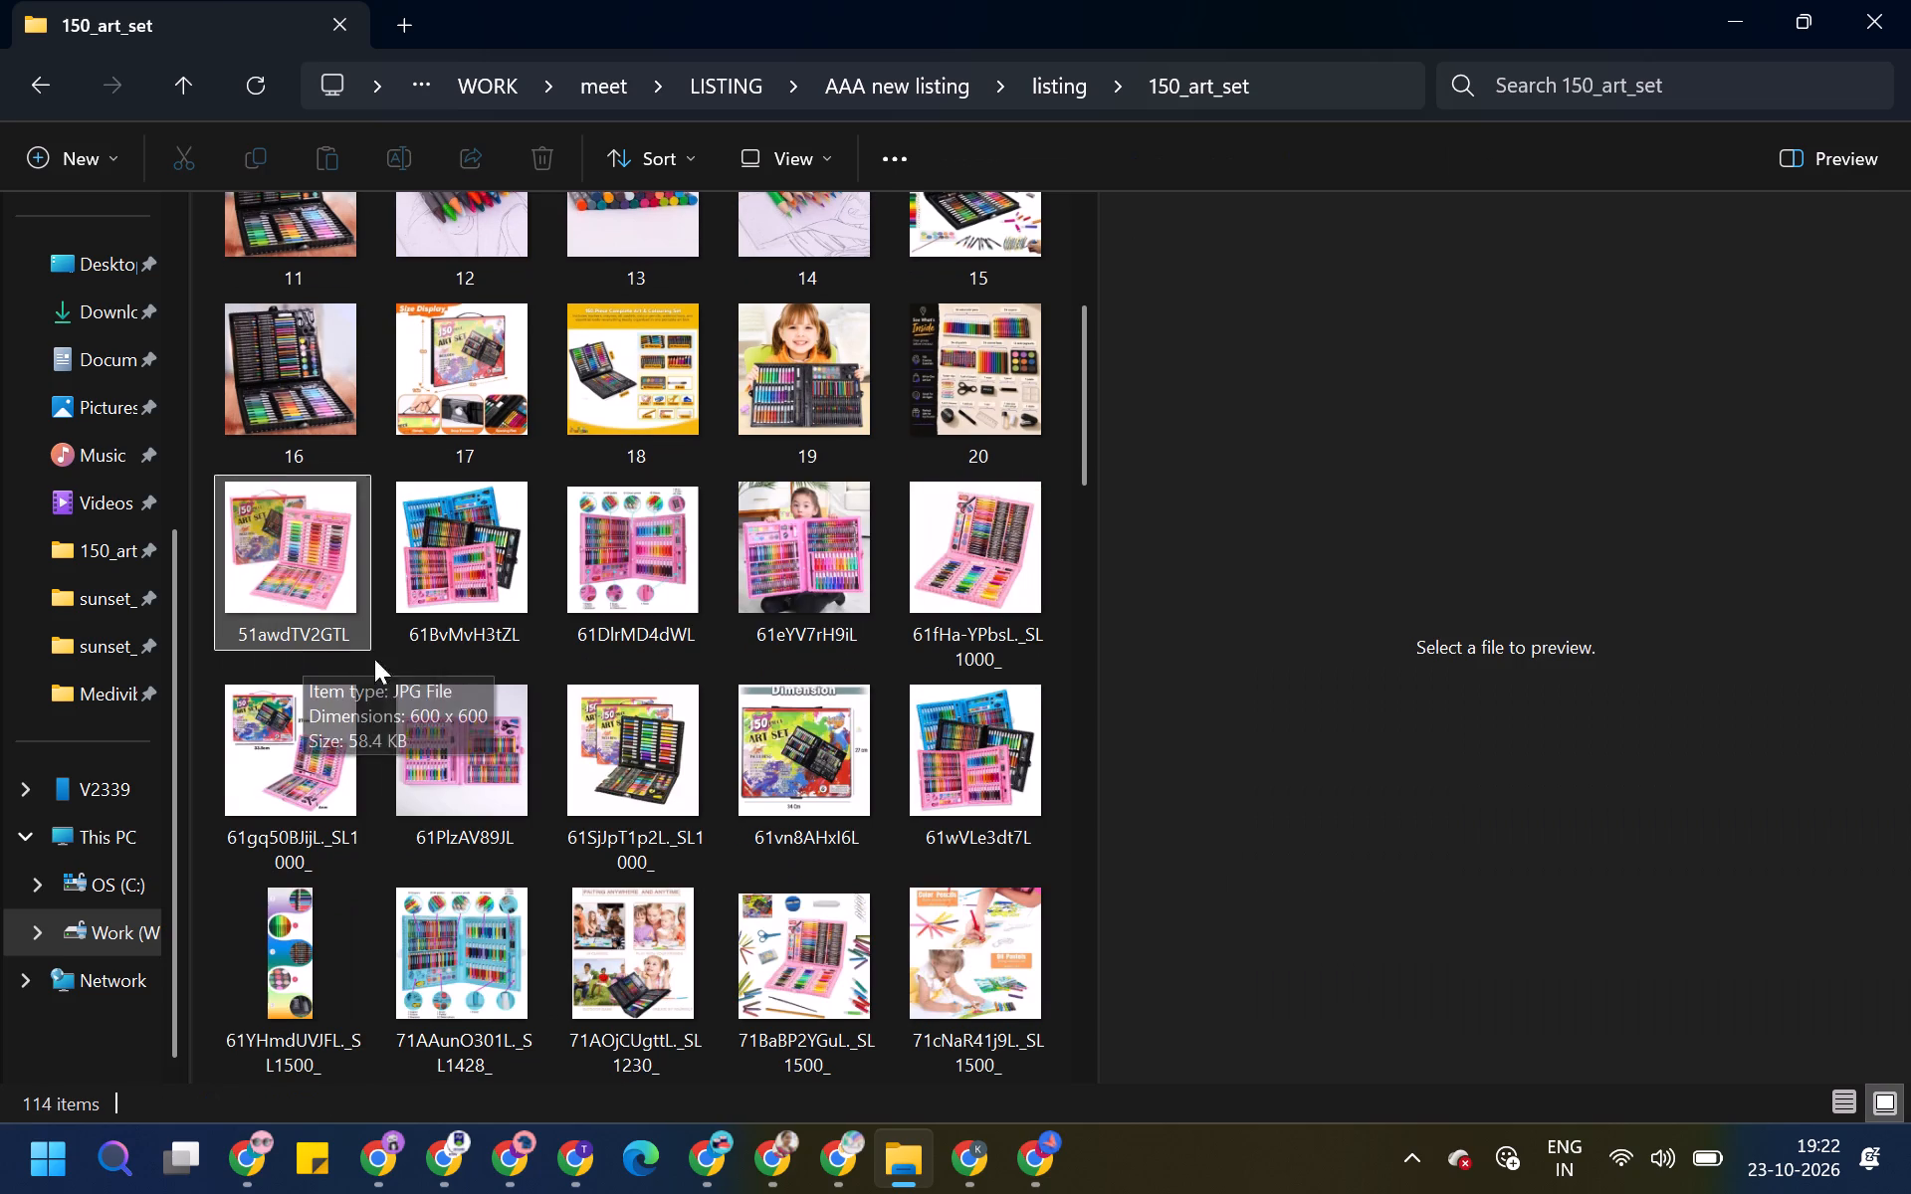
Compare the open black set image 71IiFHDoFcL with image 1 and delete 71IiFHDoFcL.
scroll(523, 725, "down", 2)
scroll(590, 727, "up", 2)
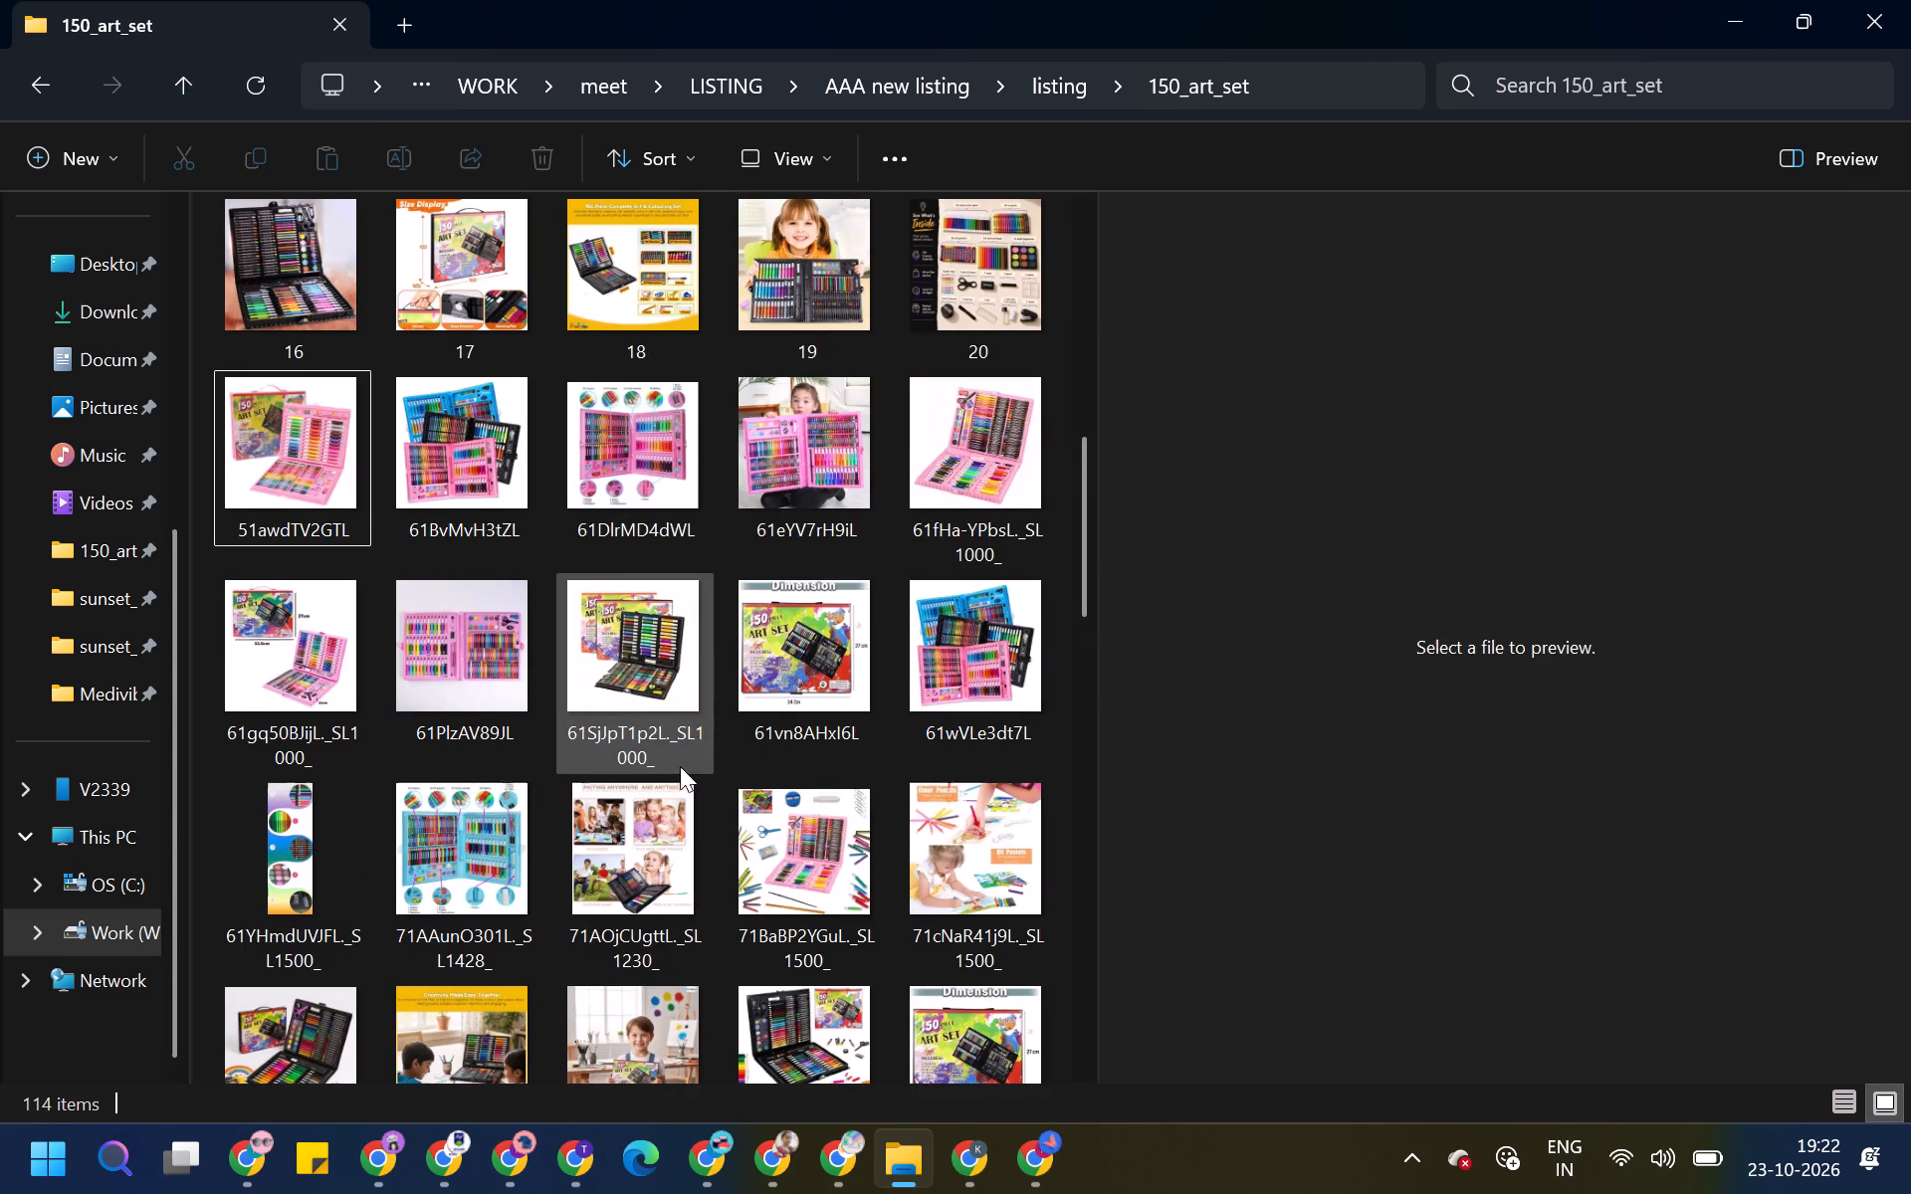
left_click(842, 1044)
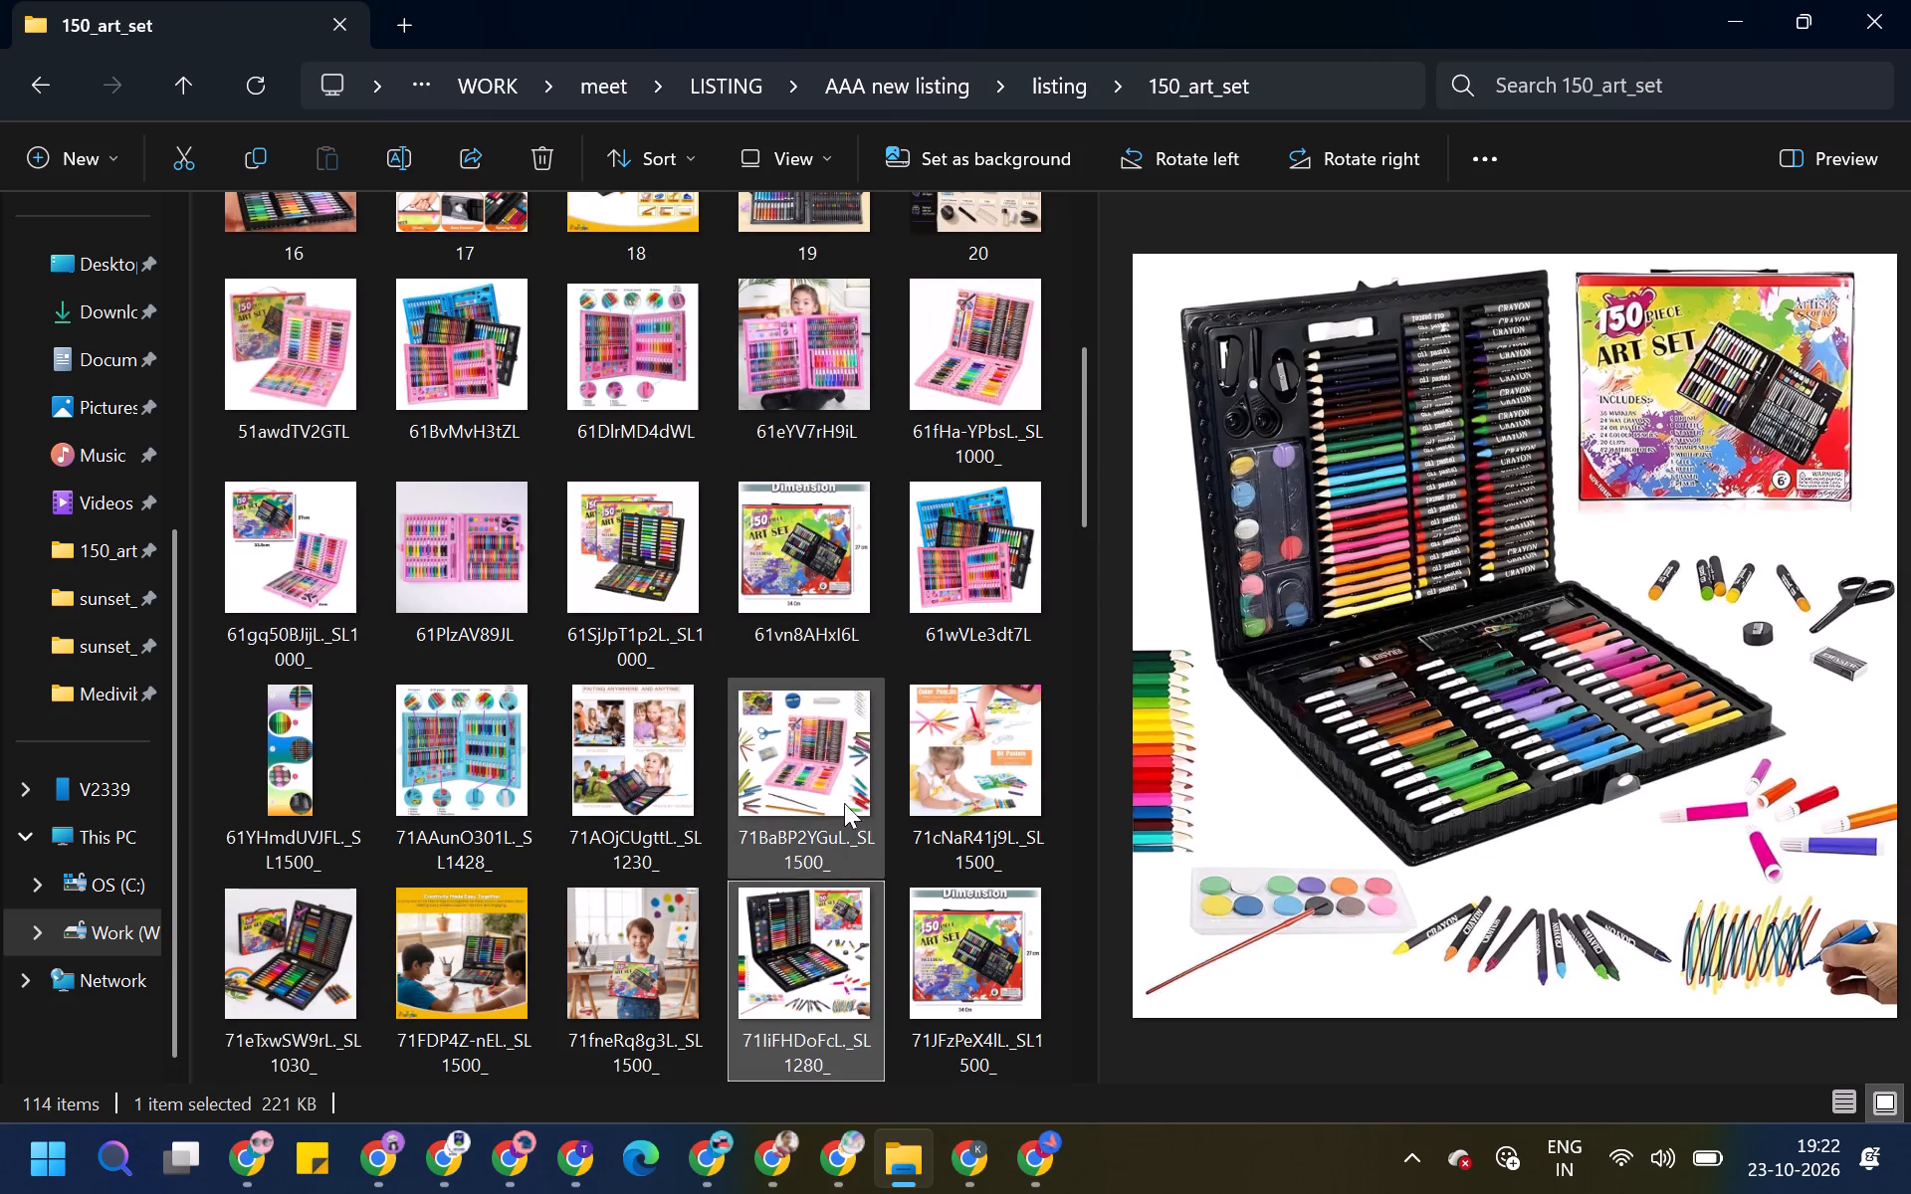
scroll(690, 631, "up", 4)
left_click(317, 313)
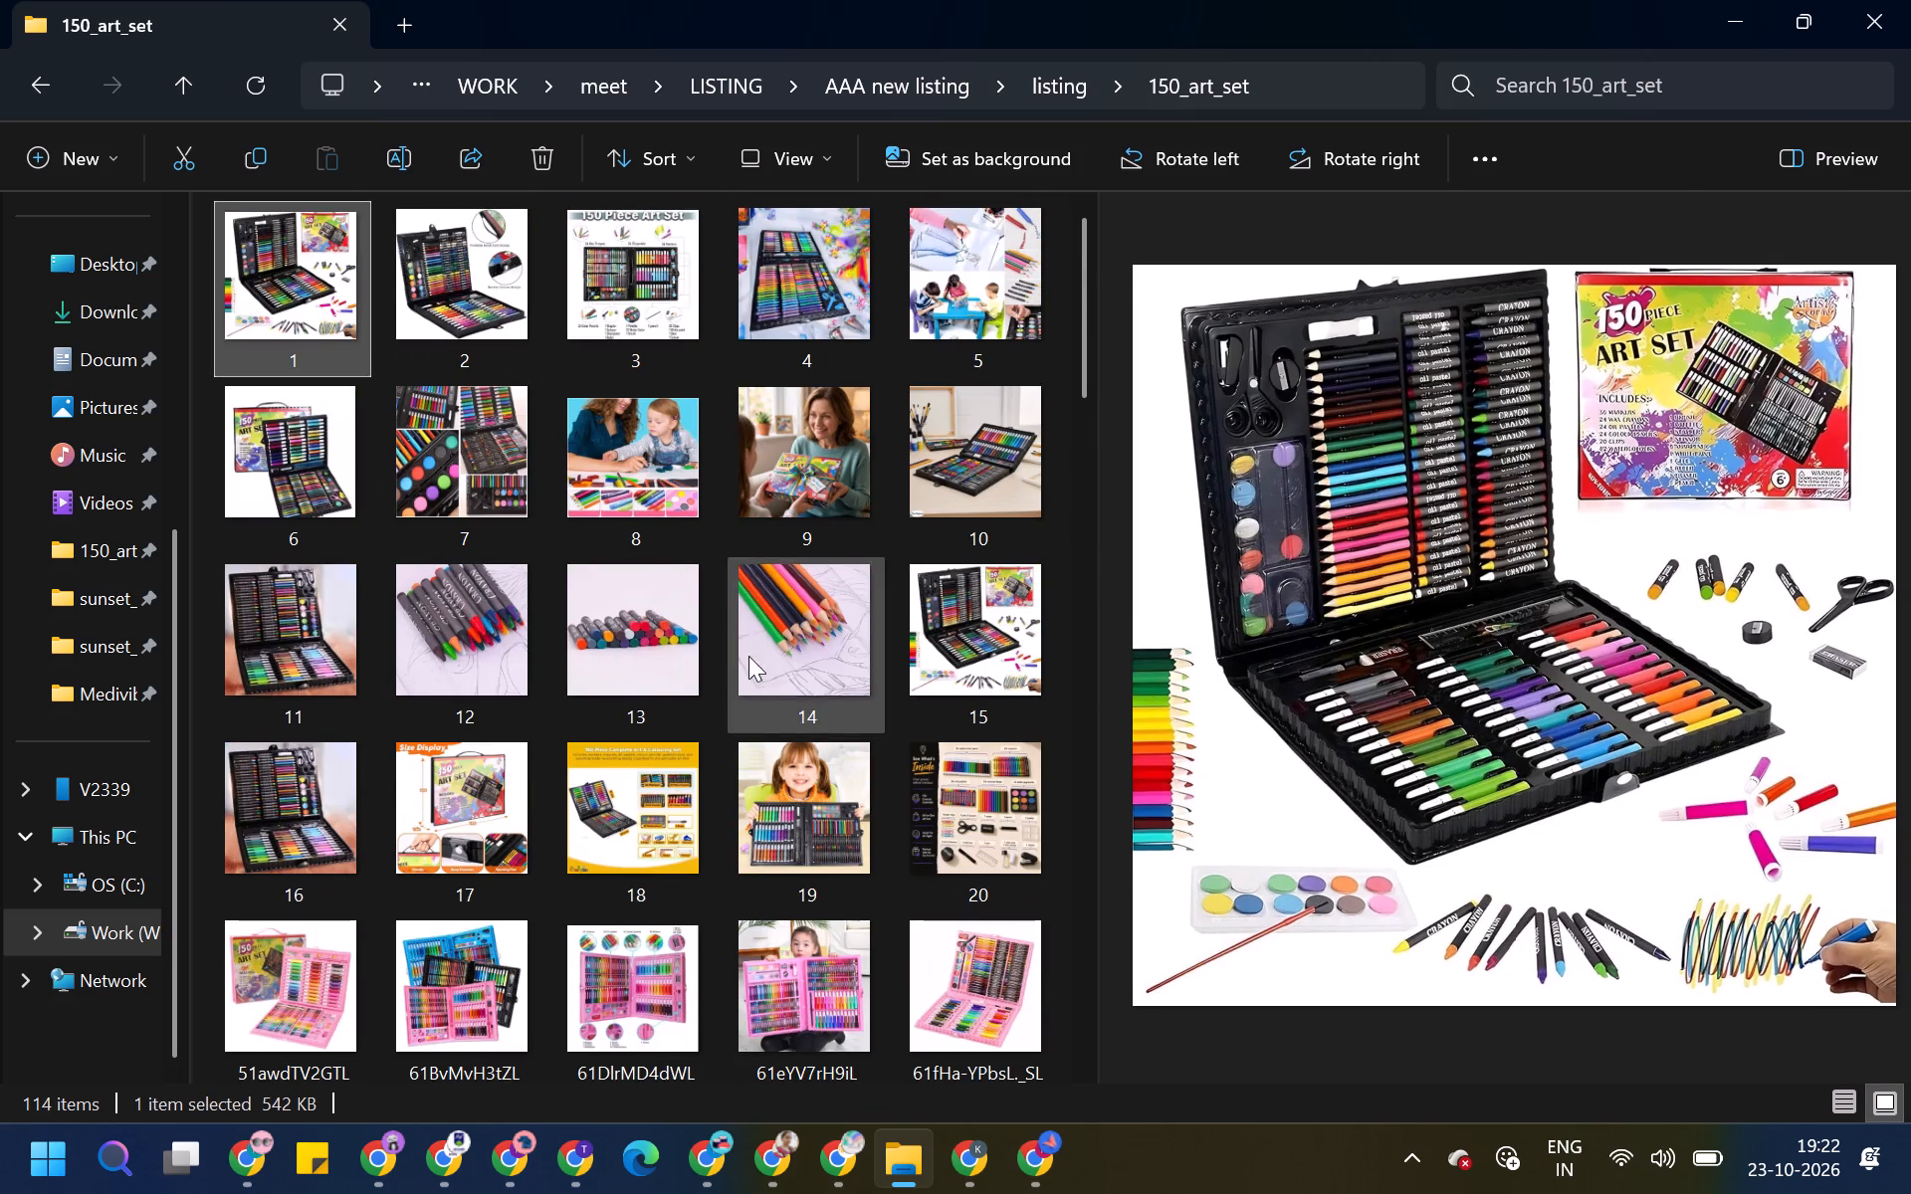
scroll(738, 760, "down", 2)
left_click(805, 592)
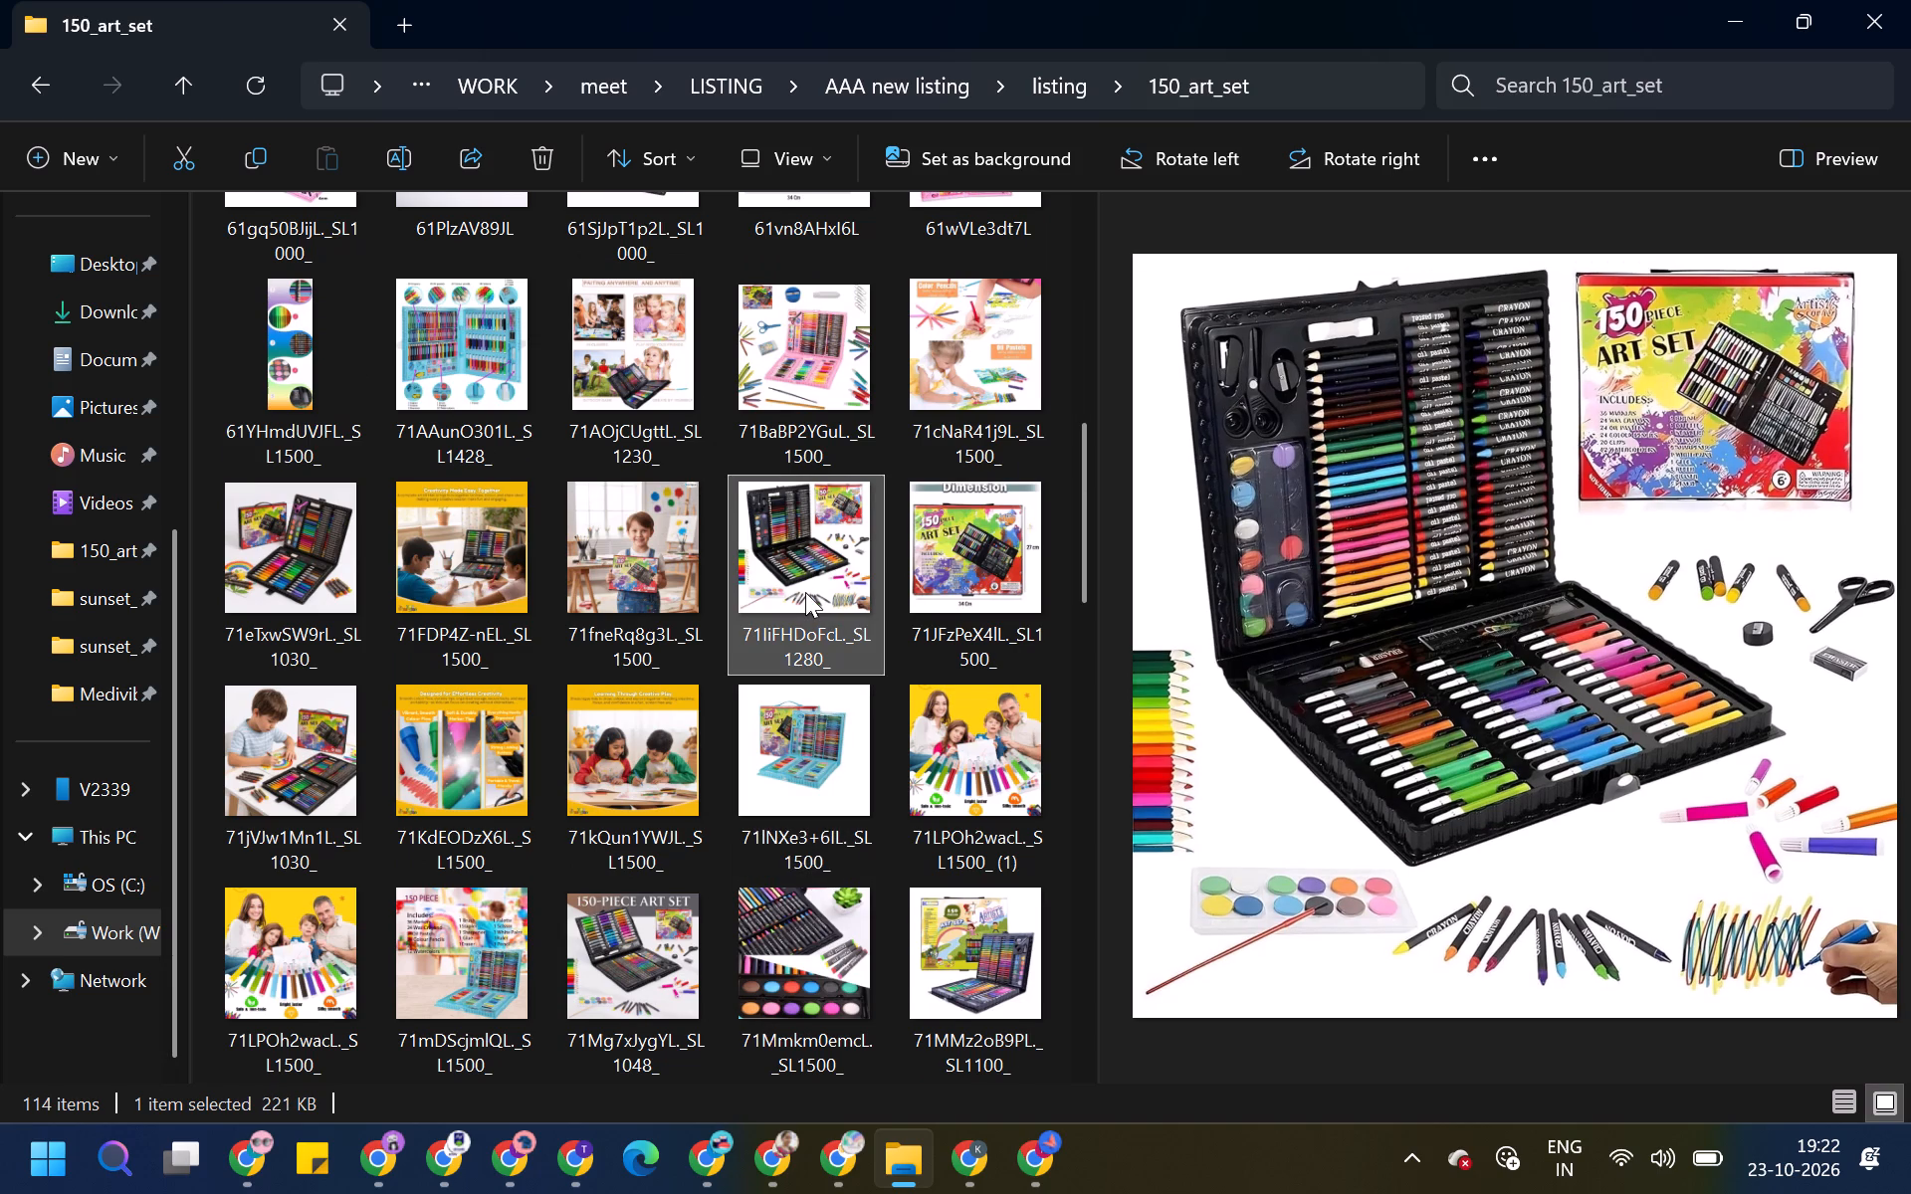
key("Delete")
Rename the open black set image 71eTxwSW9rL with the box and rainbow drawing as 21.
left_click(969, 584)
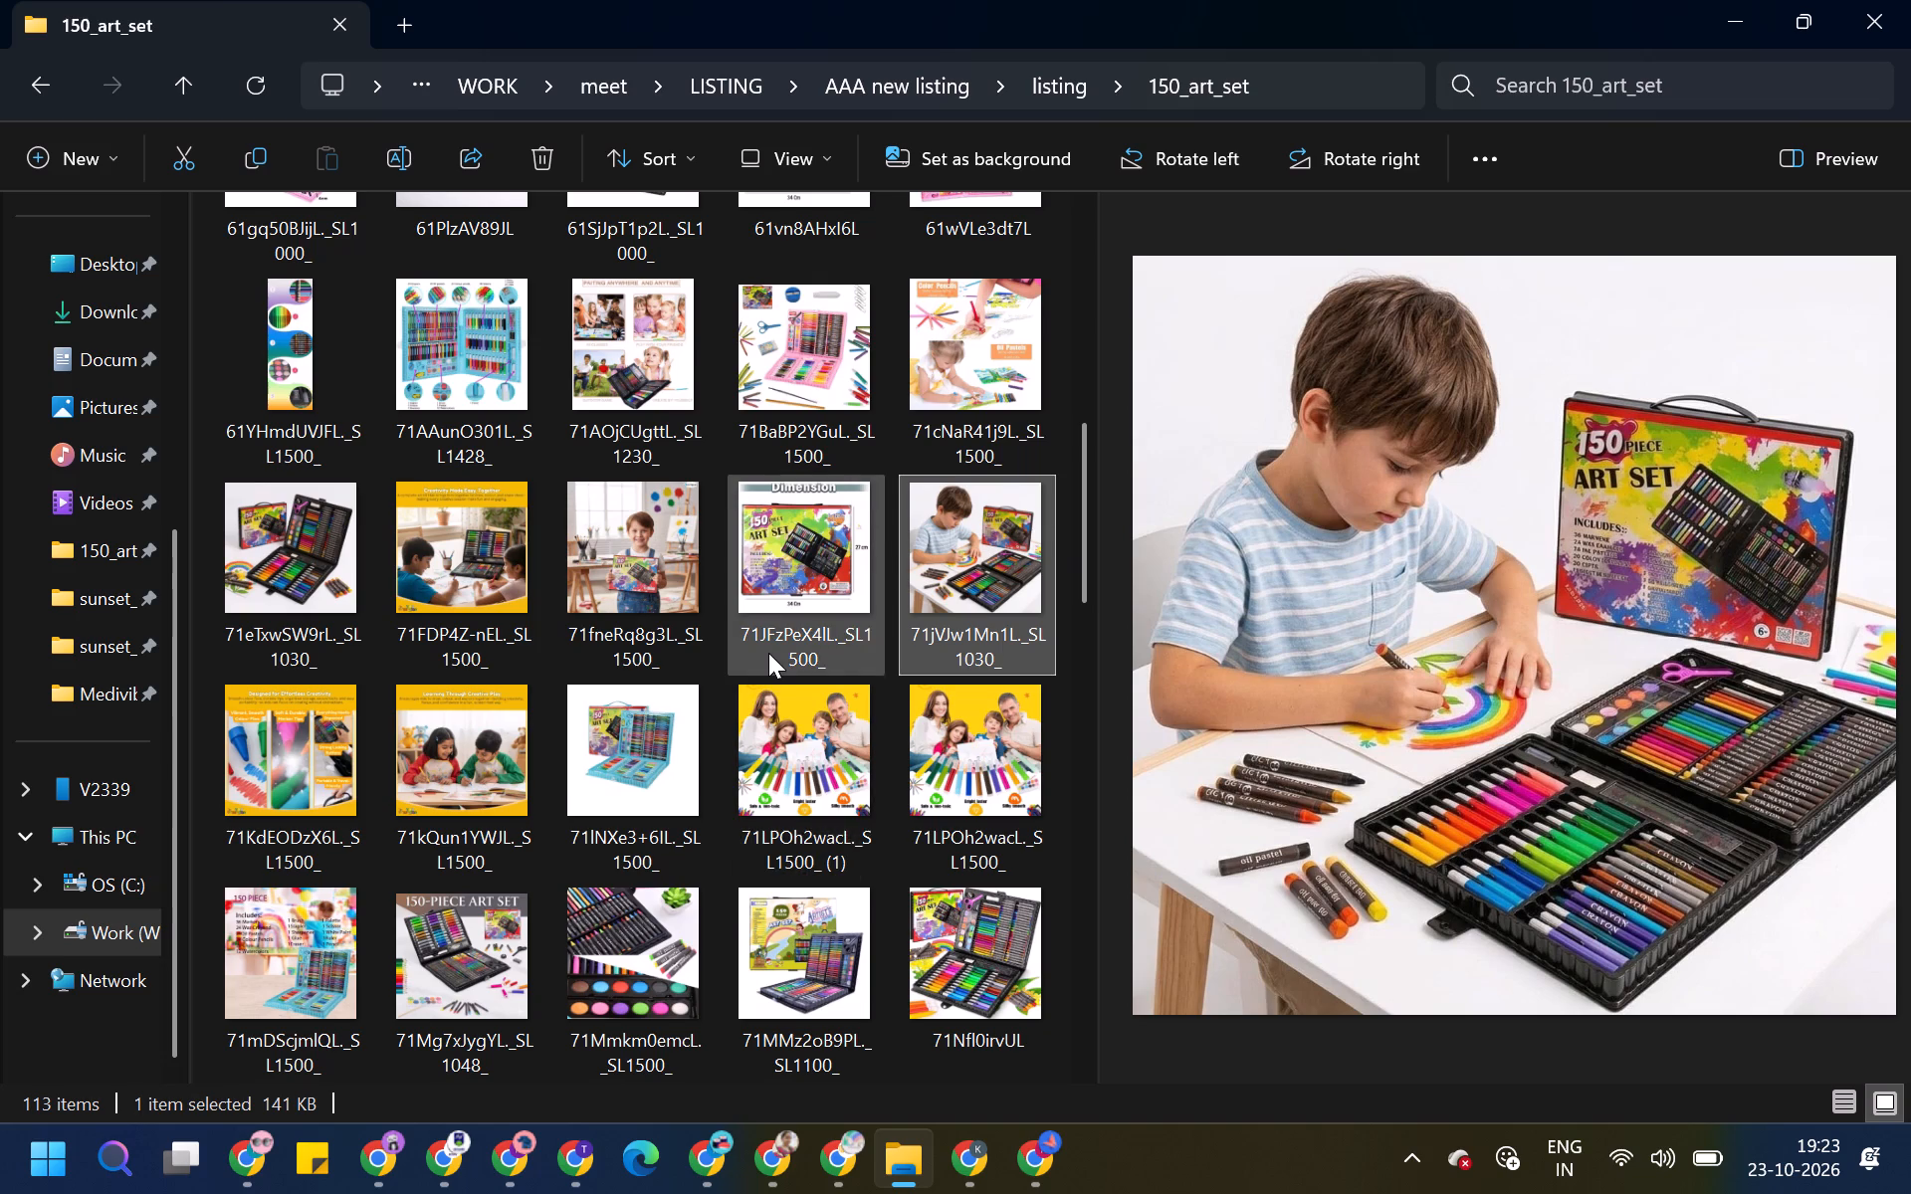
scroll(768, 653, "up", 1)
scroll(663, 819, "down", 1)
left_click(309, 606)
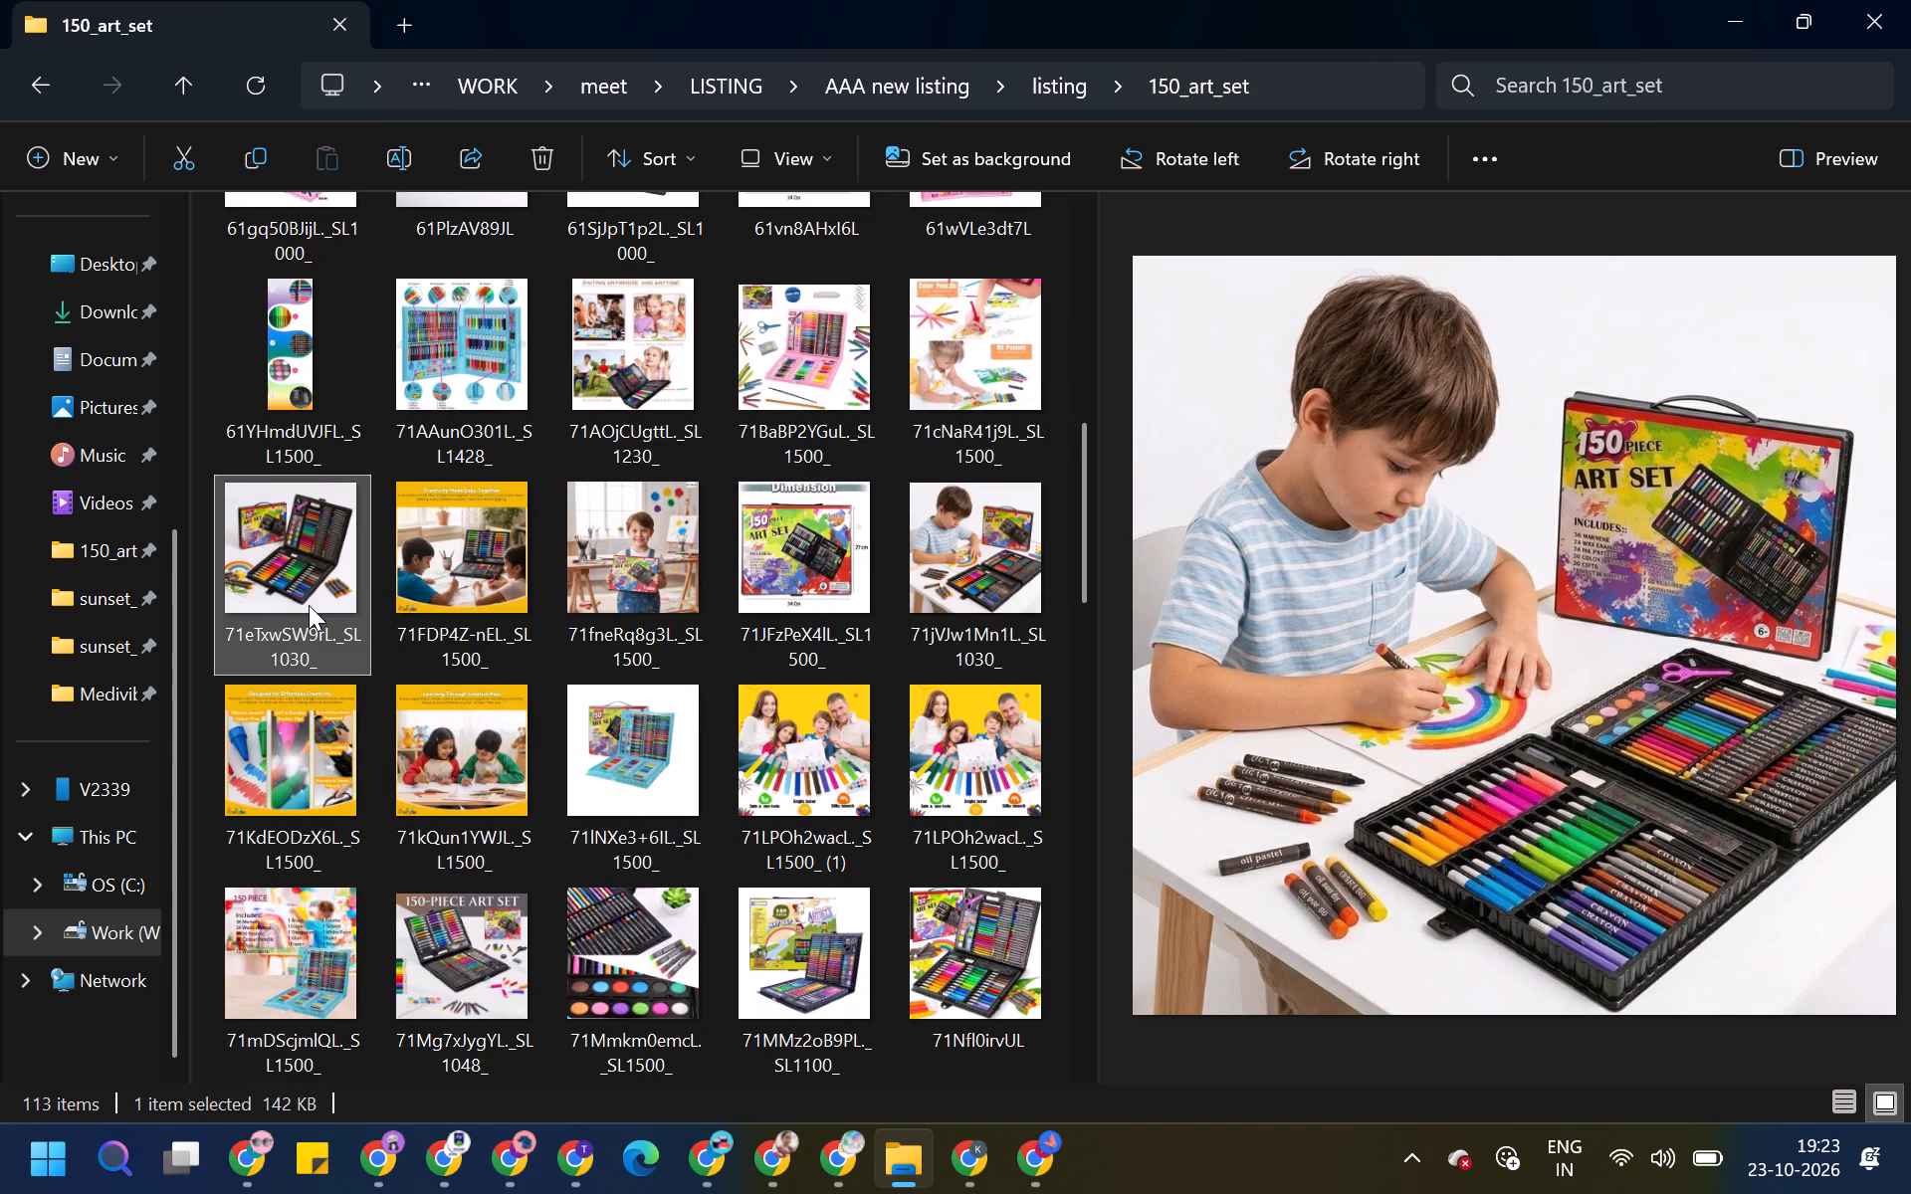
scroll(502, 615, "up", 1)
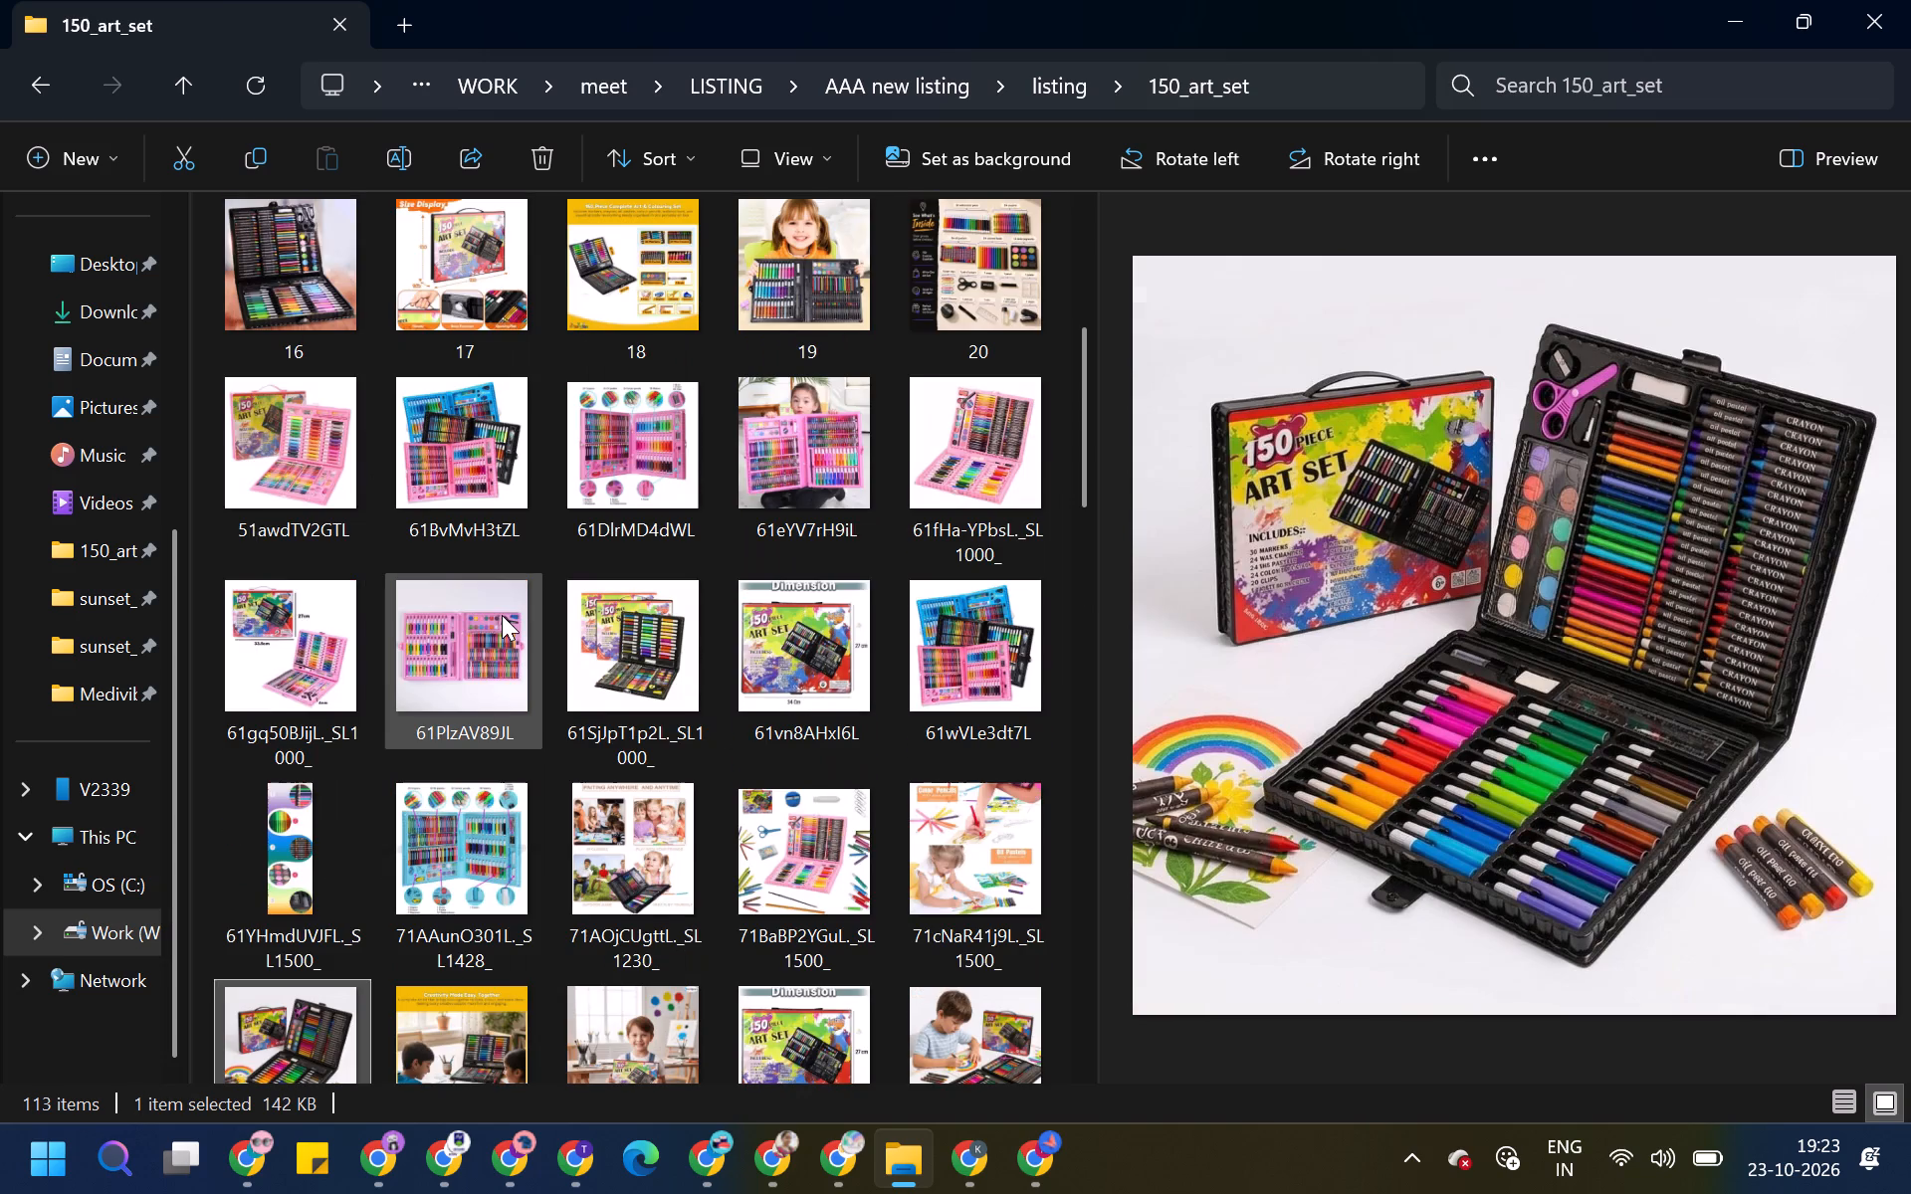
key("F2")
type("21")
Rename the tall five-circle contents image 61YHmdUVJFL as 22 and refresh the folder.
left_click(587, 864)
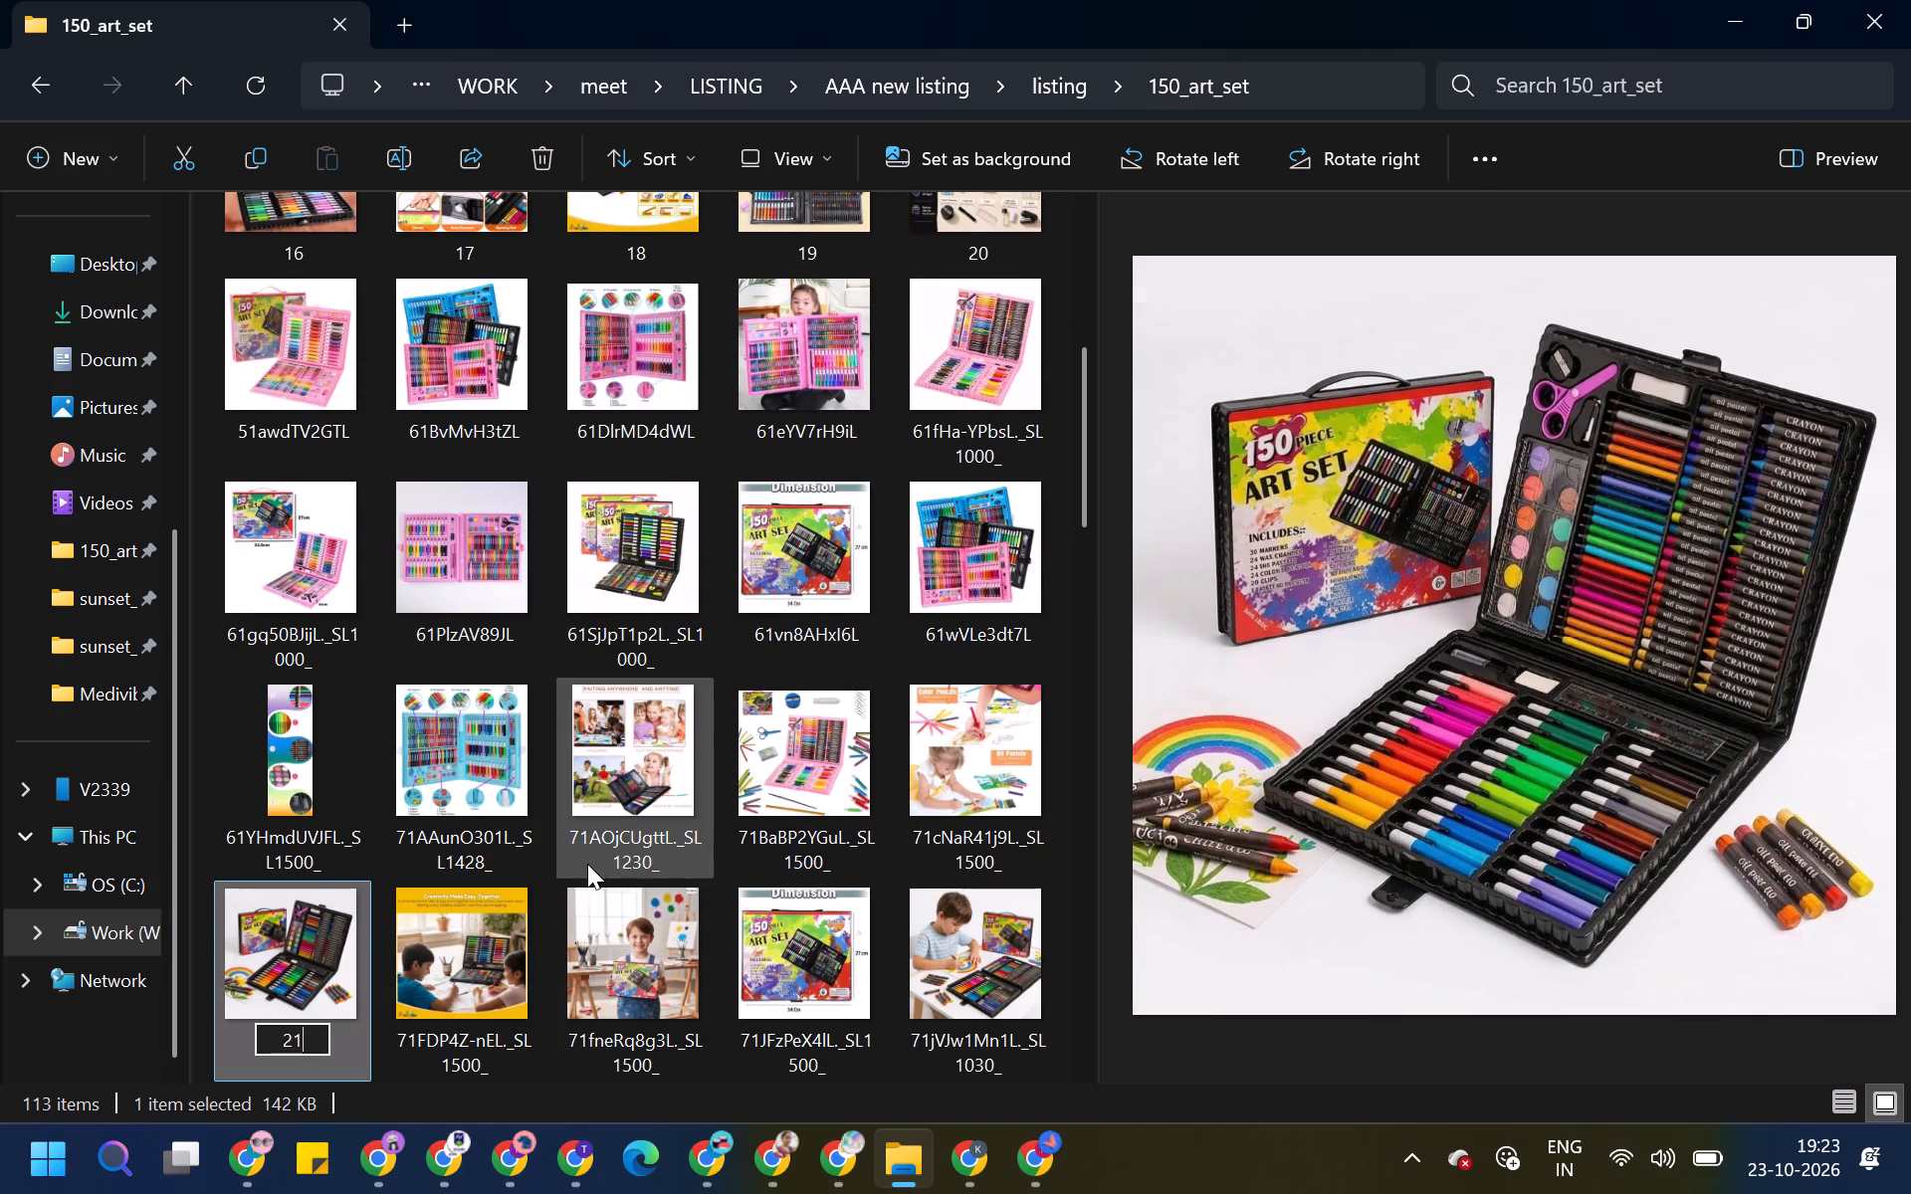
left_click(252, 787)
key("F2")
type("22")
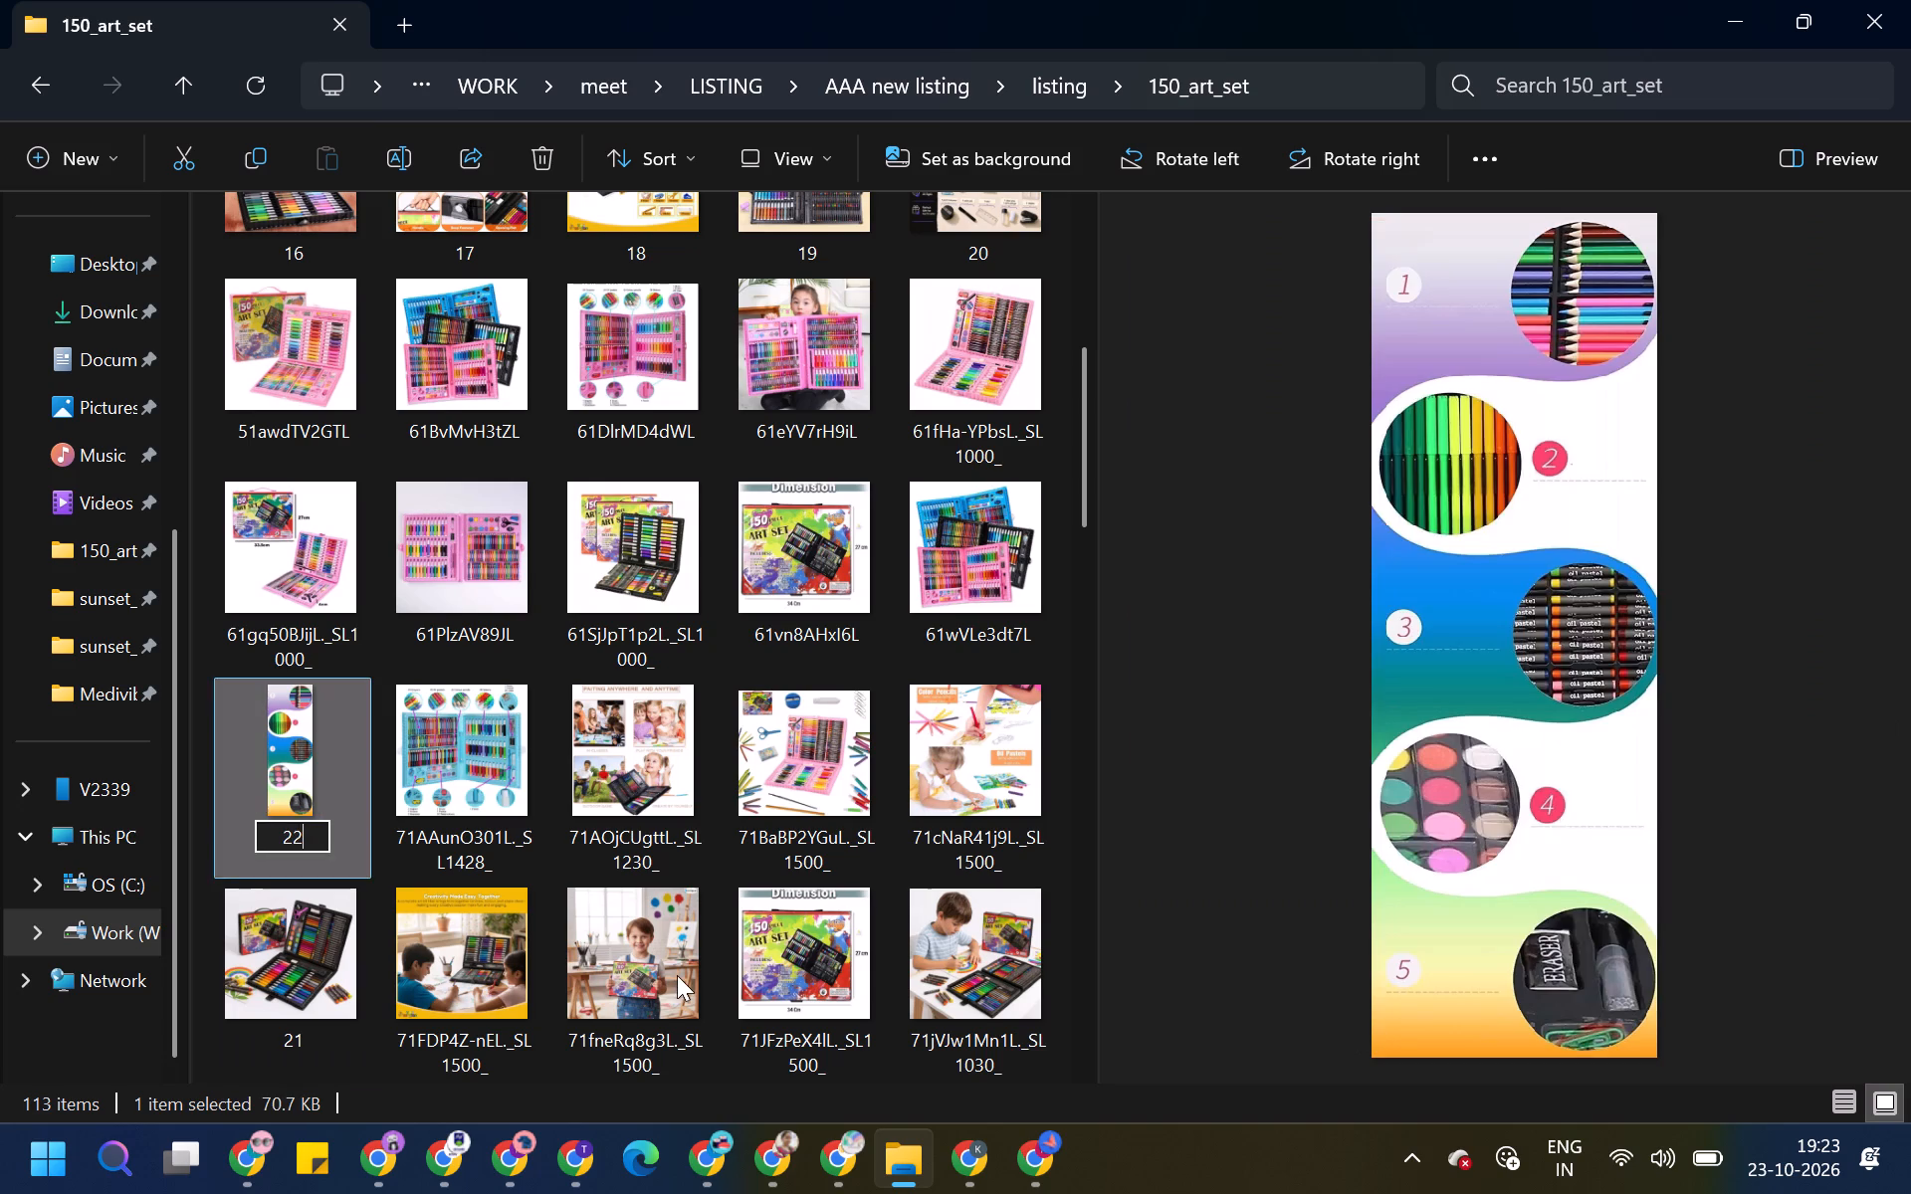
left_click(677, 975)
key("ctrl+r")
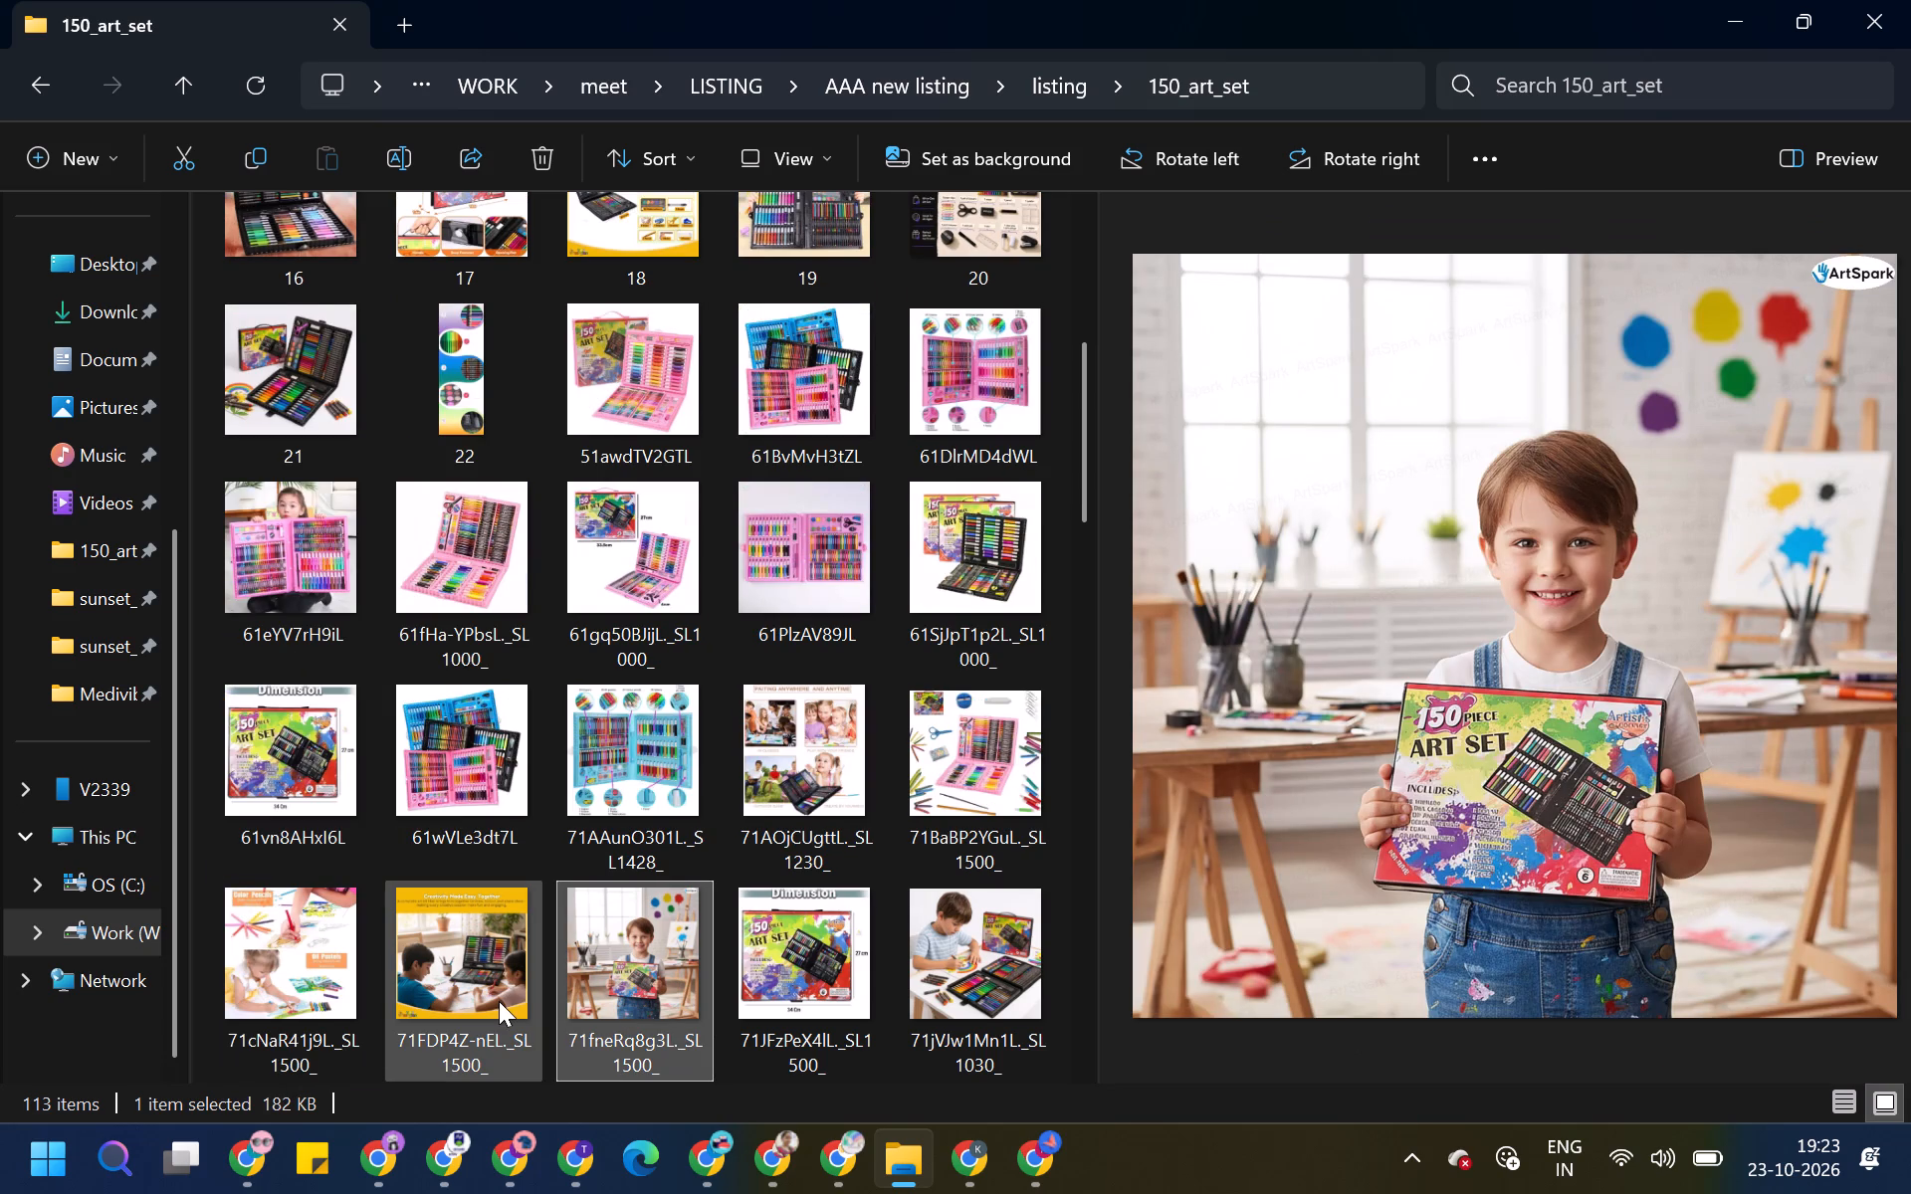
Rename the Creativity Made Easy, Together image 71FDP4Z-nEL as 25.
left_click(638, 413)
left_click(783, 382)
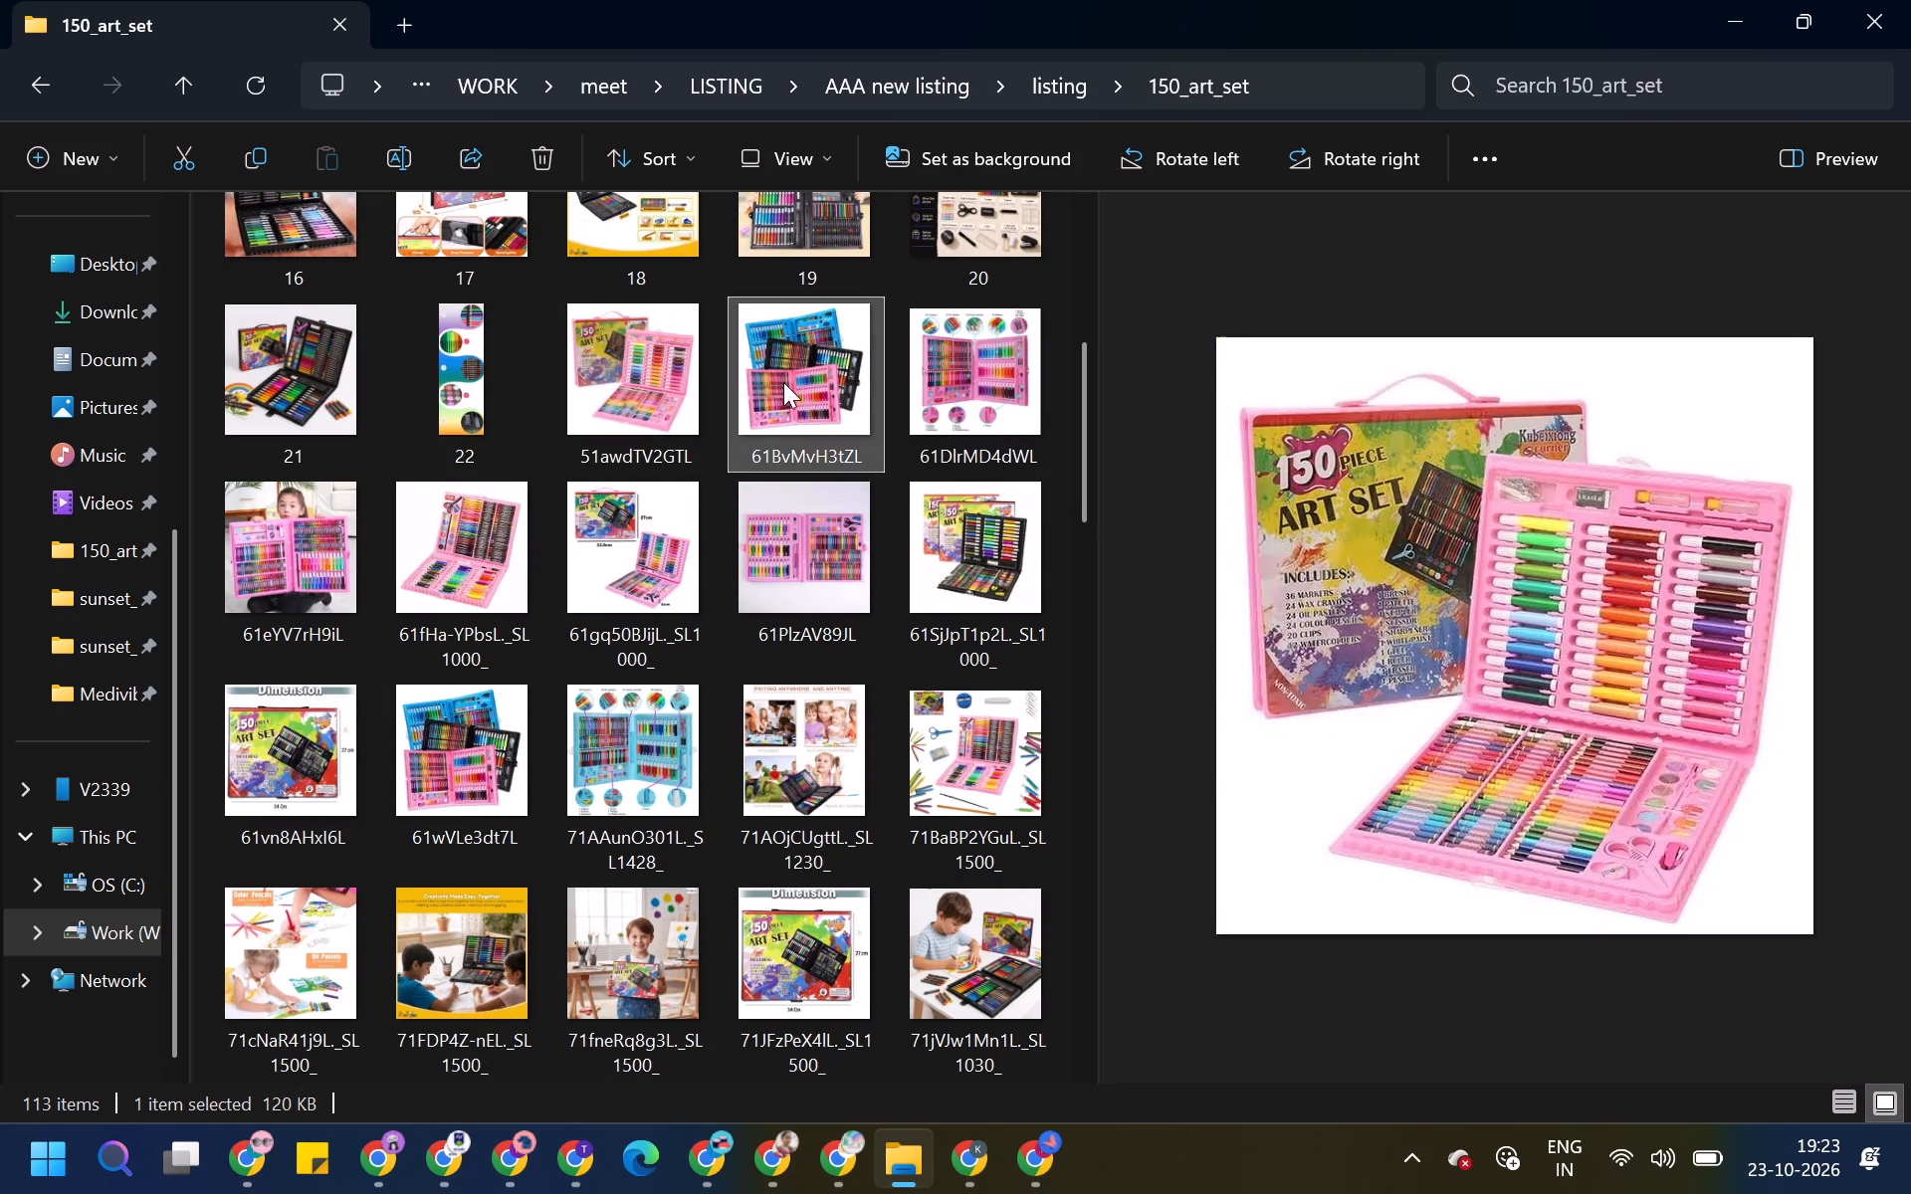
left_click(955, 410)
left_click(494, 980)
key("F2")
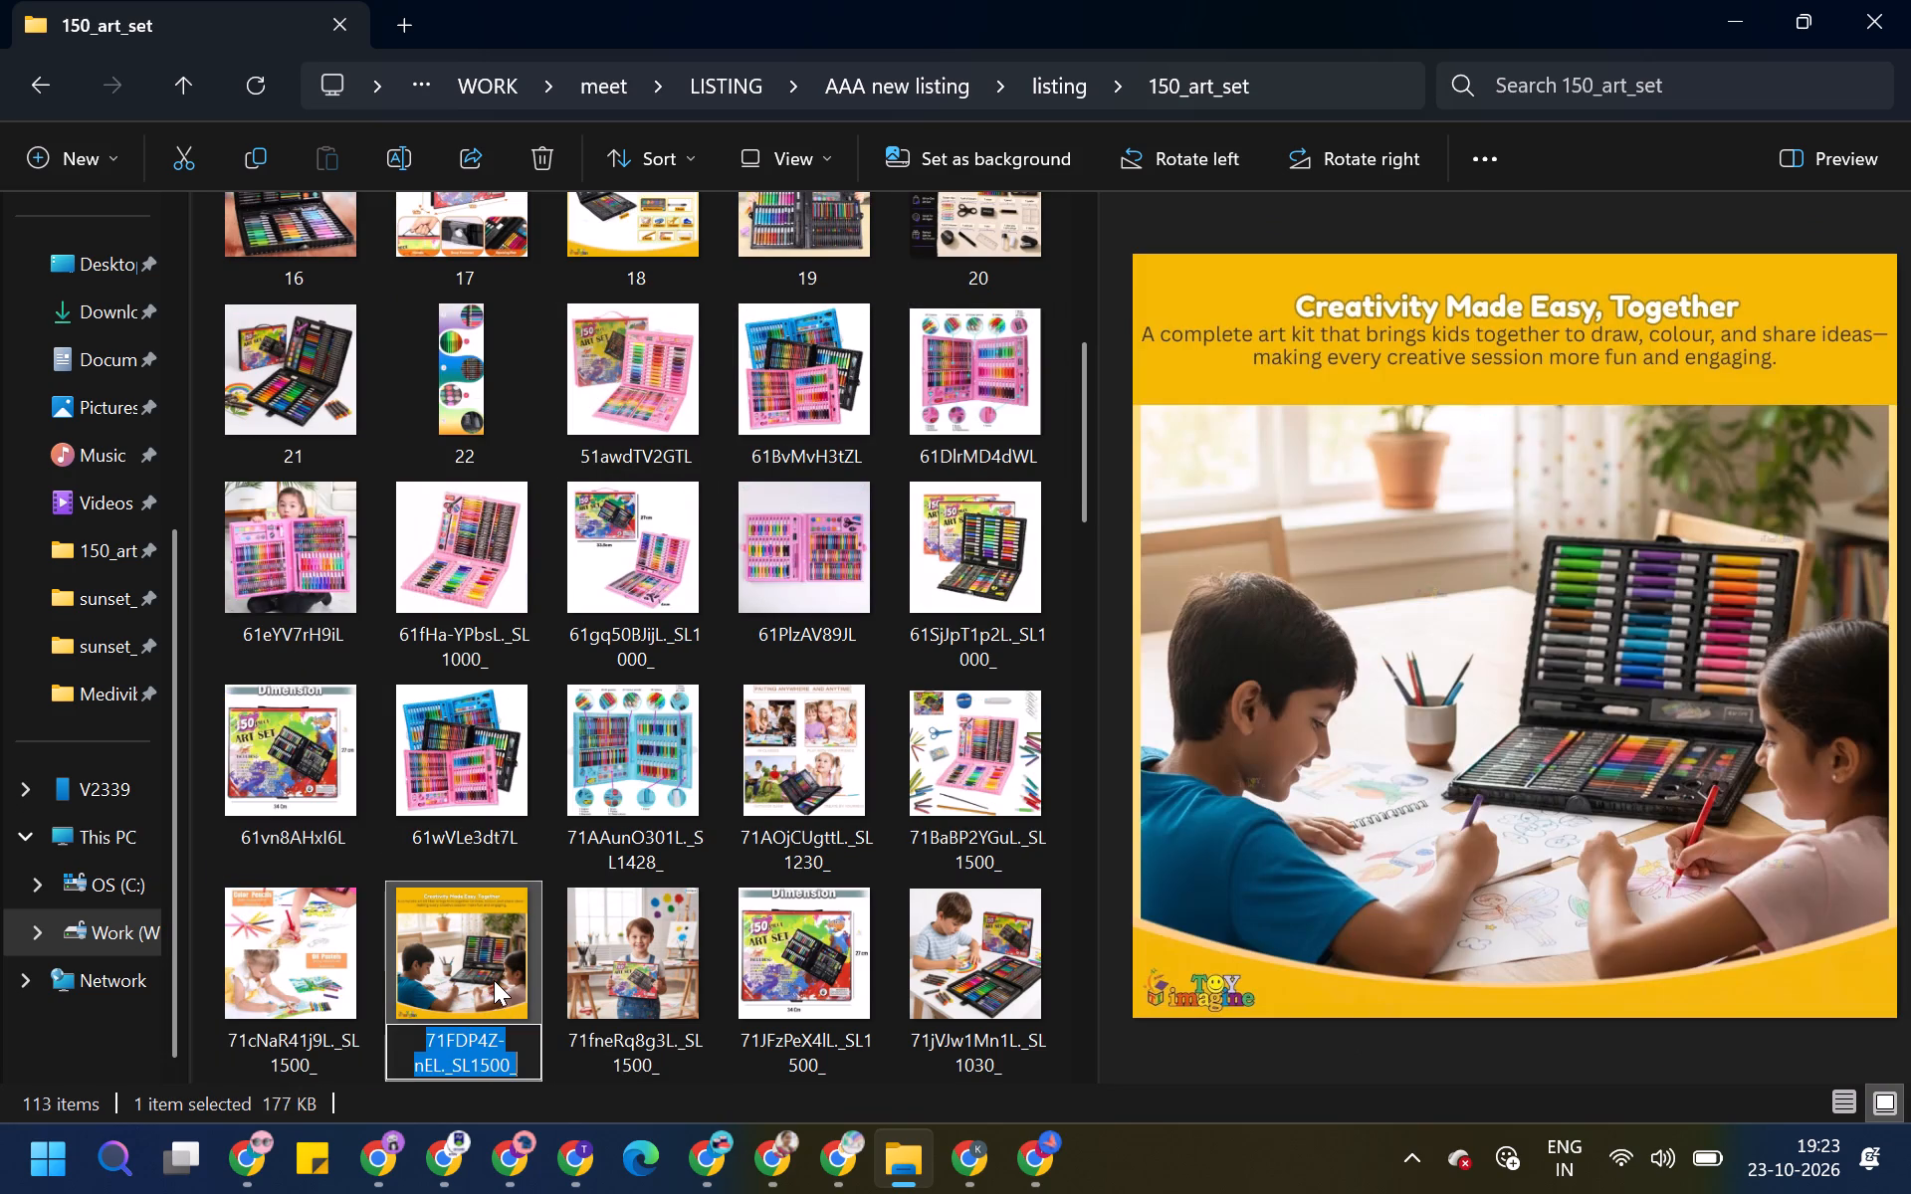
key("1")
key("BackSpace")
type("25")
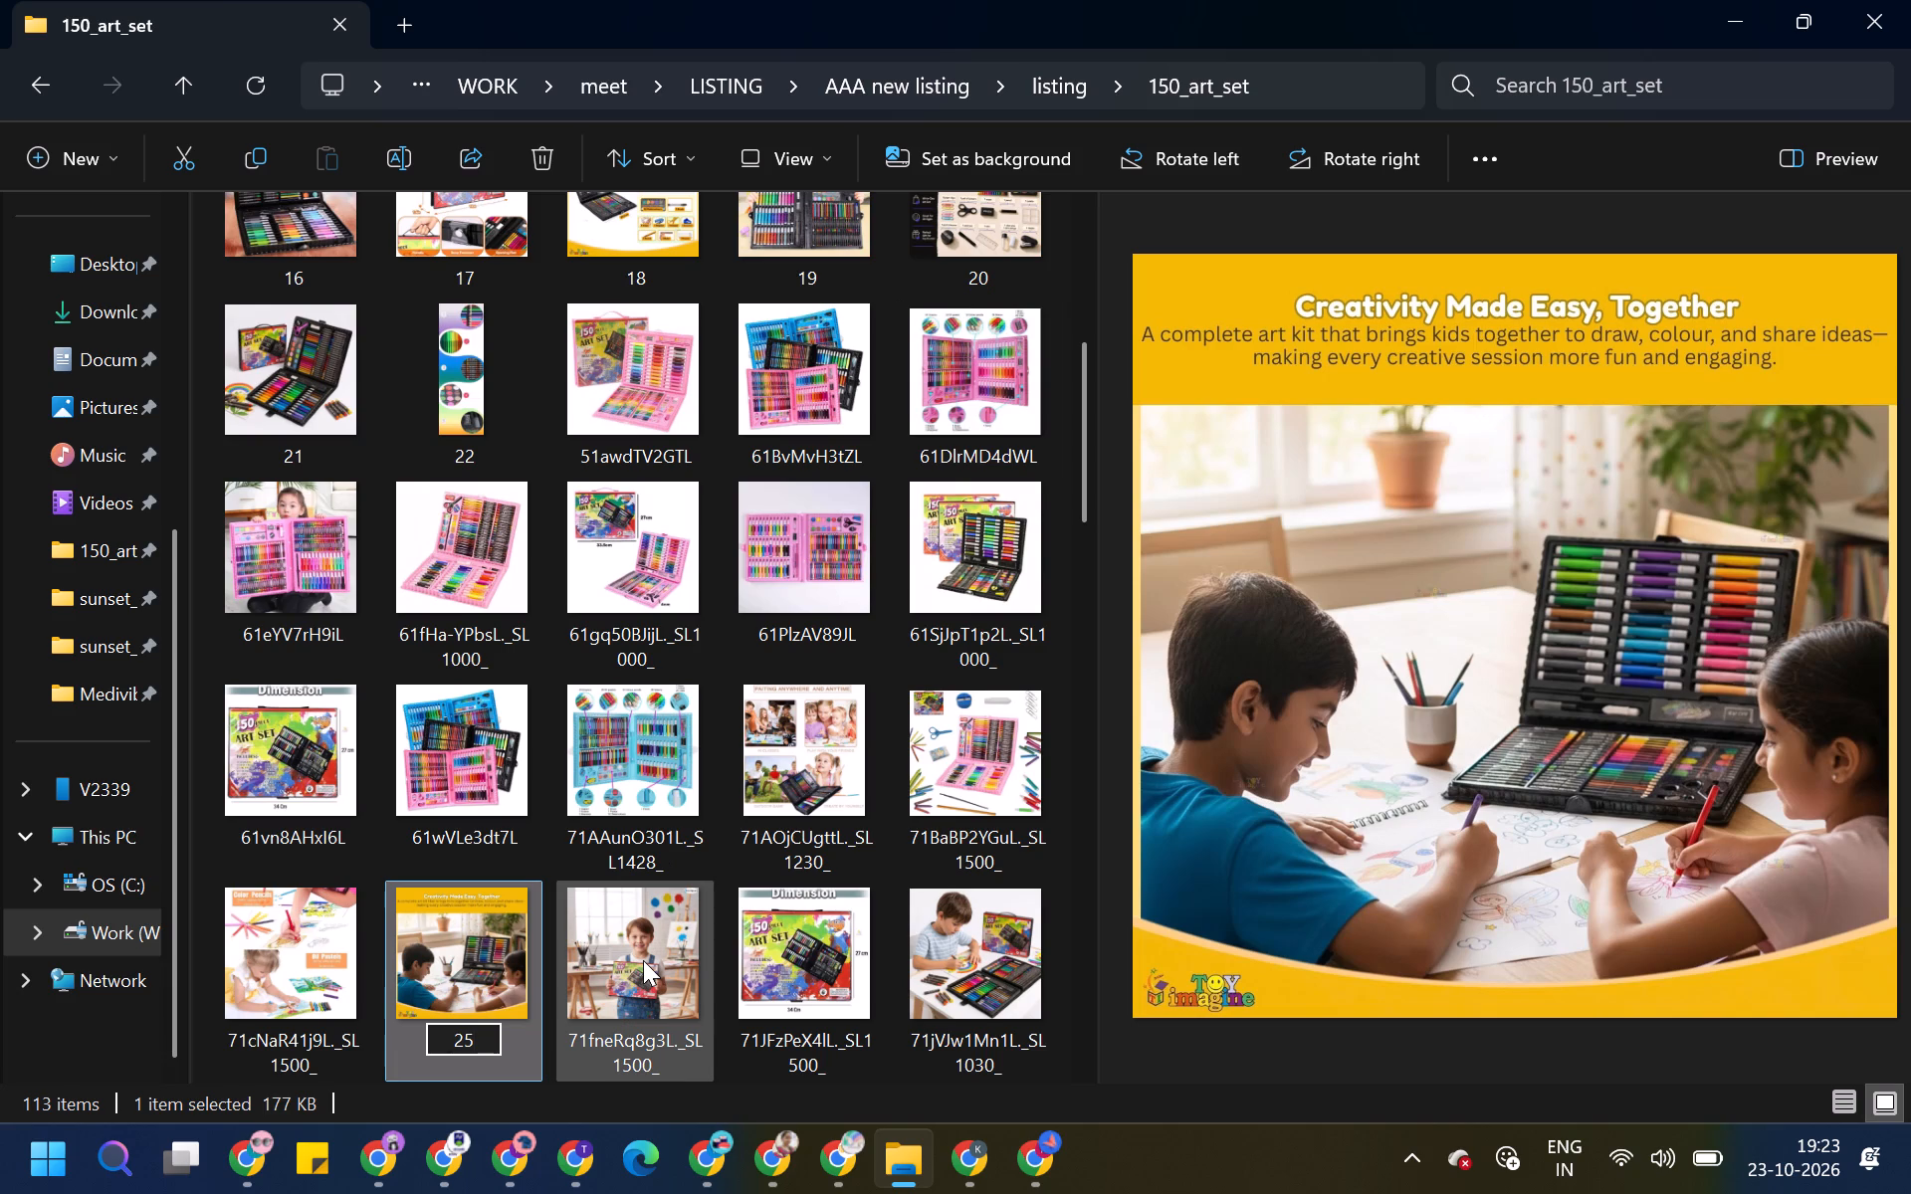
Rename the Dimension image 71JFzPeX4lL as 23.
left_click(643, 960)
left_click(861, 939)
left_click(1004, 928)
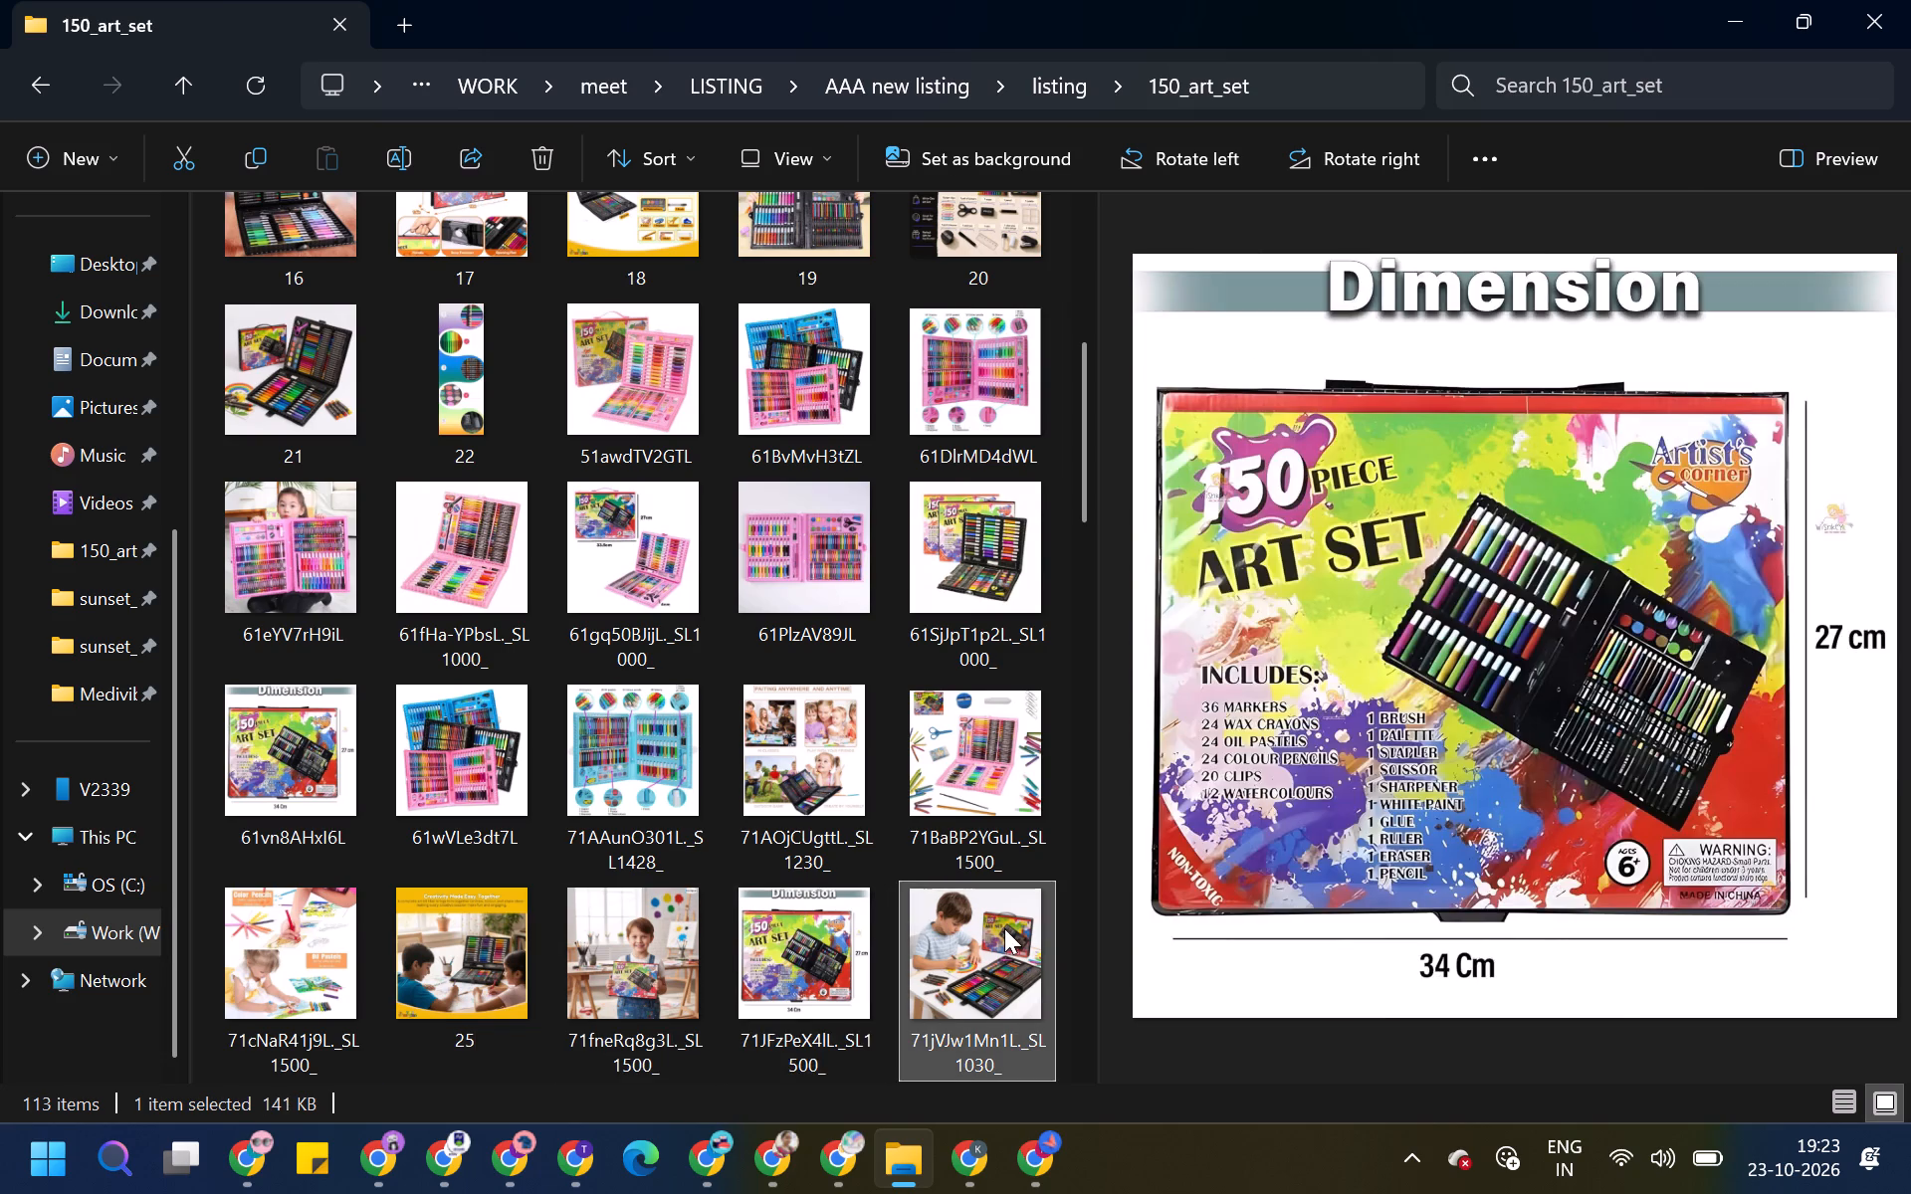
left_click(826, 960)
key("F2")
type("23")
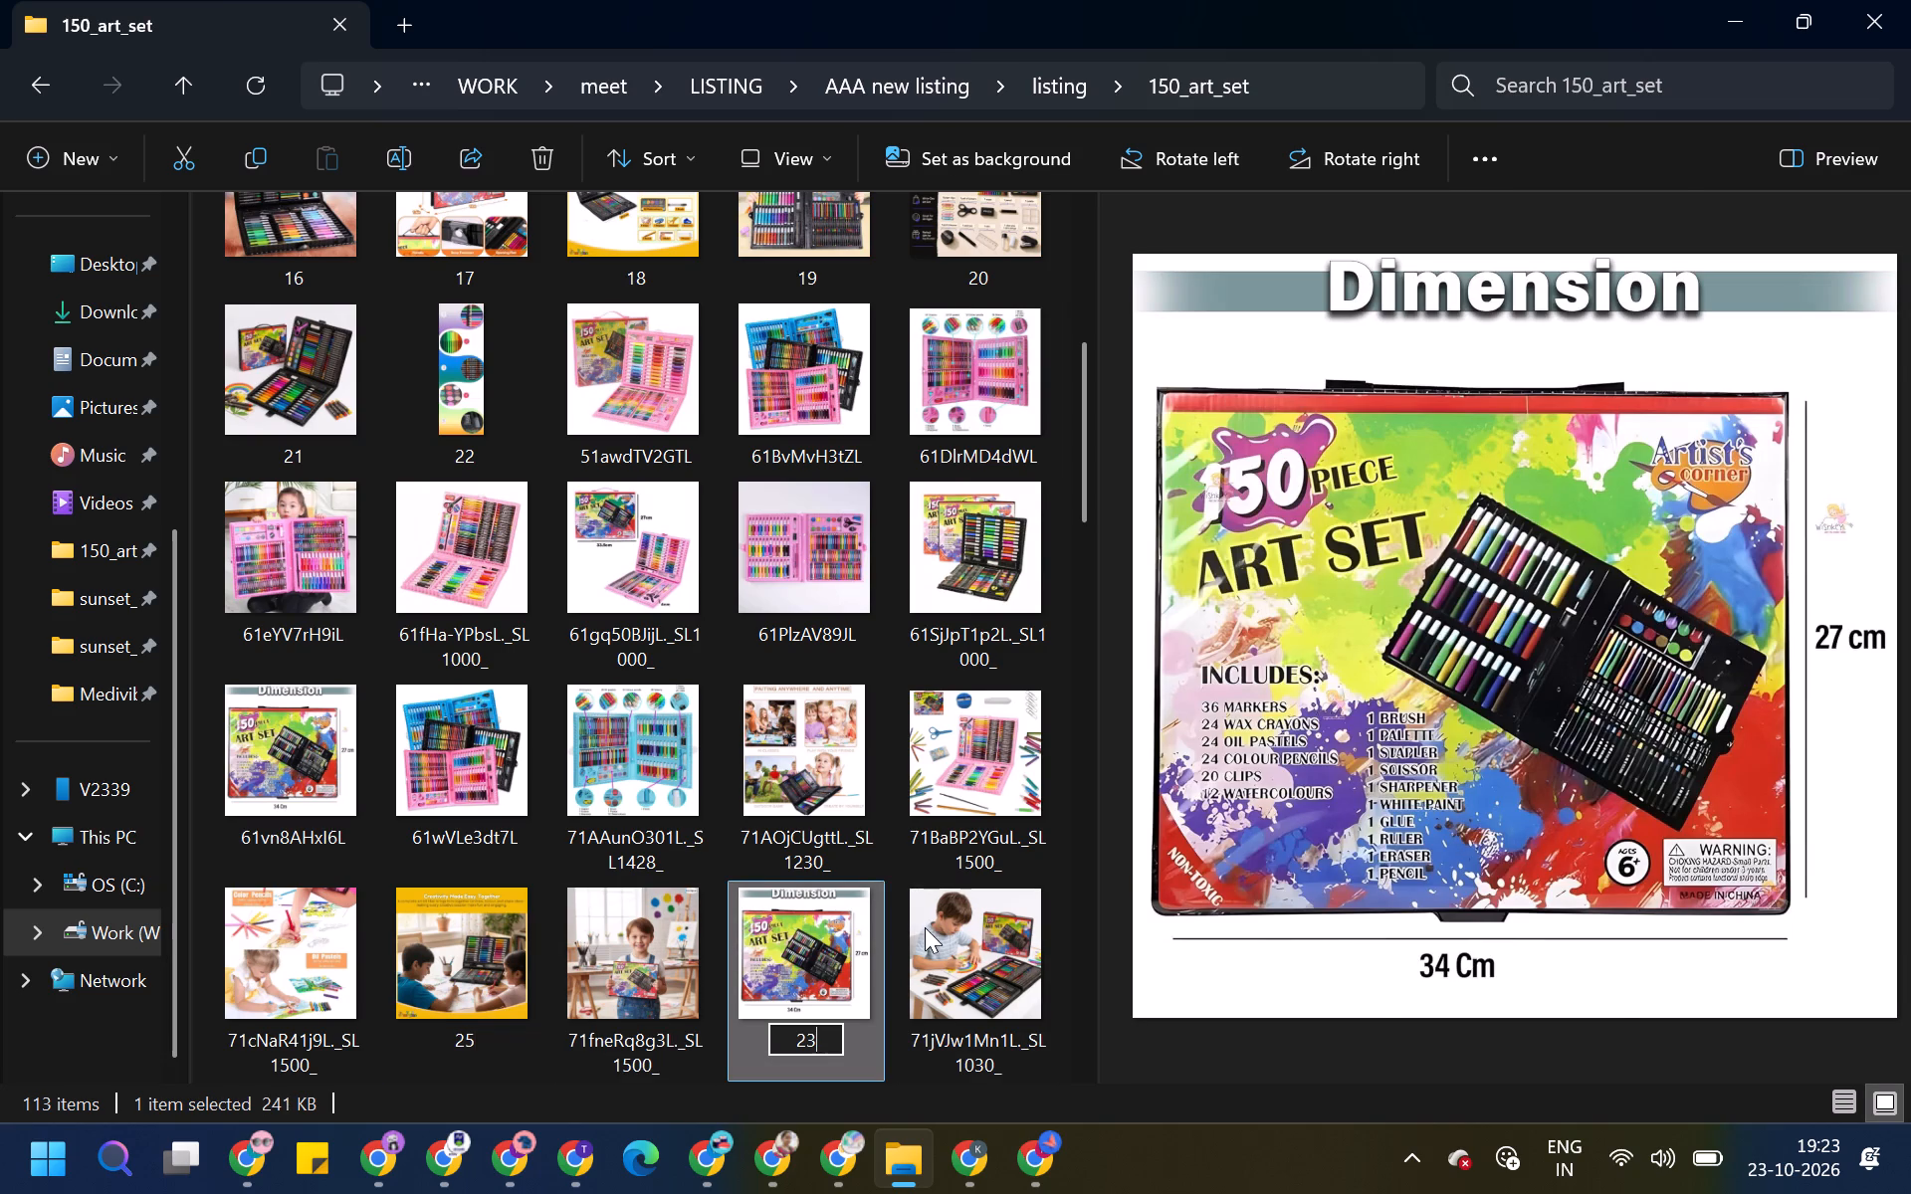
Rename the image 71jVJw1Mn1L of the boy drawing a rainbow beside the black set as 24 and refresh the folder.
left_click(1023, 1003)
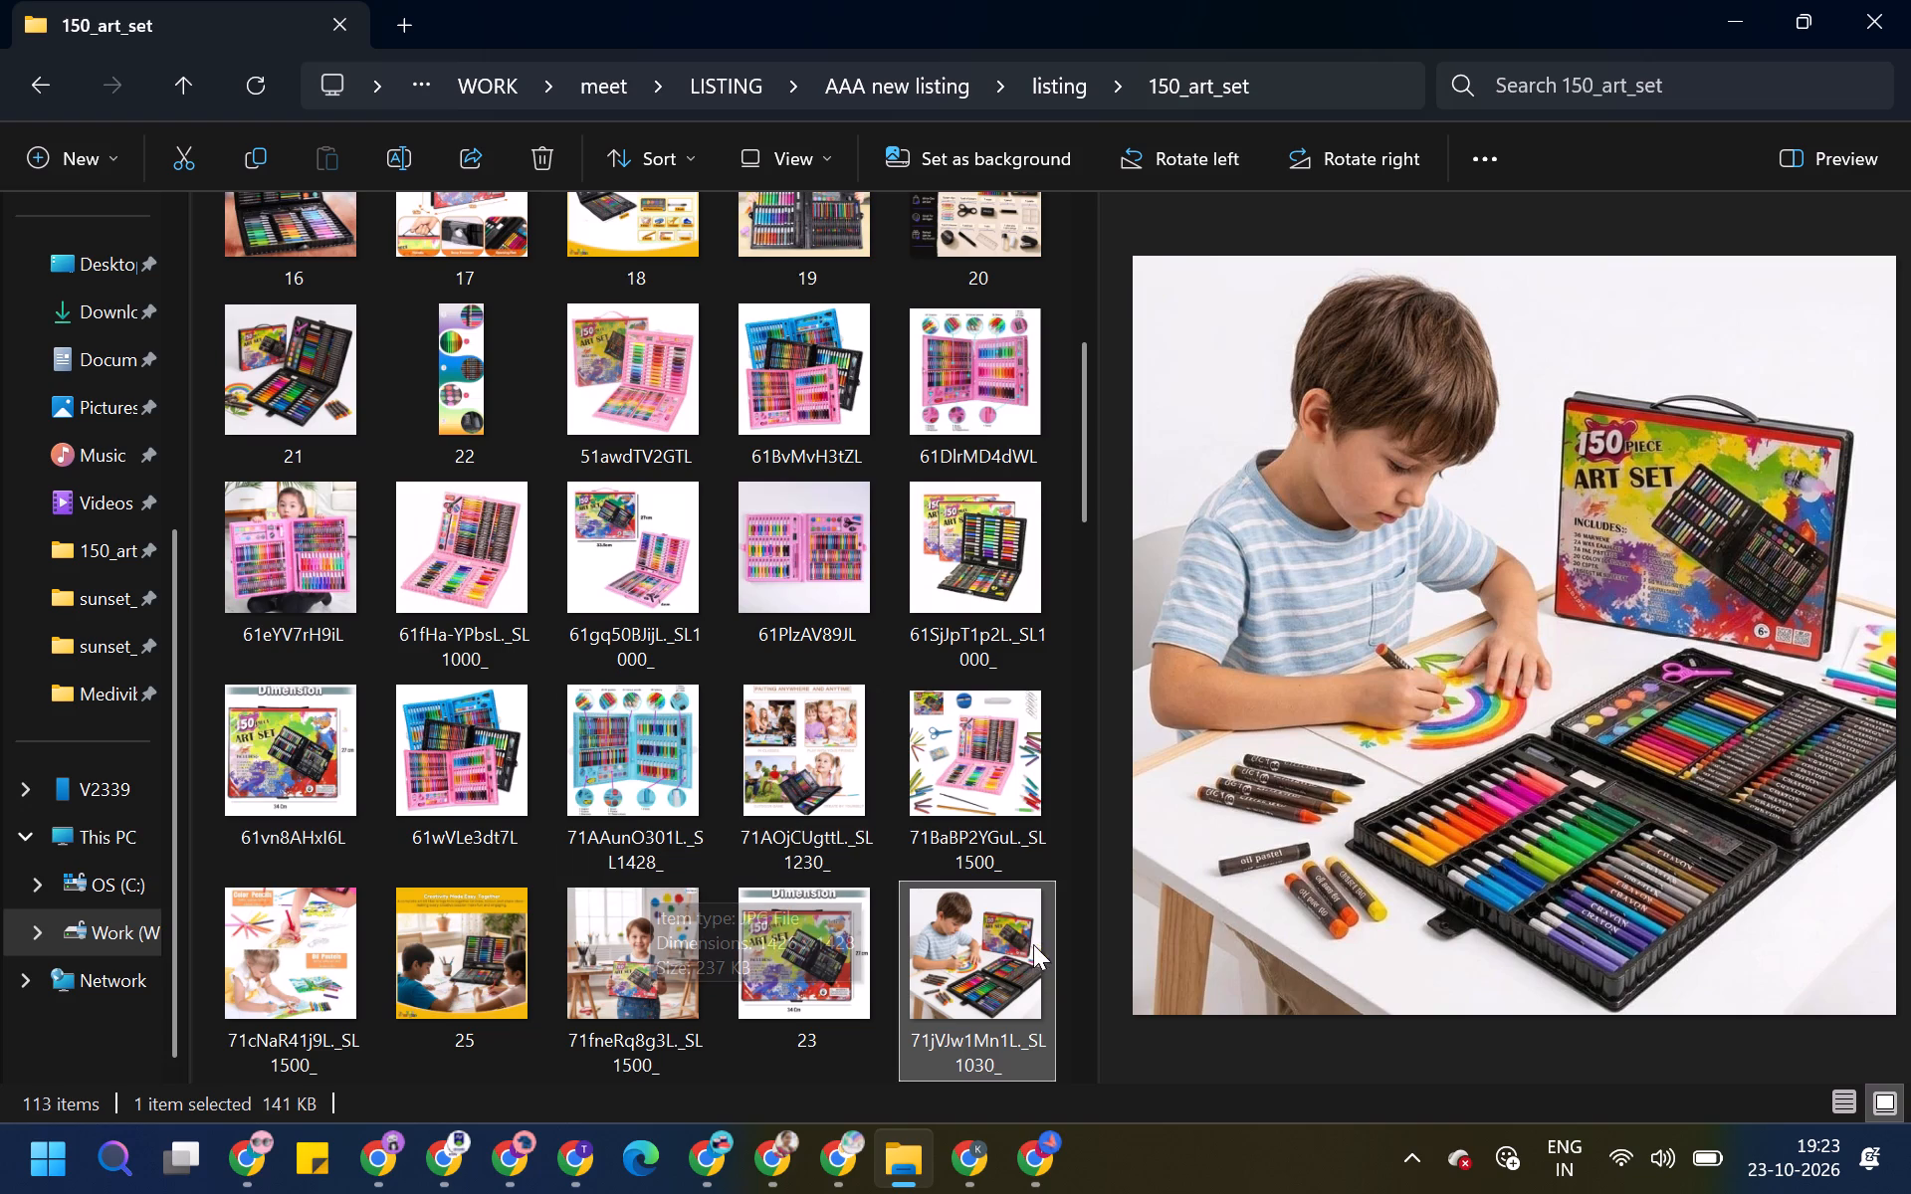
key("F2")
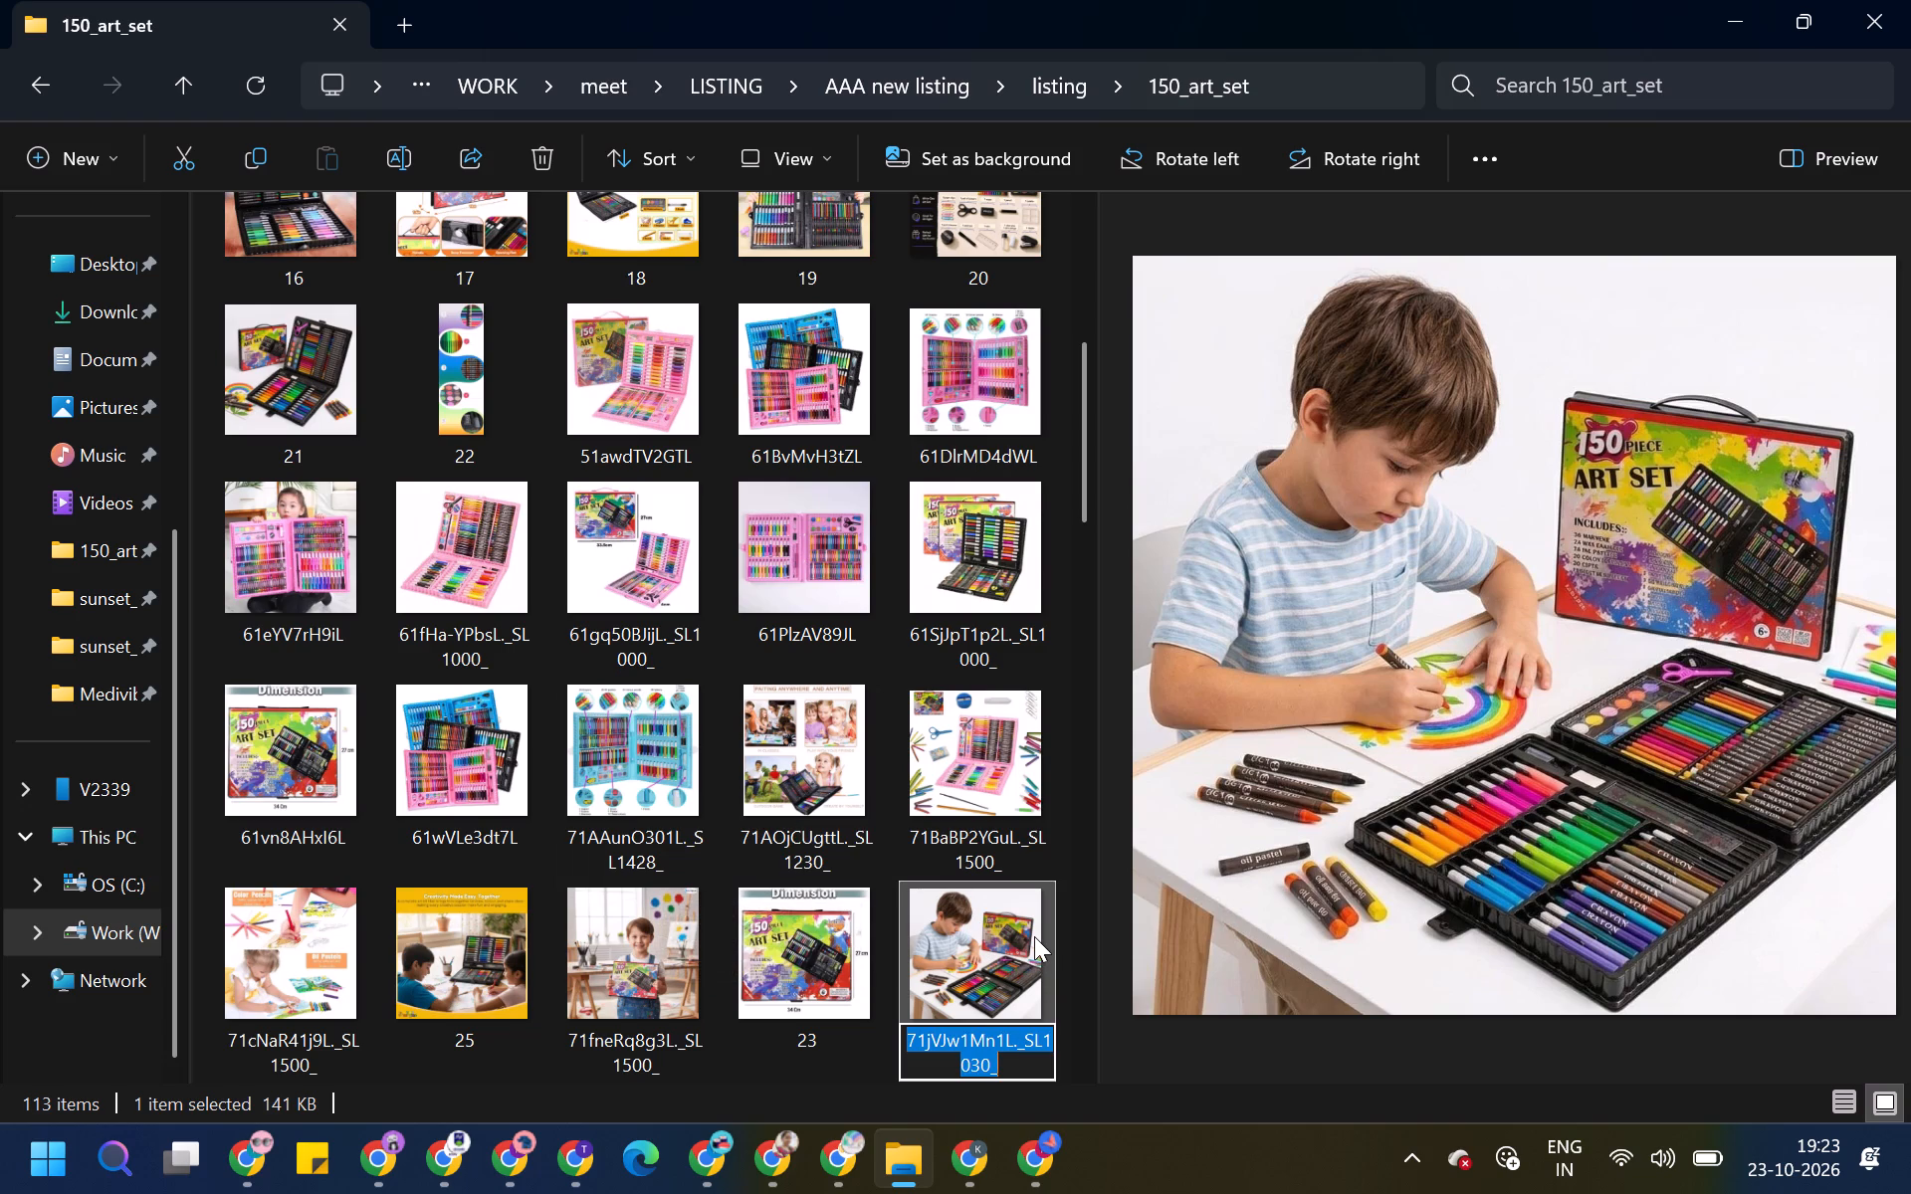
type("24")
key("ctrl+r")
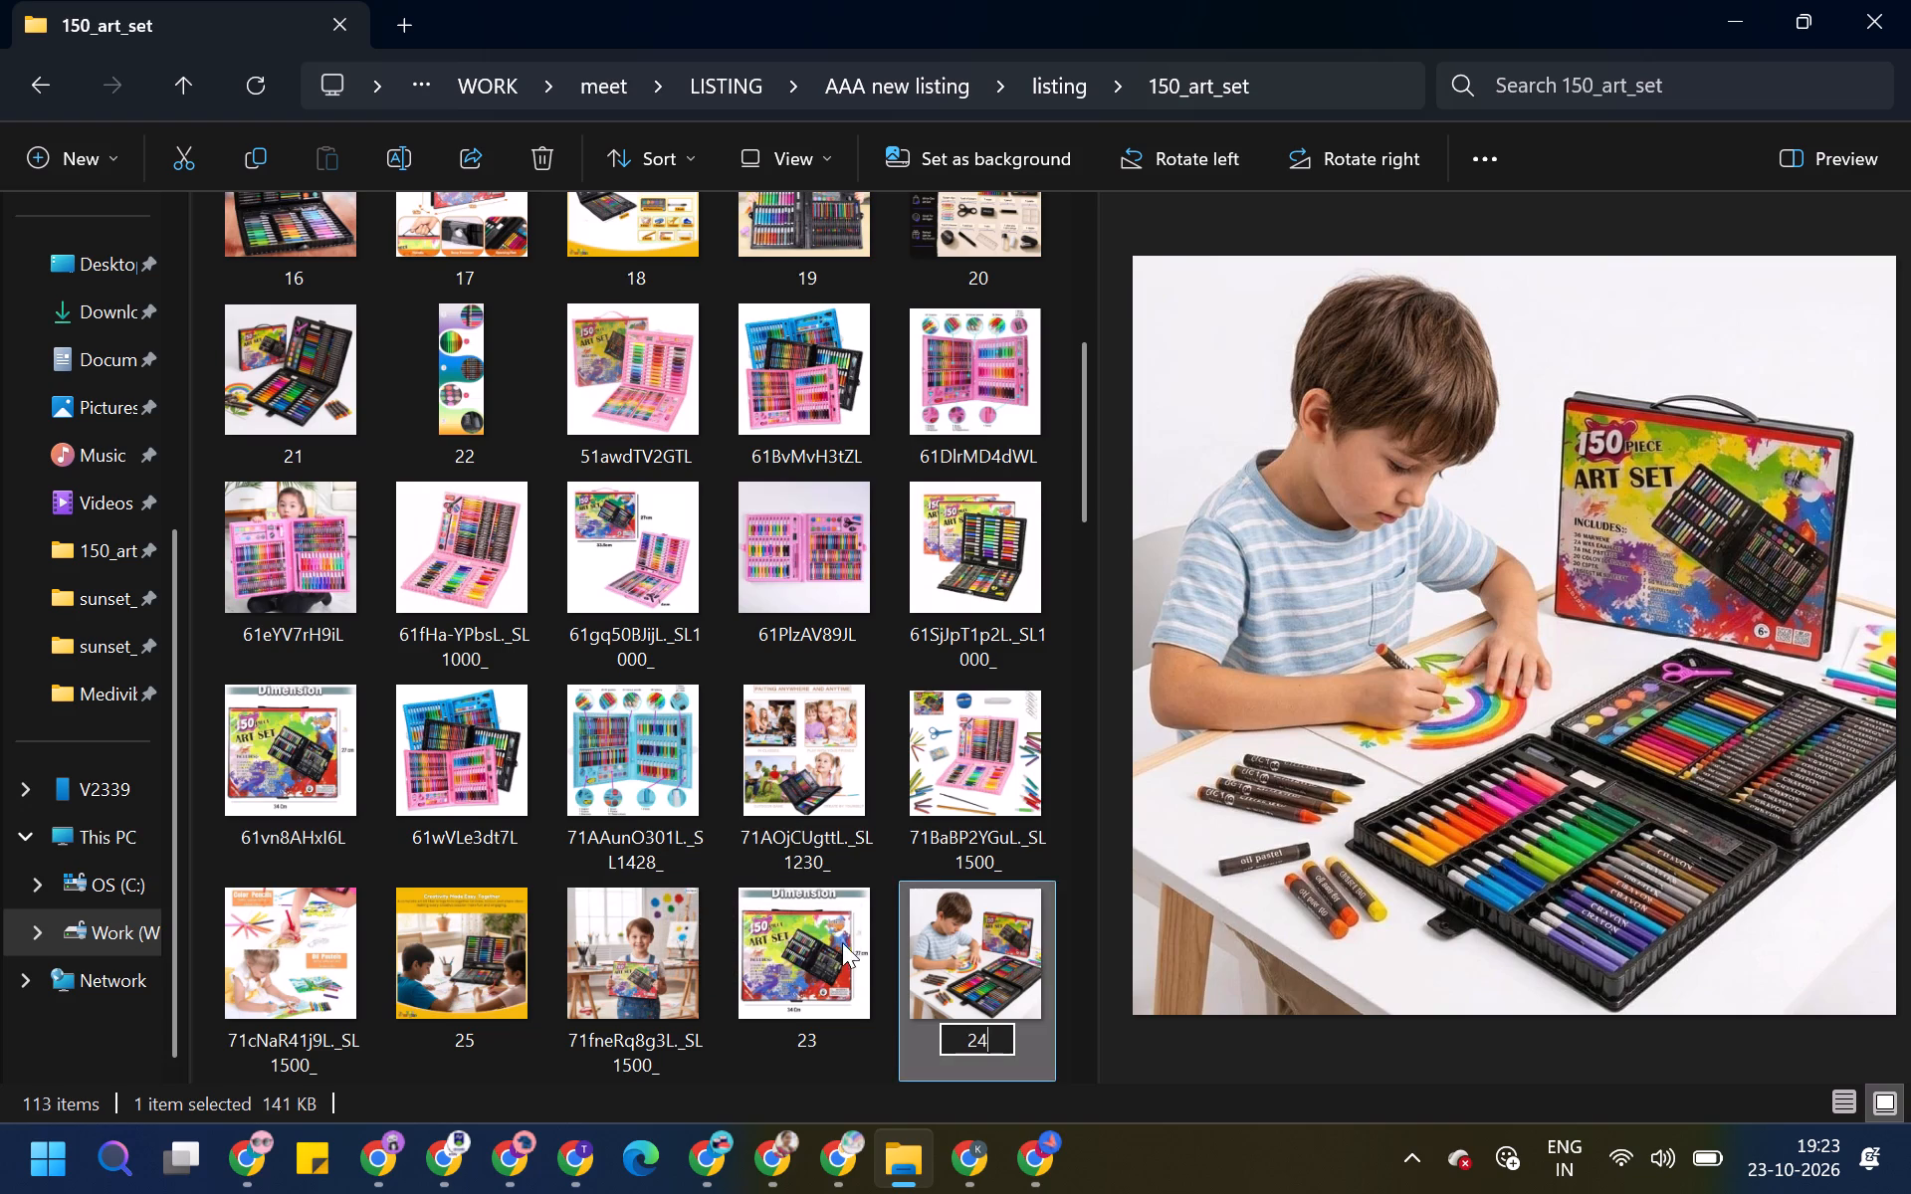
left_click(836, 939)
key("ctrl+r")
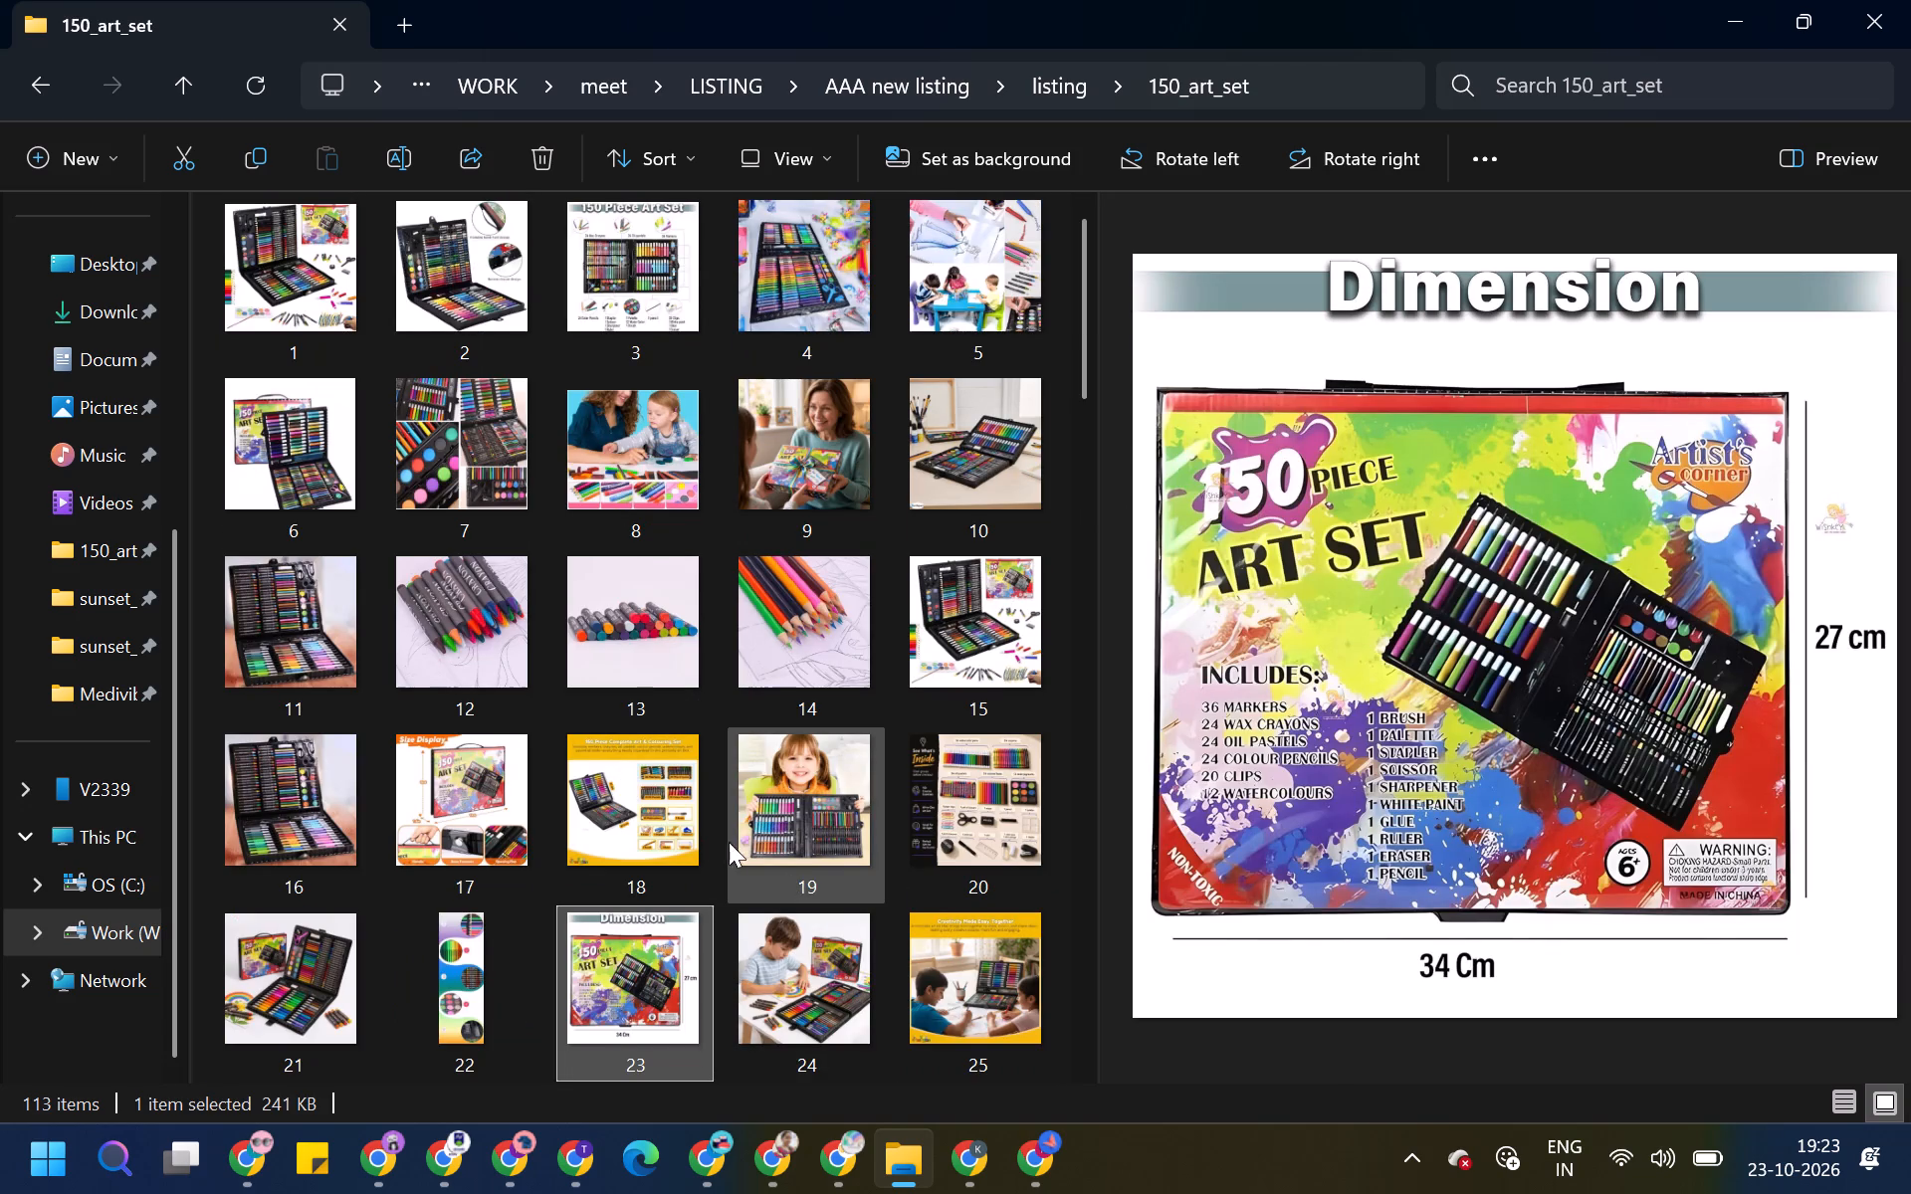
Rename the image 61SJpT1p2L, showing two box covers behind the open black set, as 26.
scroll(545, 925, "down", 1)
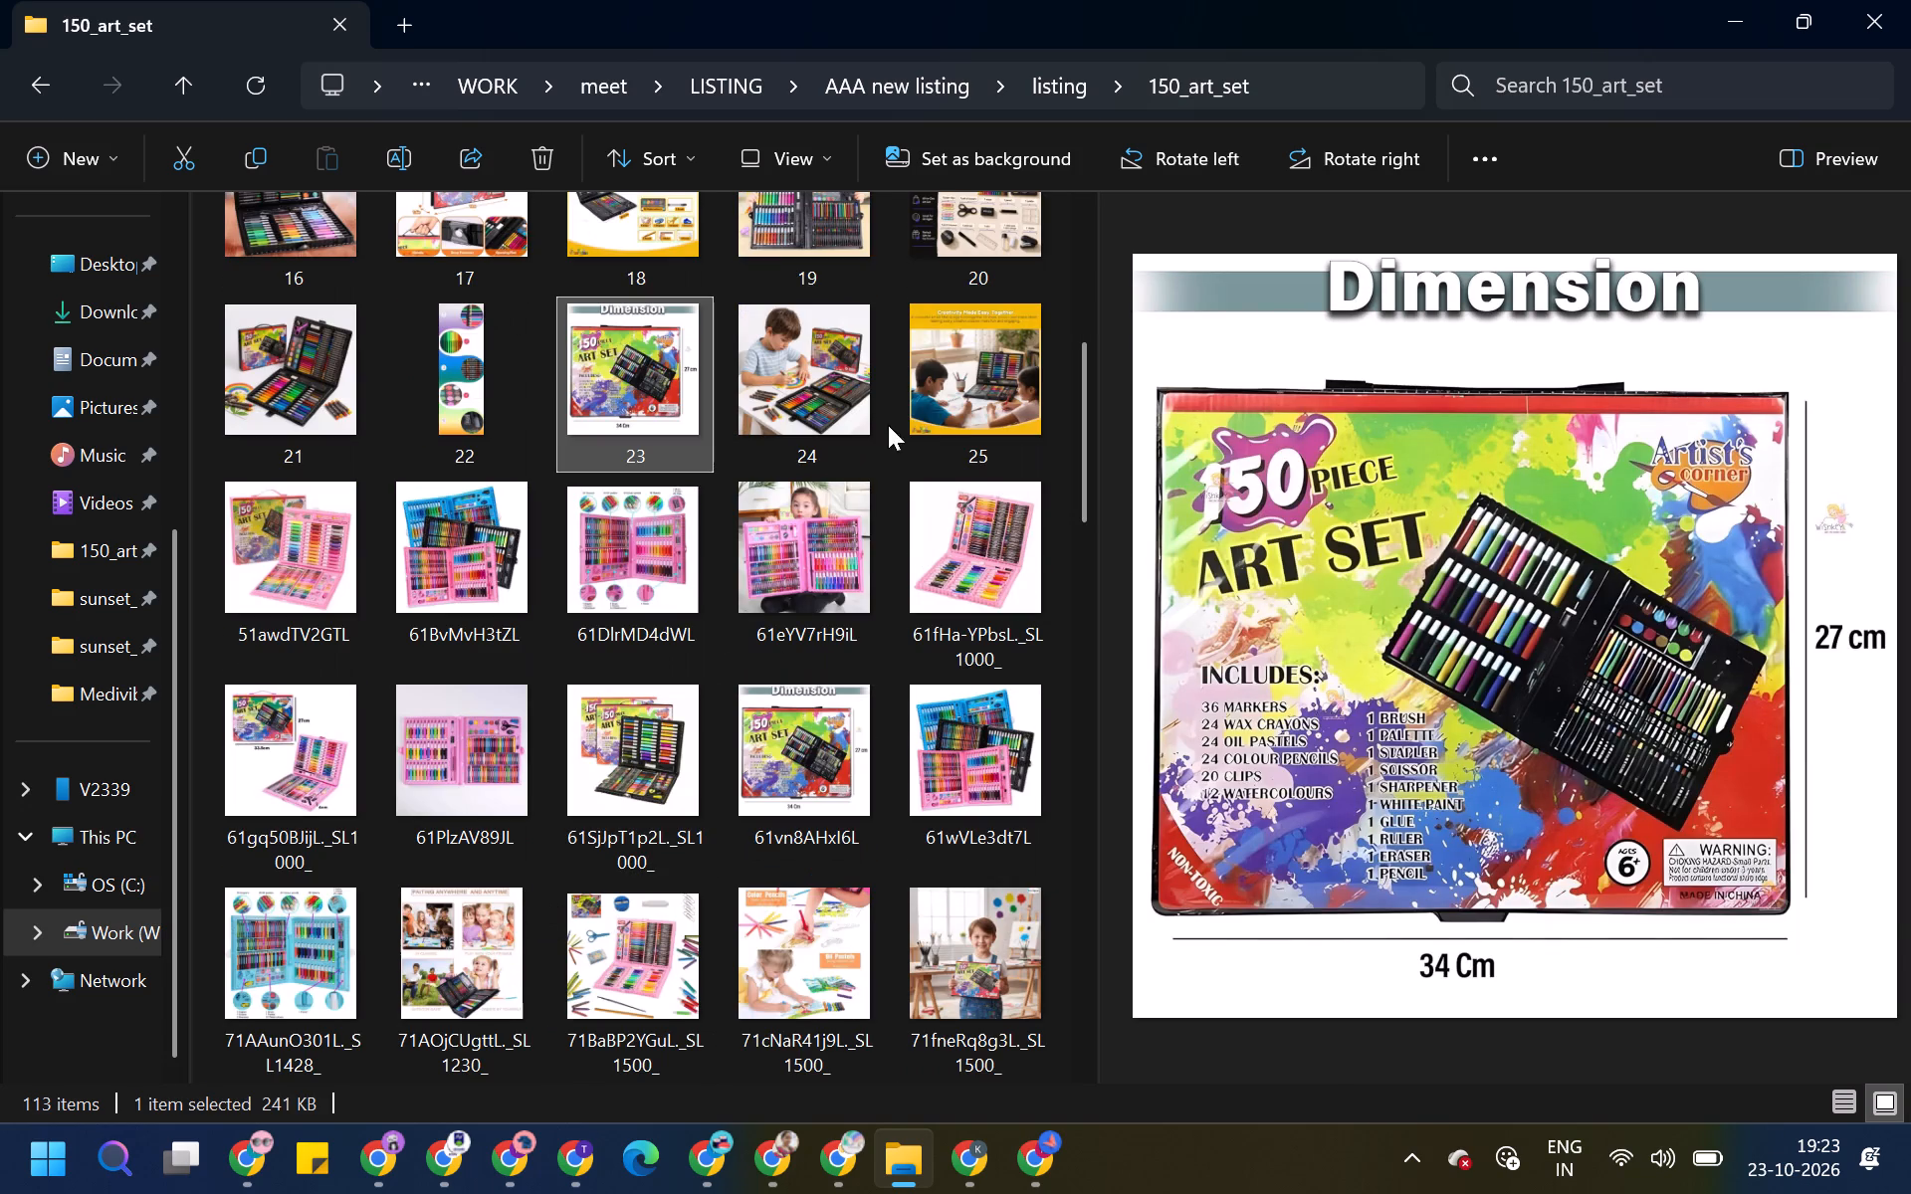
left_click(967, 384)
left_click(309, 450)
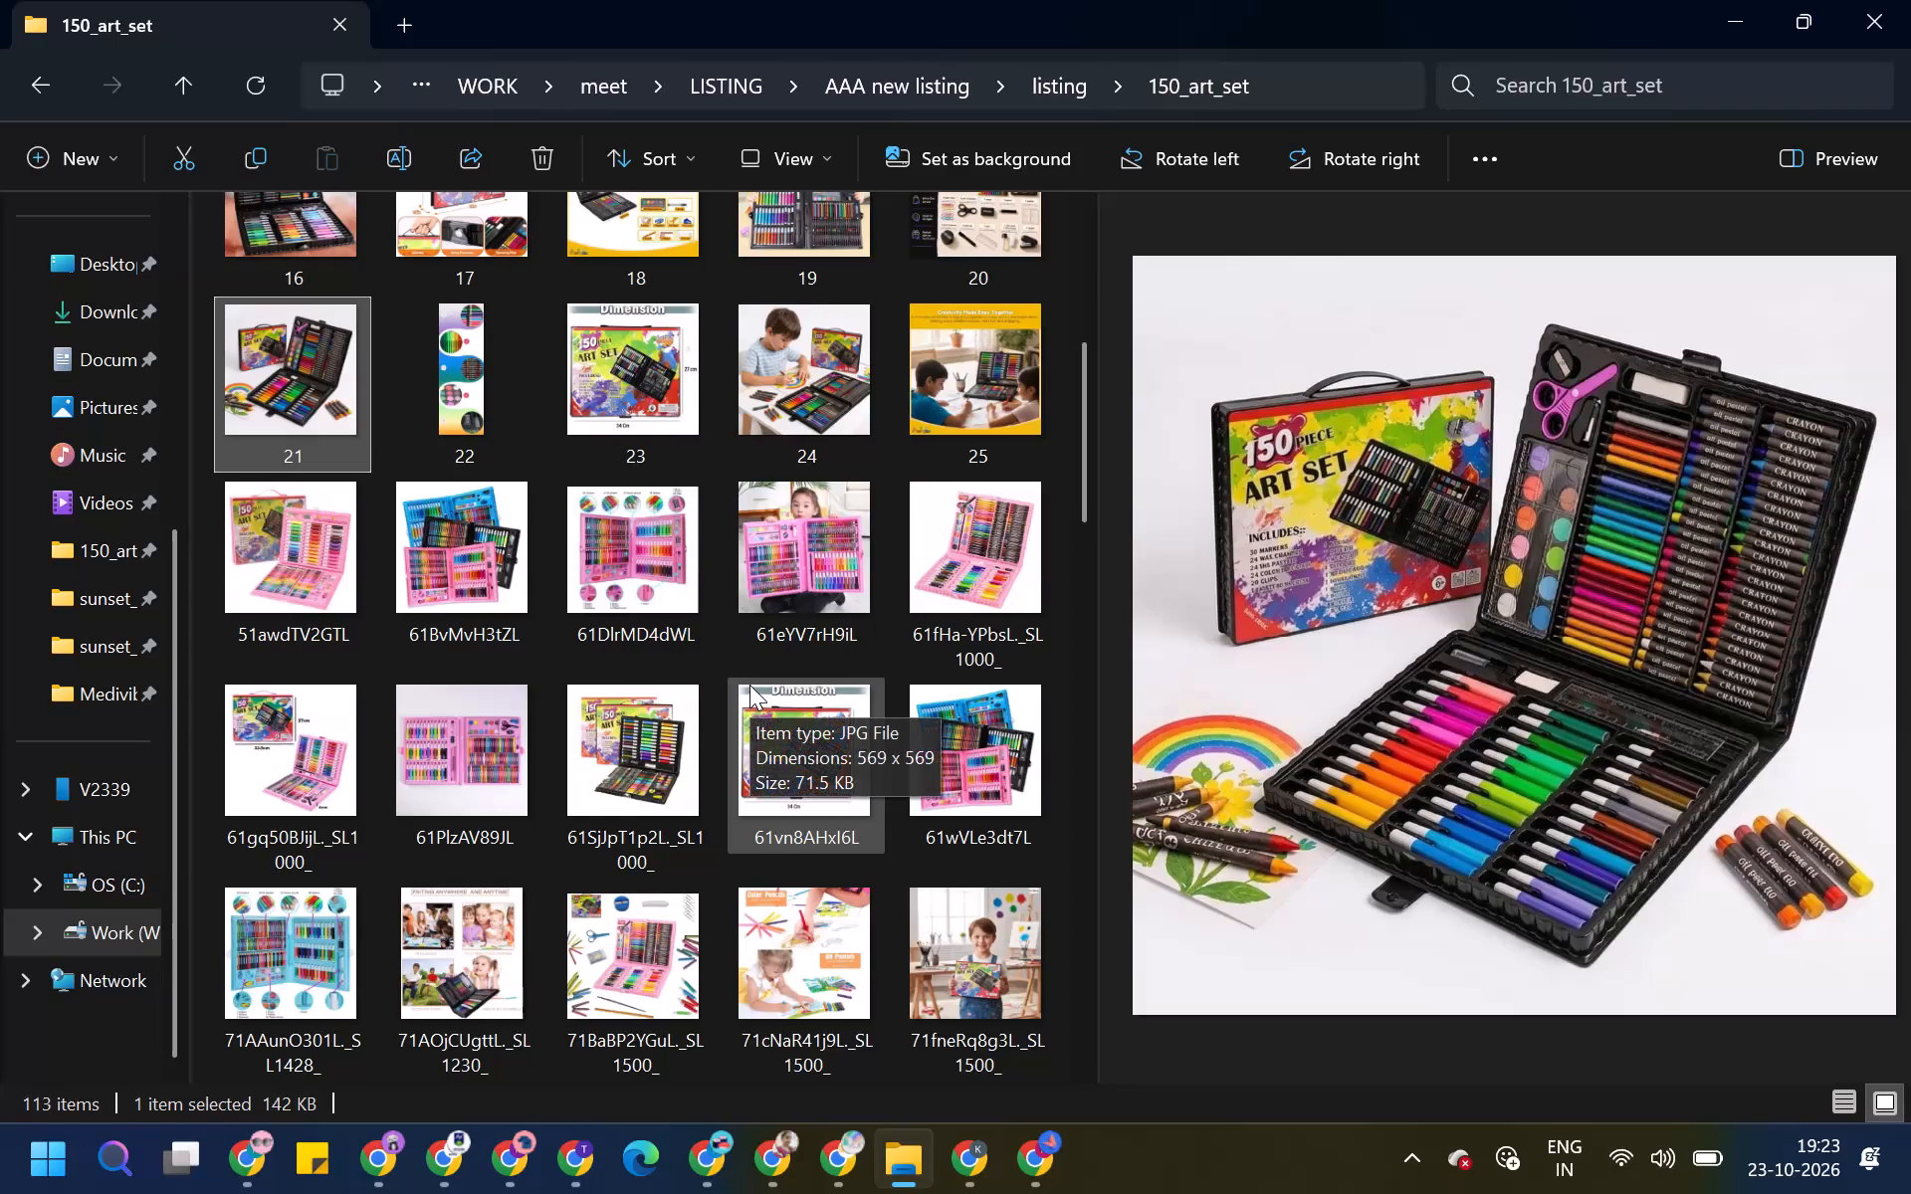
left_click(513, 972)
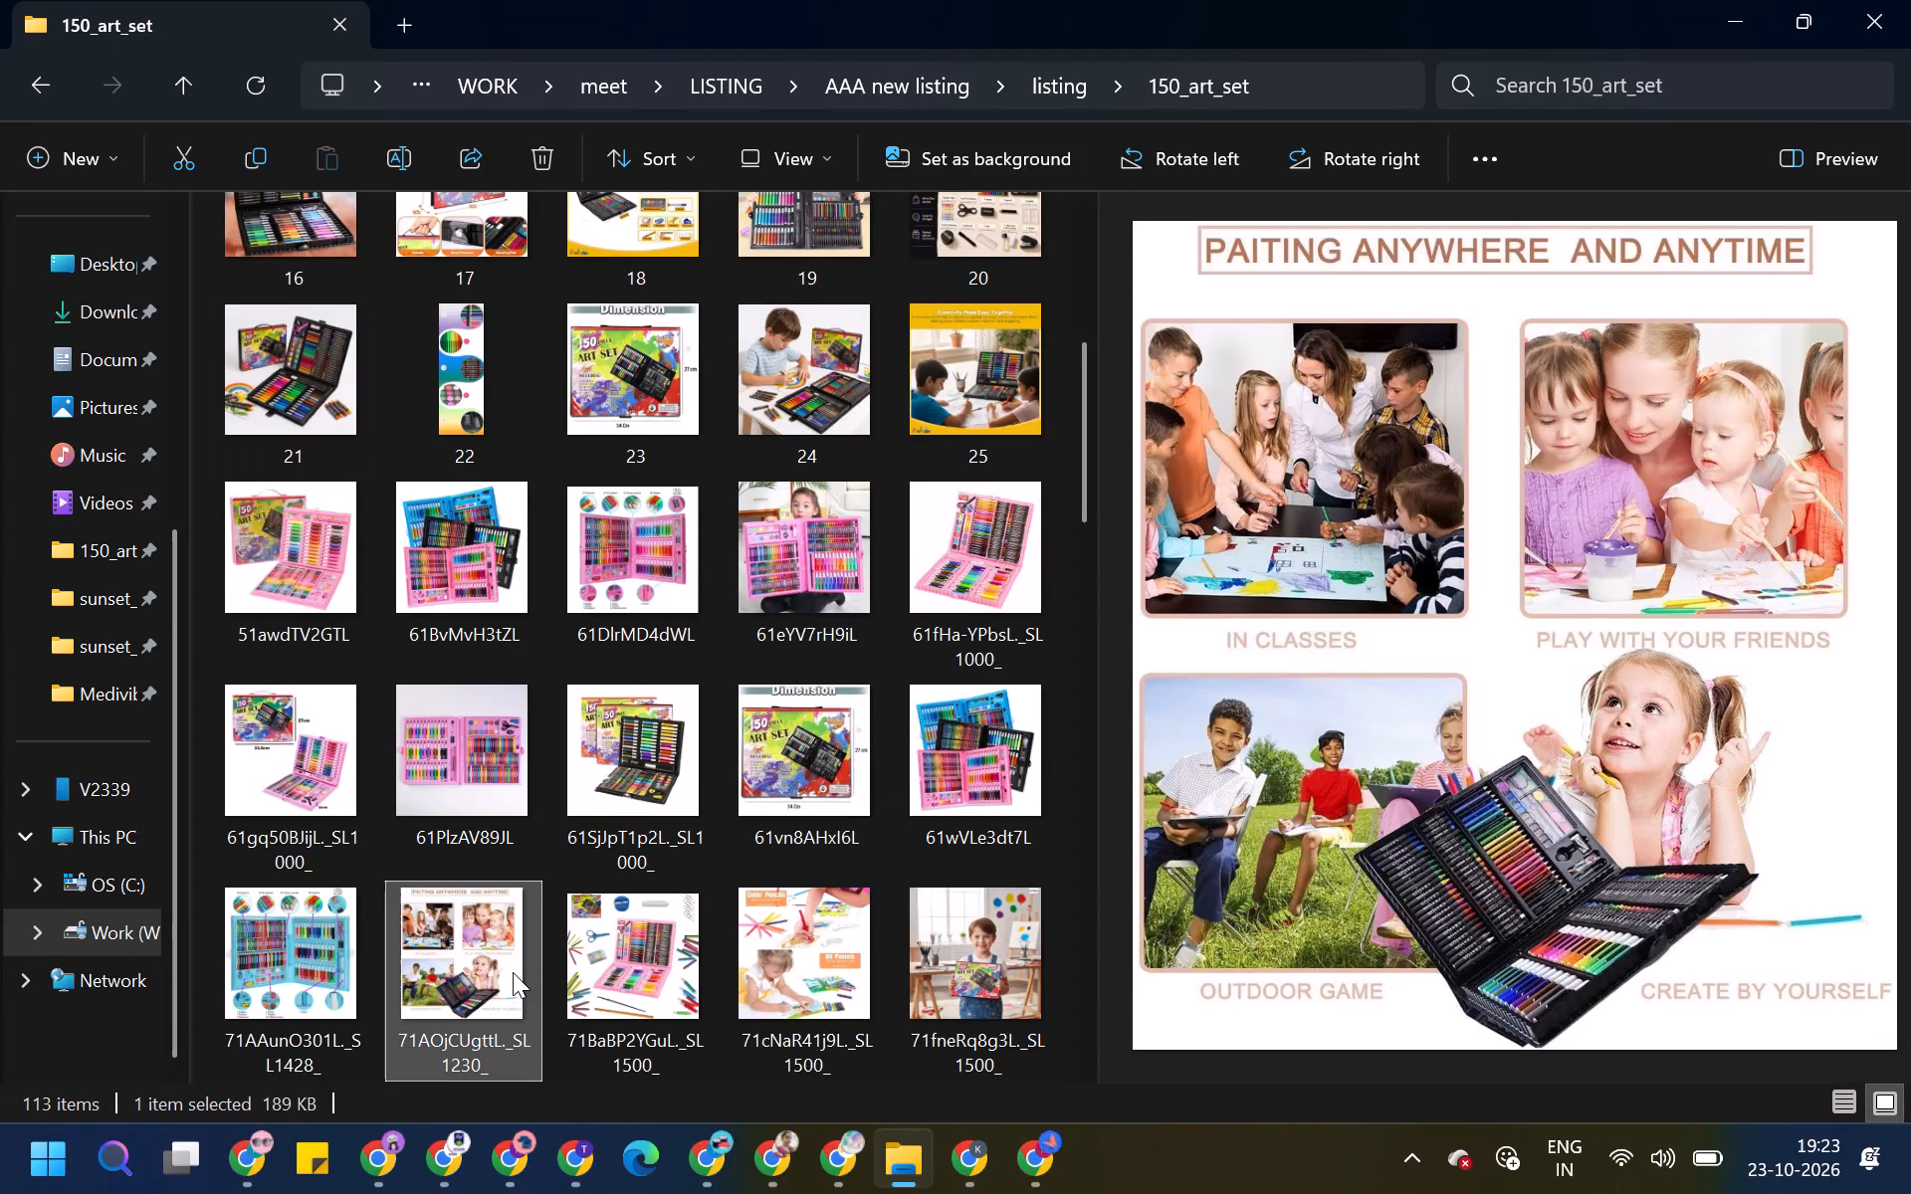
scroll(697, 780, "down", 1)
scroll(697, 776, "up", 1)
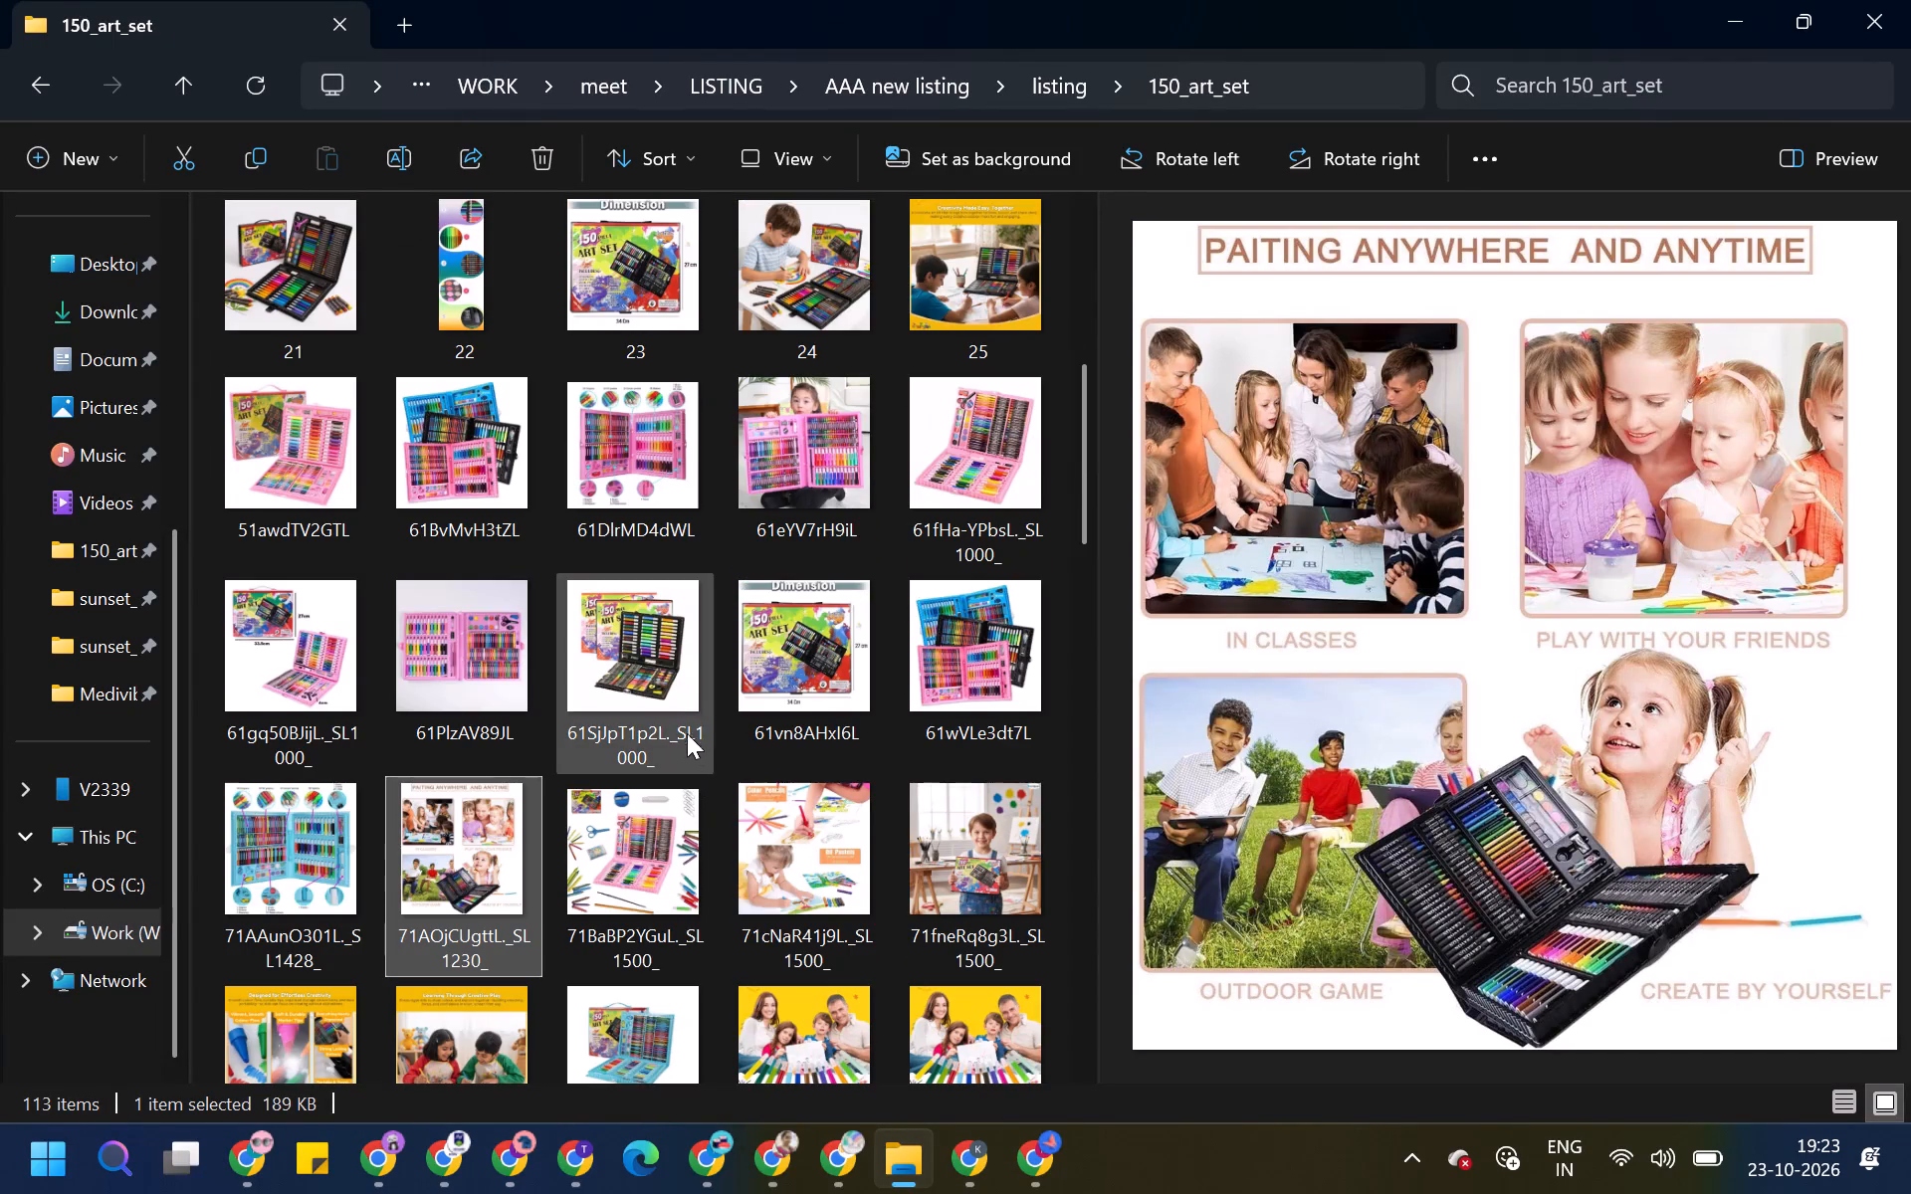
left_click(680, 723)
key("F2")
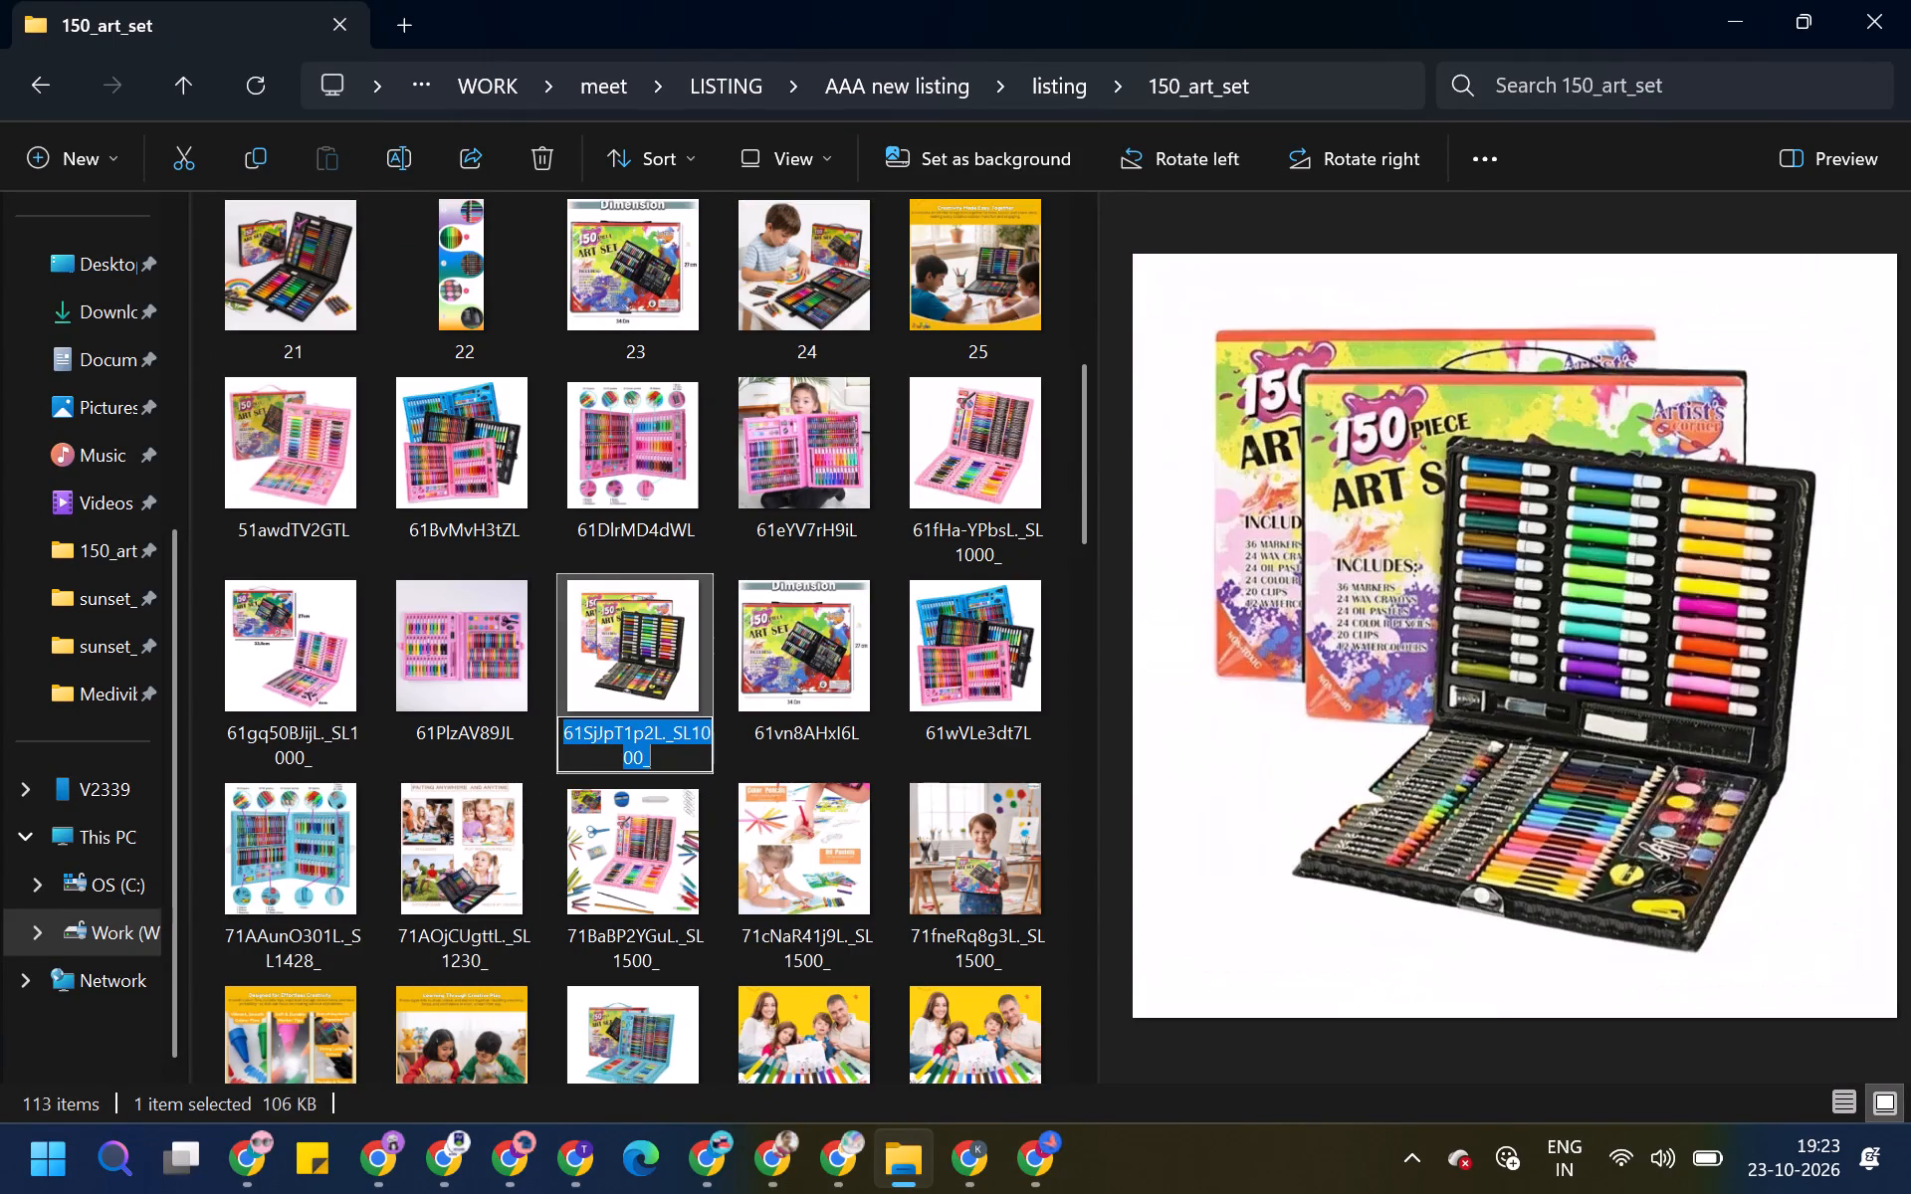
type("26")
left_click(689, 821)
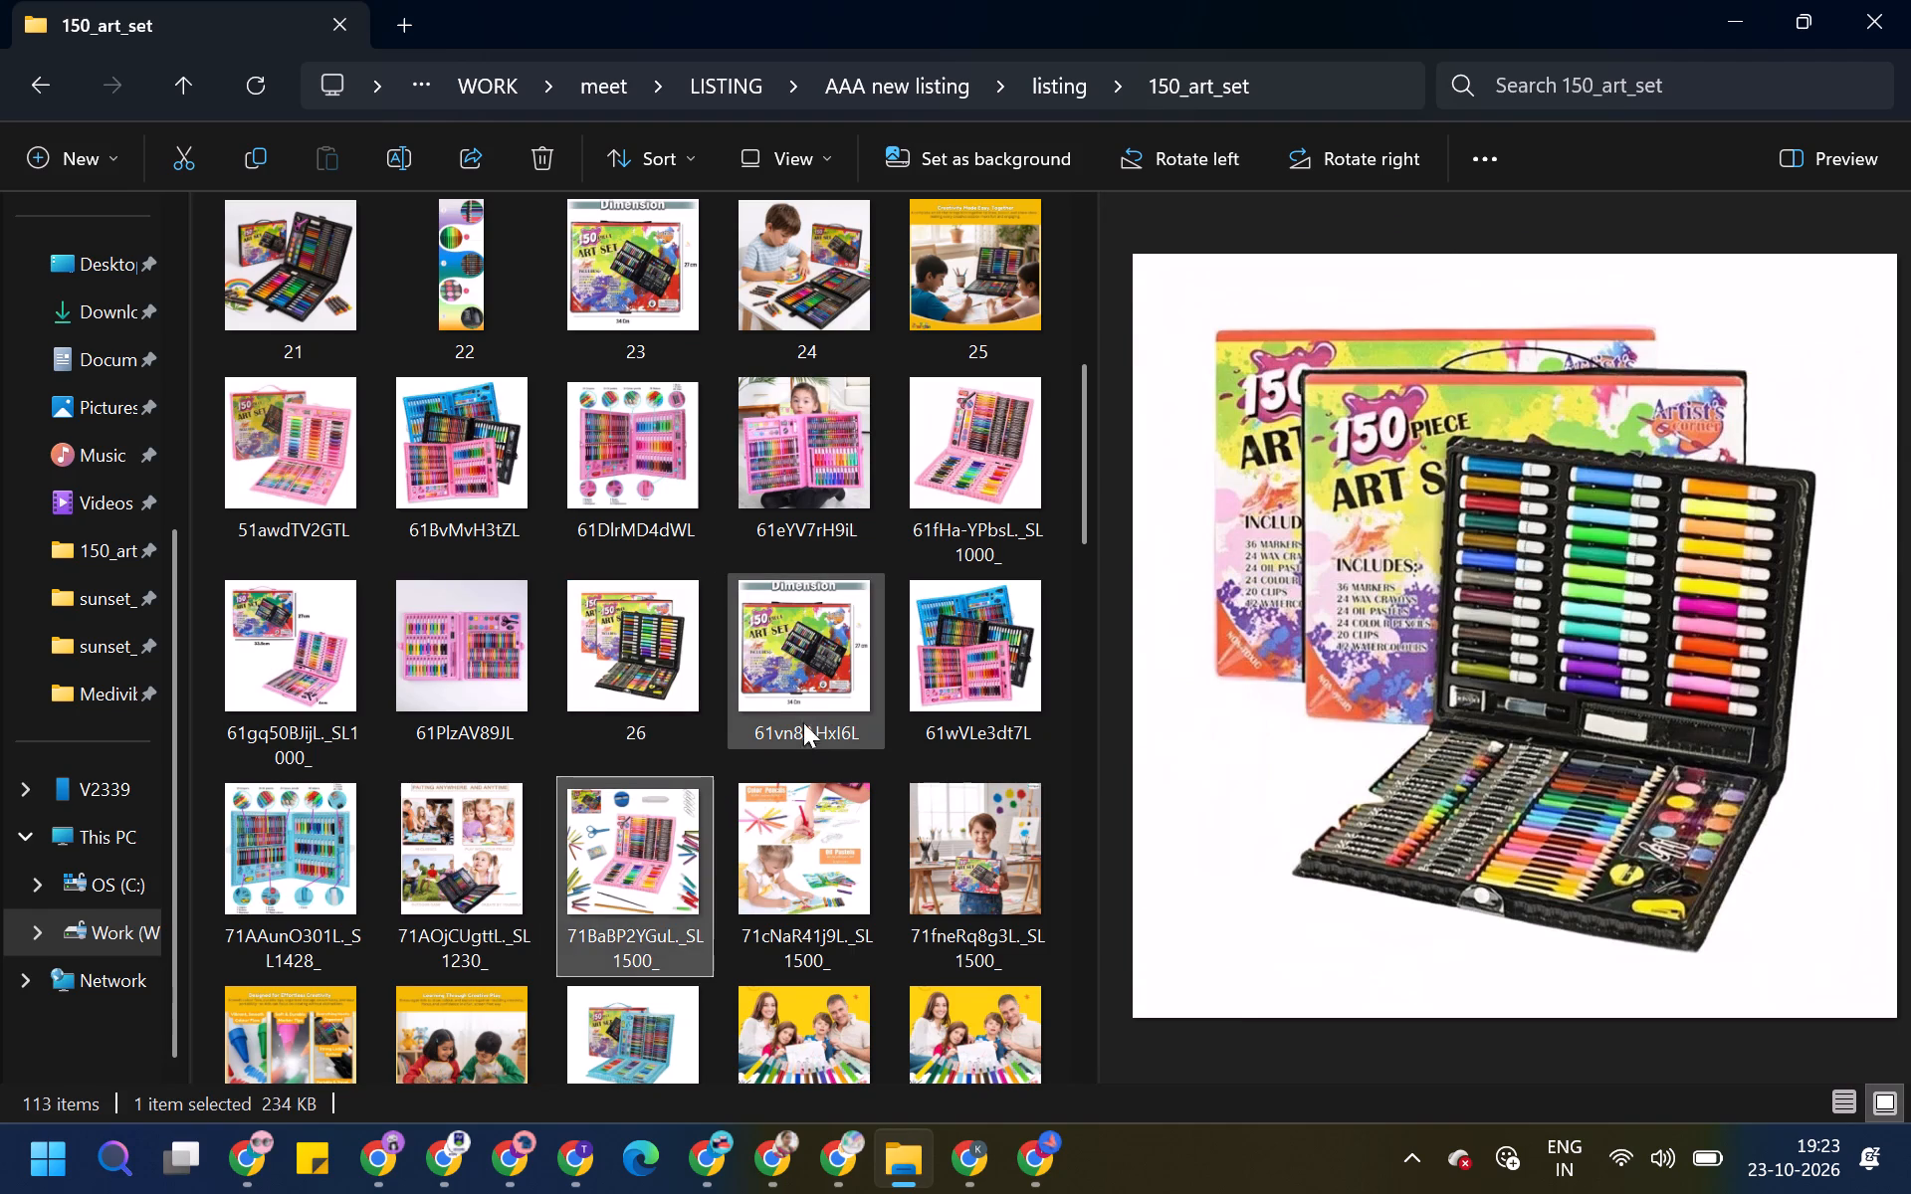
Delete the duplicate Dimension image 61vn8AHxI6L.
left_click(820, 710)
key("F2")
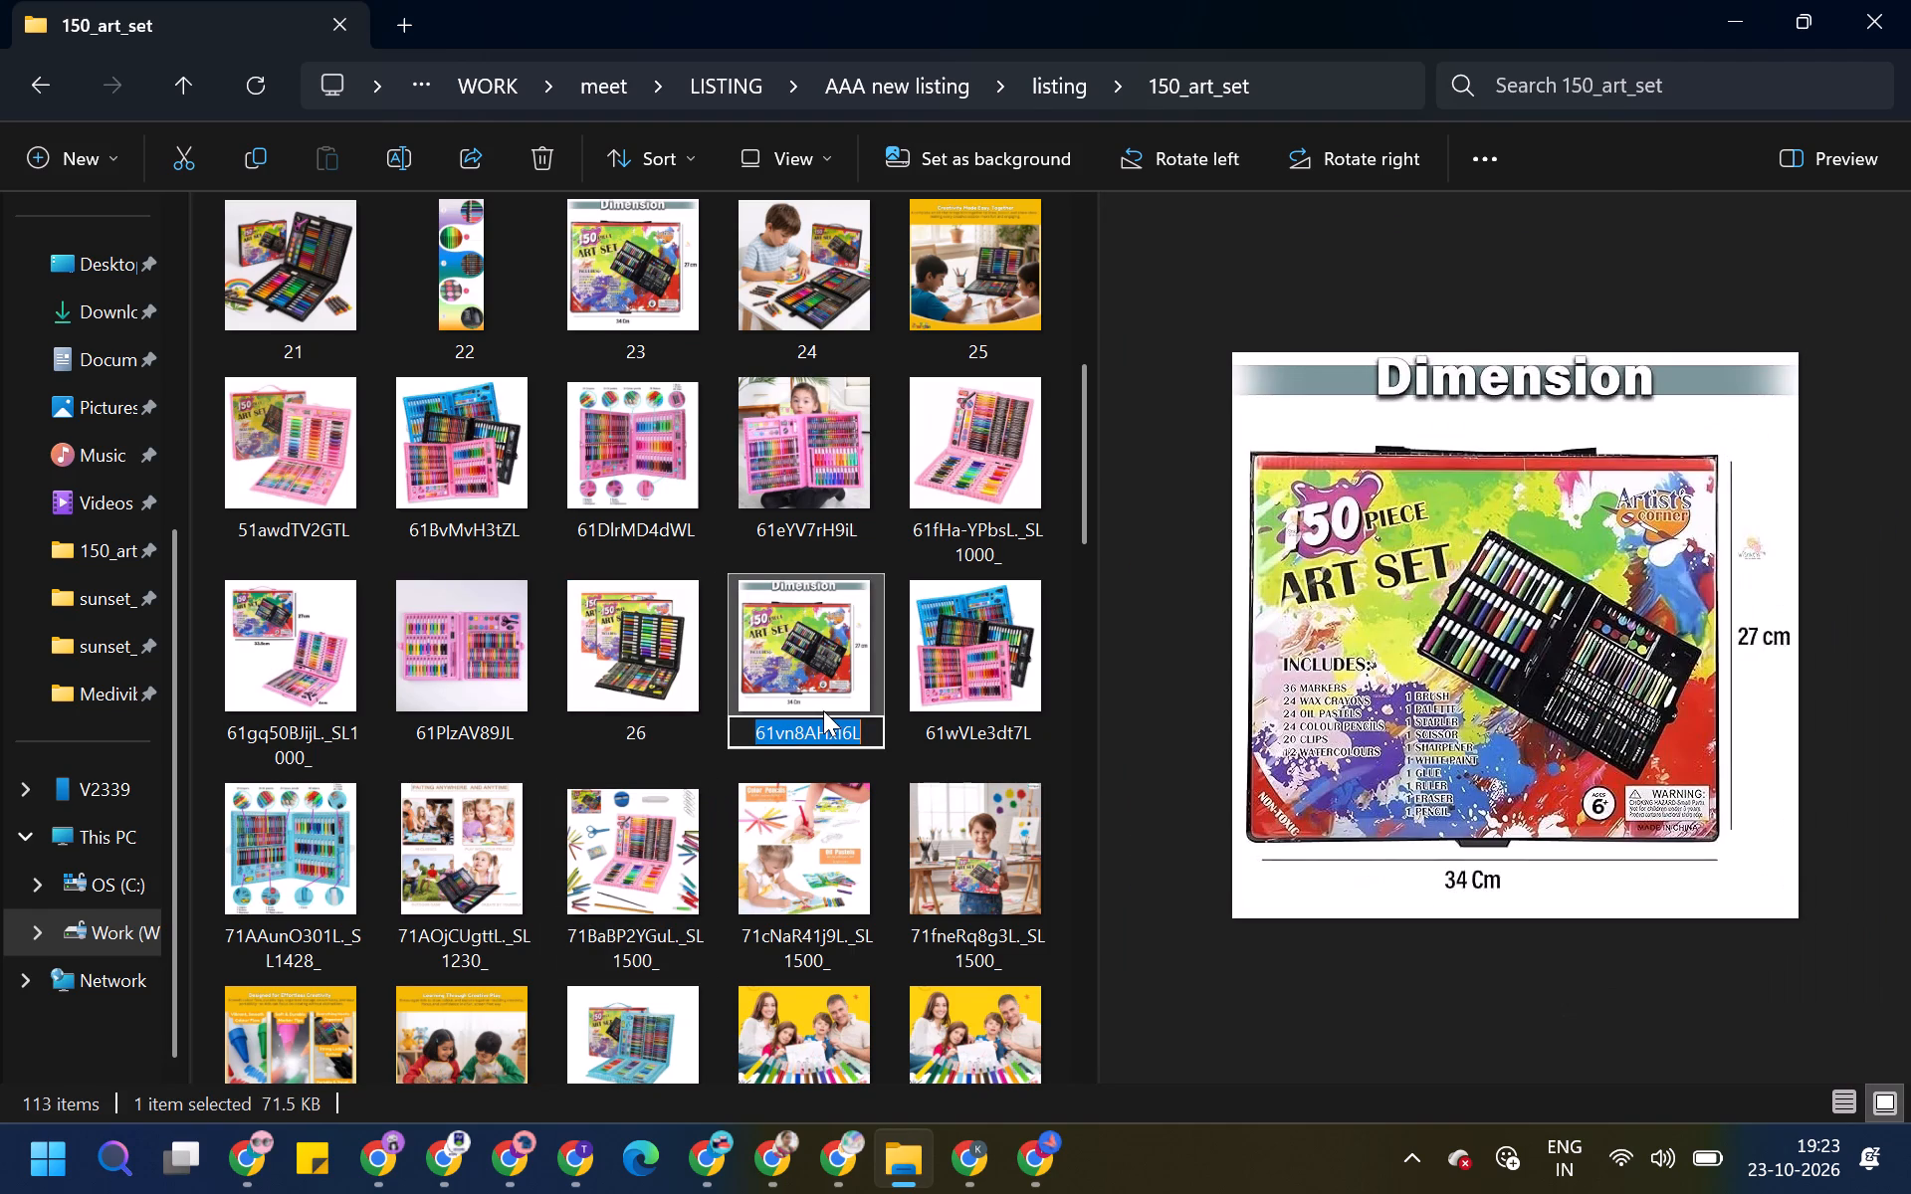
left_click(823, 710)
key("Delete")
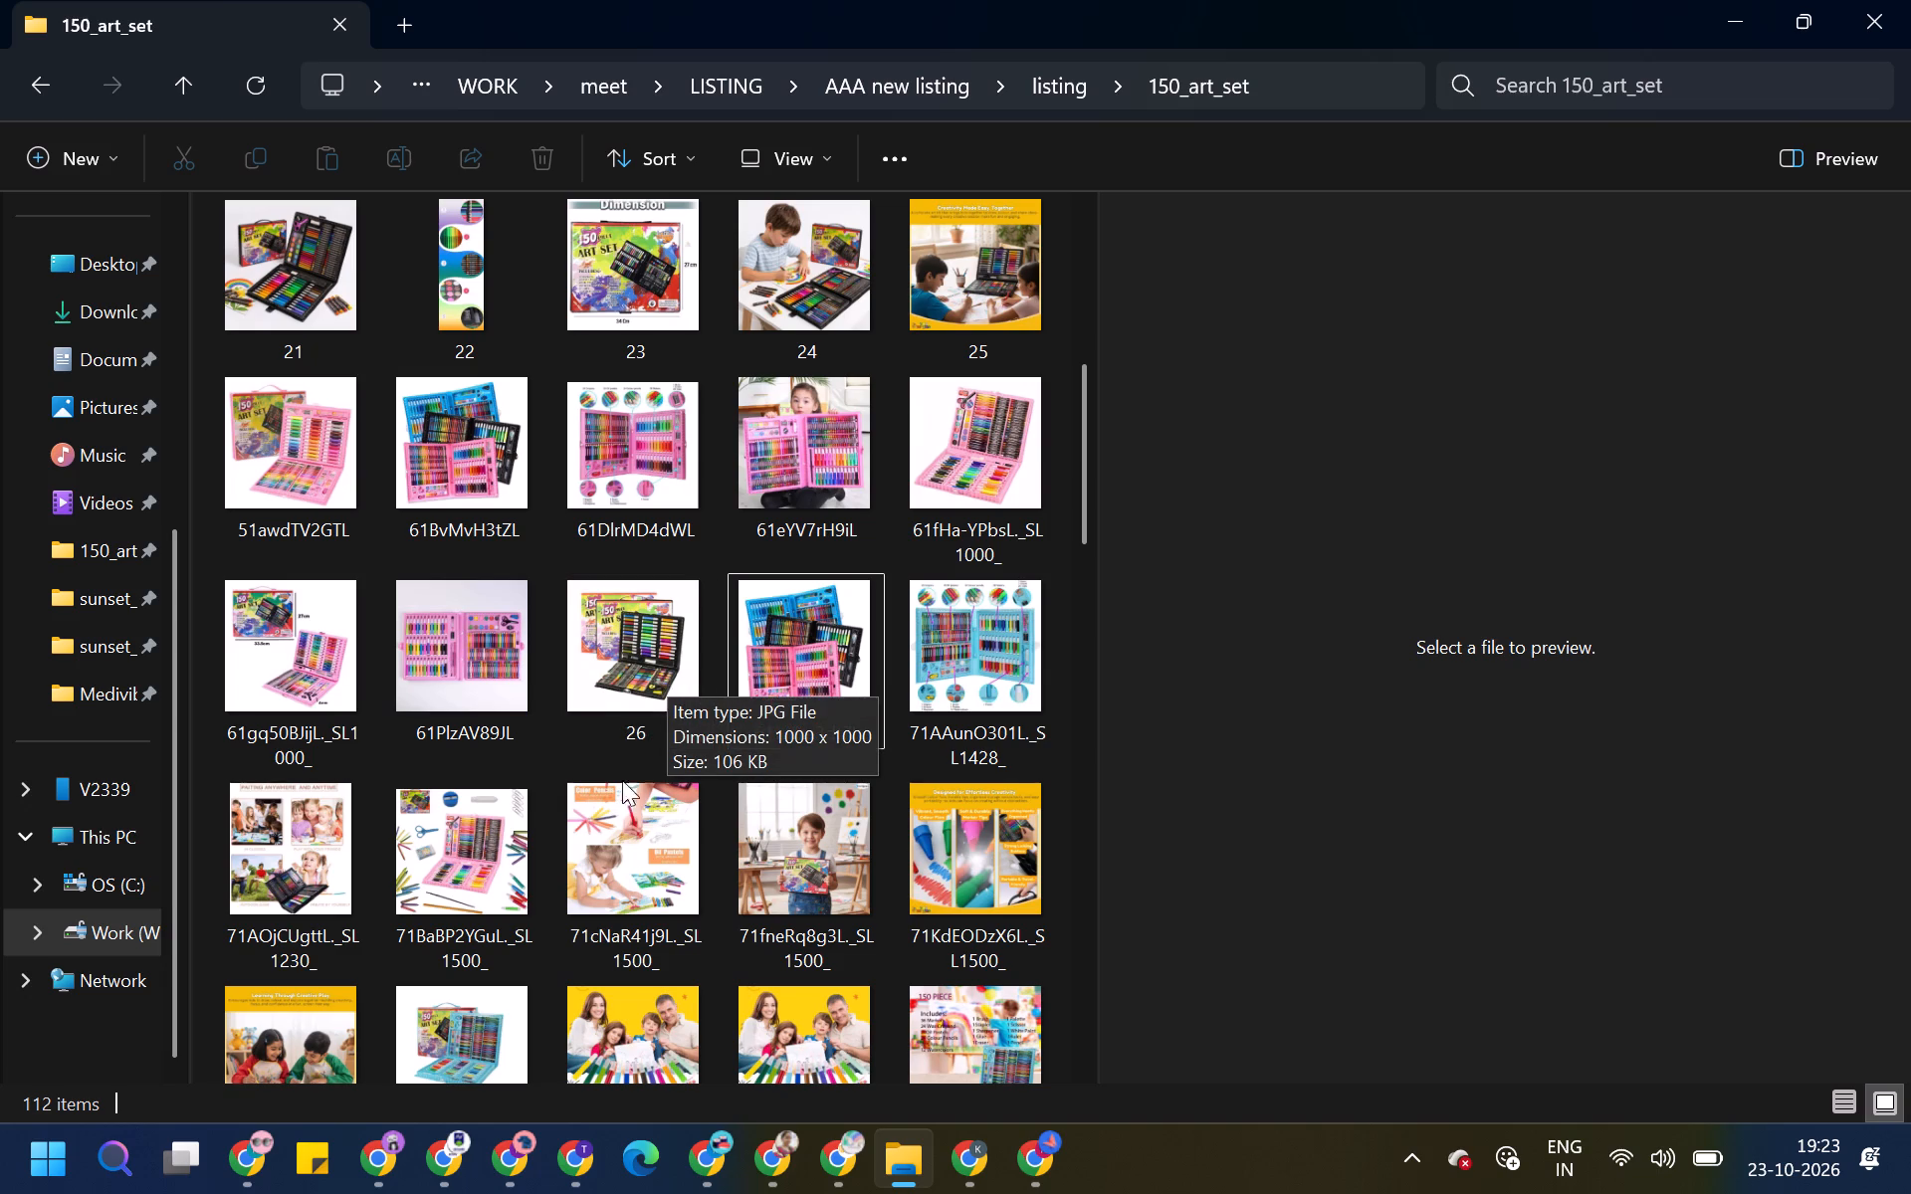
Rename the Paiting Anywhere and Anytime image 71AOjCUgttL as 30.
left_click(321, 857)
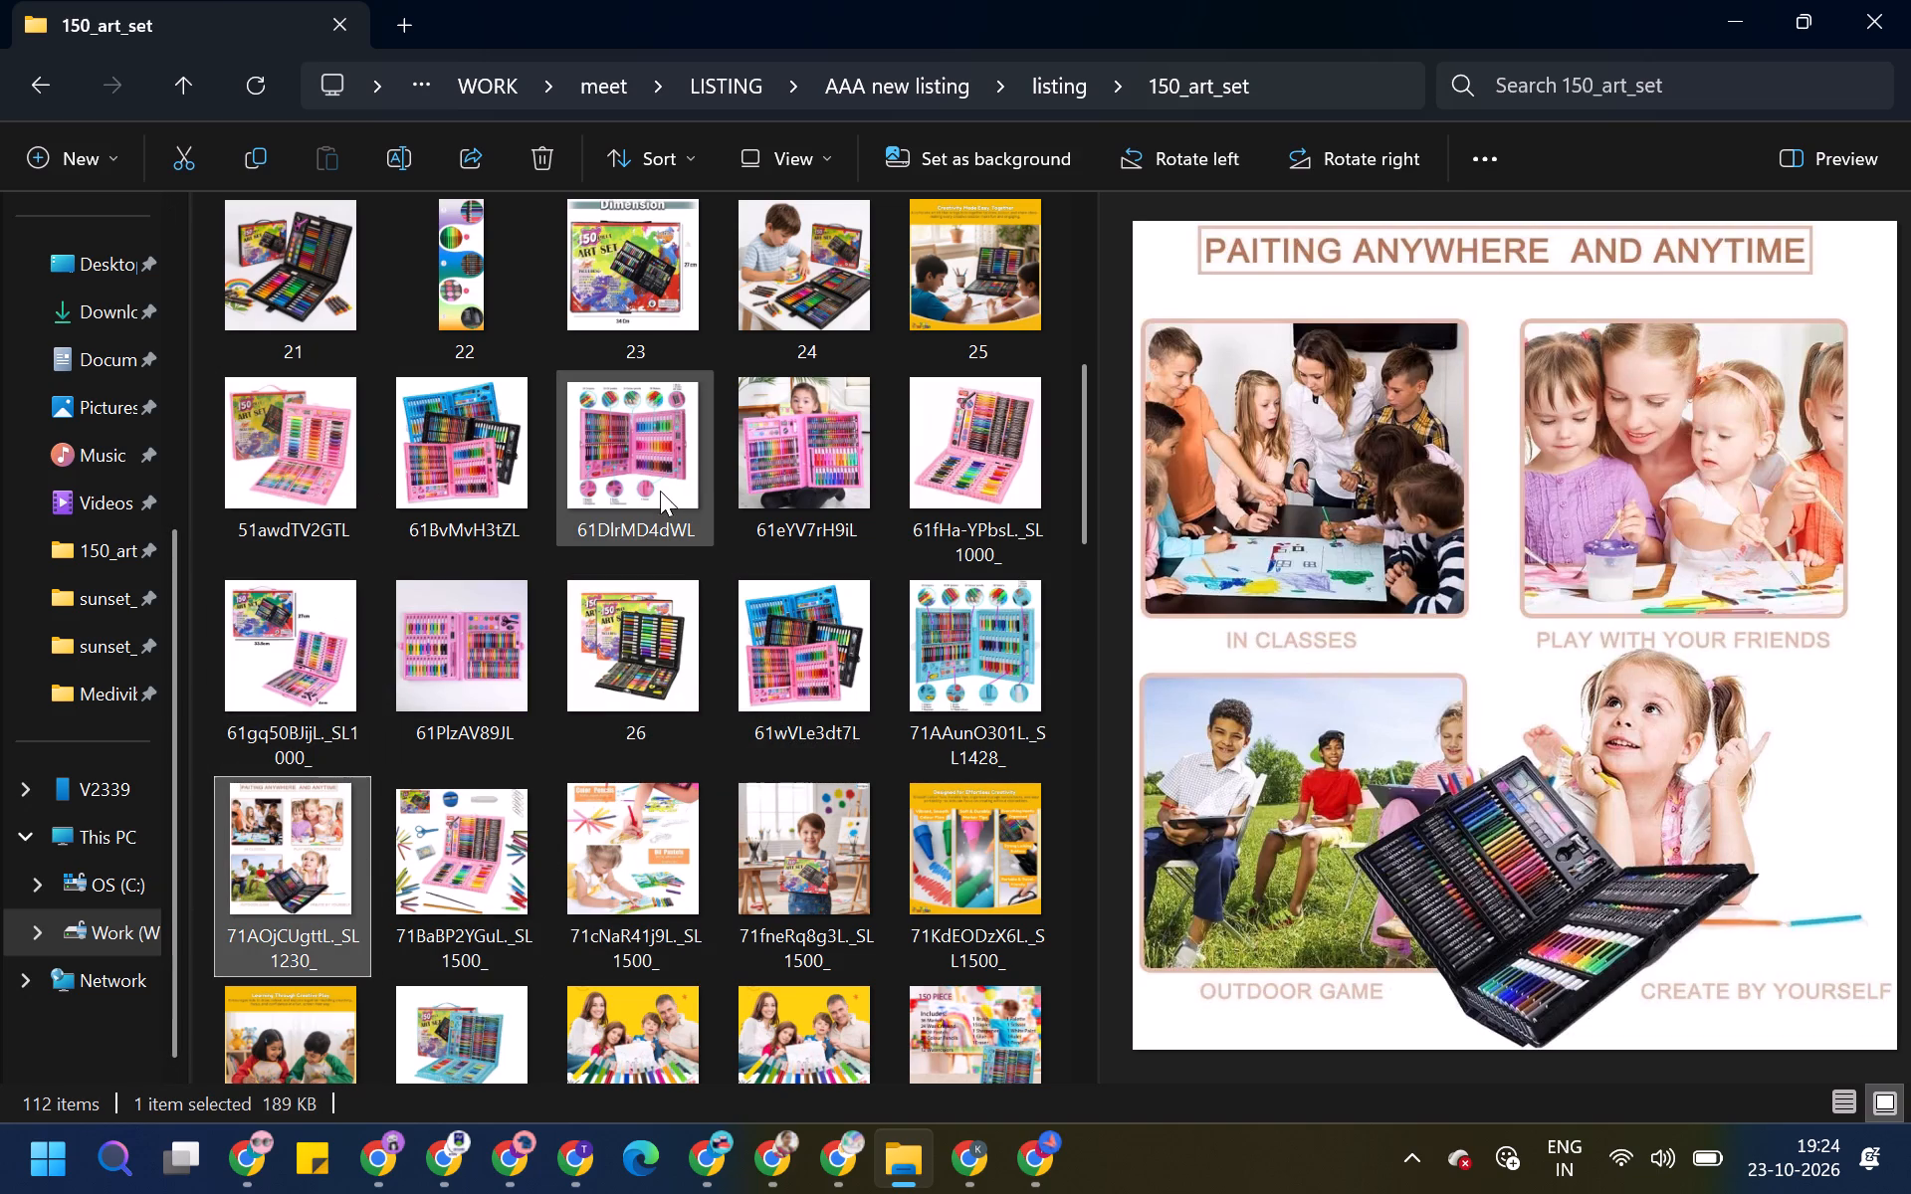
key("F2")
key("3")
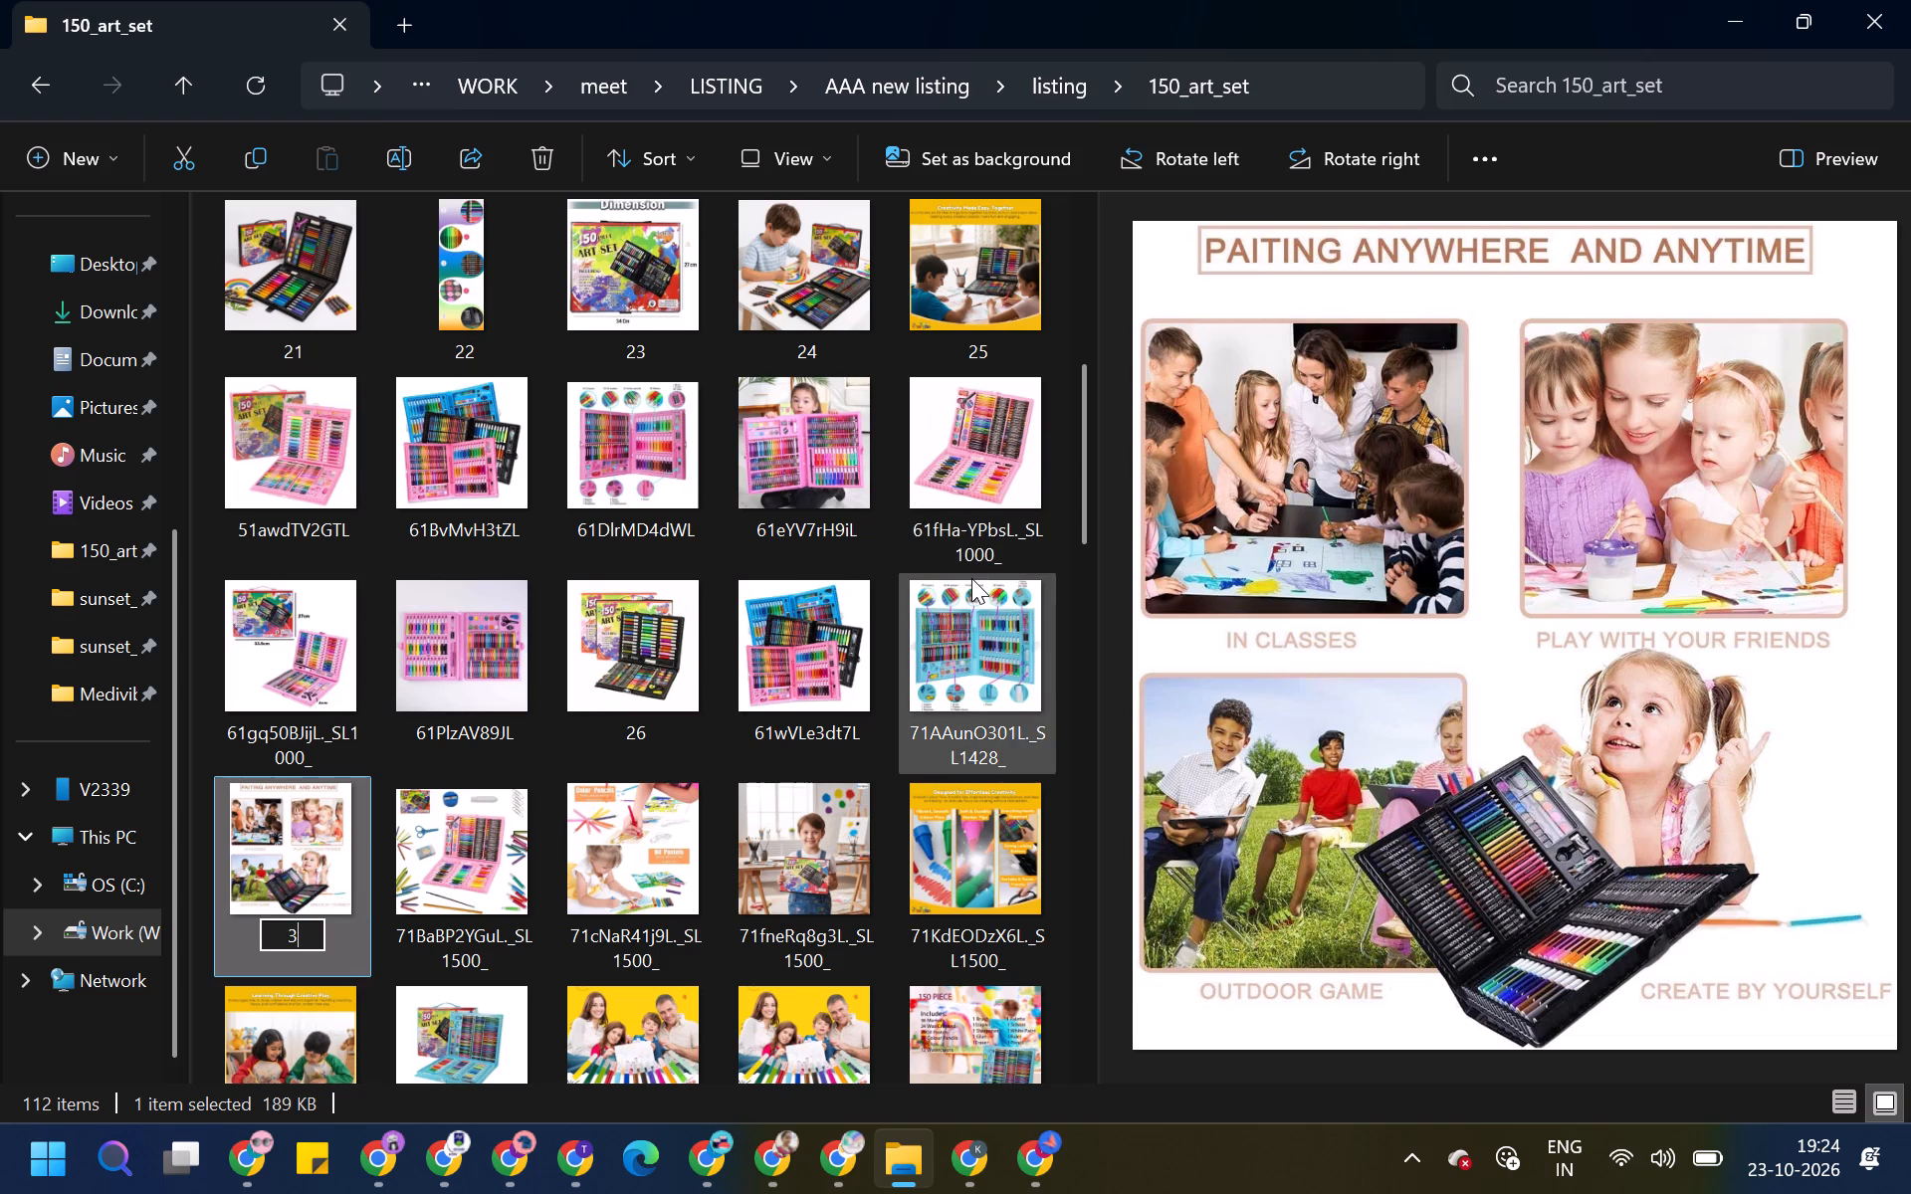
key("0")
left_click(844, 729)
Rename the Color Pencils and Oil Pastels image 71cNaR41j9L as 29.
left_click(506, 863)
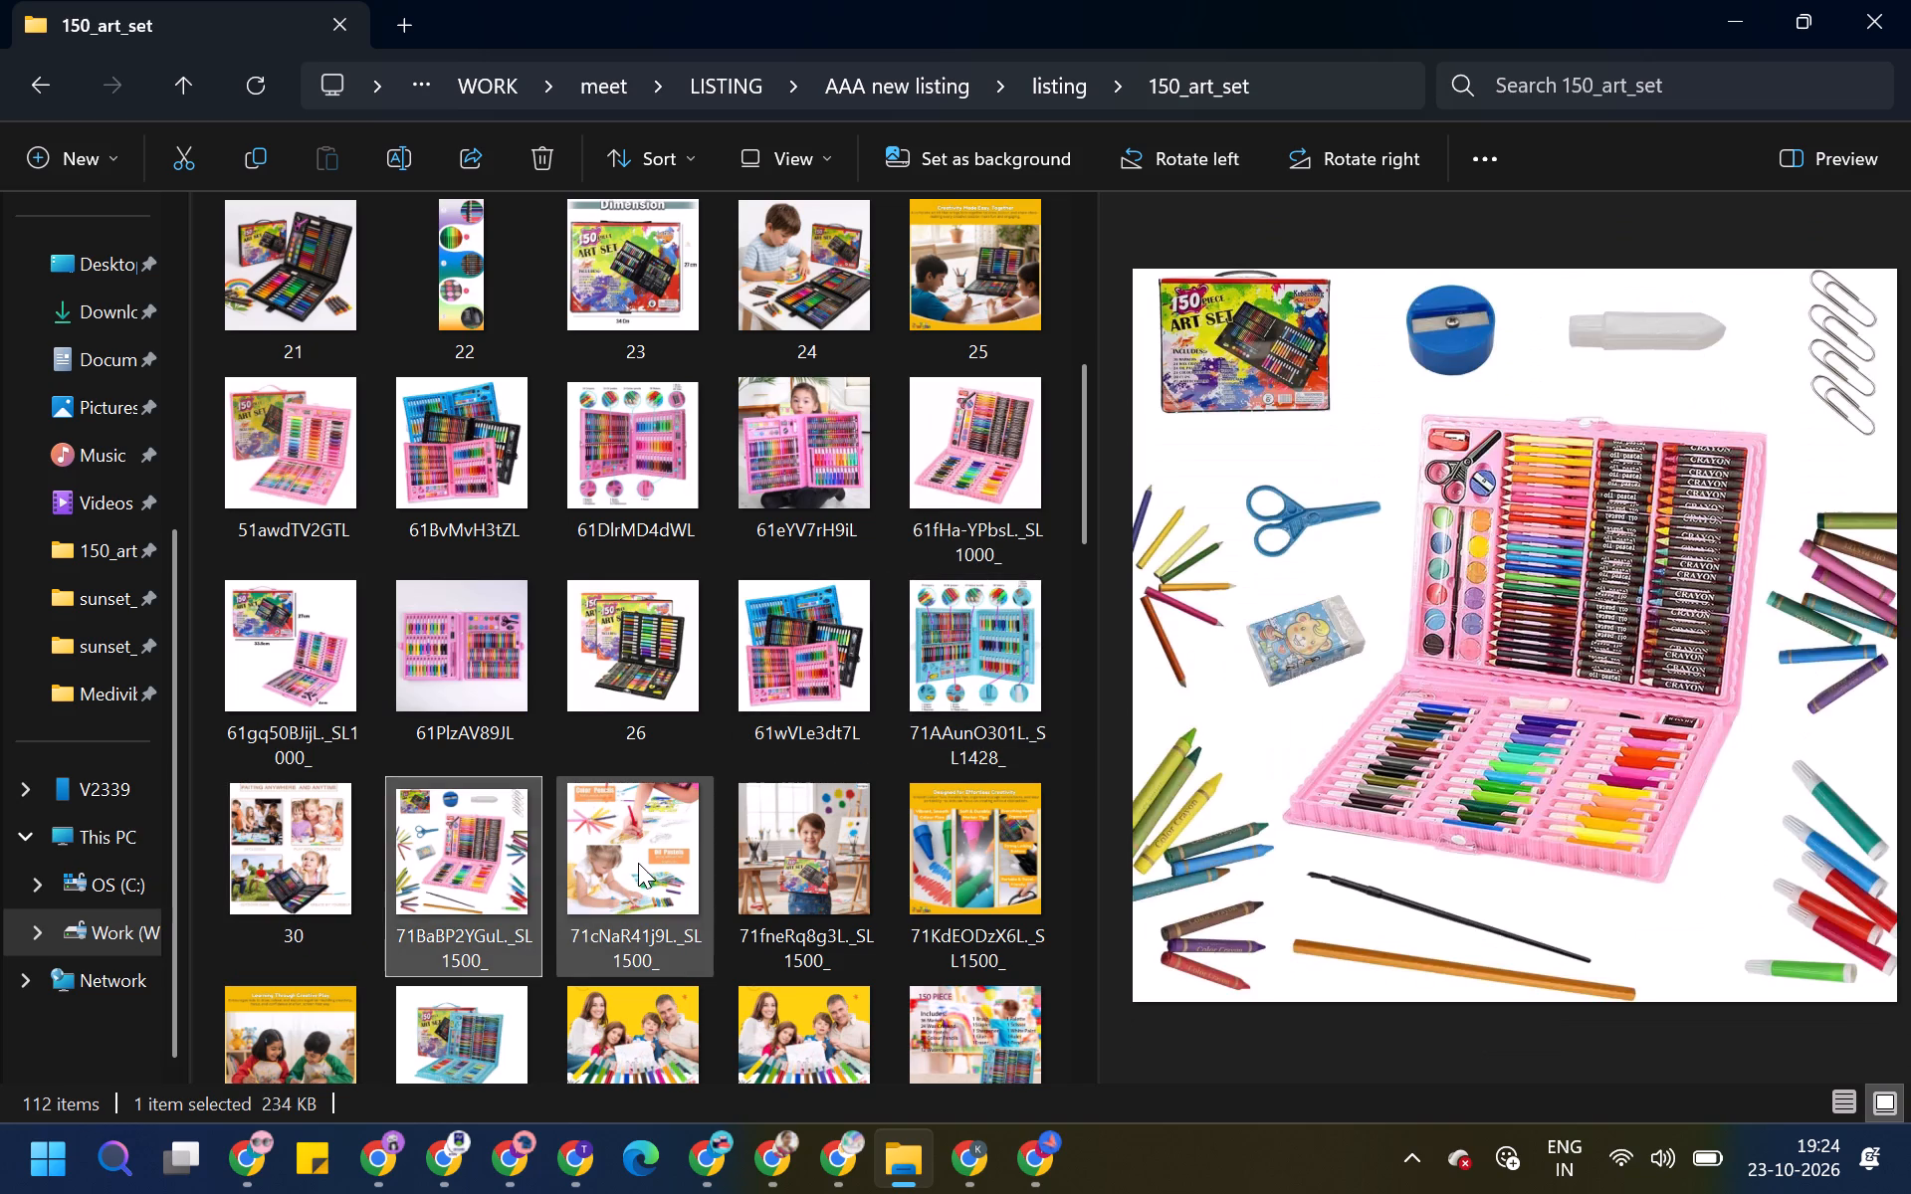
left_click(639, 863)
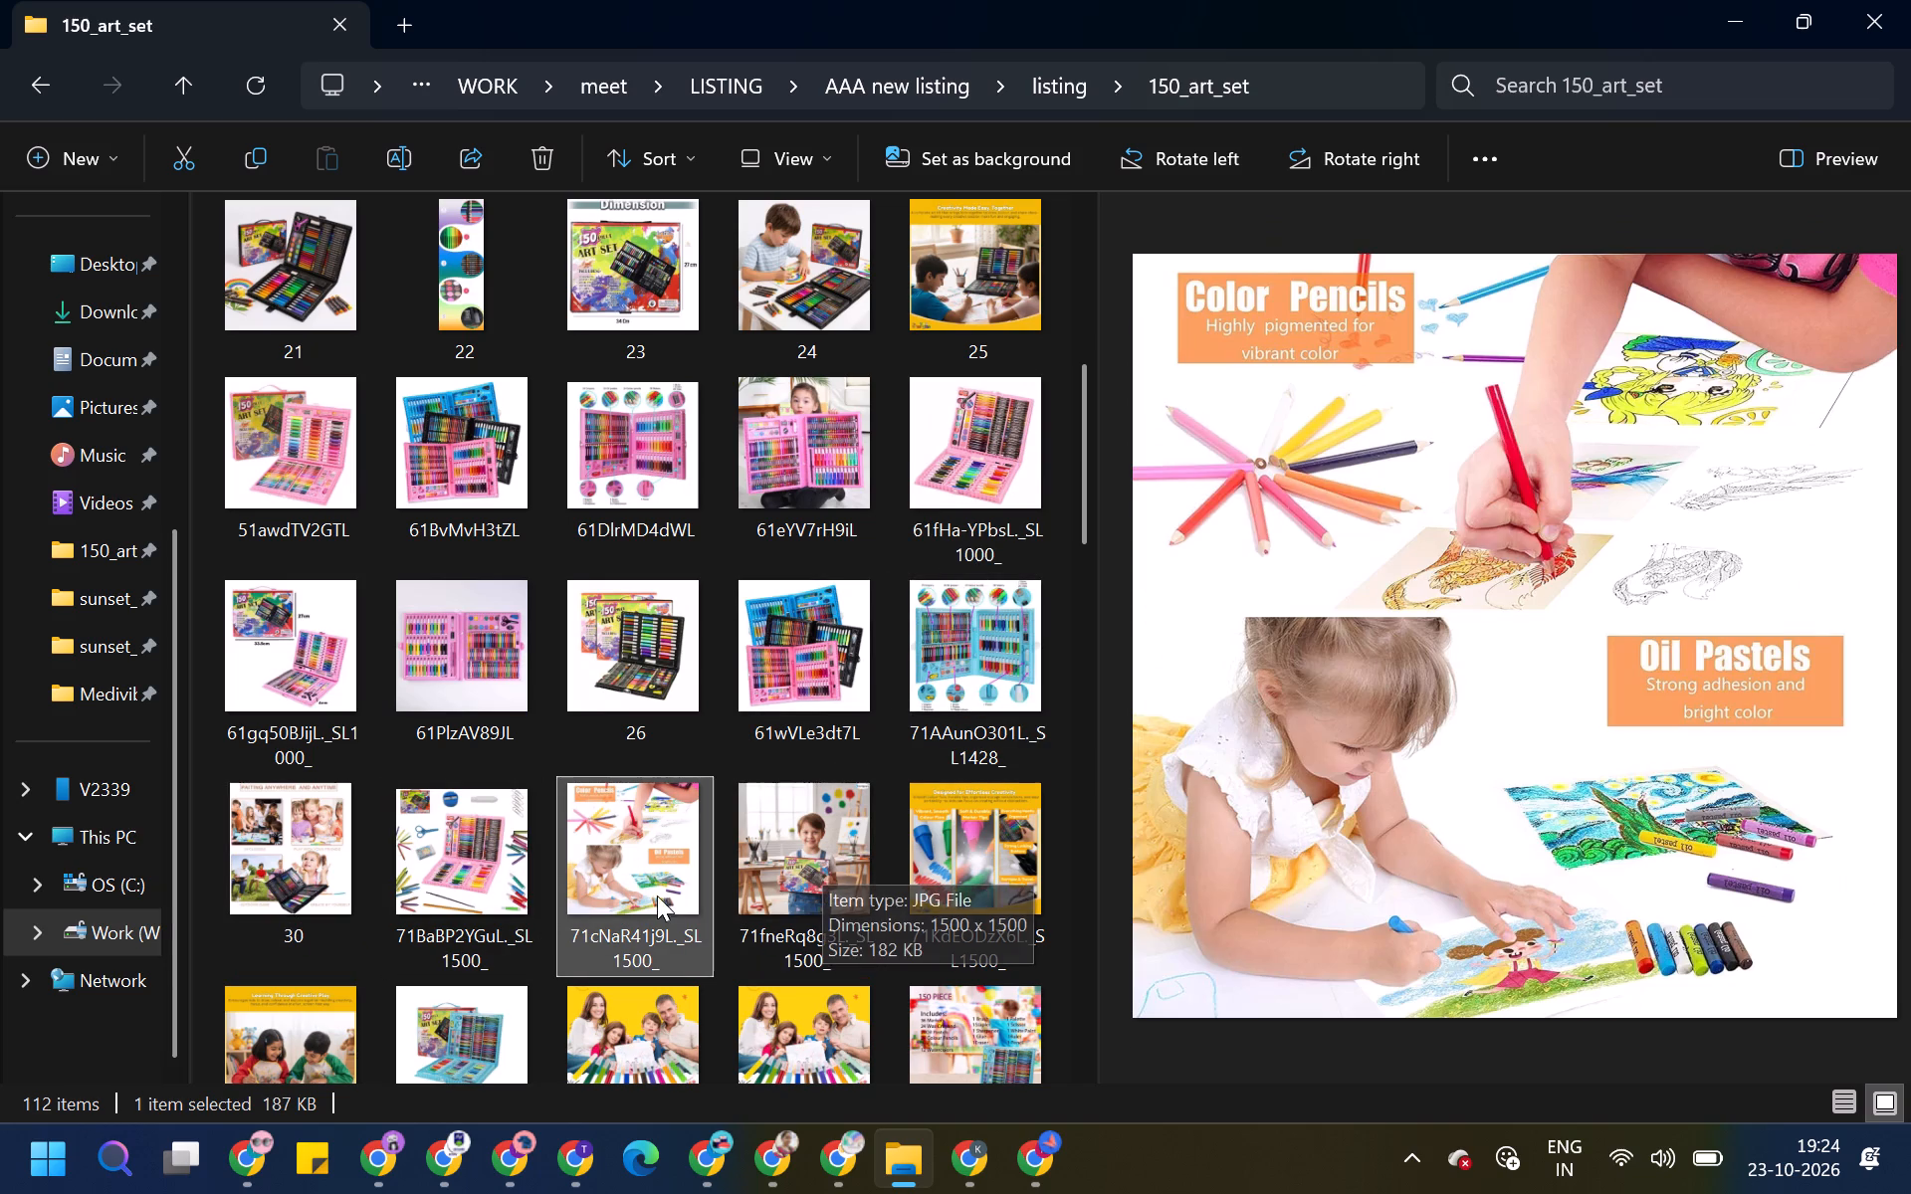
key("F2")
type("29")
left_click(928, 911)
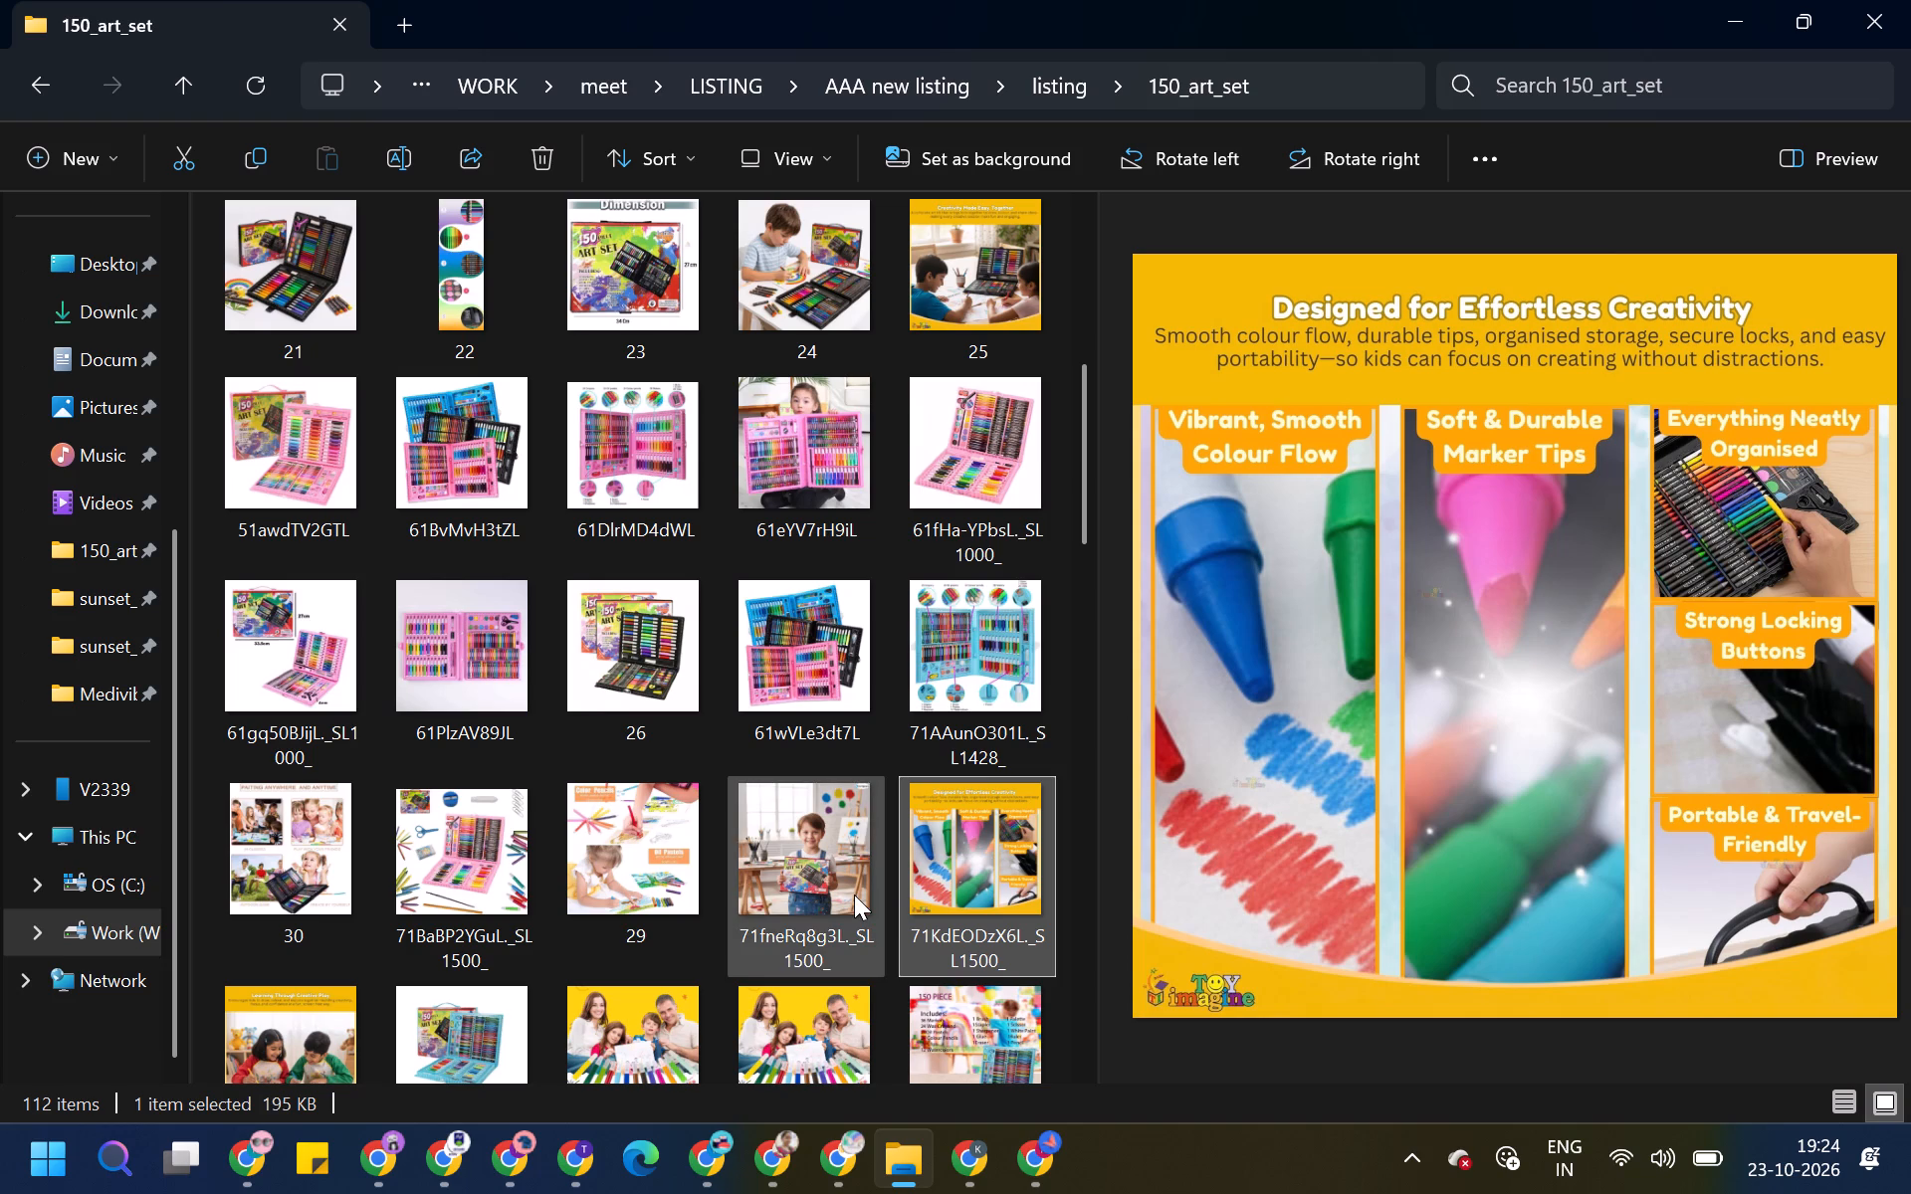
Rename the image 71fneRq8g3L of the boy holding the art set box as 28.
left_click(825, 889)
key("F2")
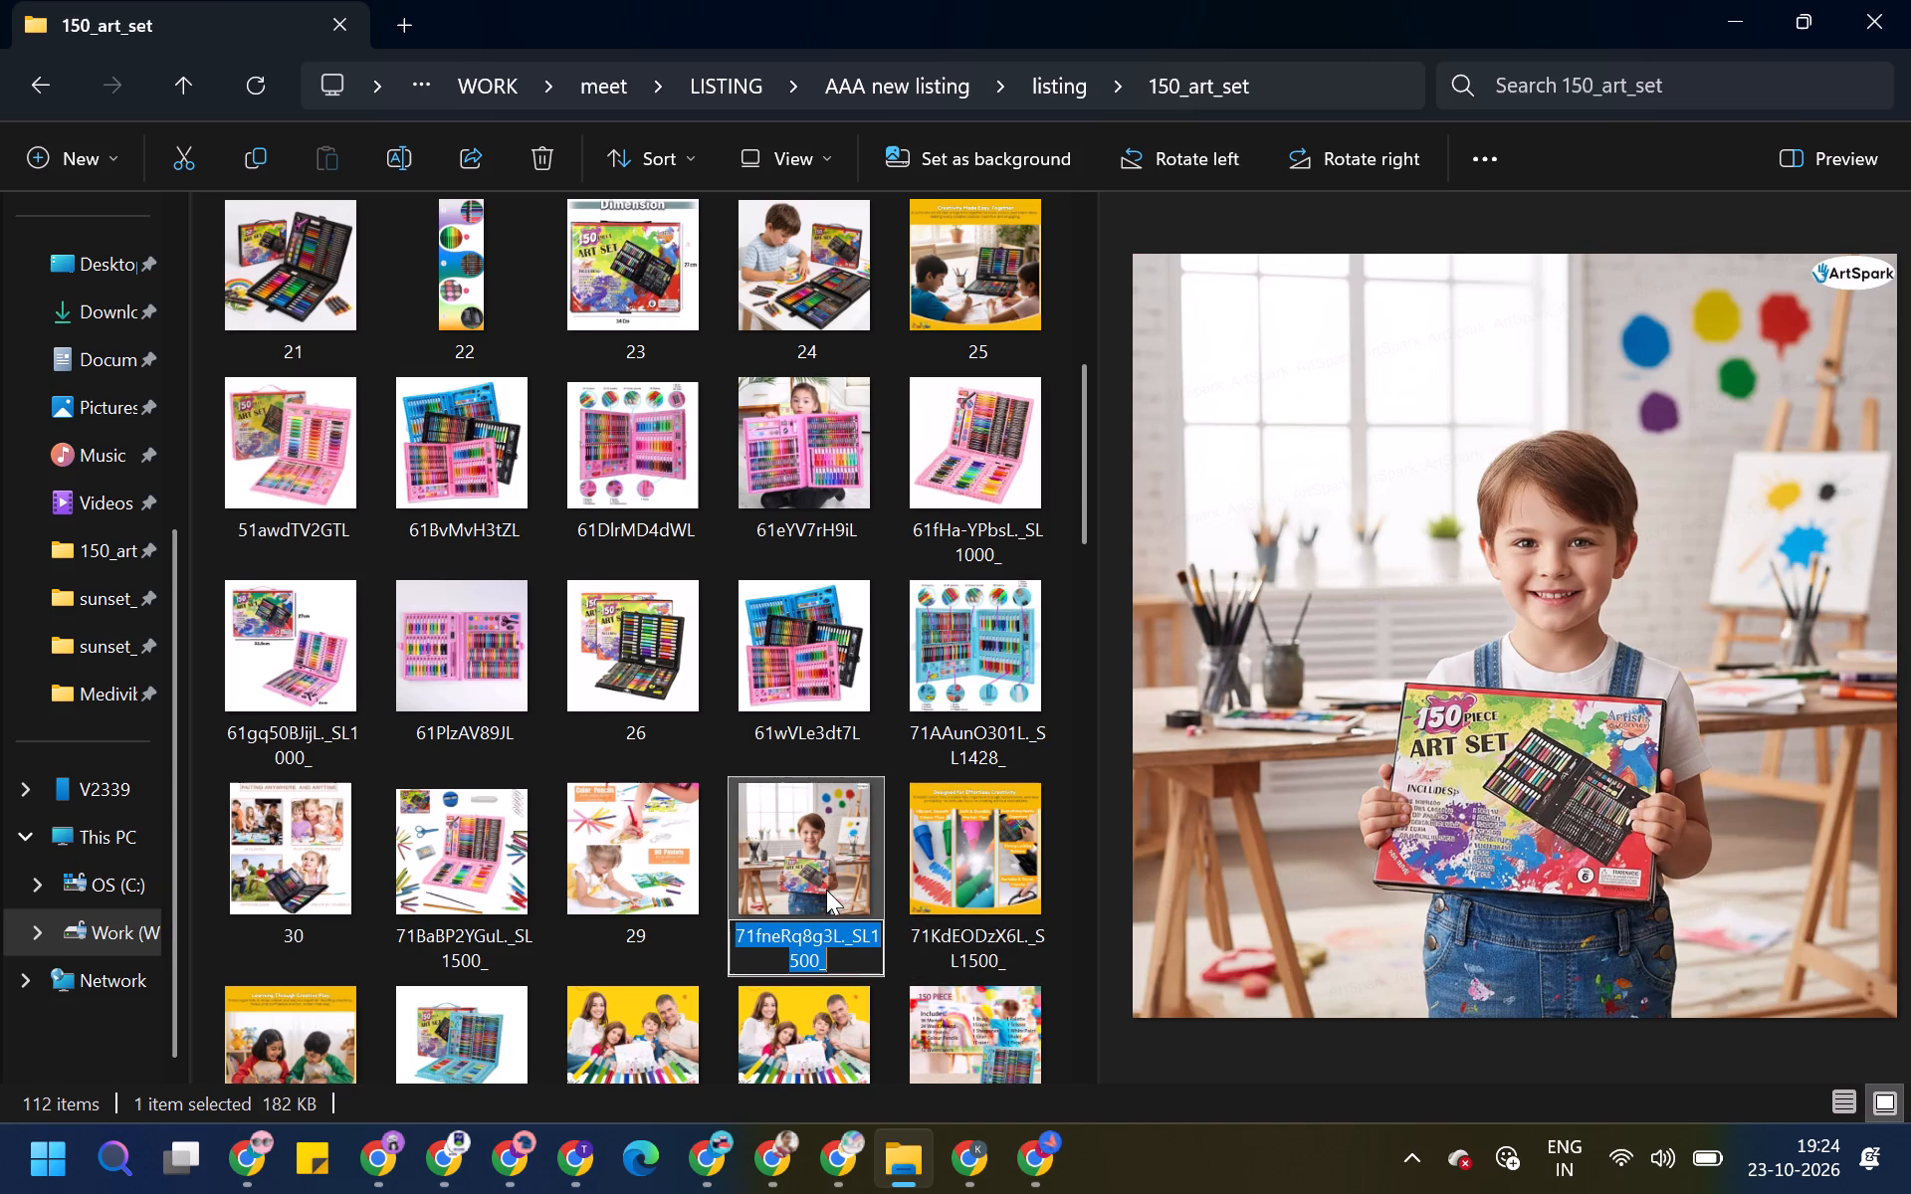
type("28")
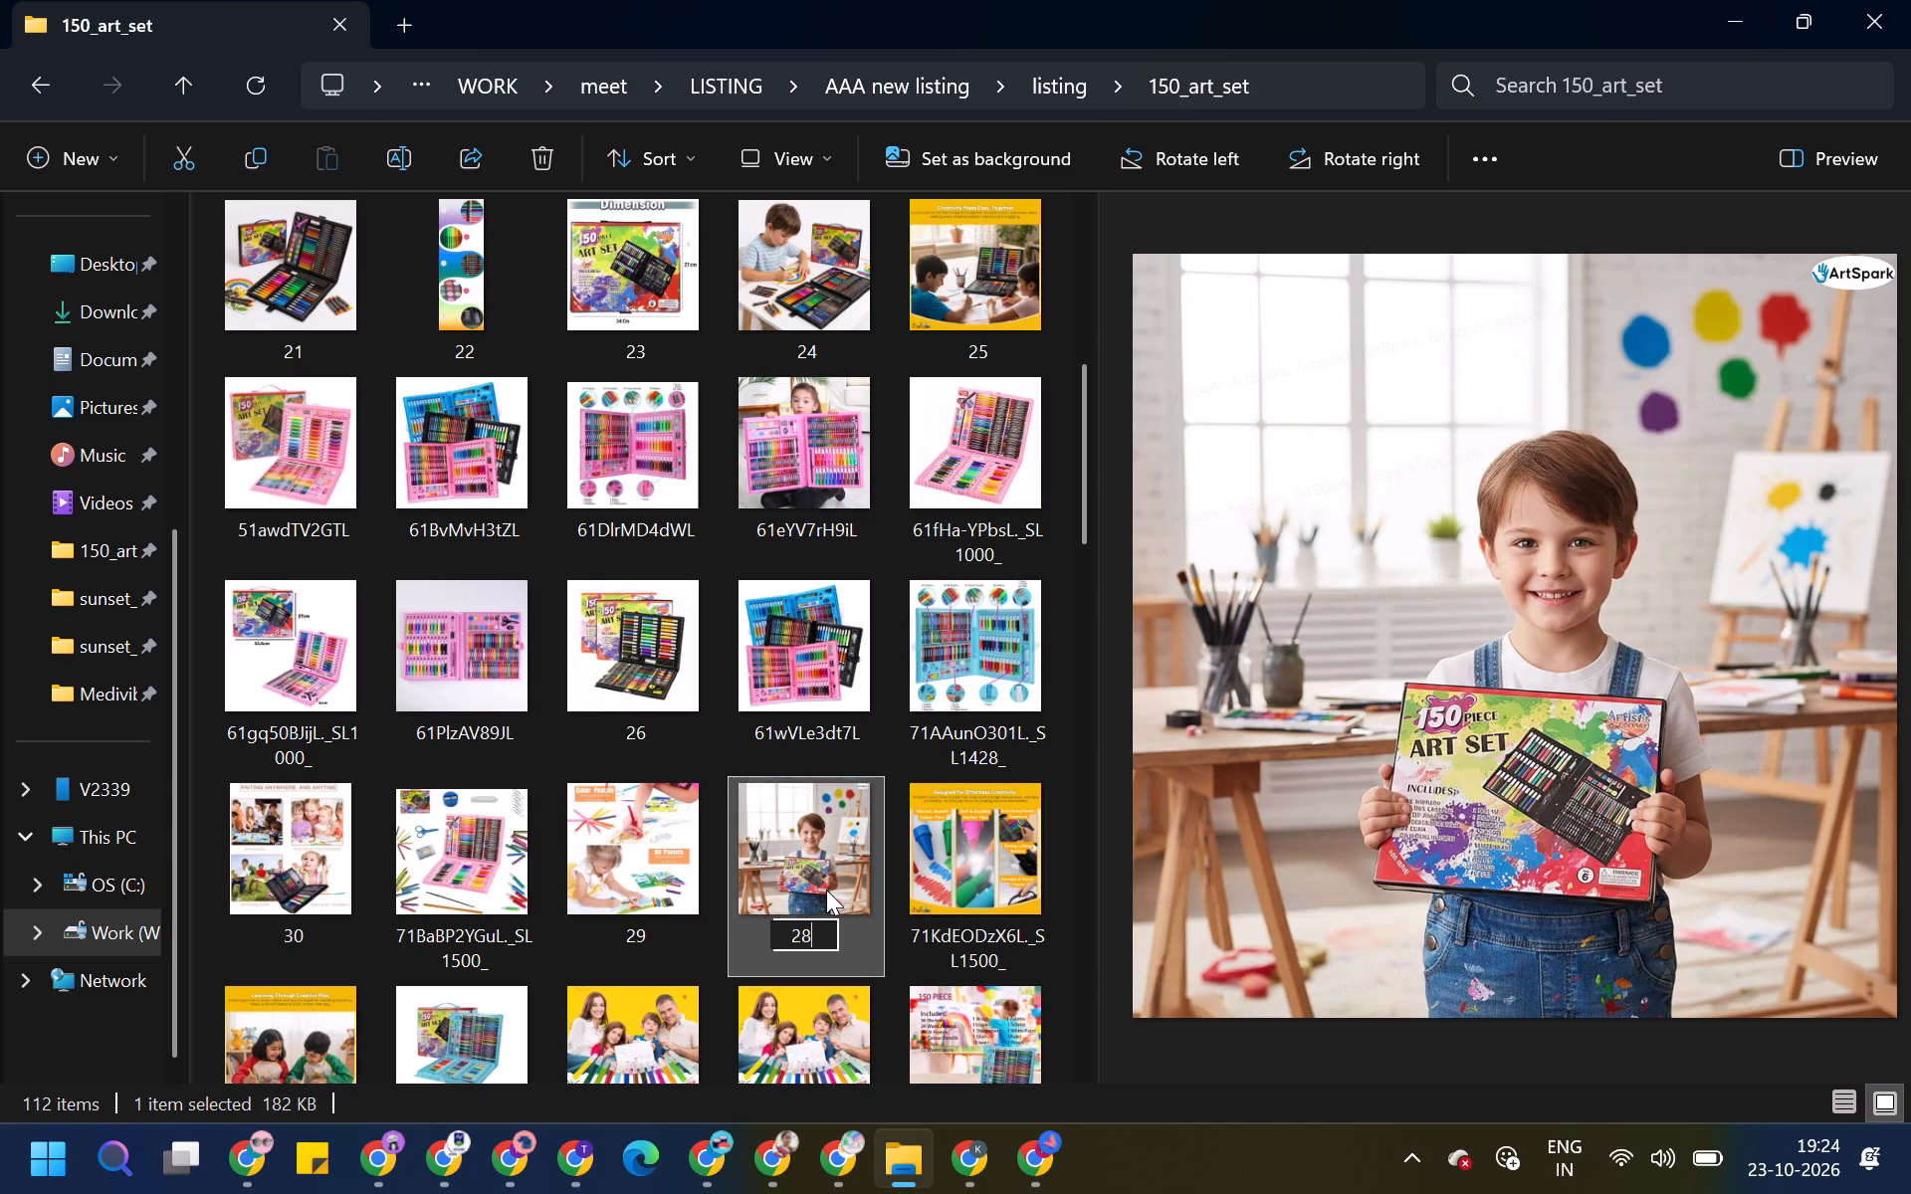
left_click(294, 859)
Rename the close-up image 71Mmkm0emcL of oil pastels, crayons and watercolours as 27 and refresh the folder.
scroll(574, 876, "down", 1)
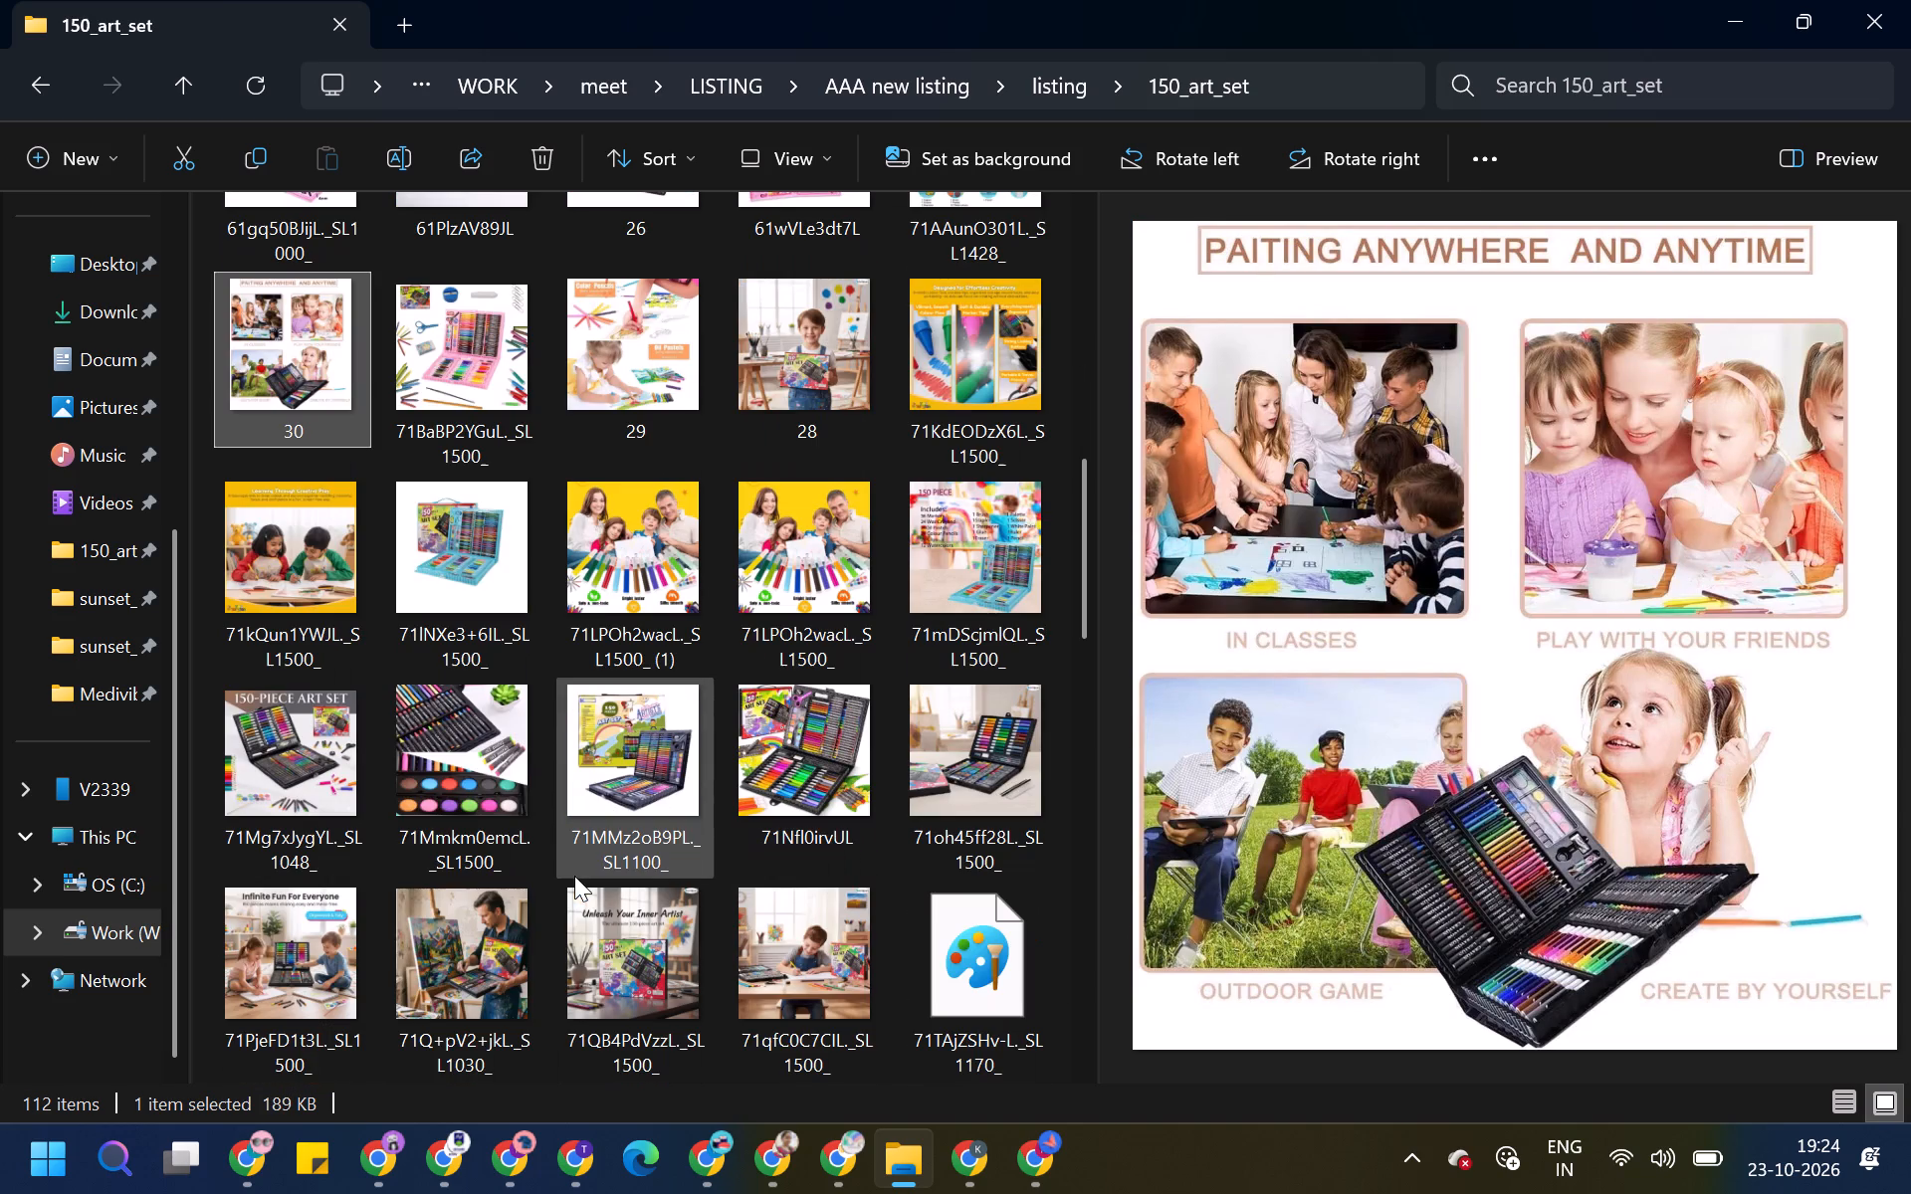
left_click(491, 794)
key("F2")
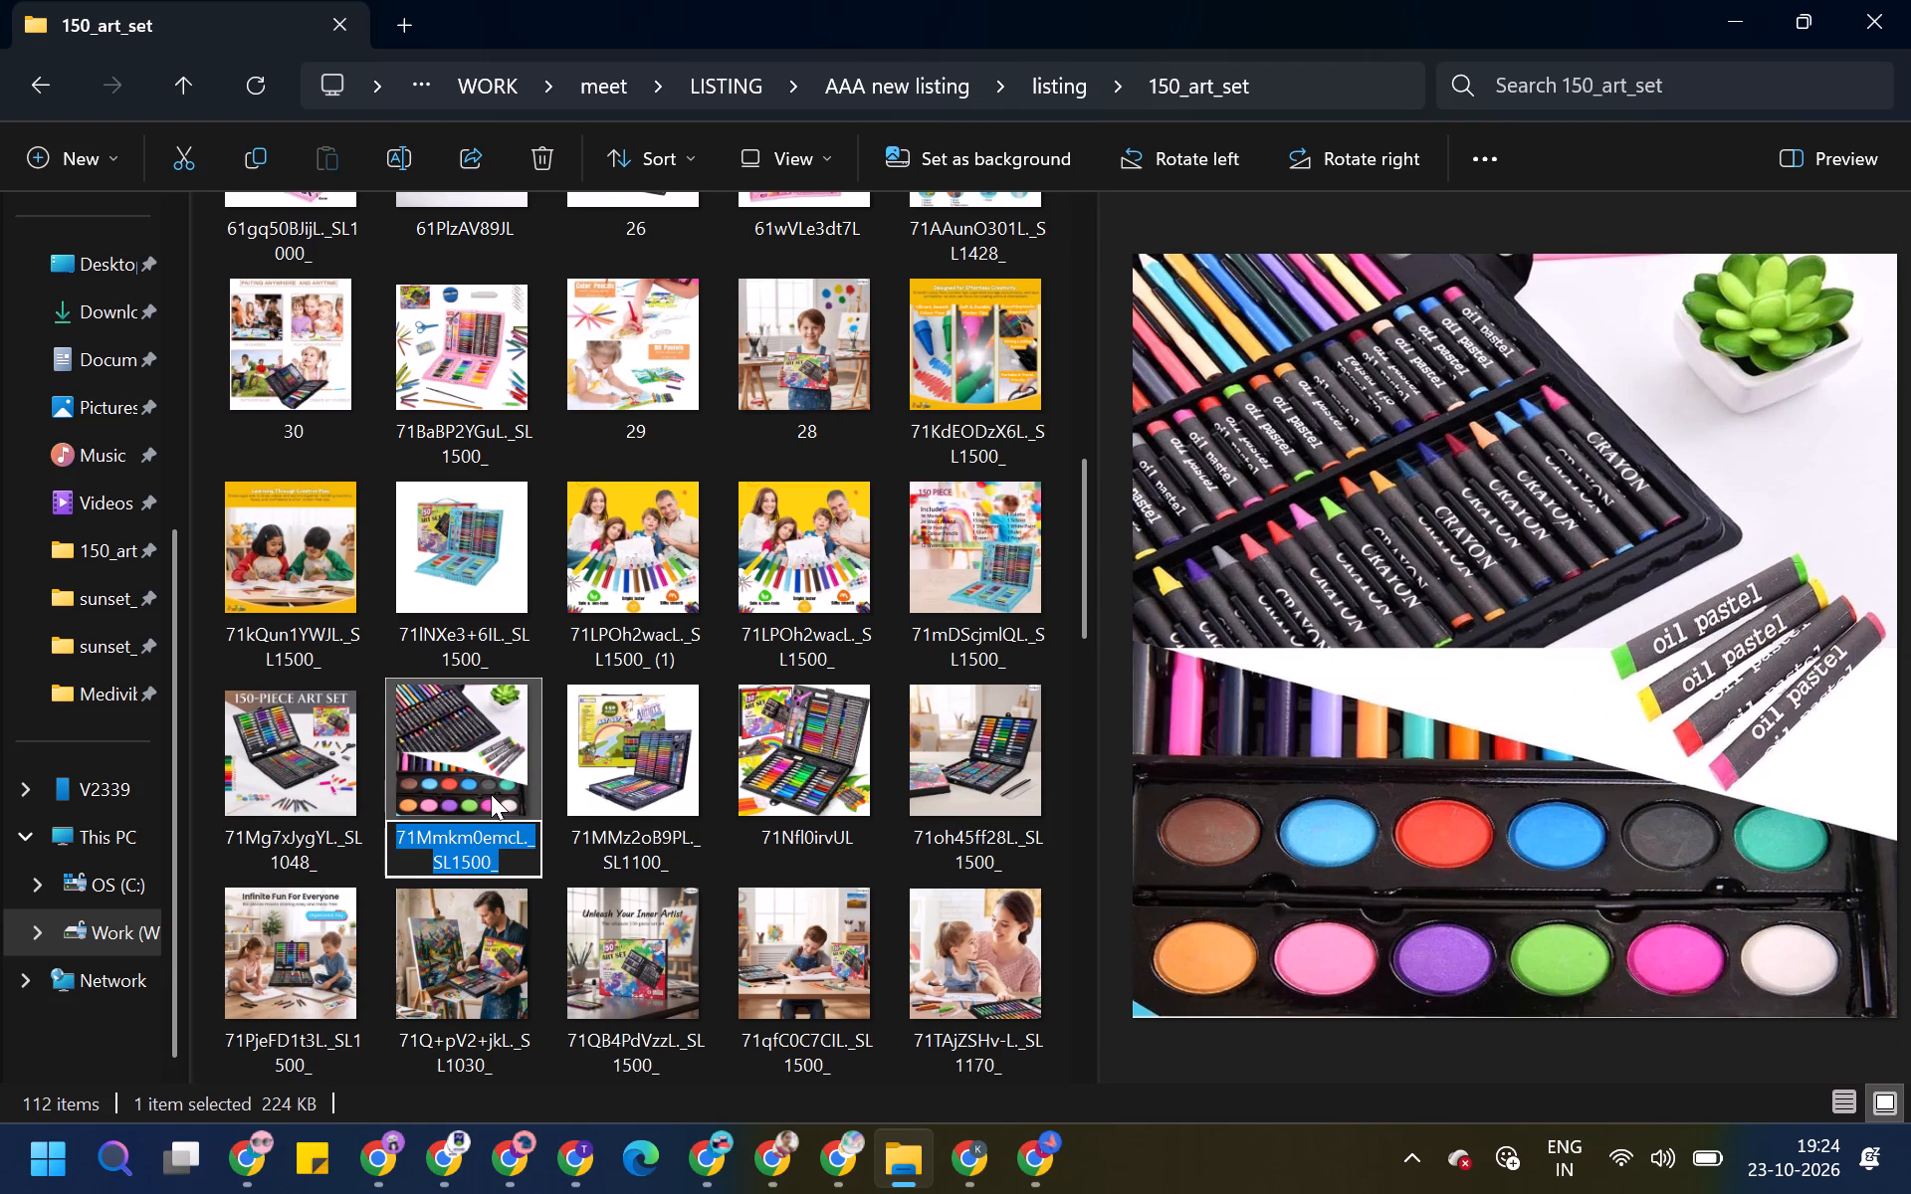
type("27")
left_click(677, 812)
key("ctrl+r")
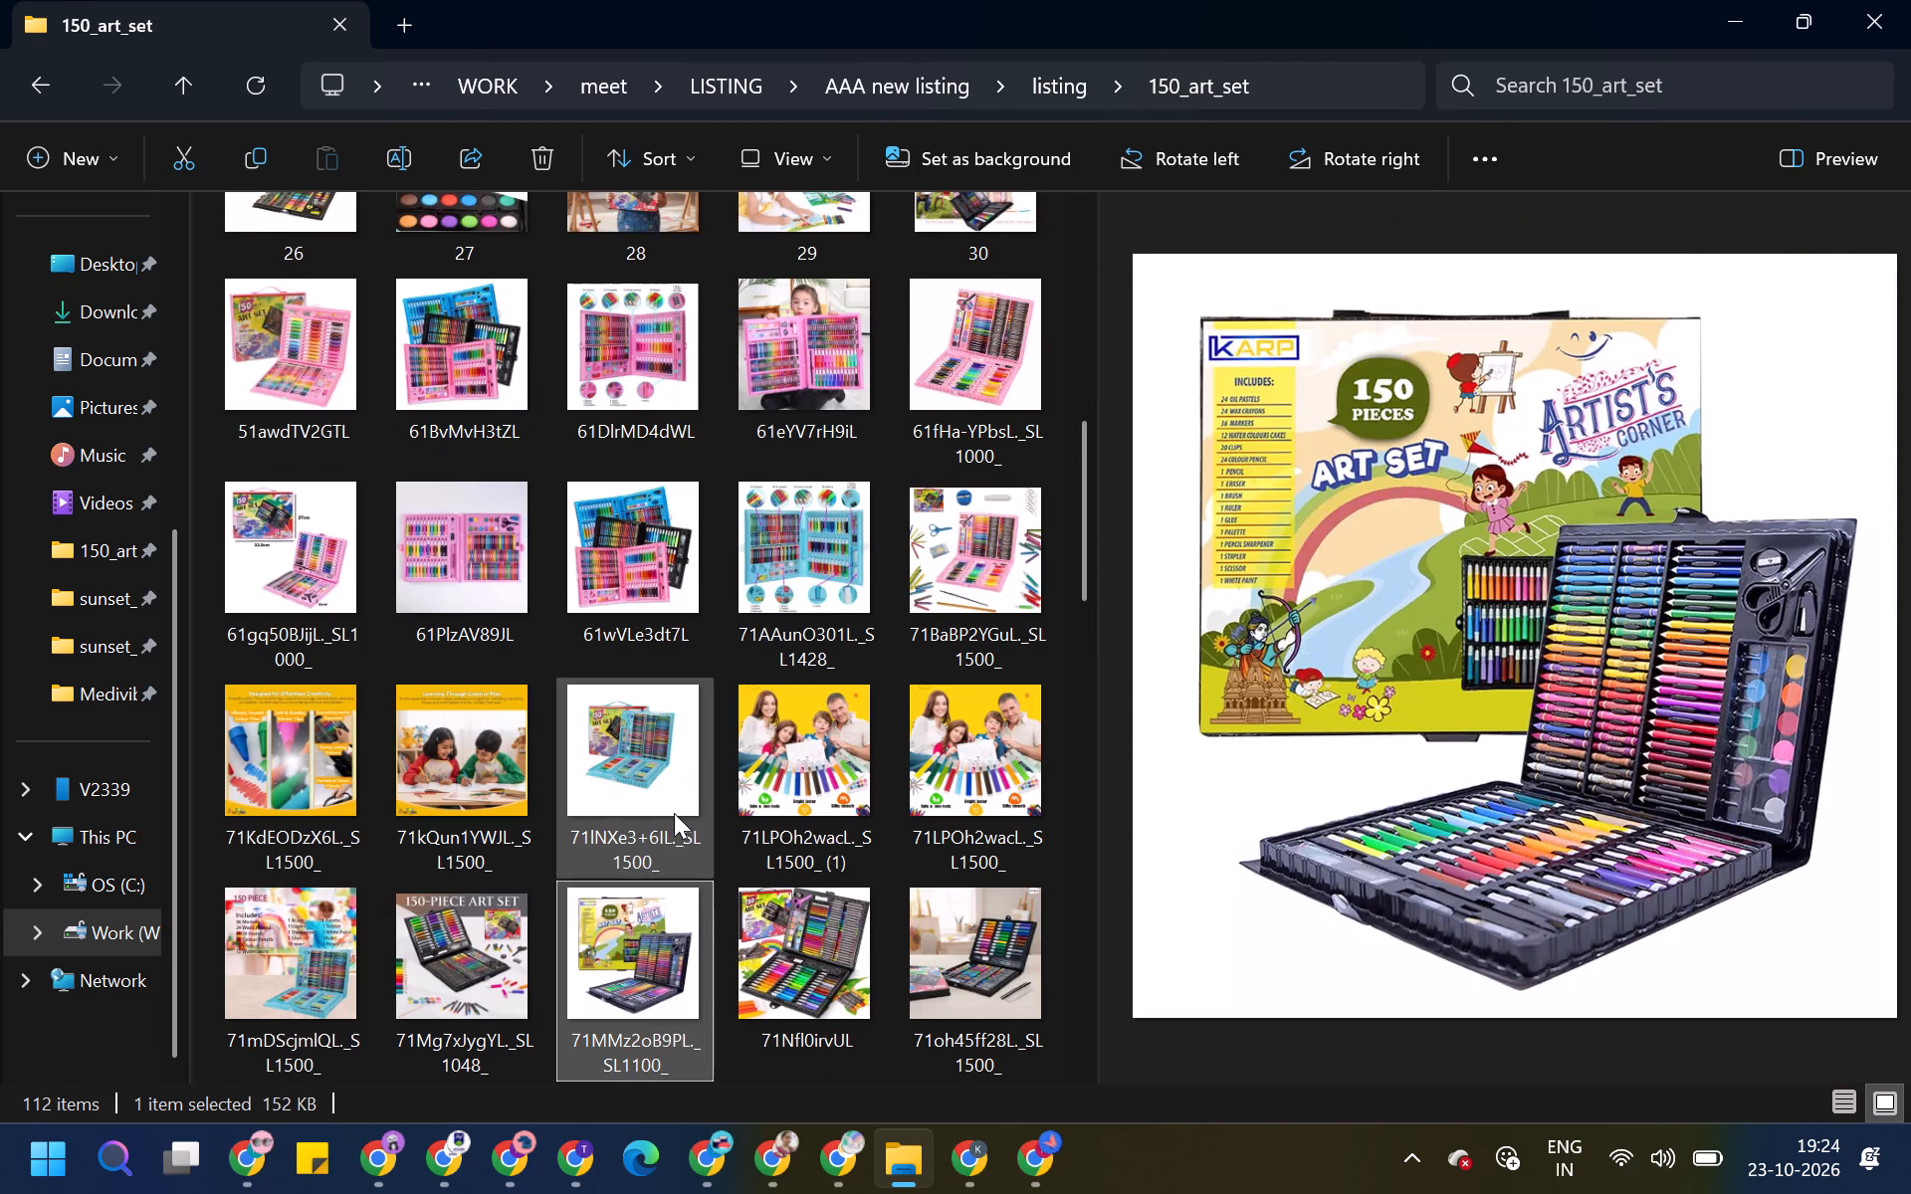
Review the numbered images 1 to 30 against the remaining unnumbered images in the folder.
scroll(683, 775, "up", 4)
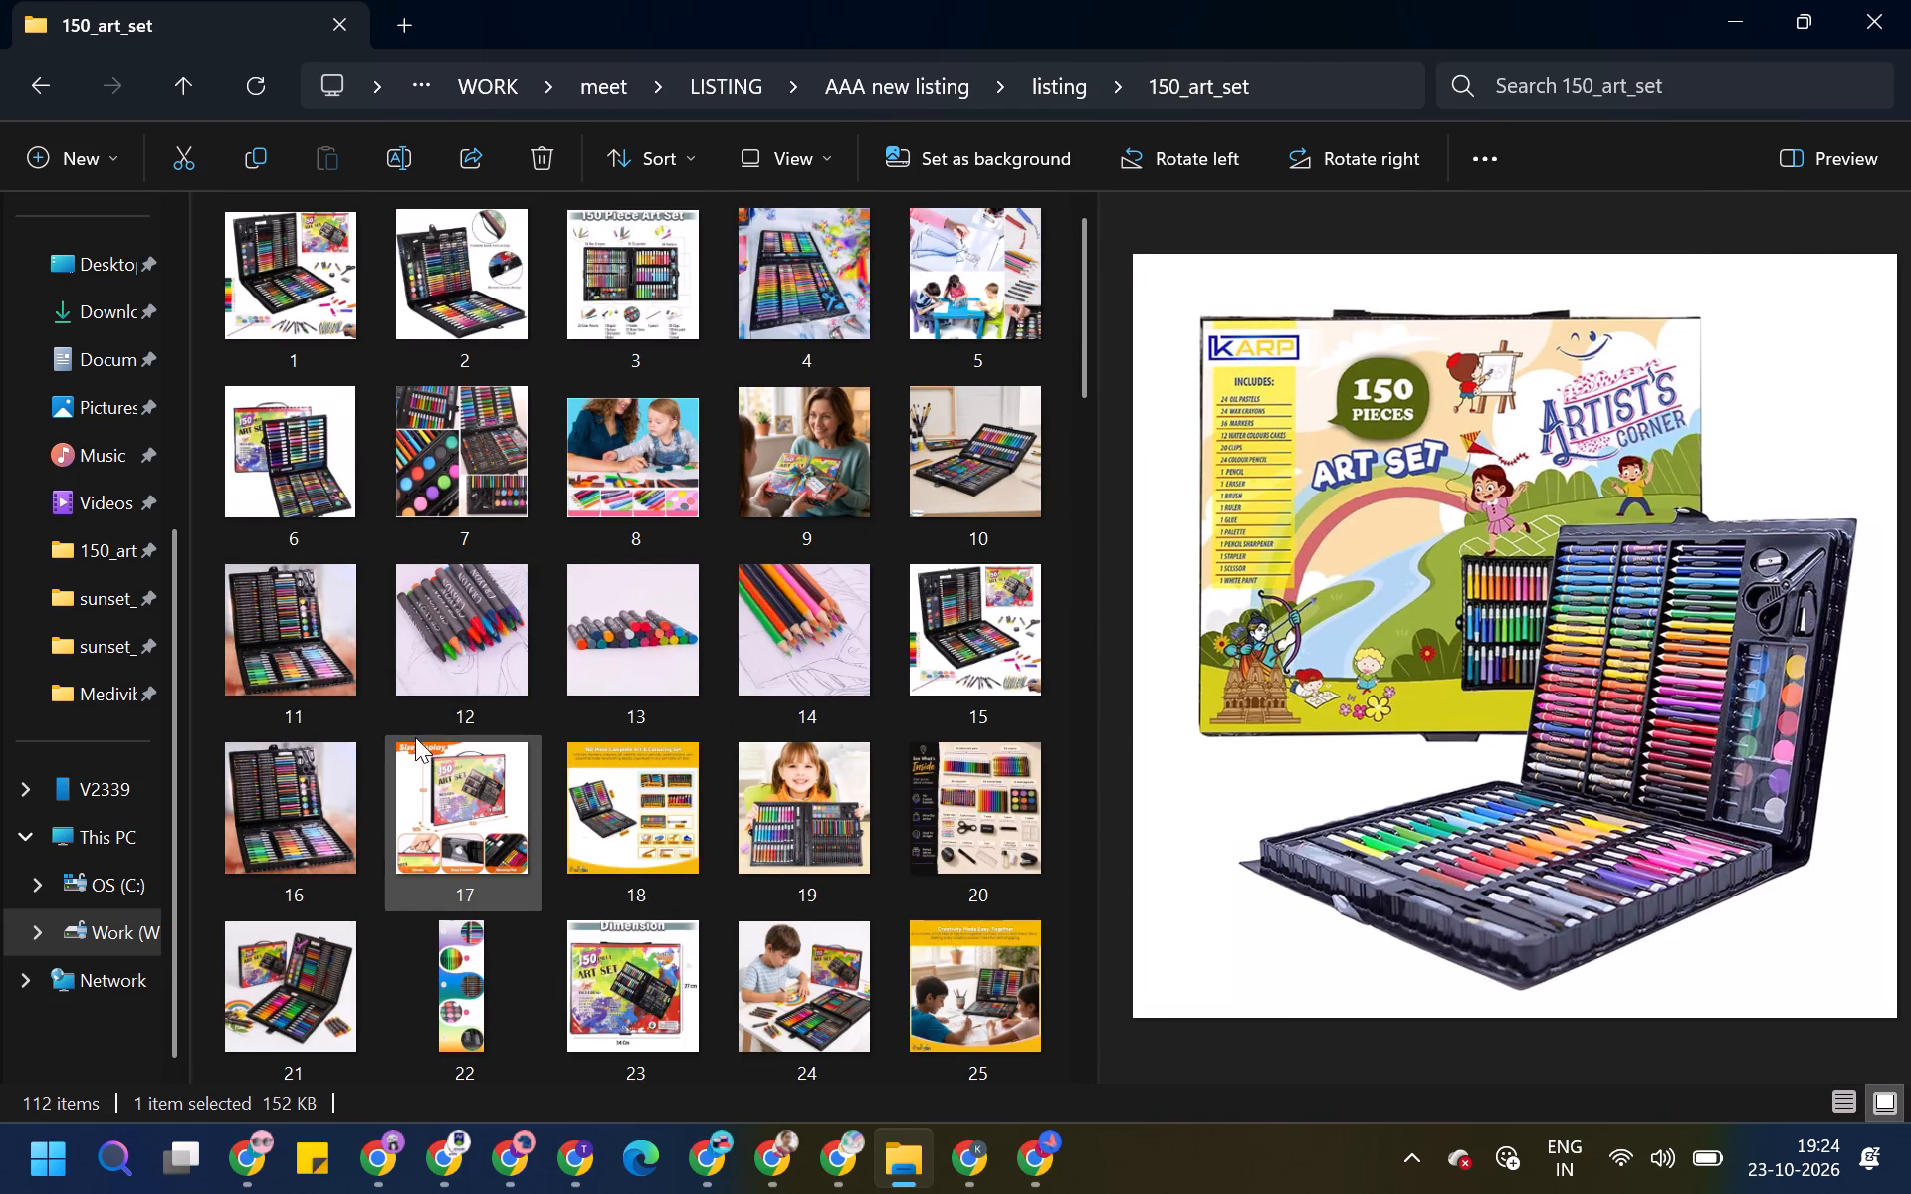
scroll(423, 764, "down", 1)
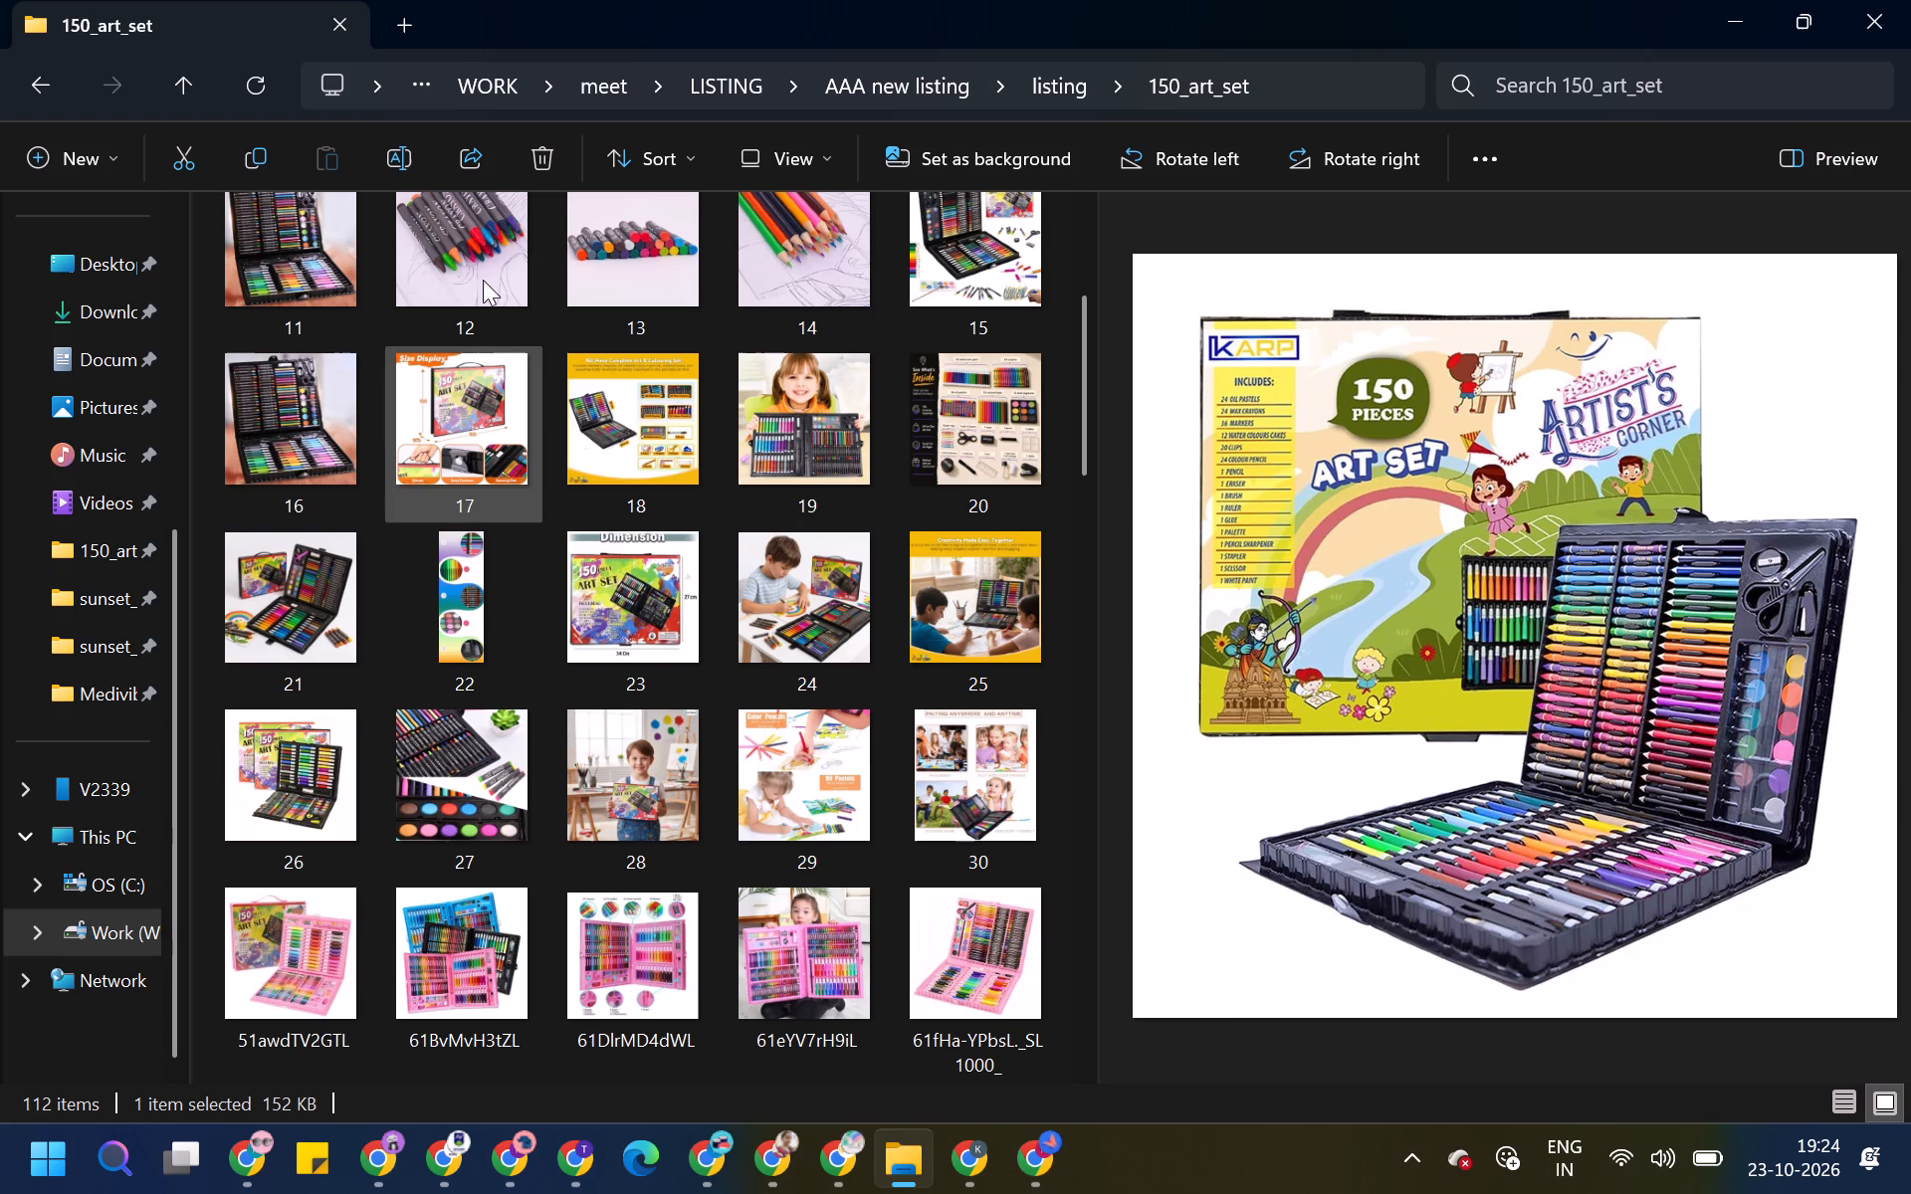
scroll(585, 503, "up", 1)
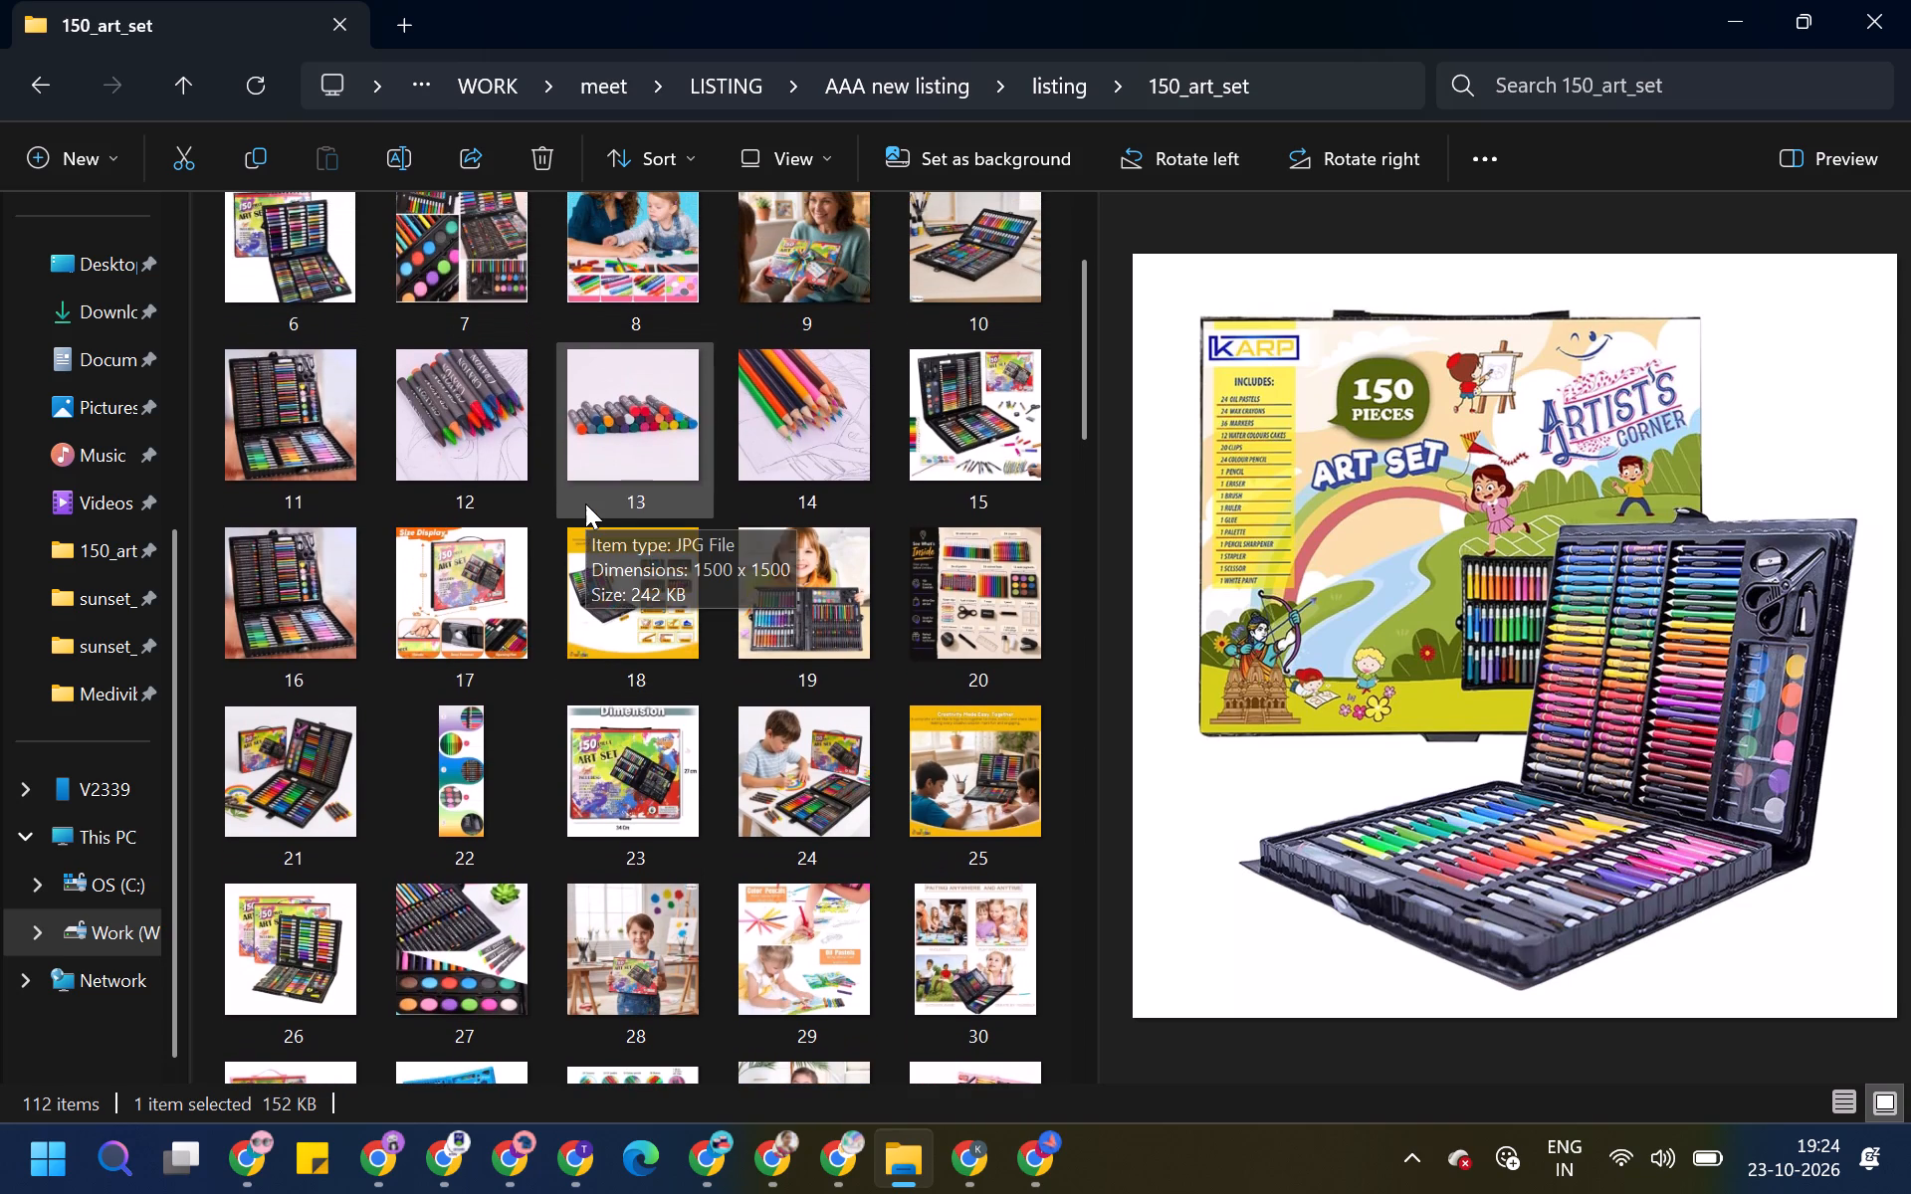
scroll(585, 503, "up", 3)
scroll(629, 649, "down", 2)
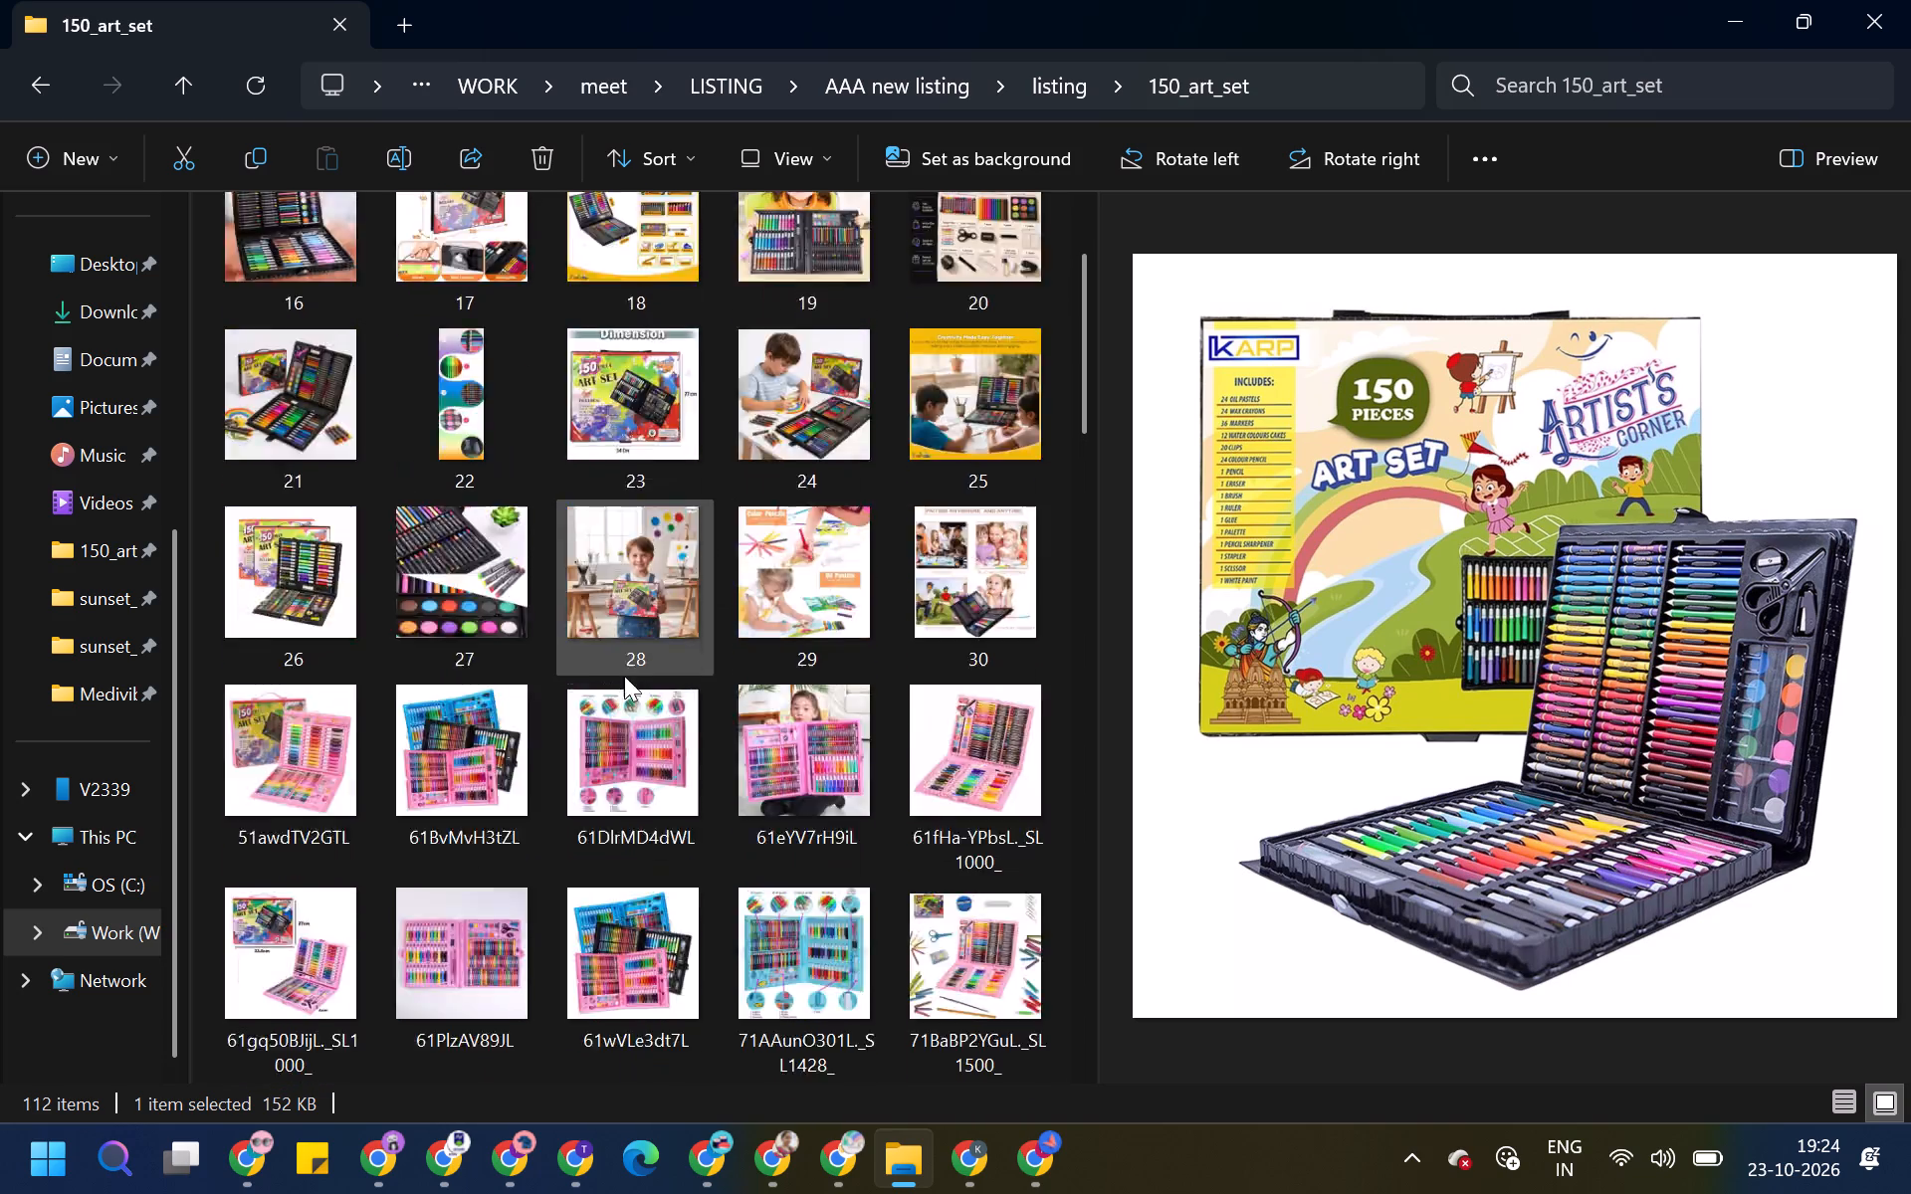
scroll(624, 676, "down", 2)
scroll(598, 666, "up", 1)
scroll(630, 588, "up", 1)
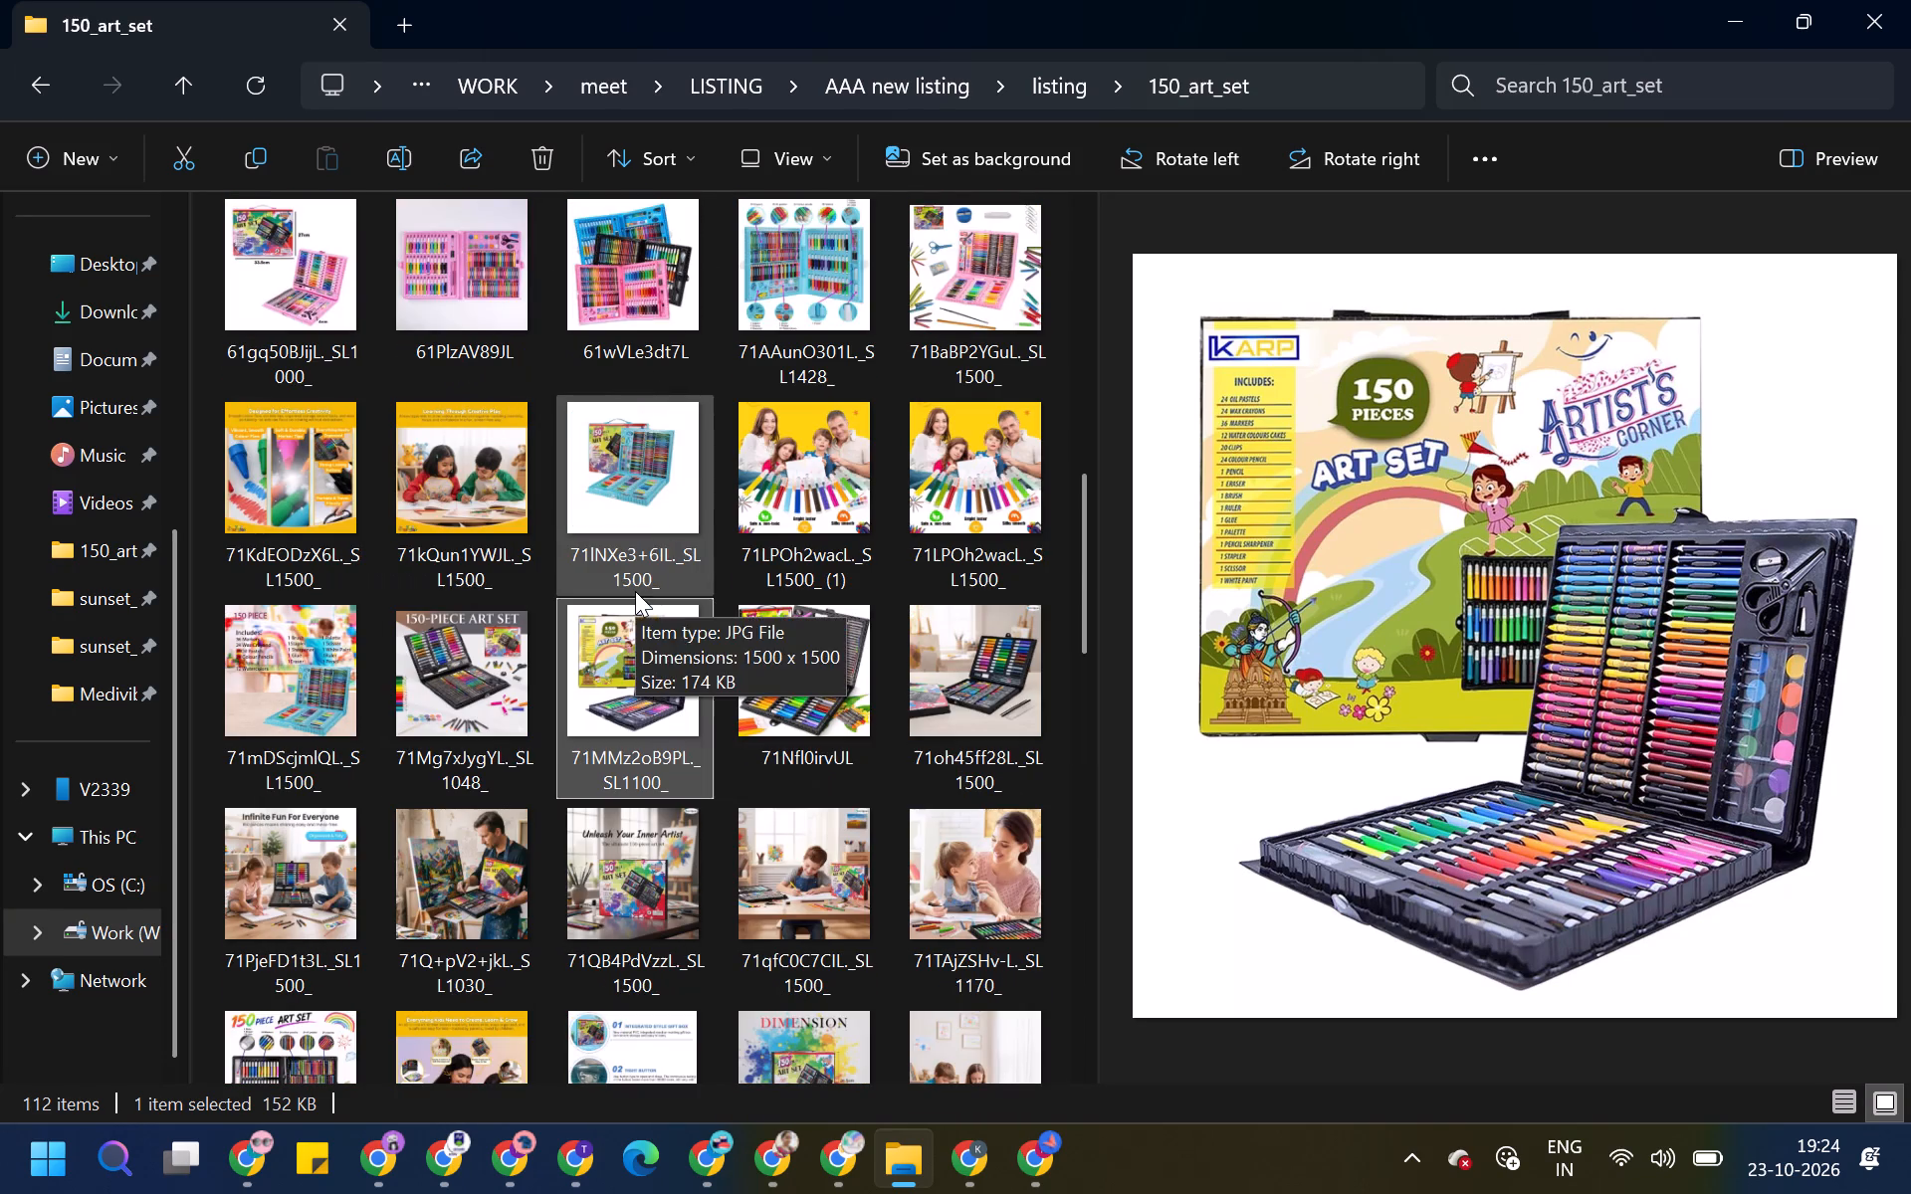
scroll(859, 494, "up", 1)
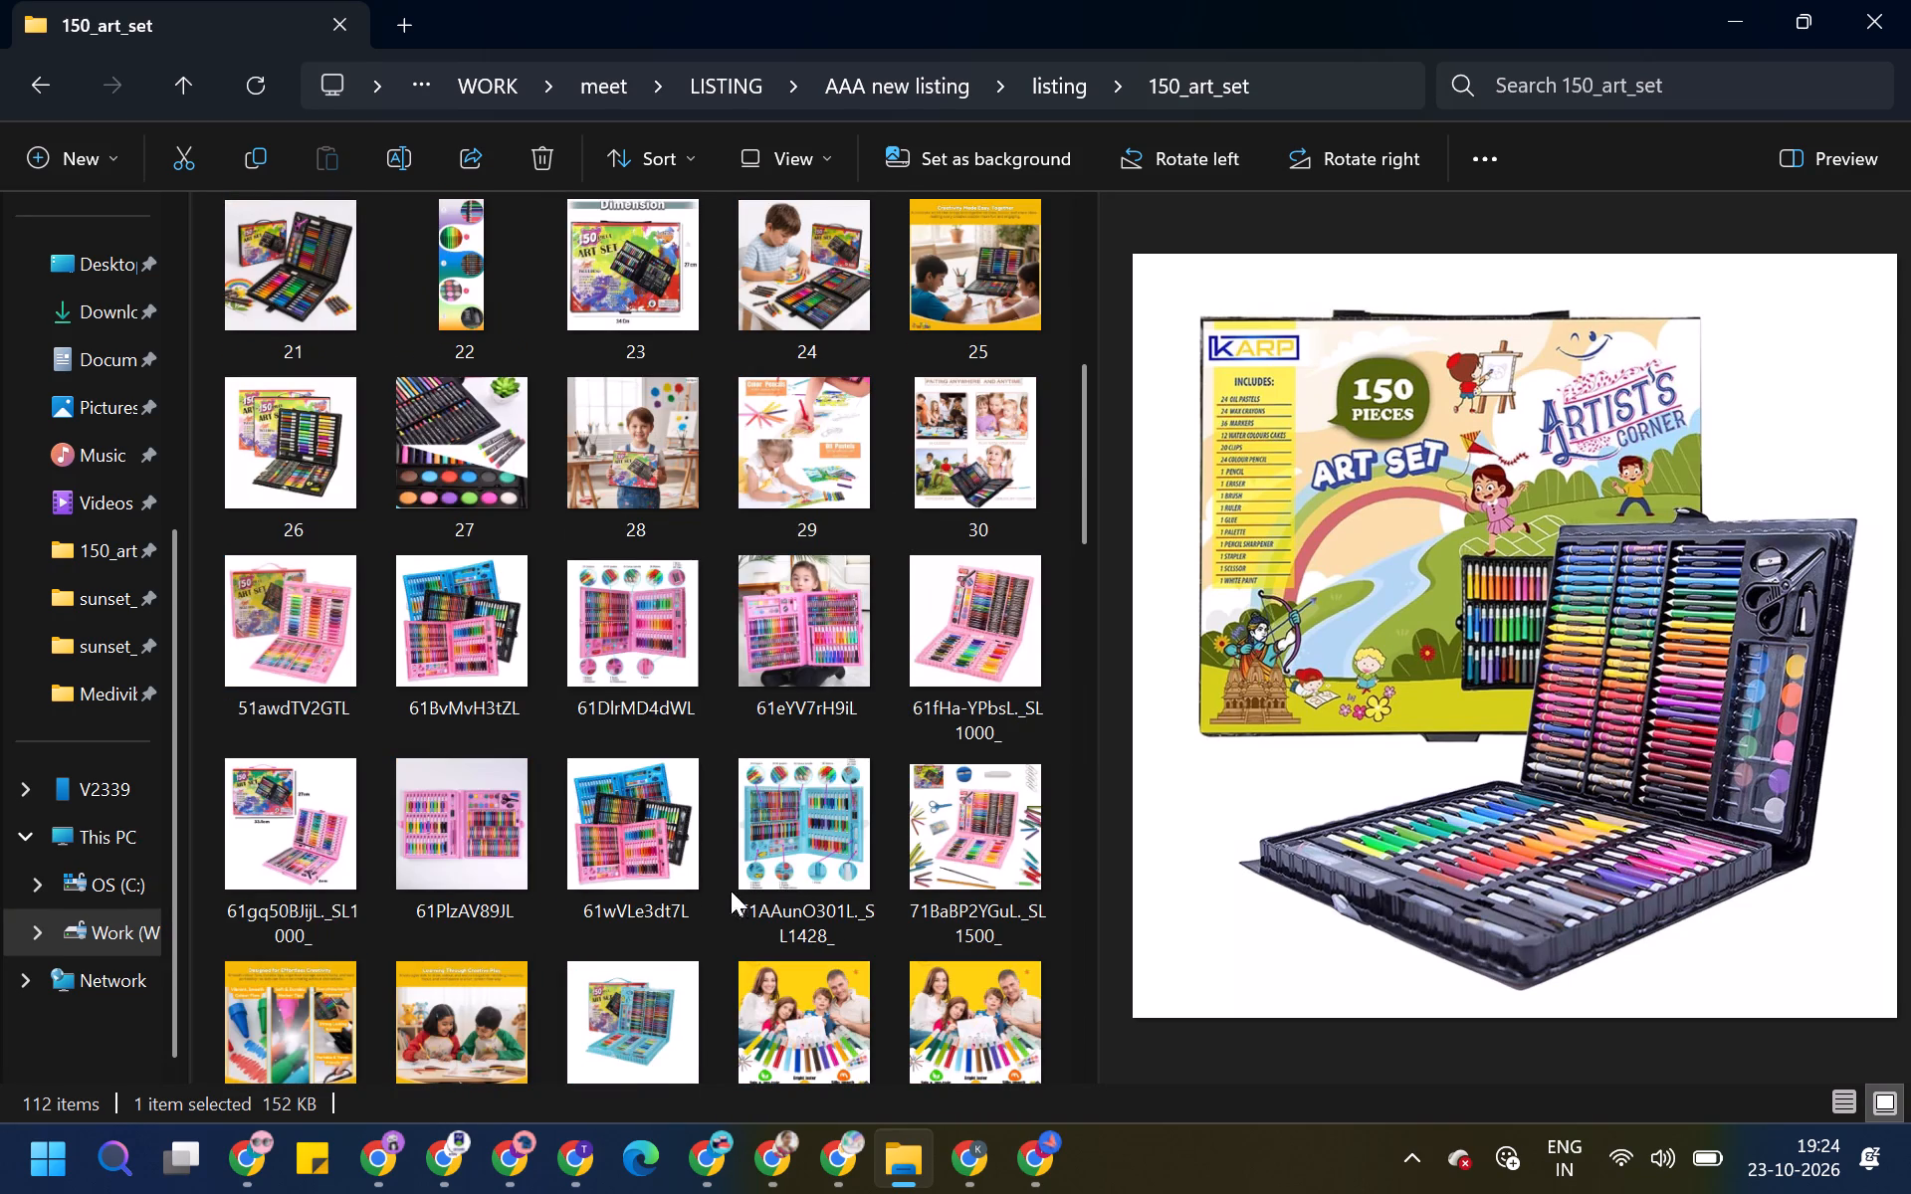
Delete the duplicate yellow-background family image 71LPOh2wacL (1).
scroll(716, 880, "down", 1)
left_click(810, 640)
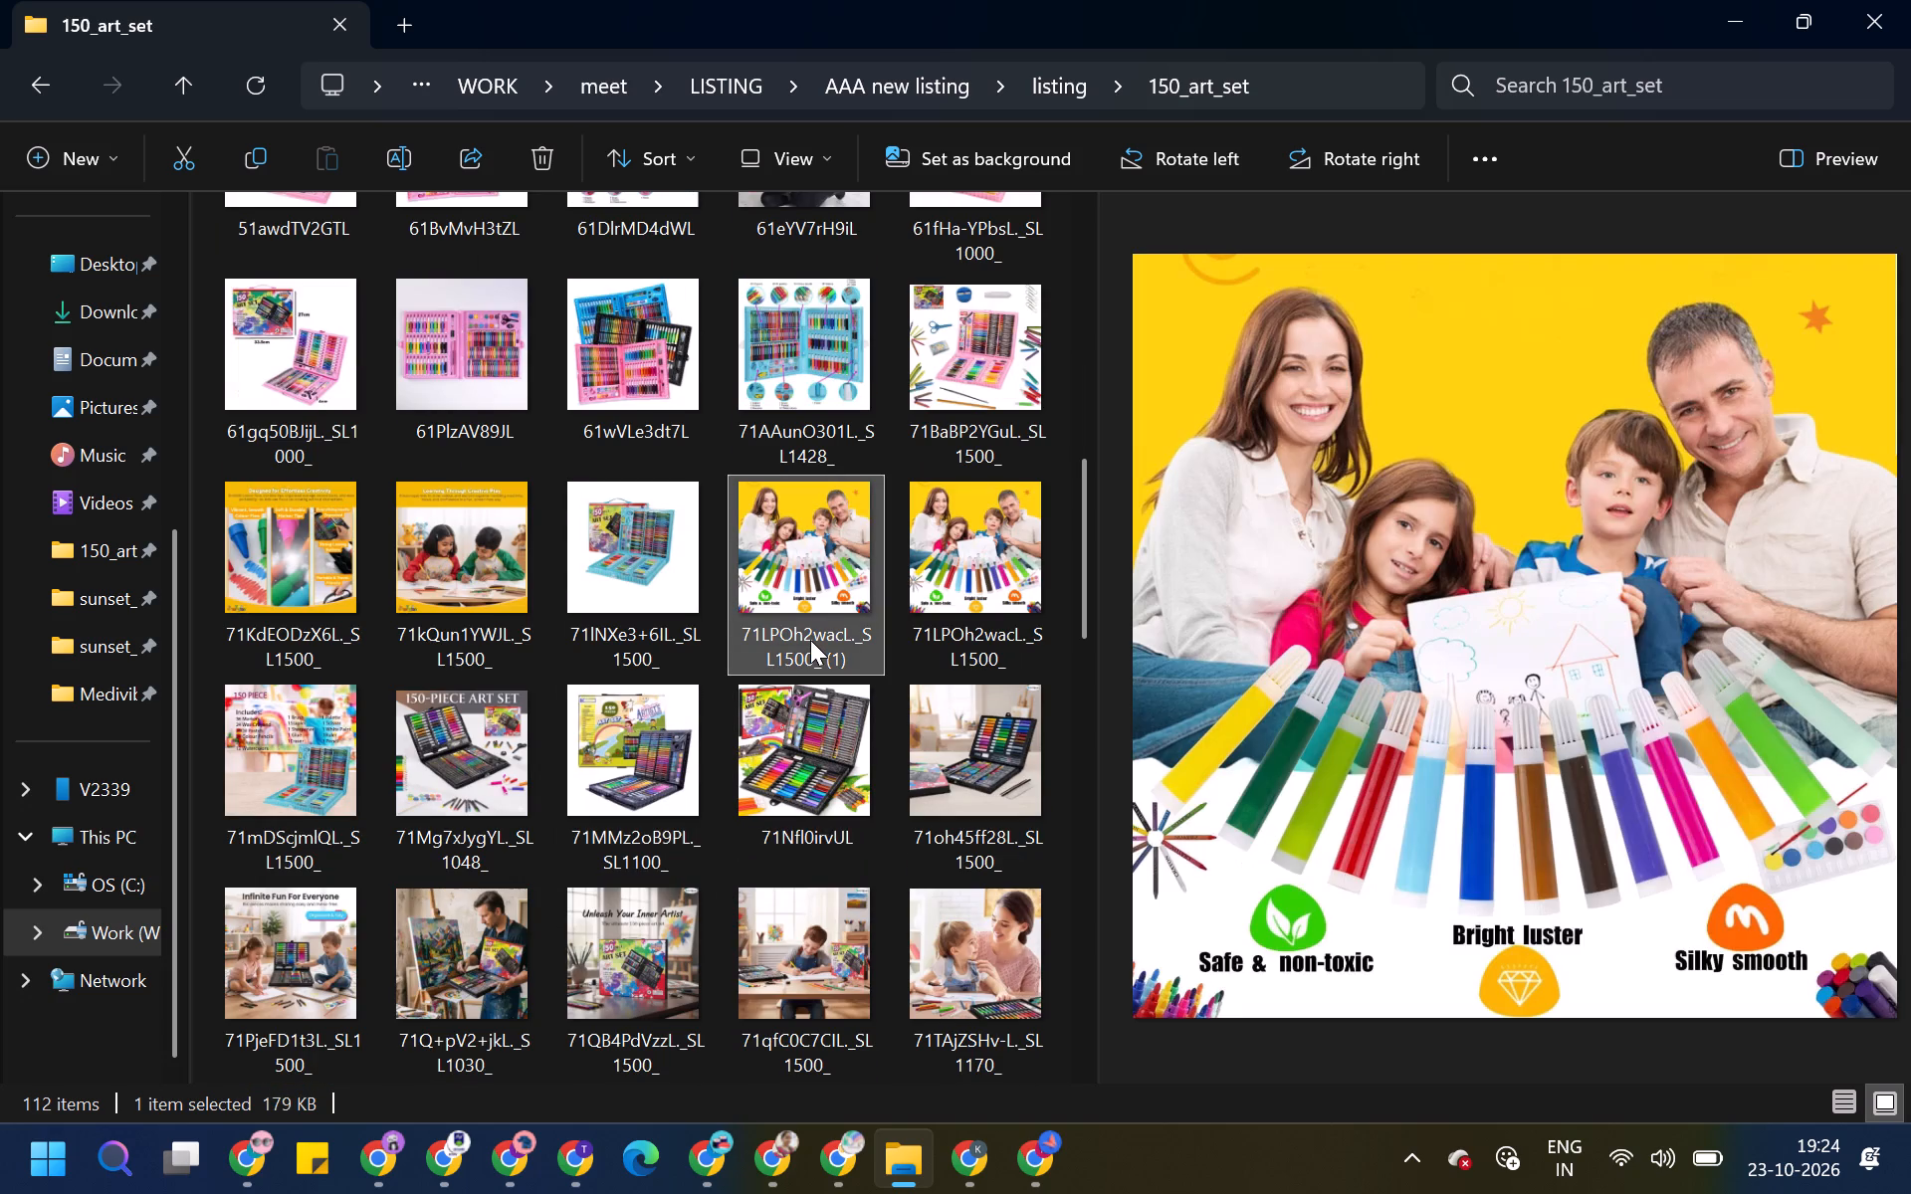
key("Delete")
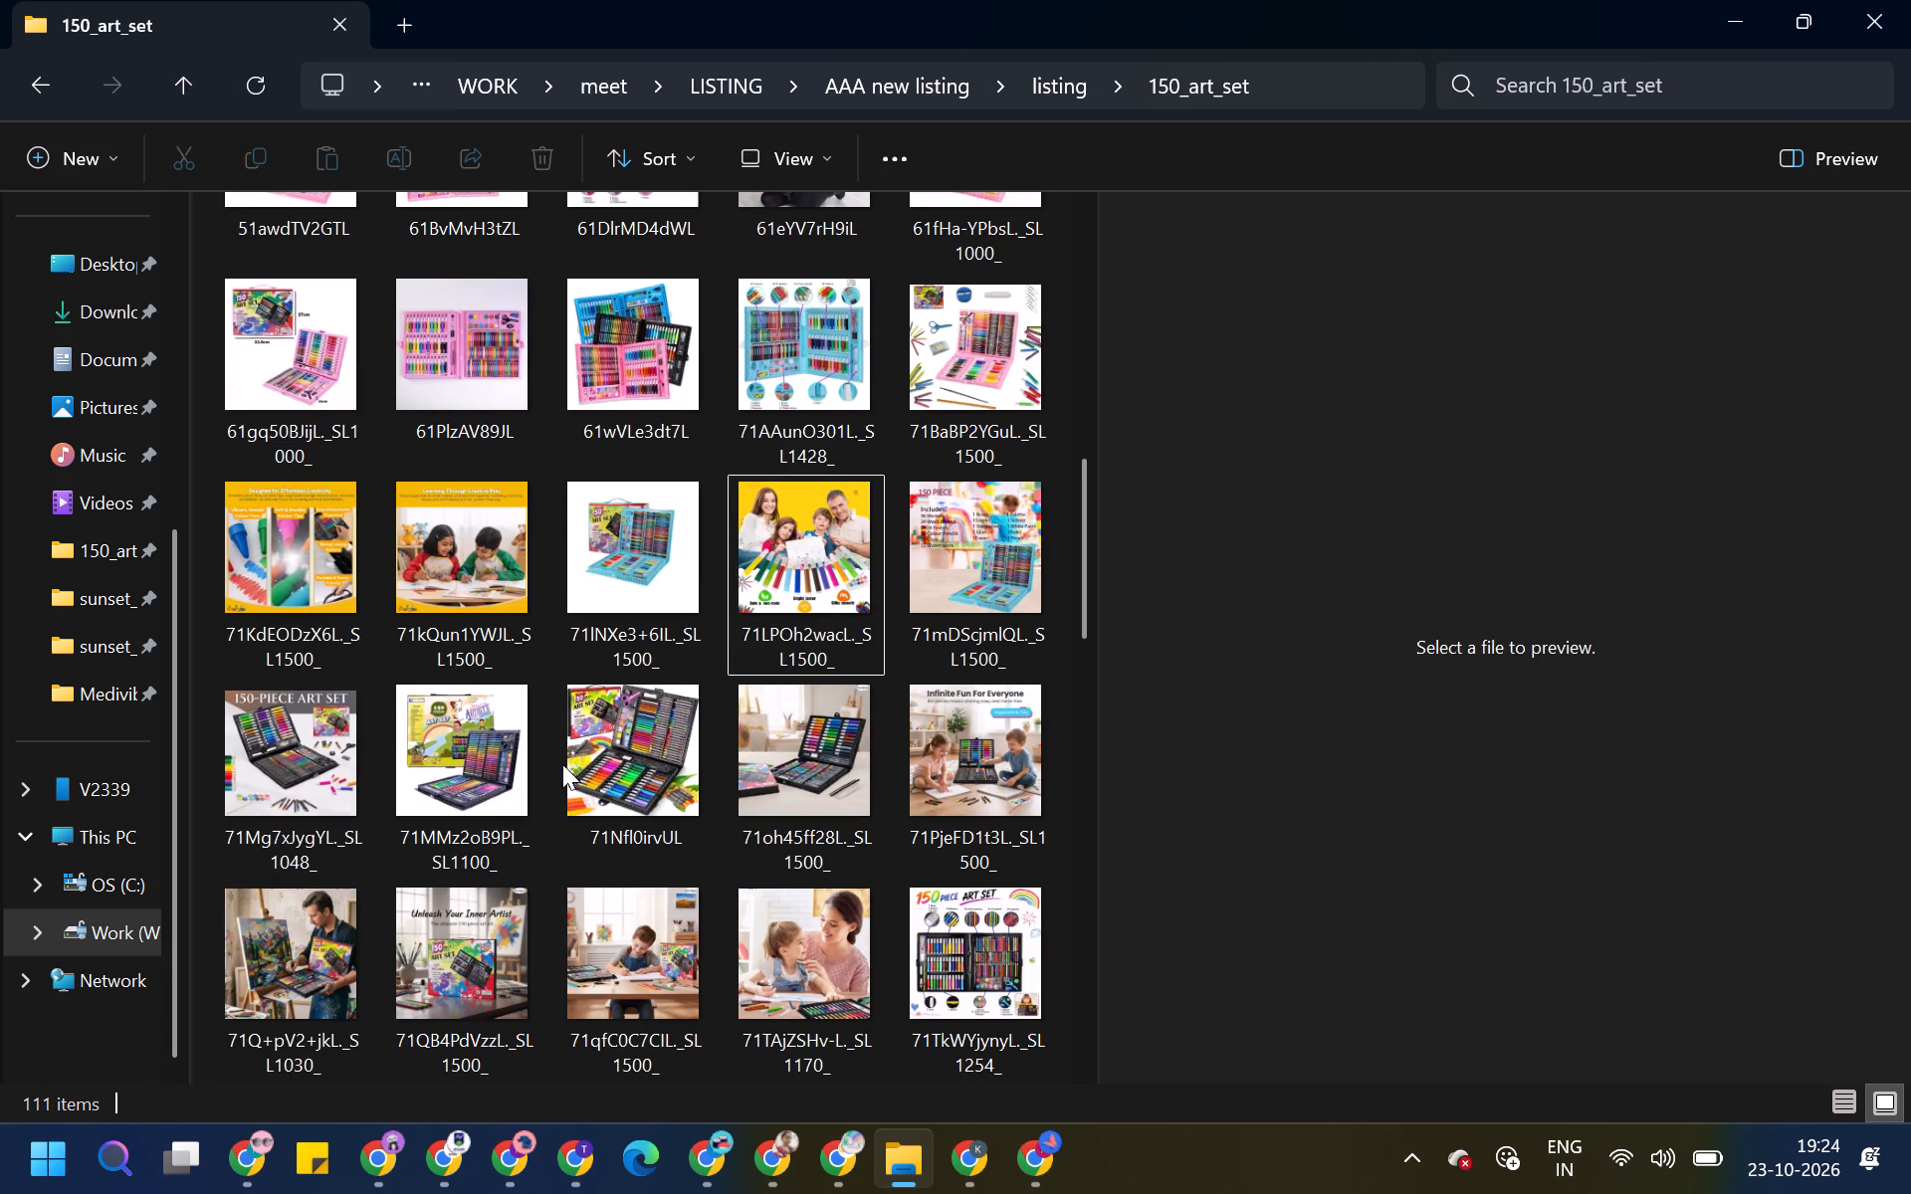
Delete the duplicate open black set image 81WGWh6eaJL (1).
scroll(583, 740, "down", 1)
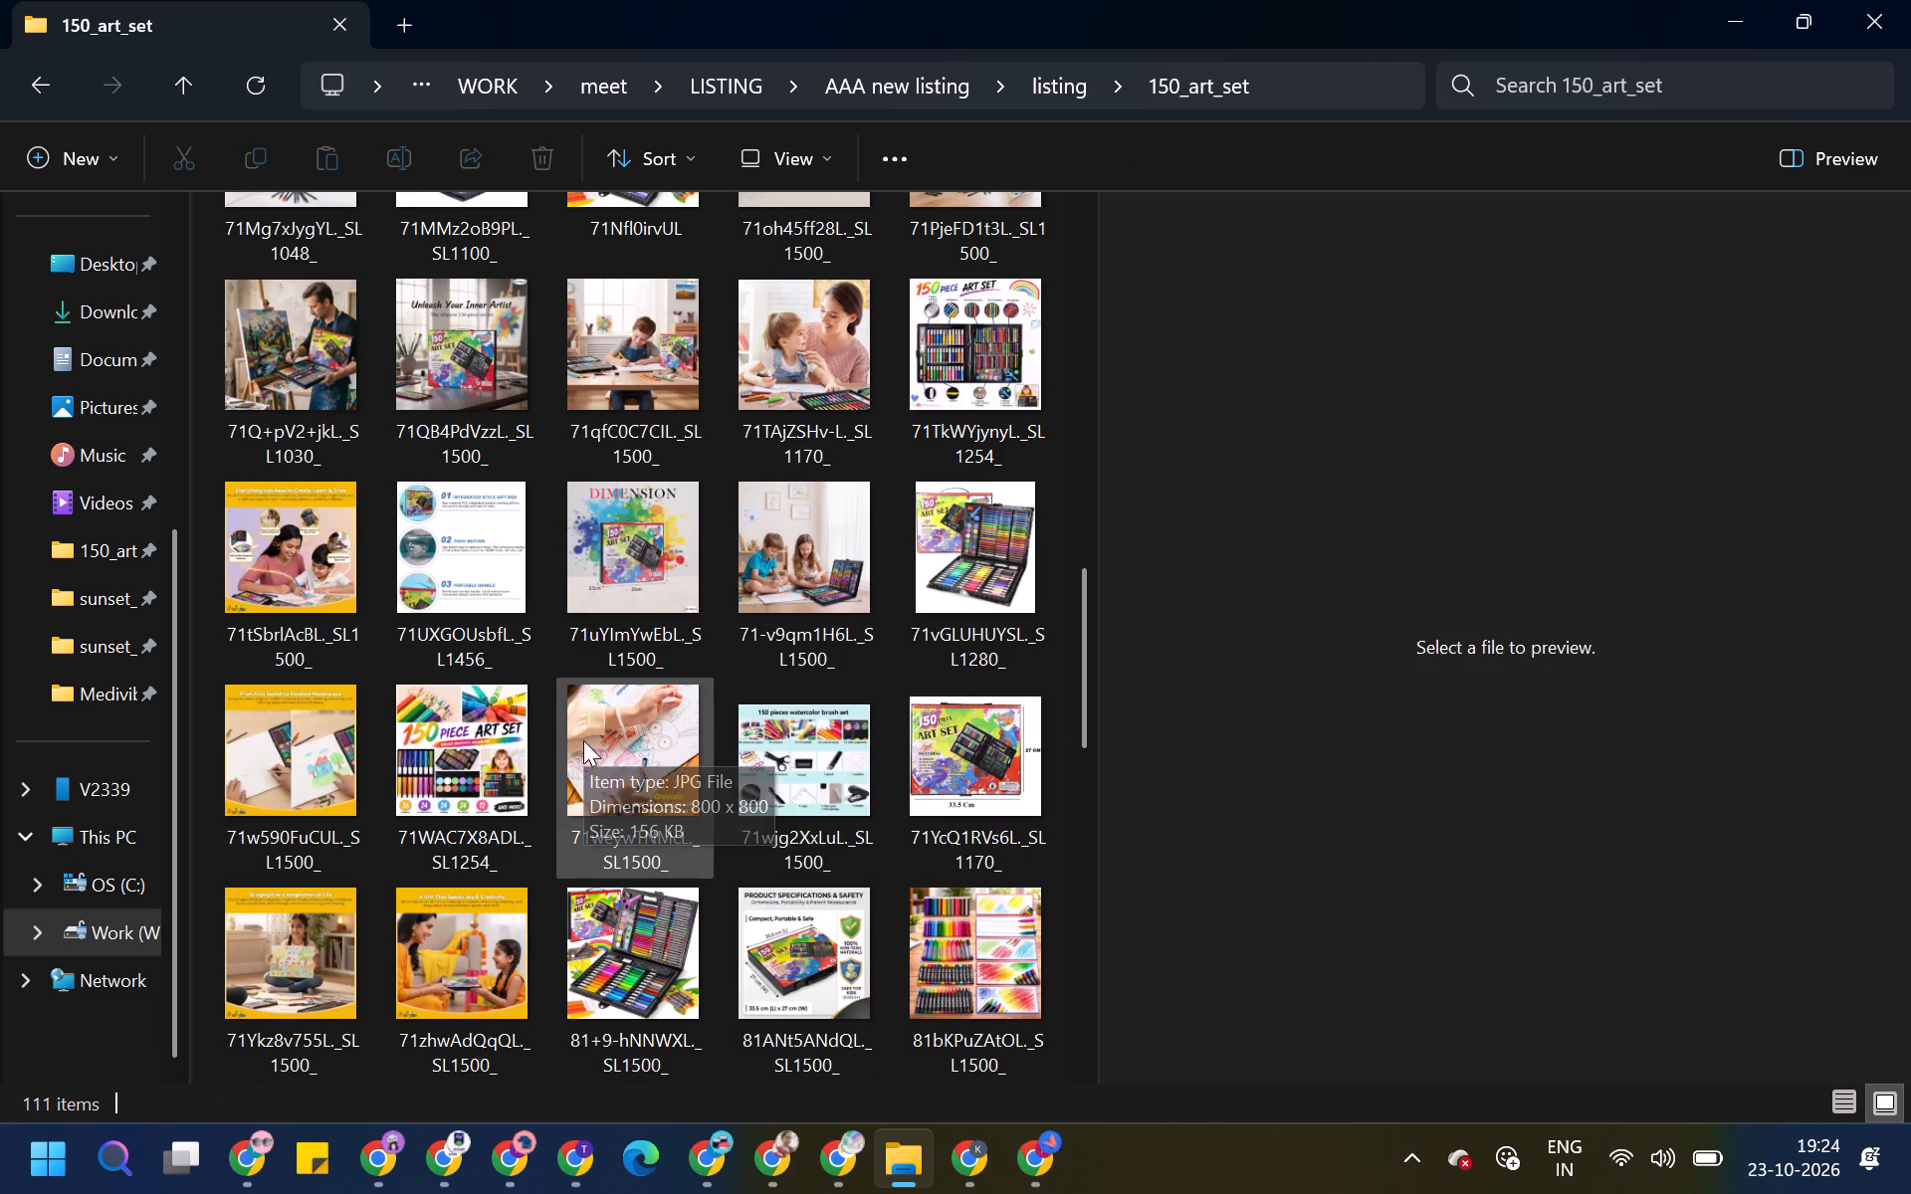
scroll(583, 740, "down", 2)
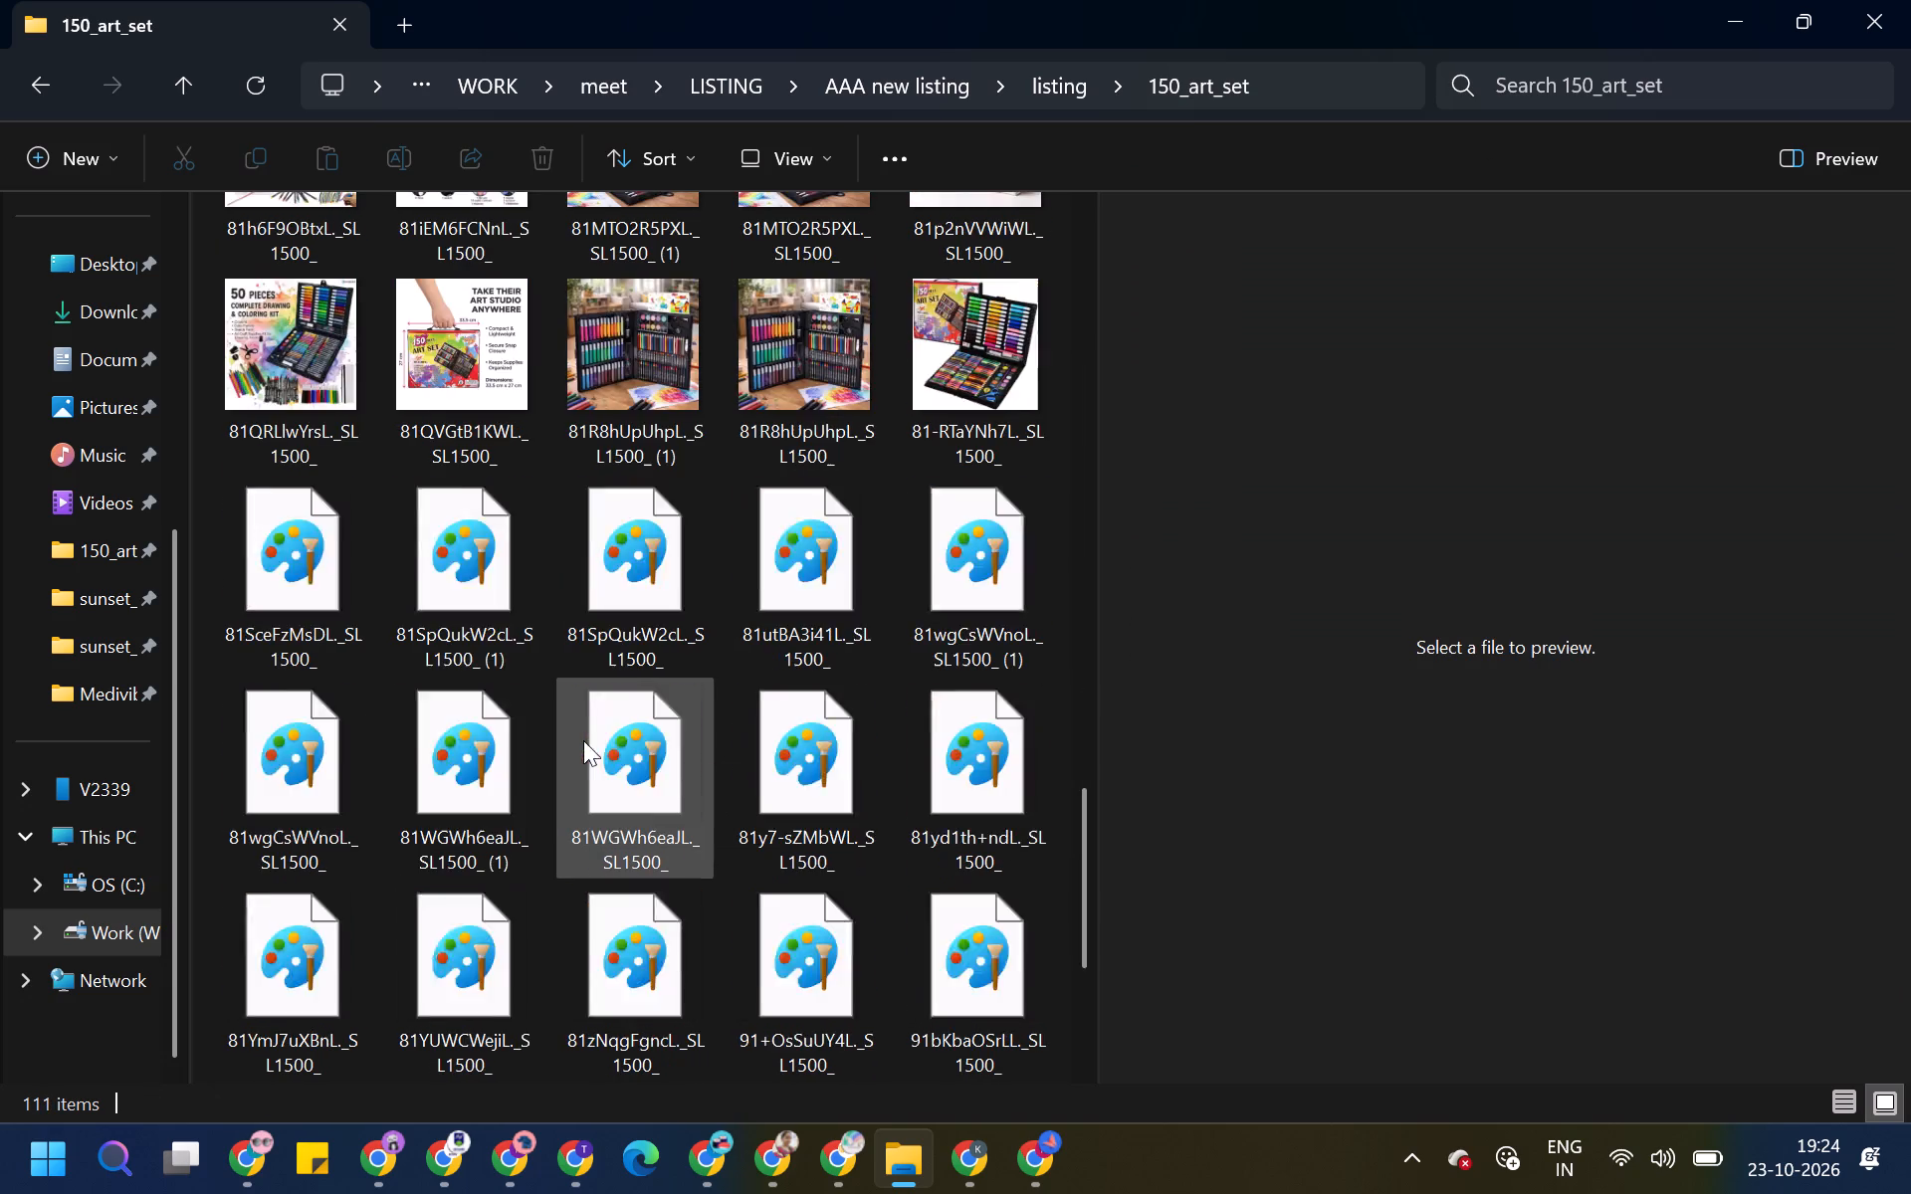
scroll(583, 740, "down", 1)
scroll(583, 740, "up", 1)
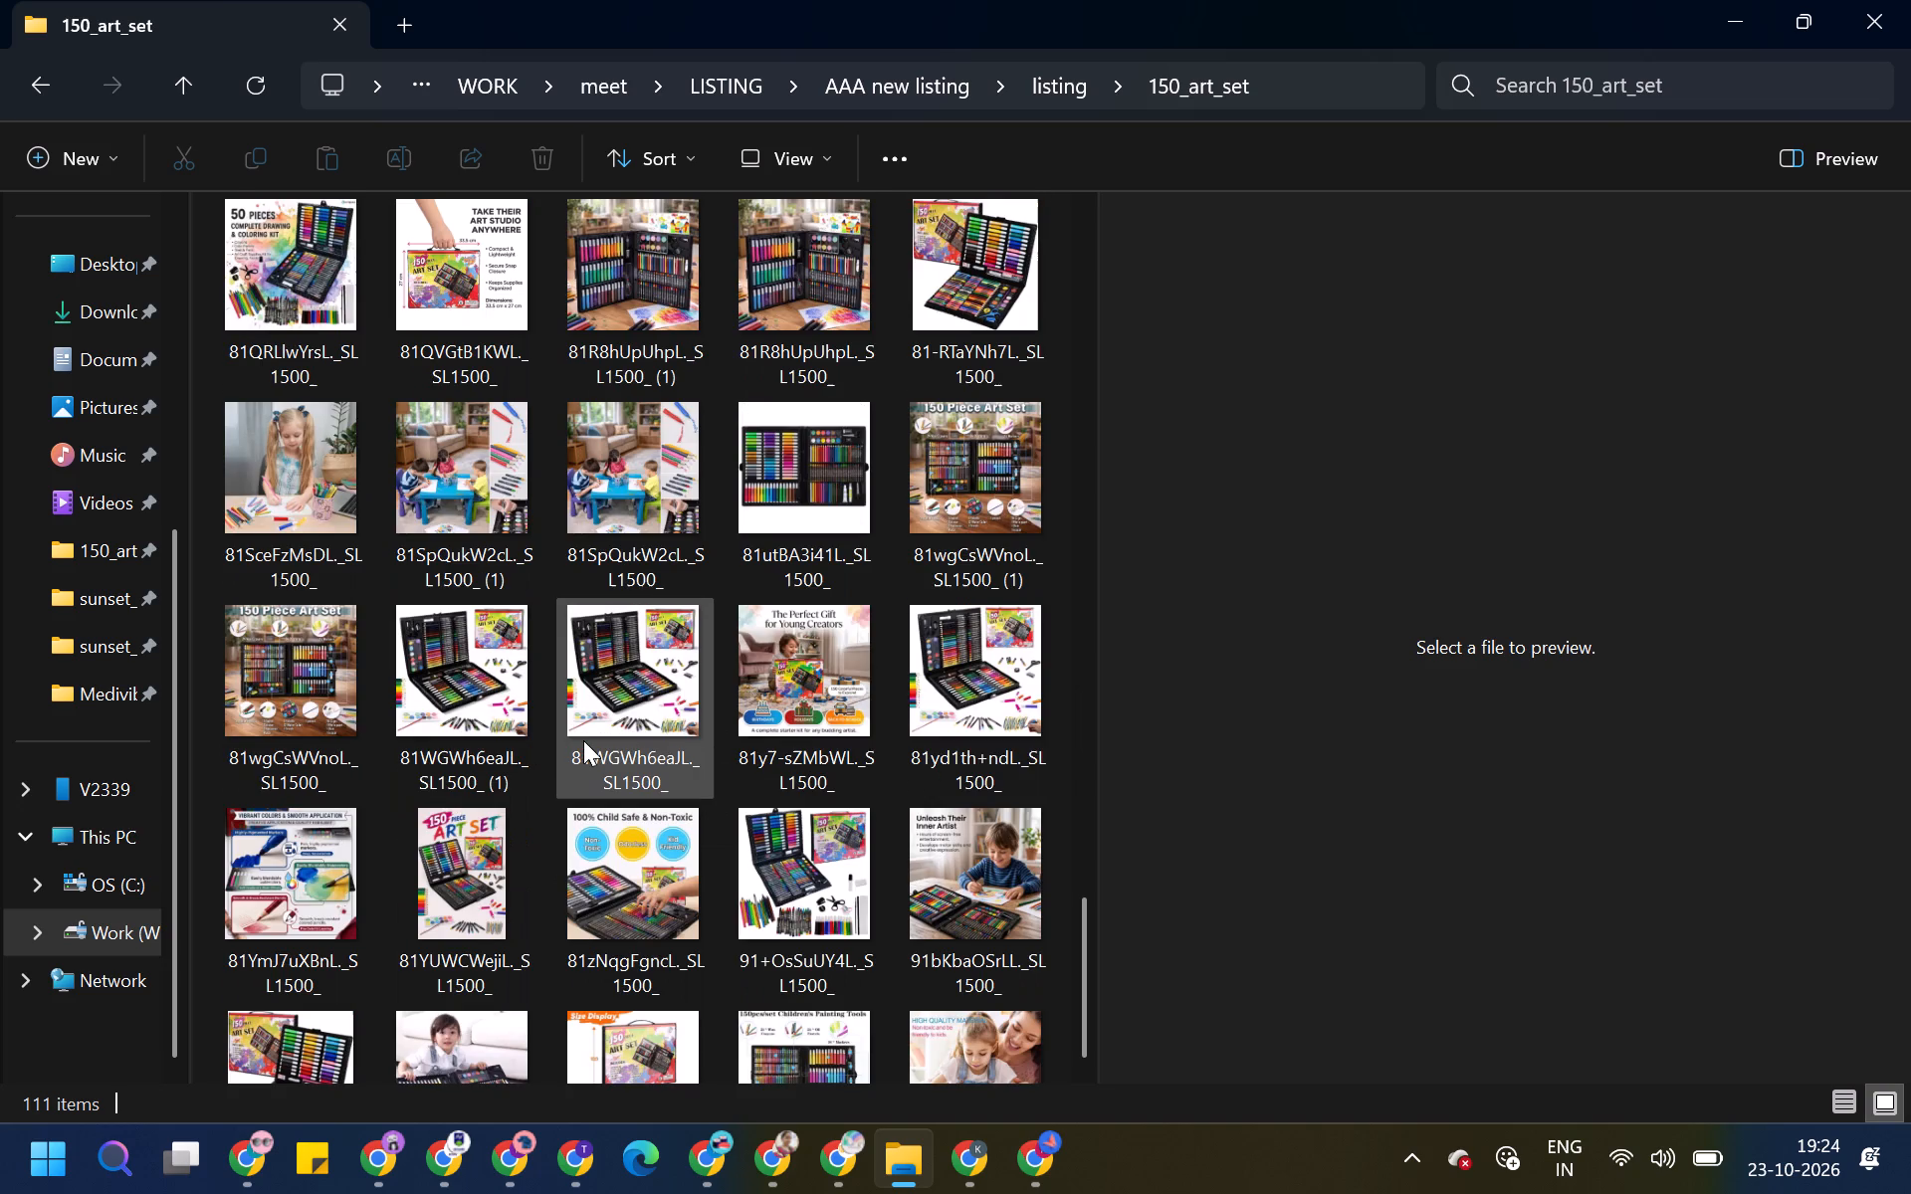
left_click(478, 800)
left_click(487, 713)
key("Delete")
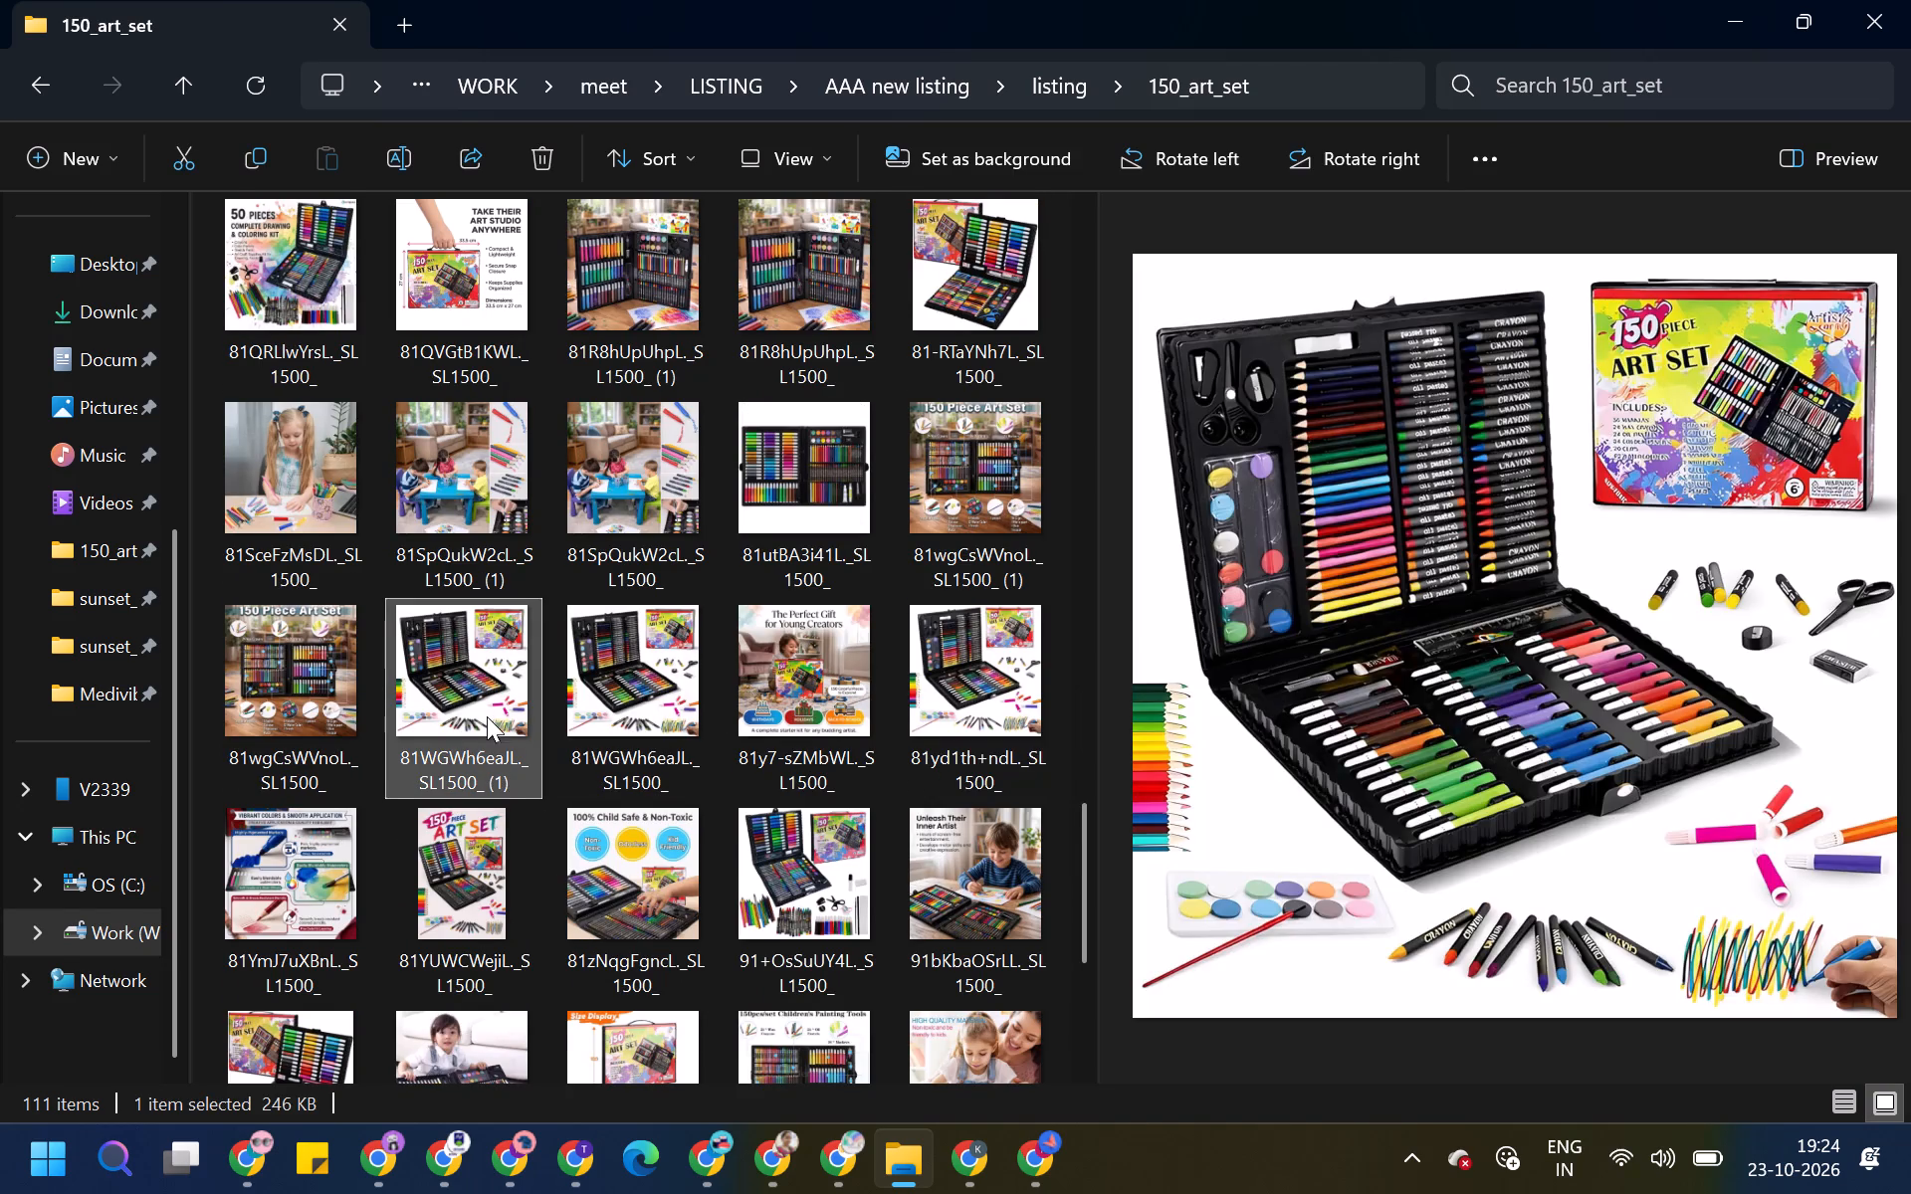
Delete the duplicate upright black set image 81R8hUpUhpL (1).
left_click(676, 301)
key("Delete")
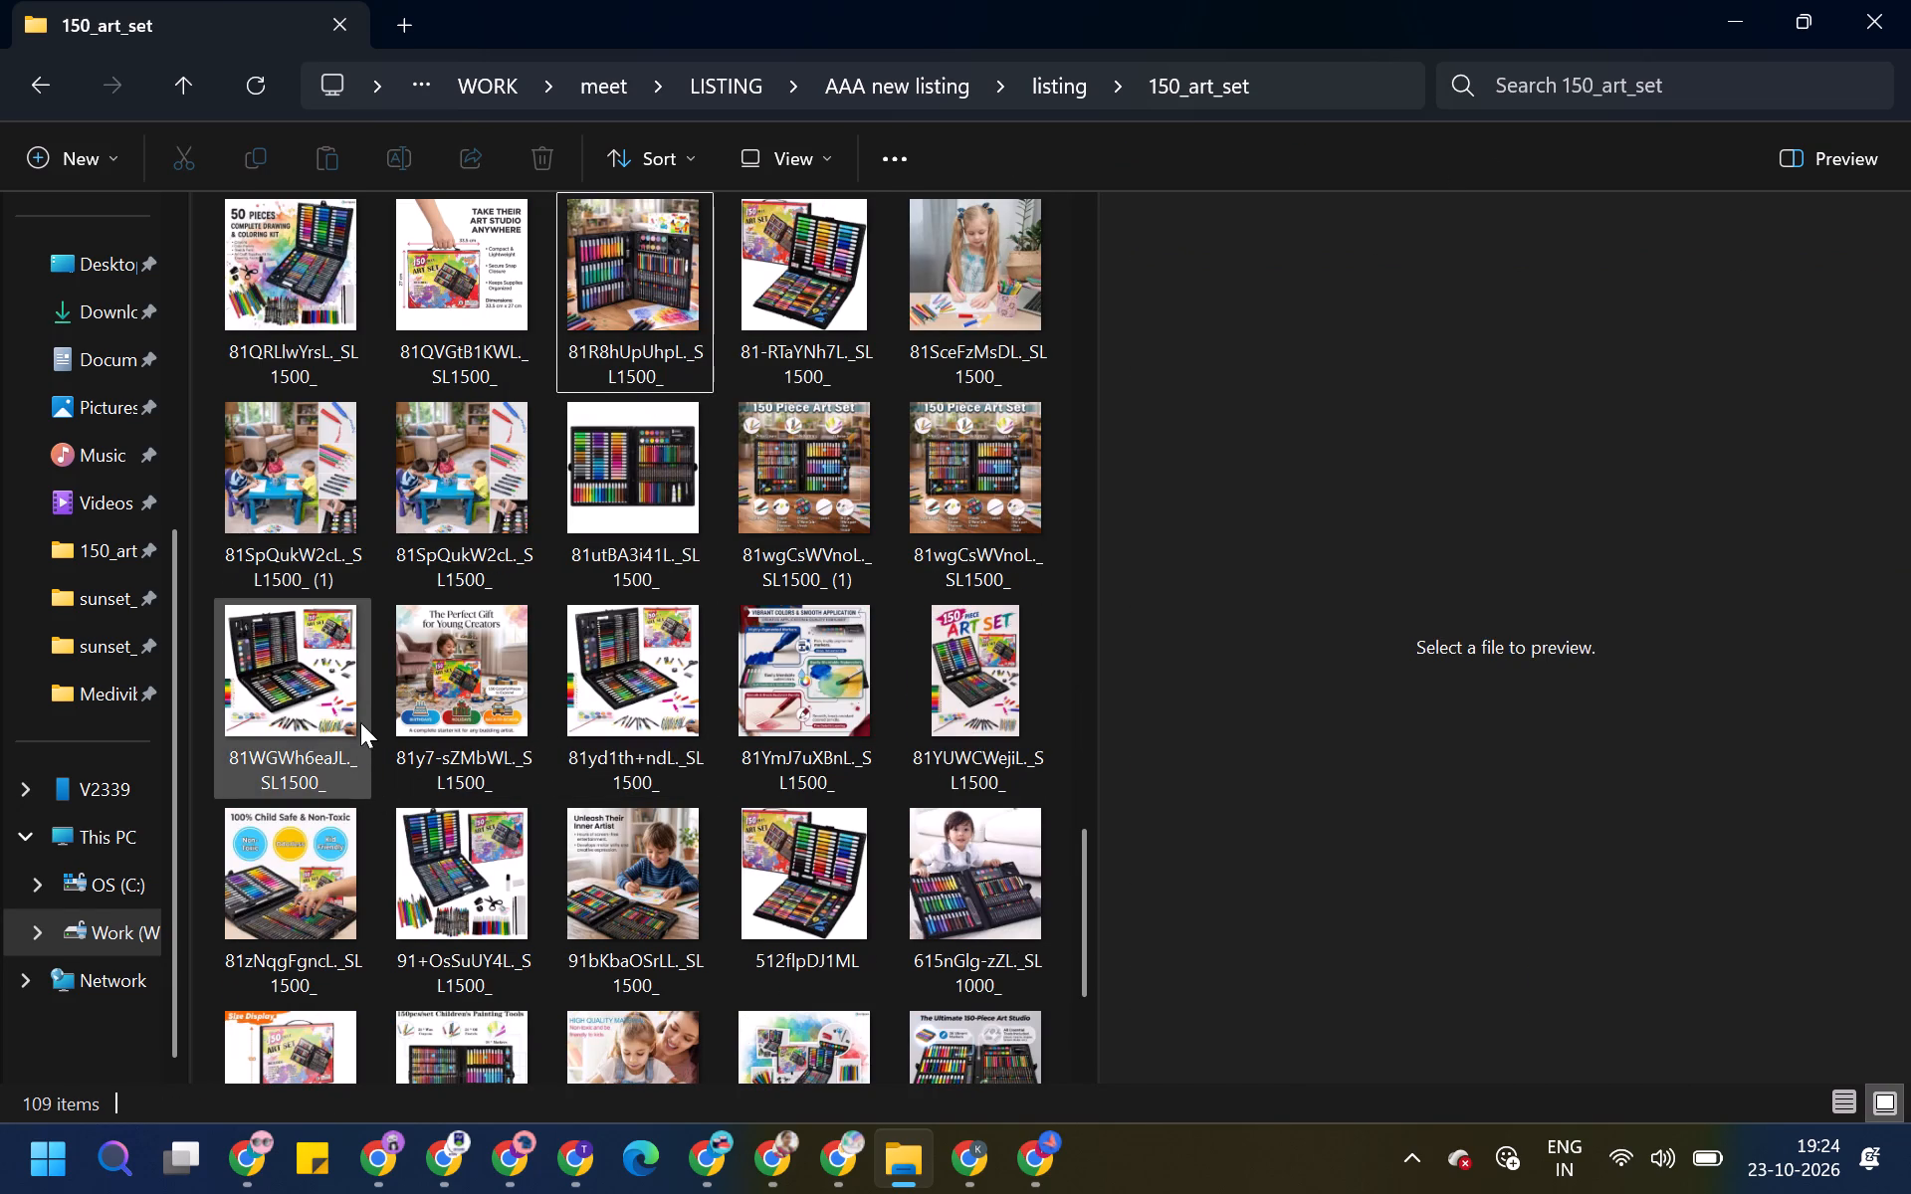
Delete the duplicate open black set images 81WGWh6eaJL and 81yd1th+ndL.
left_click(634, 690)
left_click(331, 696)
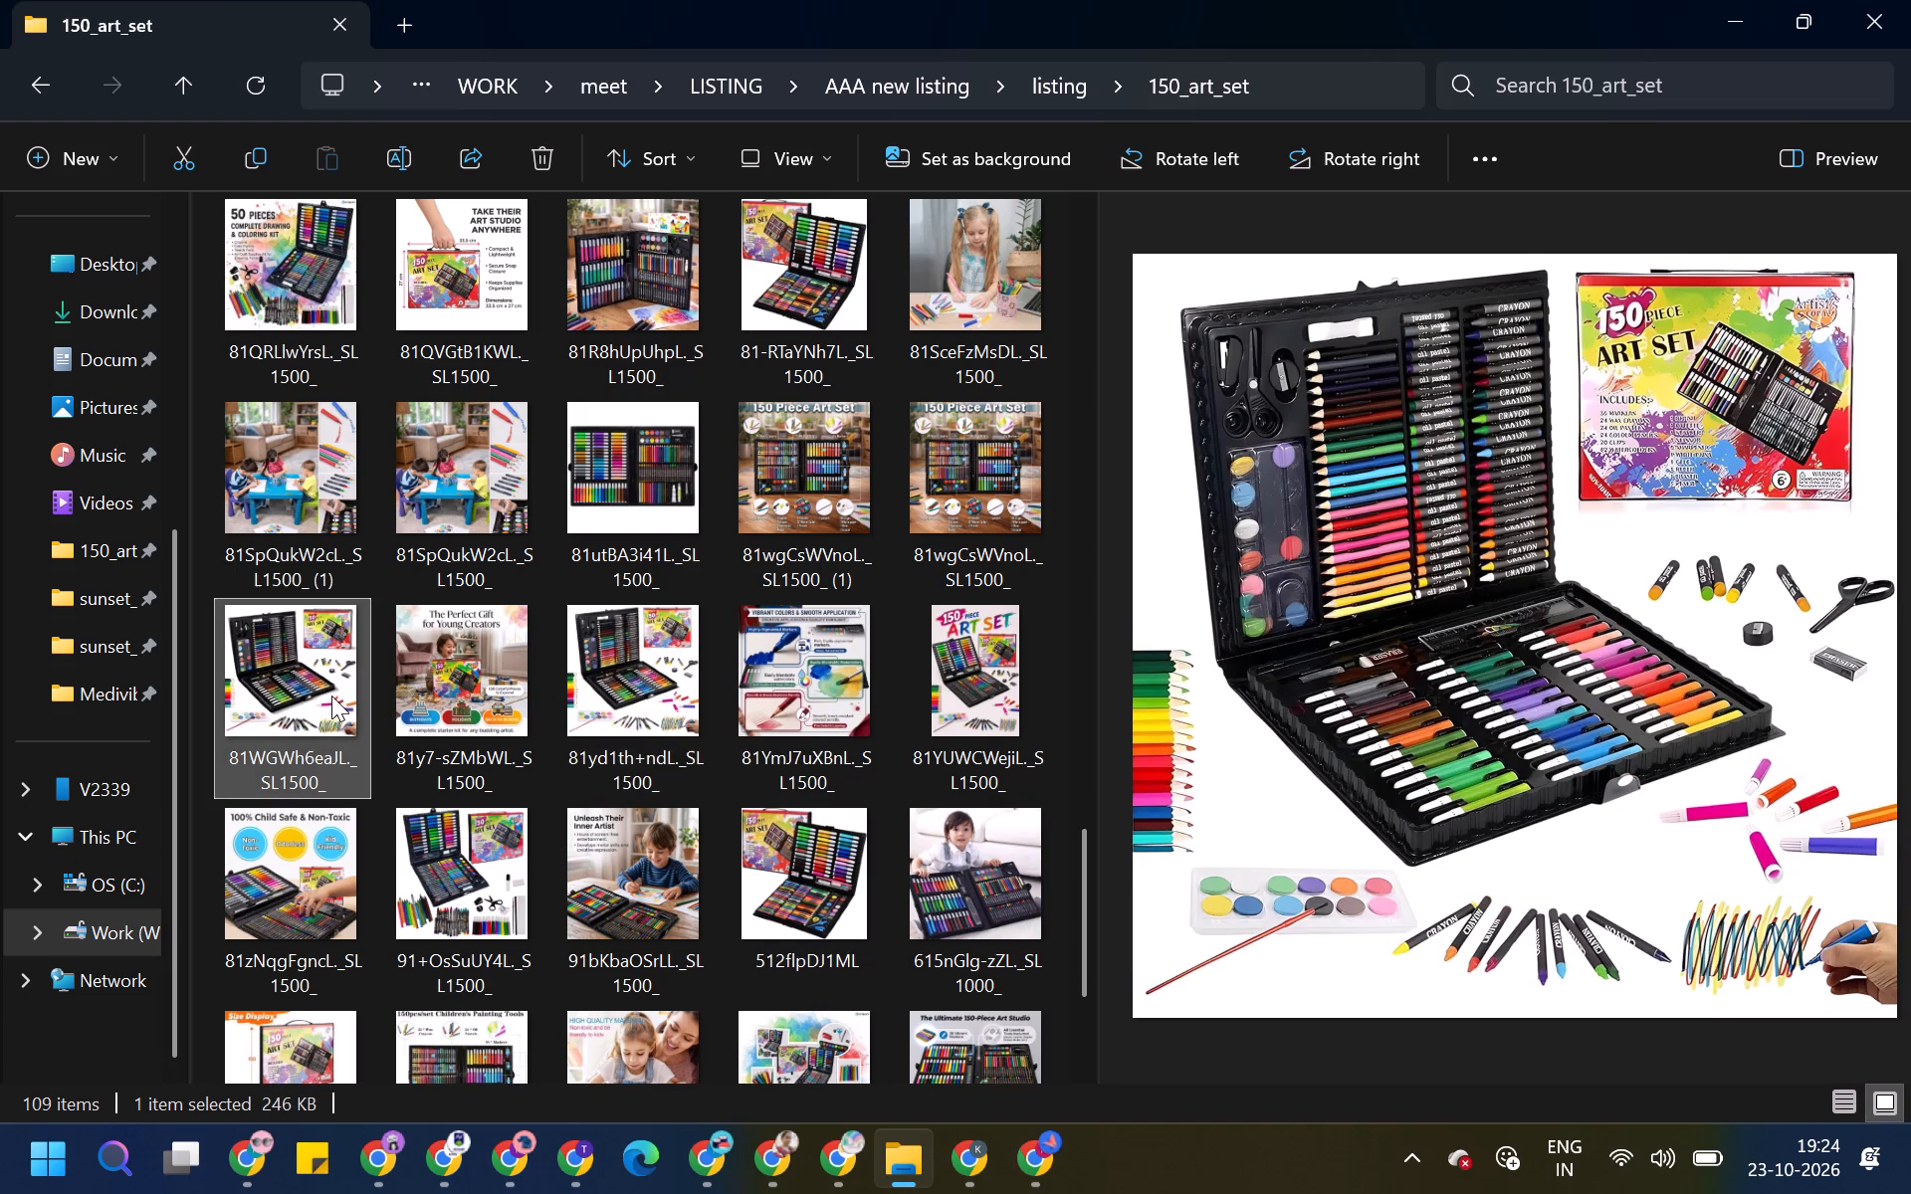
key("Delete")
left_click(486, 704)
key("Delete")
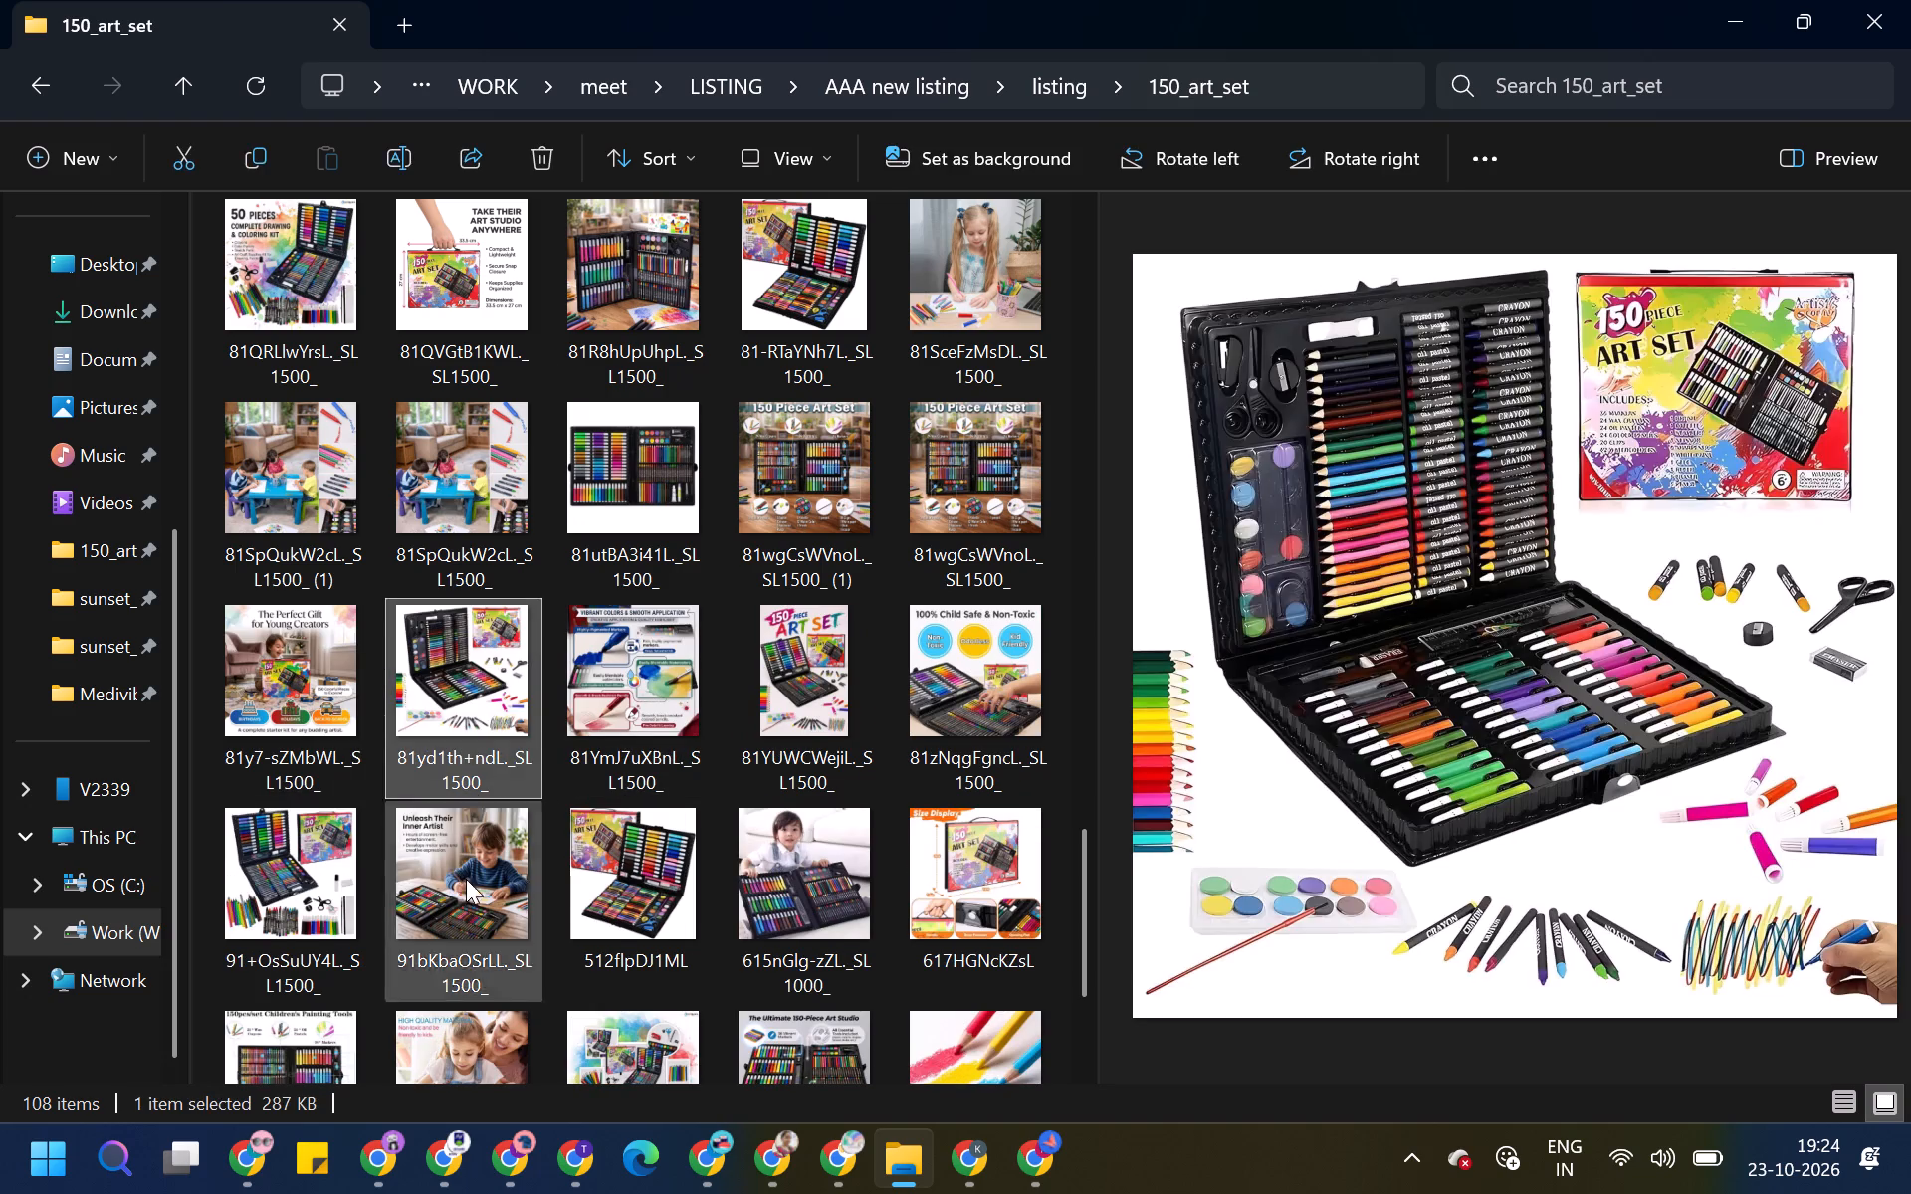
Rename the open set image with two circular insets, 819sbZ0oE8L, as 31.
left_click(950, 696)
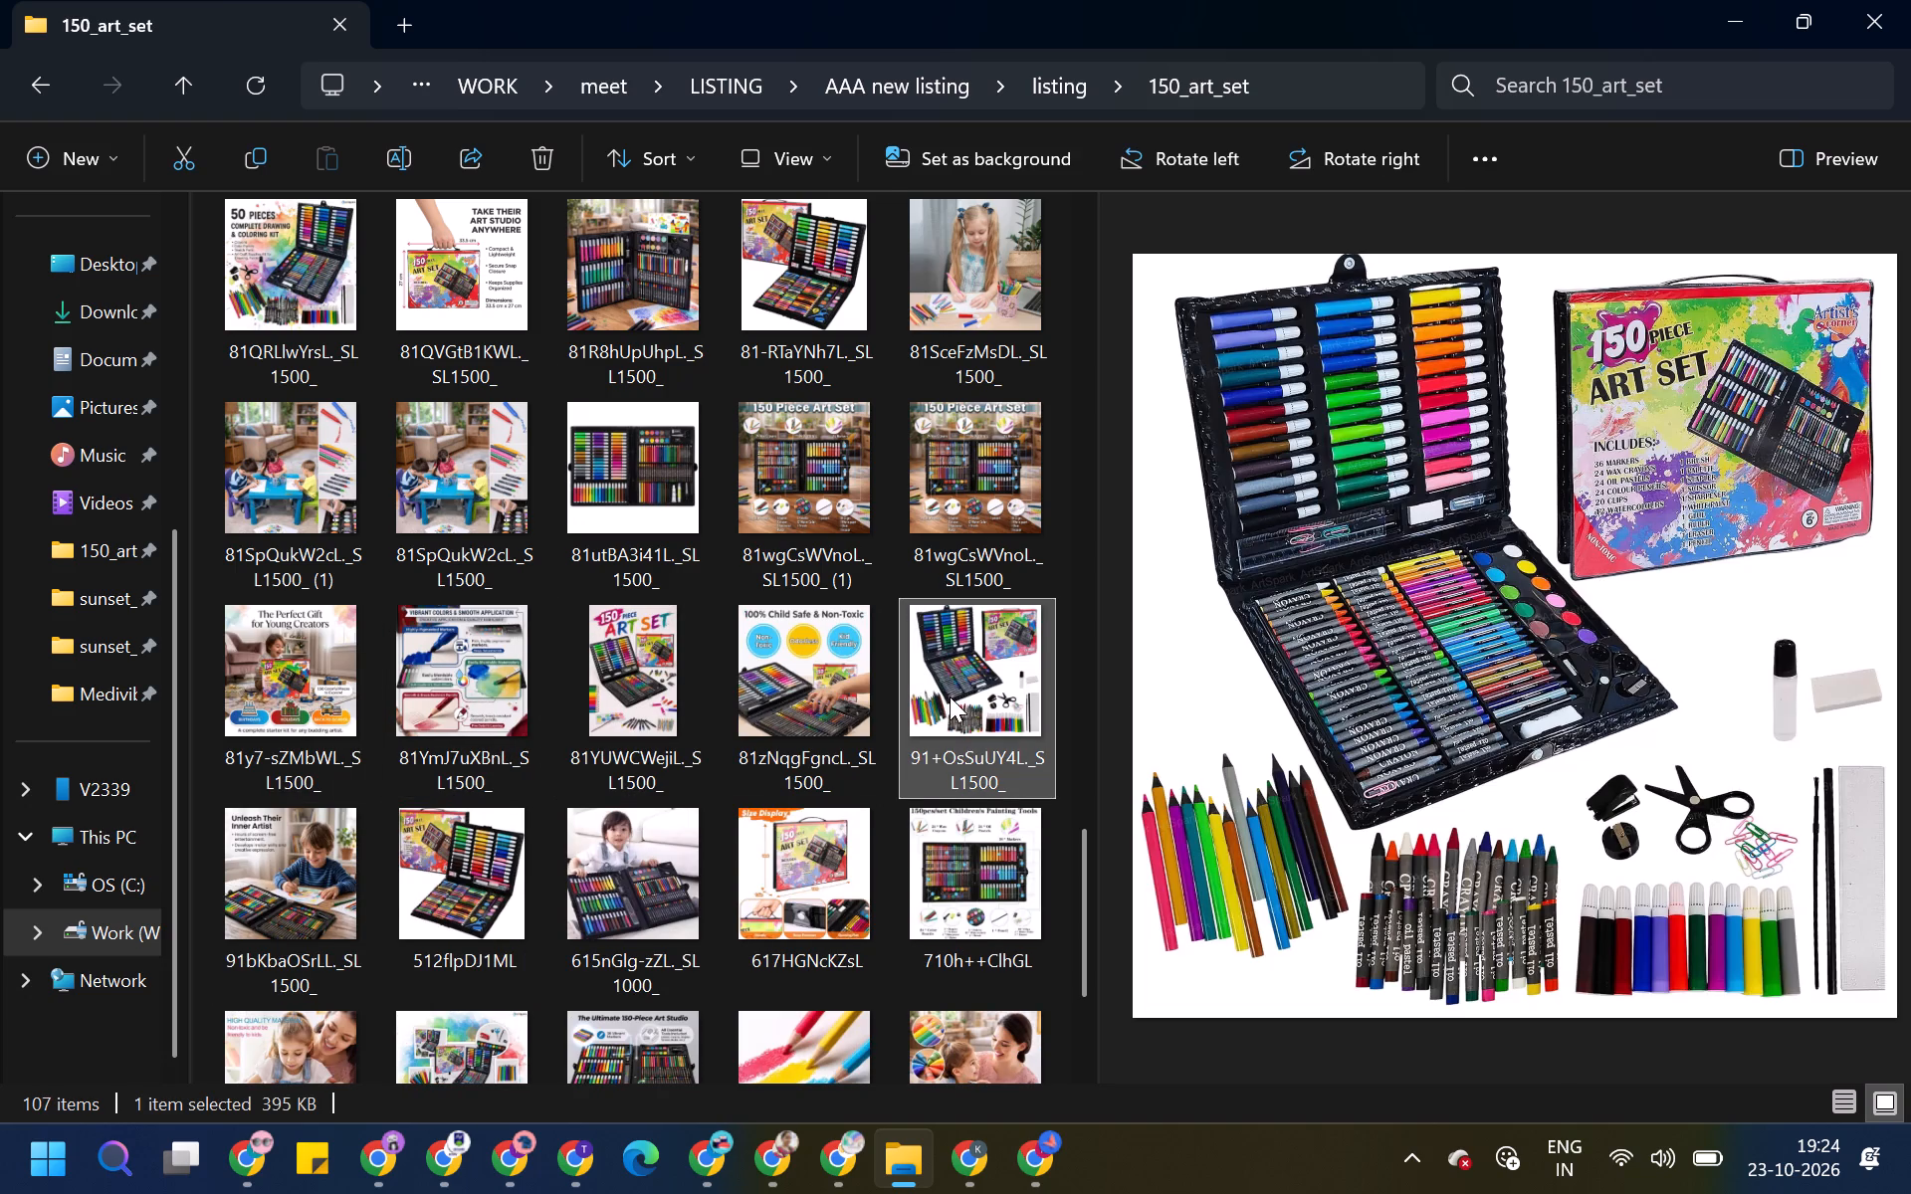
left_click(971, 931)
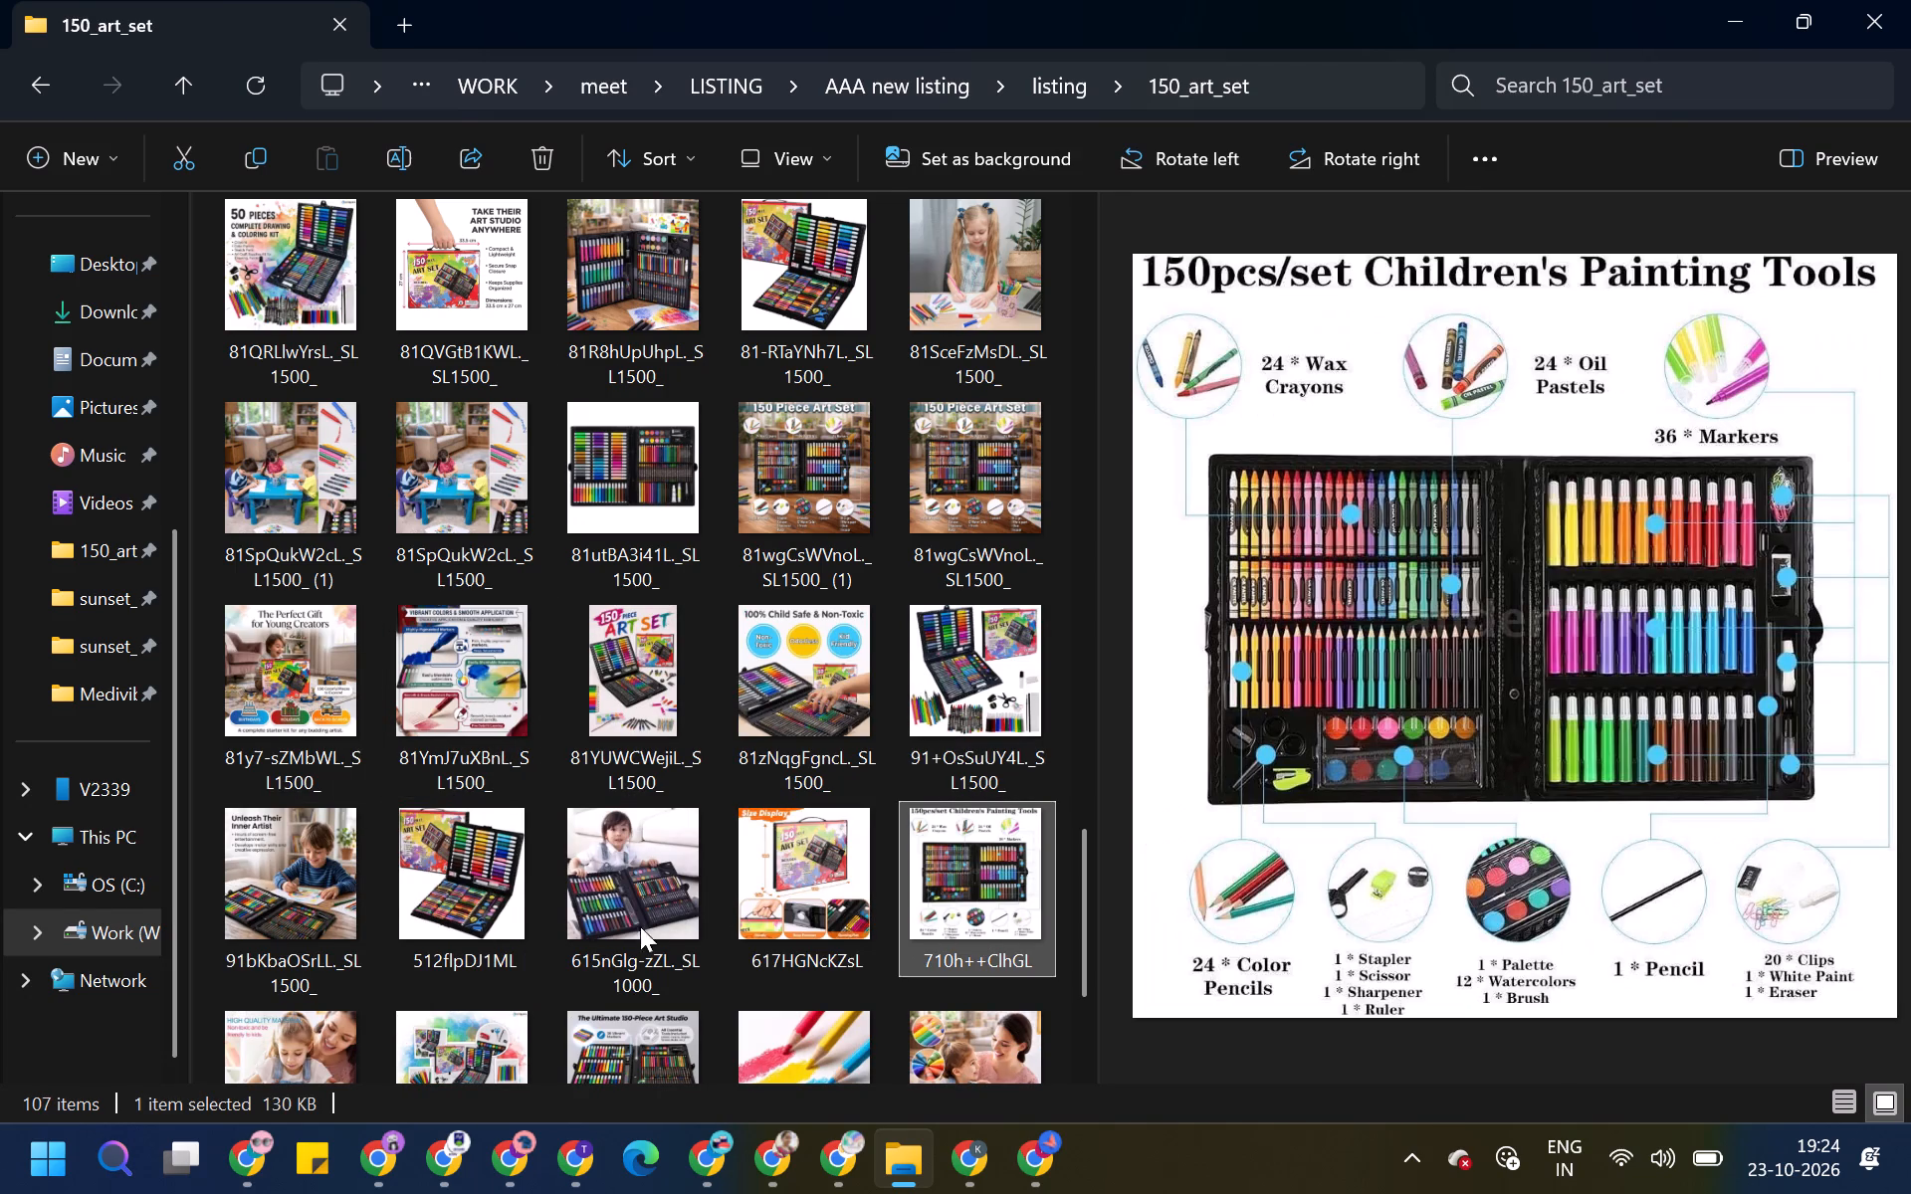
scroll(604, 956, "down", 1)
left_click(491, 957)
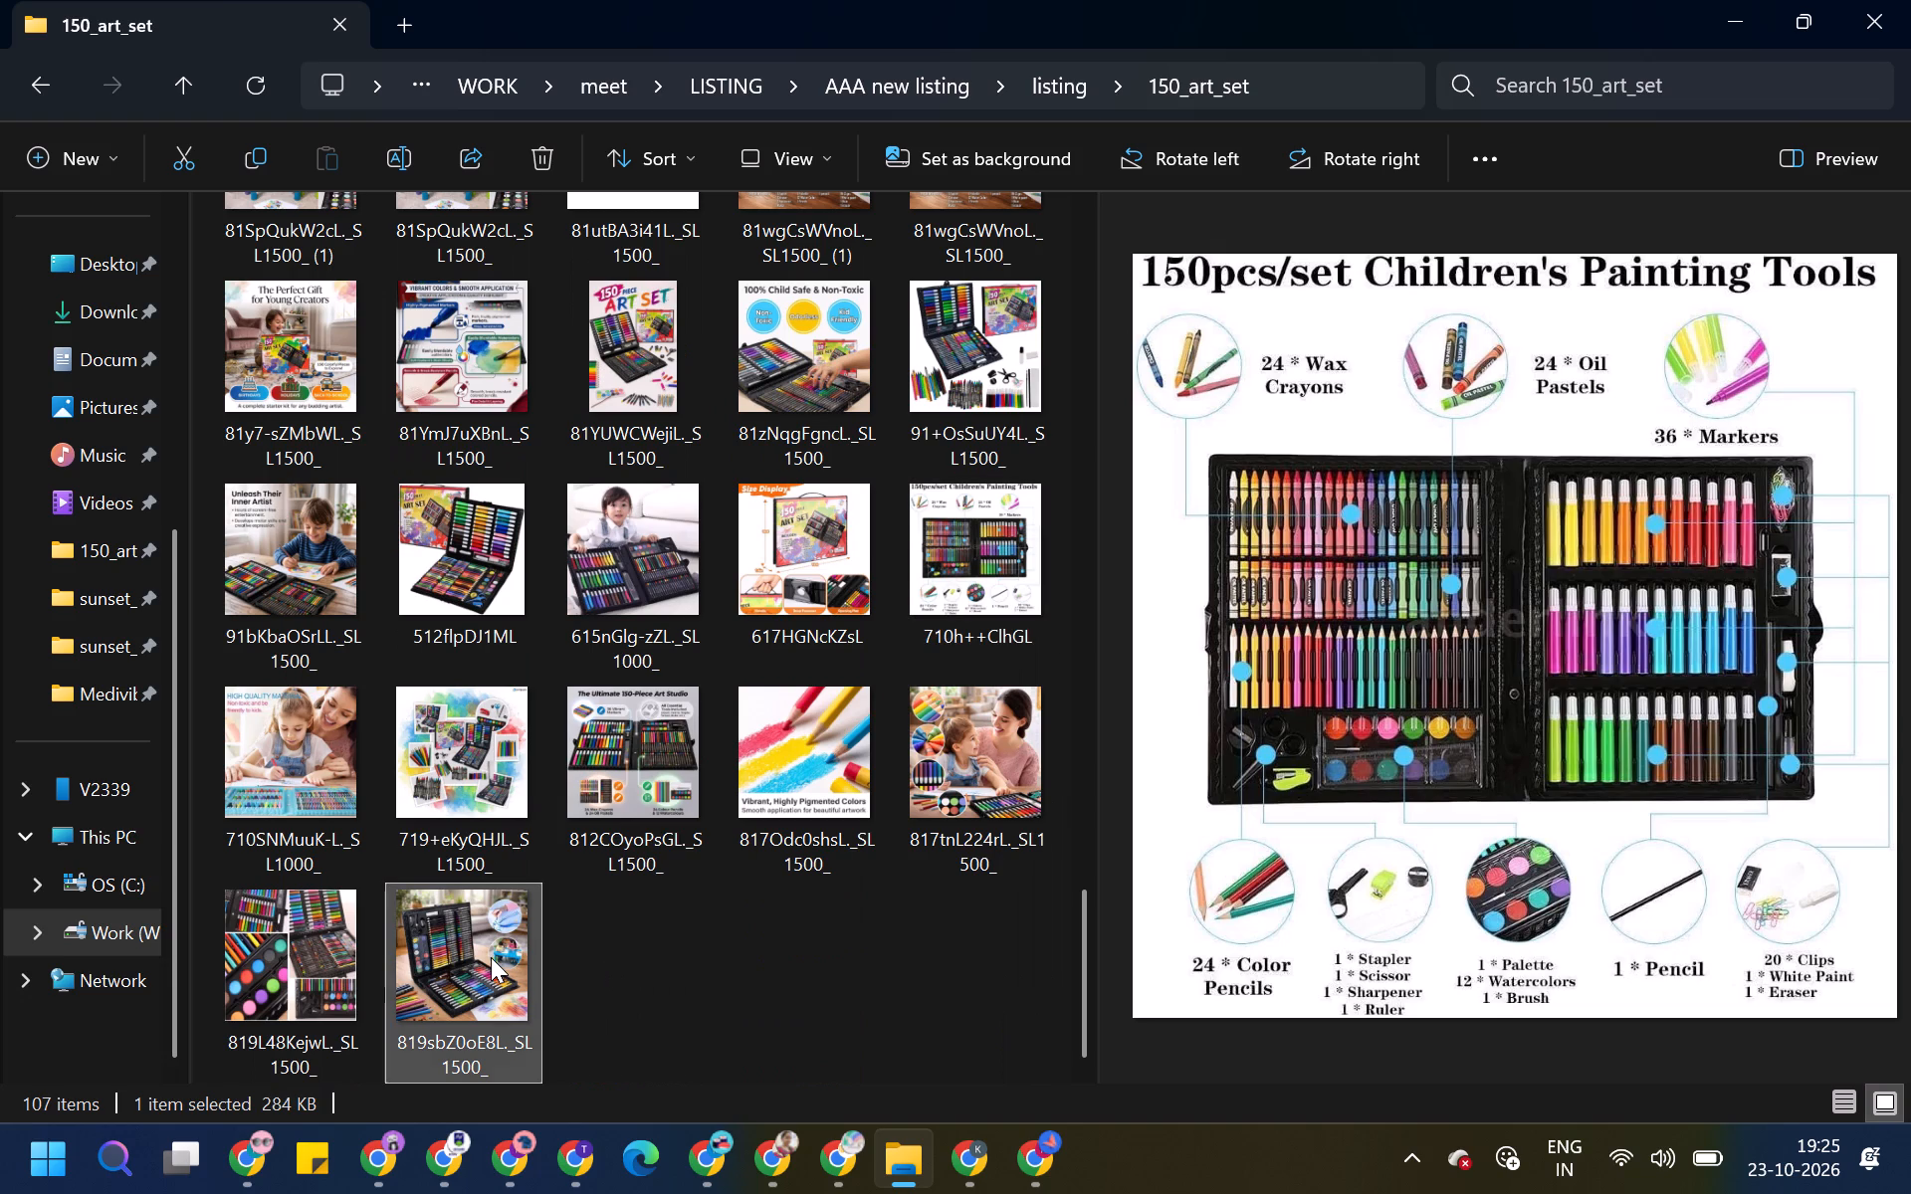
scroll(689, 928, "up", 3)
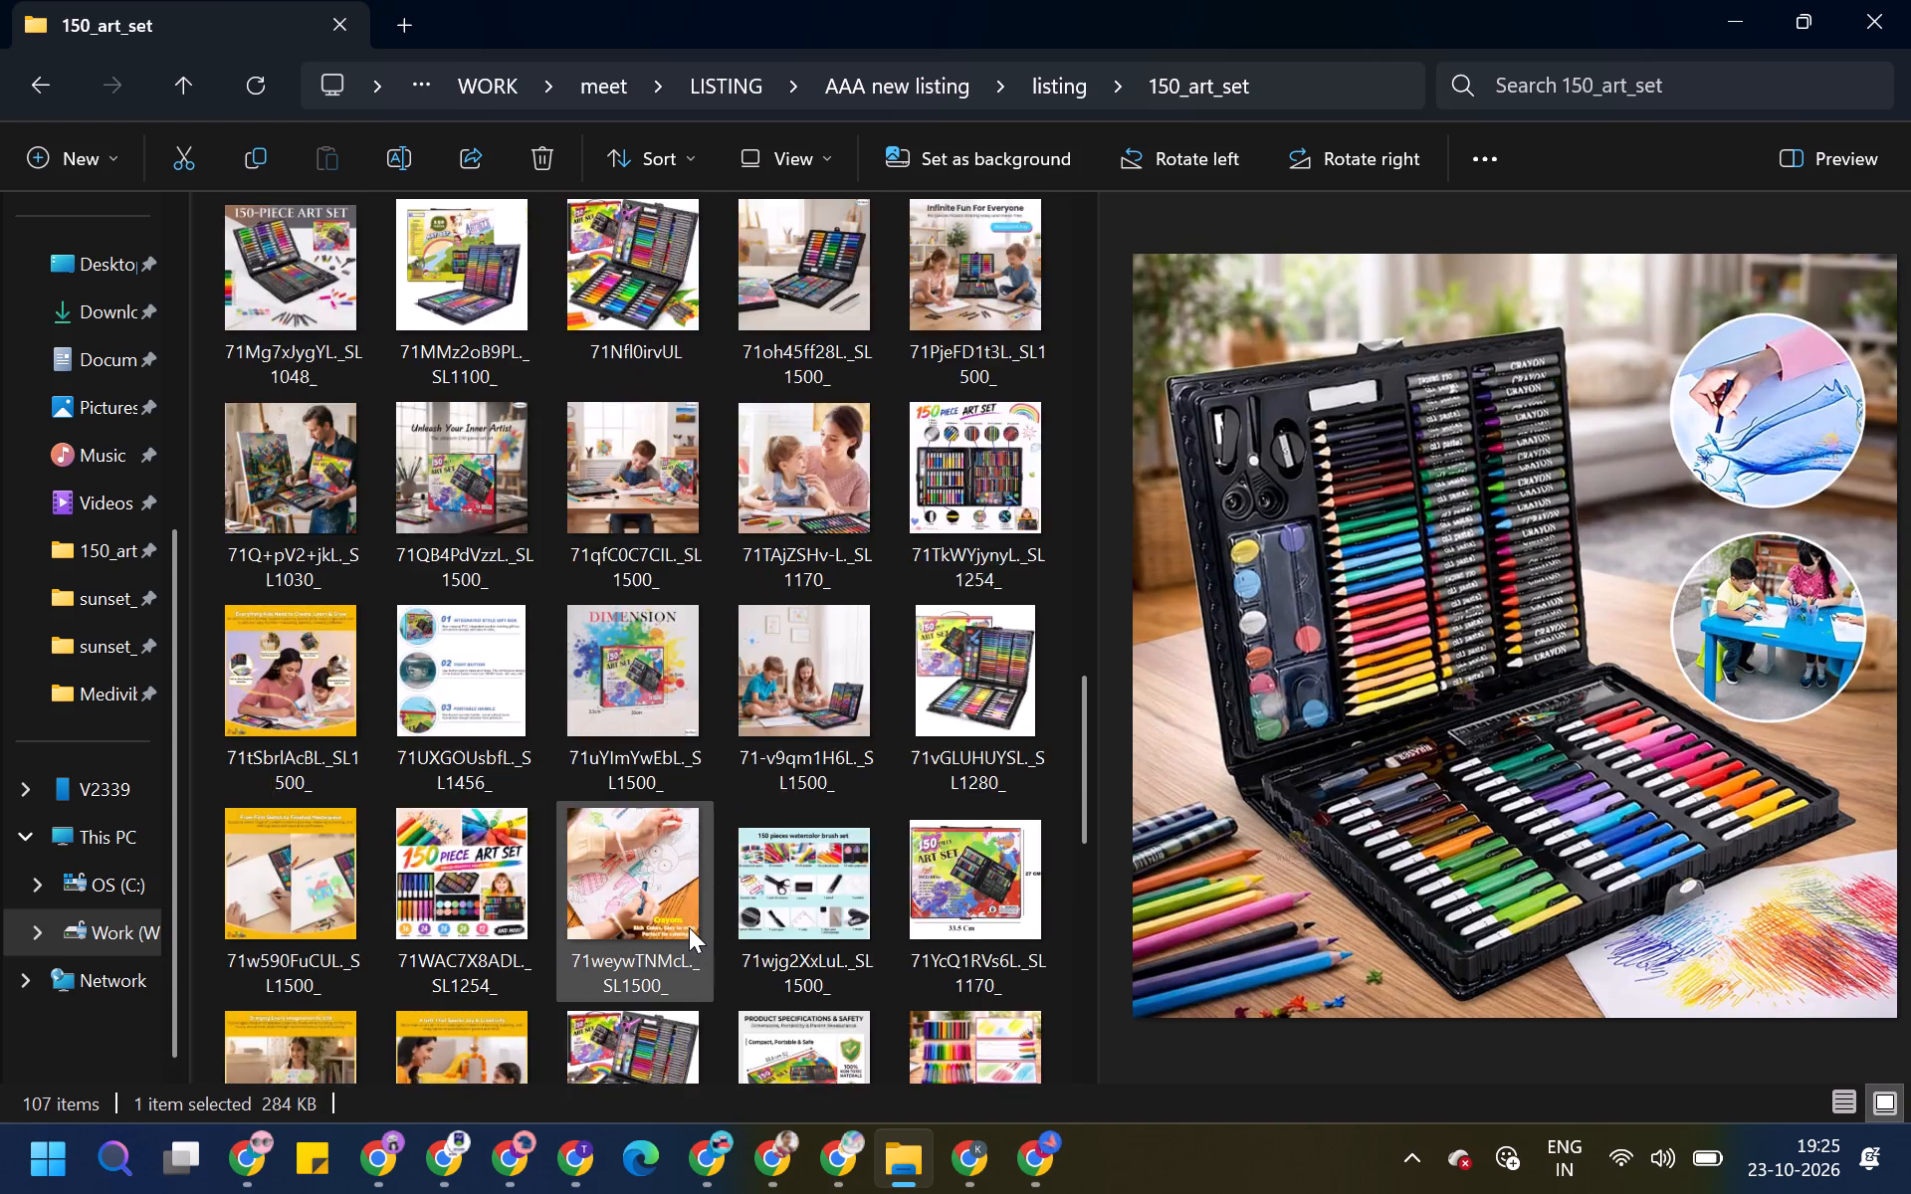
scroll(689, 927, "up", 2)
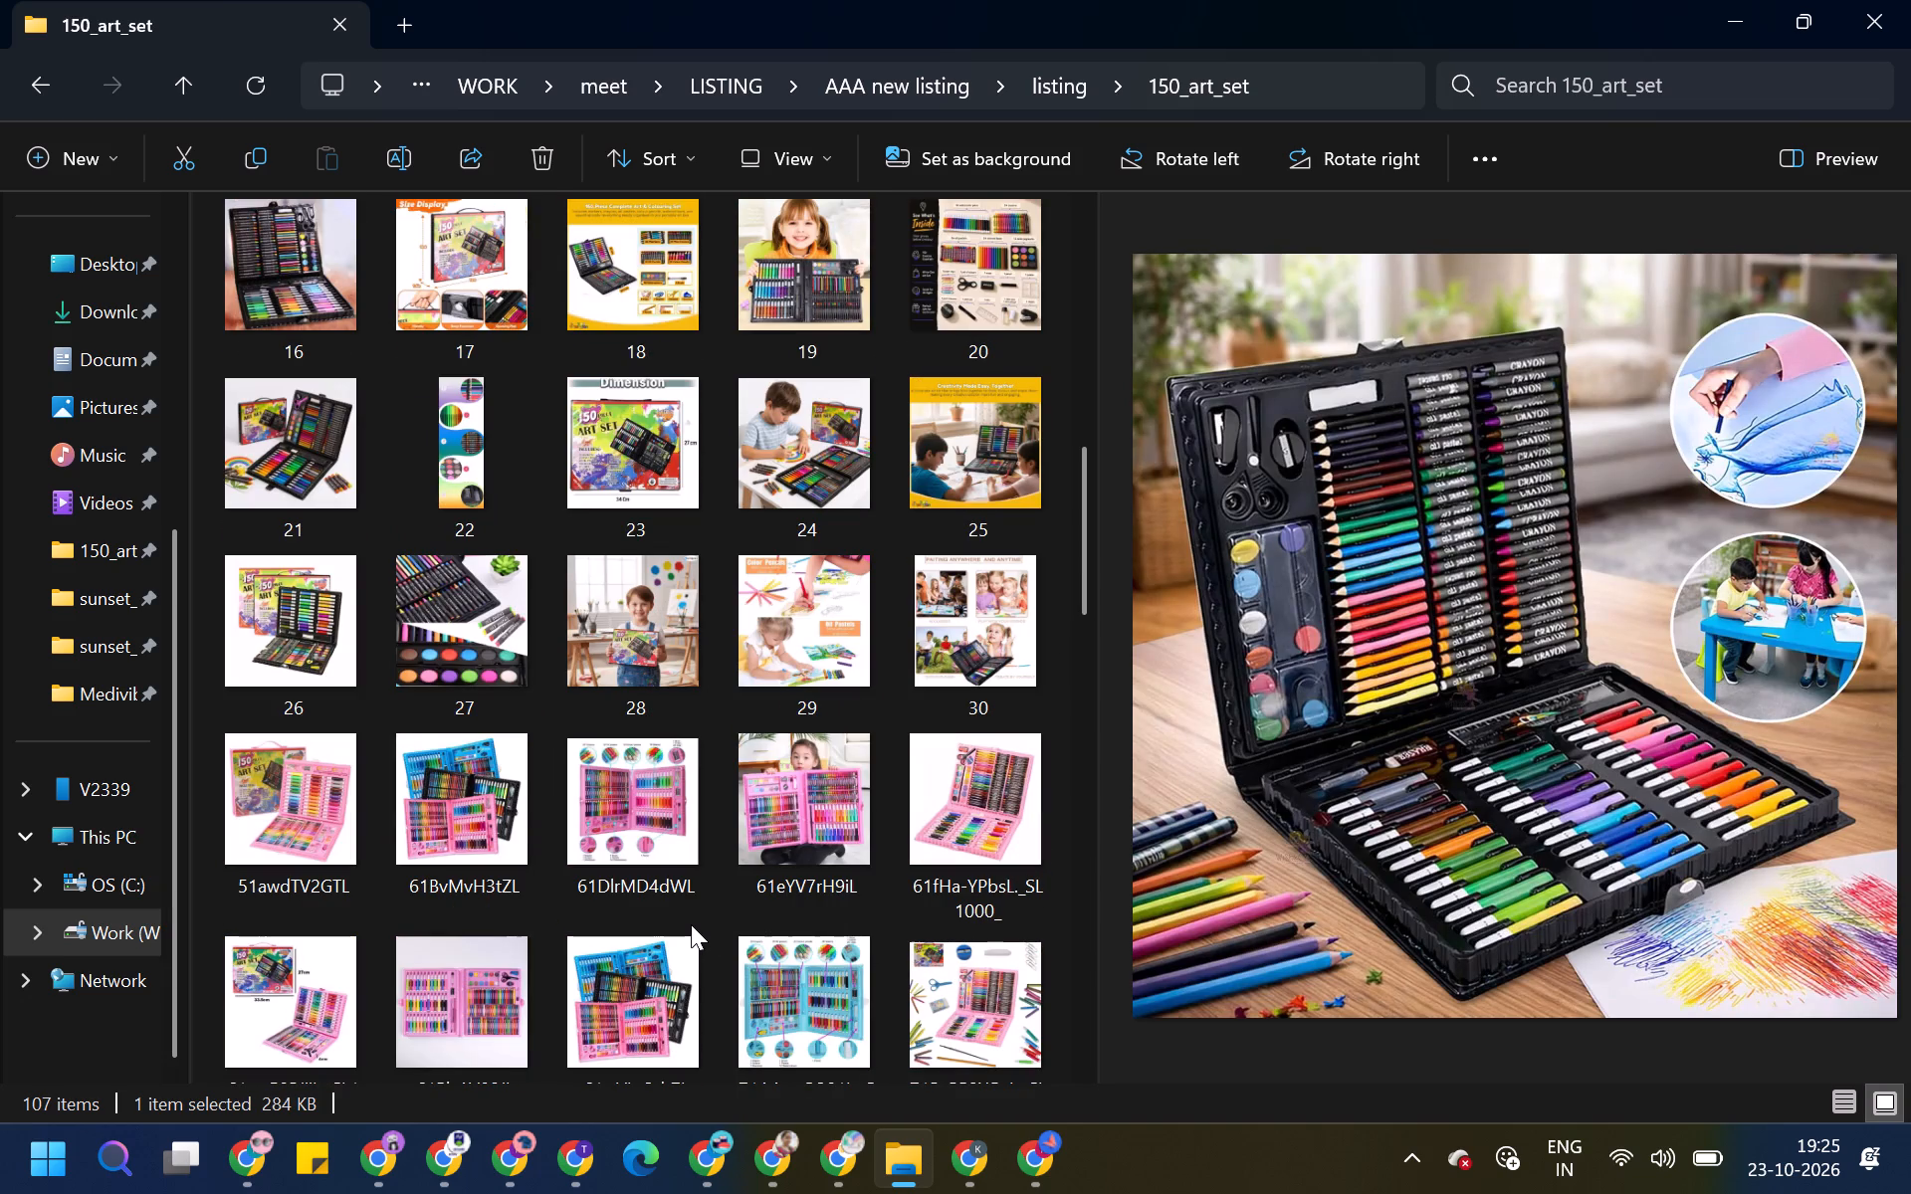
key("F2")
type("31")
left_click(670, 925)
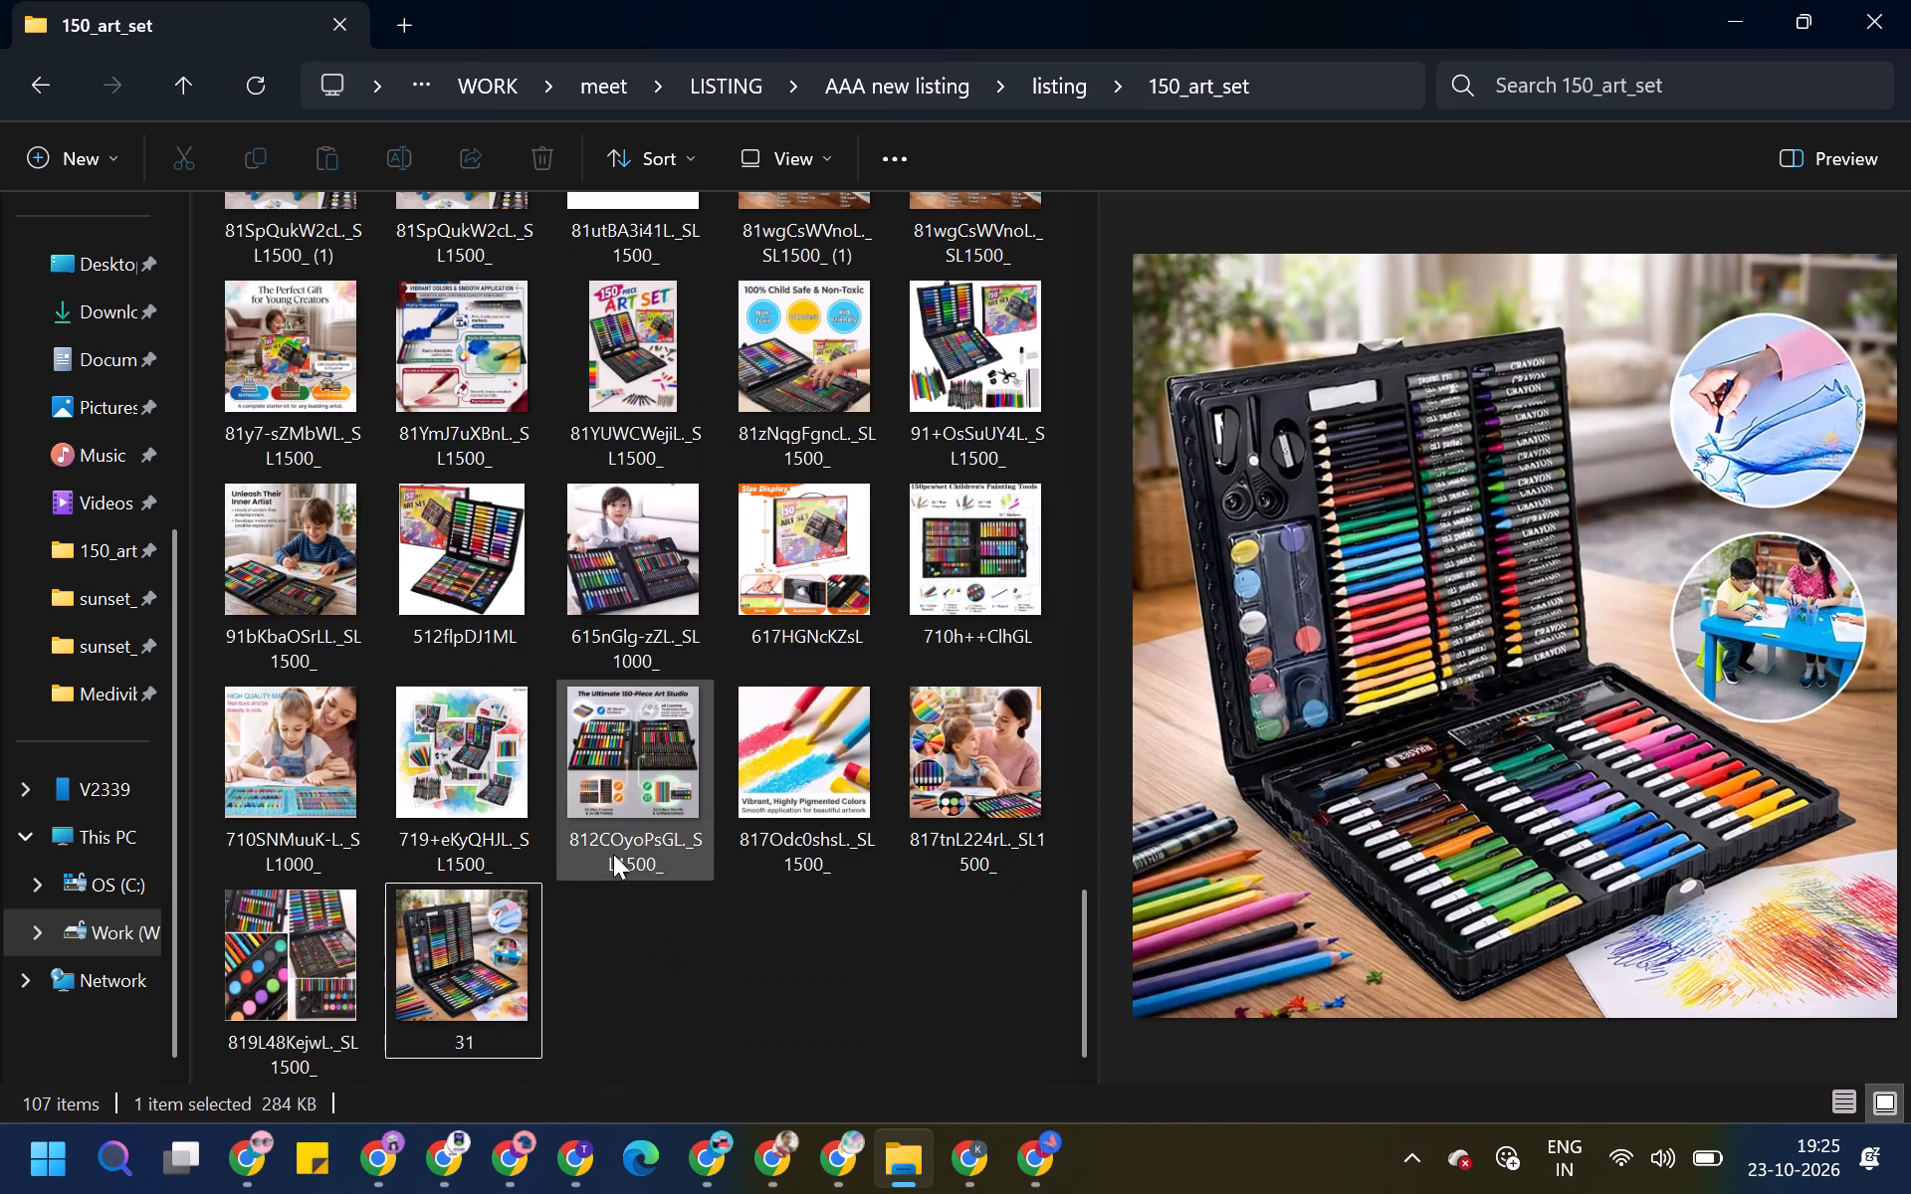
Rename the "The Ultimate 150-Piece Art Studio" image, 812COyoPsGL, as 32.
left_click(615, 841)
key("F2")
key("2")
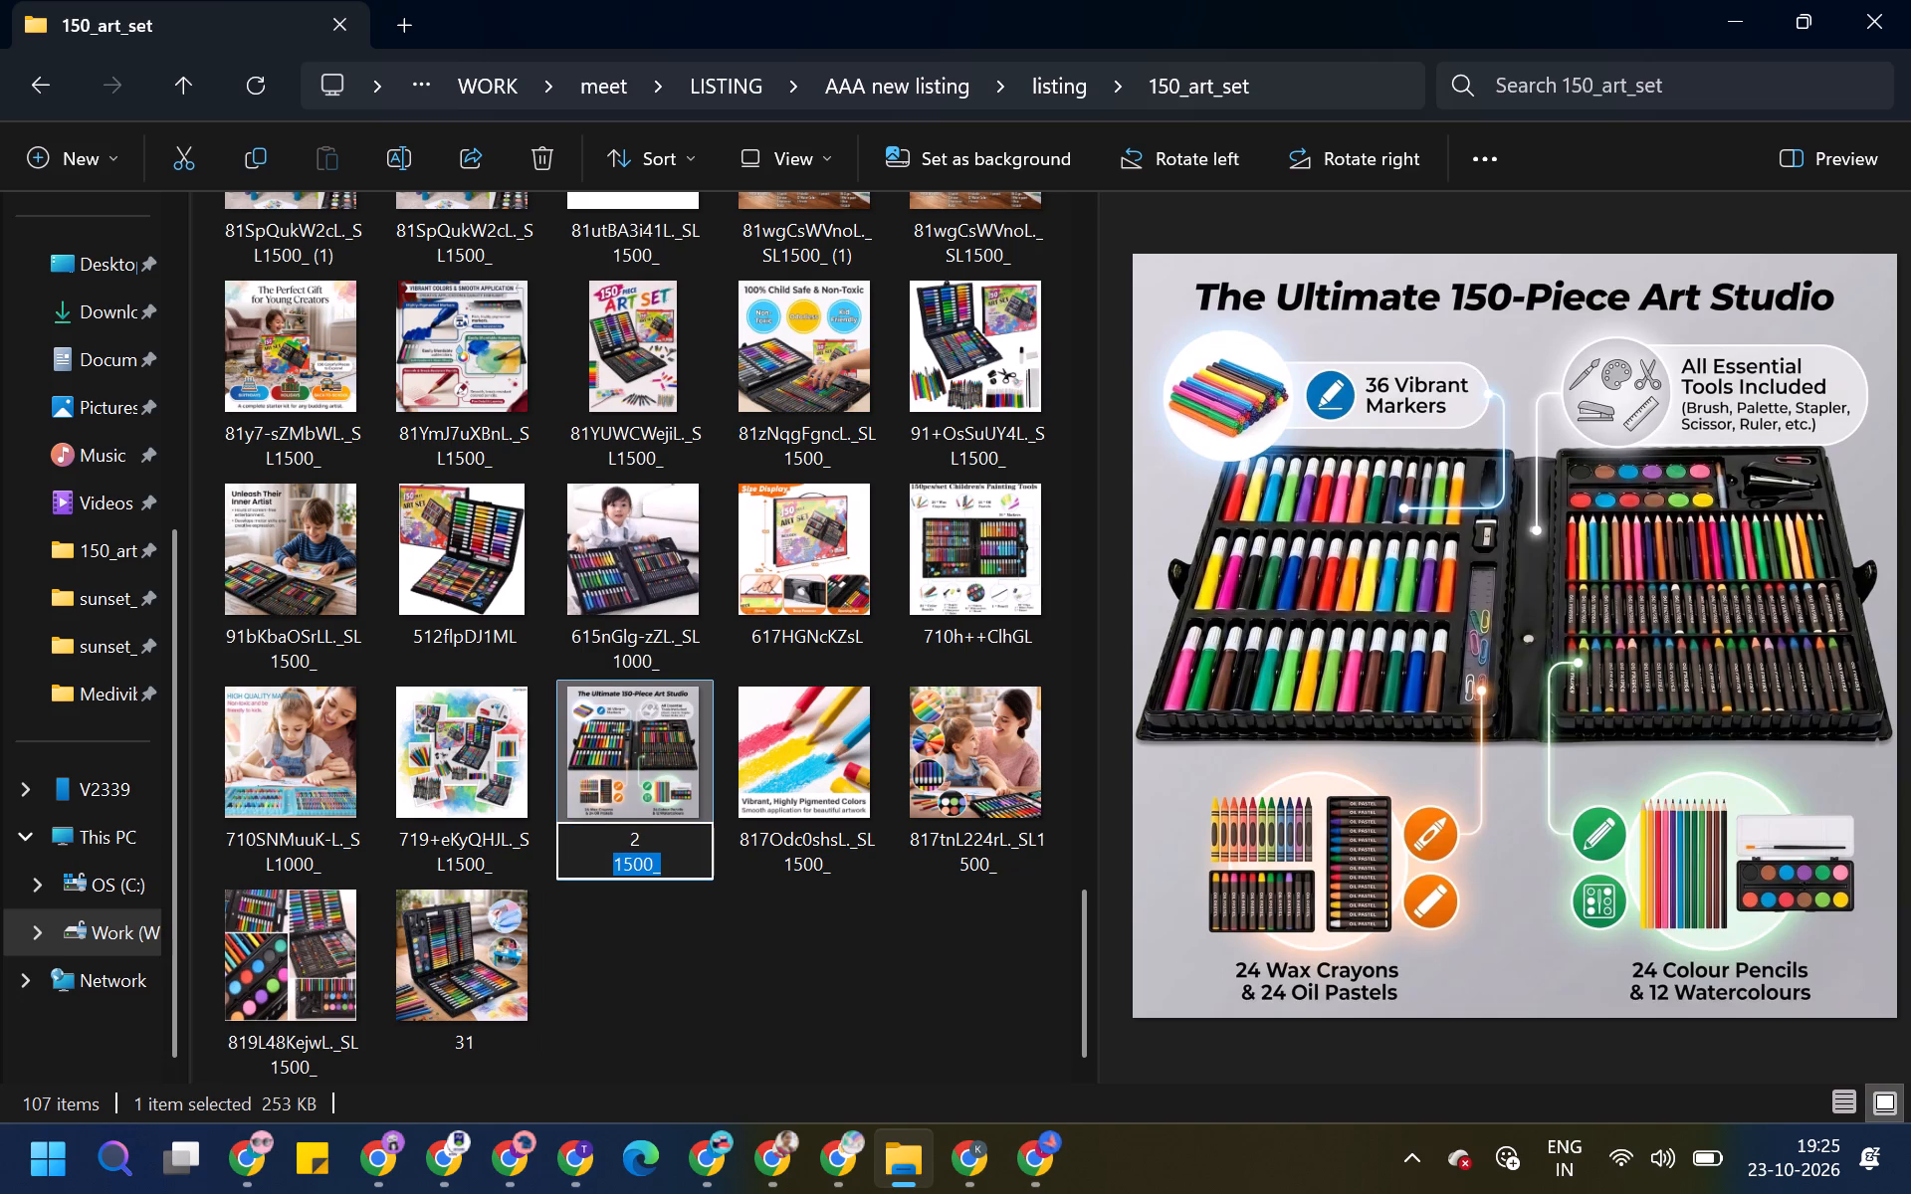
key("BackSpace")
type("32")
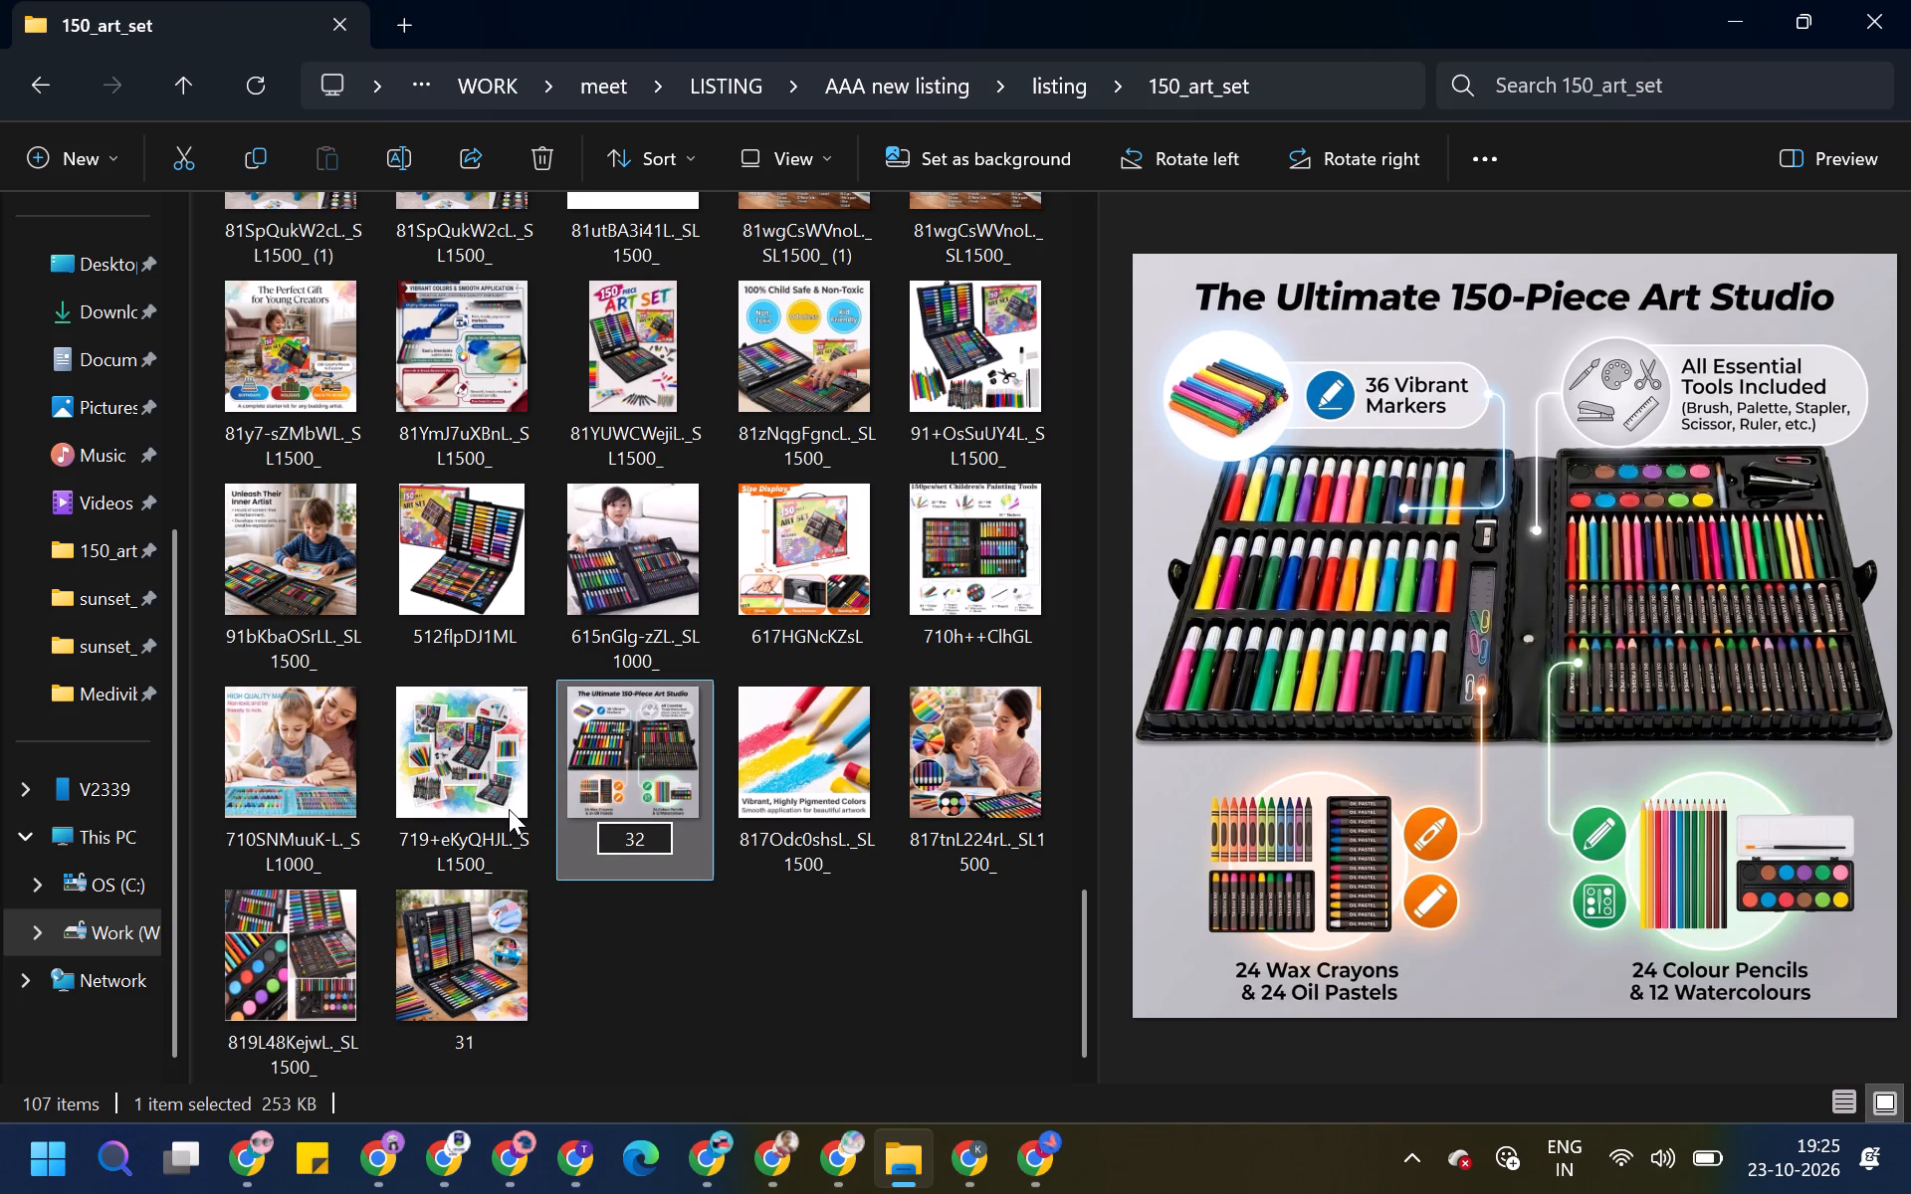
Rename the ArtSpark collage 719+eKyQHJL as 33 and the "Vibrant, Highly Pigmented Colors" image 817Odc0shsL as 34.
left_click(509, 809)
key("F2")
type("33")
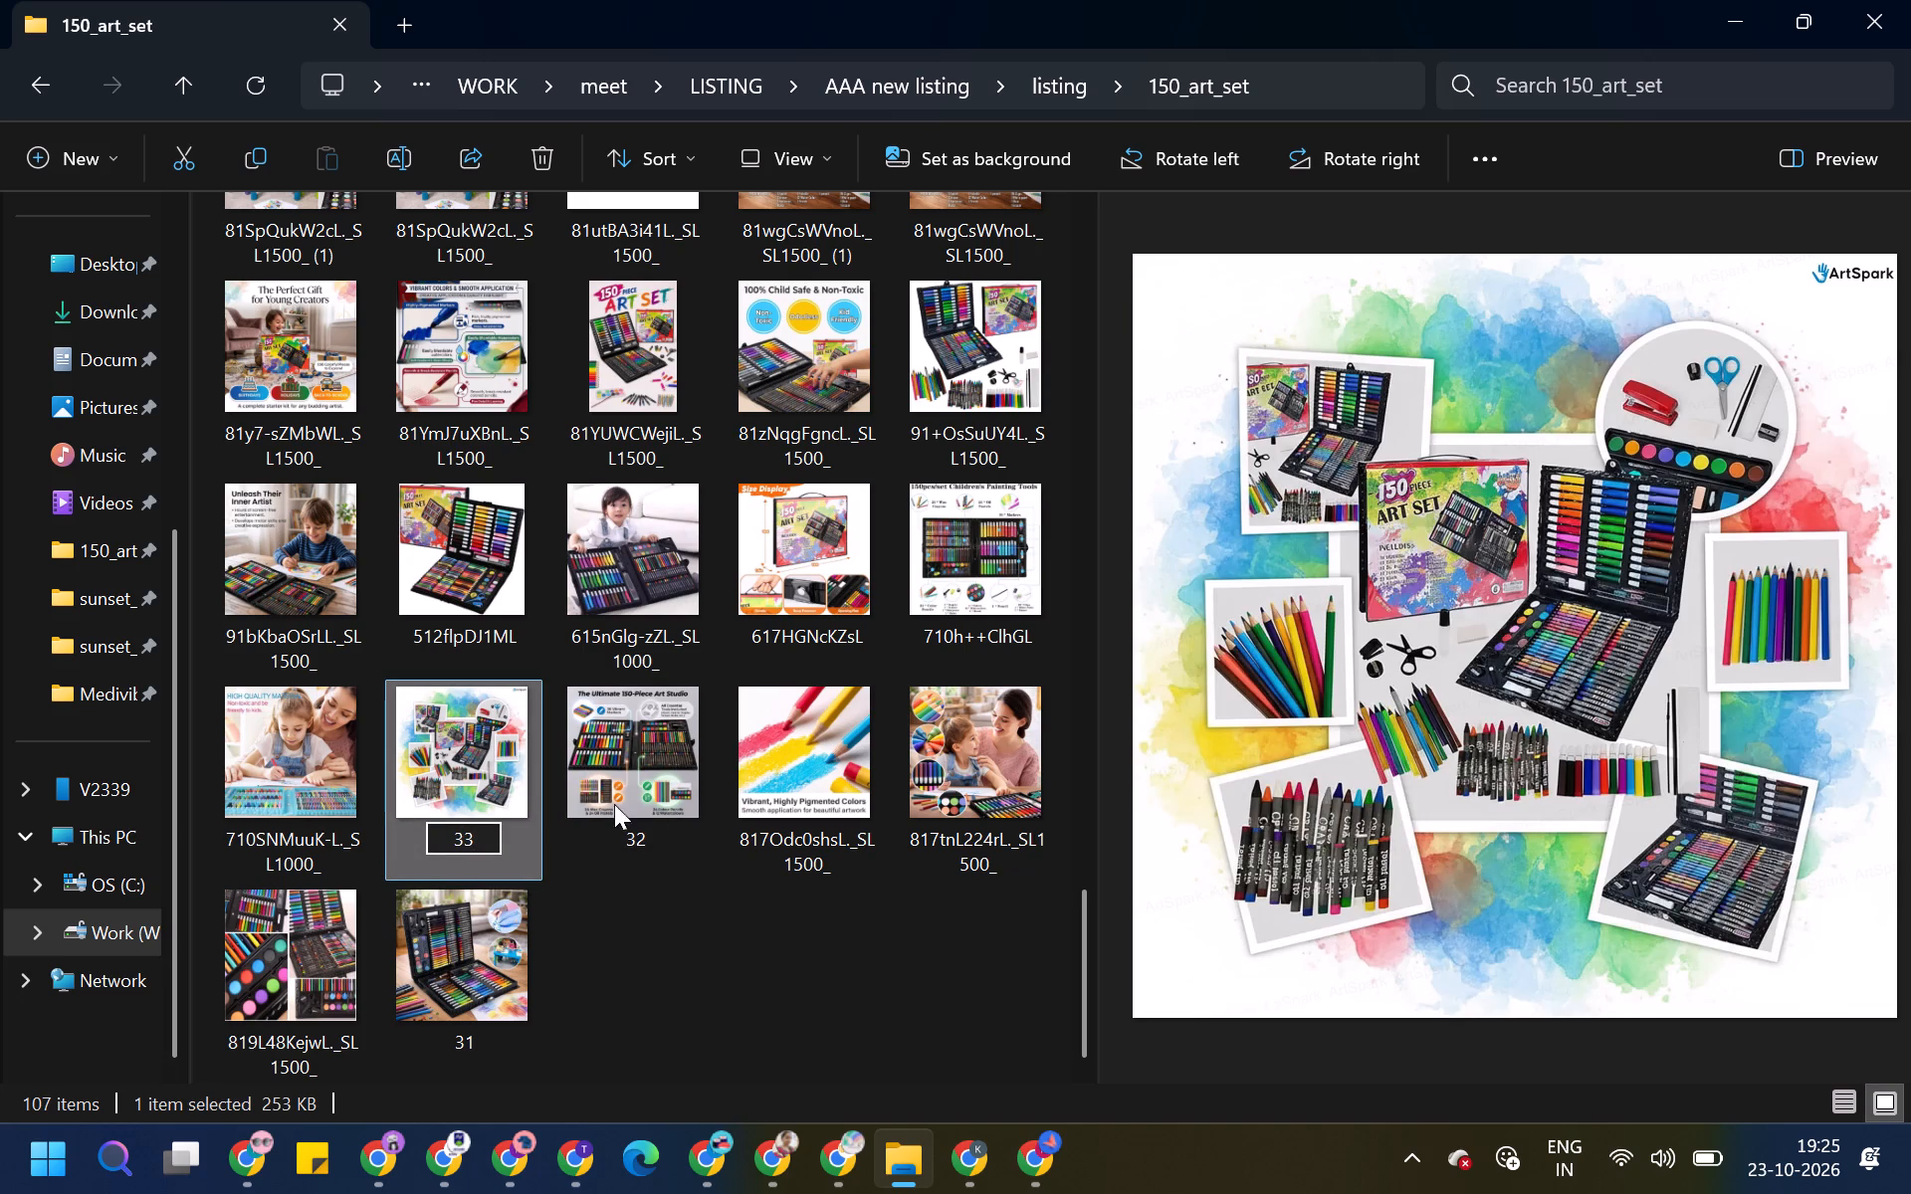
left_click(803, 799)
key("F2")
type("34")
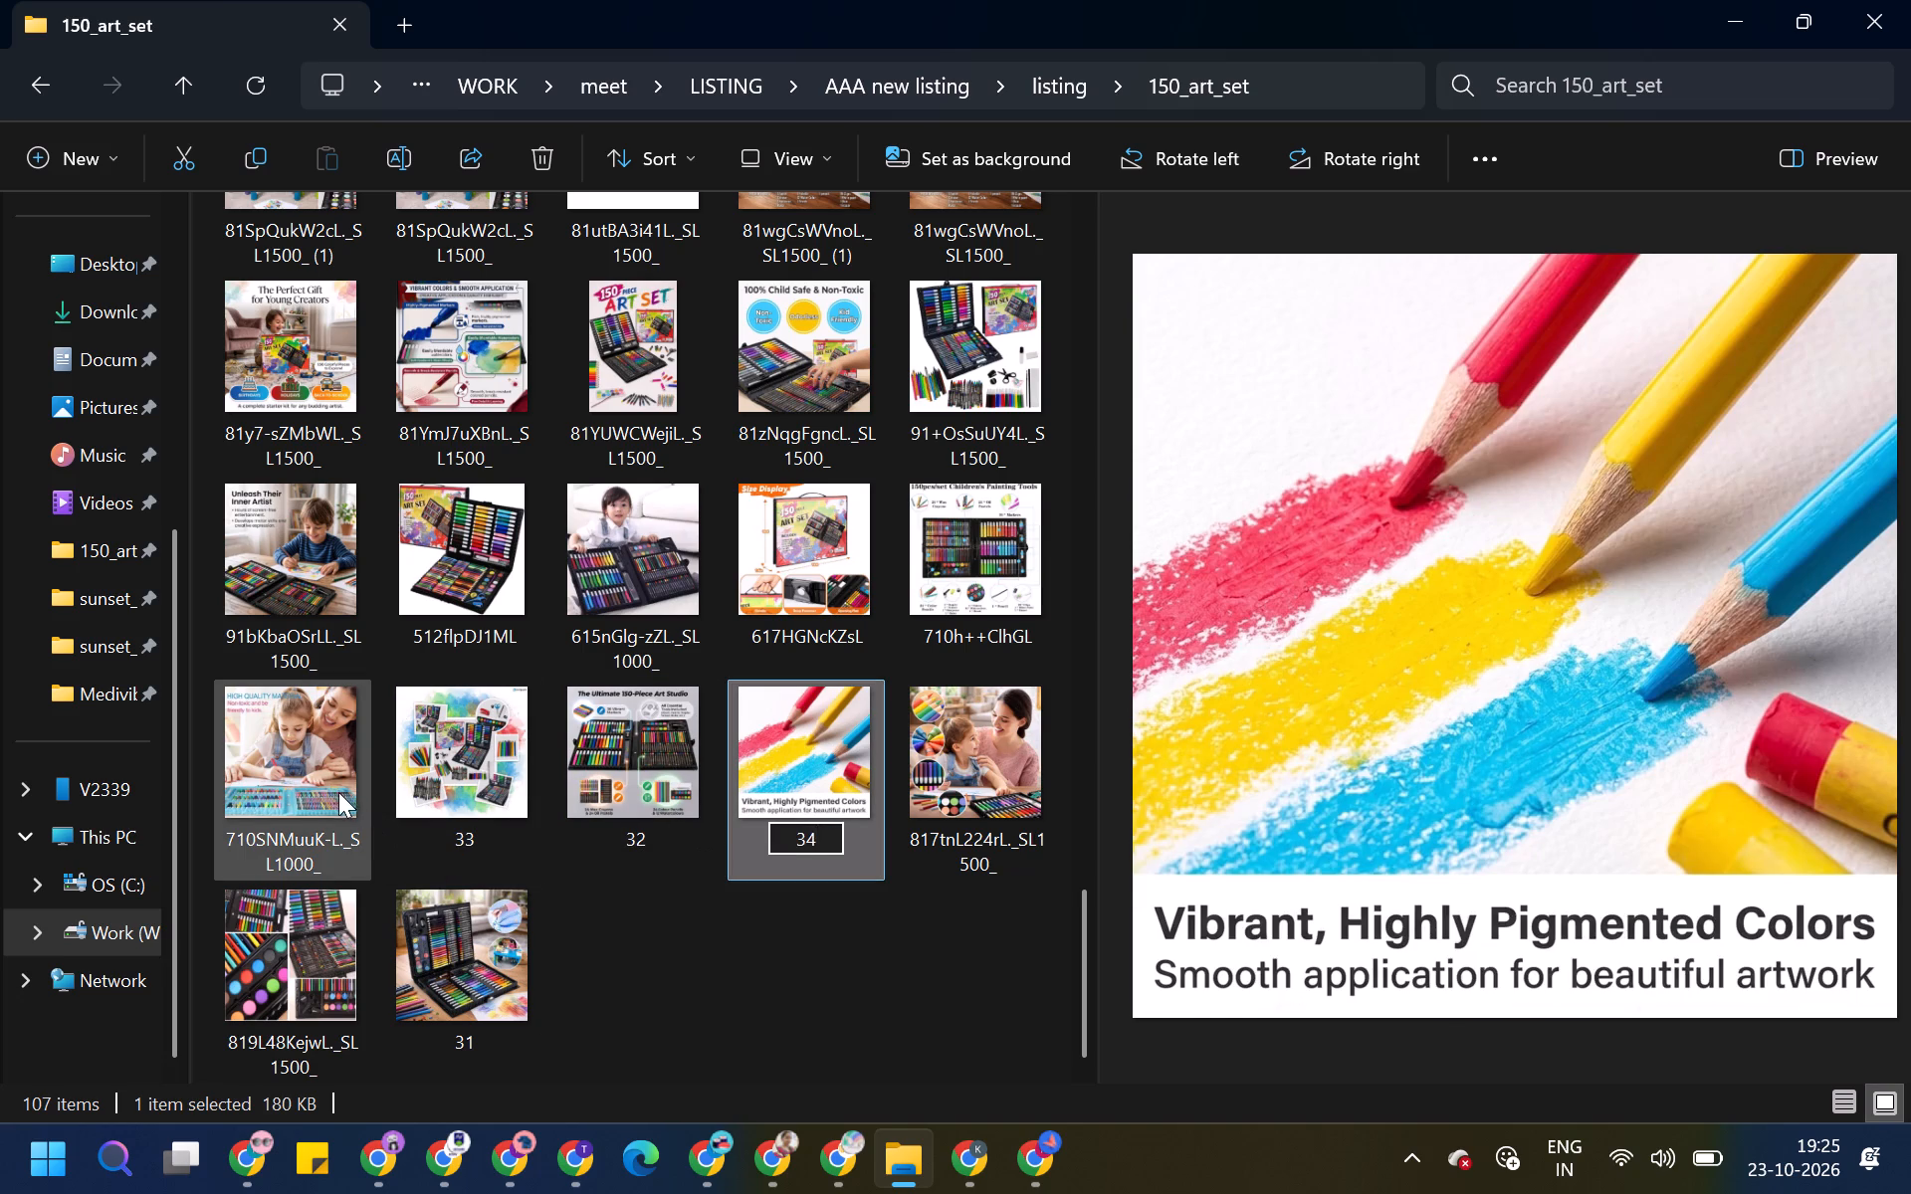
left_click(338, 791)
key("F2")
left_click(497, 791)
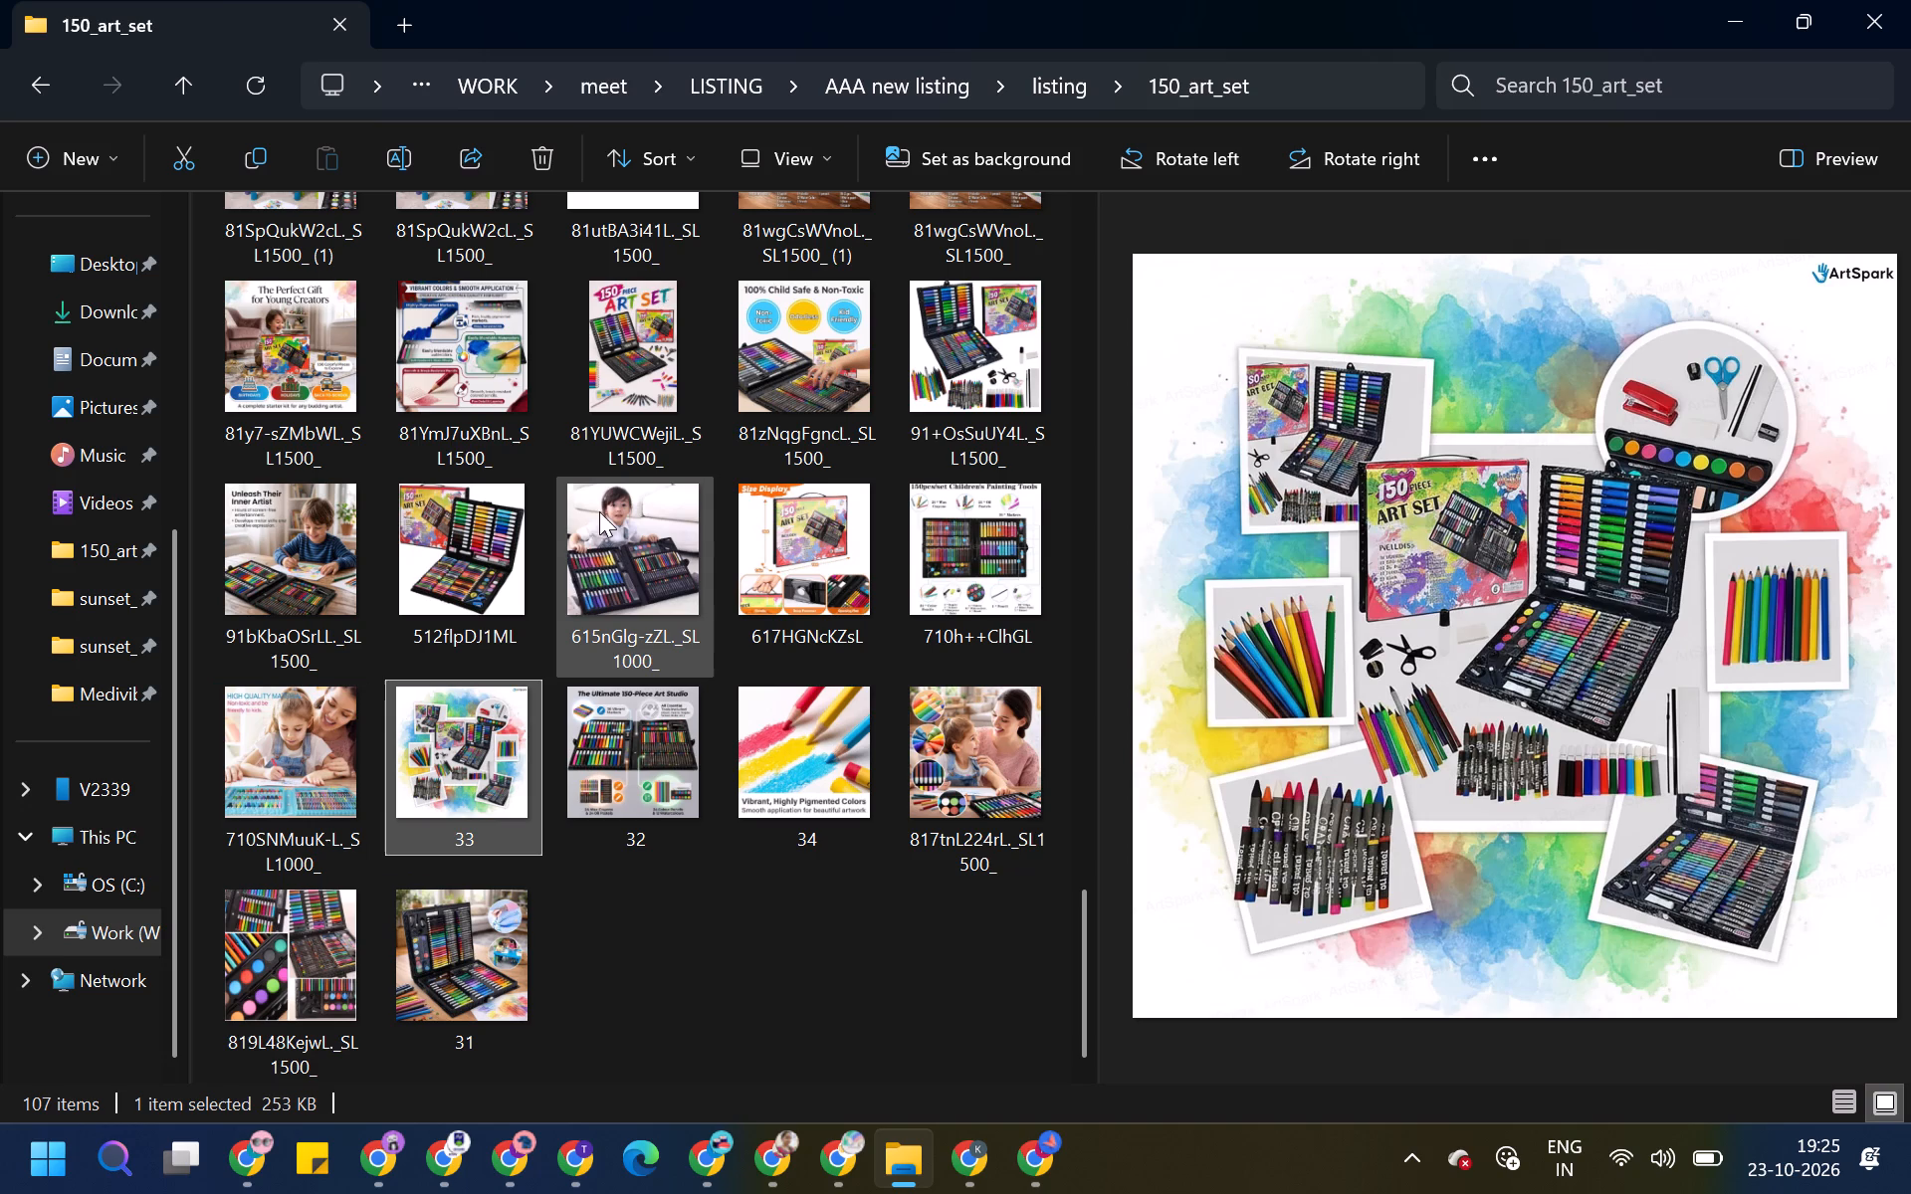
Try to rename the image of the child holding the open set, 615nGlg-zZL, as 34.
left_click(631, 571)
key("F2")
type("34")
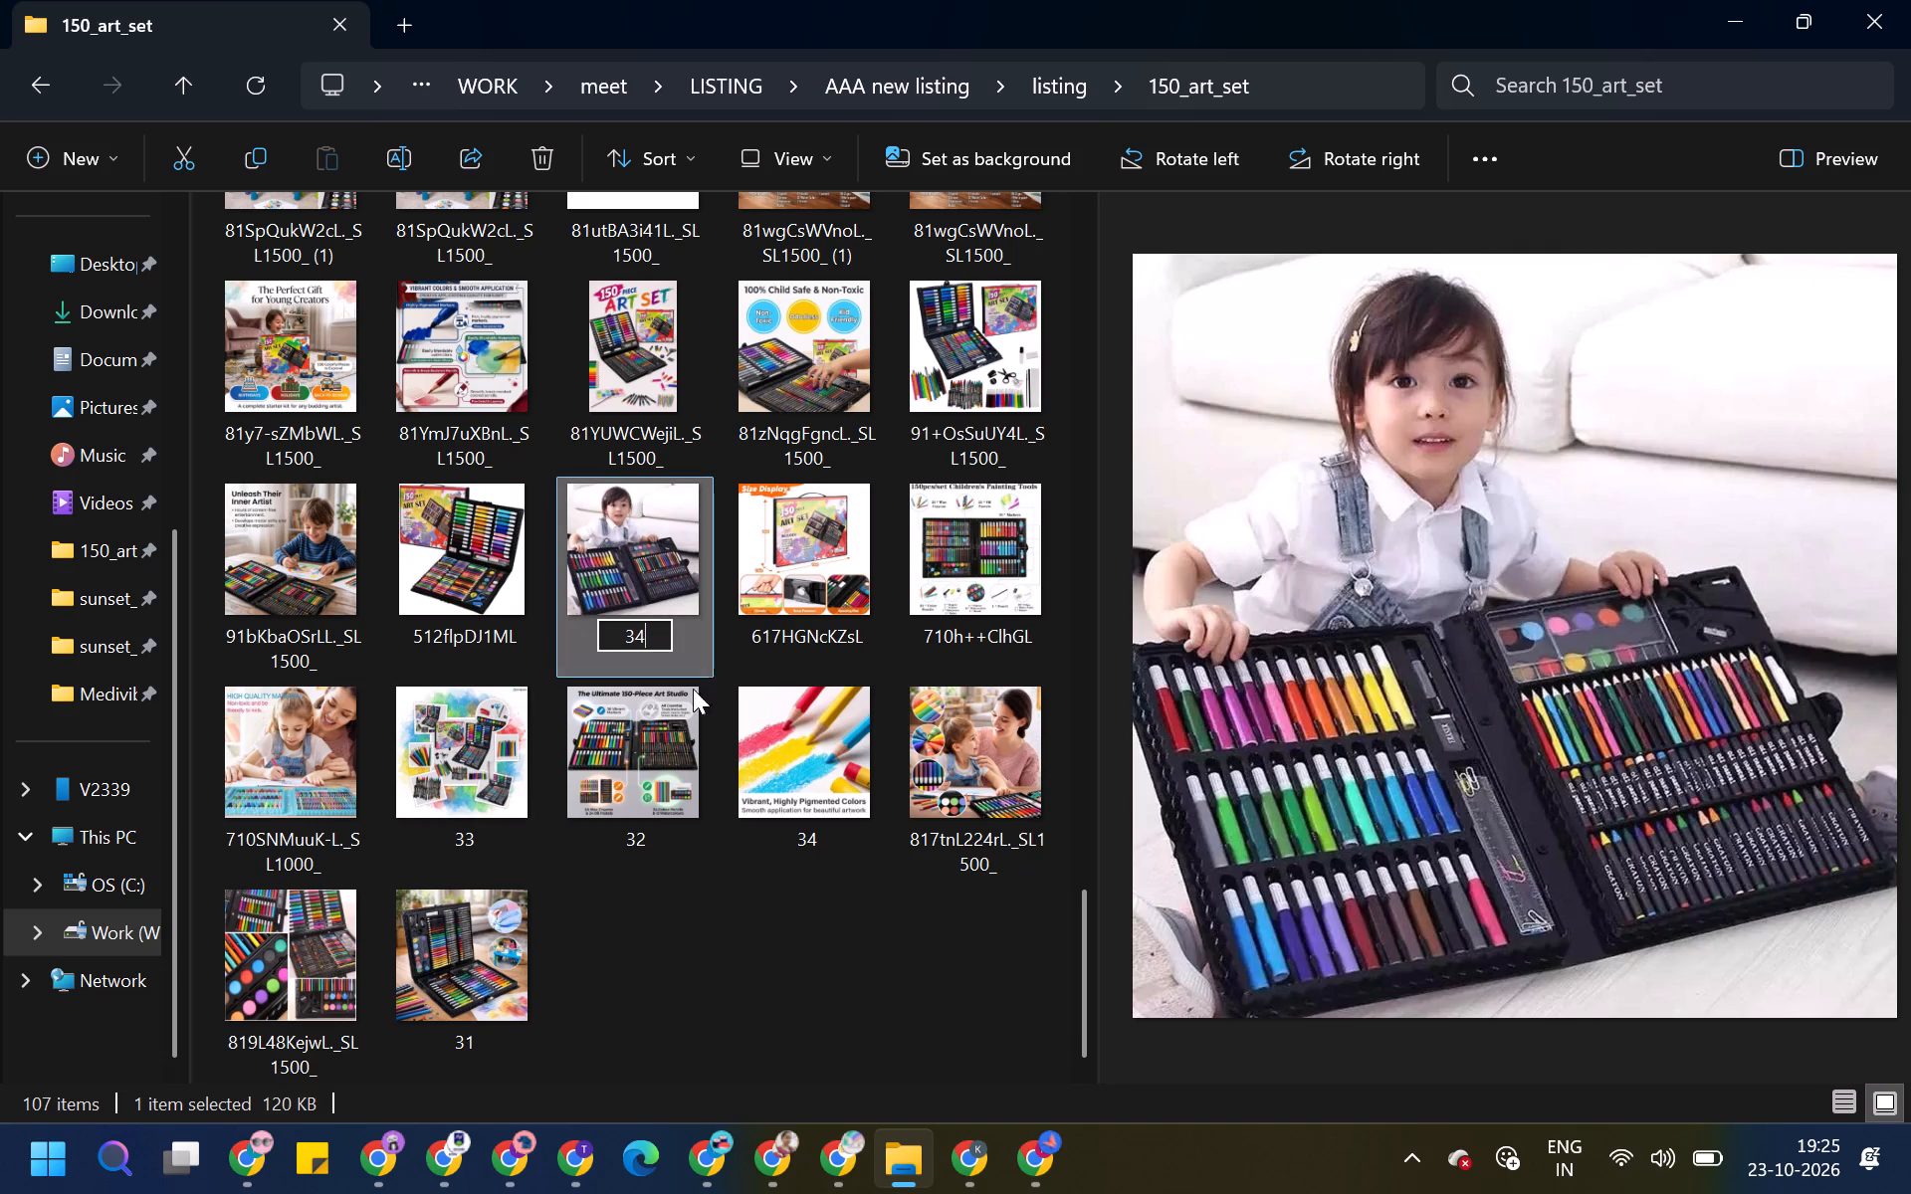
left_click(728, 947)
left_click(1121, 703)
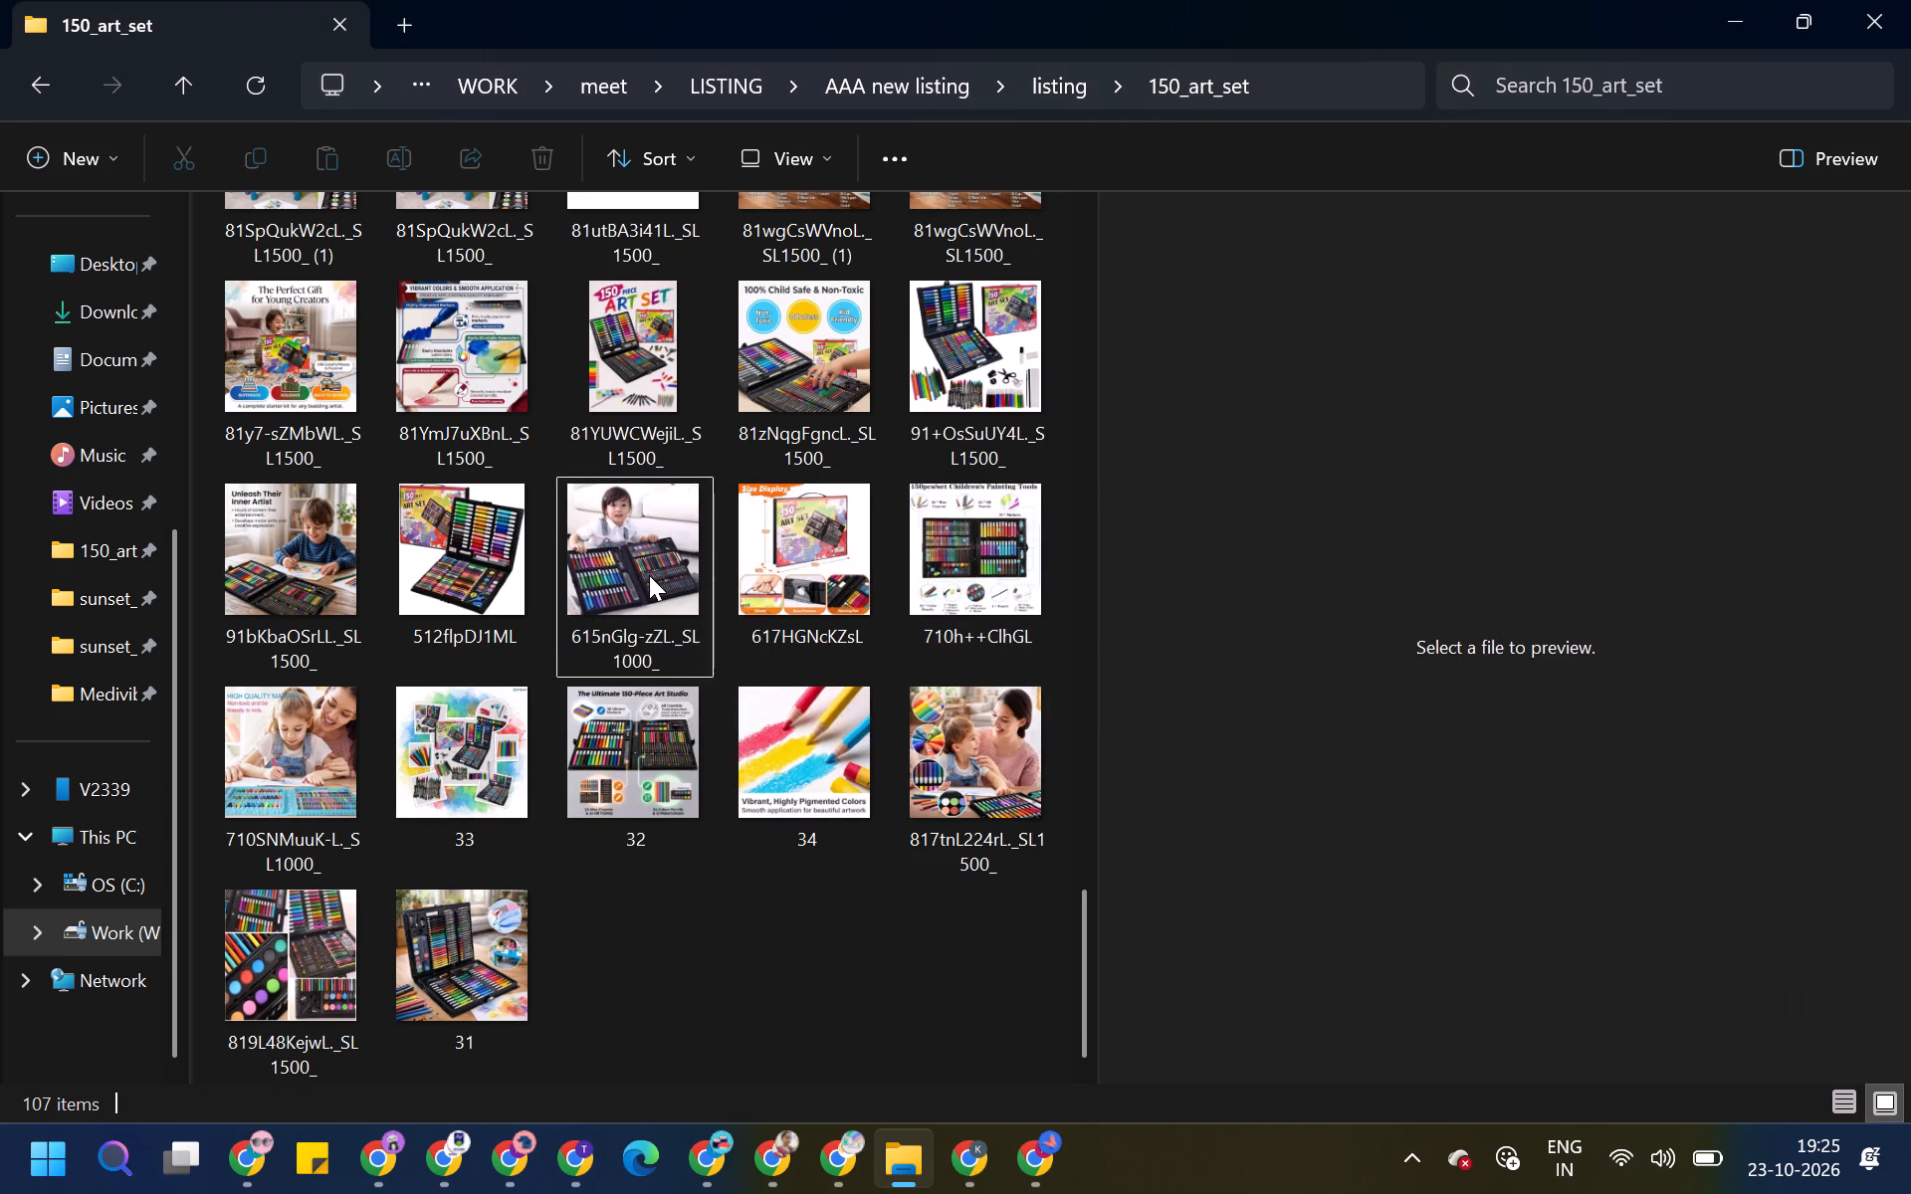
Rename the image of the child holding the open set, 615nGlg-zZL, as 35 and refresh the folder.
left_click(649, 575)
key("F2")
type("35")
left_click(738, 922)
key("ctrl+r")
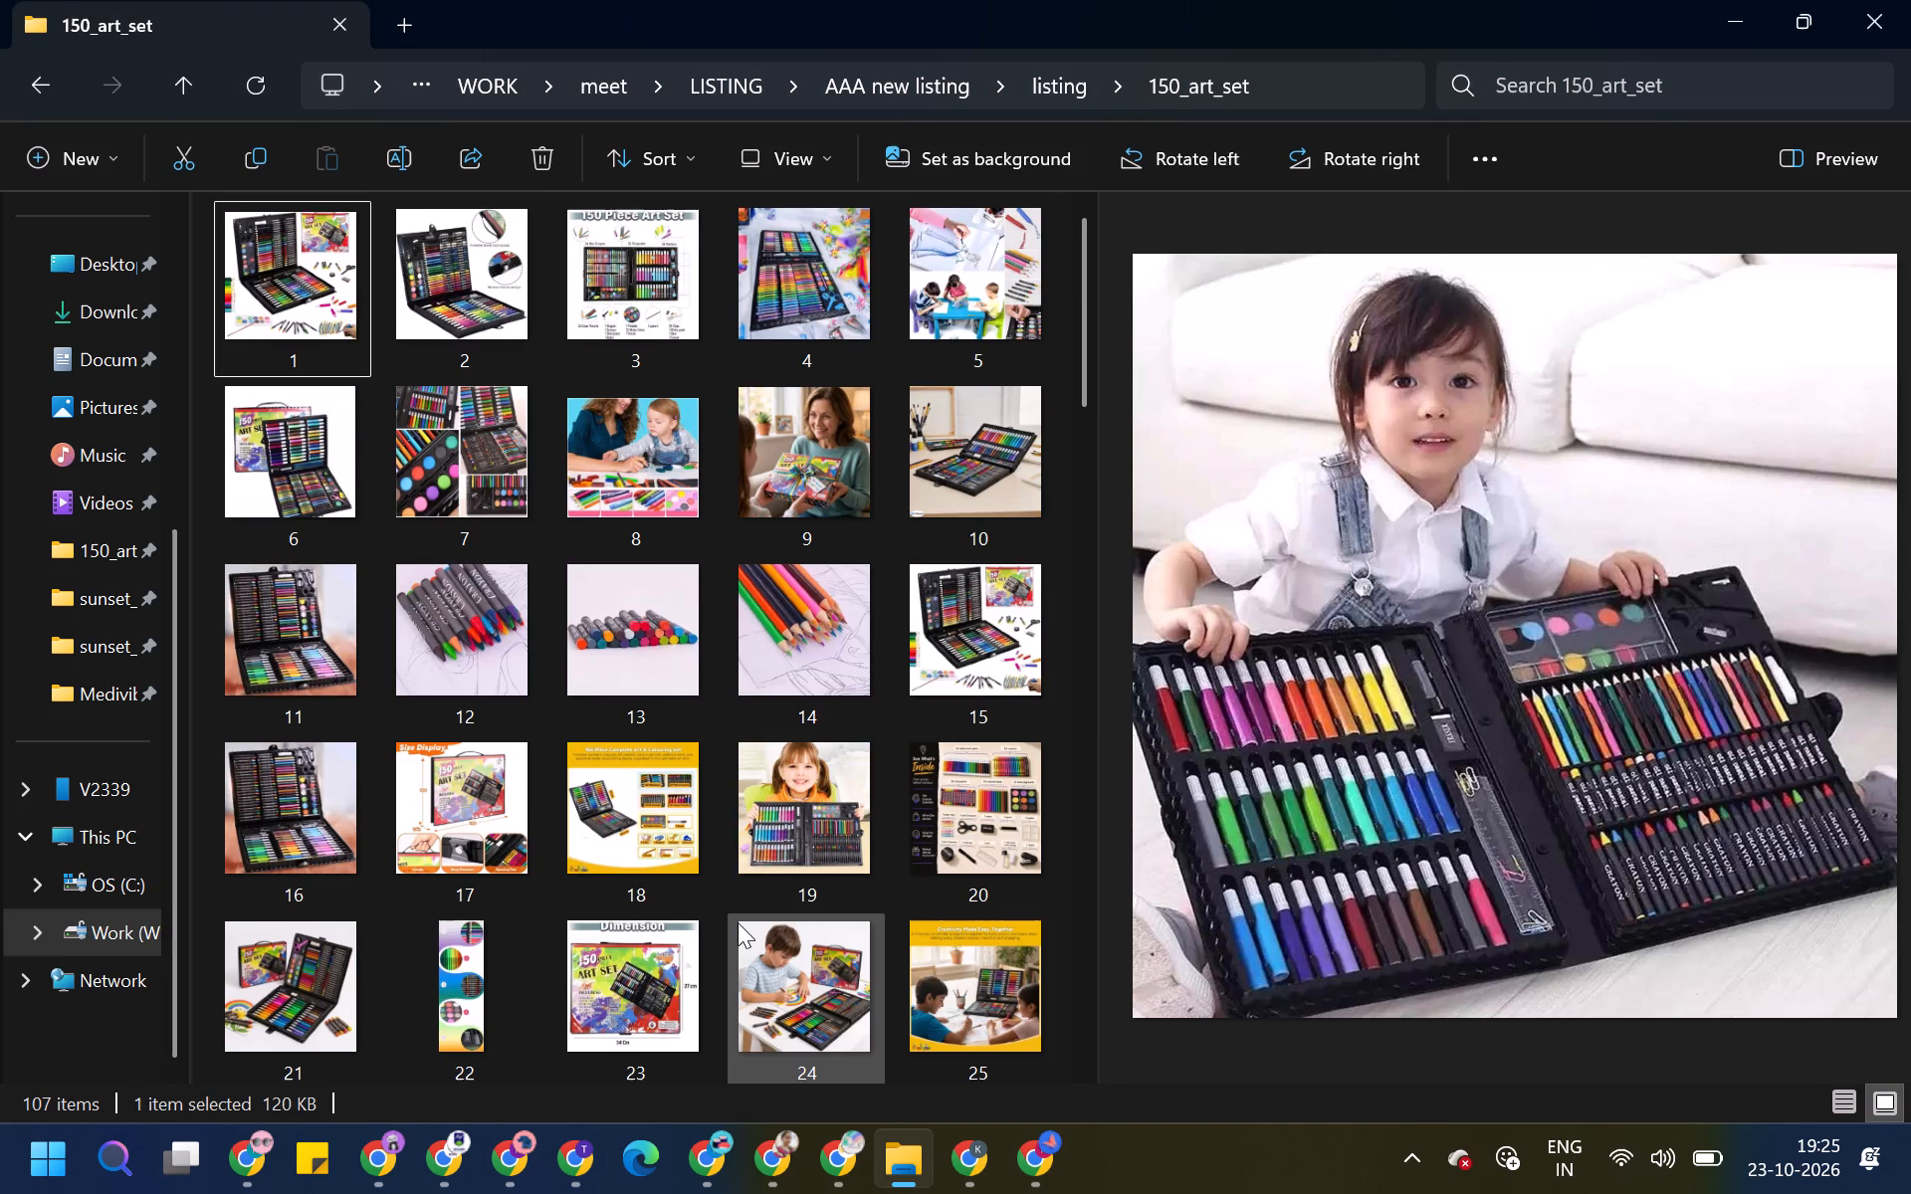
Rename the KARP art set box image, 71MMz2oB9PL, as 36.
scroll(757, 840, "down", 1)
scroll(704, 701, "down", 1)
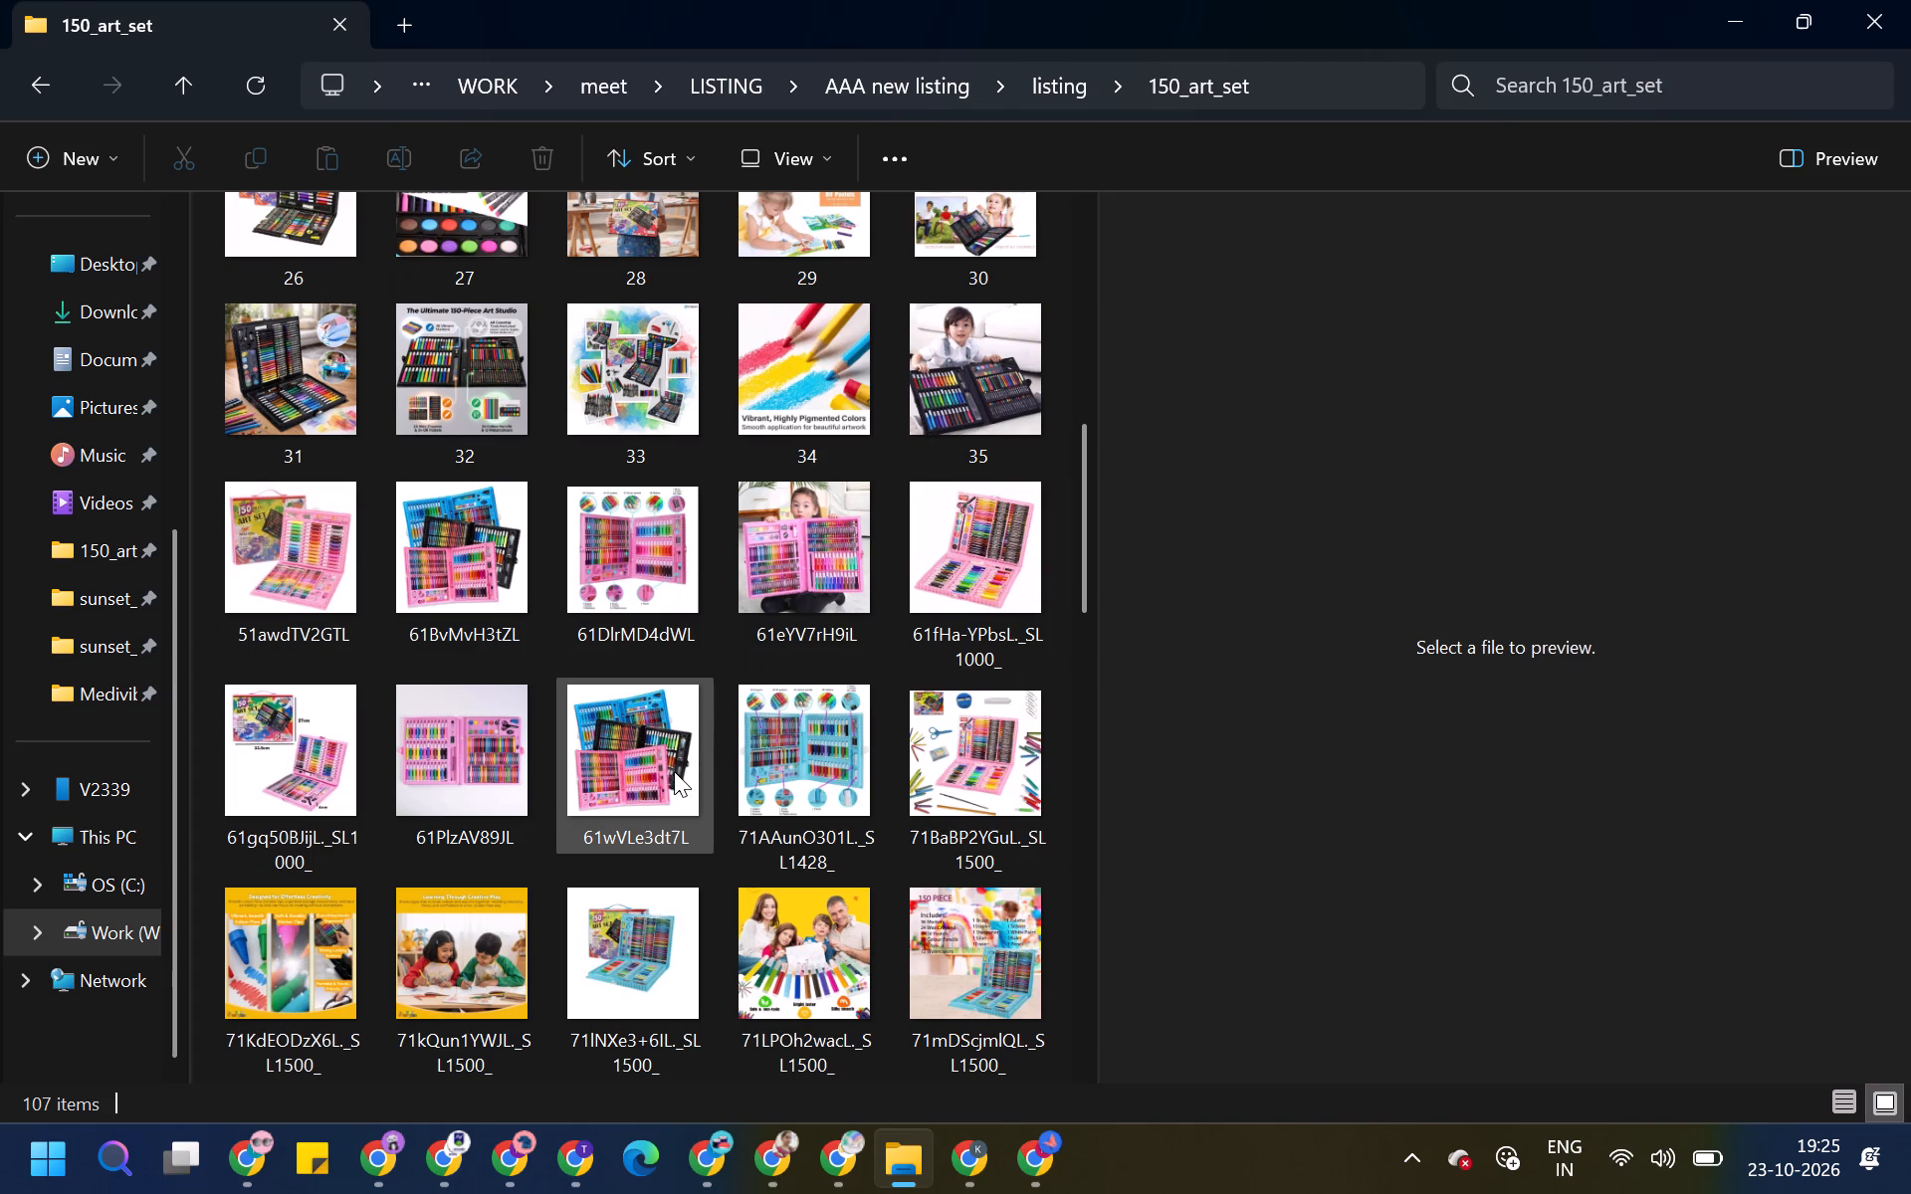
scroll(674, 772, "down", 1)
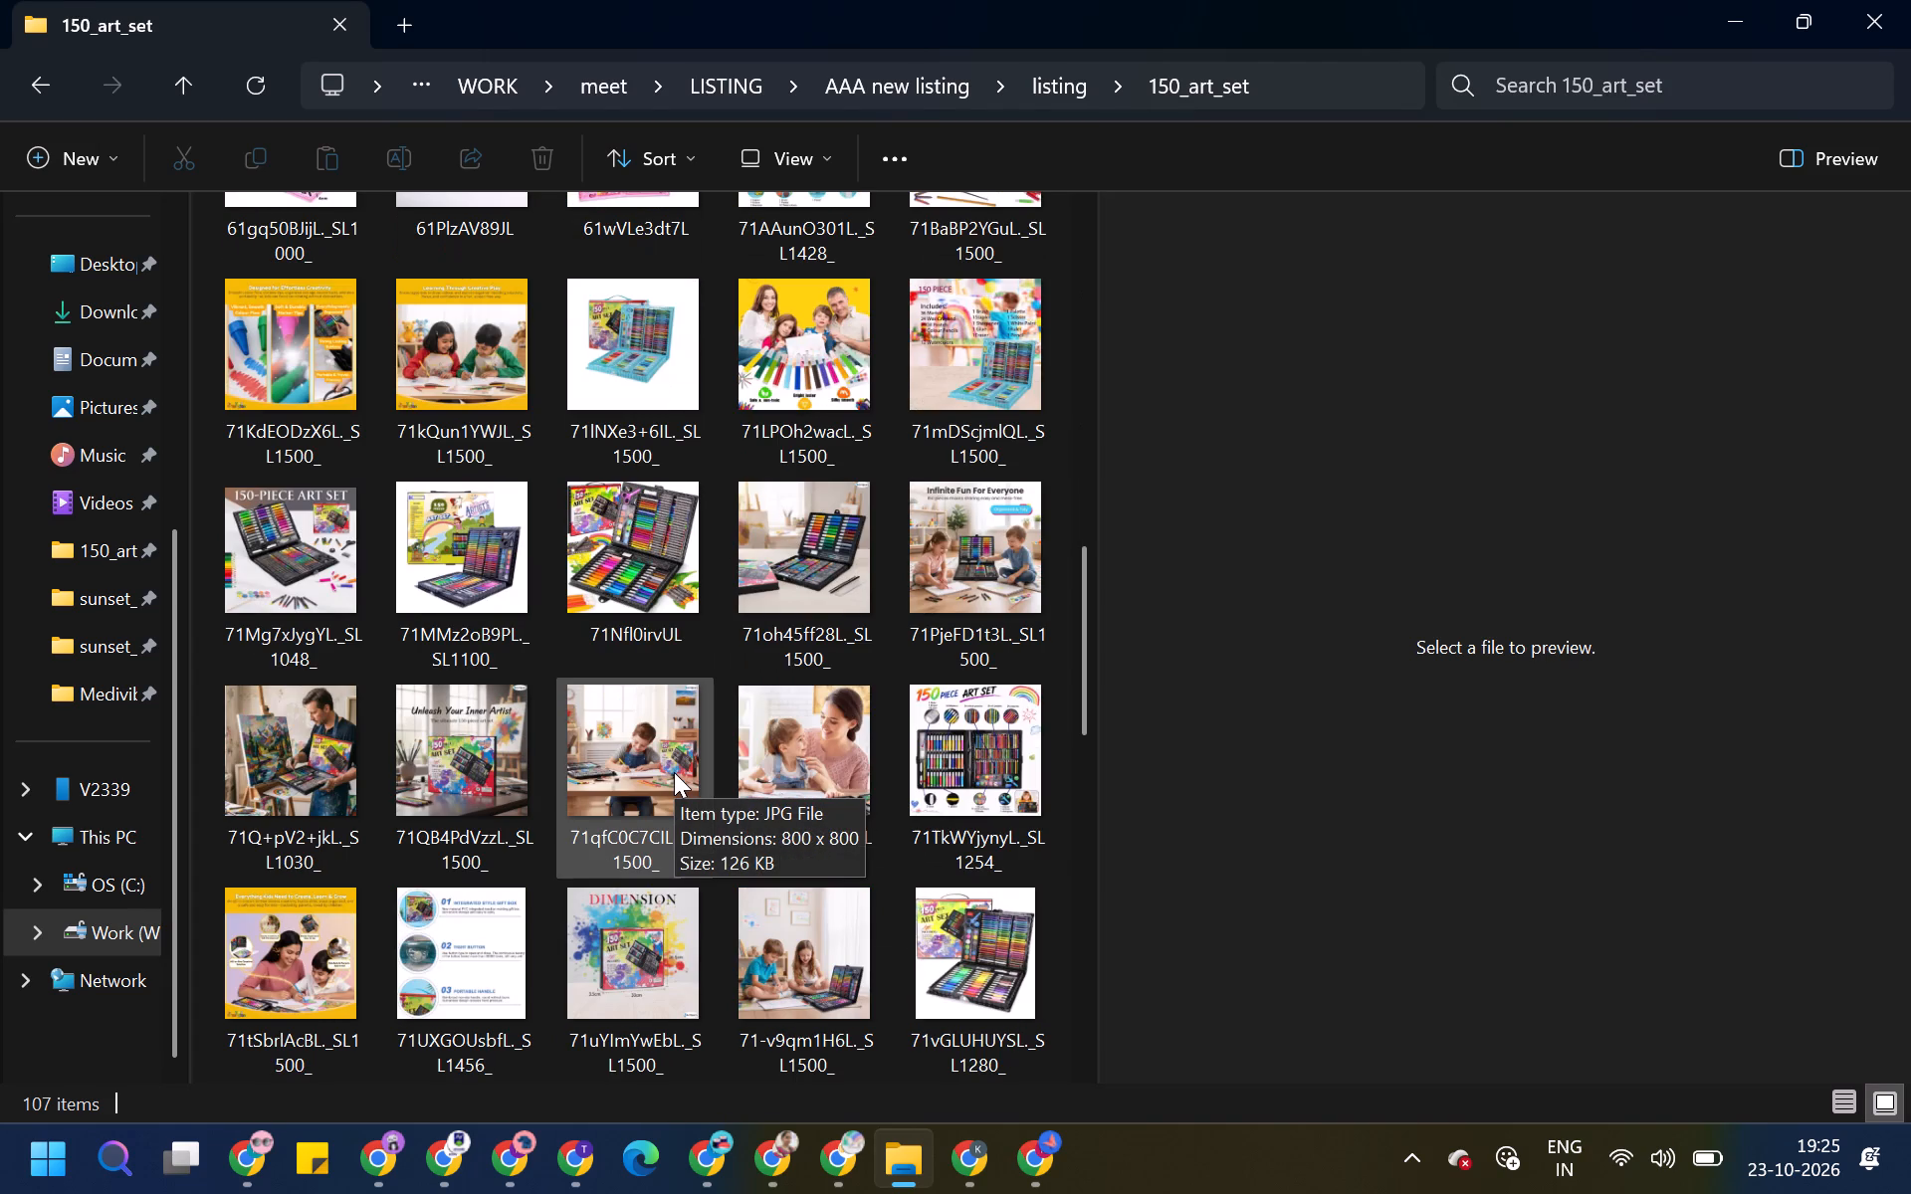
left_click(484, 598)
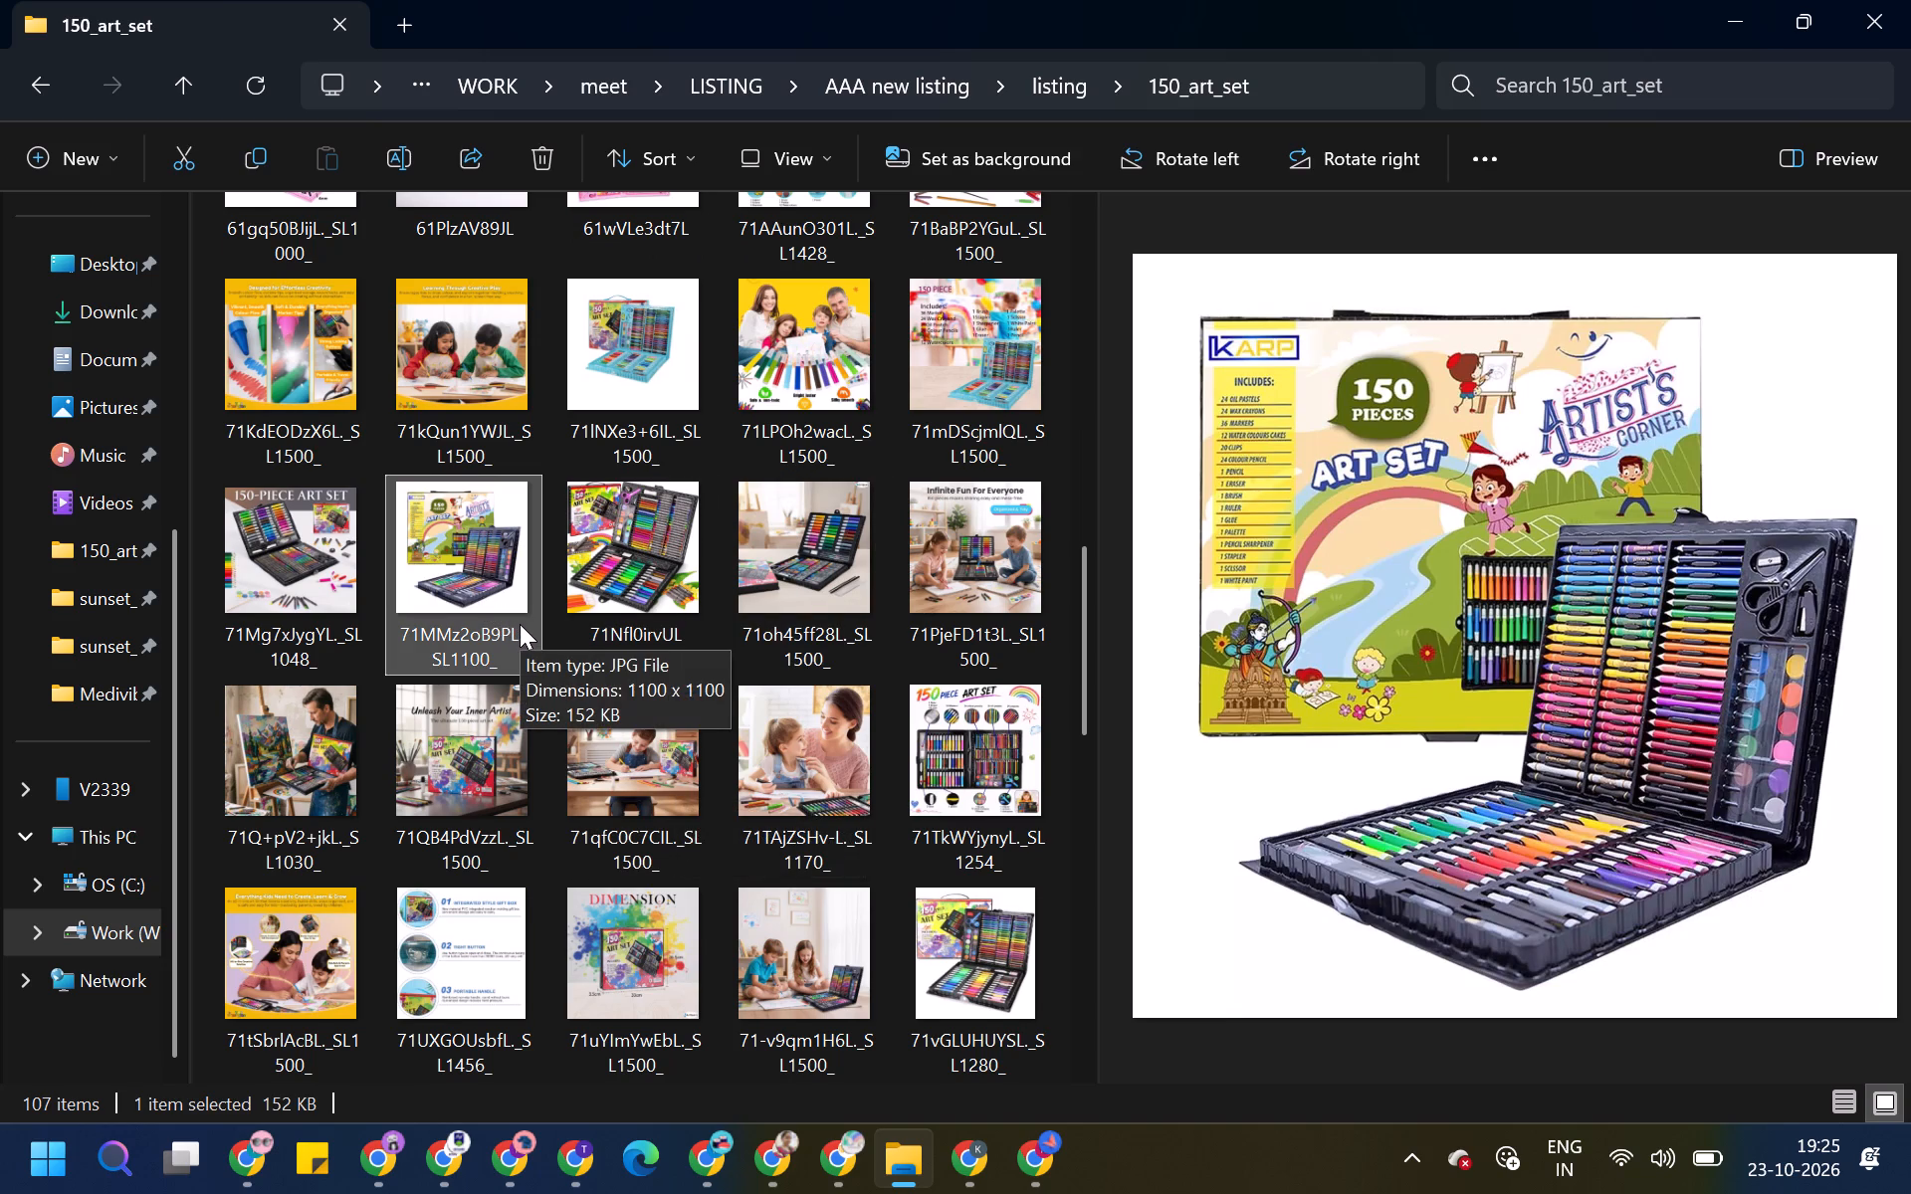
key("F3")
left_click(483, 608)
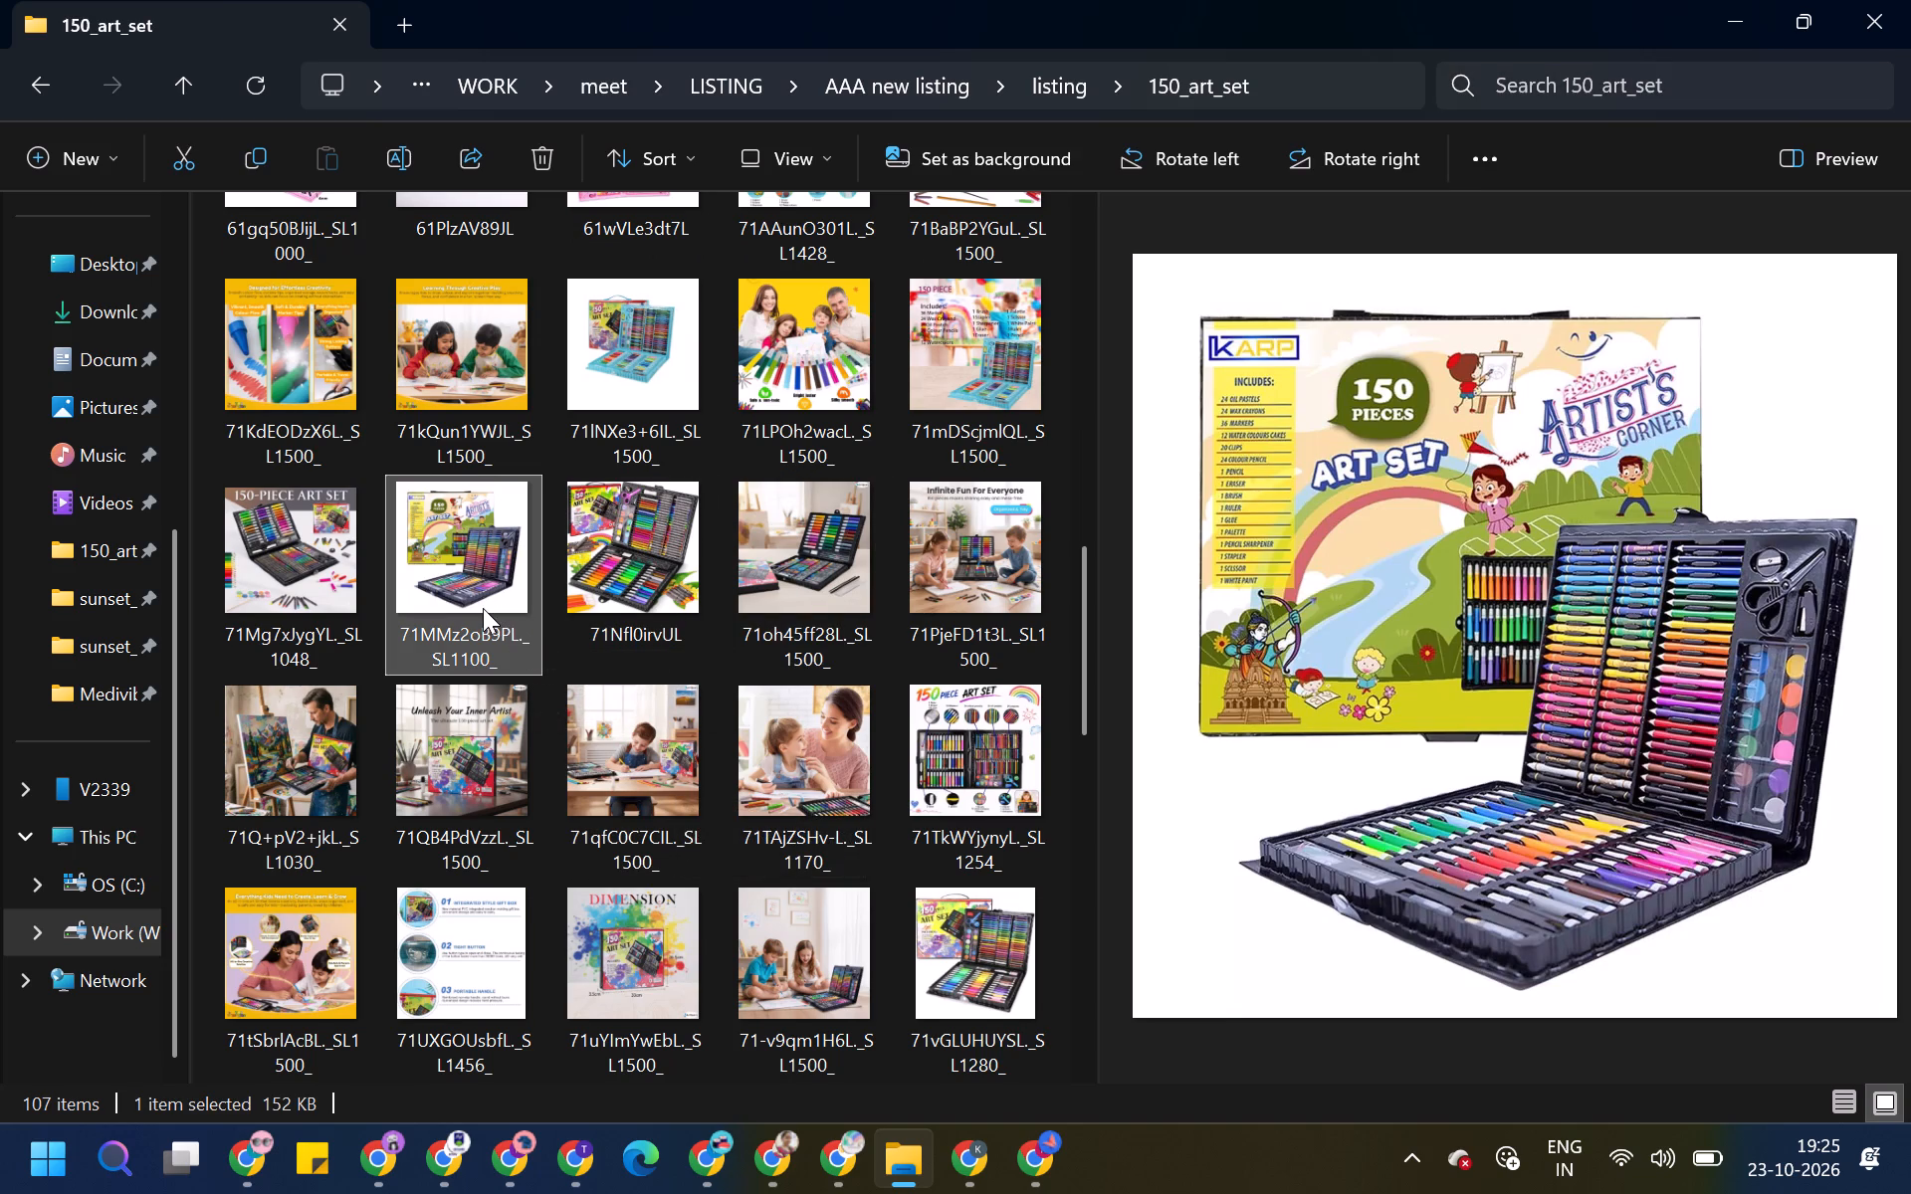
key("F2")
type("36")
left_click(563, 736)
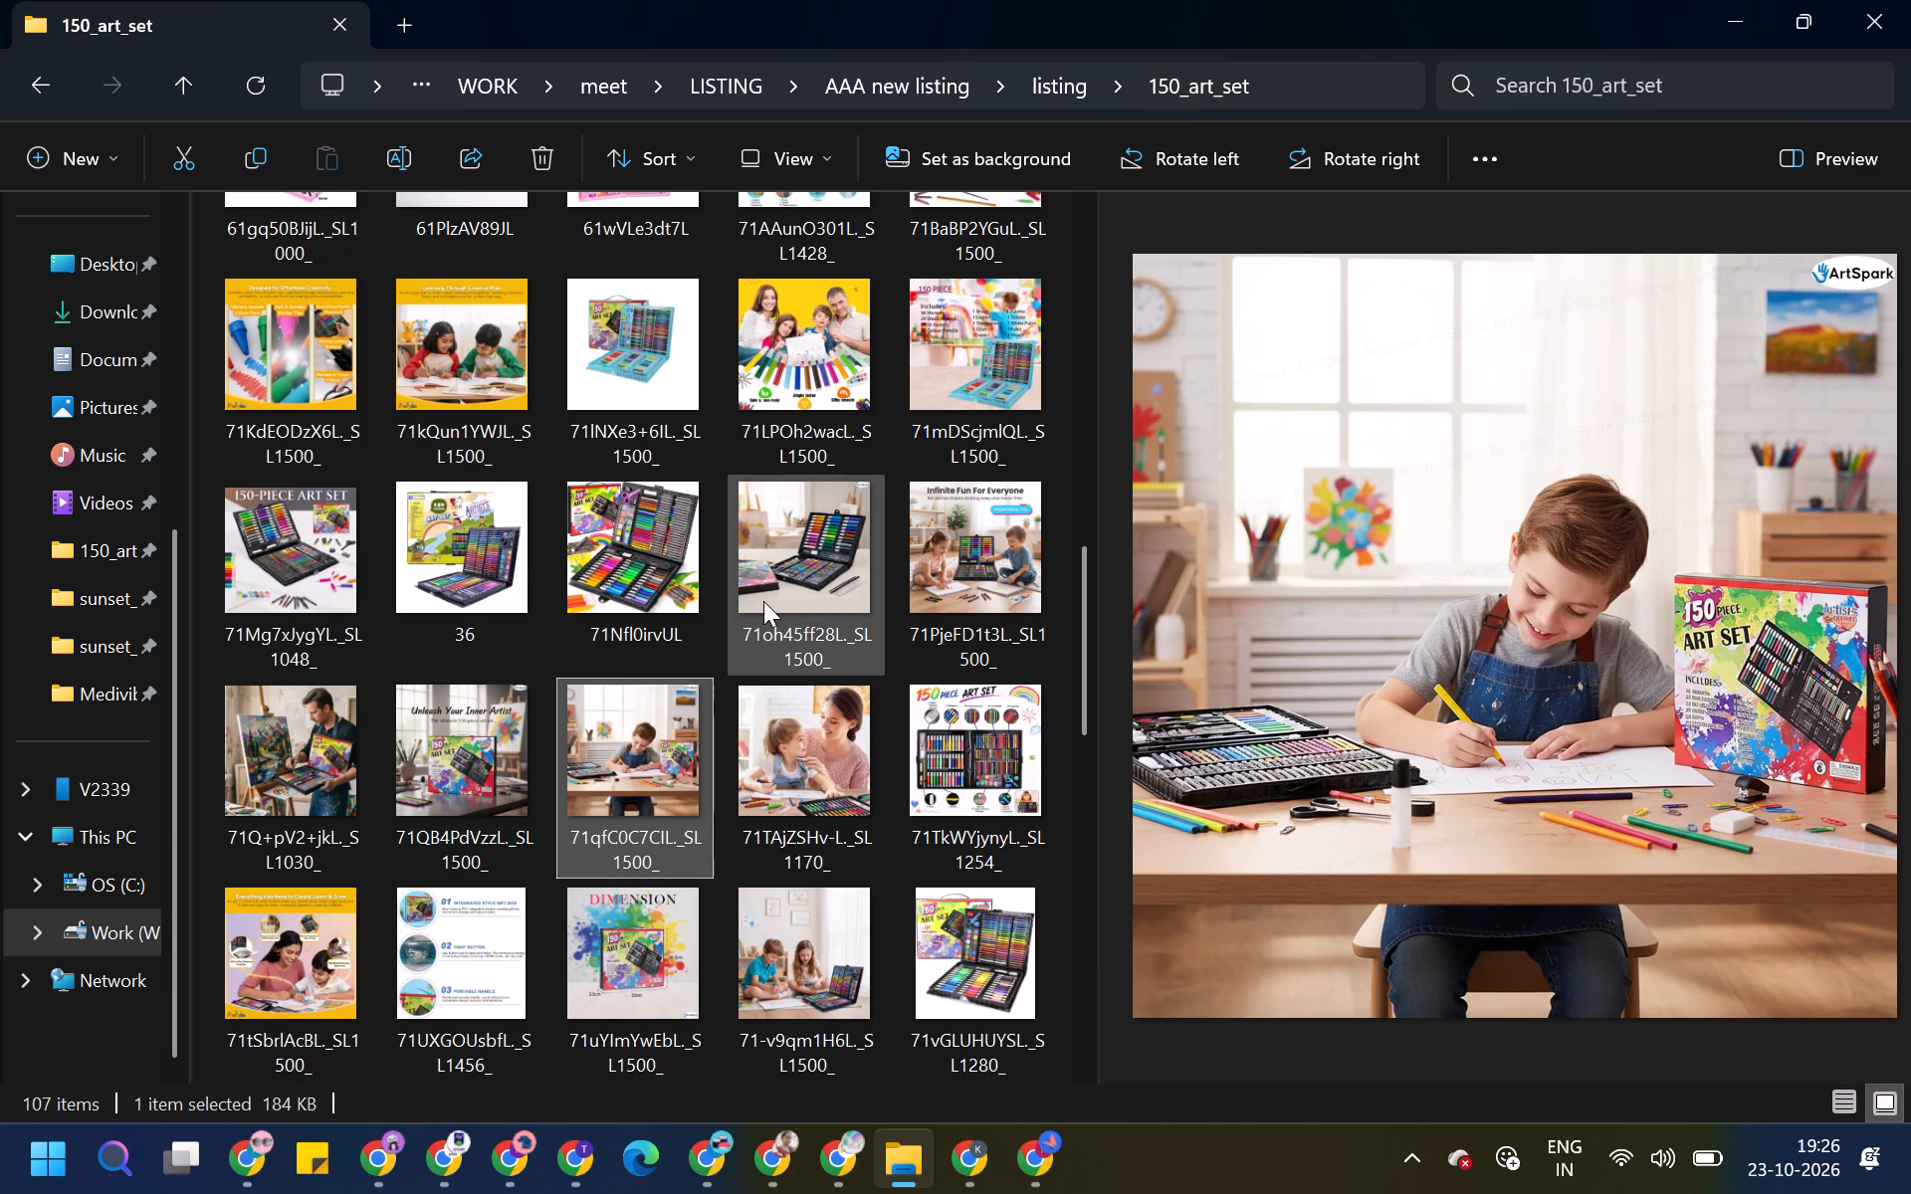
Rename the ArtSpark open set on a desk, 71oh45ff28L, as 37 and the "150-PIECE ART SET" image, 71Mg7xJygYL, as 38.
left_click(787, 587)
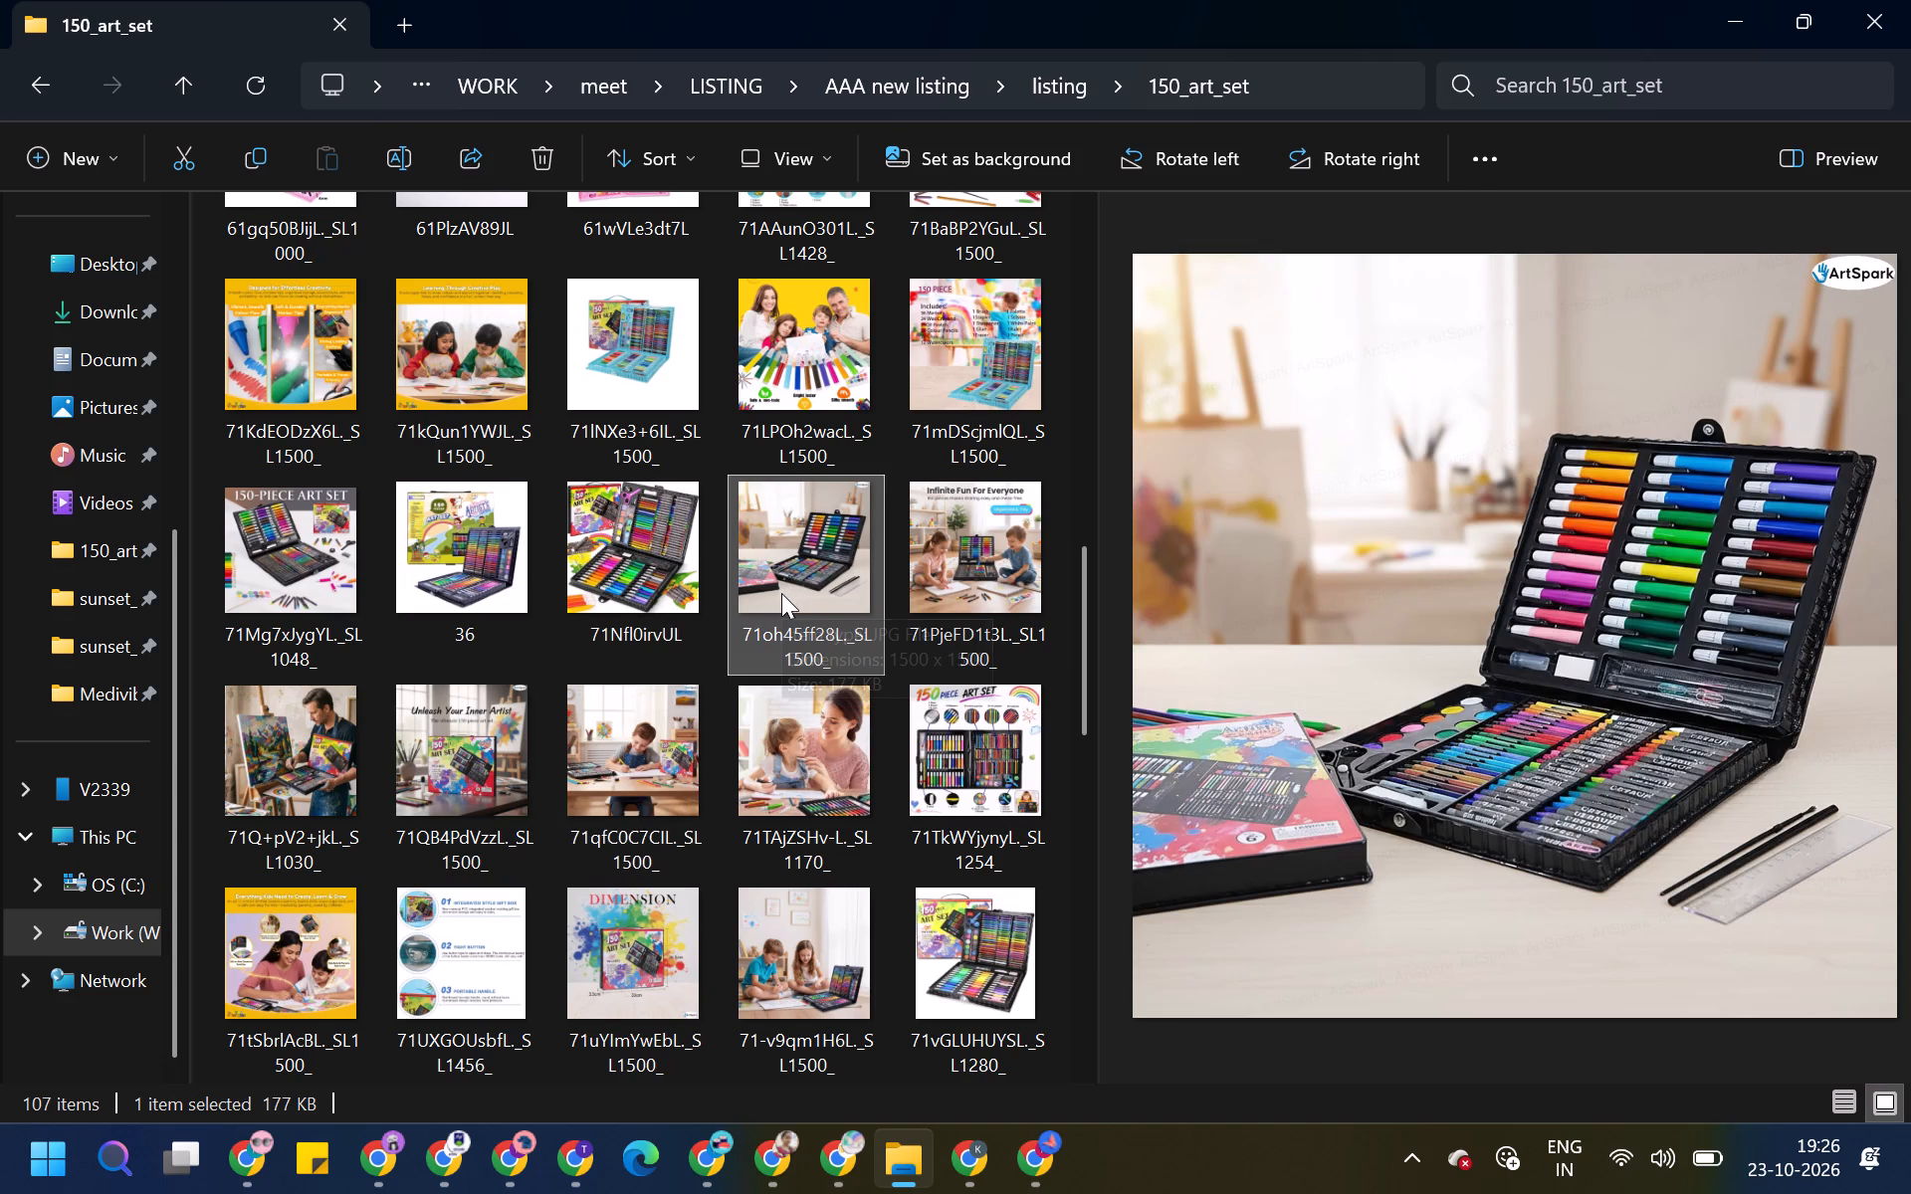
key("F2")
type("37")
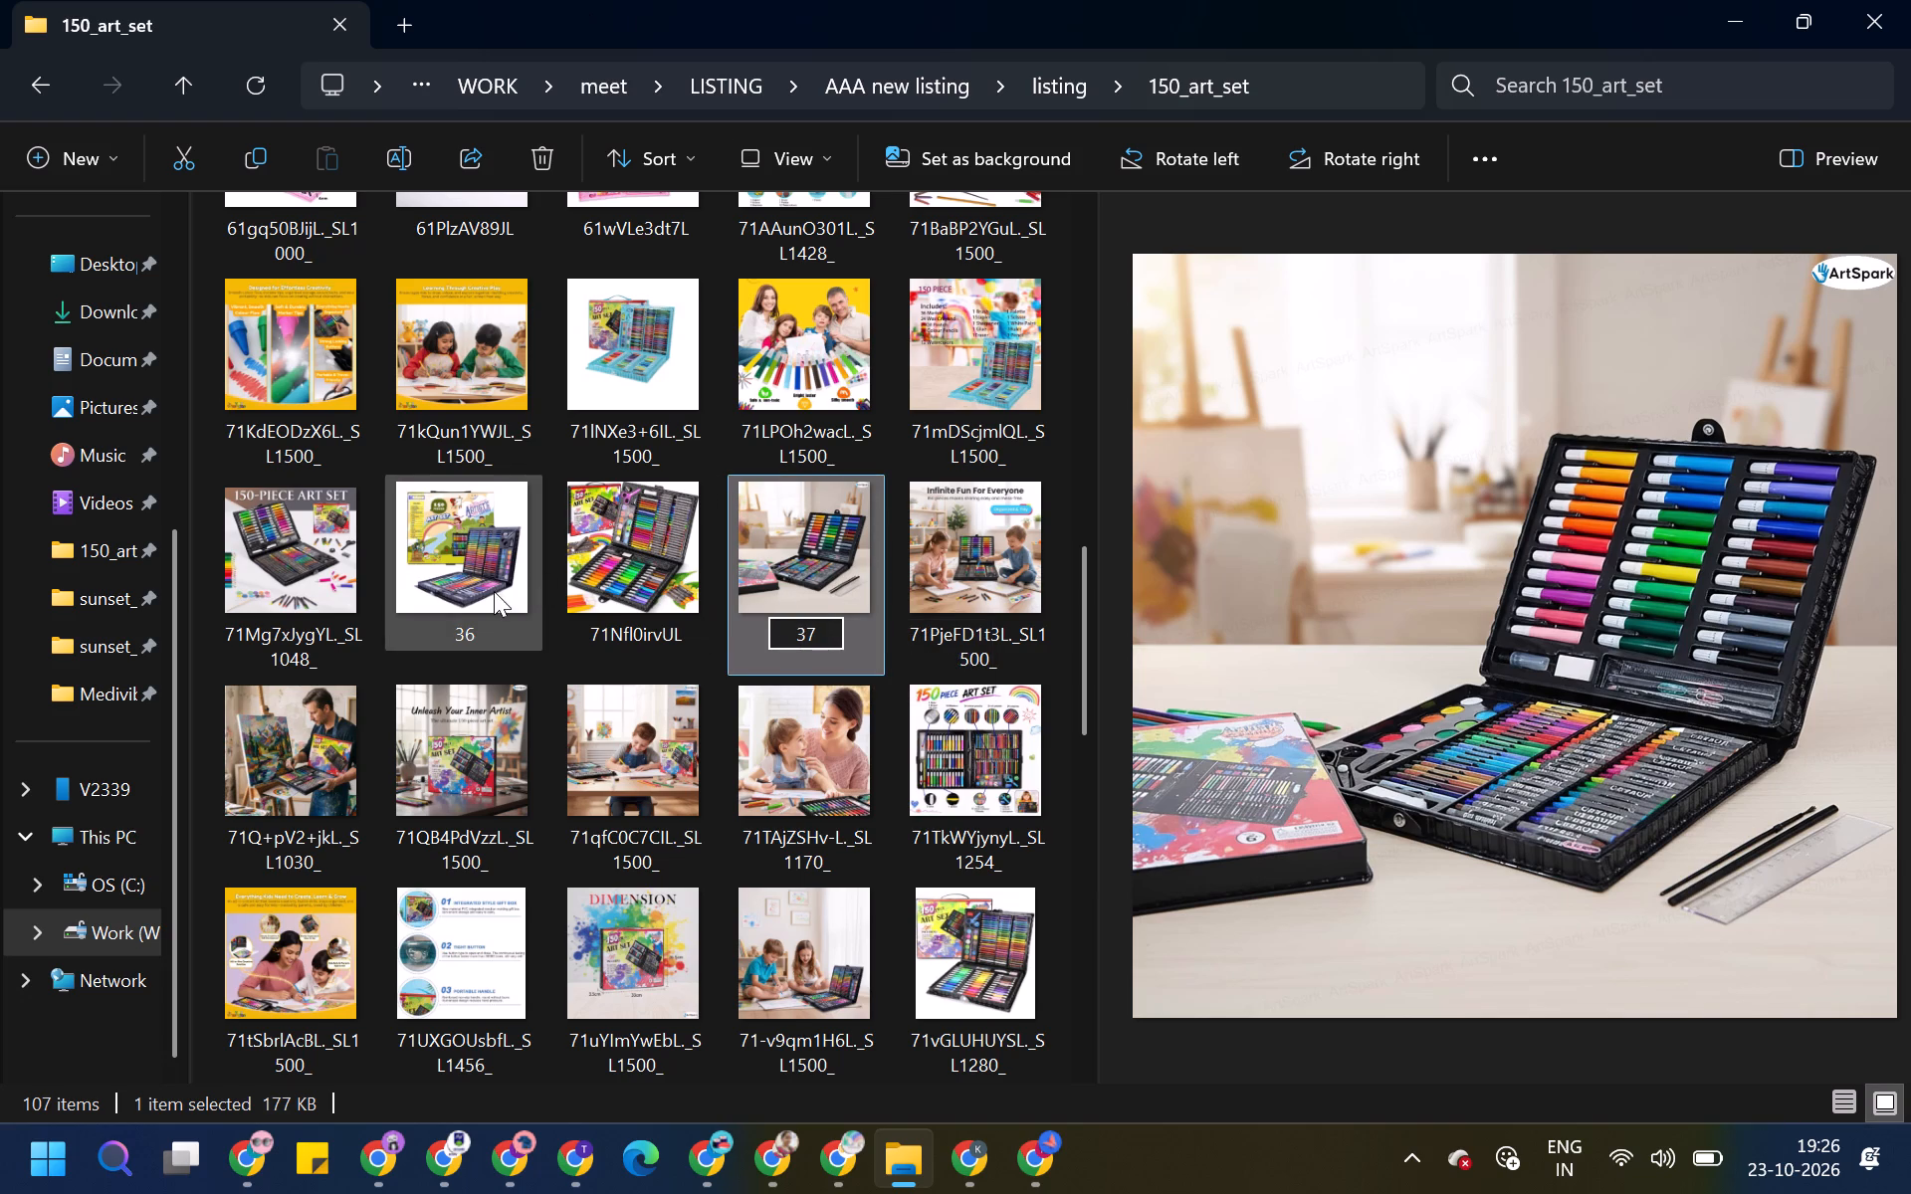
left_click(295, 562)
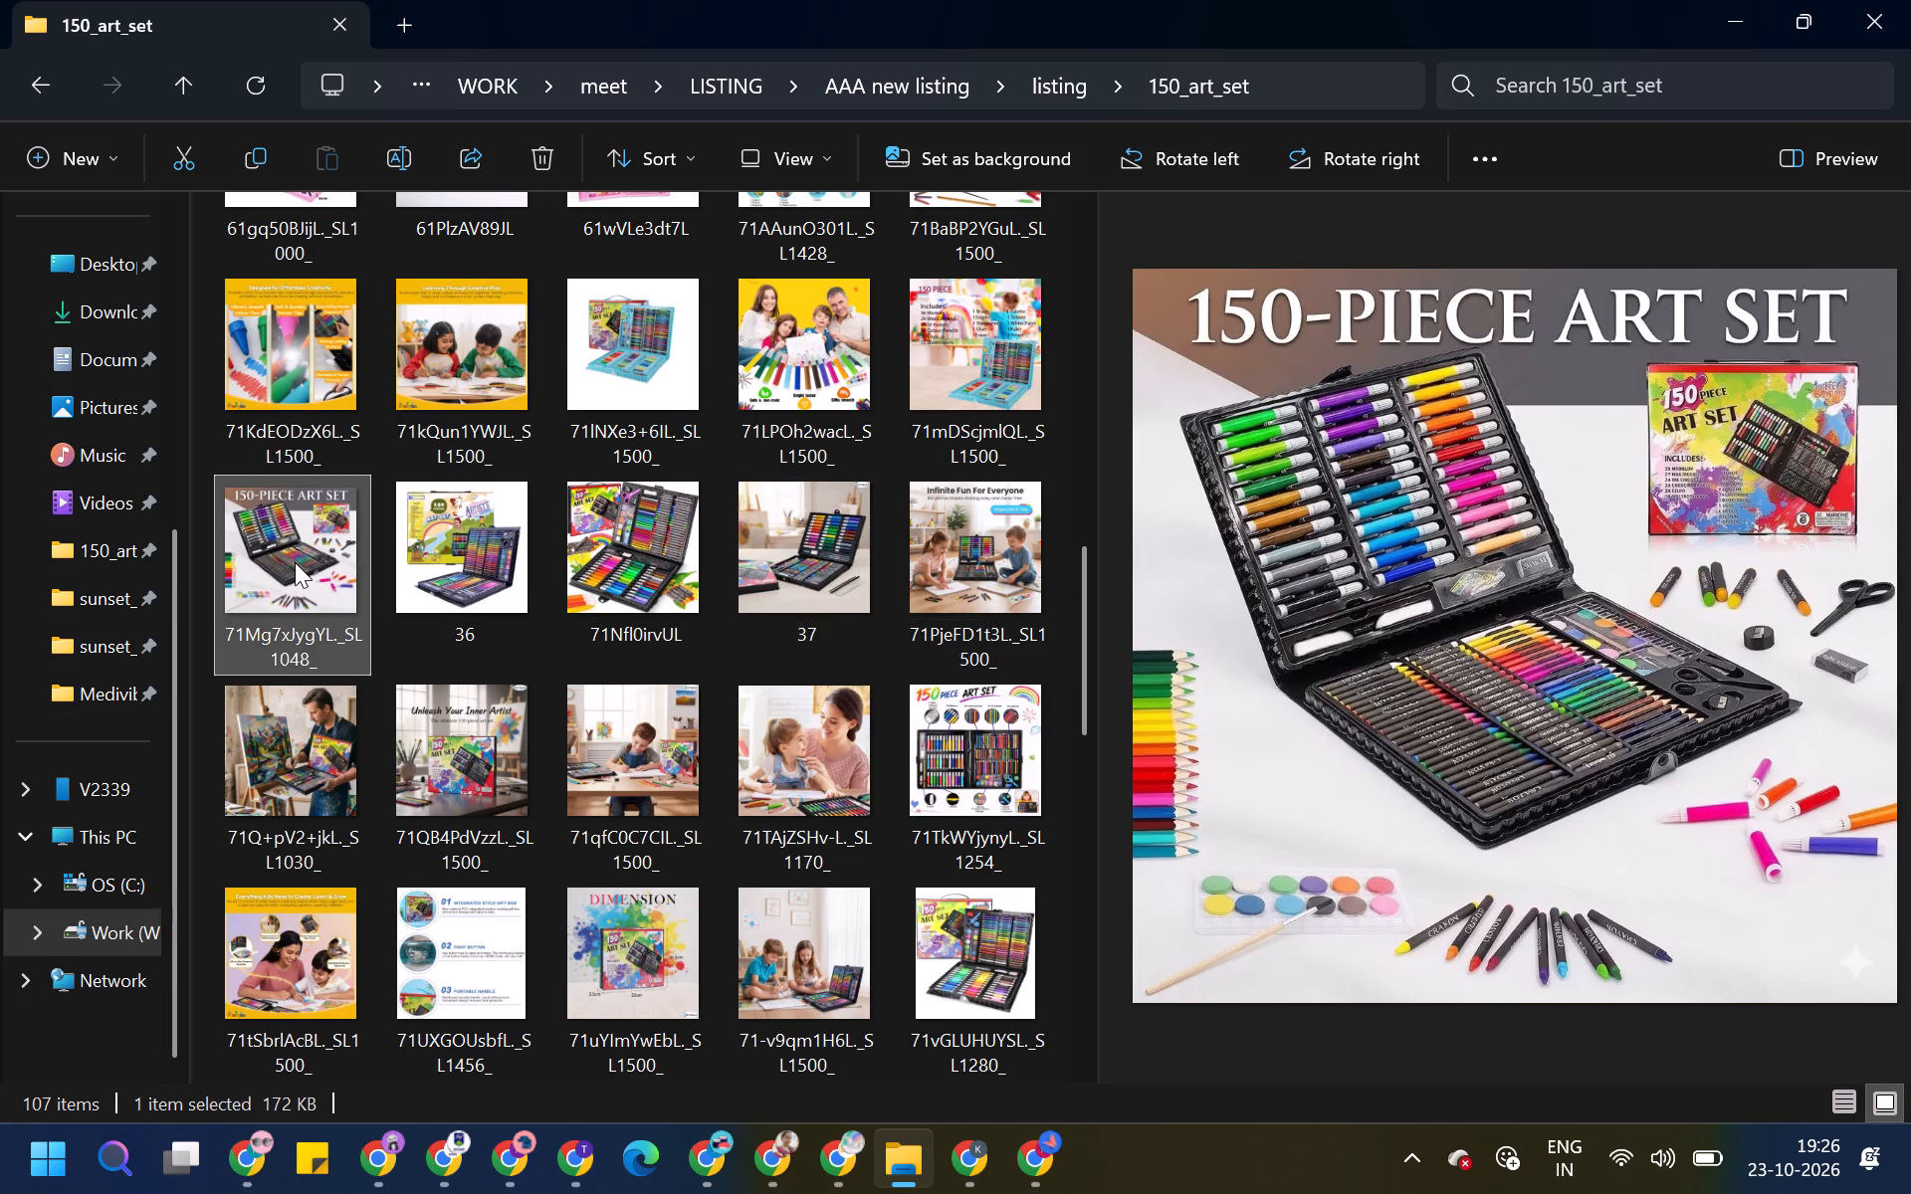
key("F2")
type("38")
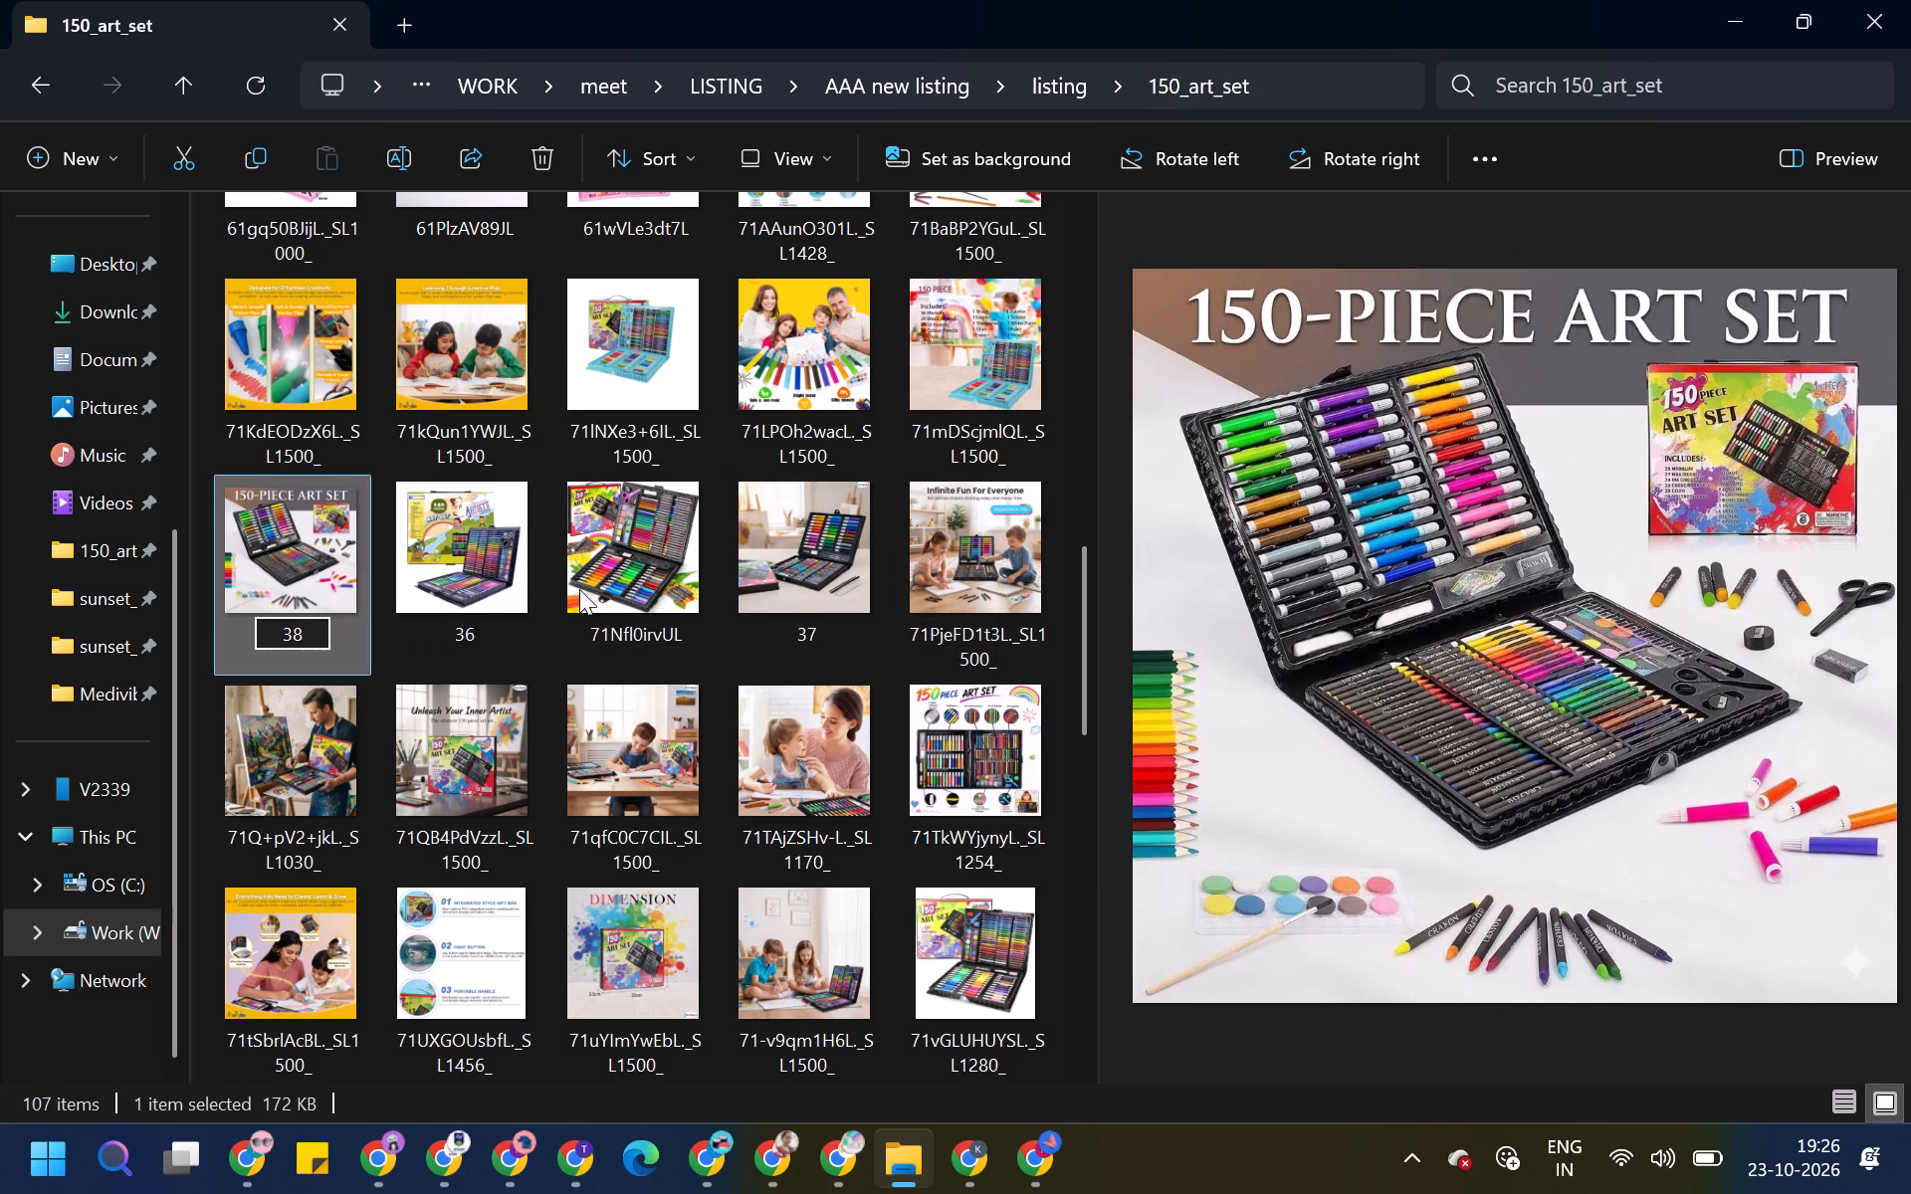
Rename the "Infinite Fun For Everyone" image, 71PjeFD1t3L, as 39.
left_click(610, 602)
left_click(954, 595)
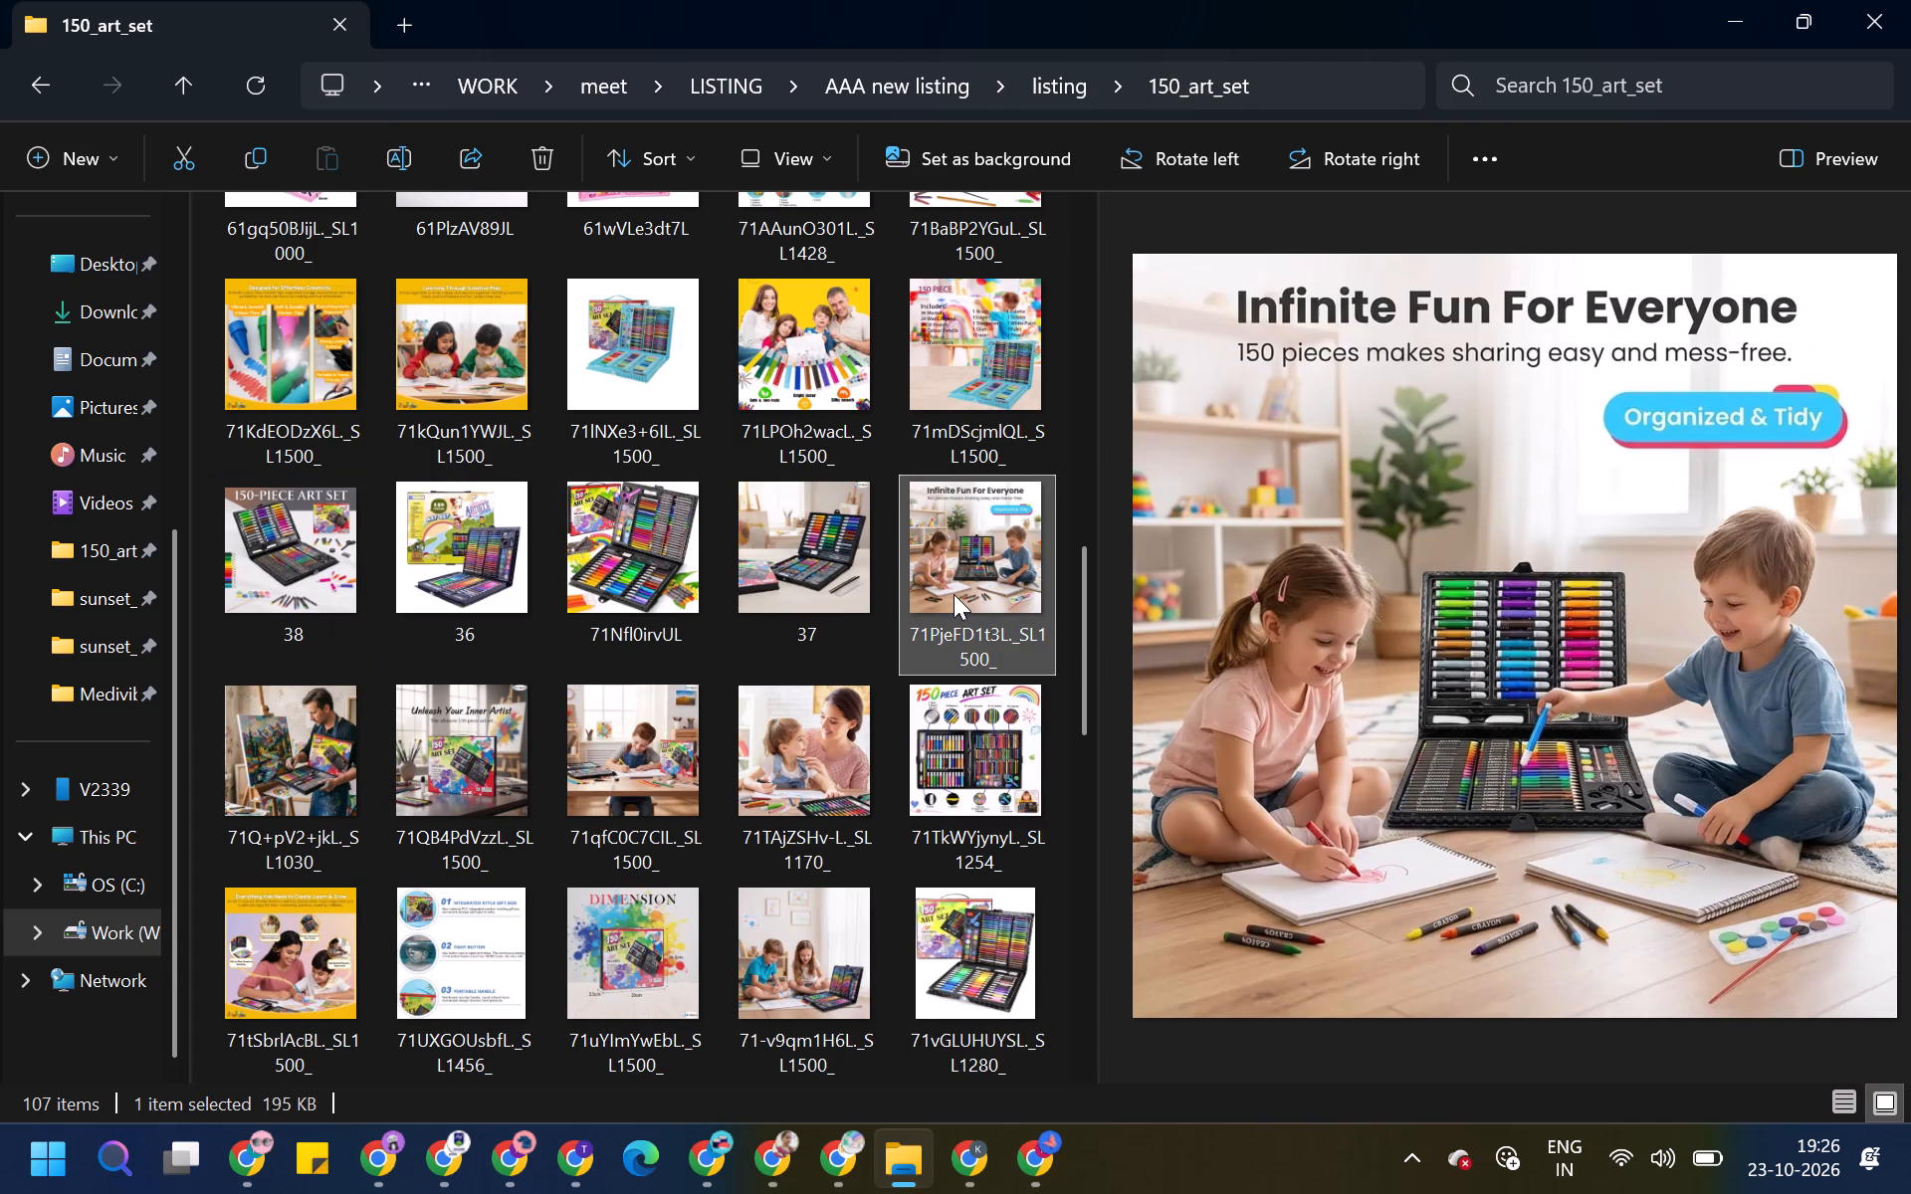
key("F2")
type("39")
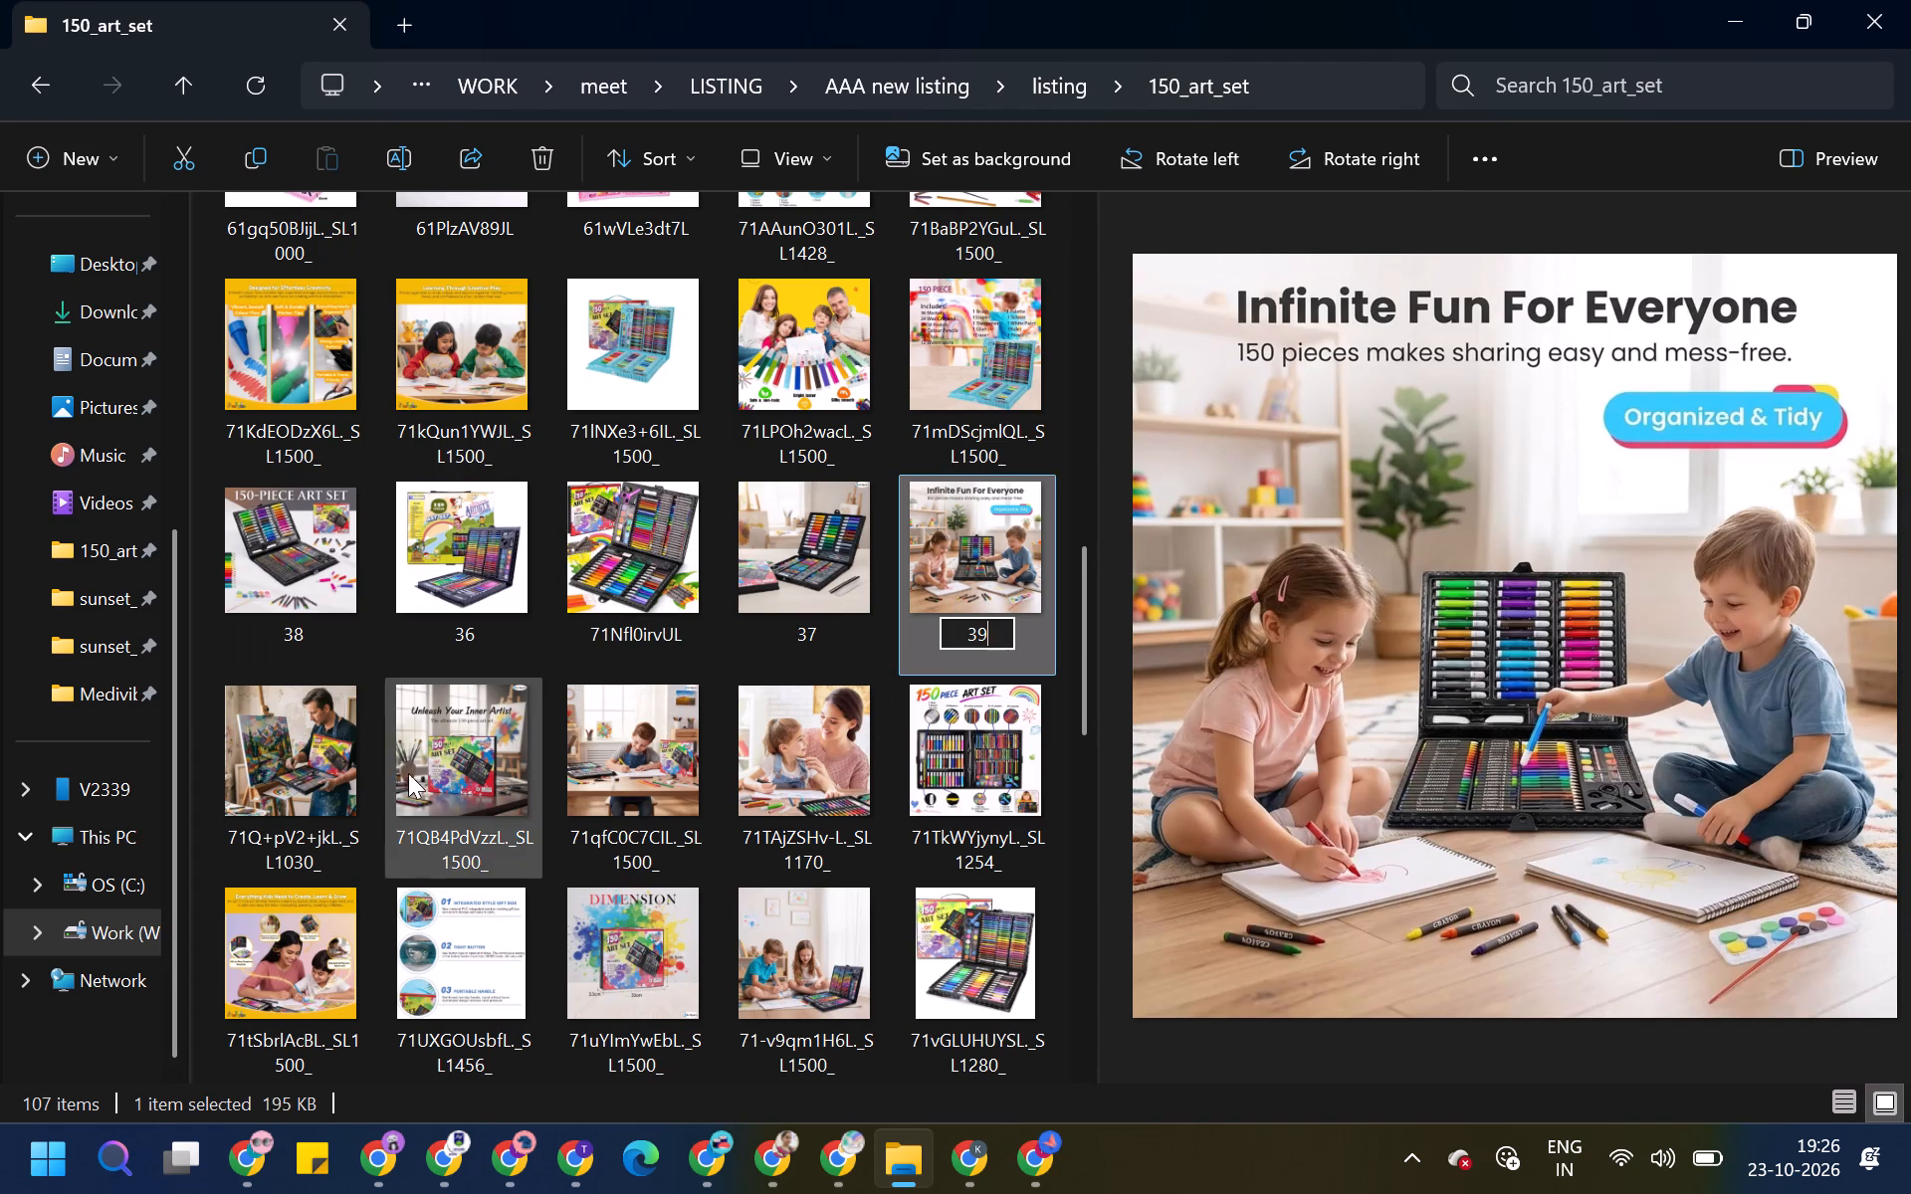
left_click(383, 778)
Rename the image of the man painting at an easel, 71Q+pV2+jkL, as 40.
left_click(308, 776)
left_click(460, 797)
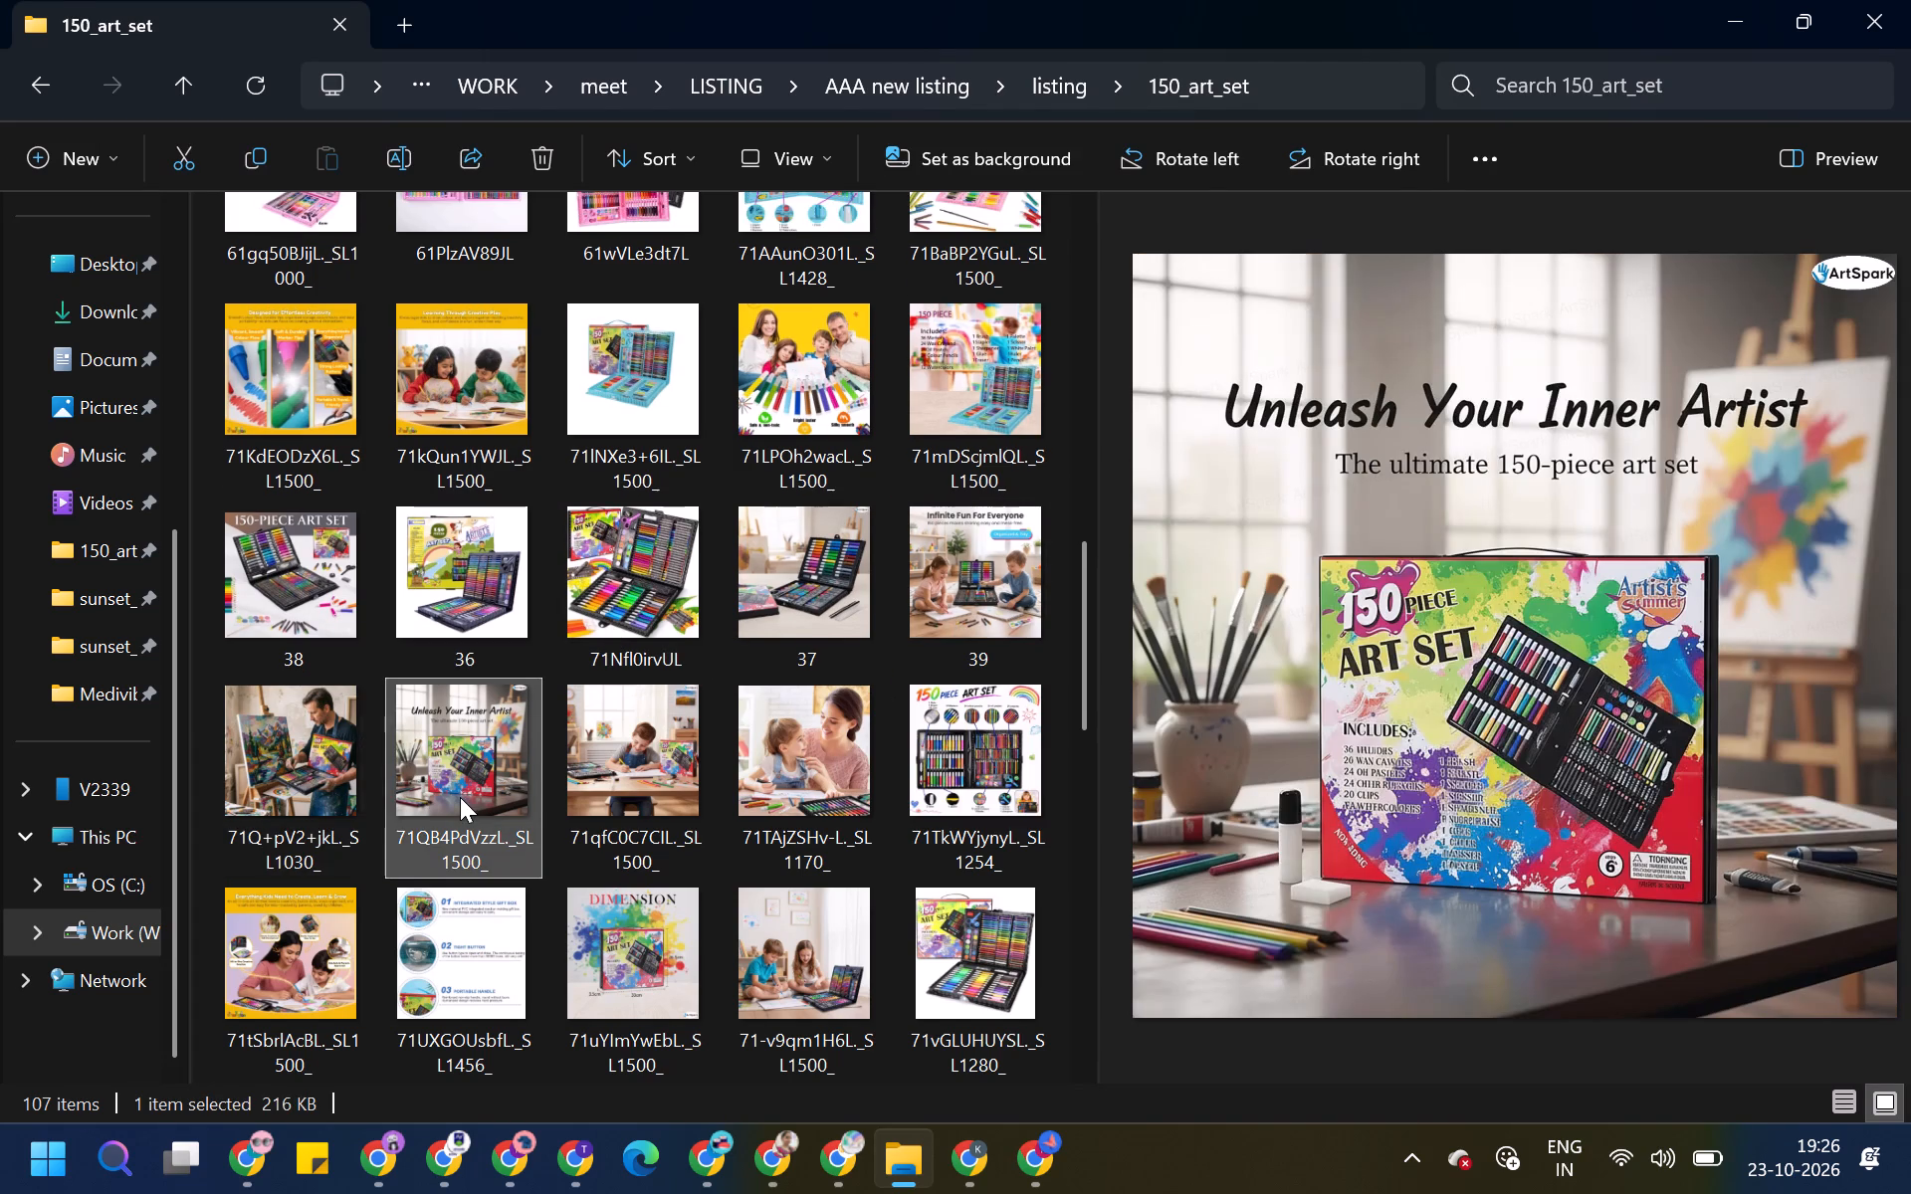
left_click(299, 774)
key("F2")
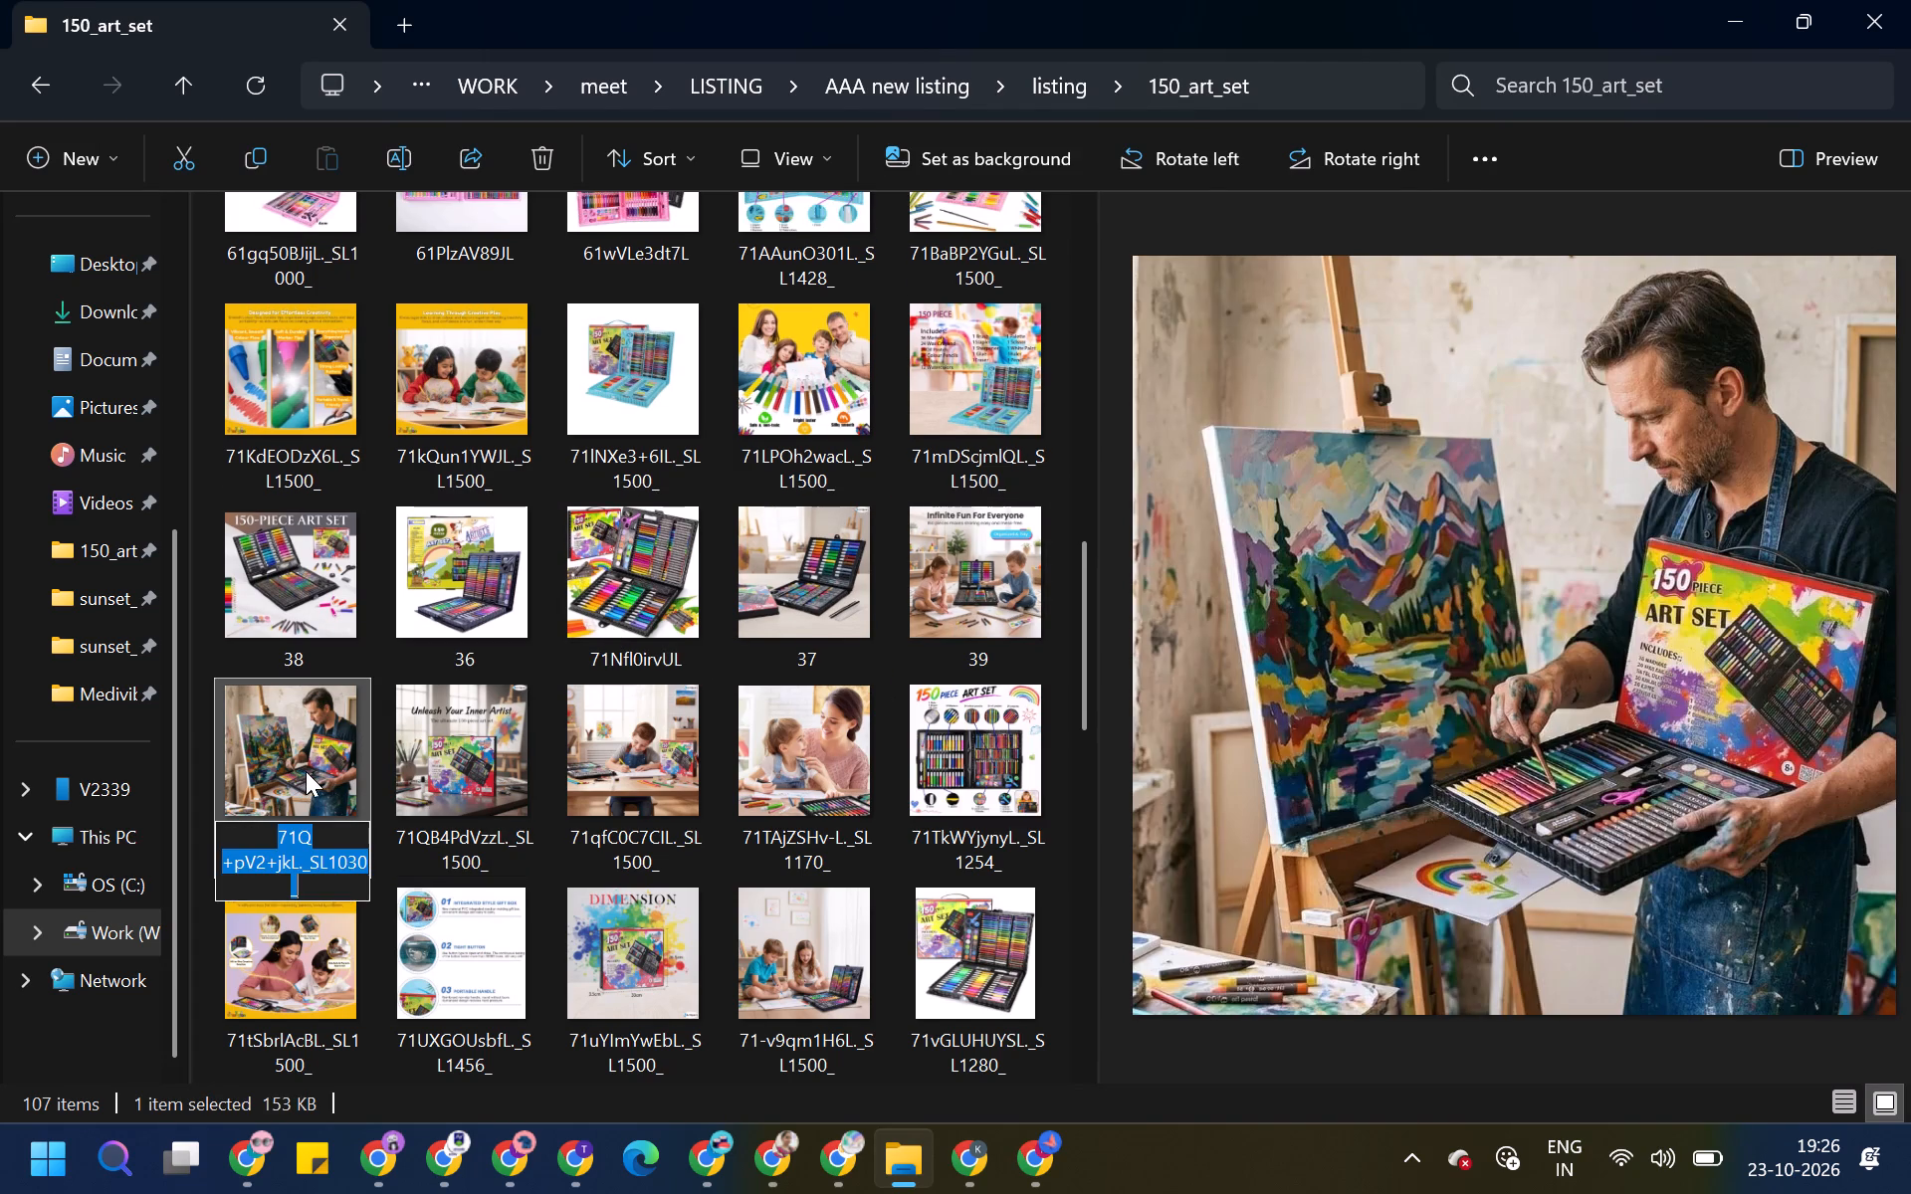
type("40")
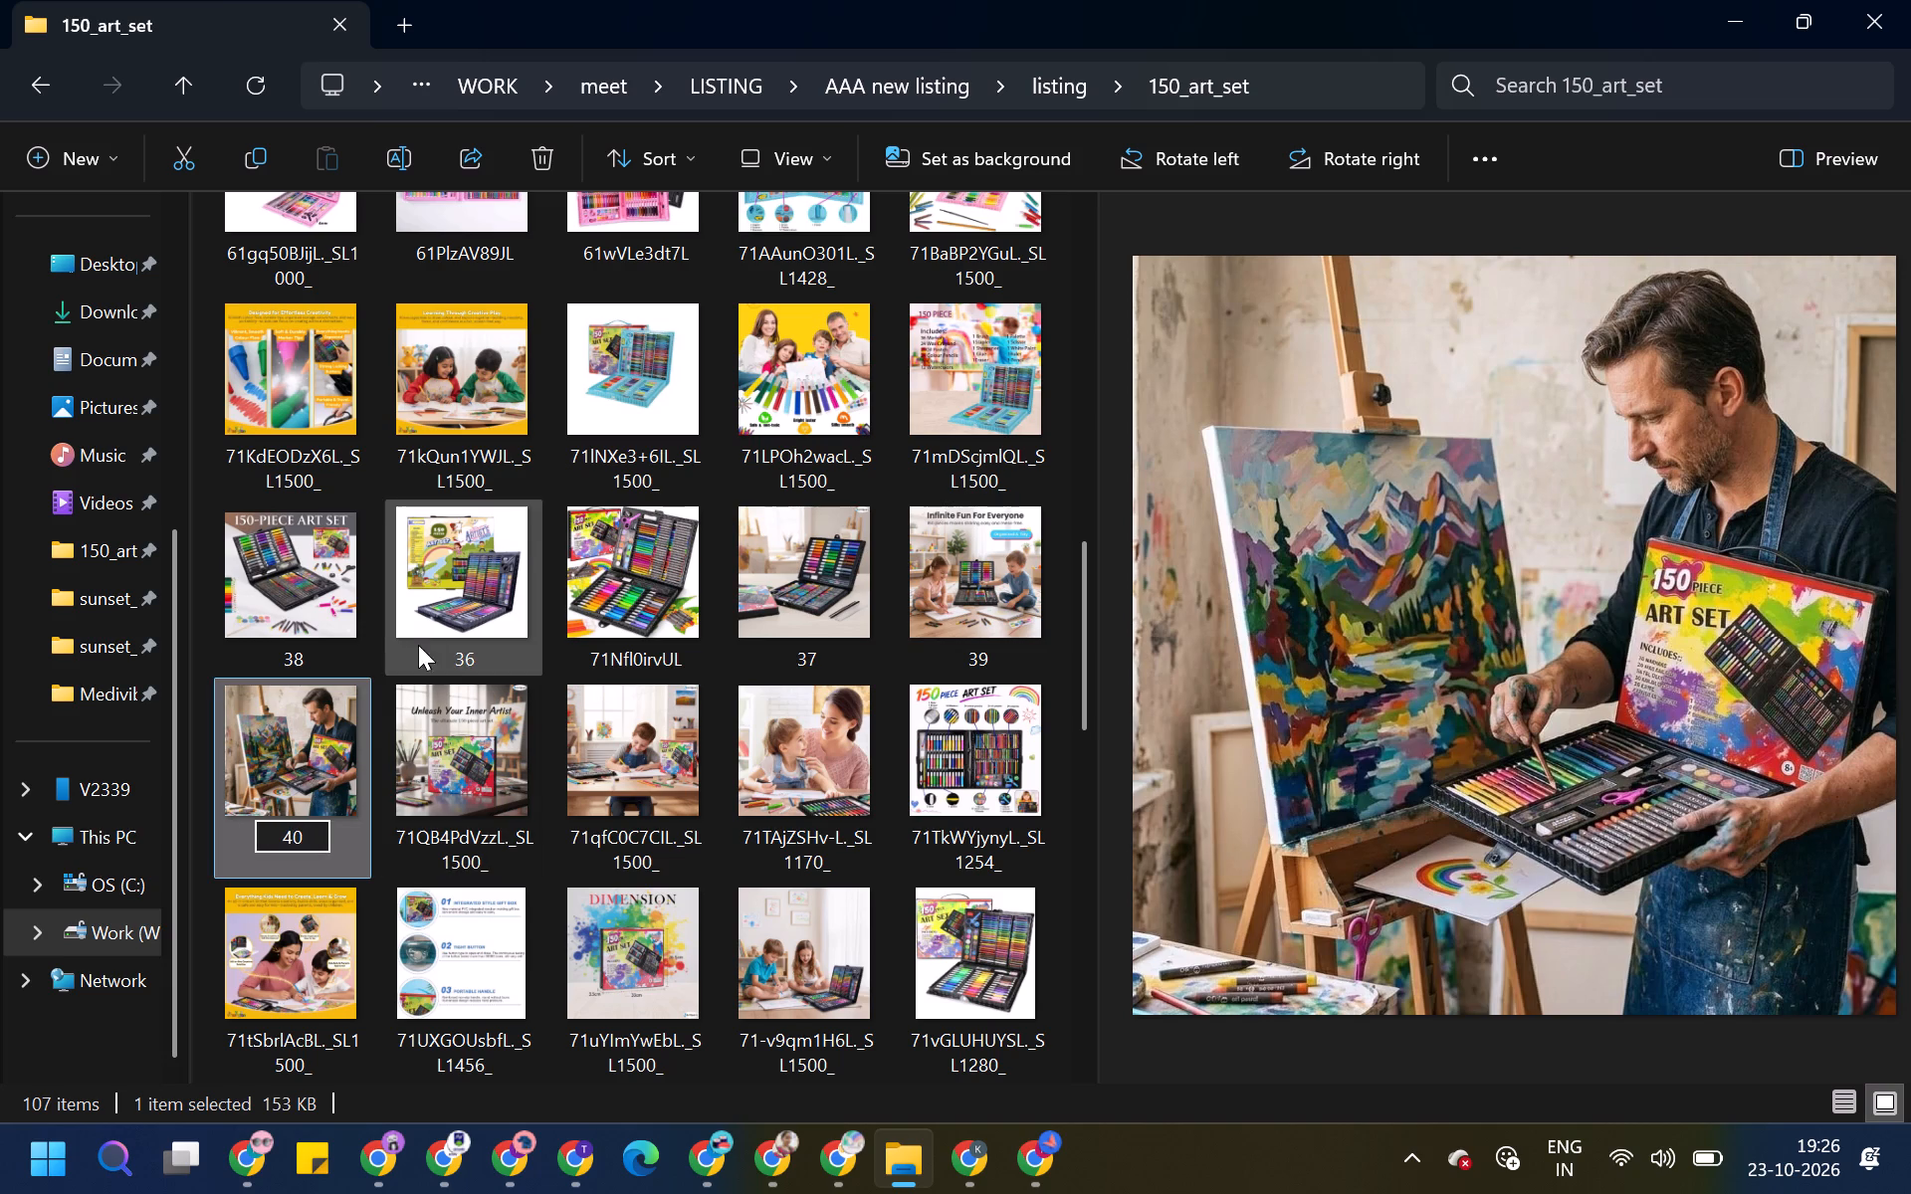
Rename the open black set image 71Nfl0irvUL as 41 and refresh the folder.
left_click(599, 608)
key("F2")
type("41")
left_click(632, 768)
key("ctrl+r")
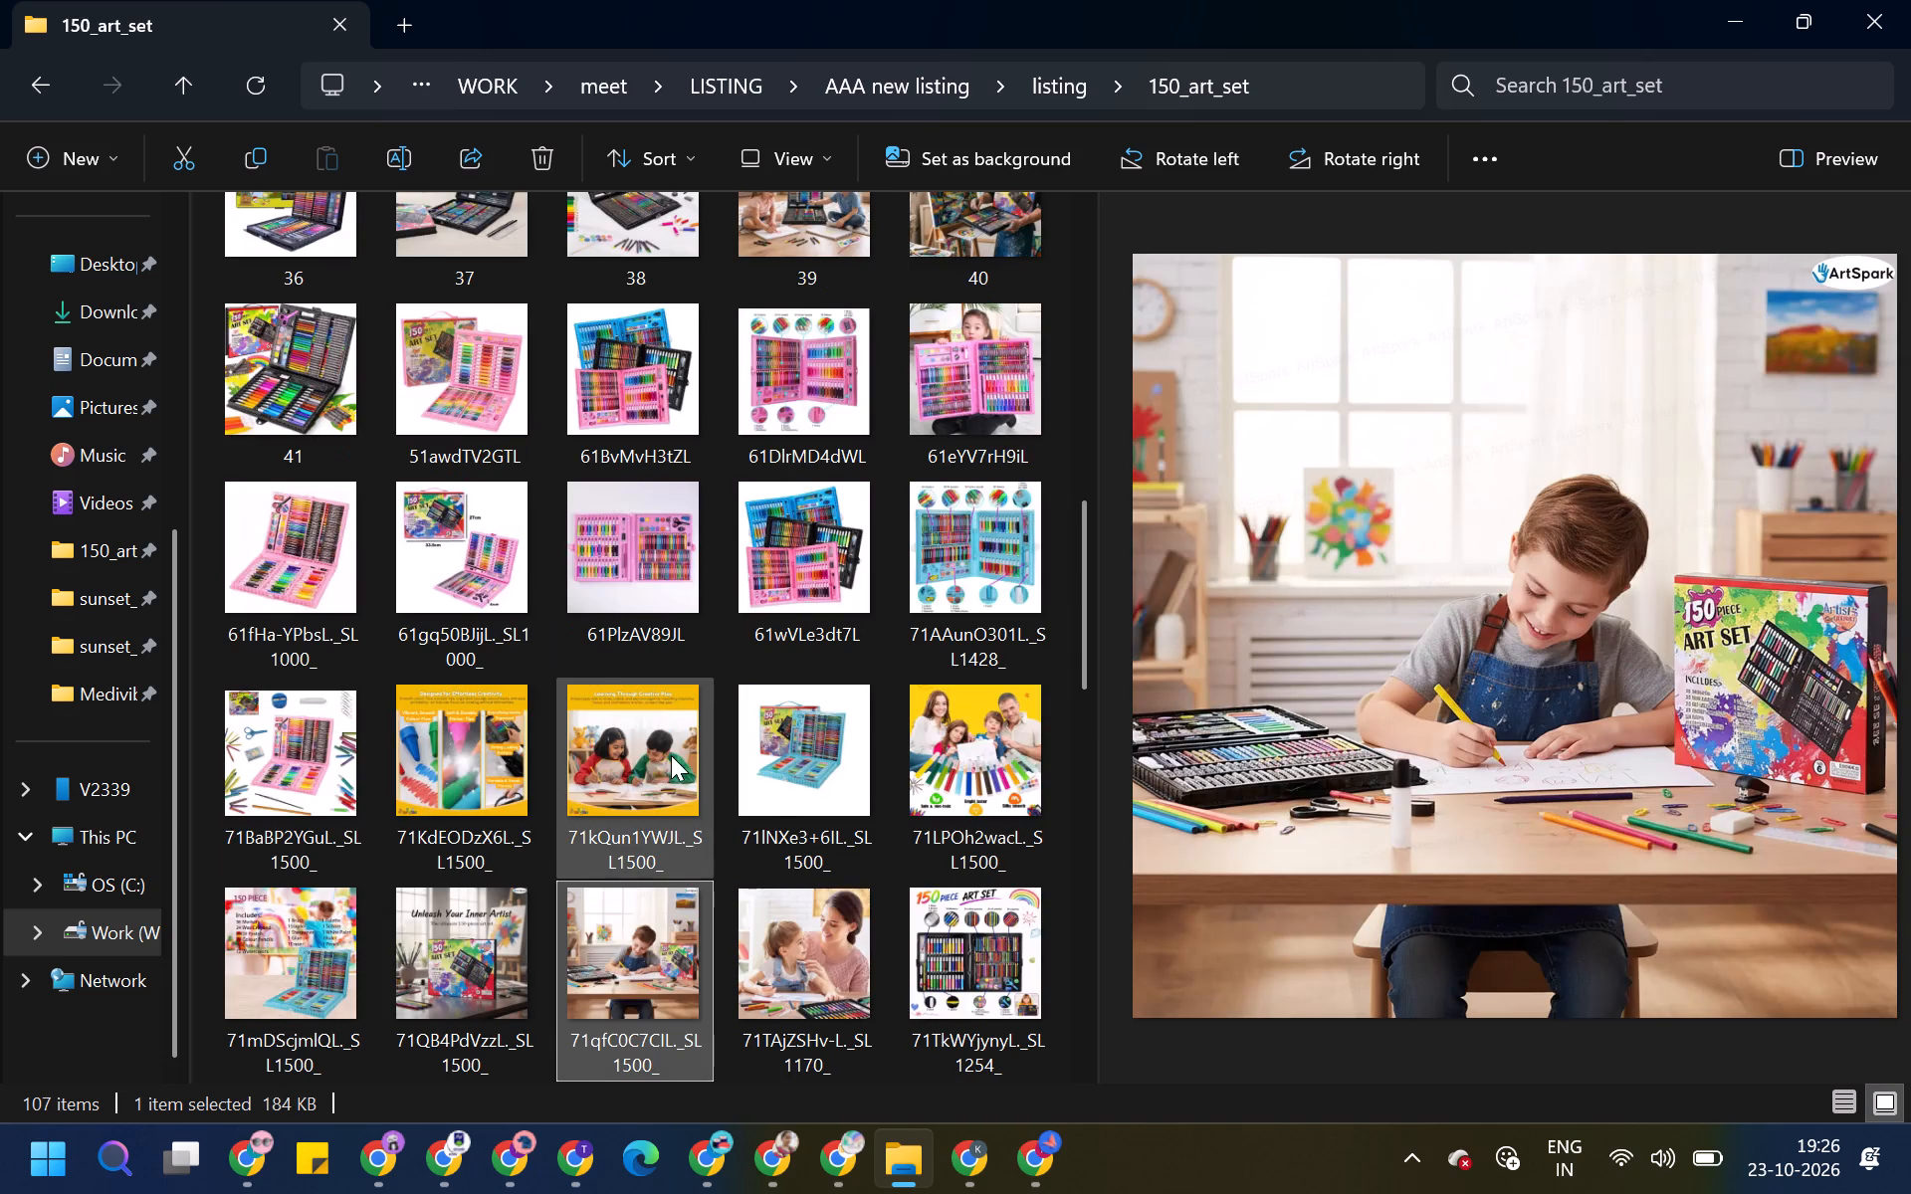
Rename the labelled "150 Piece Art Set" contents image with the rainbow, 71TkWYjynyL, as 42.
scroll(671, 757, "down", 1)
scroll(663, 761, "up", 1)
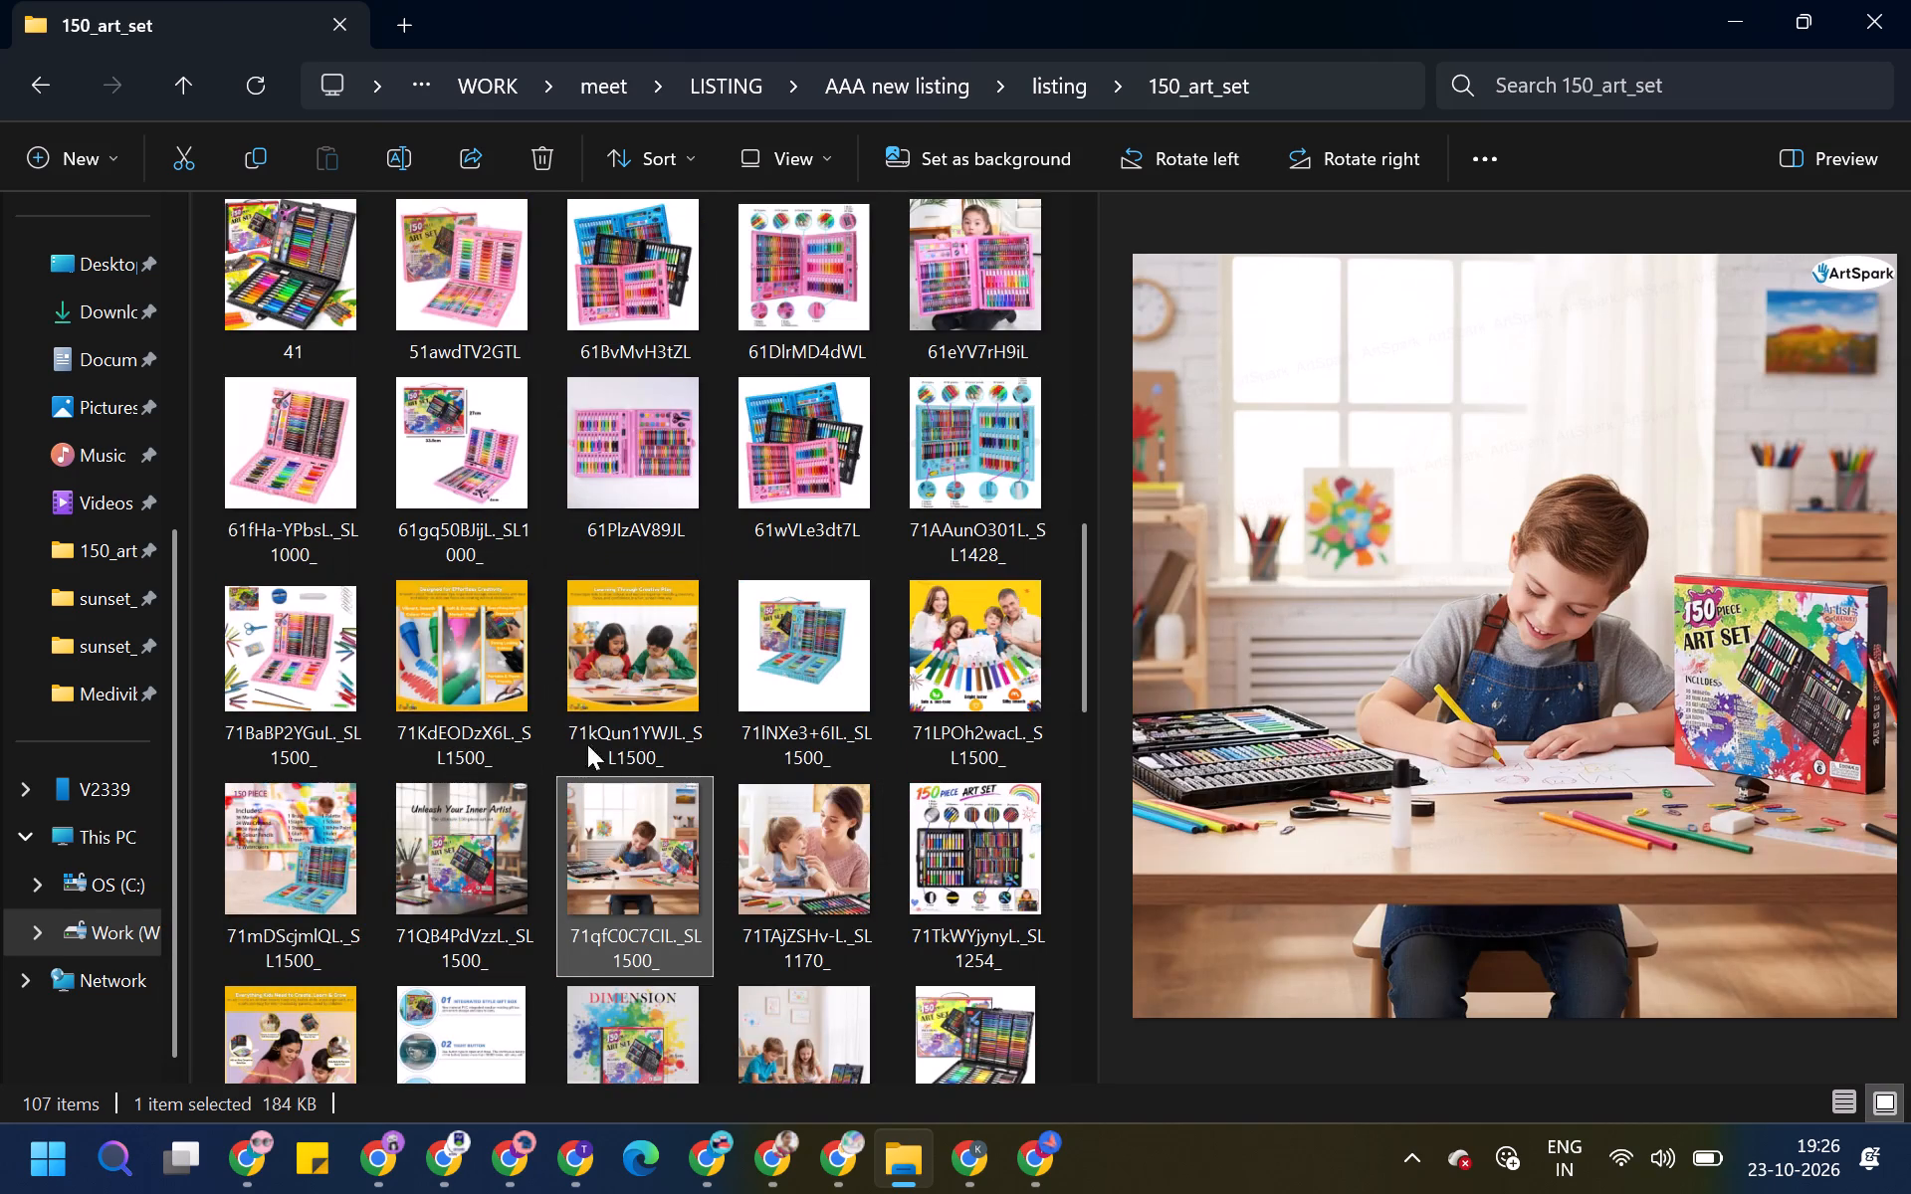
scroll(597, 870, "down", 1)
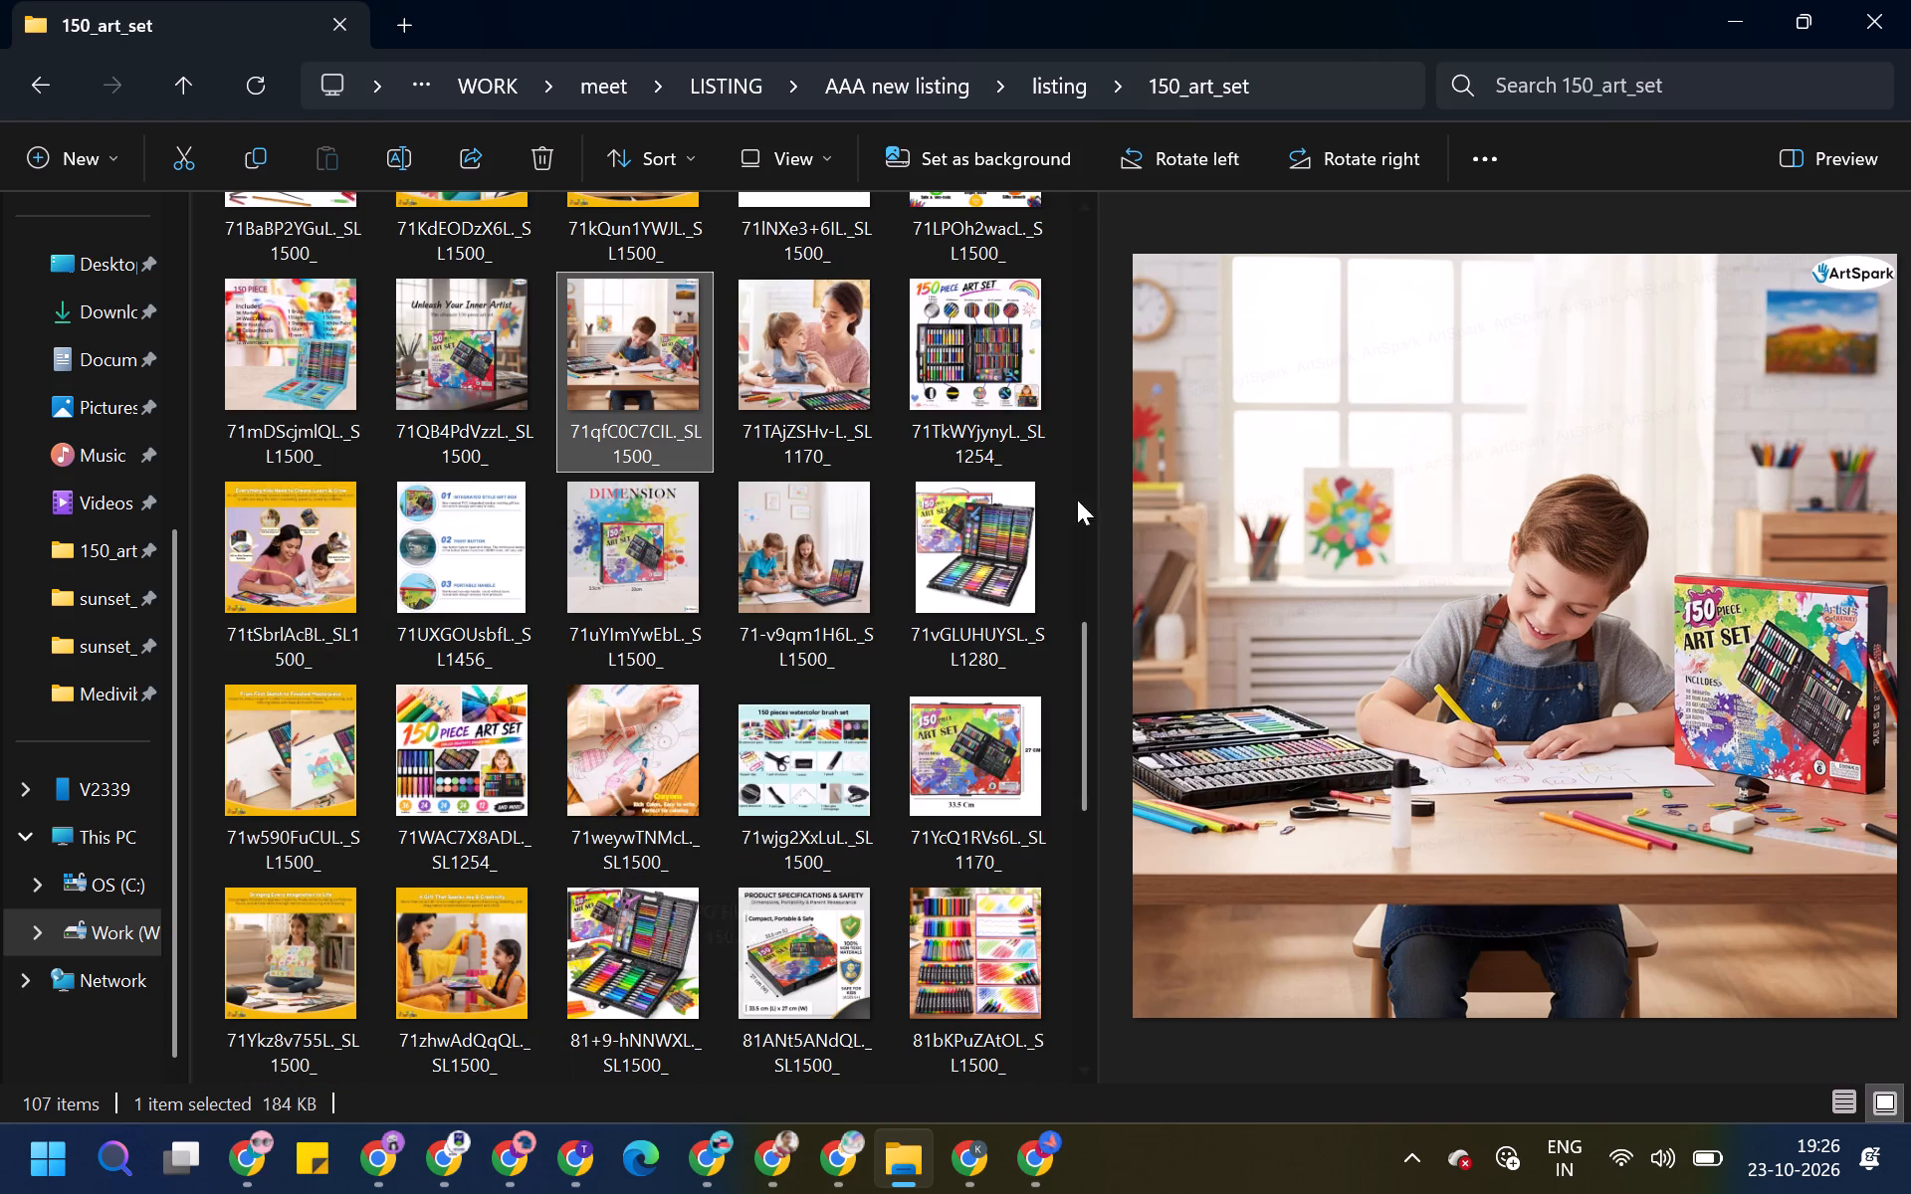
left_click(974, 392)
key("F2")
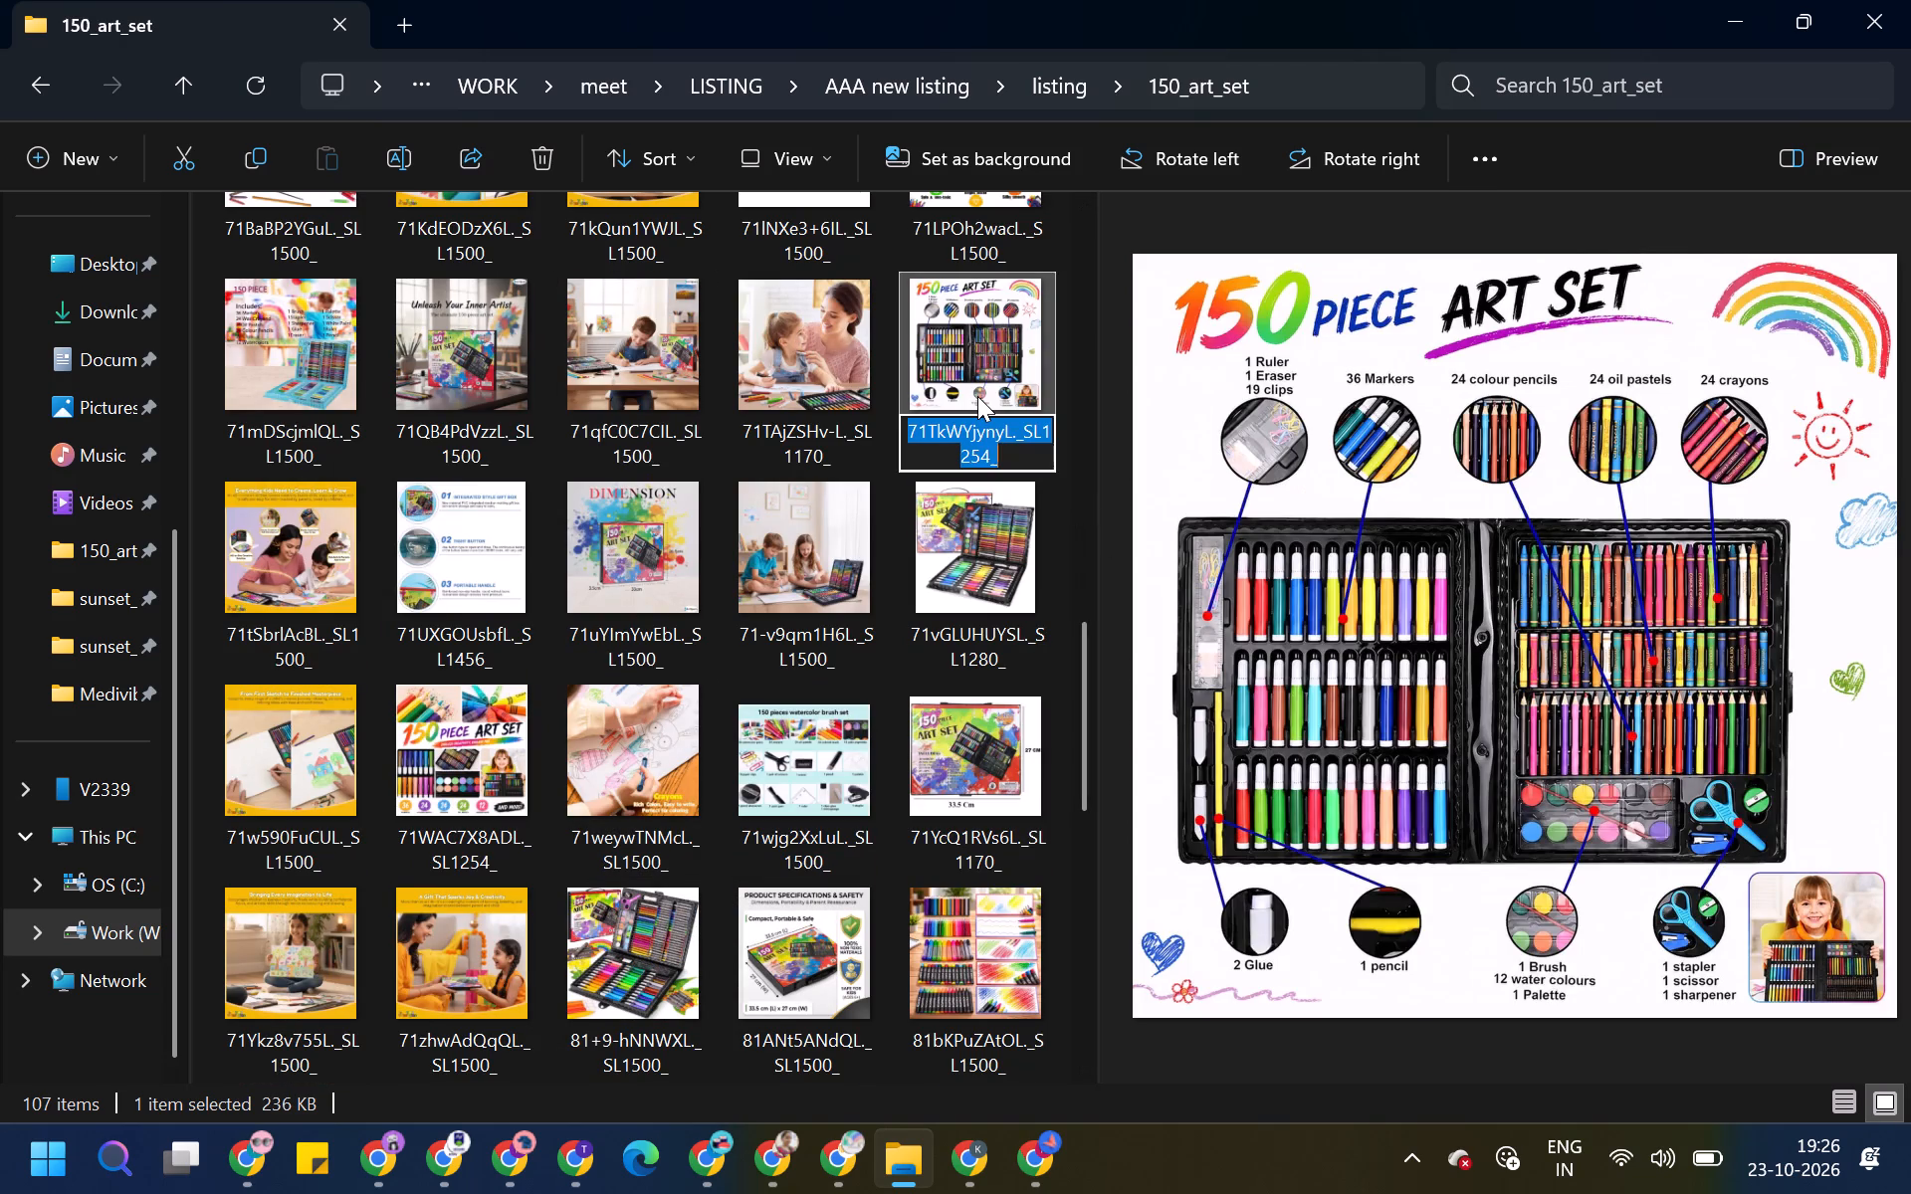
type("42")
left_click(635, 663)
Rename the "Everything Kids Need to Create, Learn & Grow" image, 71tSbrlAcBL, as 45.
left_click(320, 580)
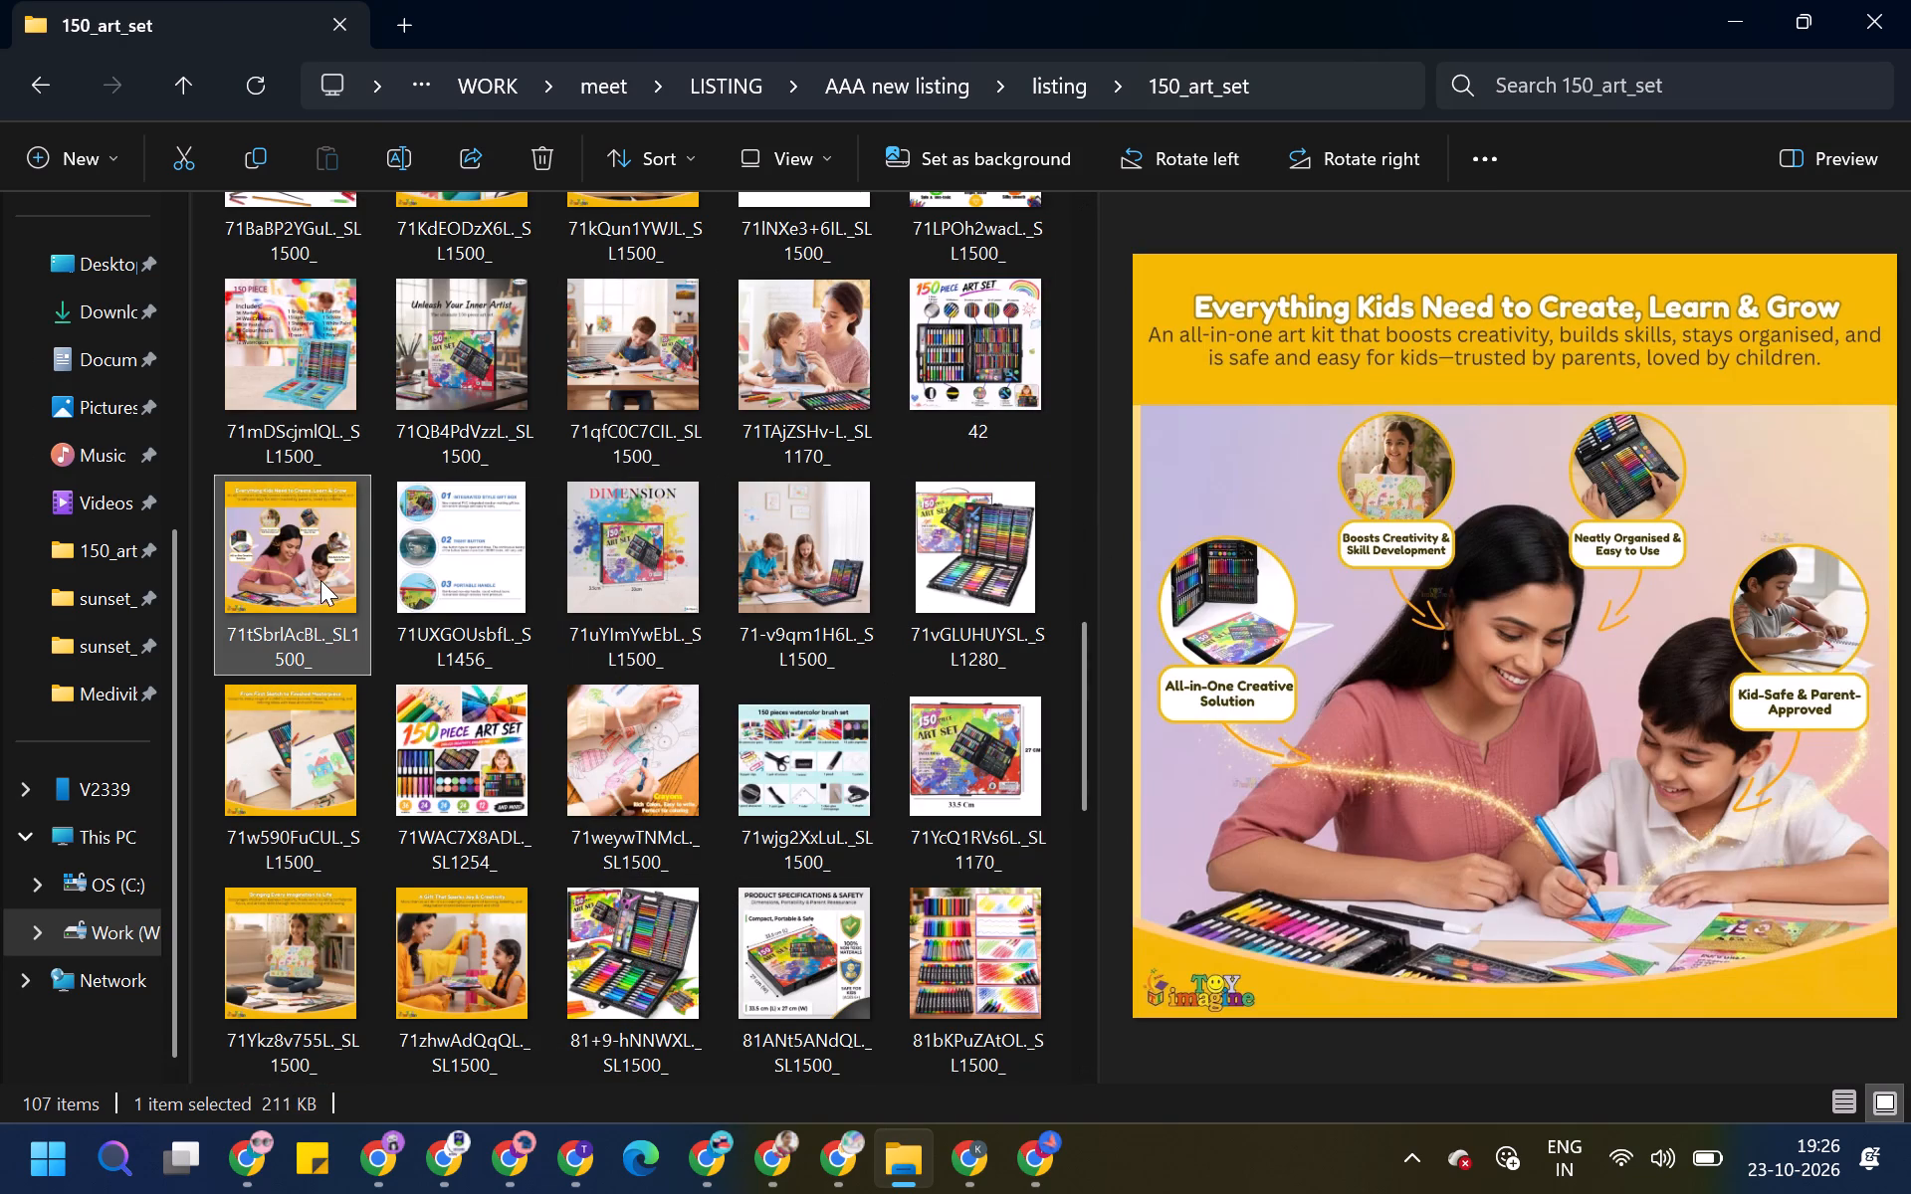
key("F2")
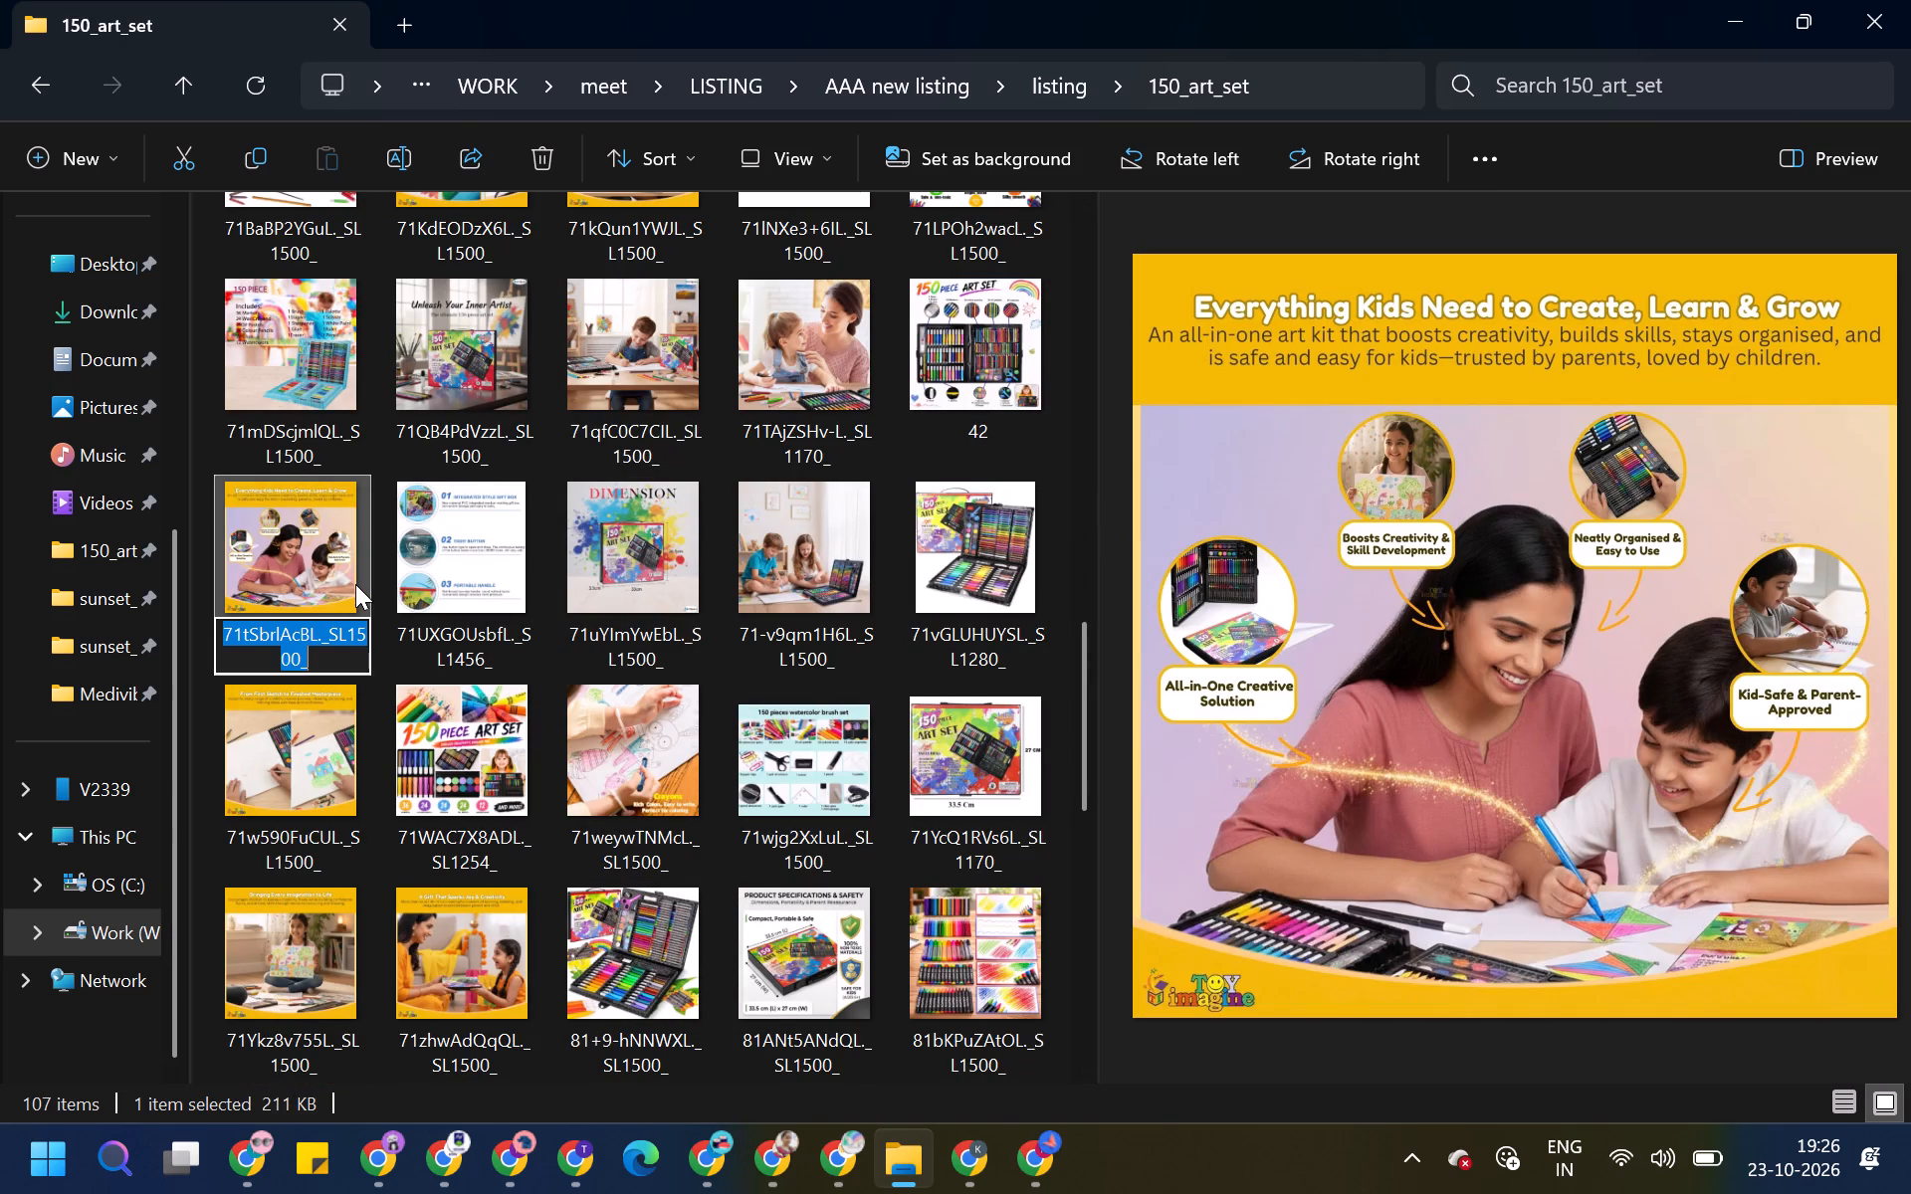
key("2")
key("BackSpace")
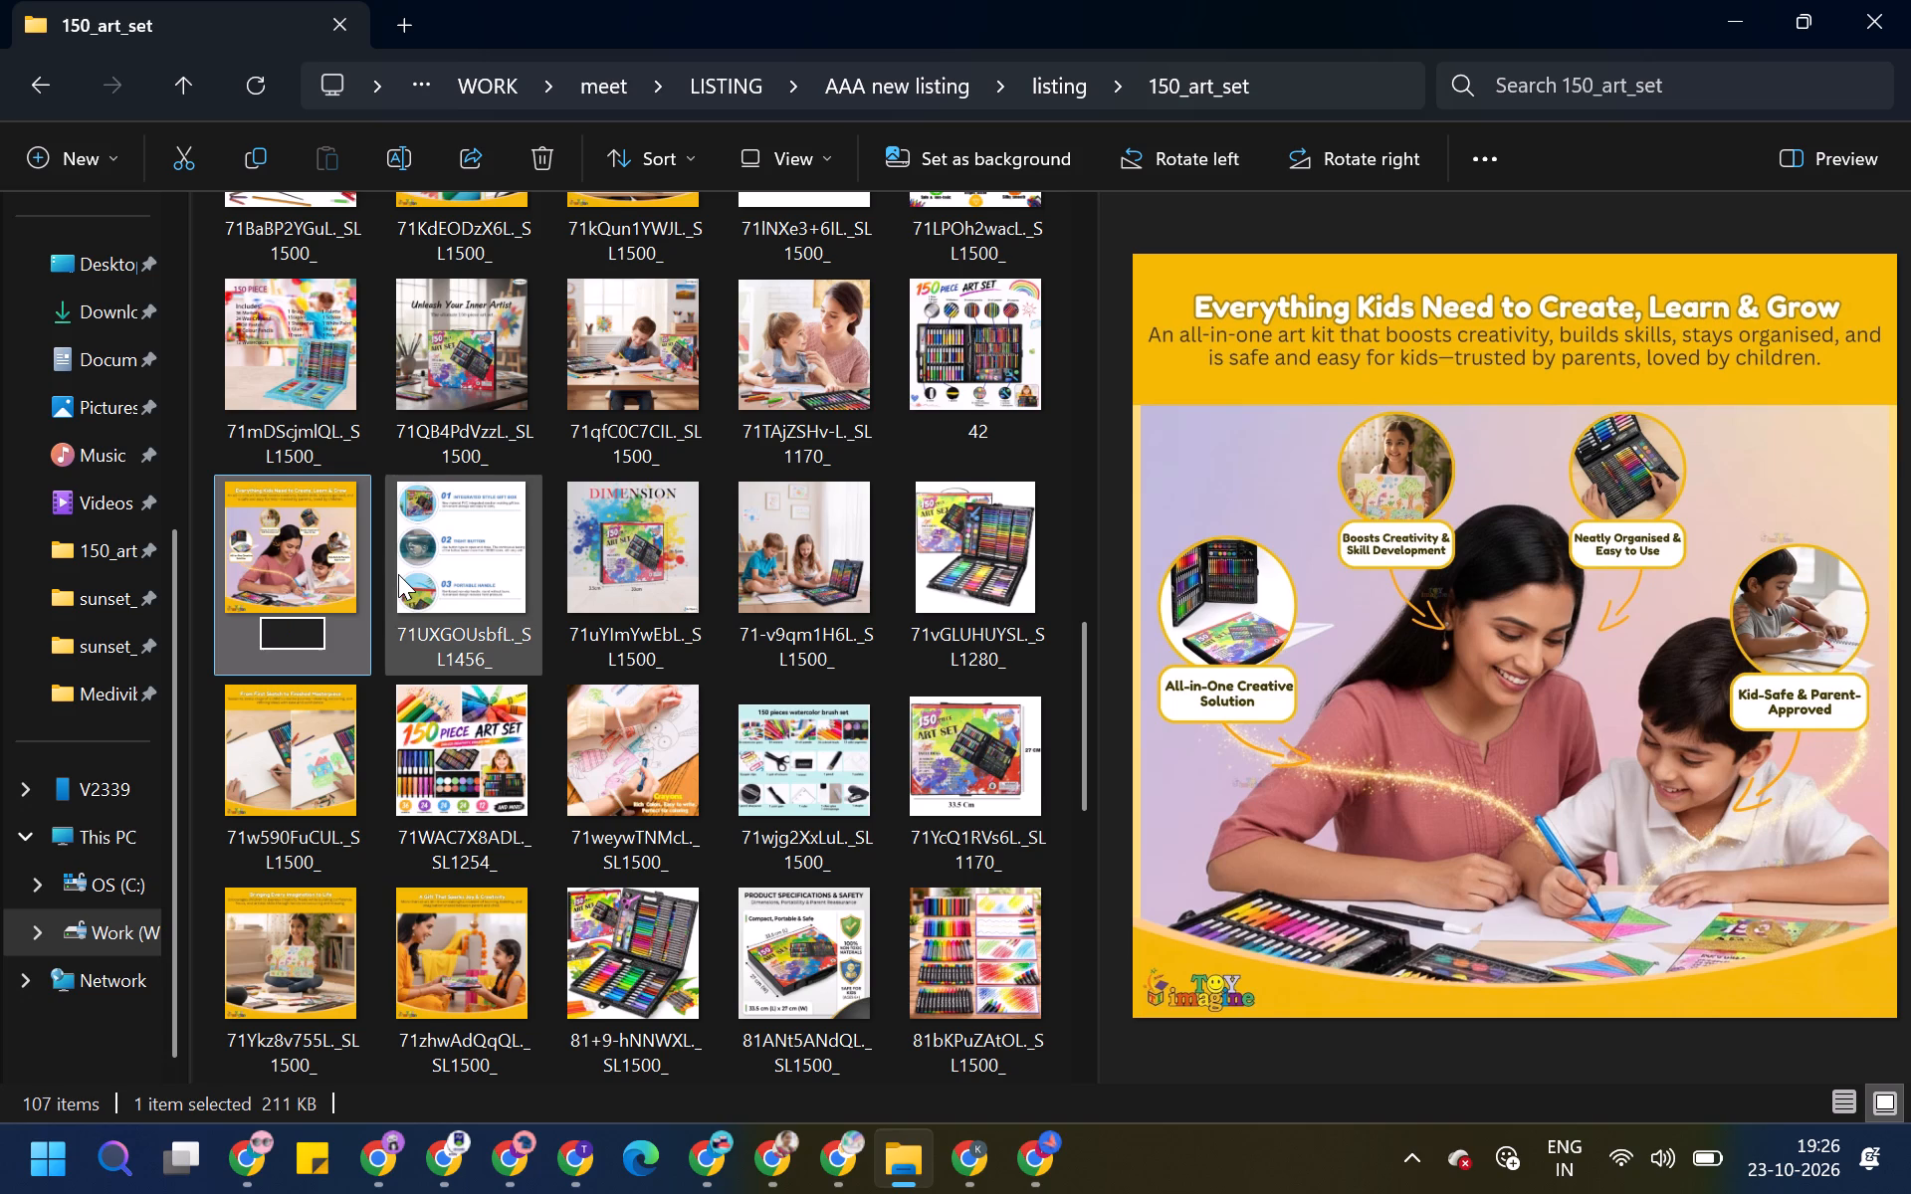
type("45")
Rename the "DIMENSION" image of the art set box, 71uYlmYwEbL, as 44.
left_click(453, 584)
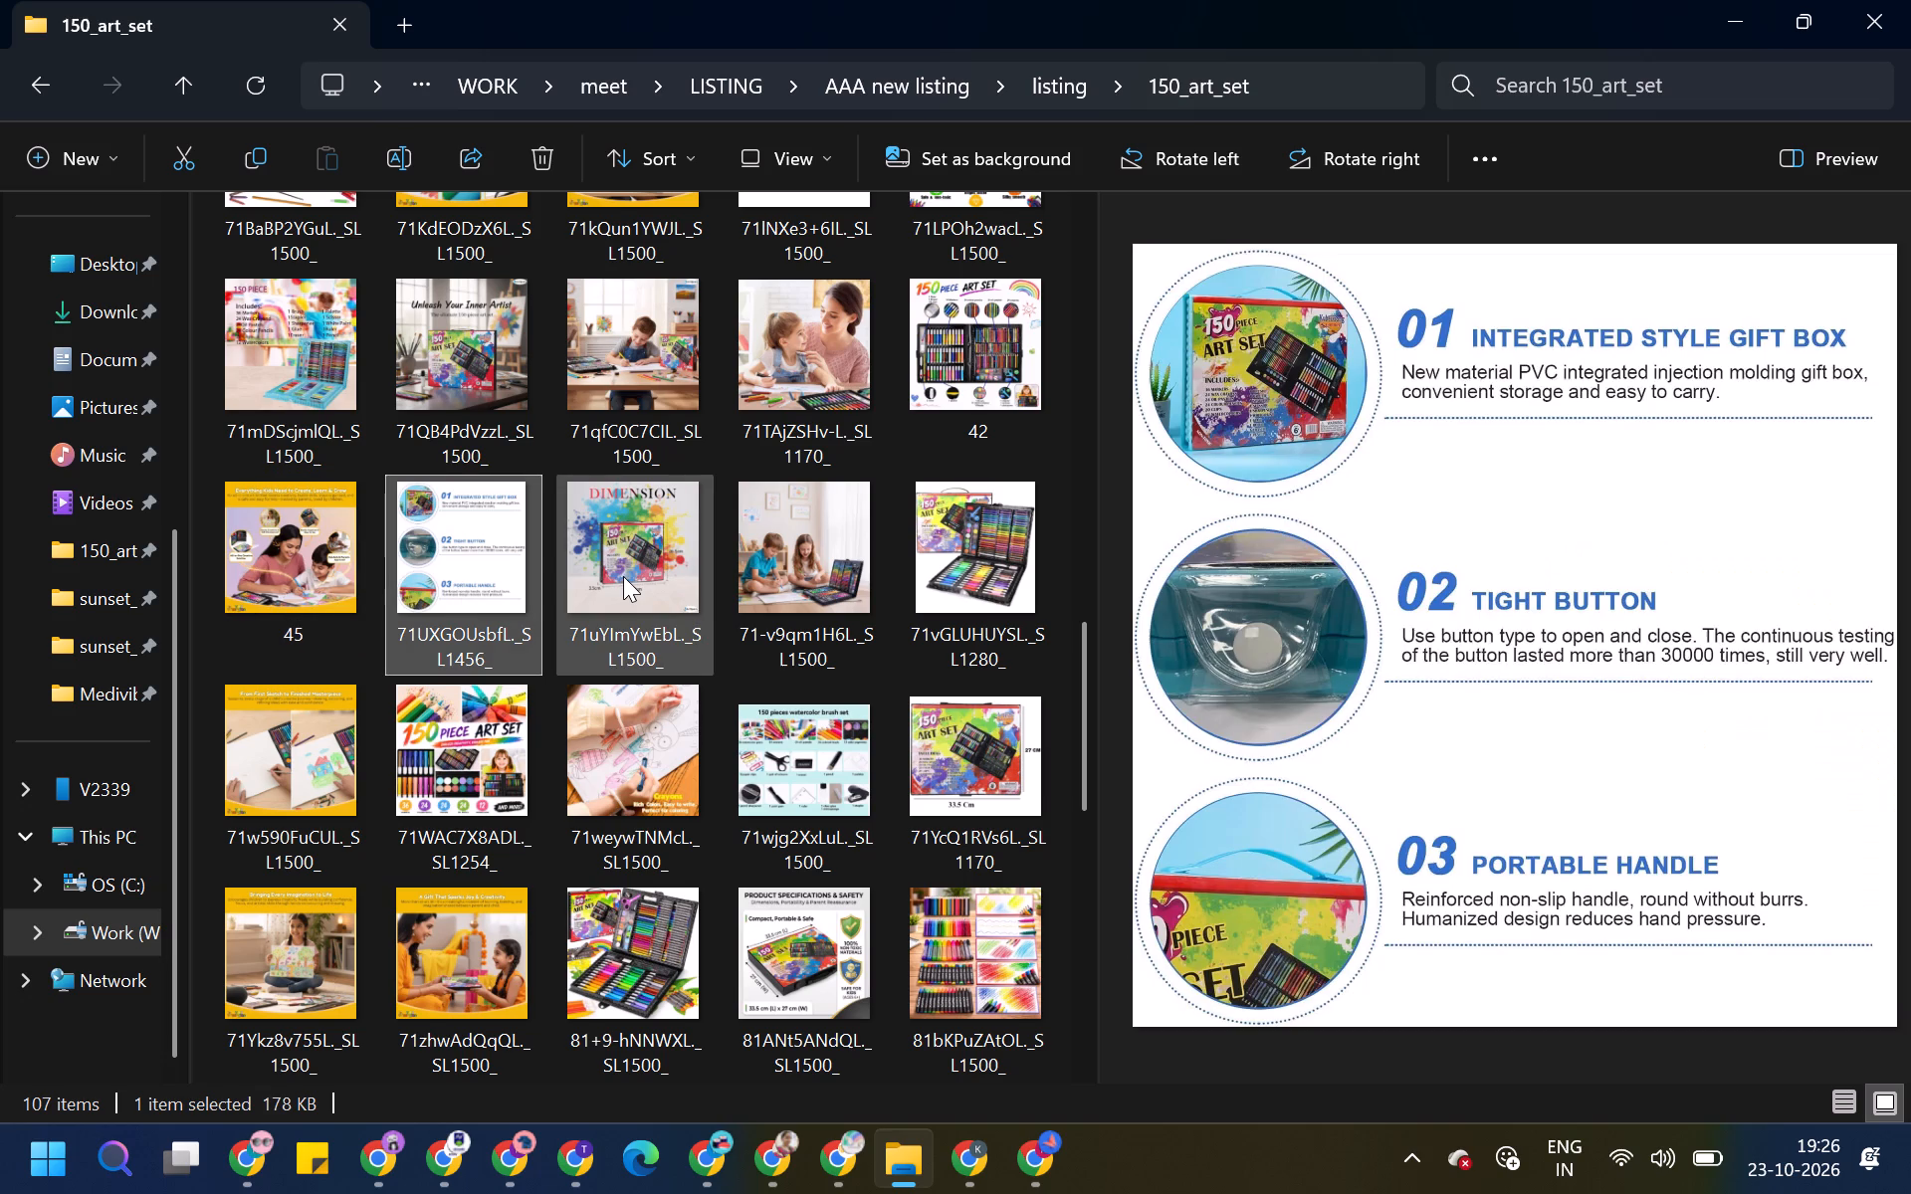
key("F2")
left_click(623, 576)
key("F2")
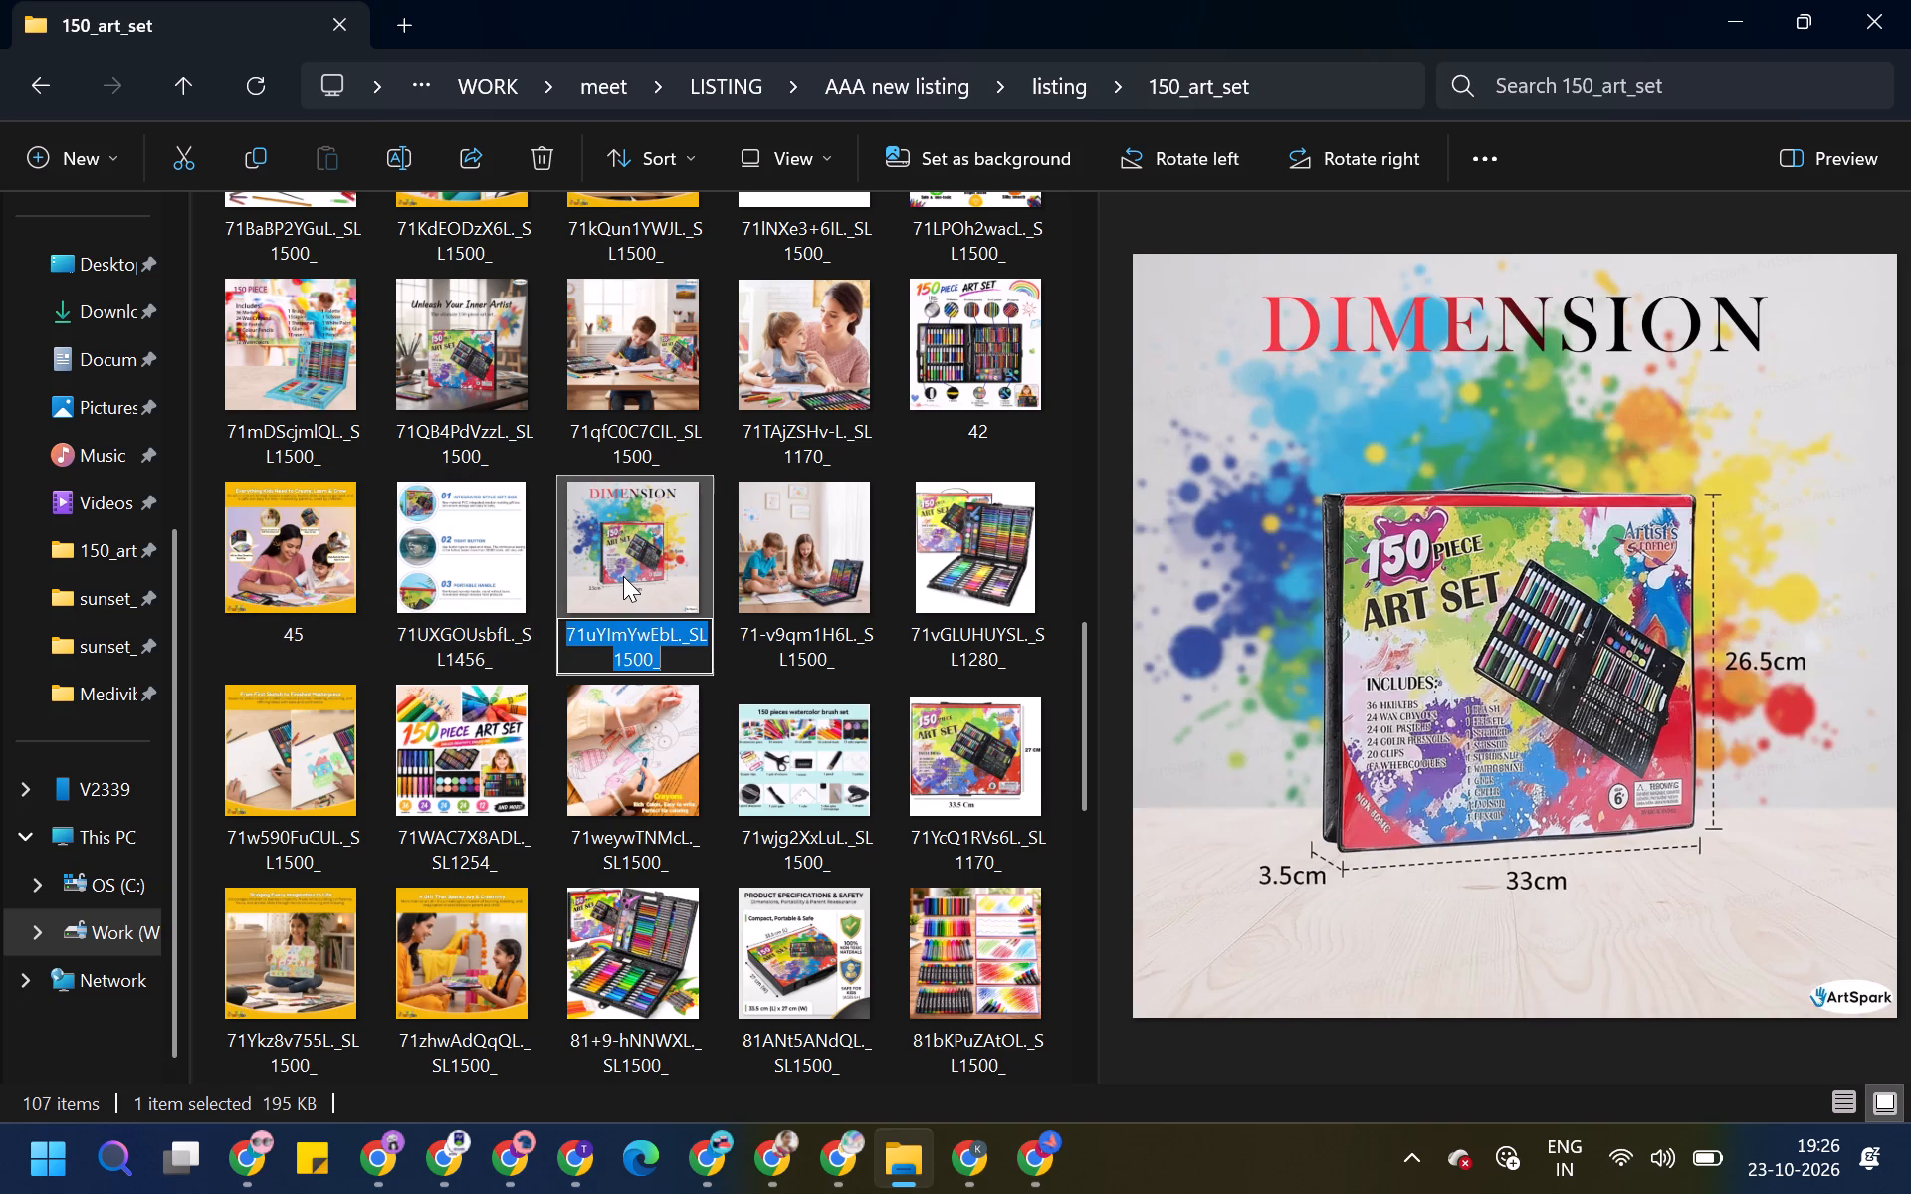
type("44")
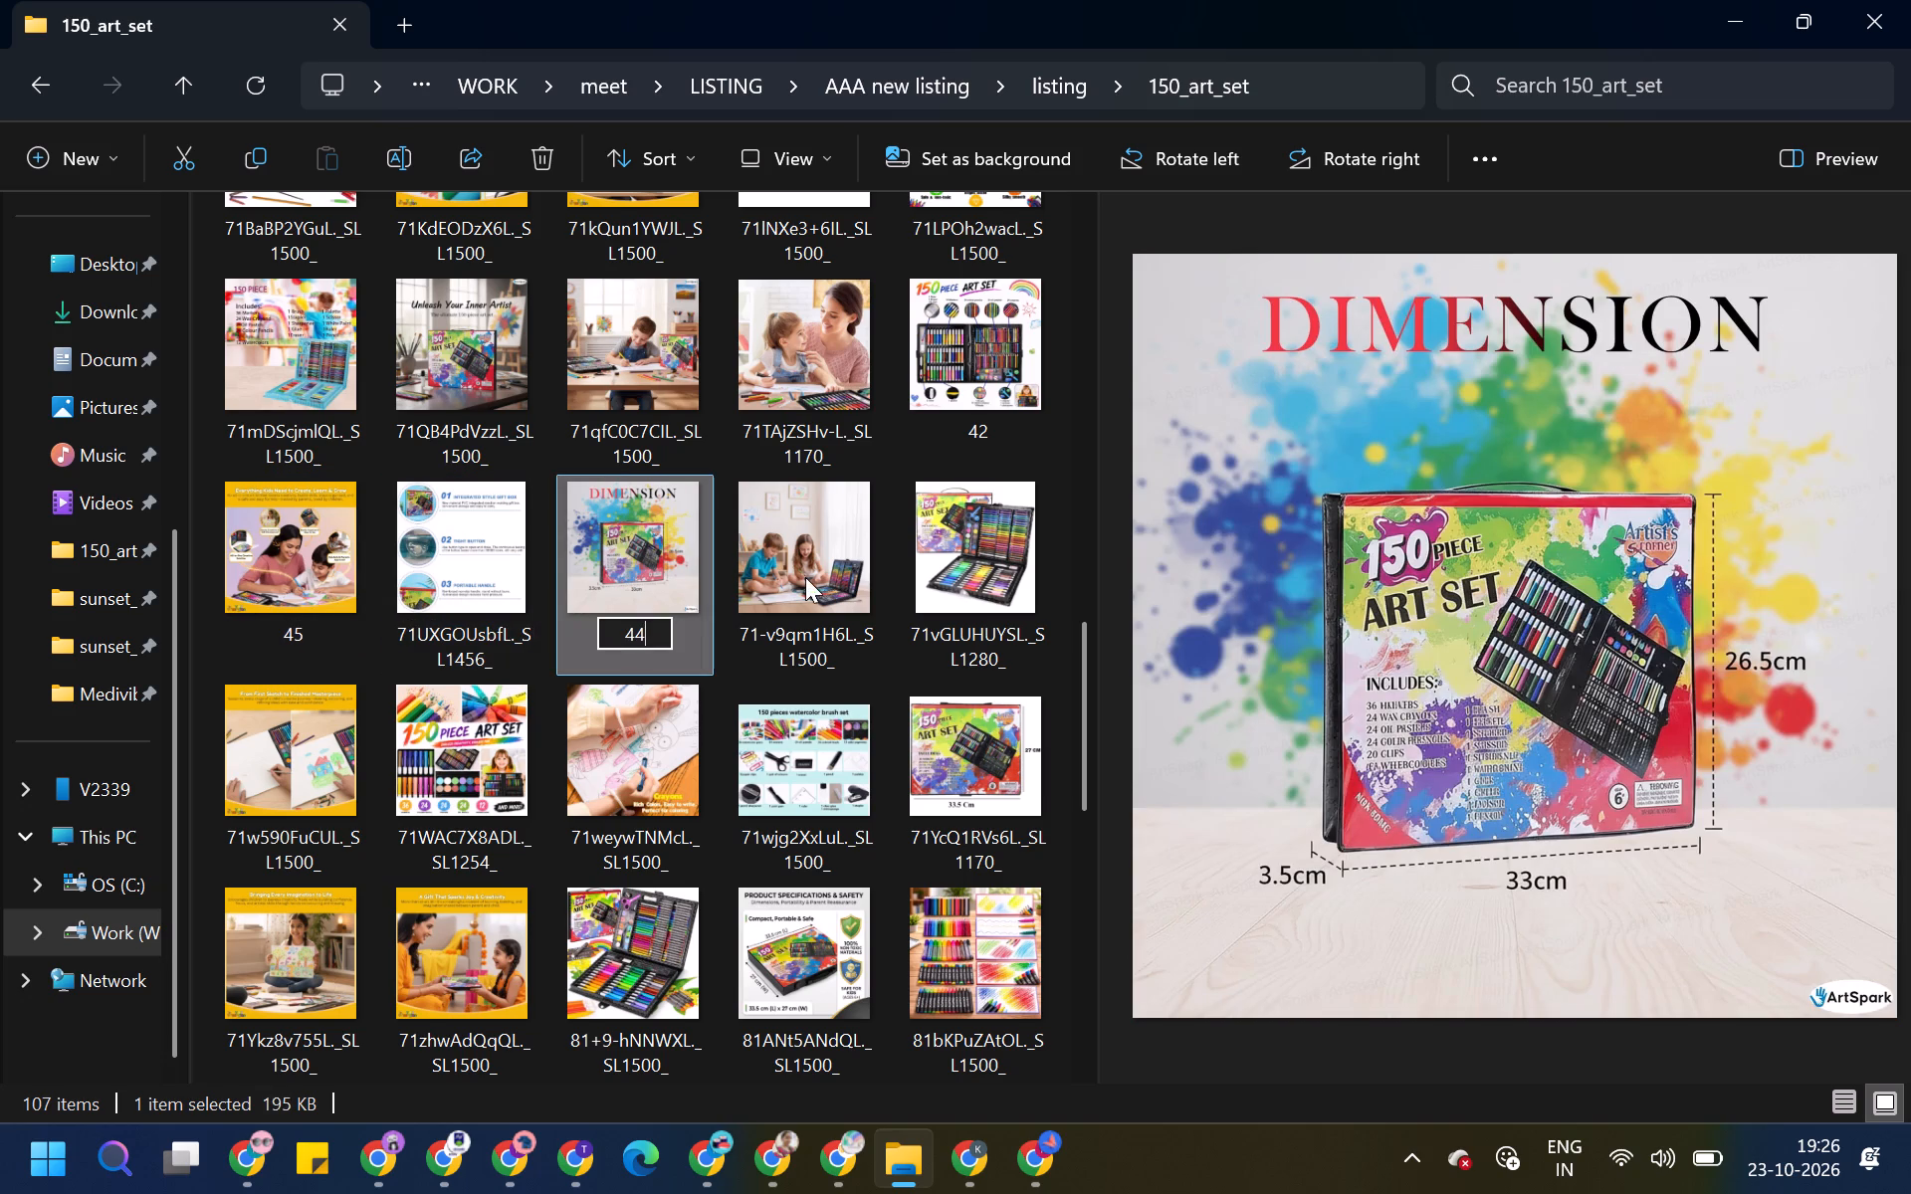
Rename the "150 Piece Art Set, Endless Creativity, Endless Fun" collage image, 71WAC7X8ADL, as 43.
left_click(805, 577)
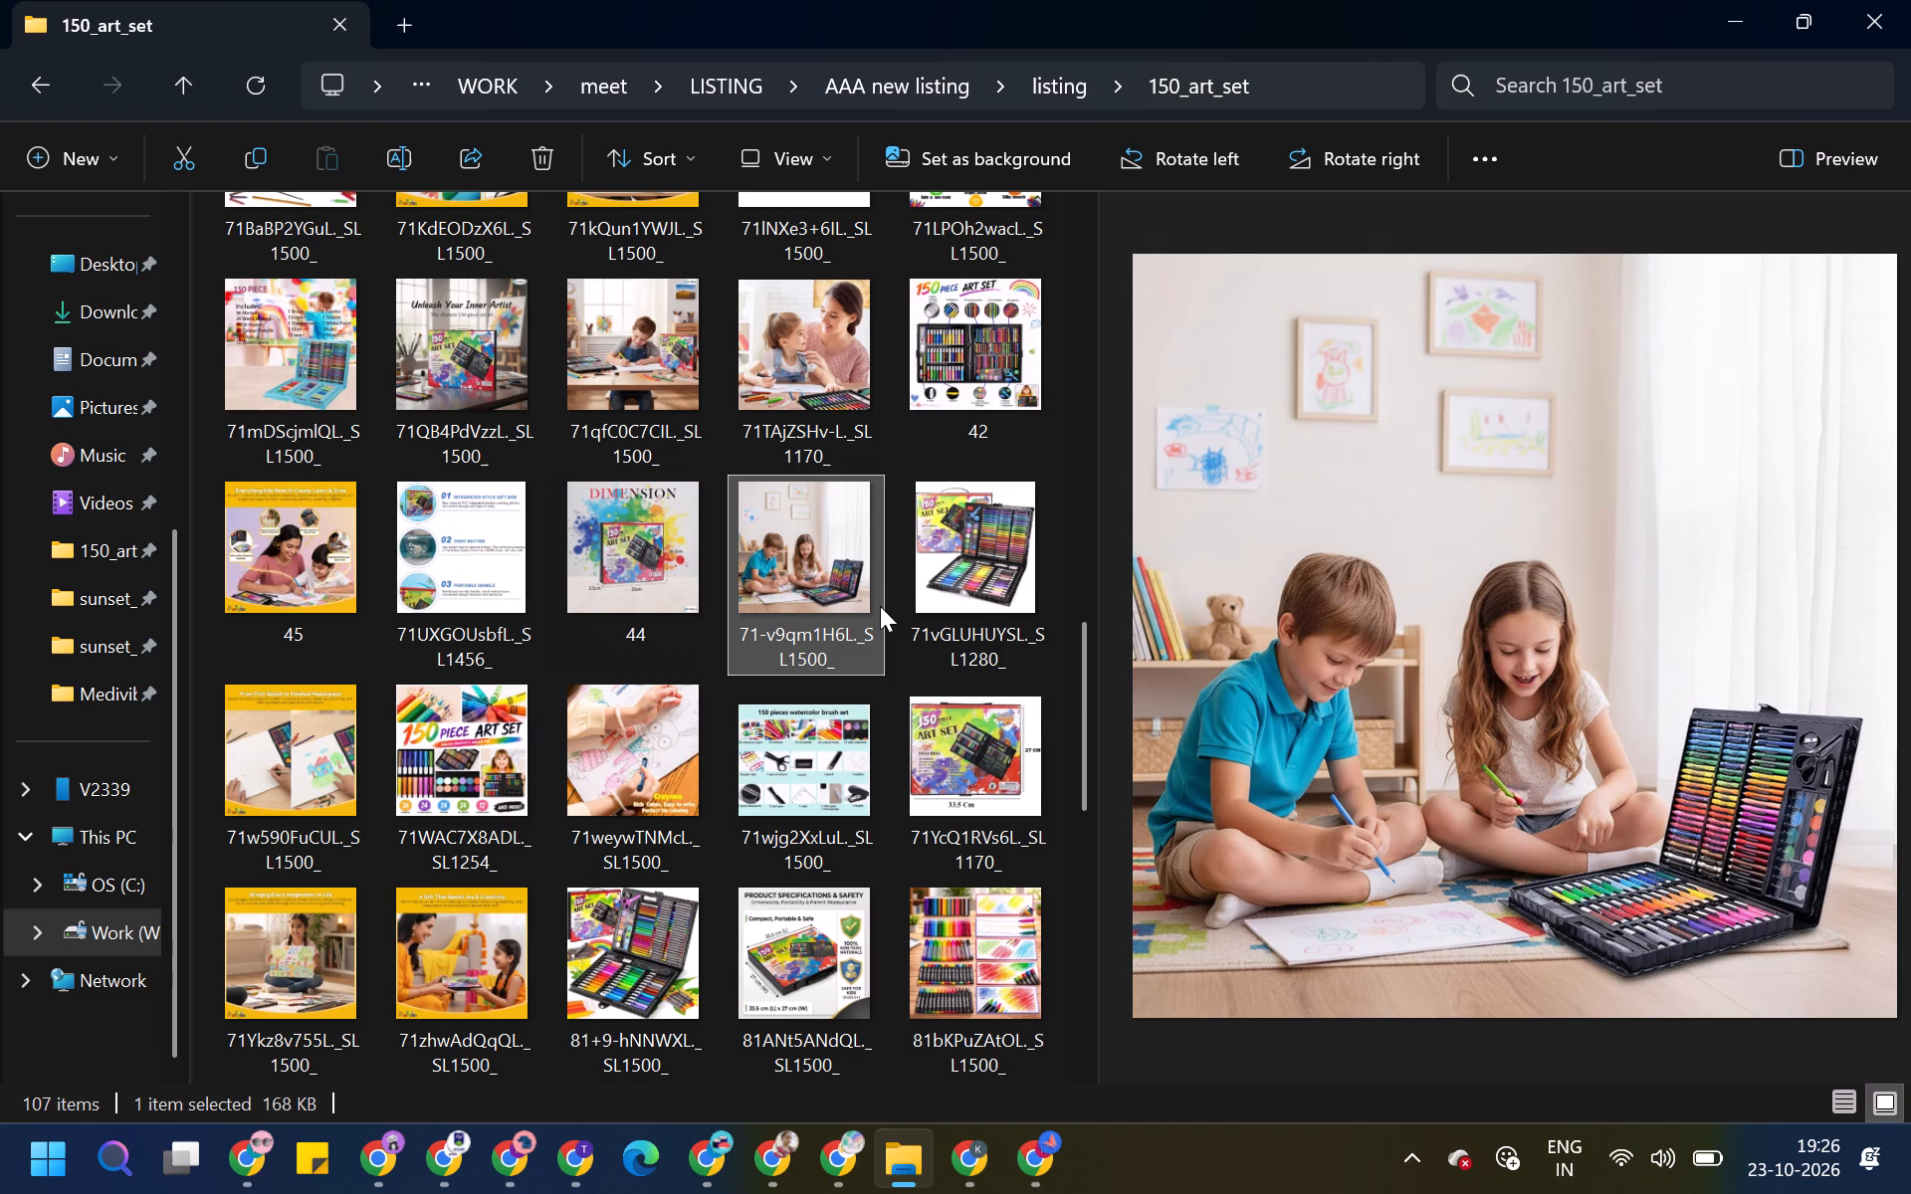
left_click(491, 775)
key("F2")
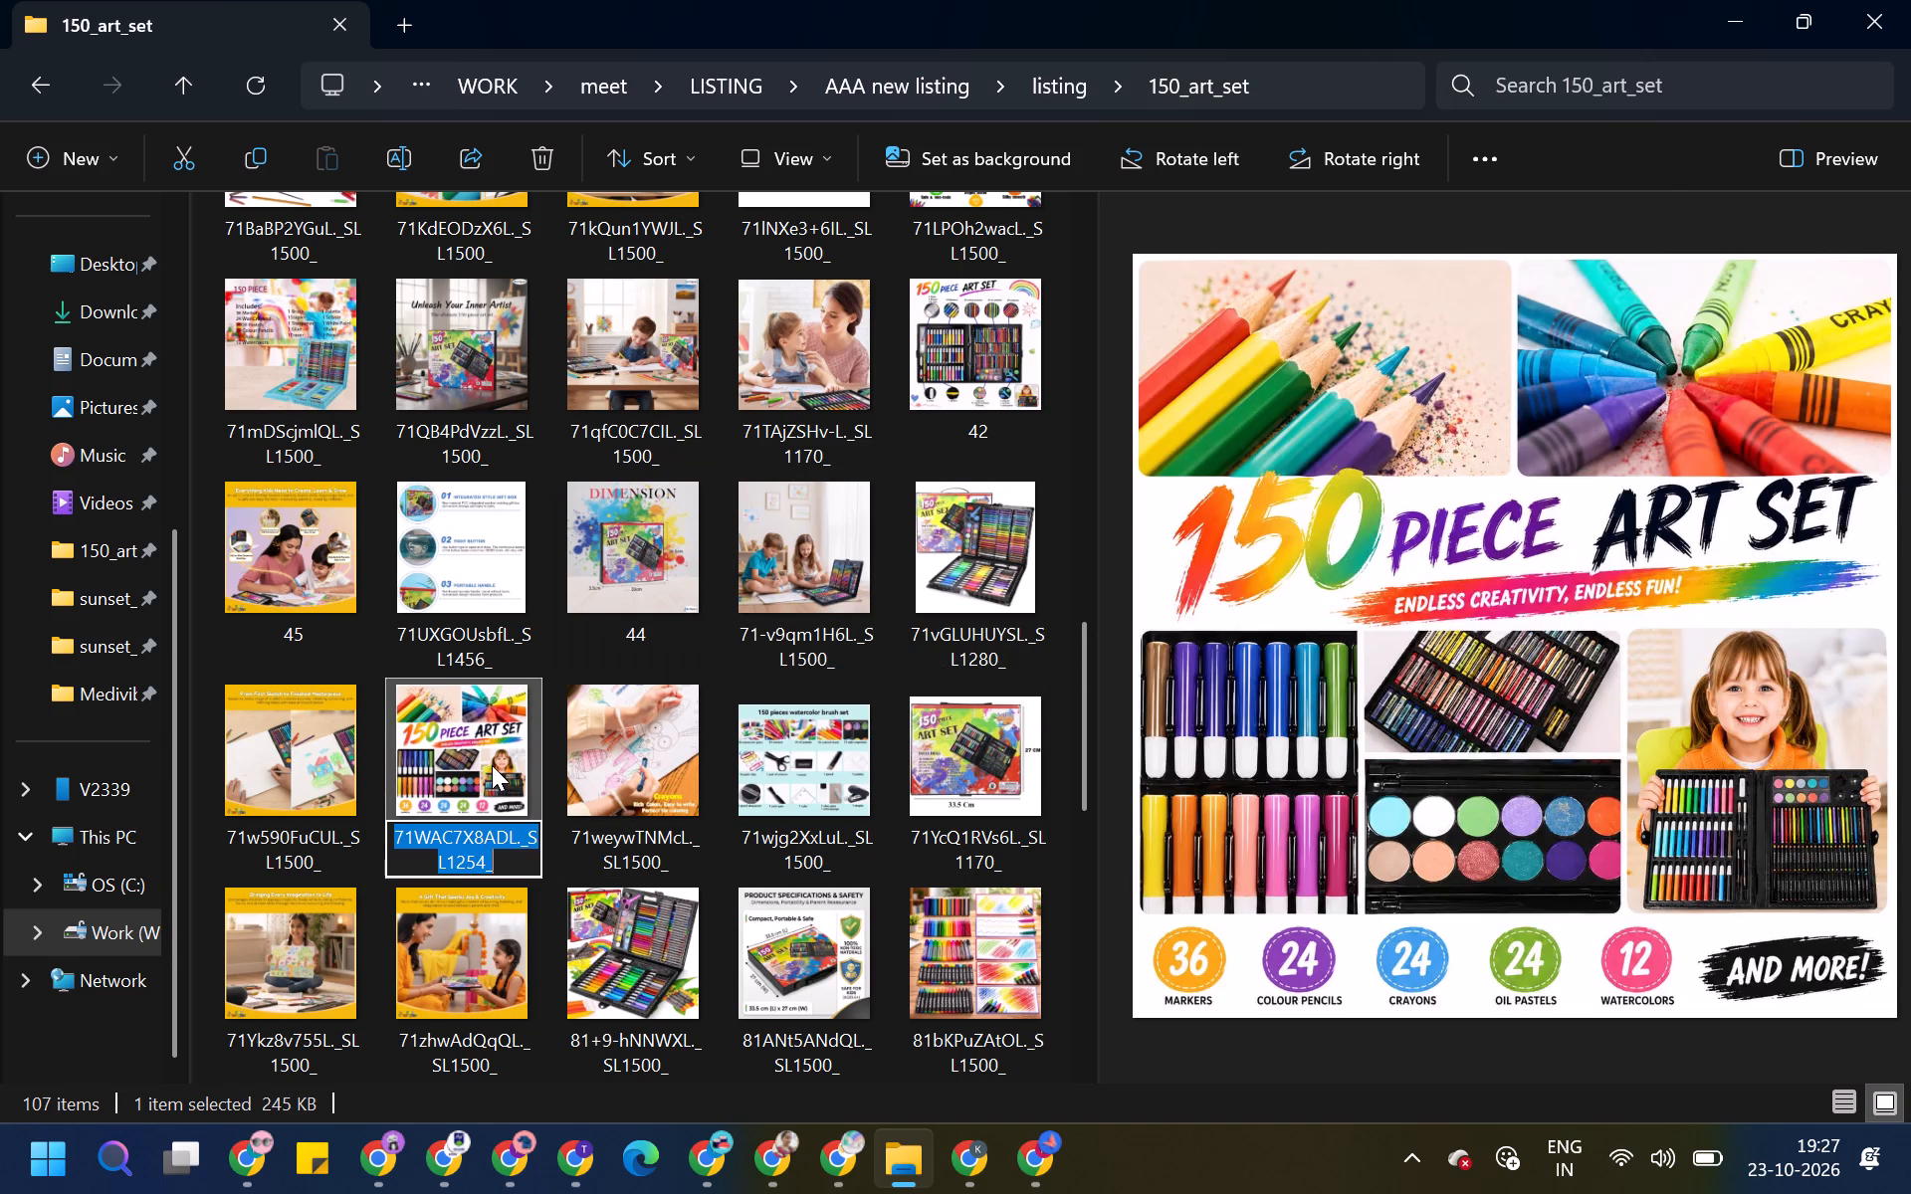
type("43")
left_click(694, 967)
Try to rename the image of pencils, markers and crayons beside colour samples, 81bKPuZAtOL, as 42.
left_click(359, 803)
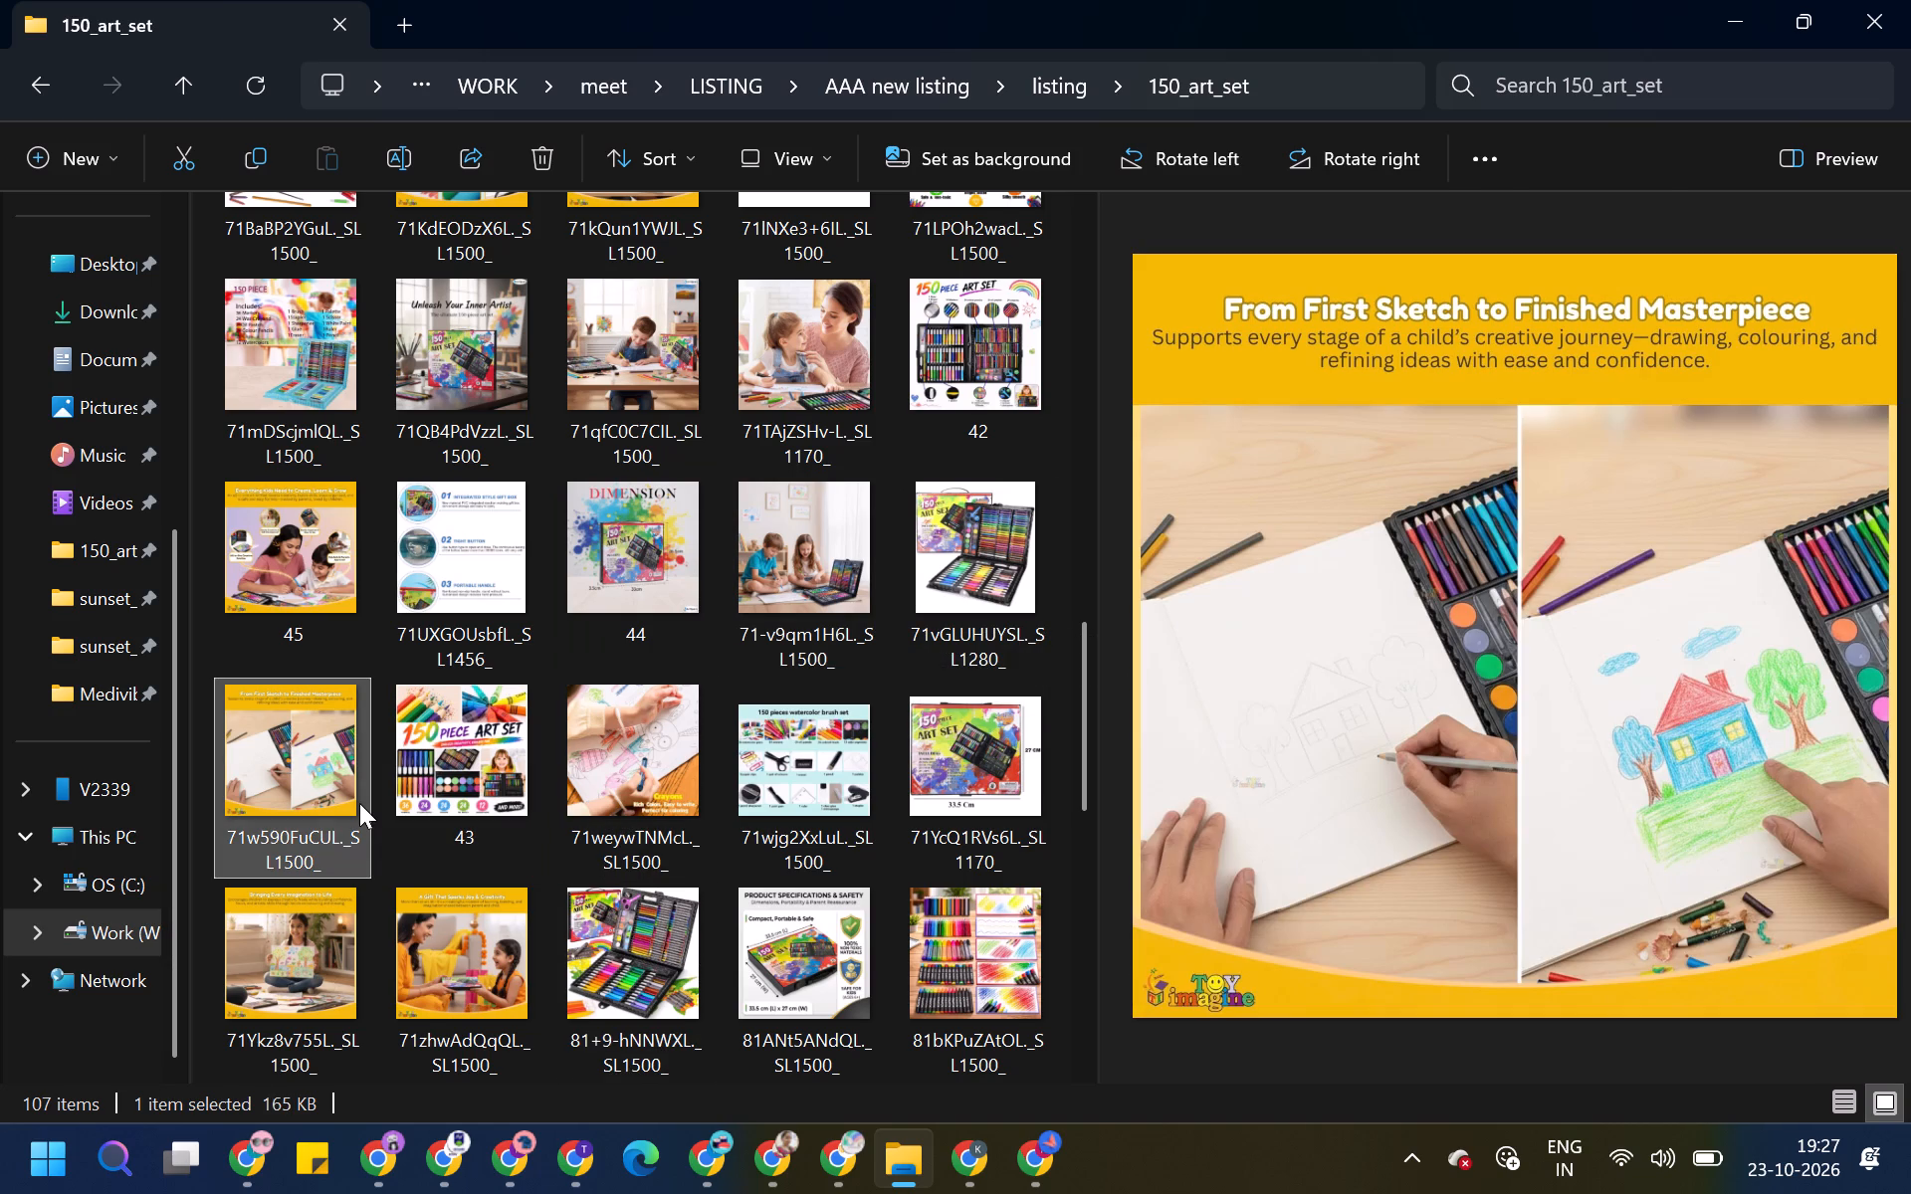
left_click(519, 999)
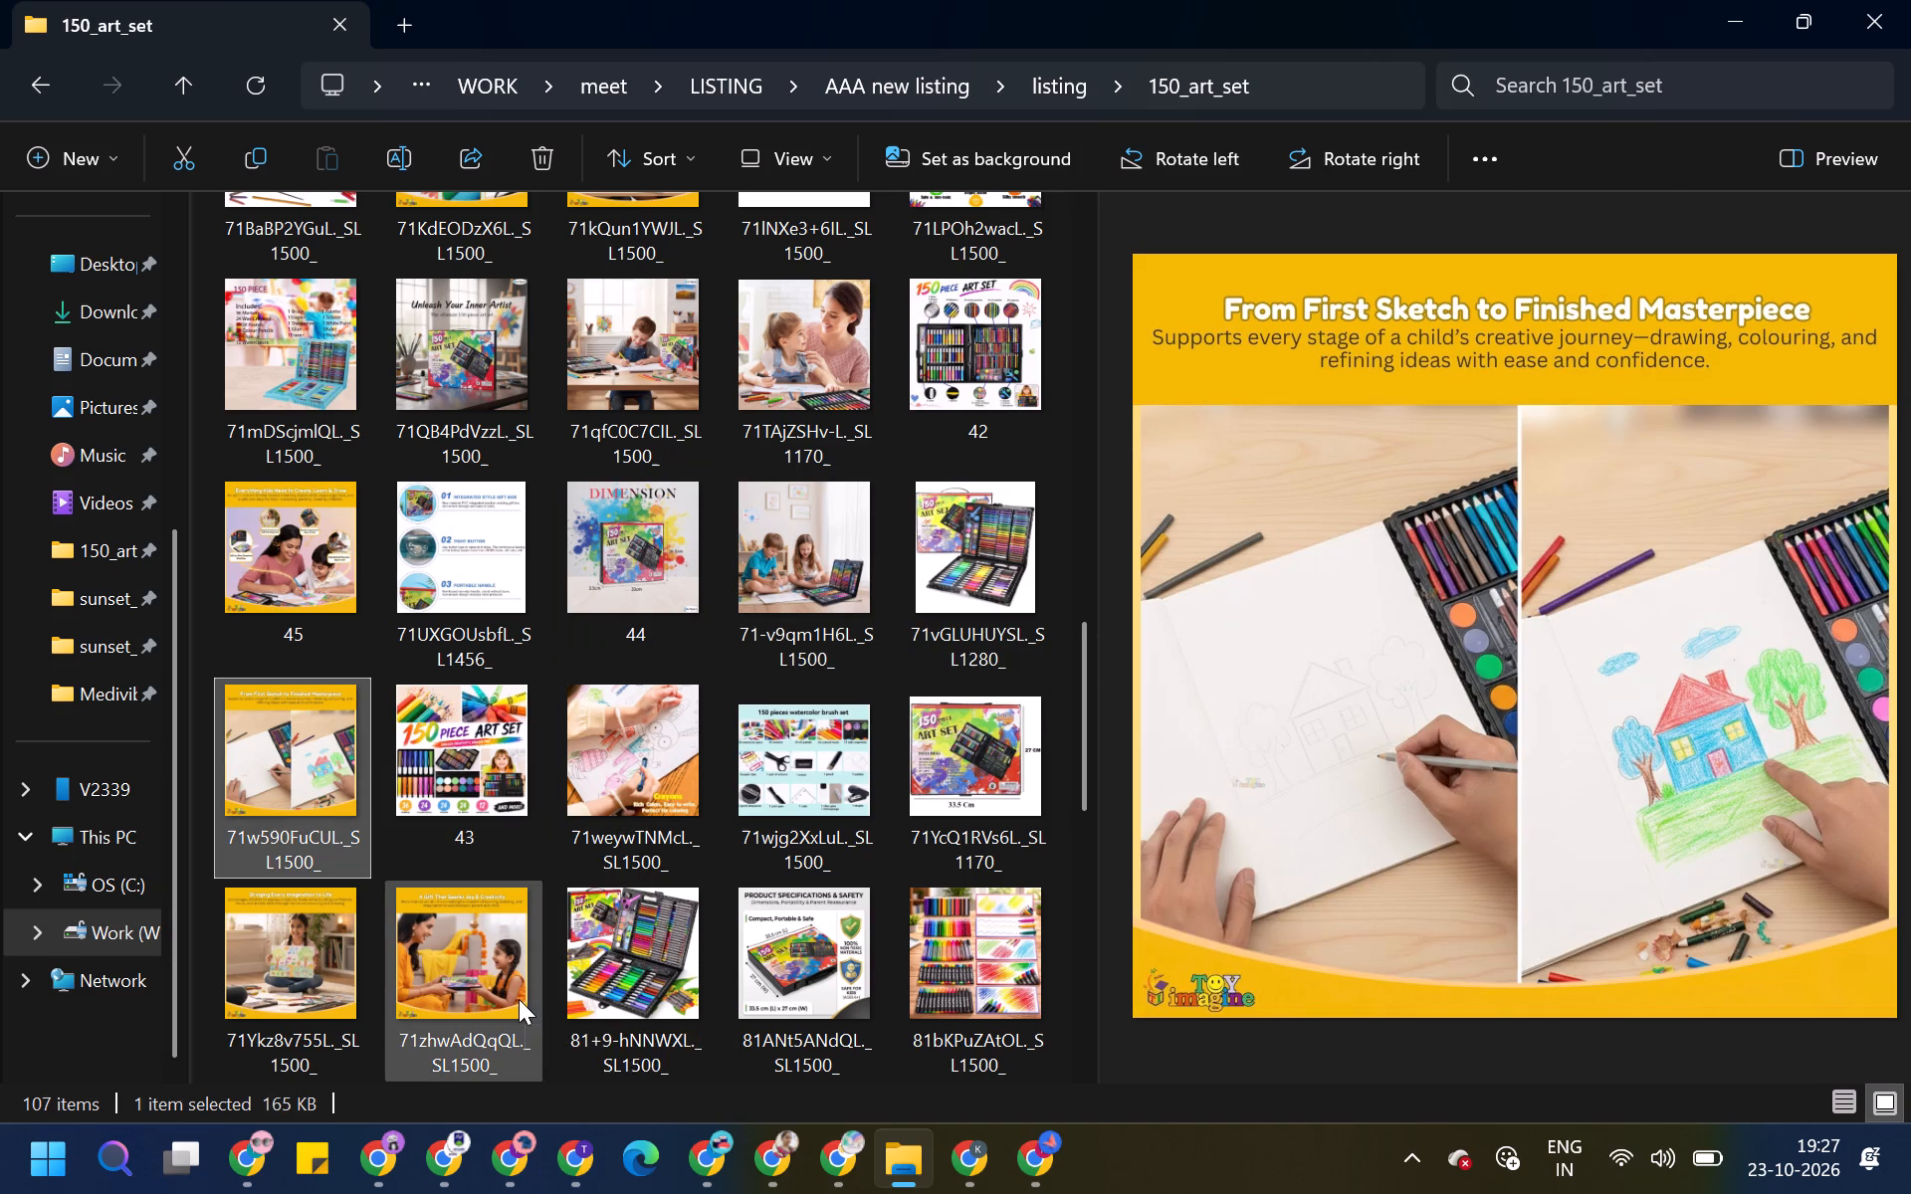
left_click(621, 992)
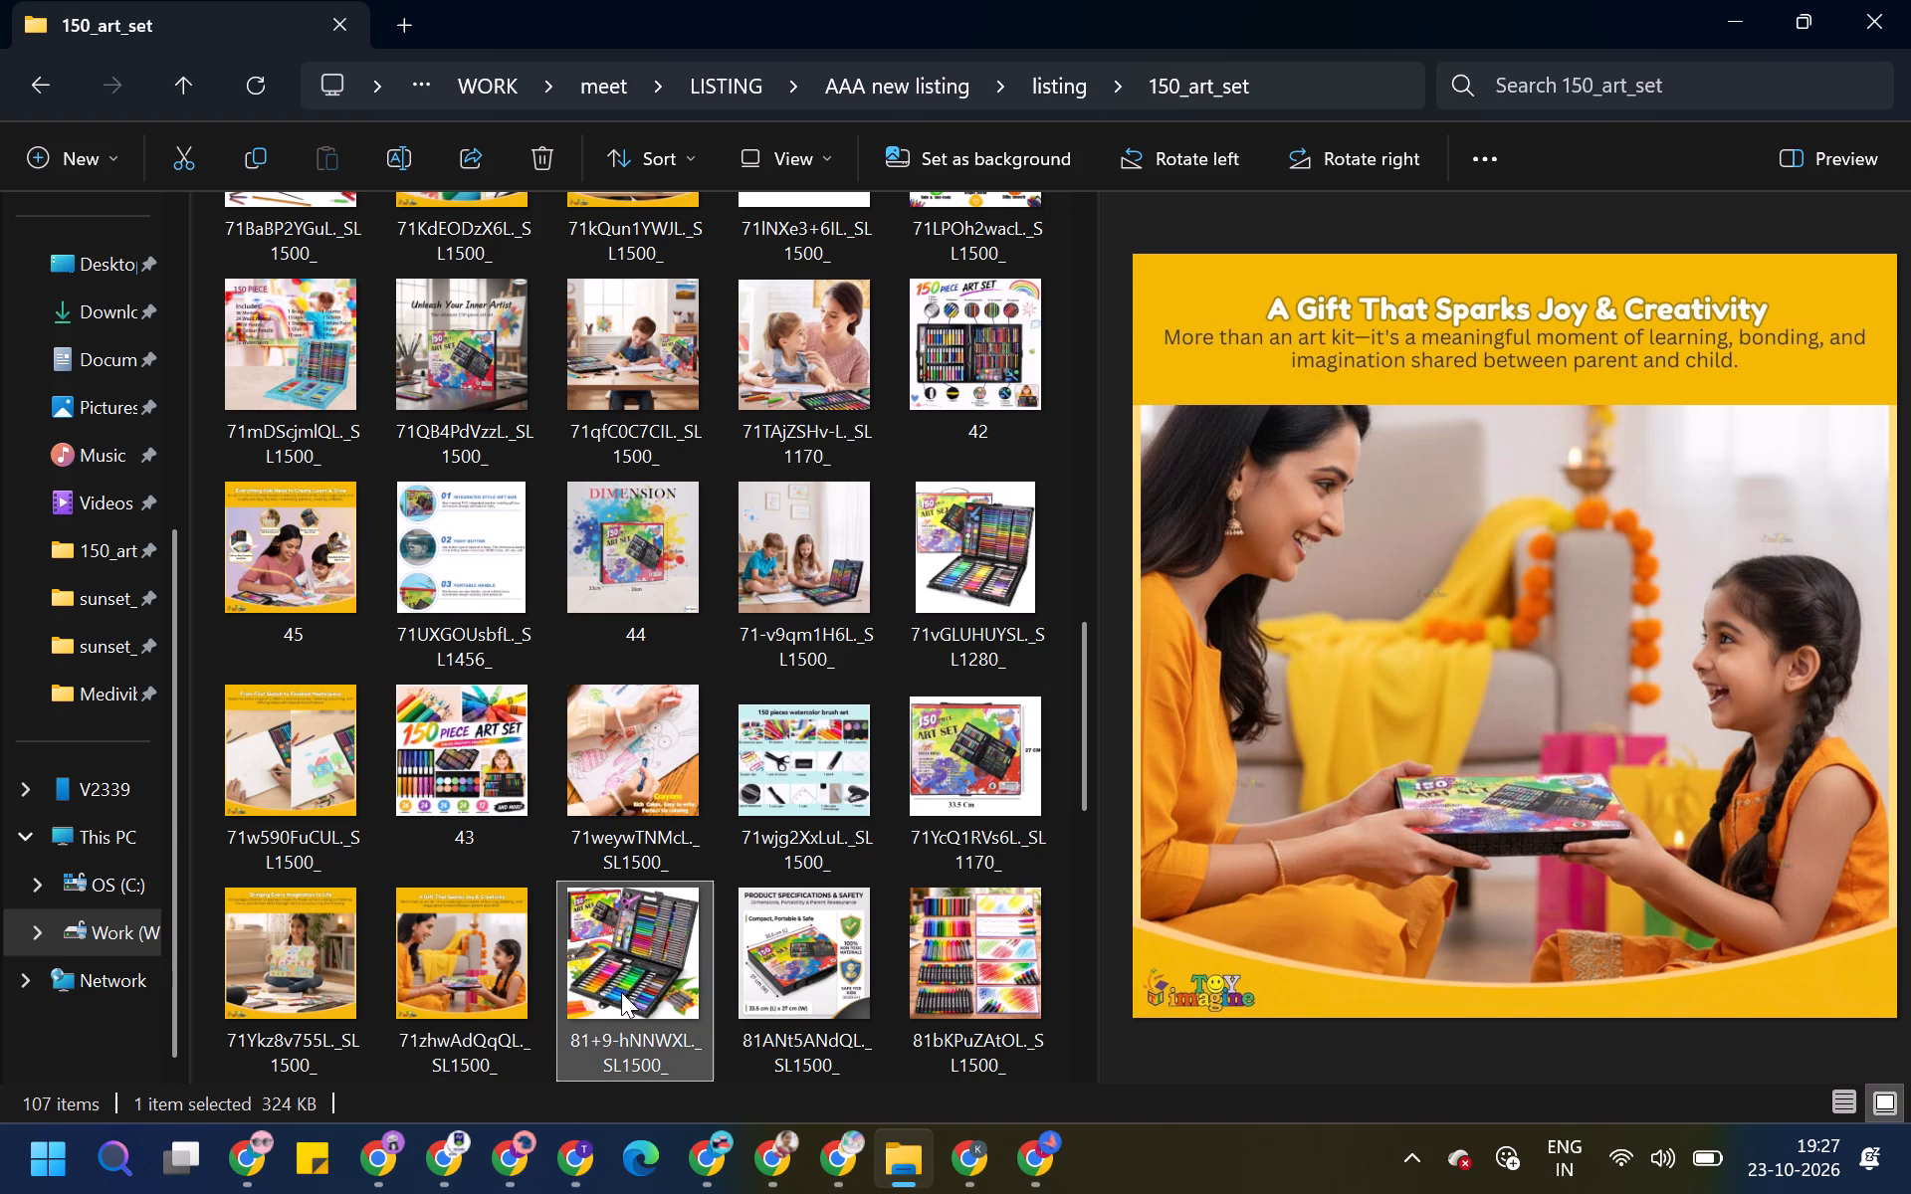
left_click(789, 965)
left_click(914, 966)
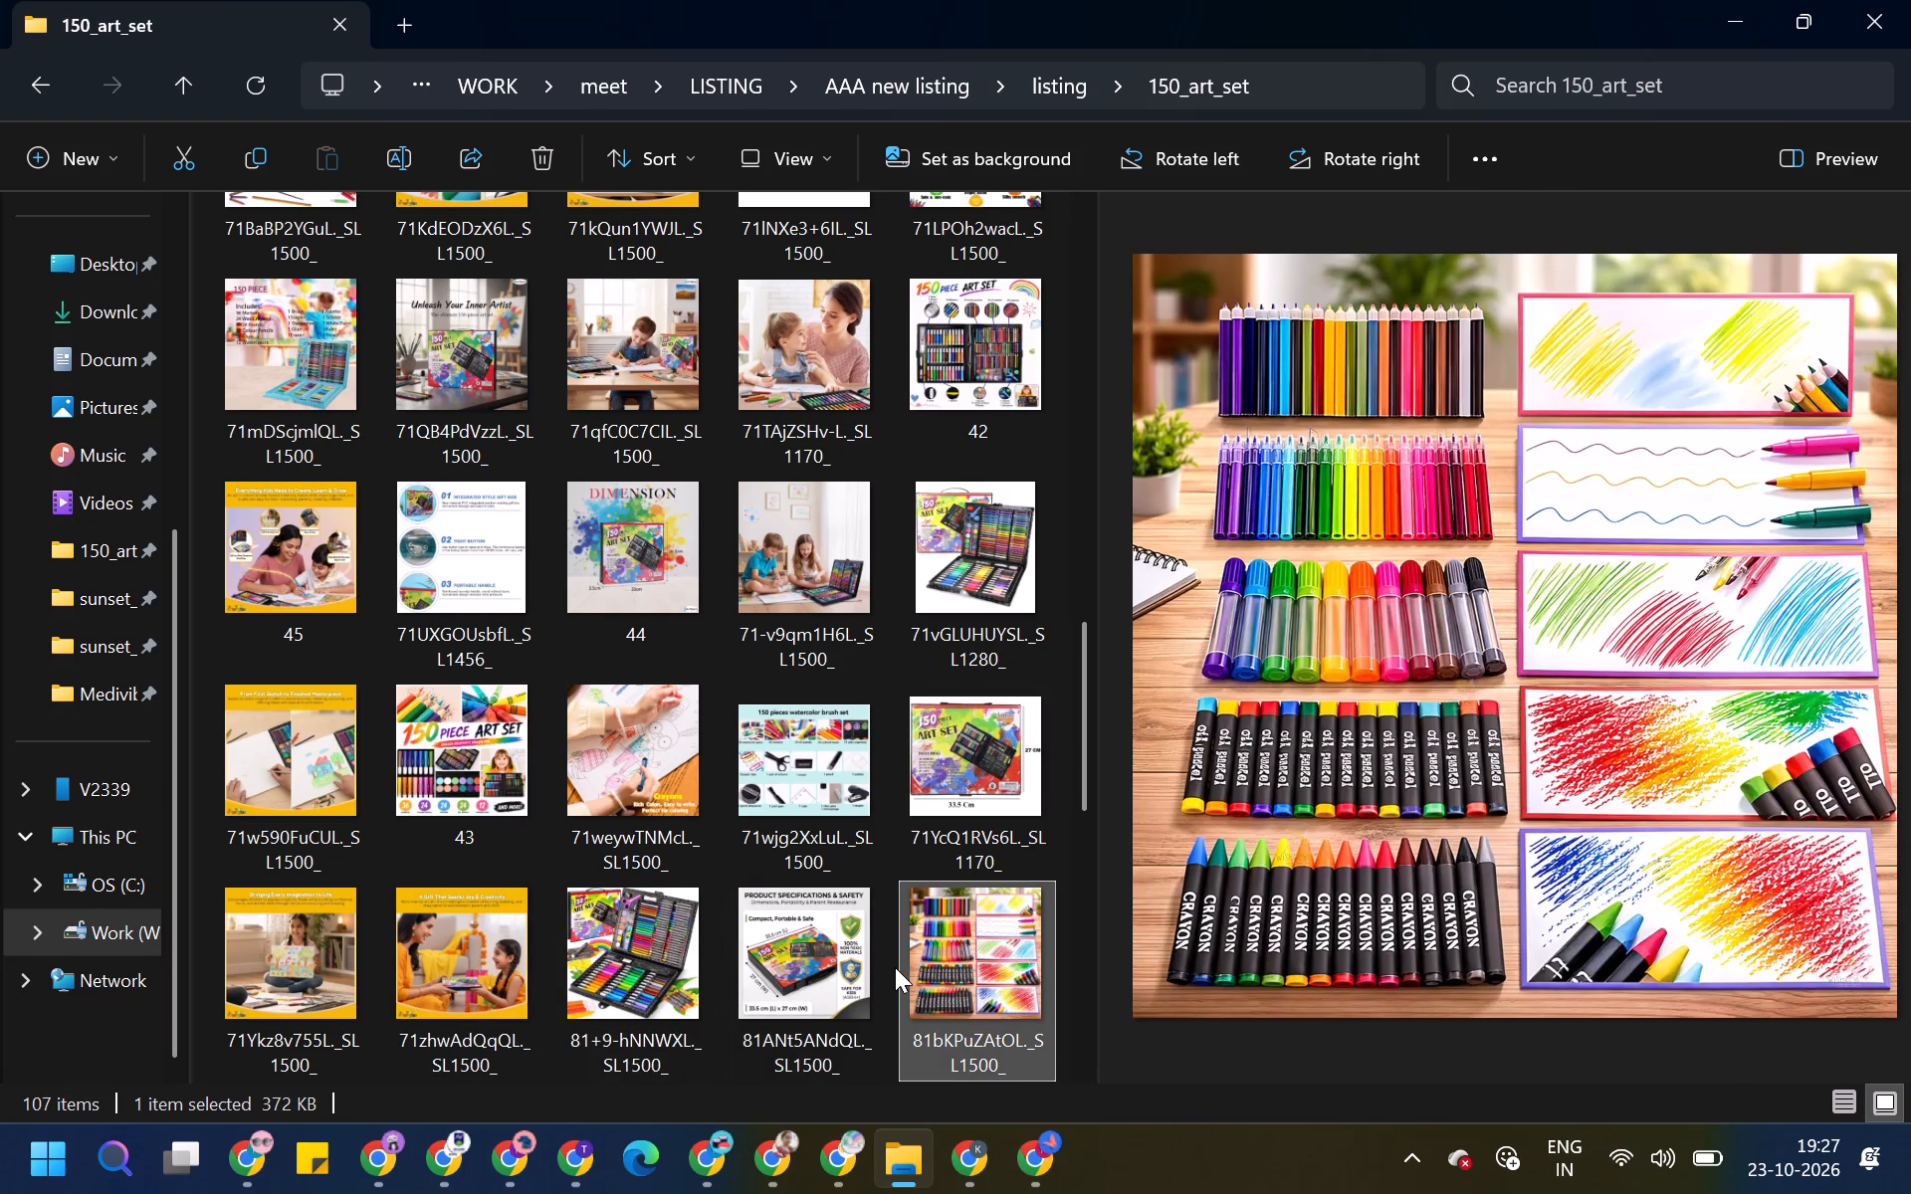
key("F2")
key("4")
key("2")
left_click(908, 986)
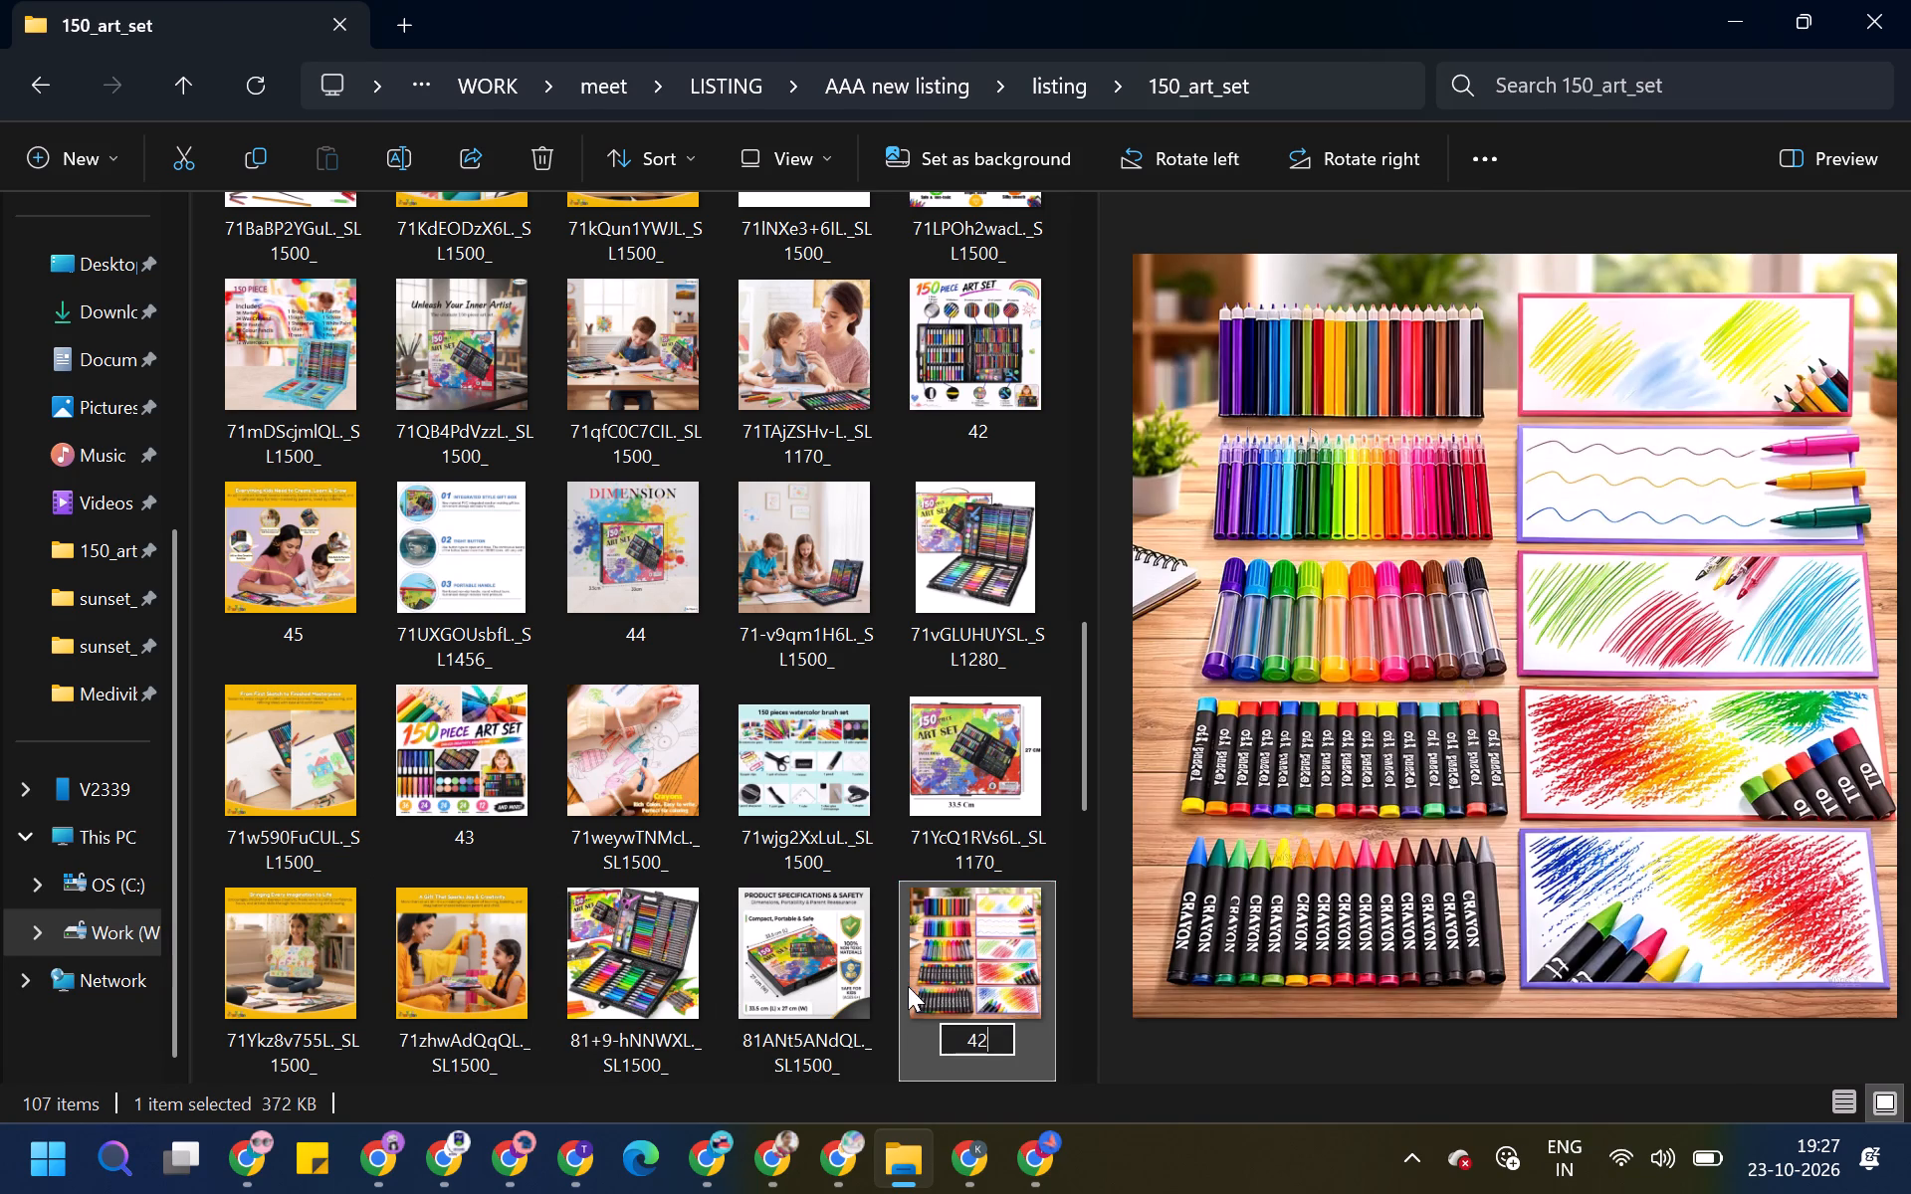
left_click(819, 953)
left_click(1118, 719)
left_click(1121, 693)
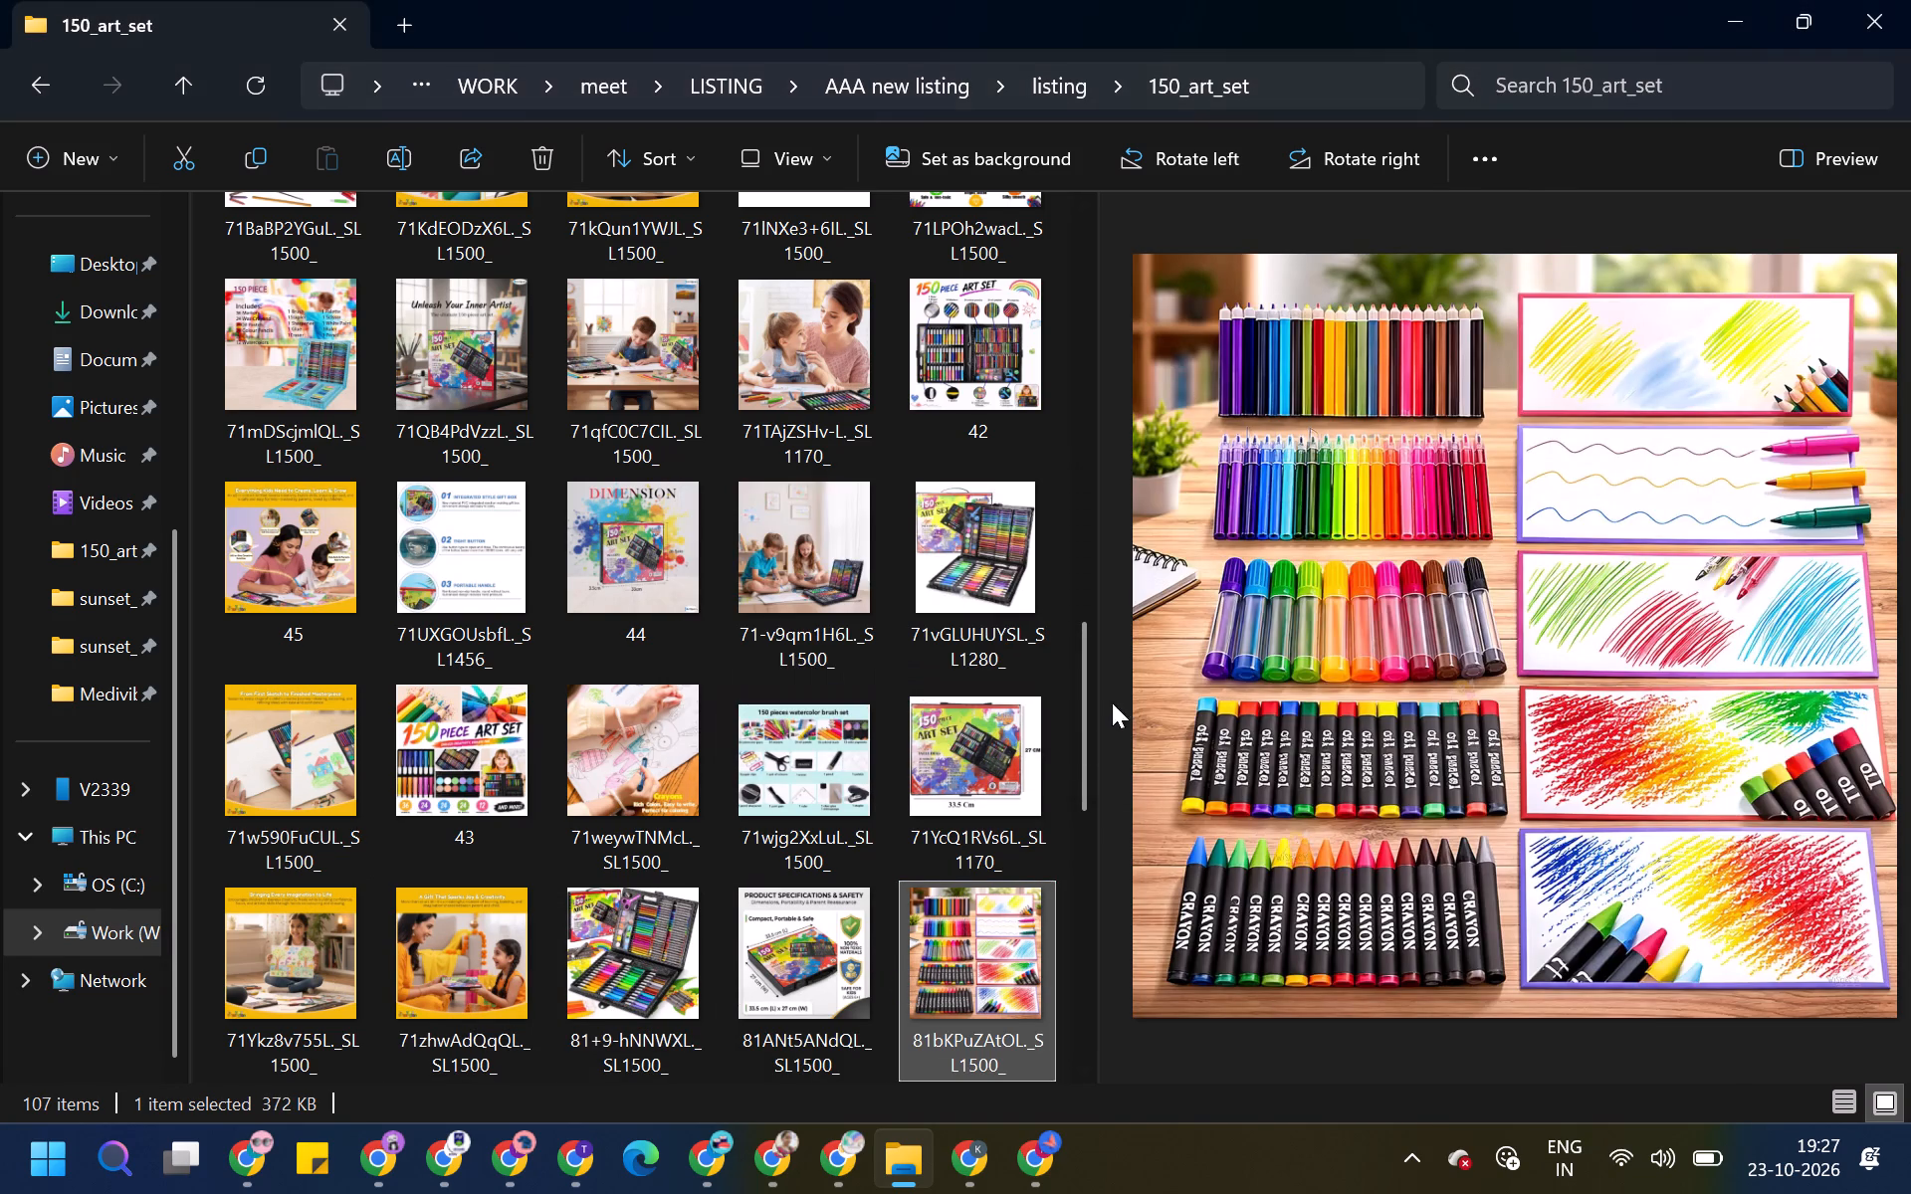
Refresh the 150_art_set folder so the newly numbered images sort in order.
key("ctrl+r")
scroll(455, 786, "up", 1)
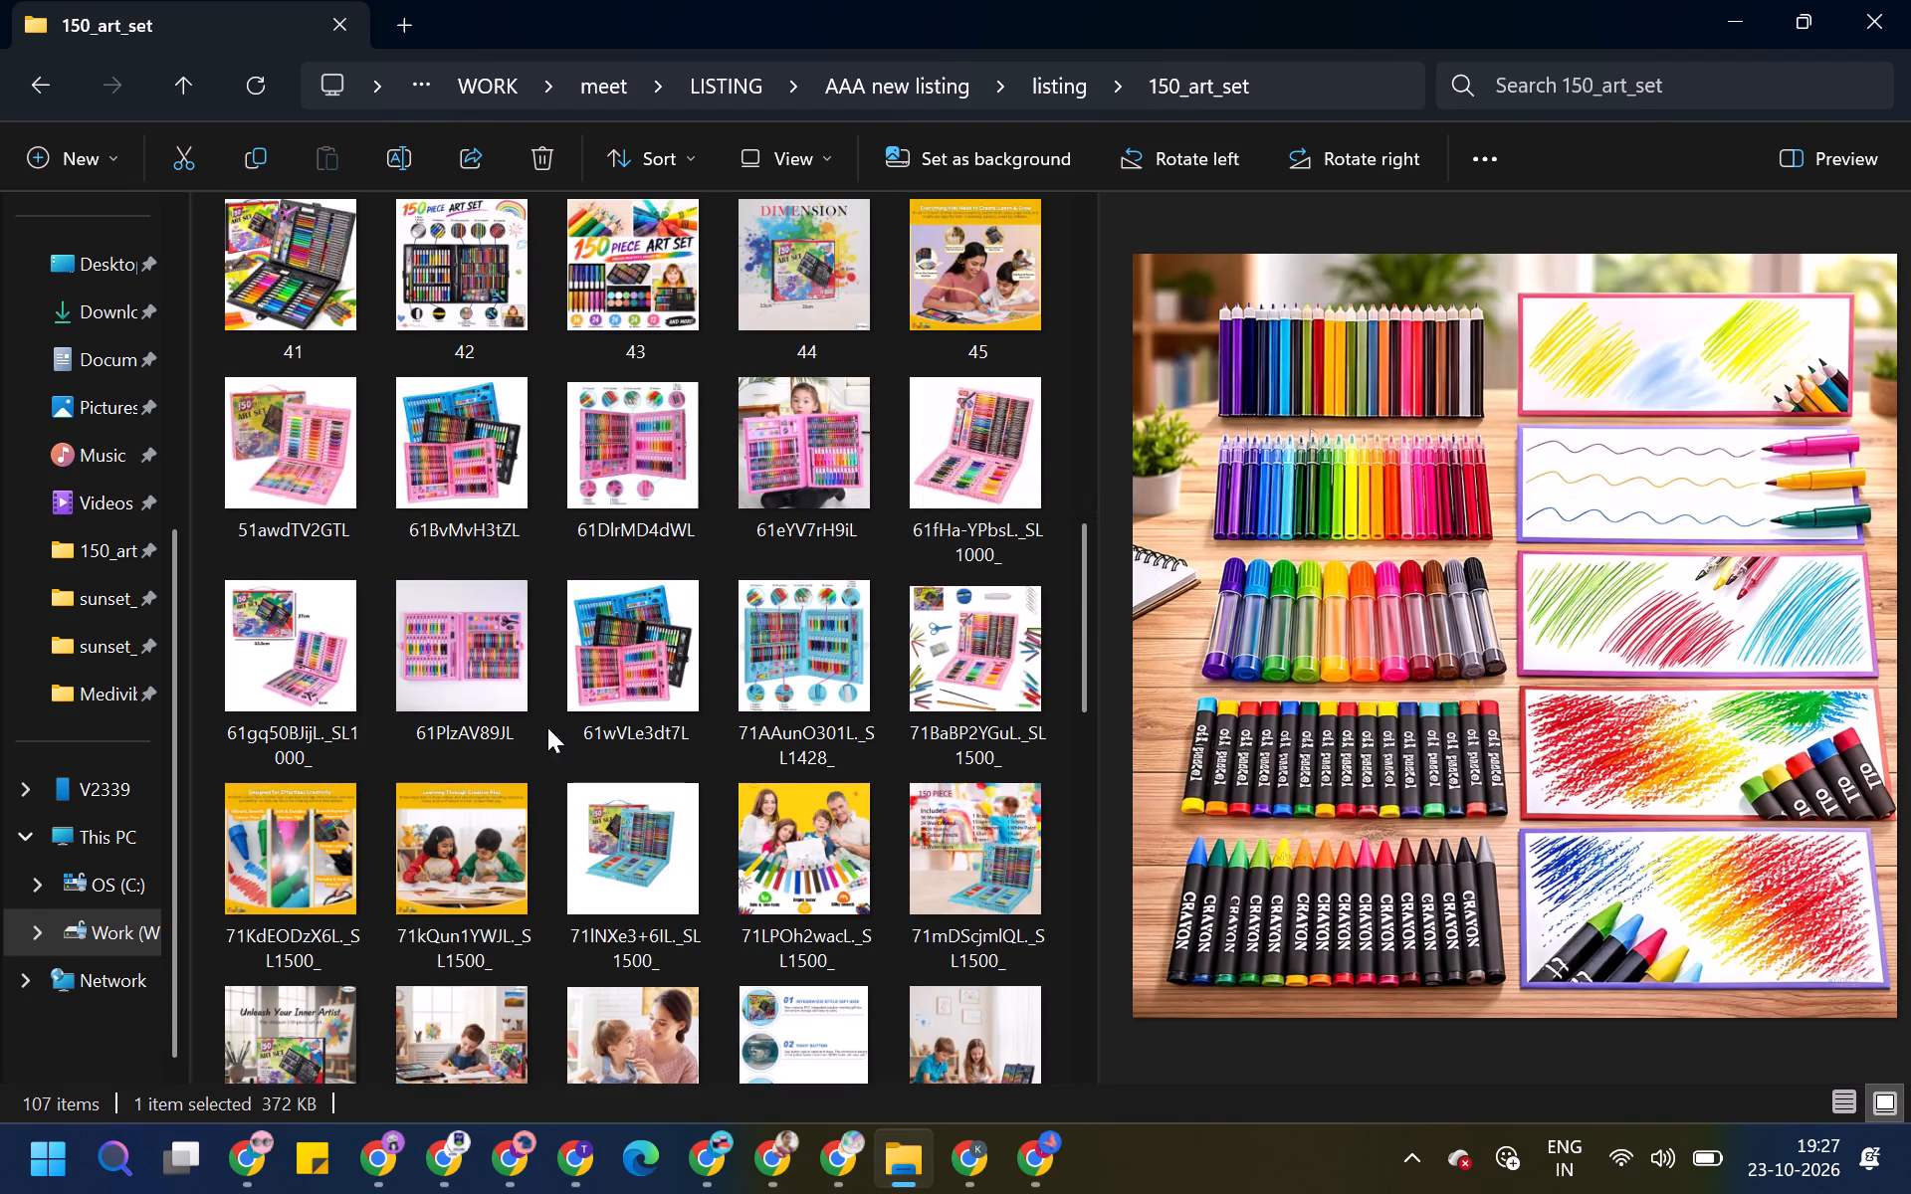
scroll(539, 732, "down", 1)
scroll(534, 734, "up", 1)
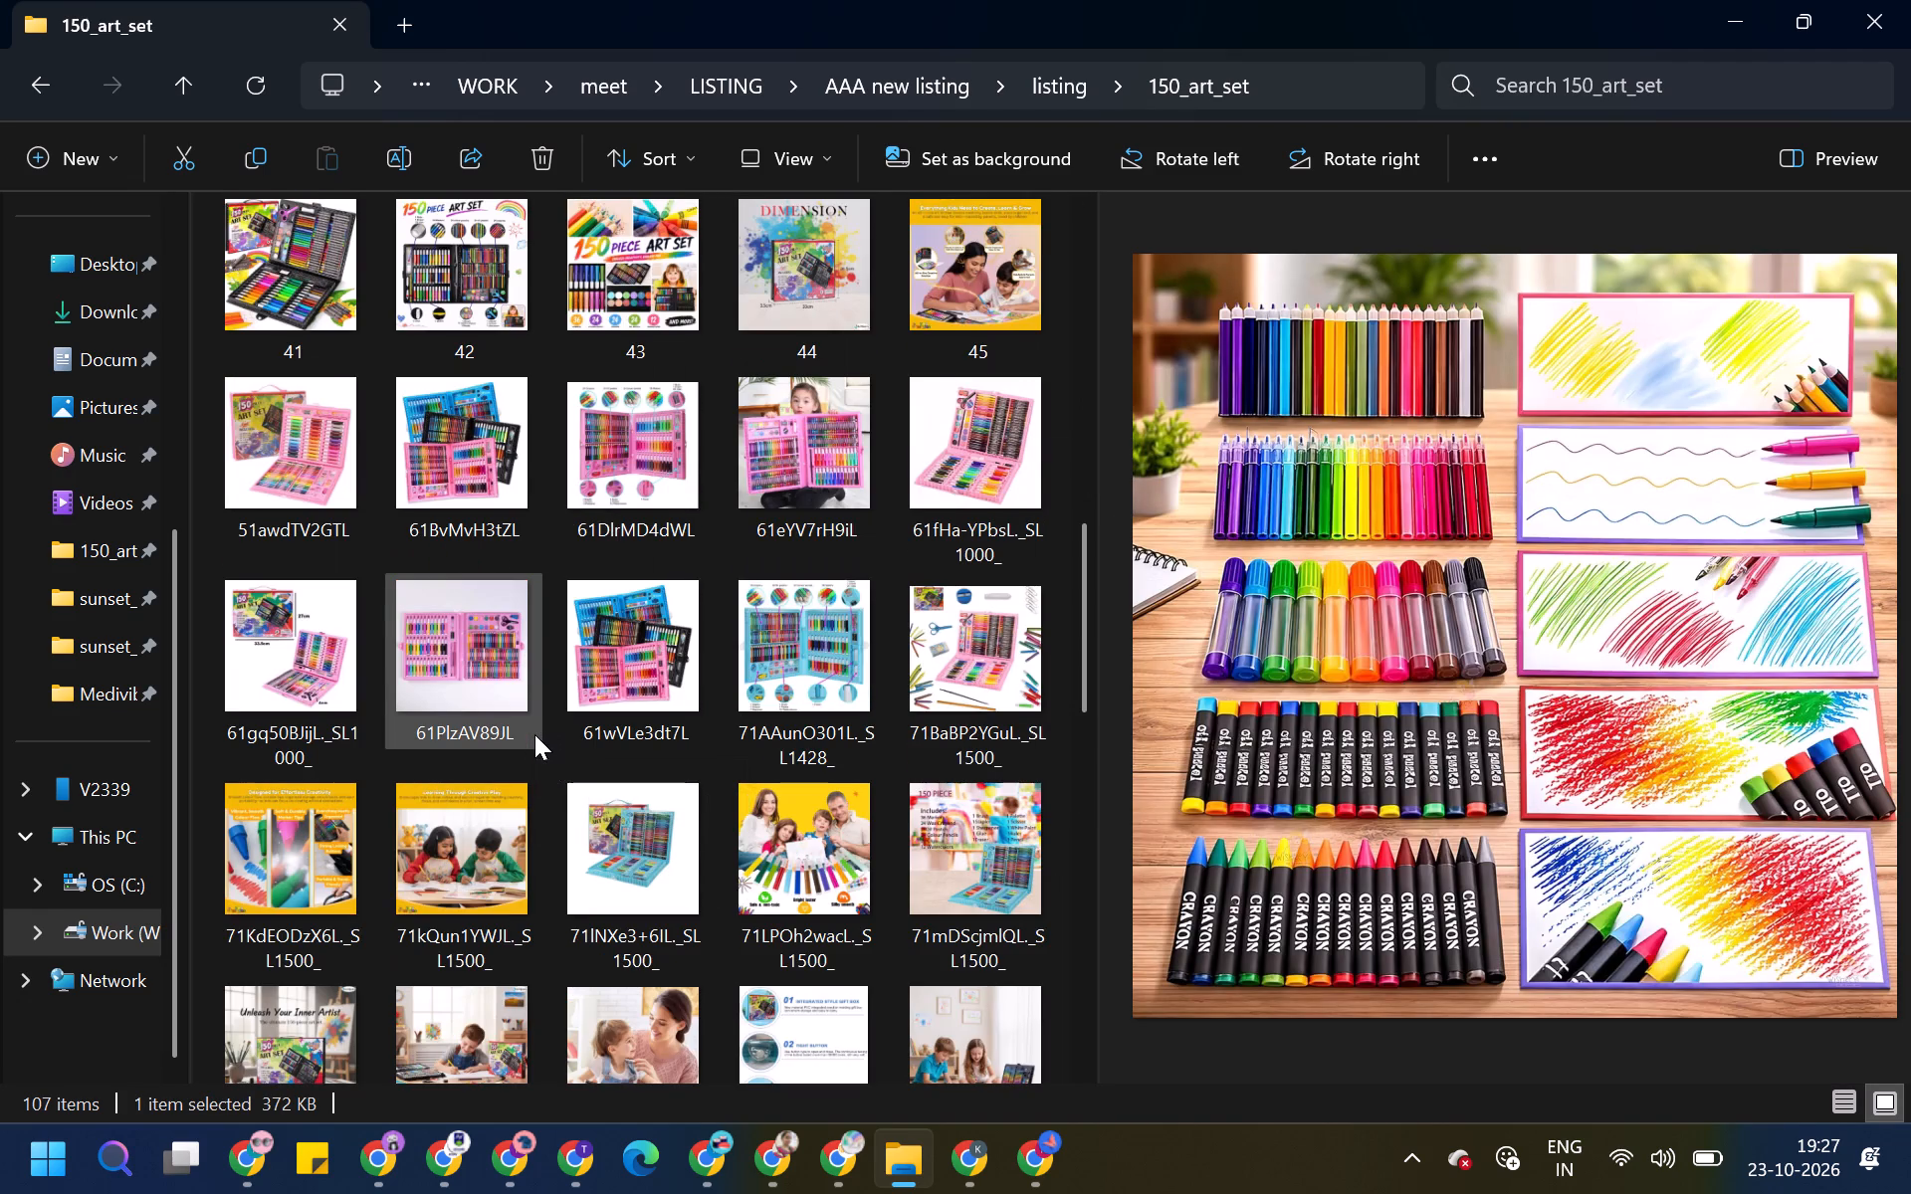
scroll(534, 734, "down", 1)
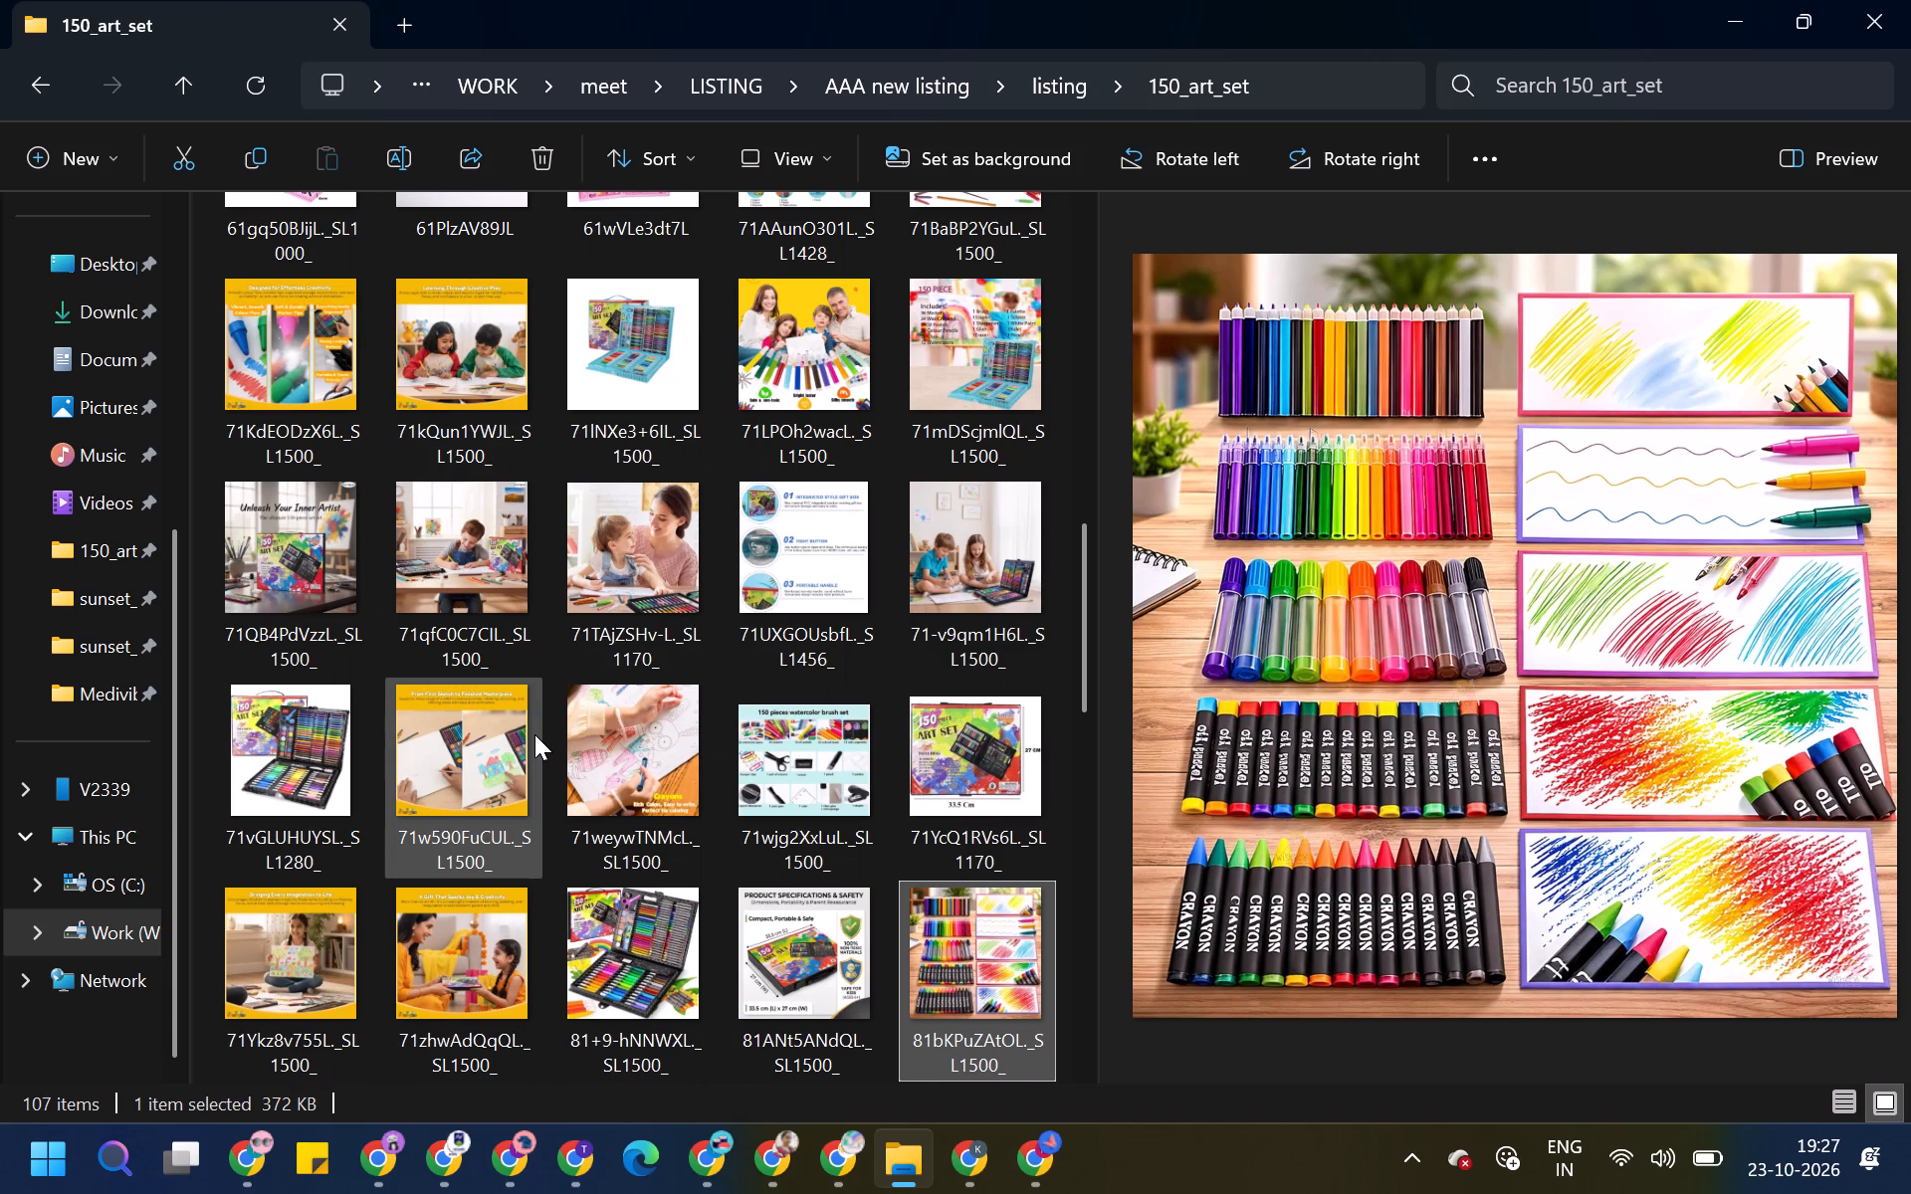
Compare the two "Everything They Need In One Case" images and delete the duplicate 81CQfrLbGTL, keeping 81h6F9OBtxL.
scroll(534, 734, "down", 1)
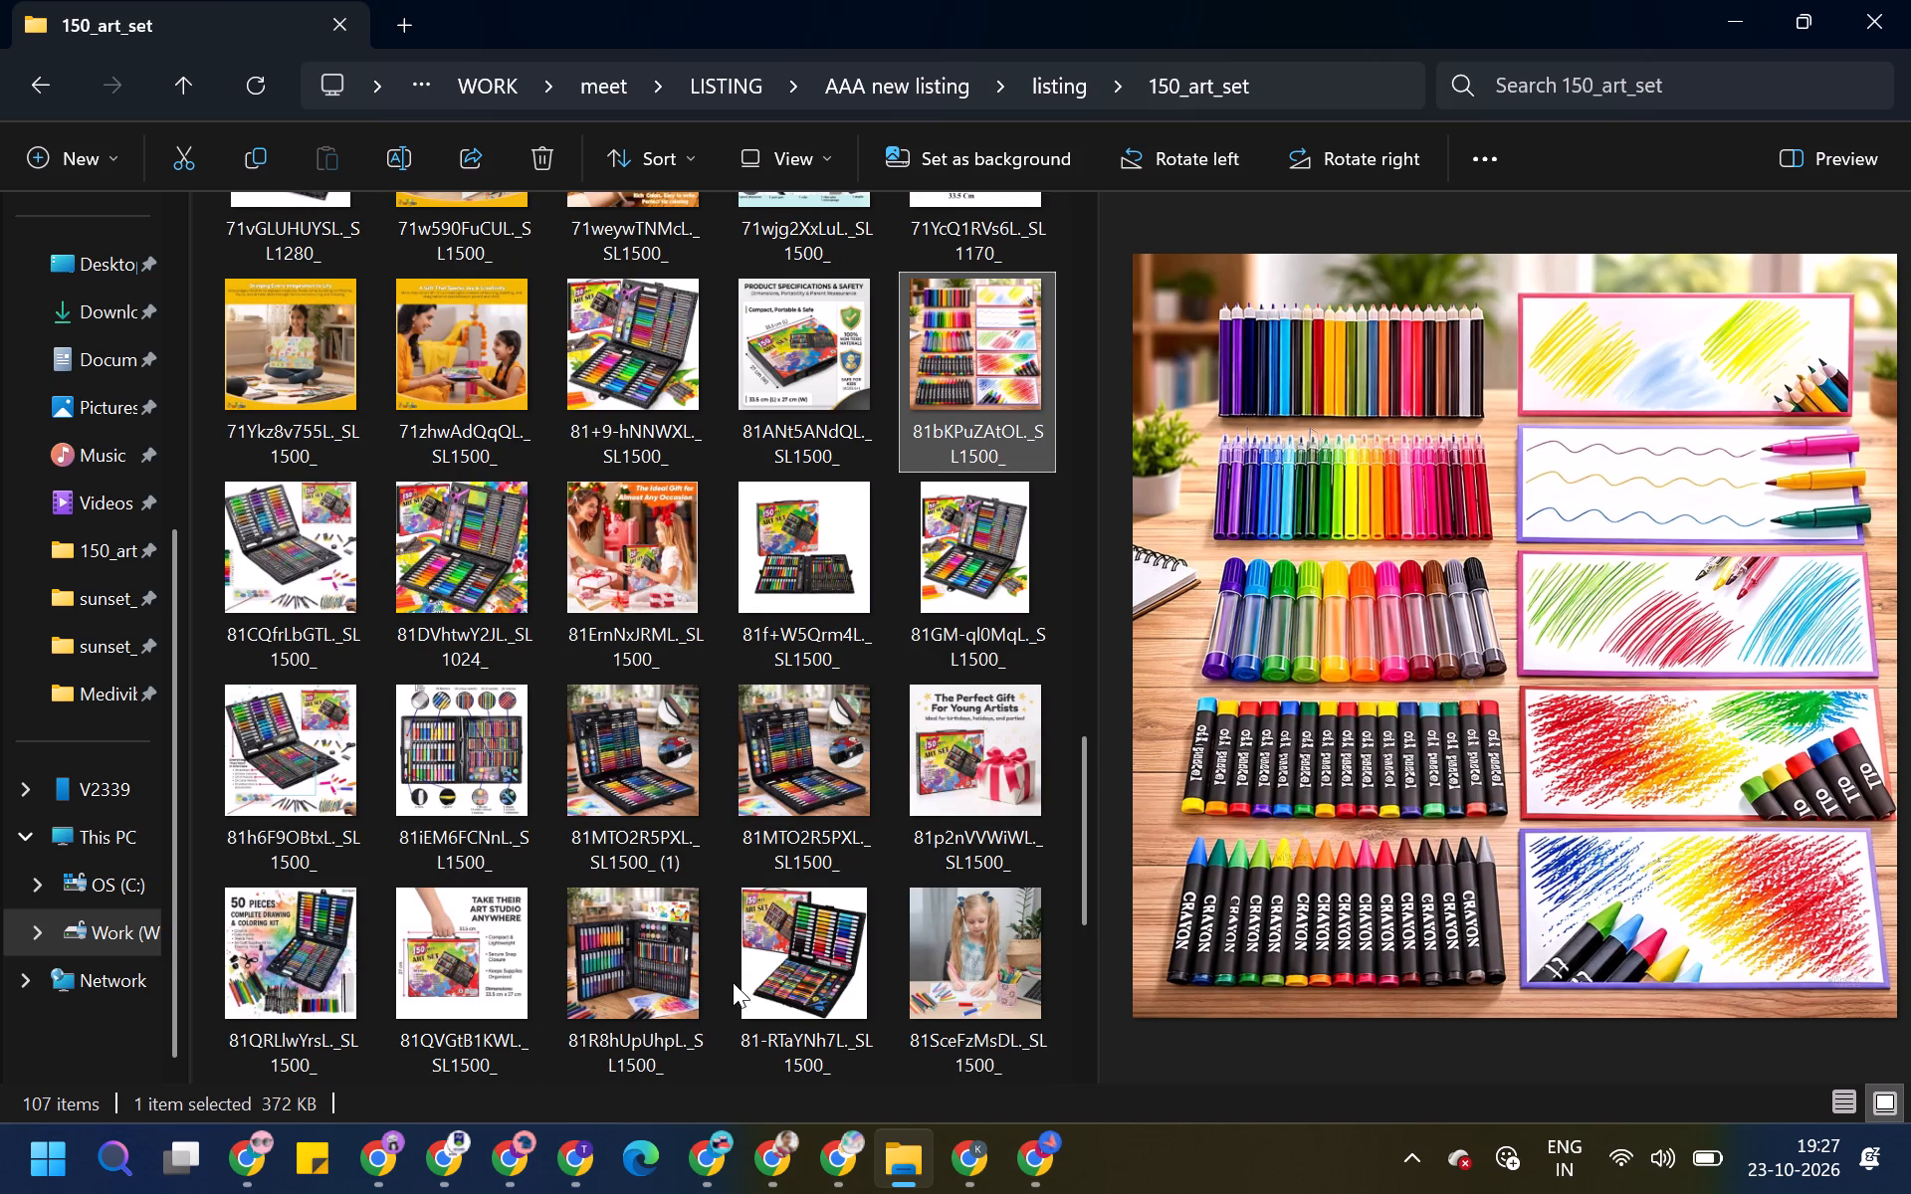
left_click(738, 977)
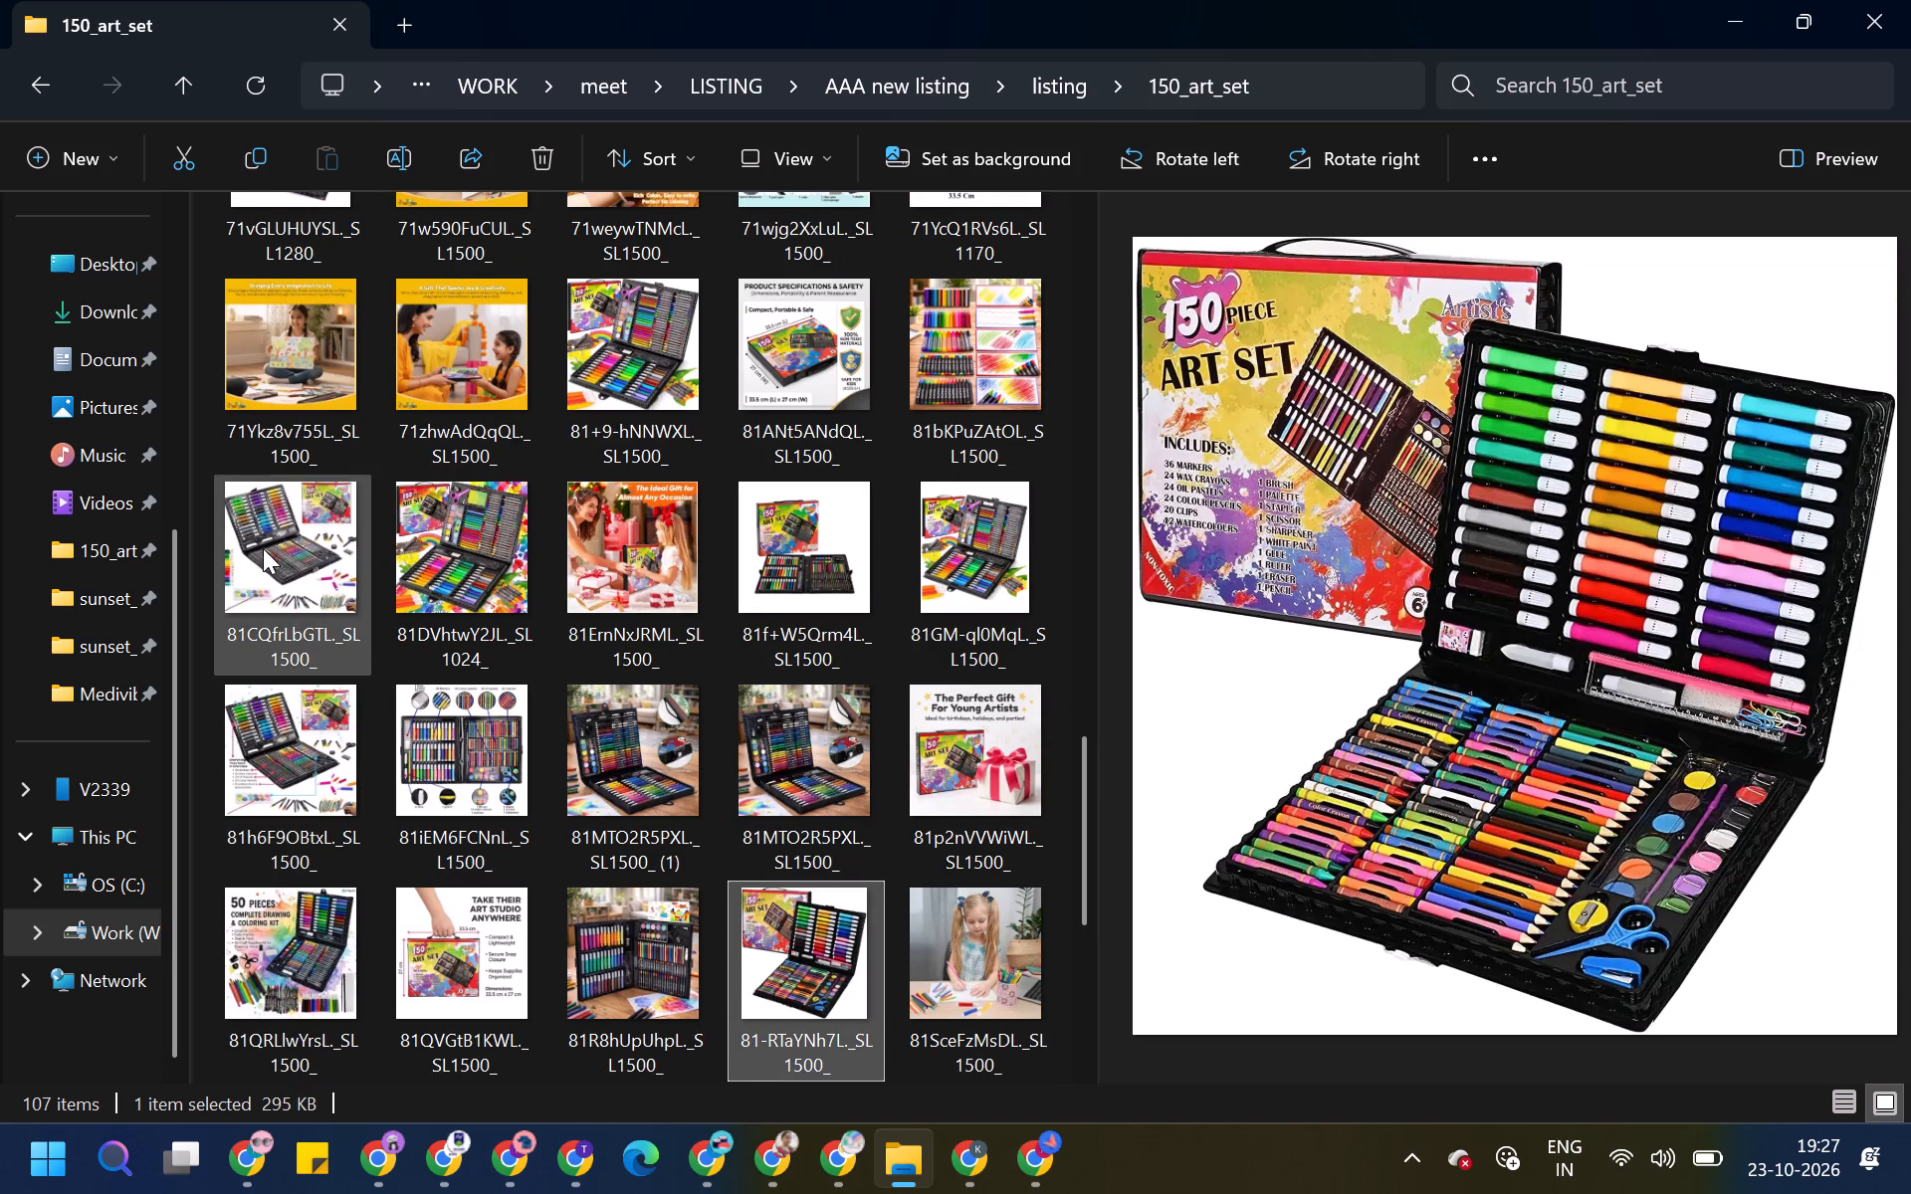
left_click(263, 548)
left_click(285, 769)
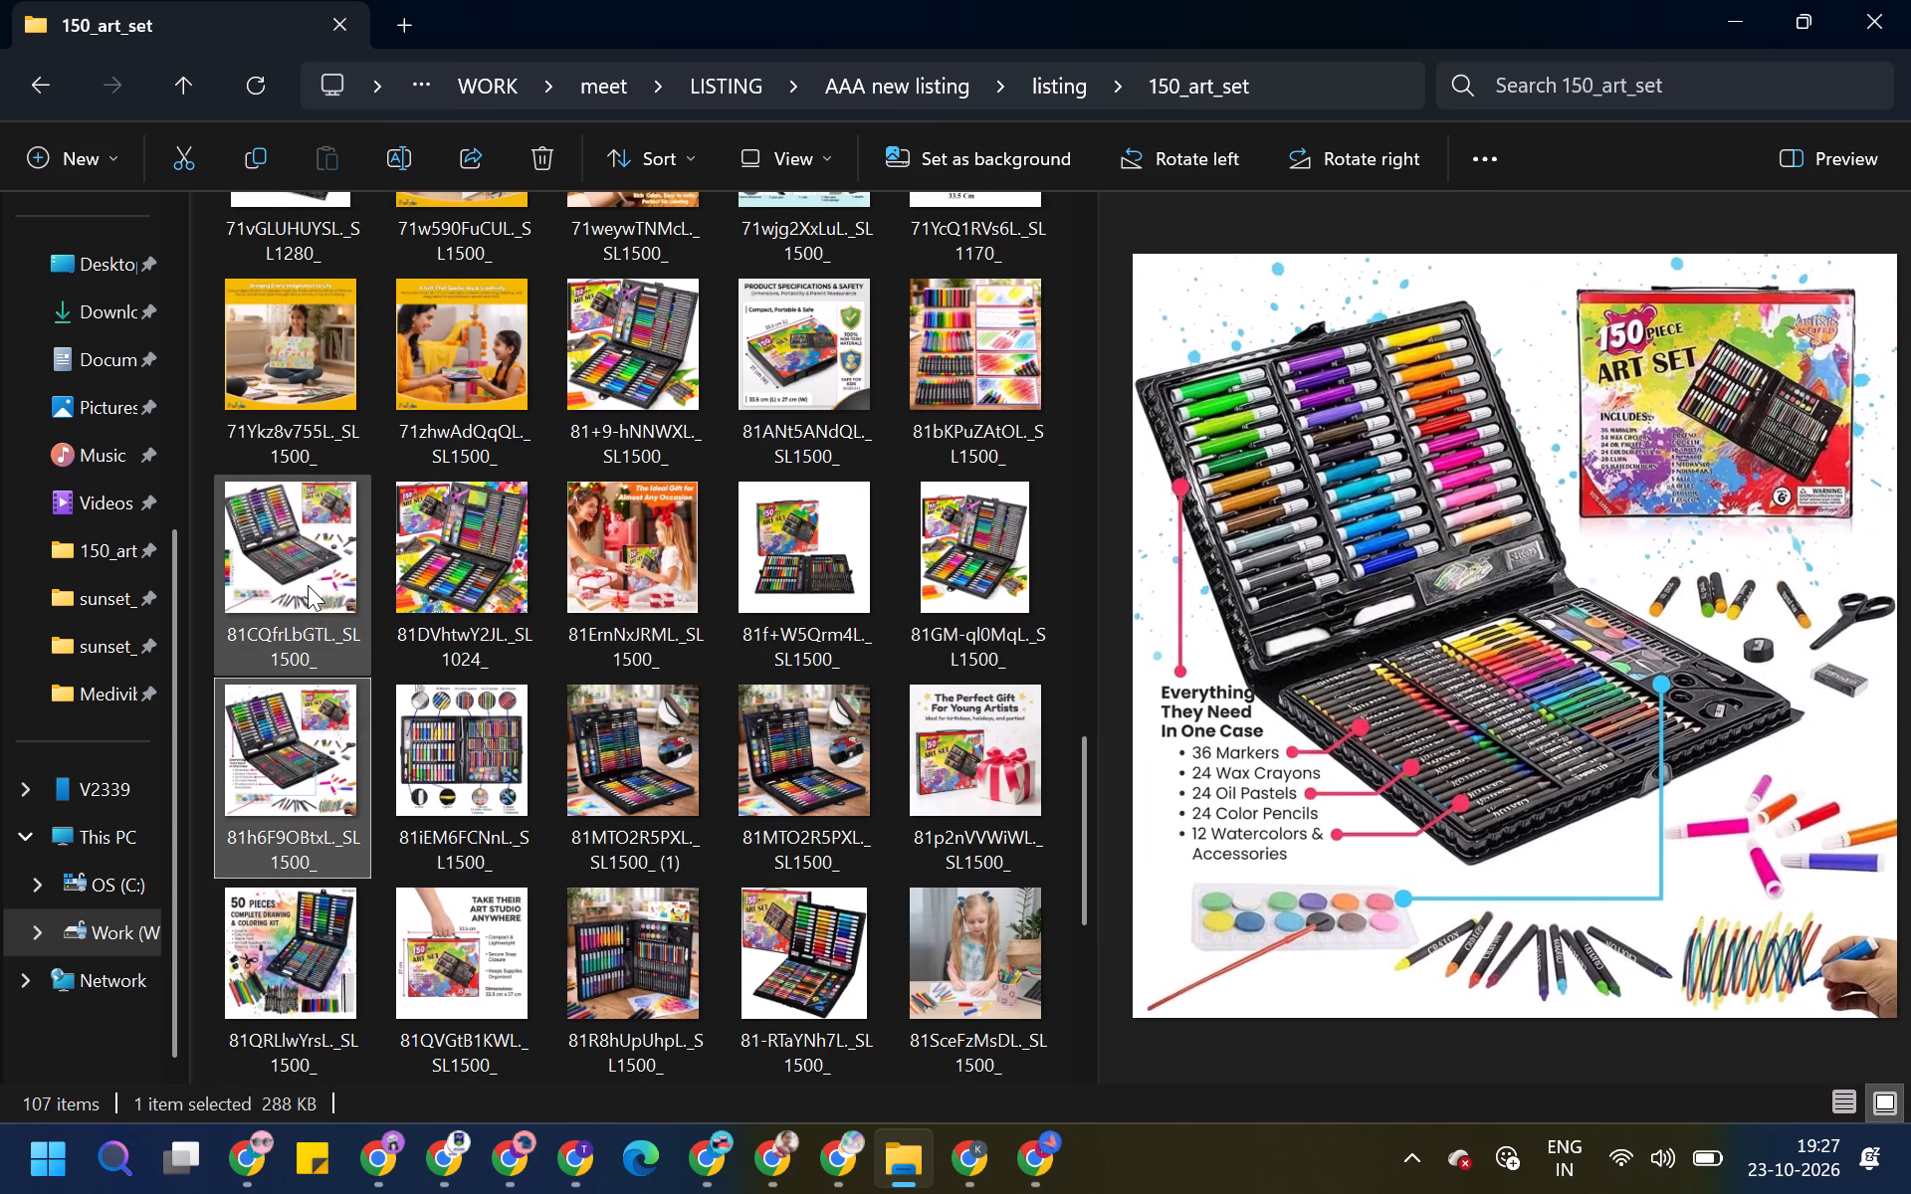
left_click(308, 585)
key("Delete")
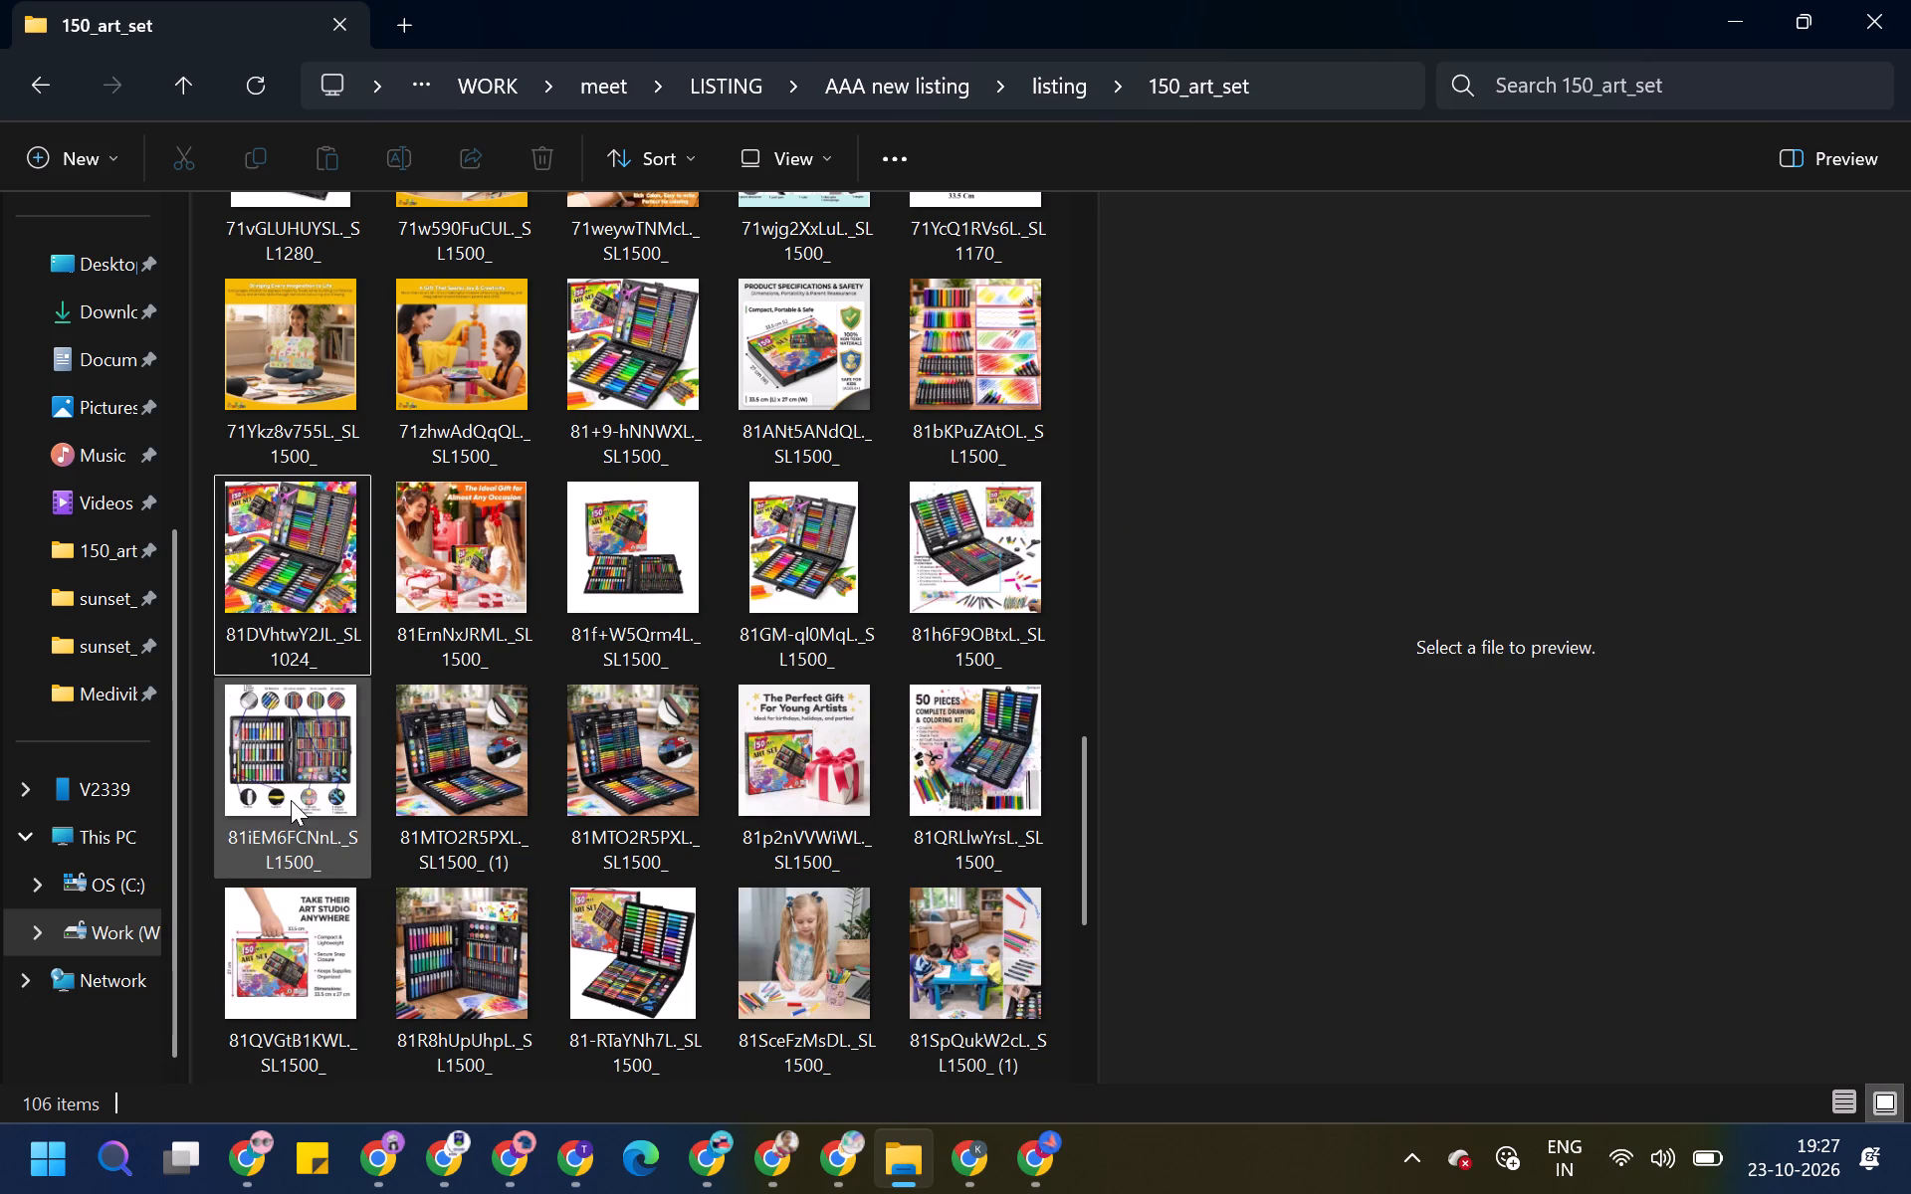
Delete the duplicate copies marked (1) of images 81MTO2R5PXL, 81SpQukW2cL and 81wgCsWVnoL.
left_click(1005, 574)
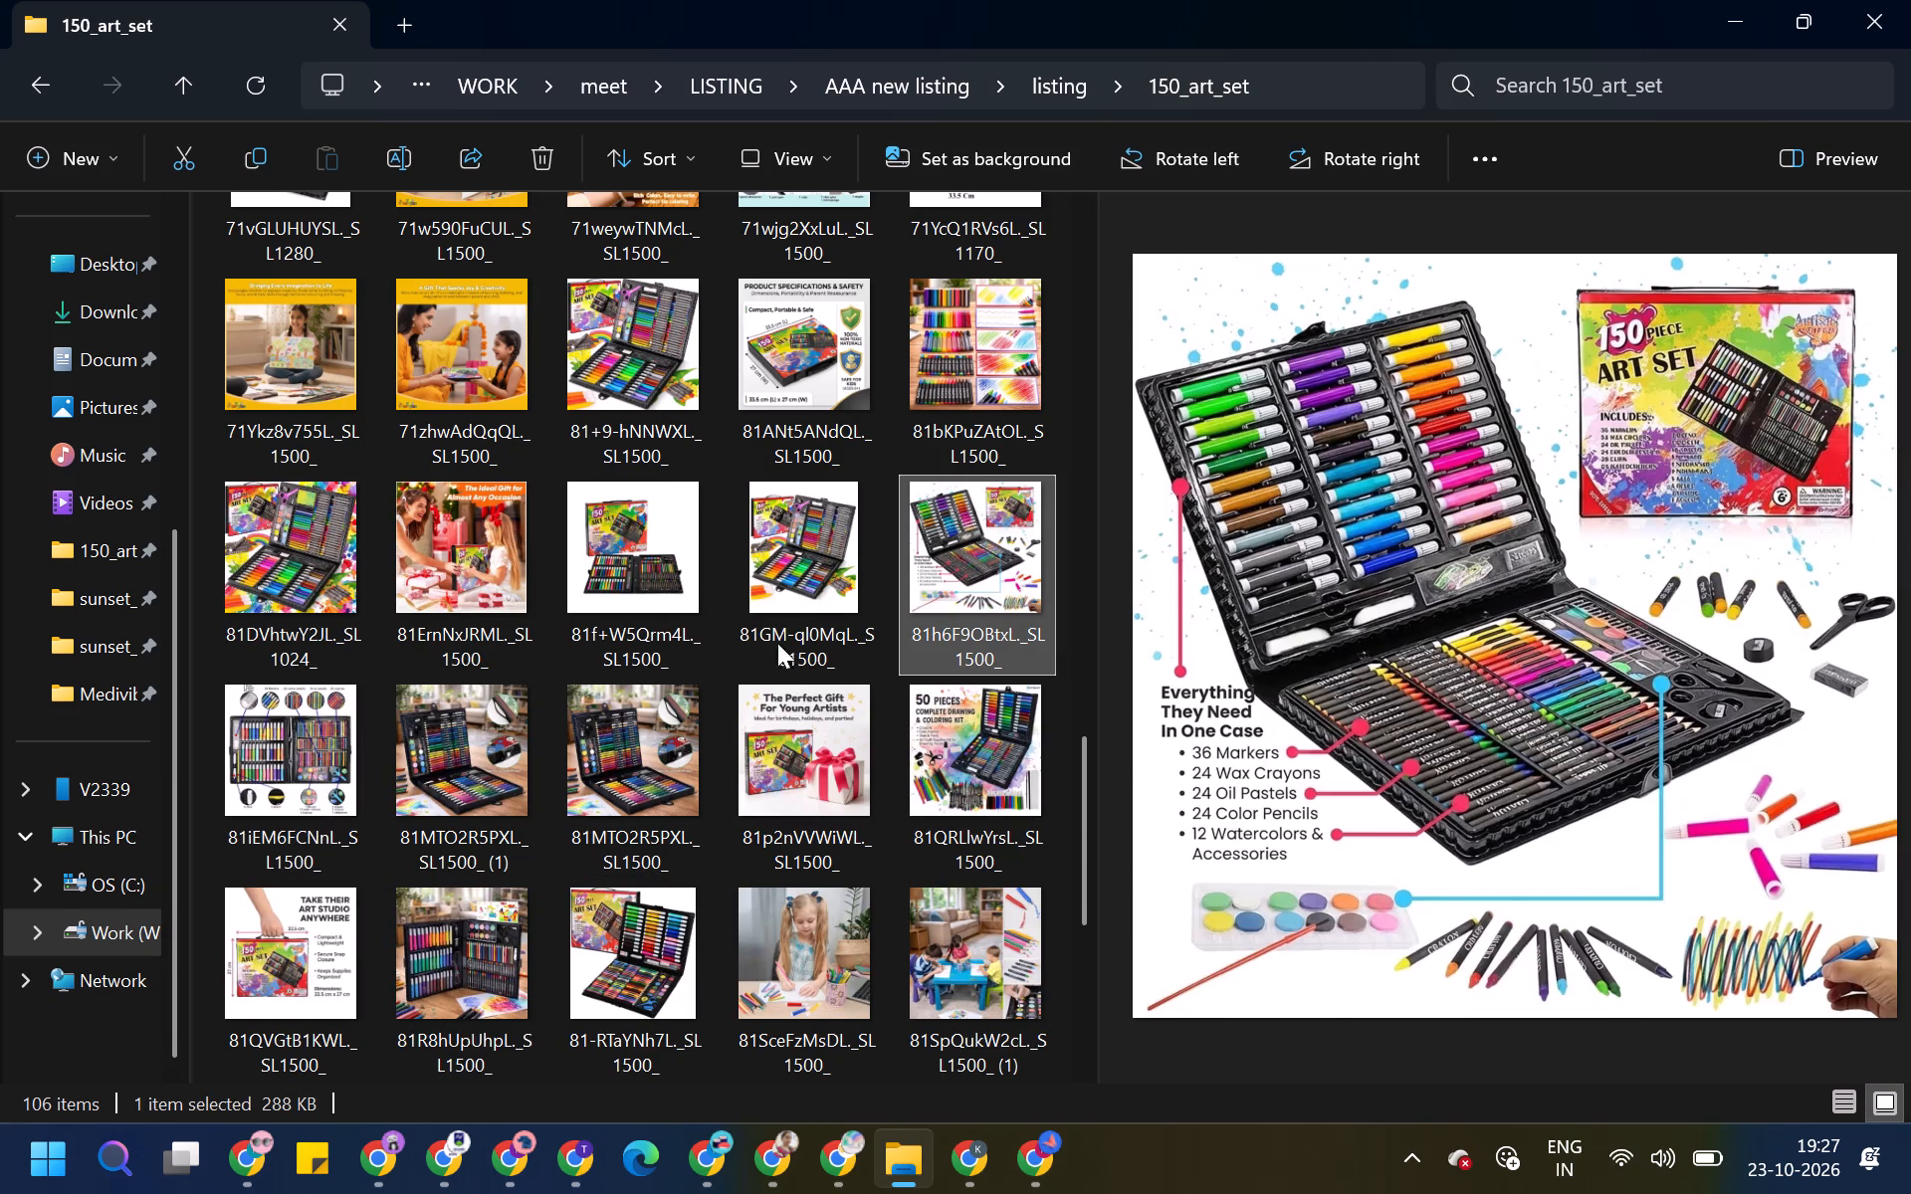
left_click(792, 634)
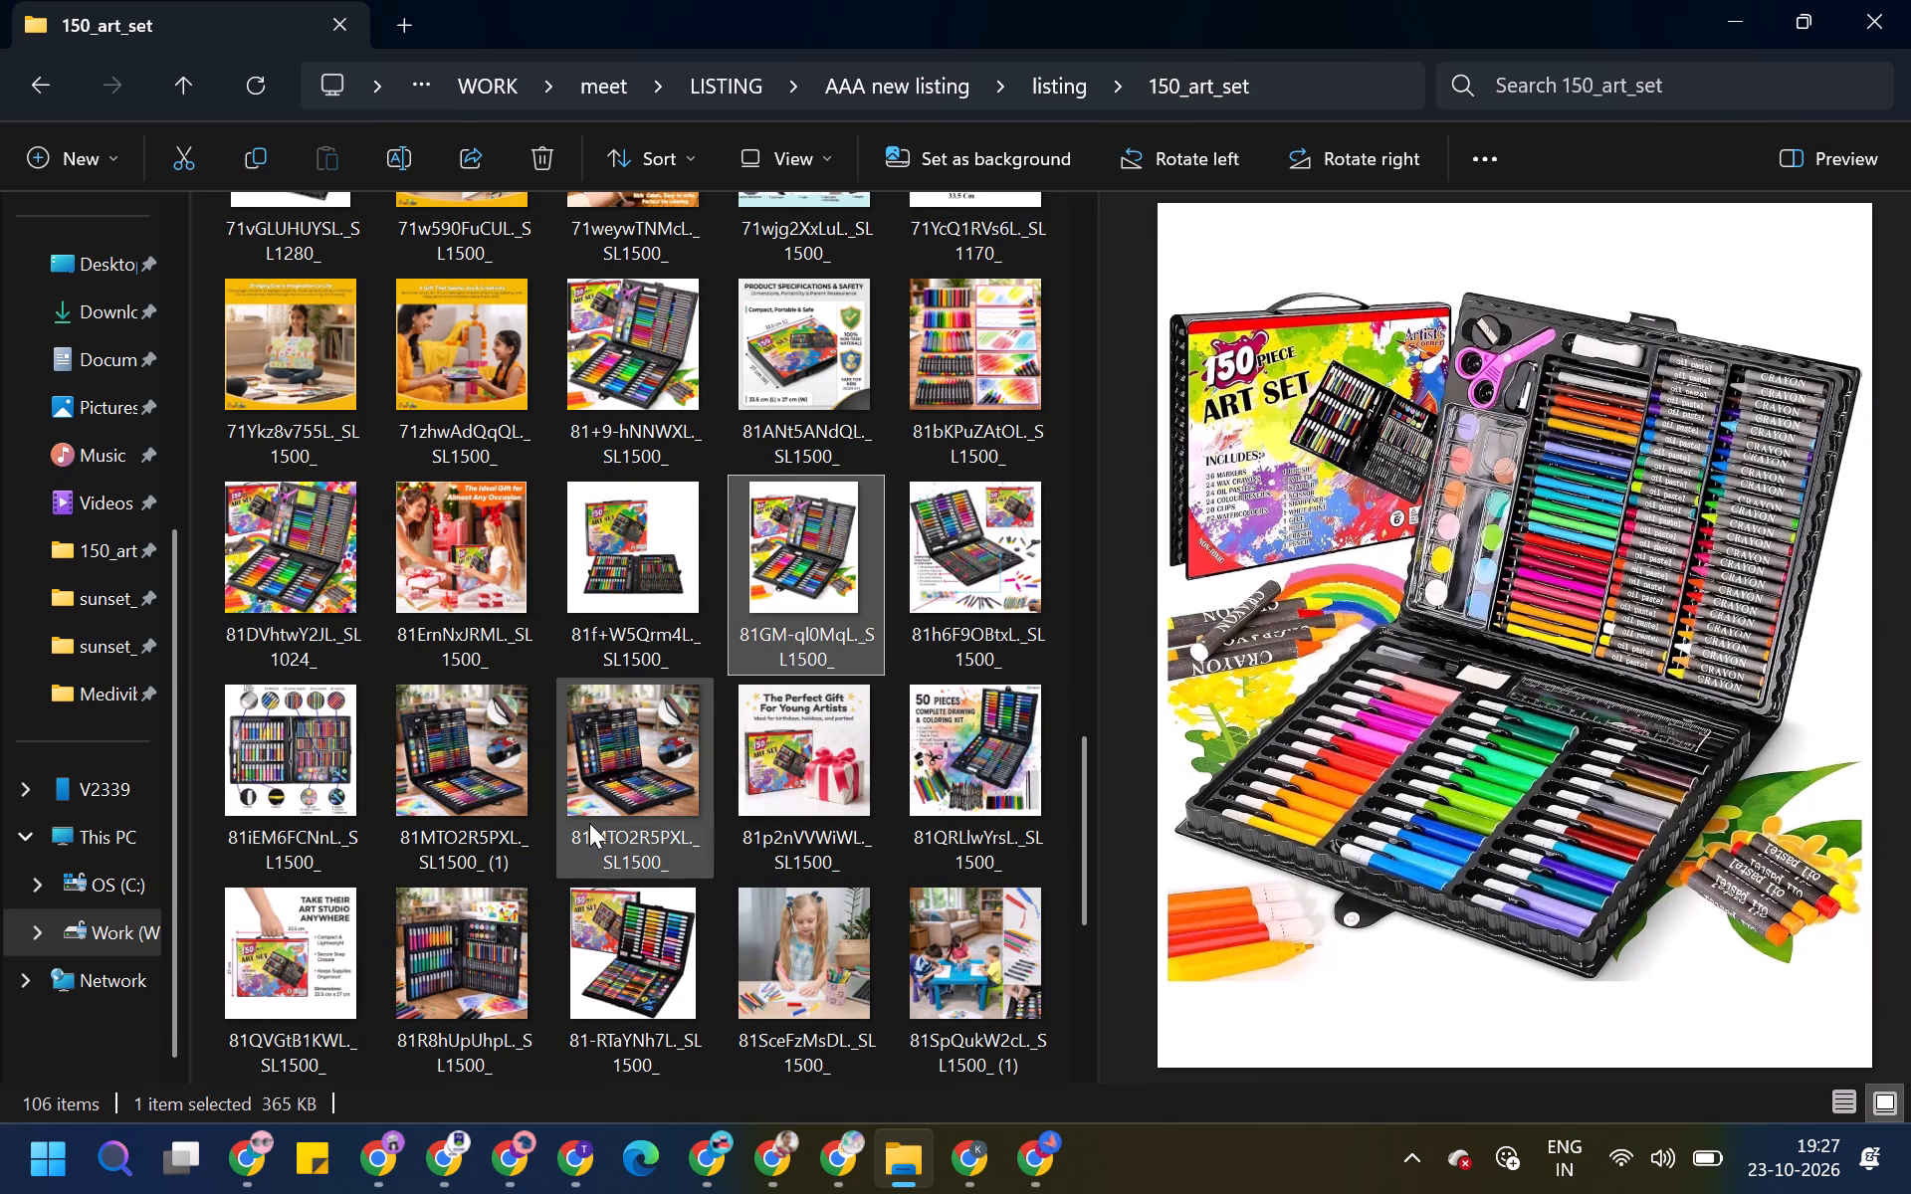
left_click(589, 823)
left_click(506, 797)
key("Delete")
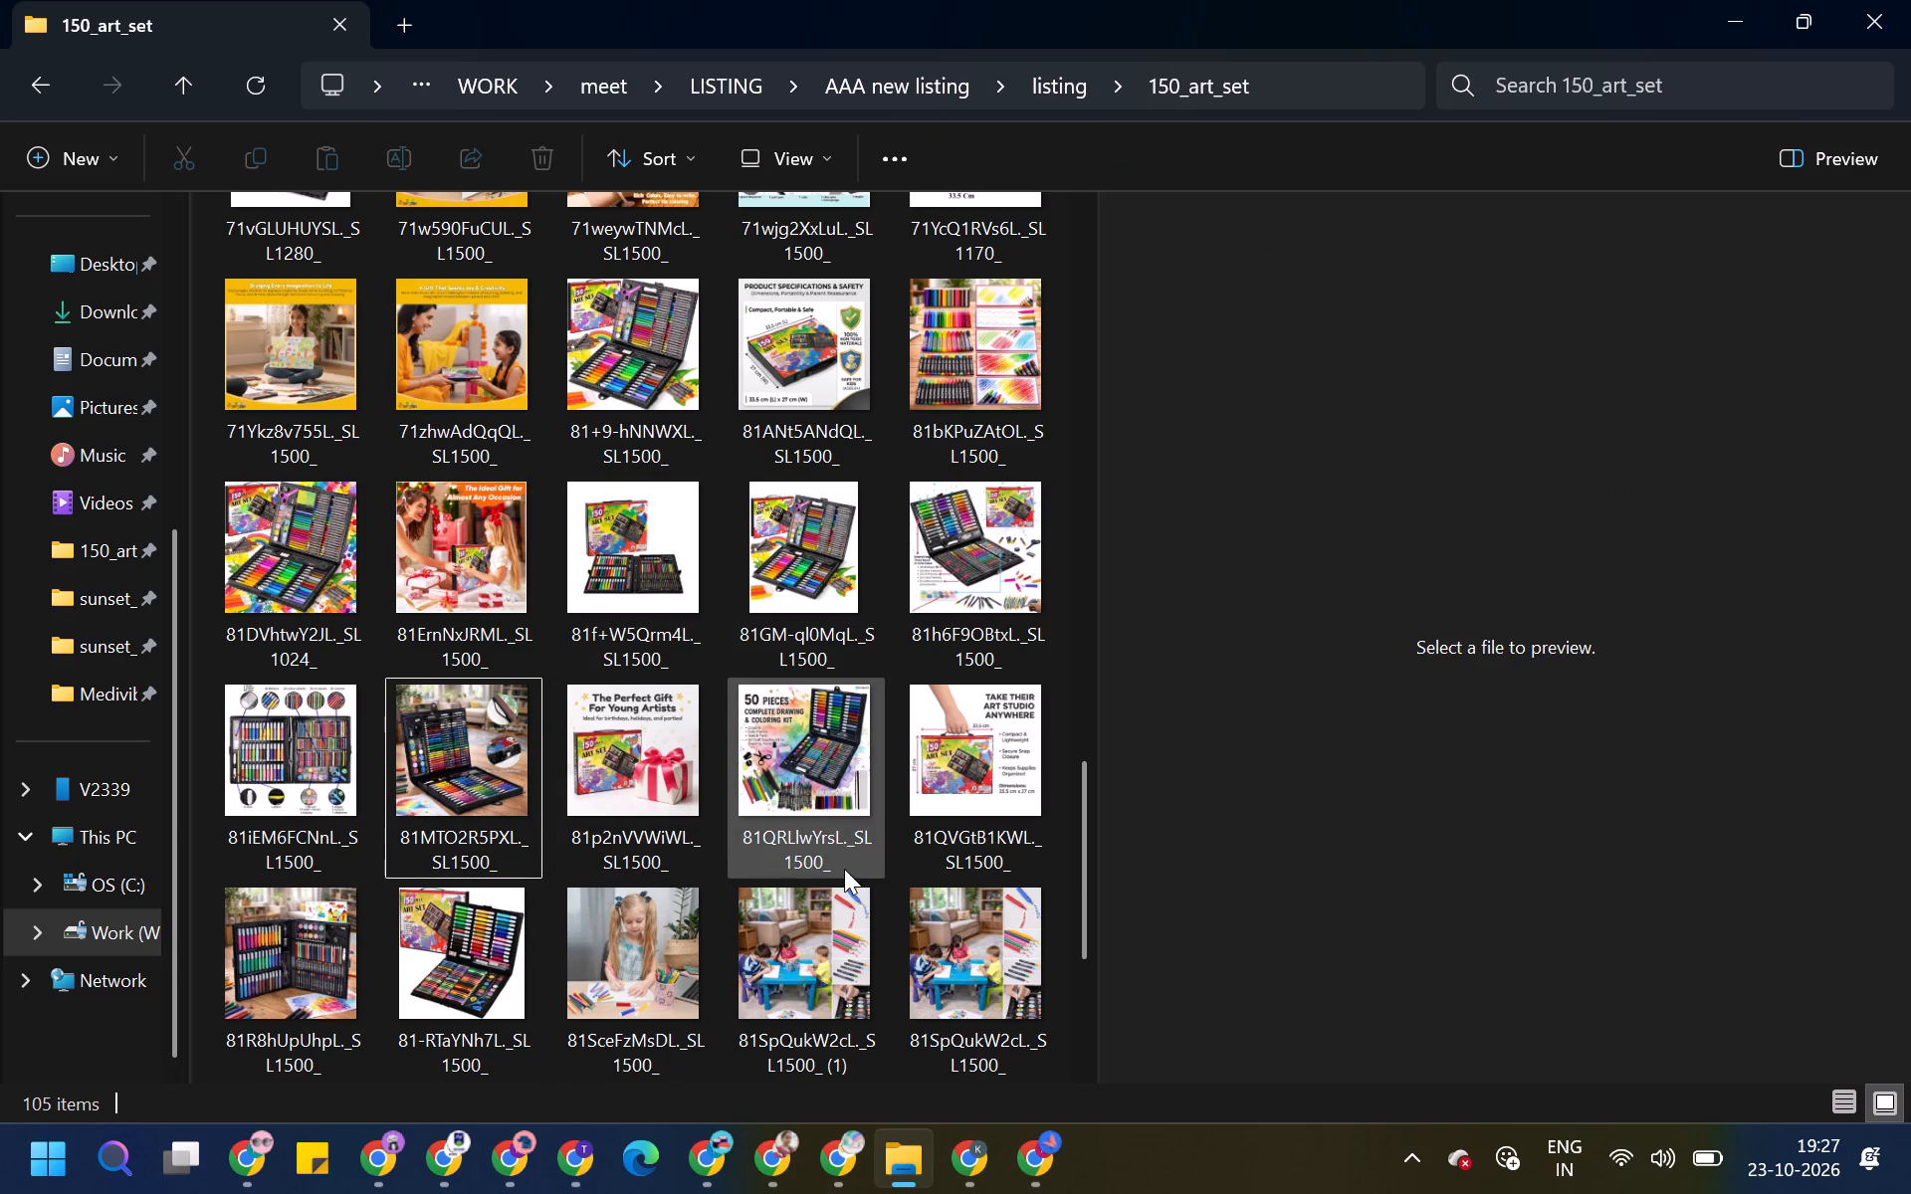
left_click(749, 977)
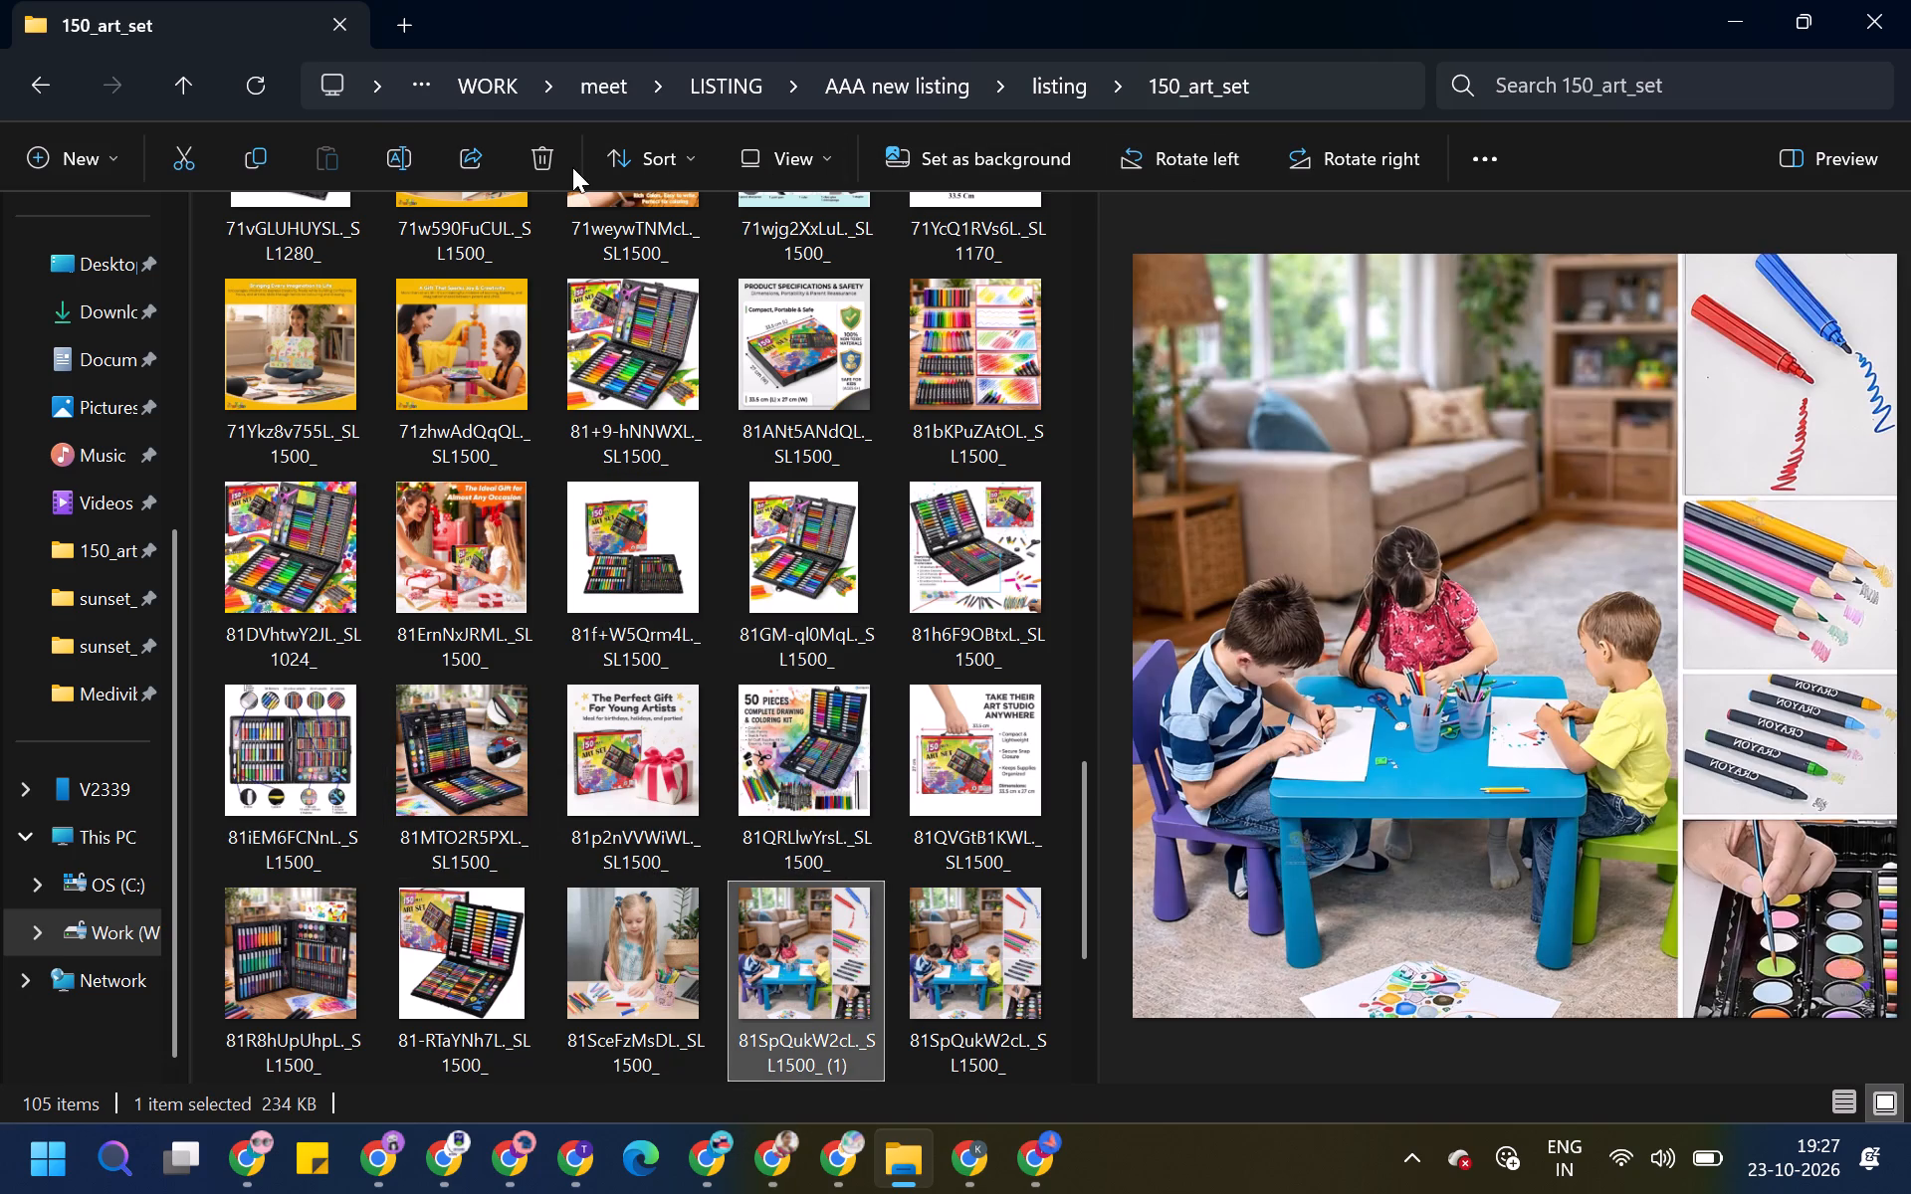
left_click(551, 154)
scroll(1021, 1078, "down", 3)
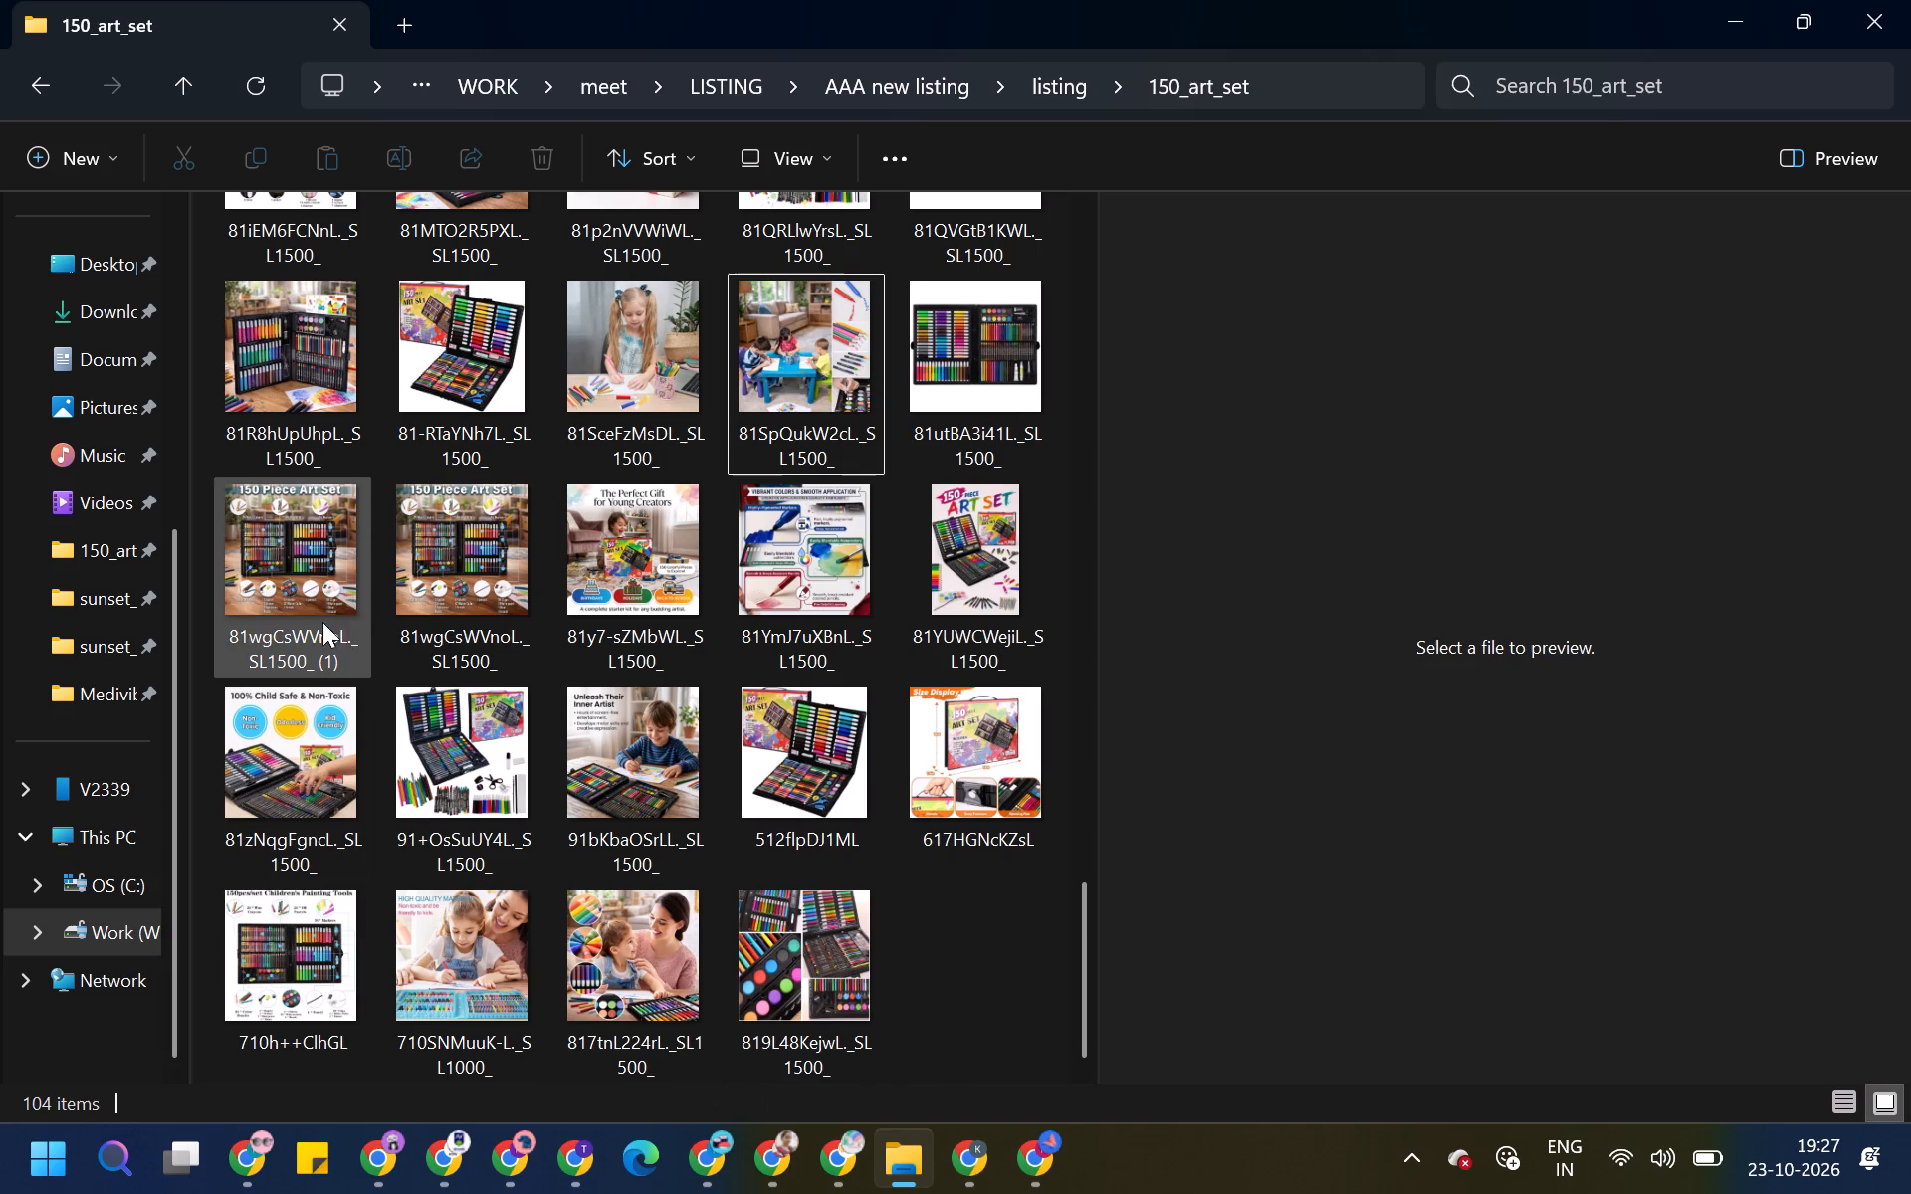
left_click(301, 589)
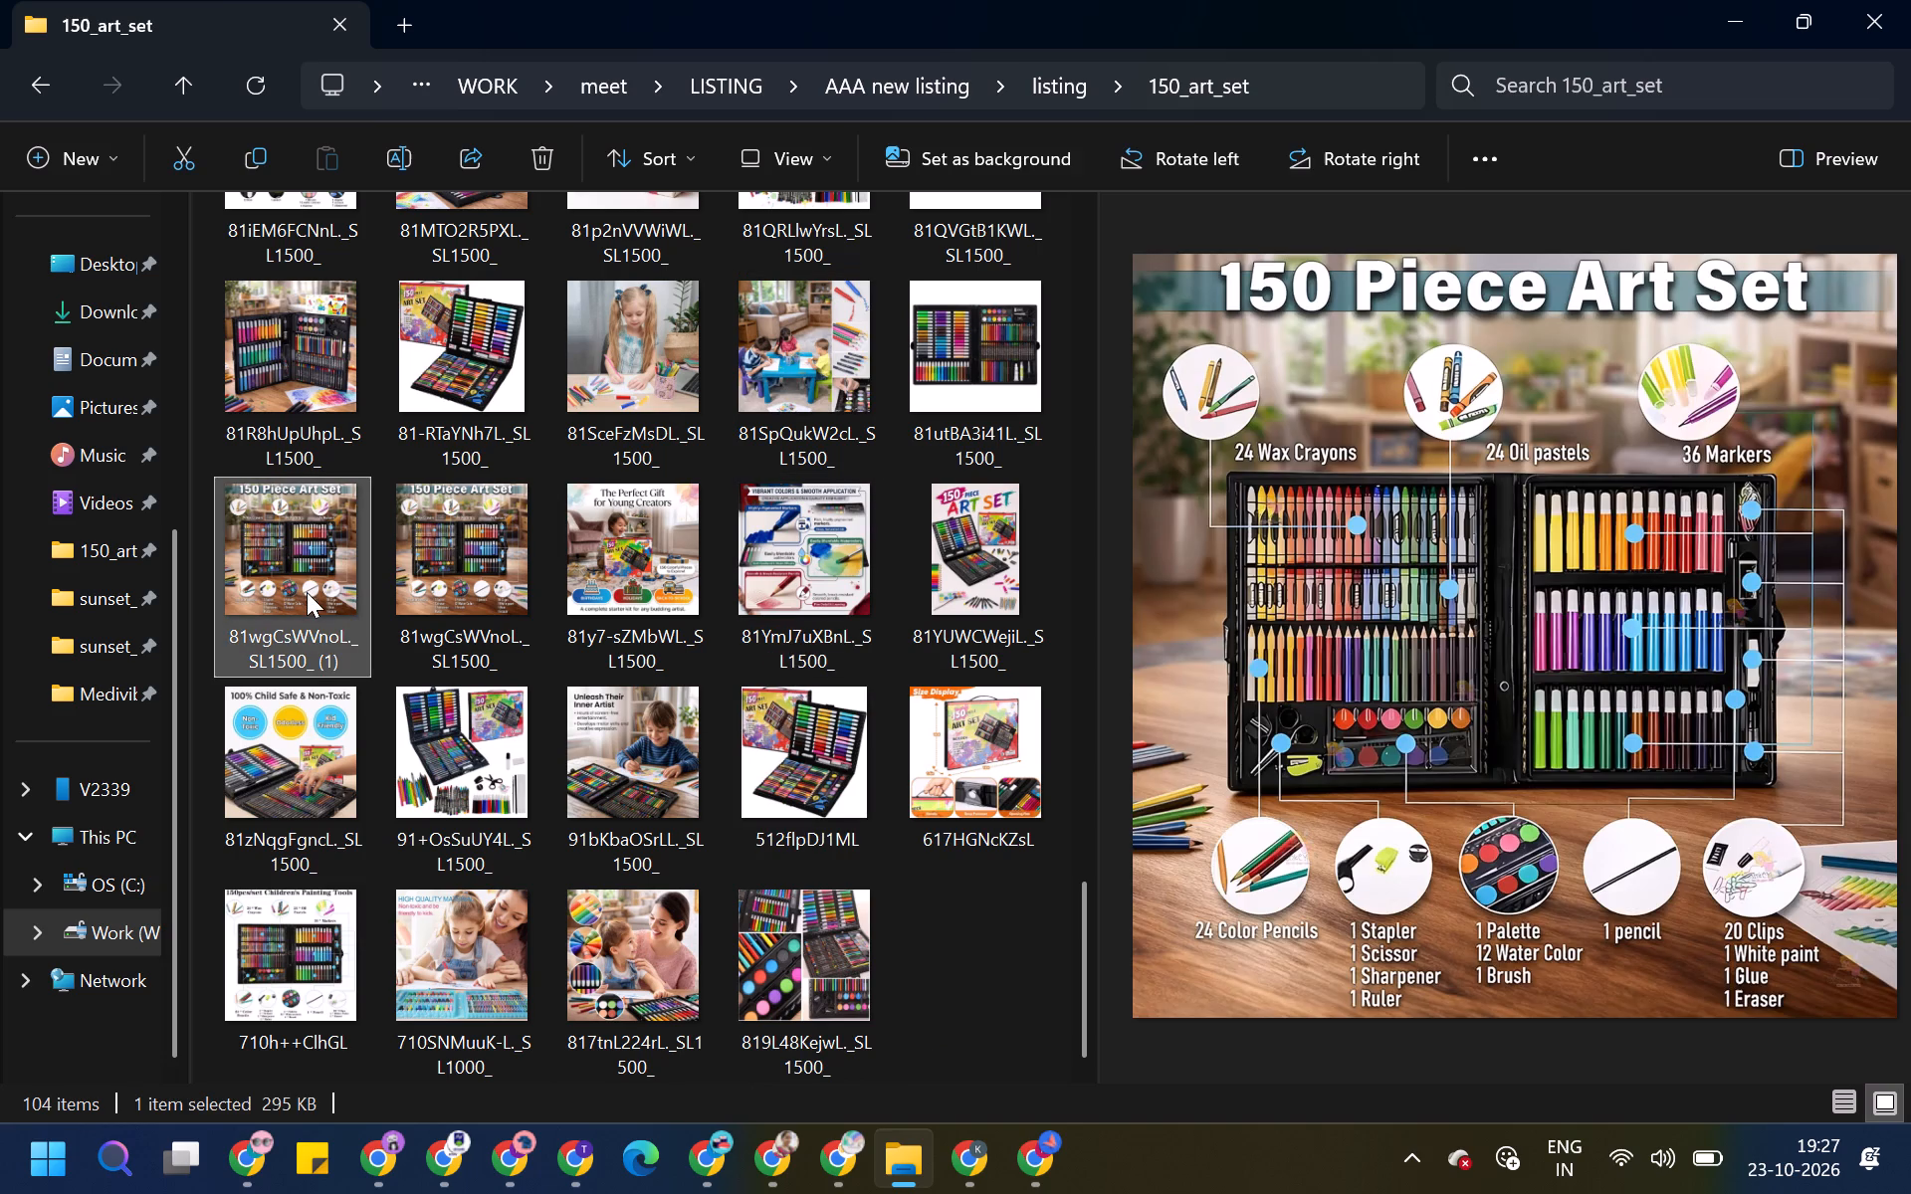
key("Delete")
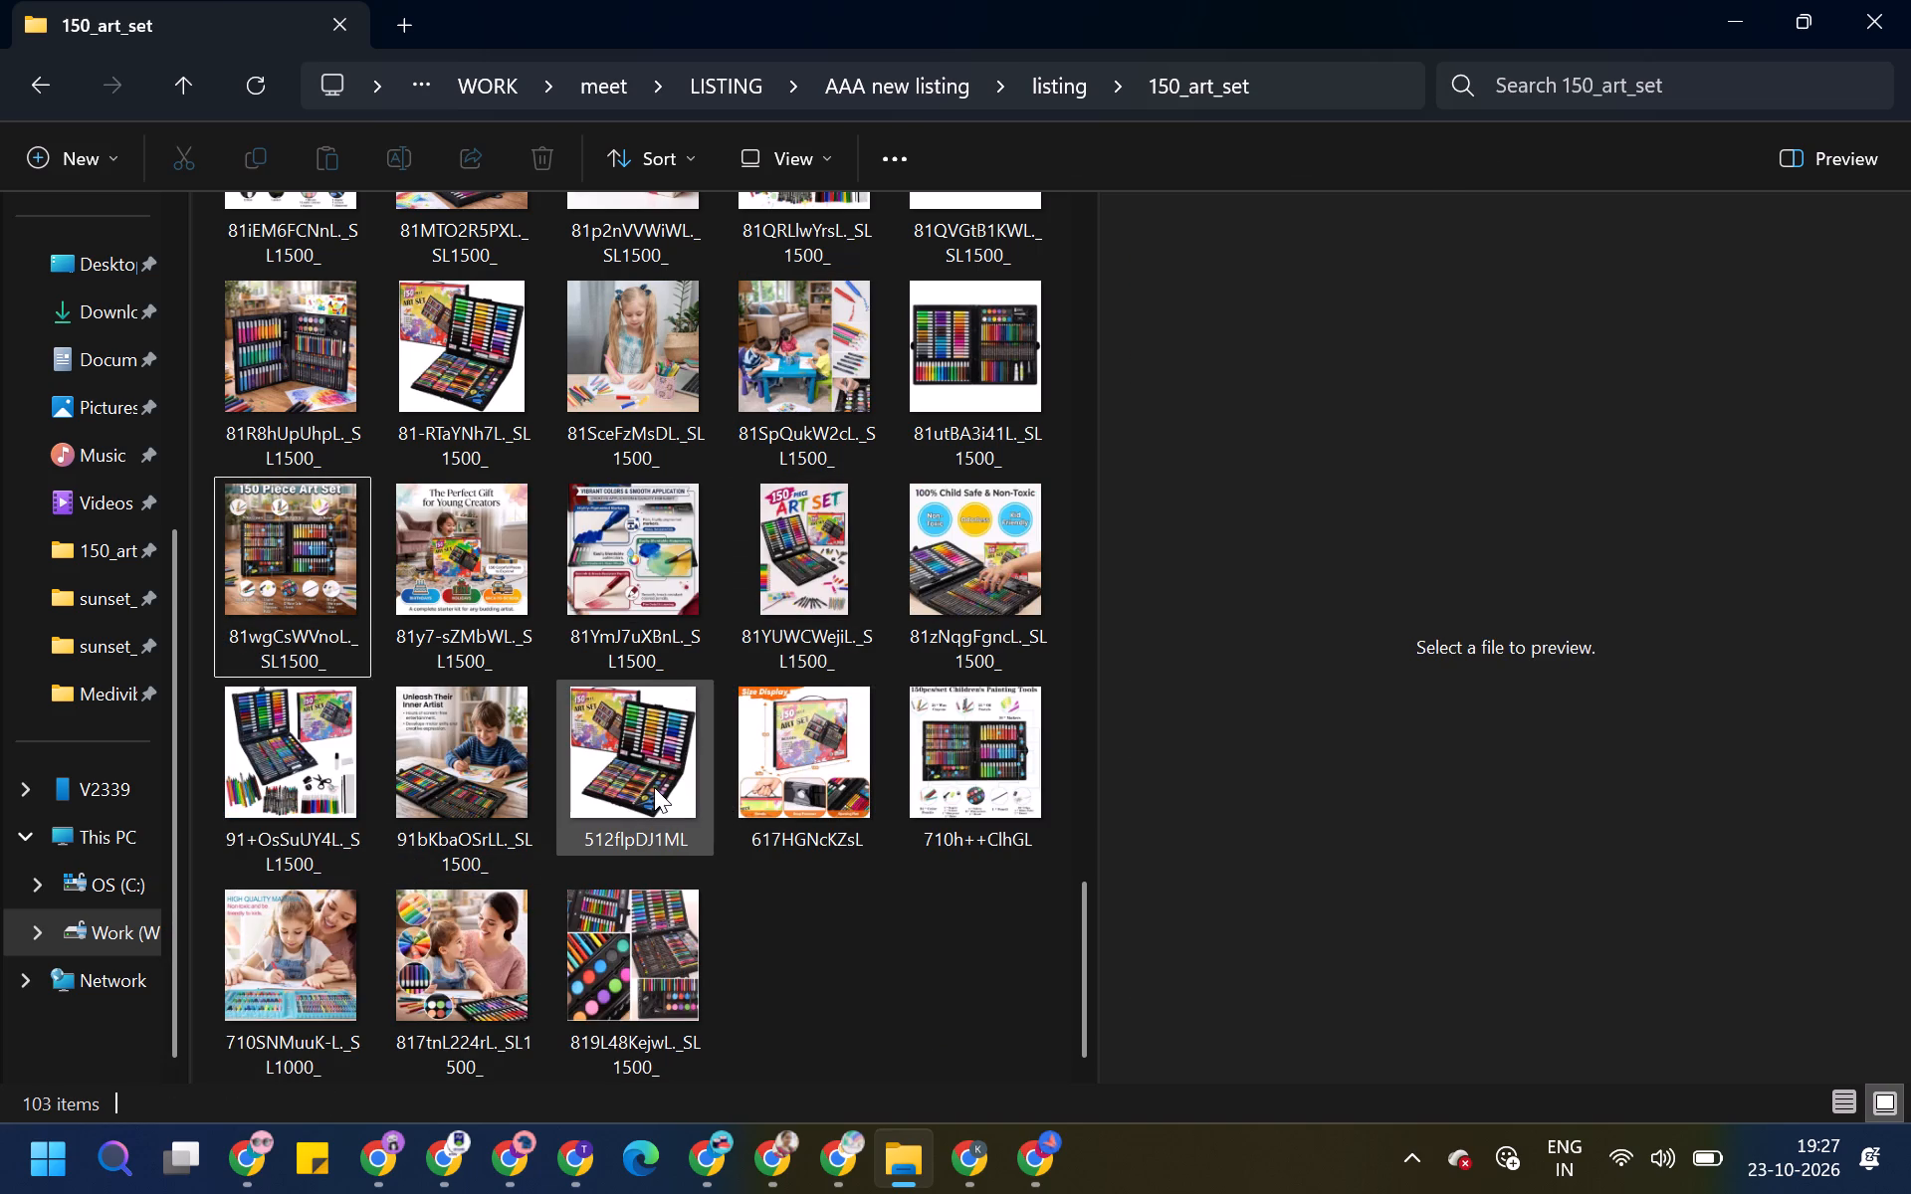
Delete the ten pink and blue set images from 51awdTV2GTL through 71BaBP2YGuL, directly after image 45.
scroll(662, 749, "up", 1)
scroll(591, 712, "up", 2)
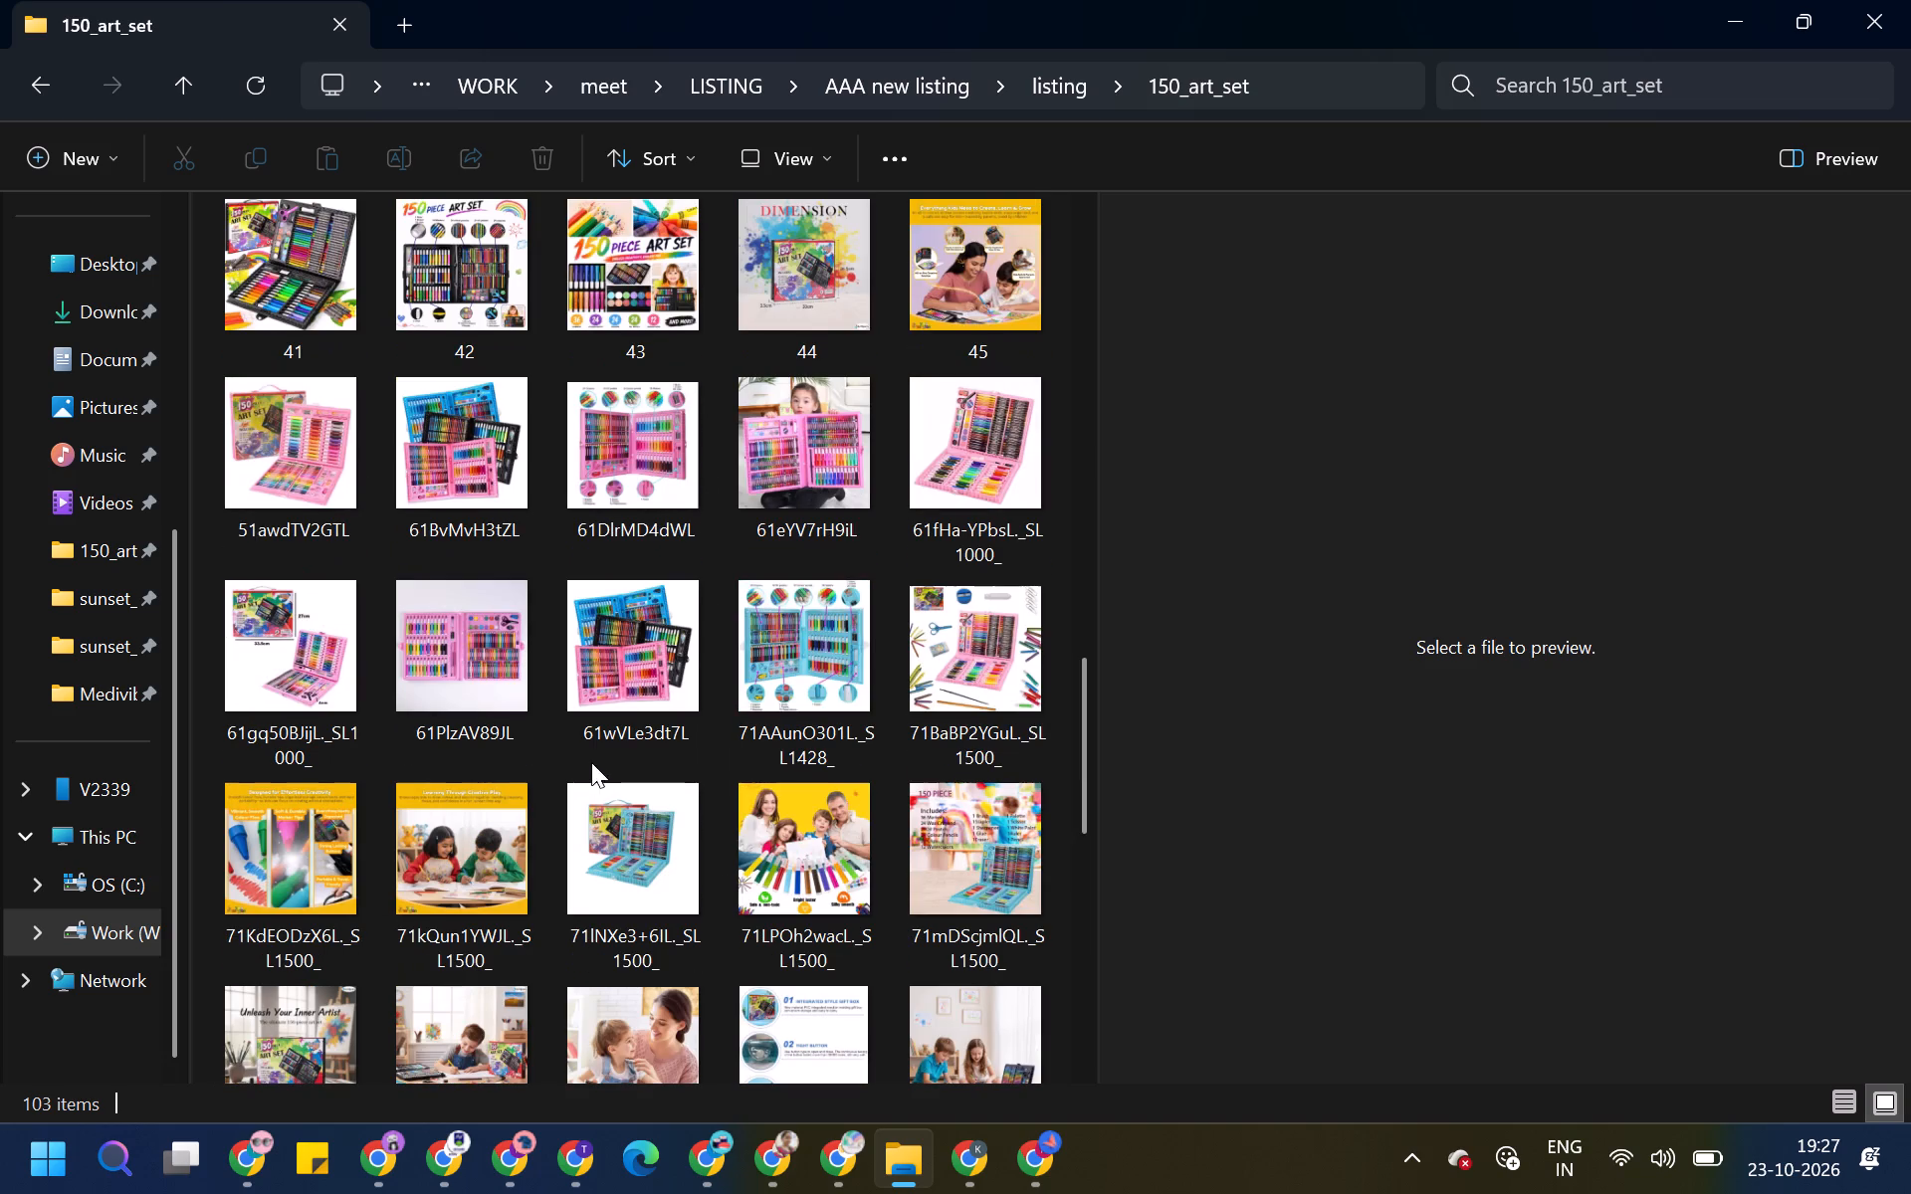
left_click_drag(204, 458, 393, 459)
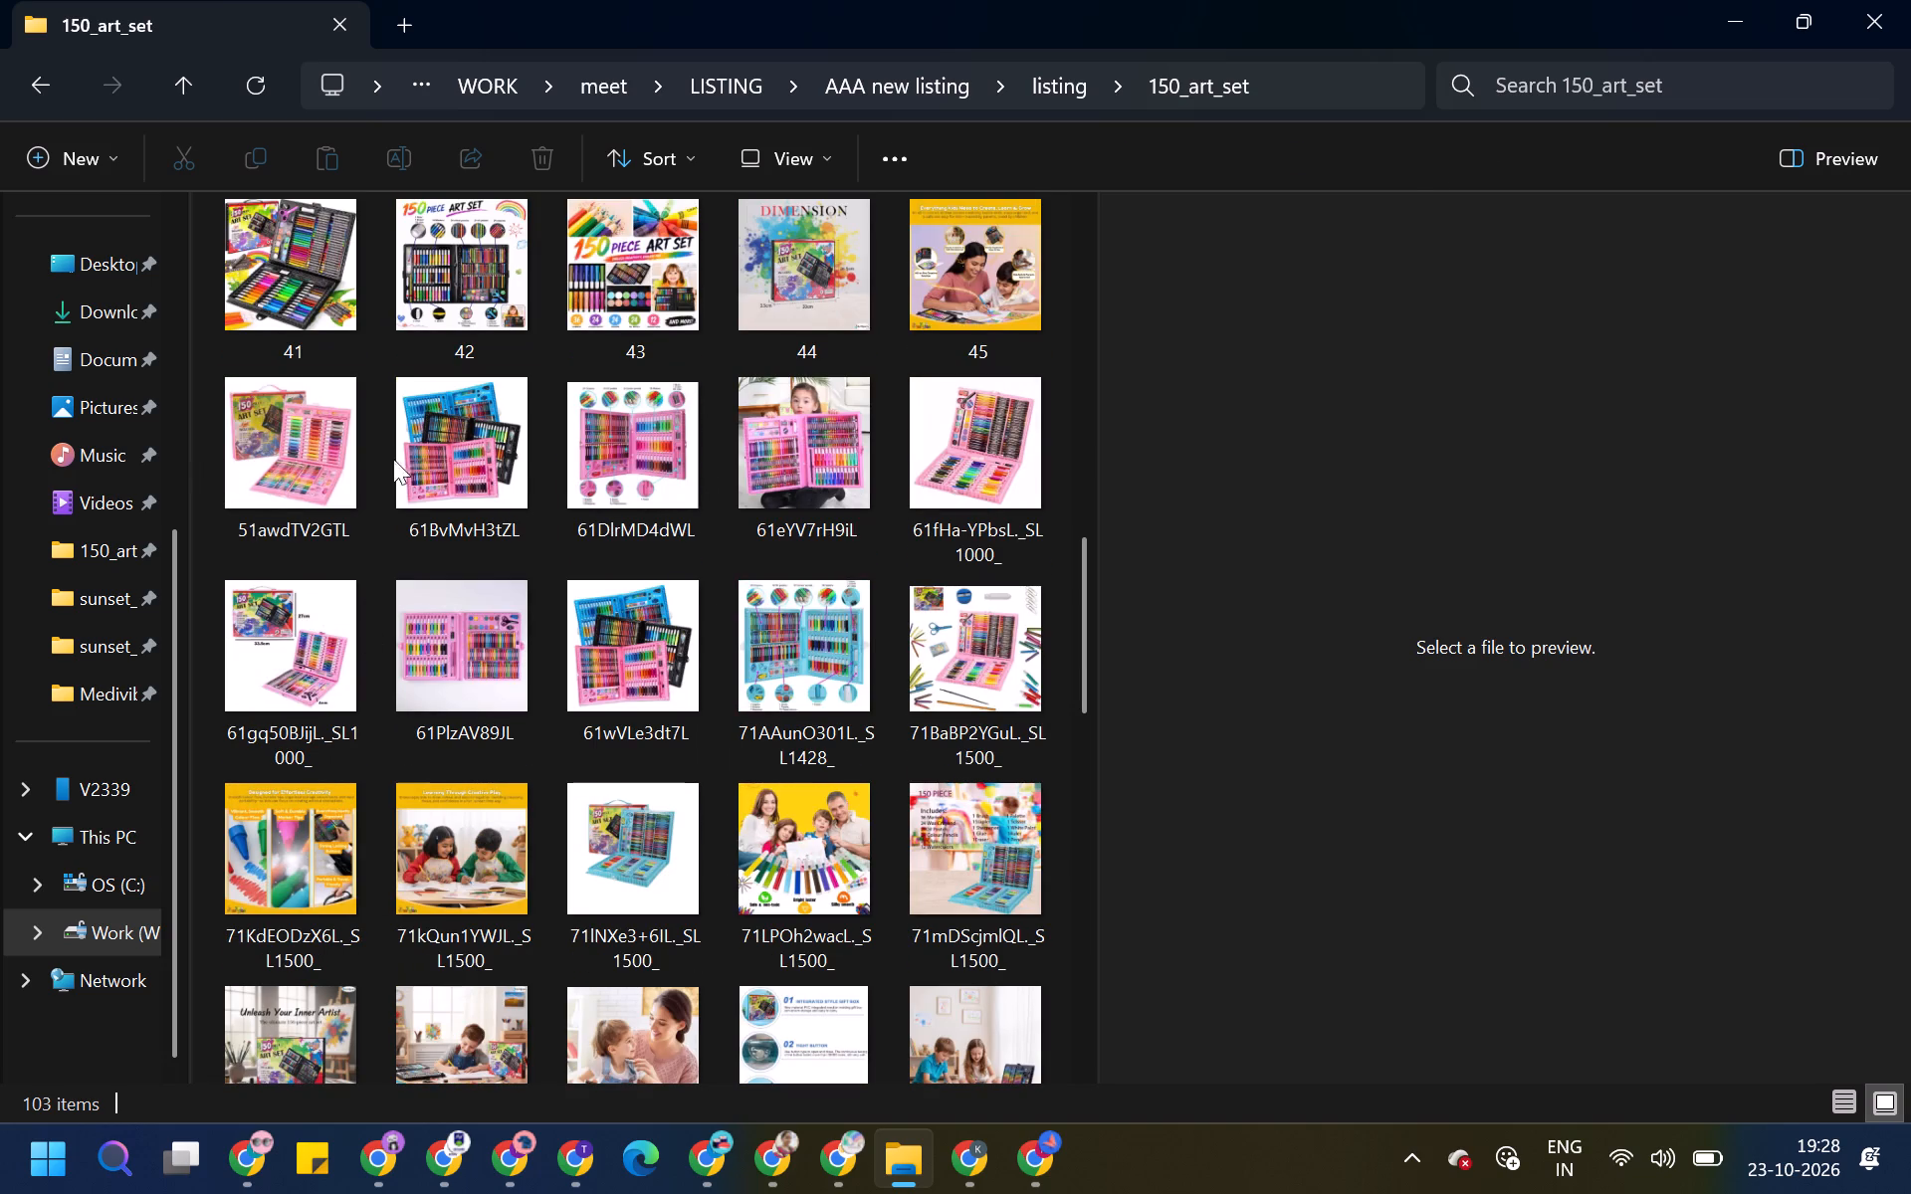
left_click_drag(393, 459, 978, 722)
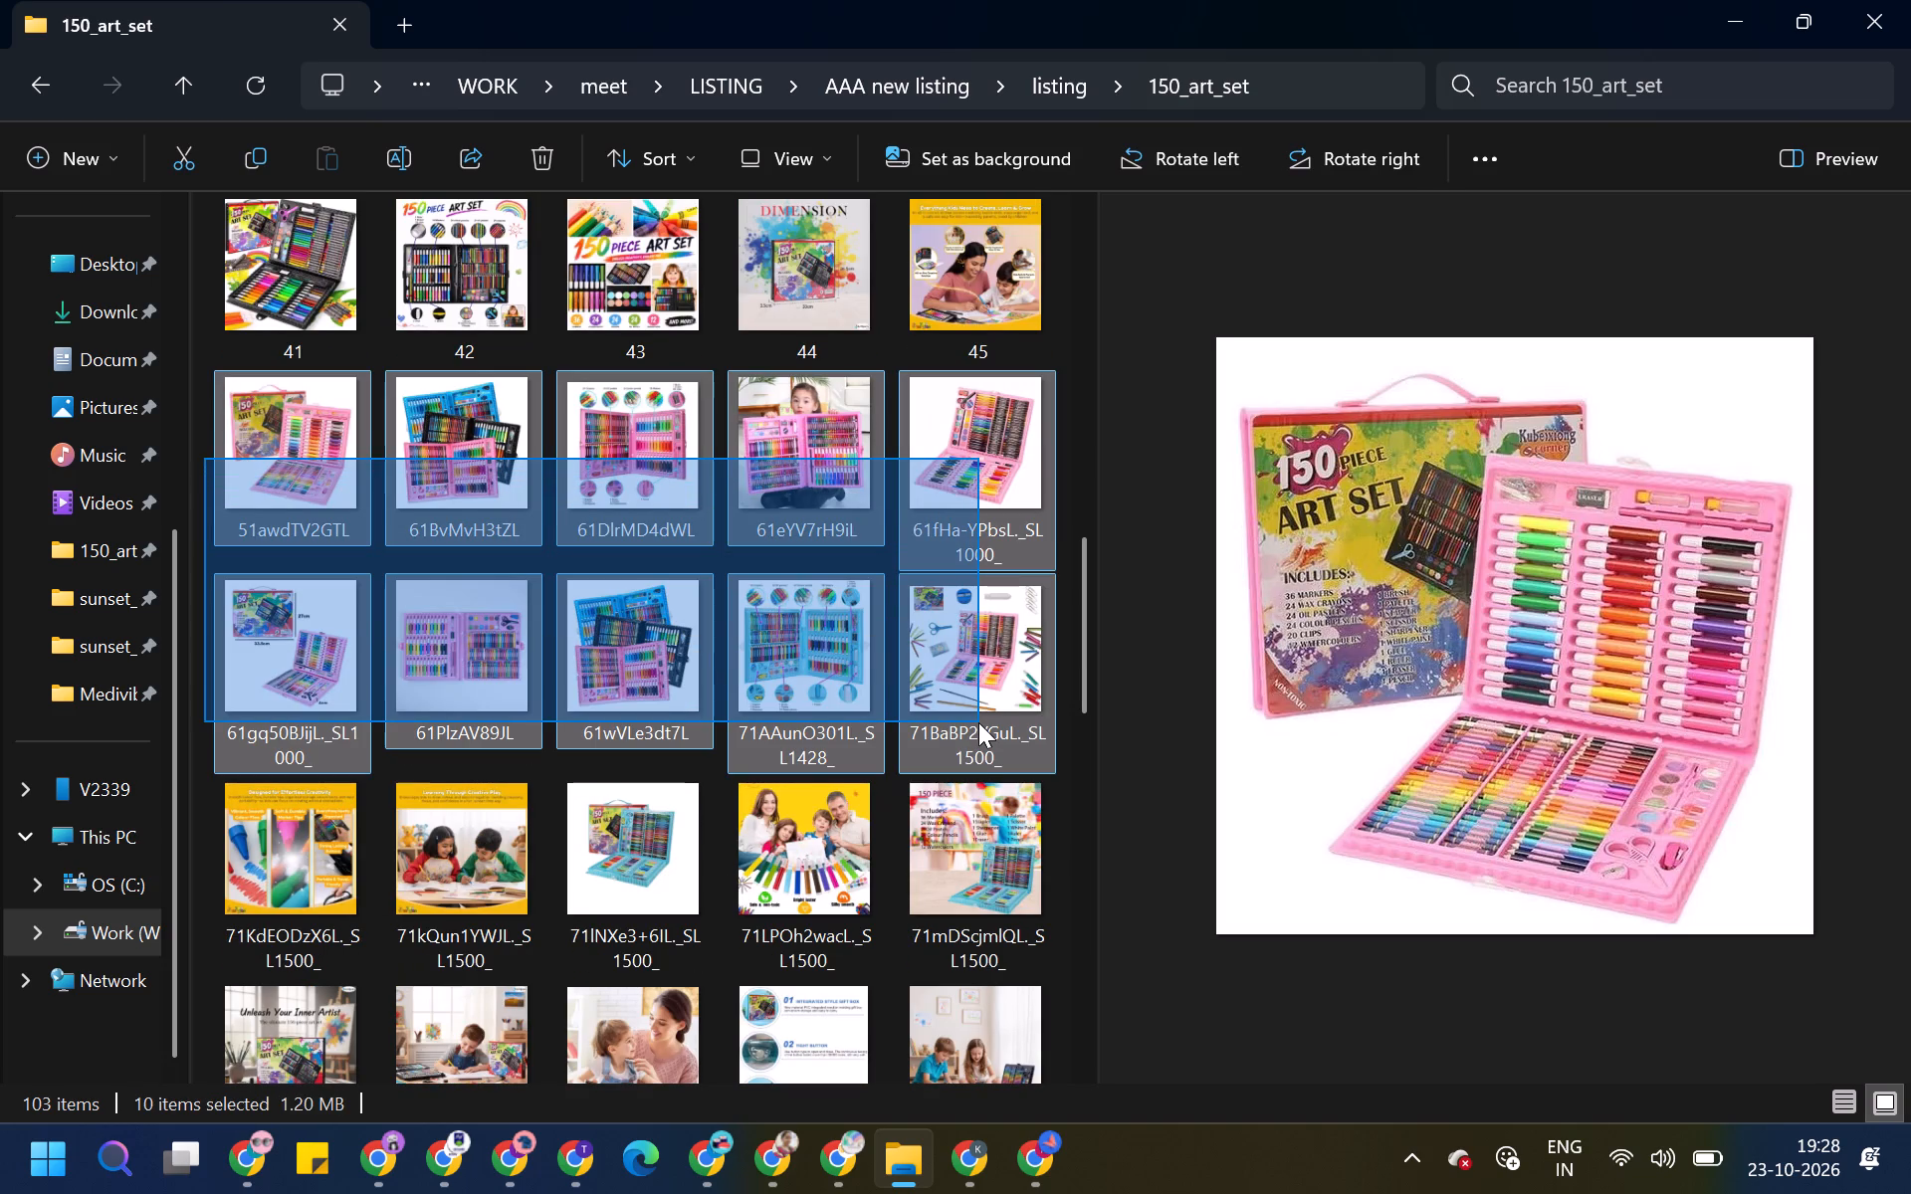
left_click_drag(978, 722, 979, 722)
key("Delete")
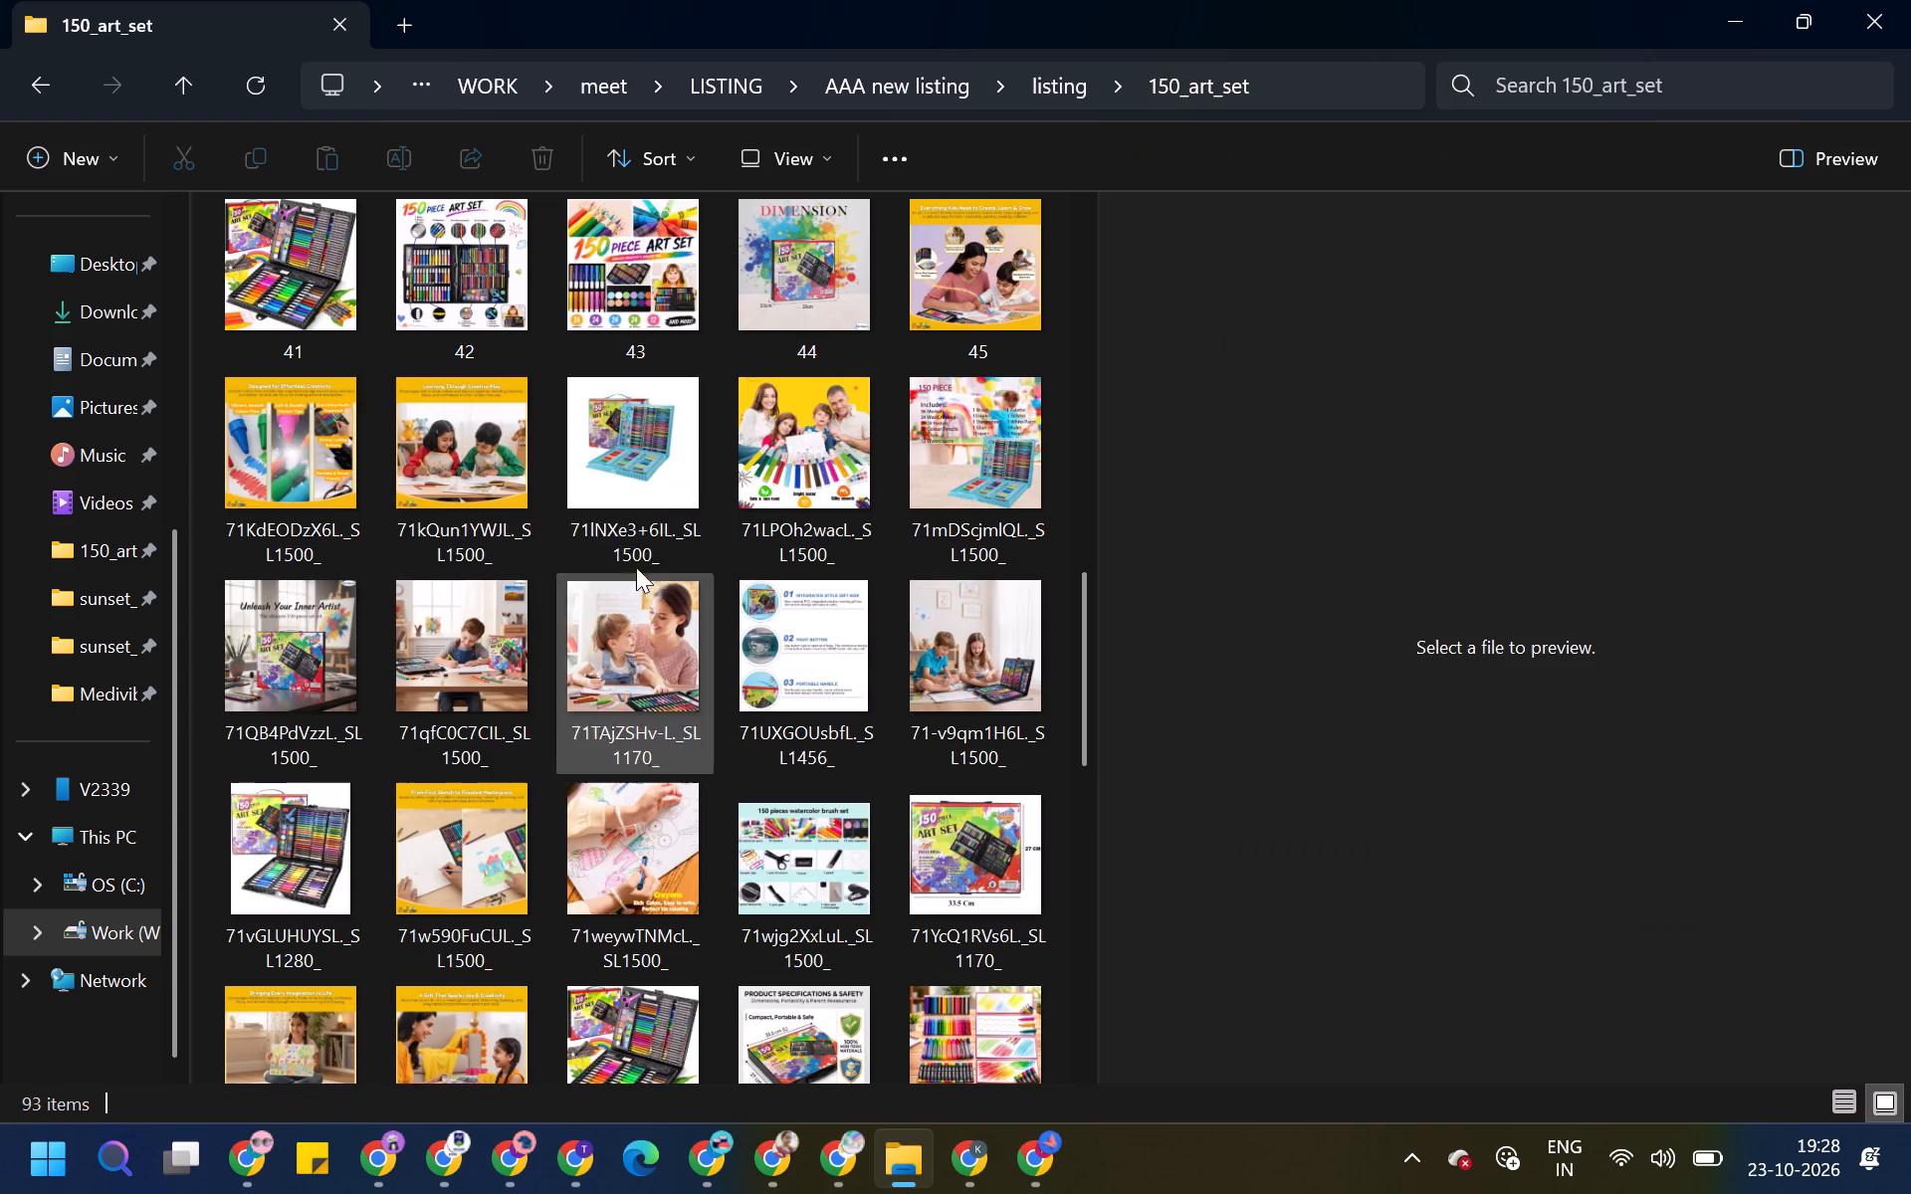
Delete the two blue-case art set images, 71lNXe3+6IL and 71mDScjmlQL.
left_click(612, 463)
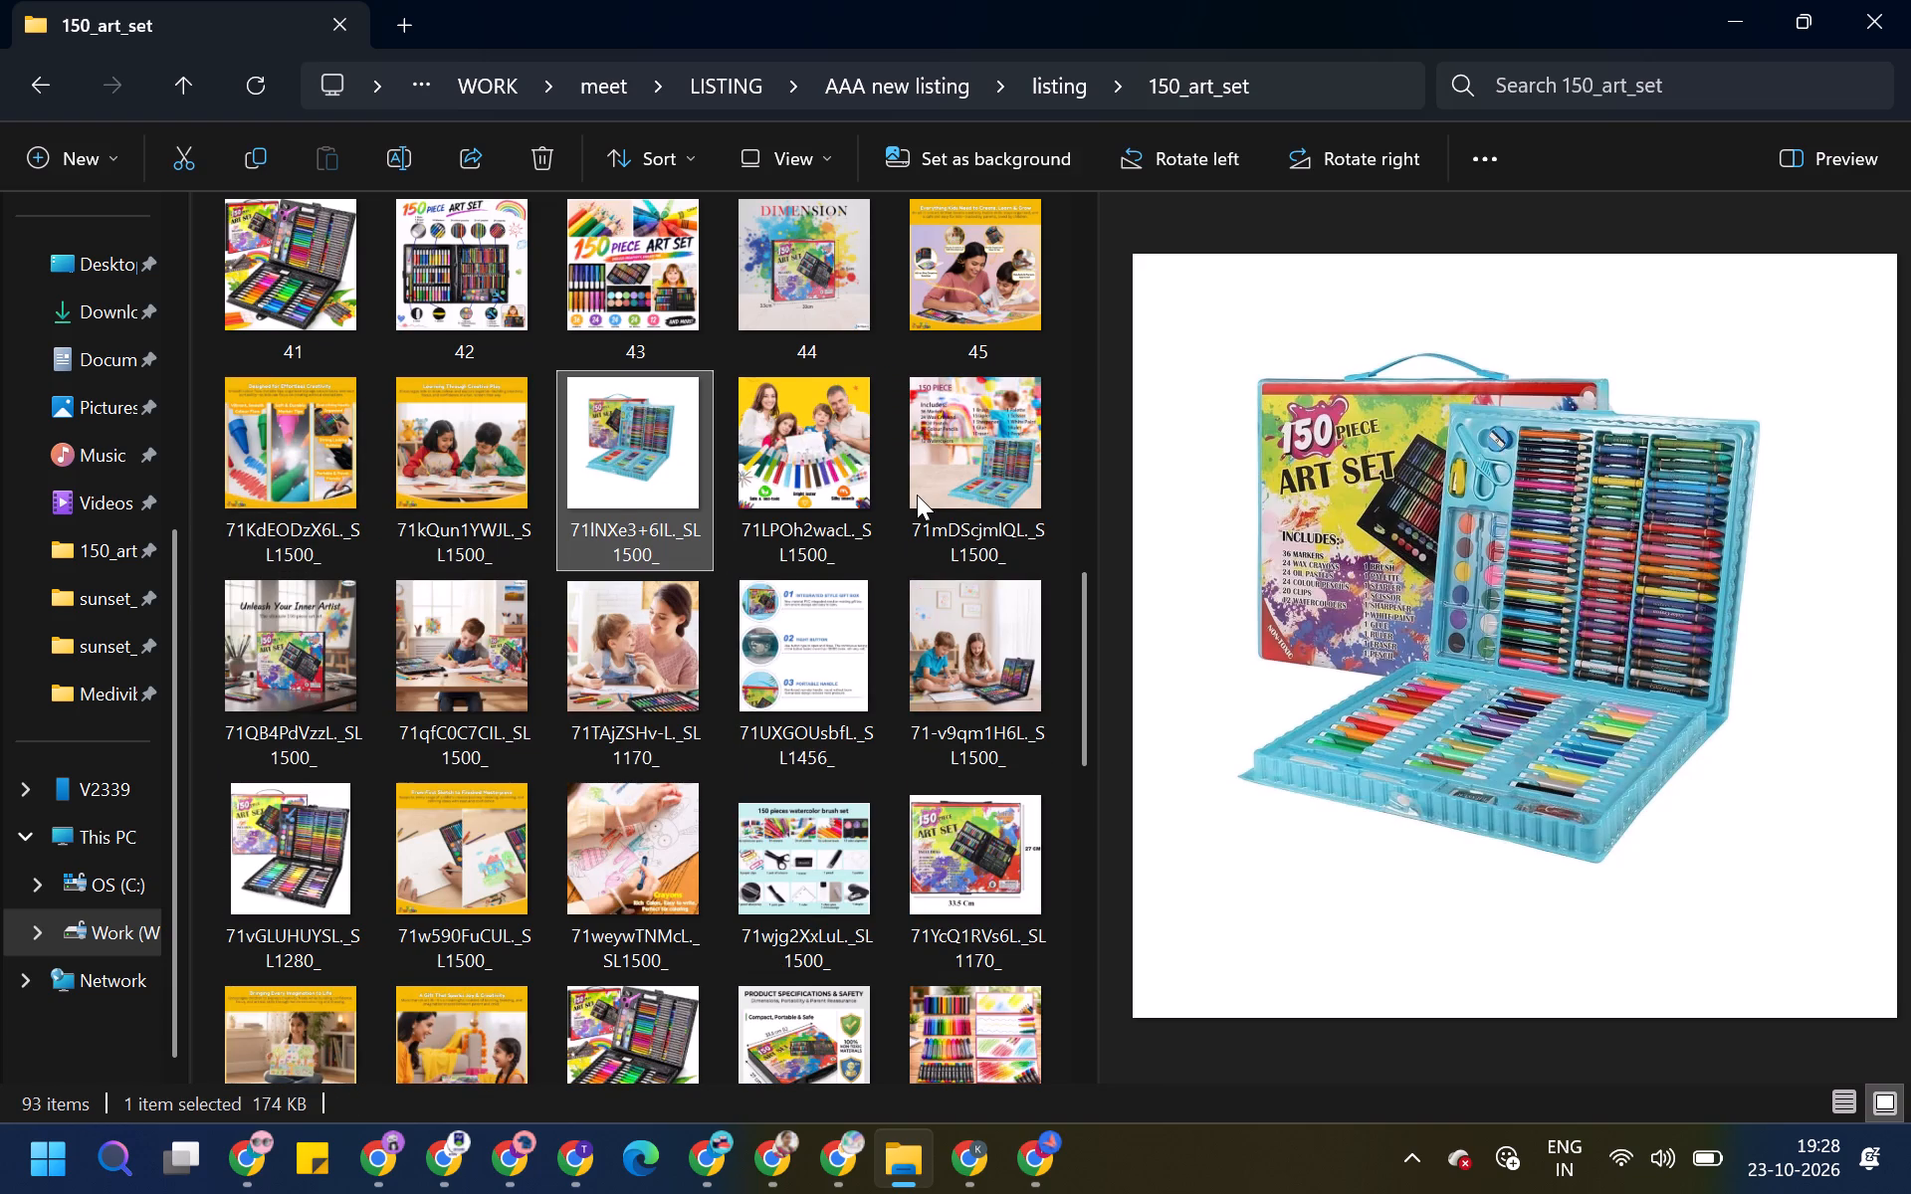
key("Delete")
left_click(917, 495)
left_click(854, 492)
key("Delete")
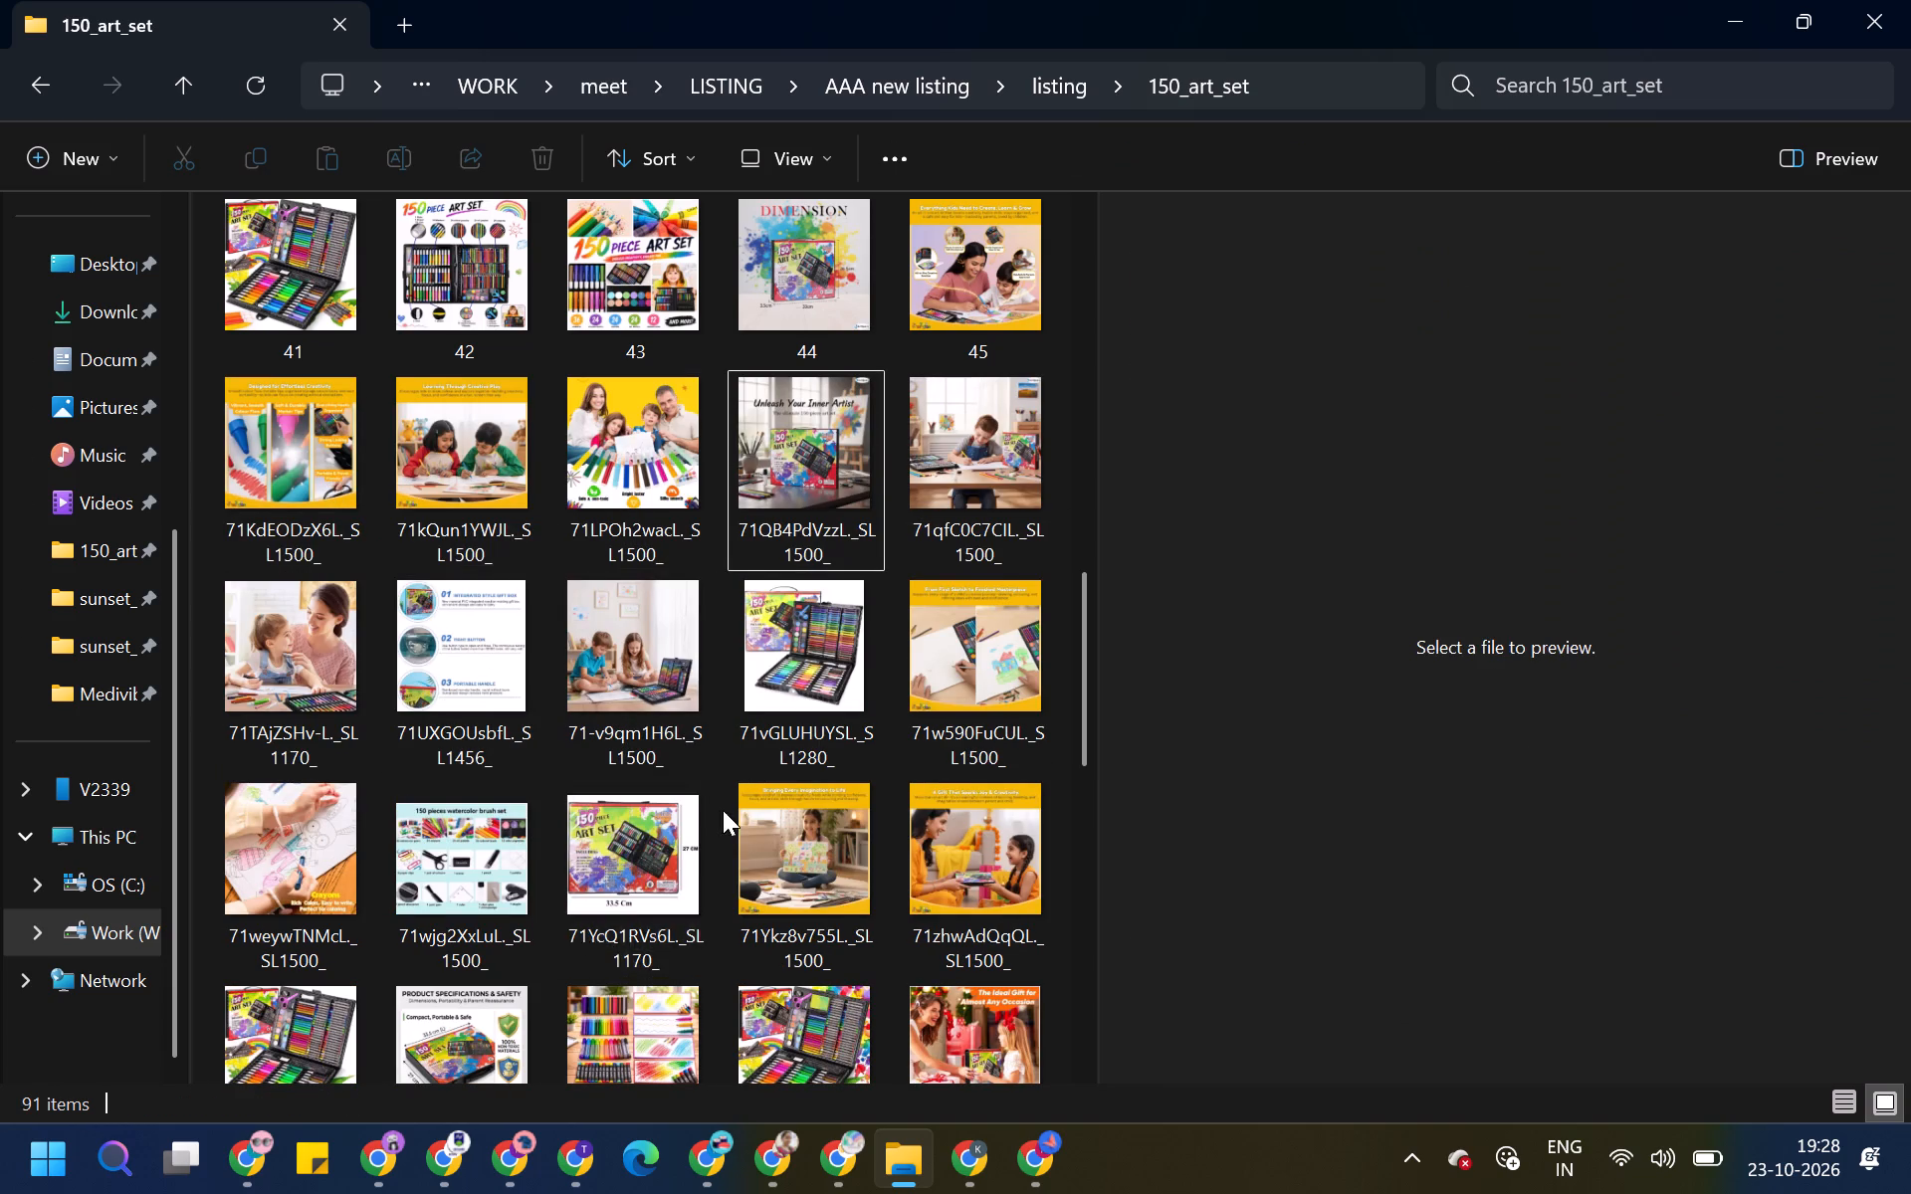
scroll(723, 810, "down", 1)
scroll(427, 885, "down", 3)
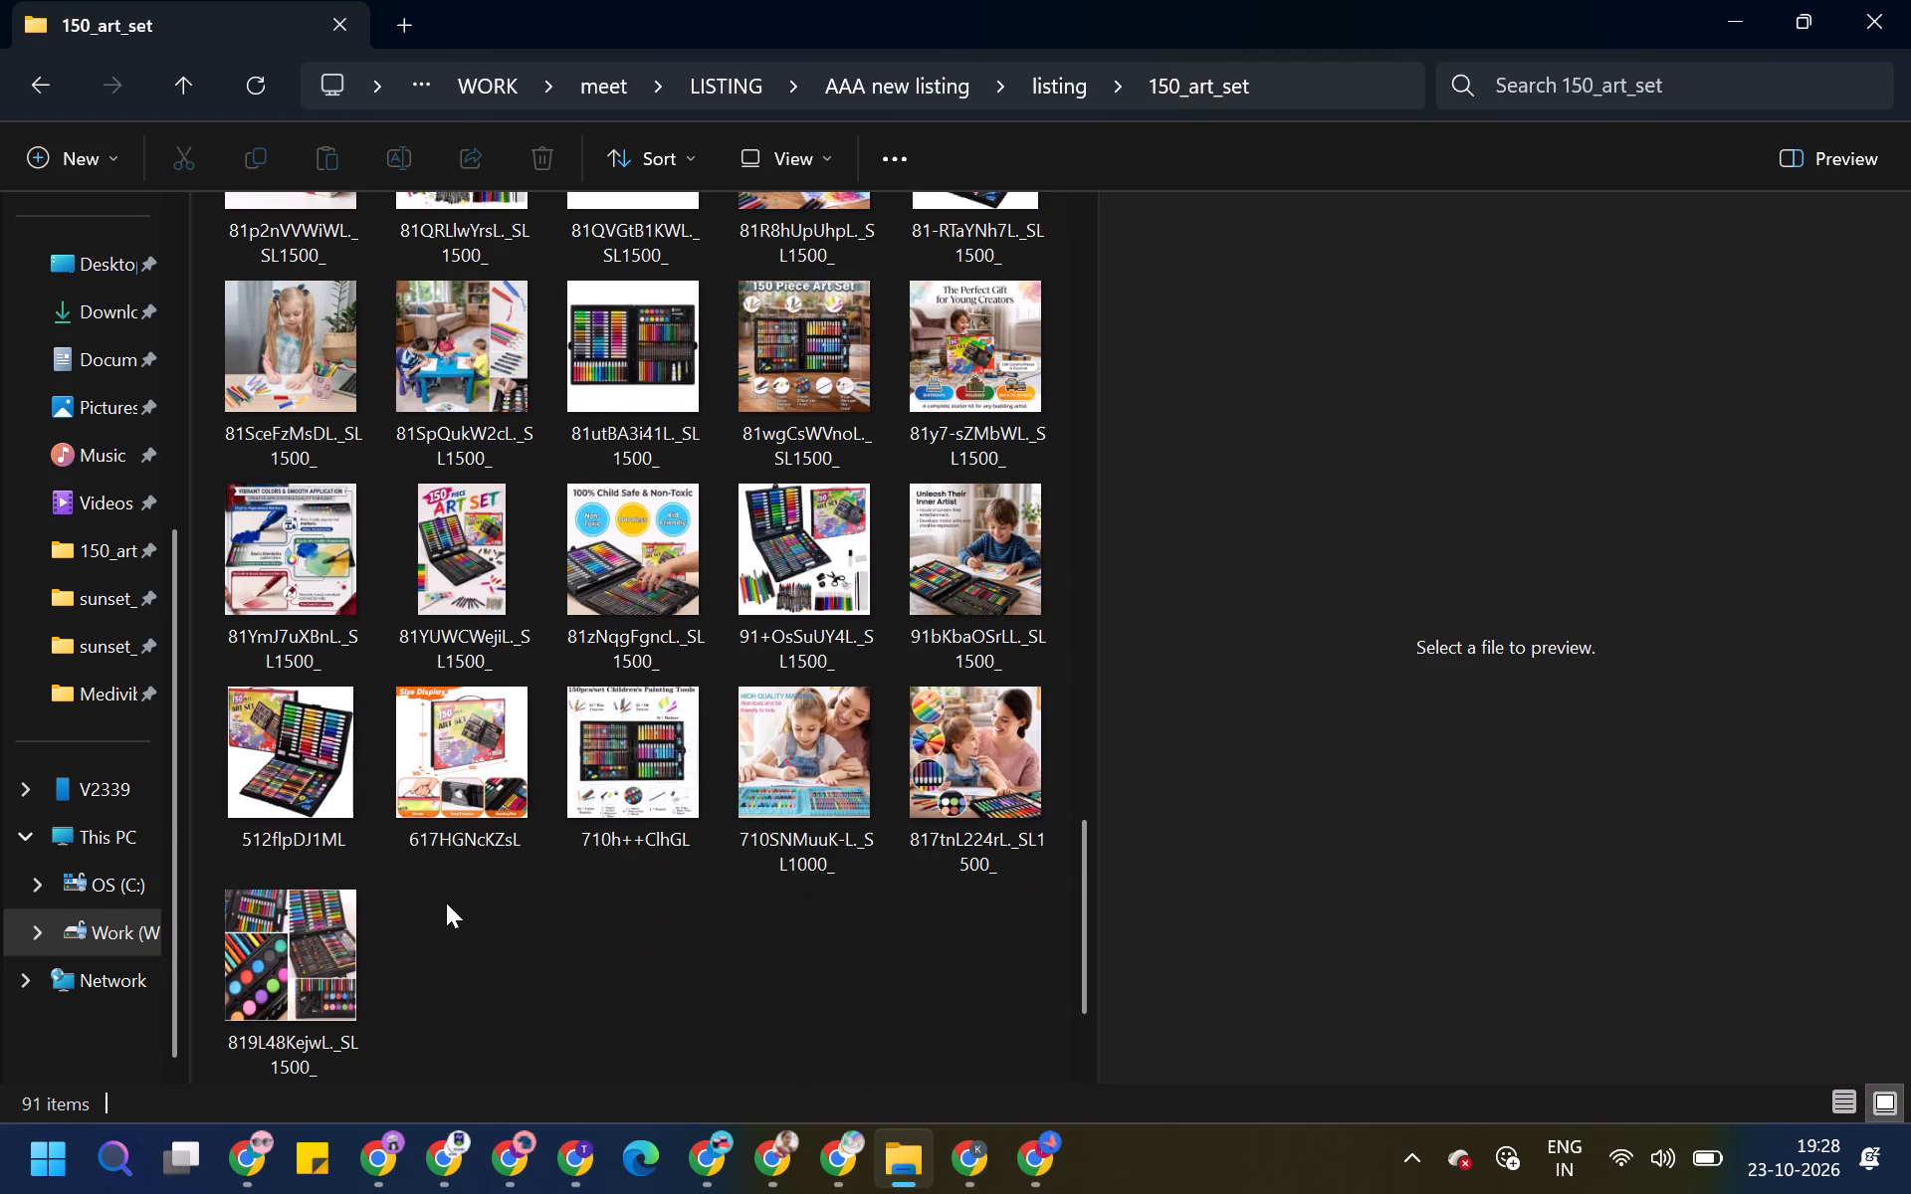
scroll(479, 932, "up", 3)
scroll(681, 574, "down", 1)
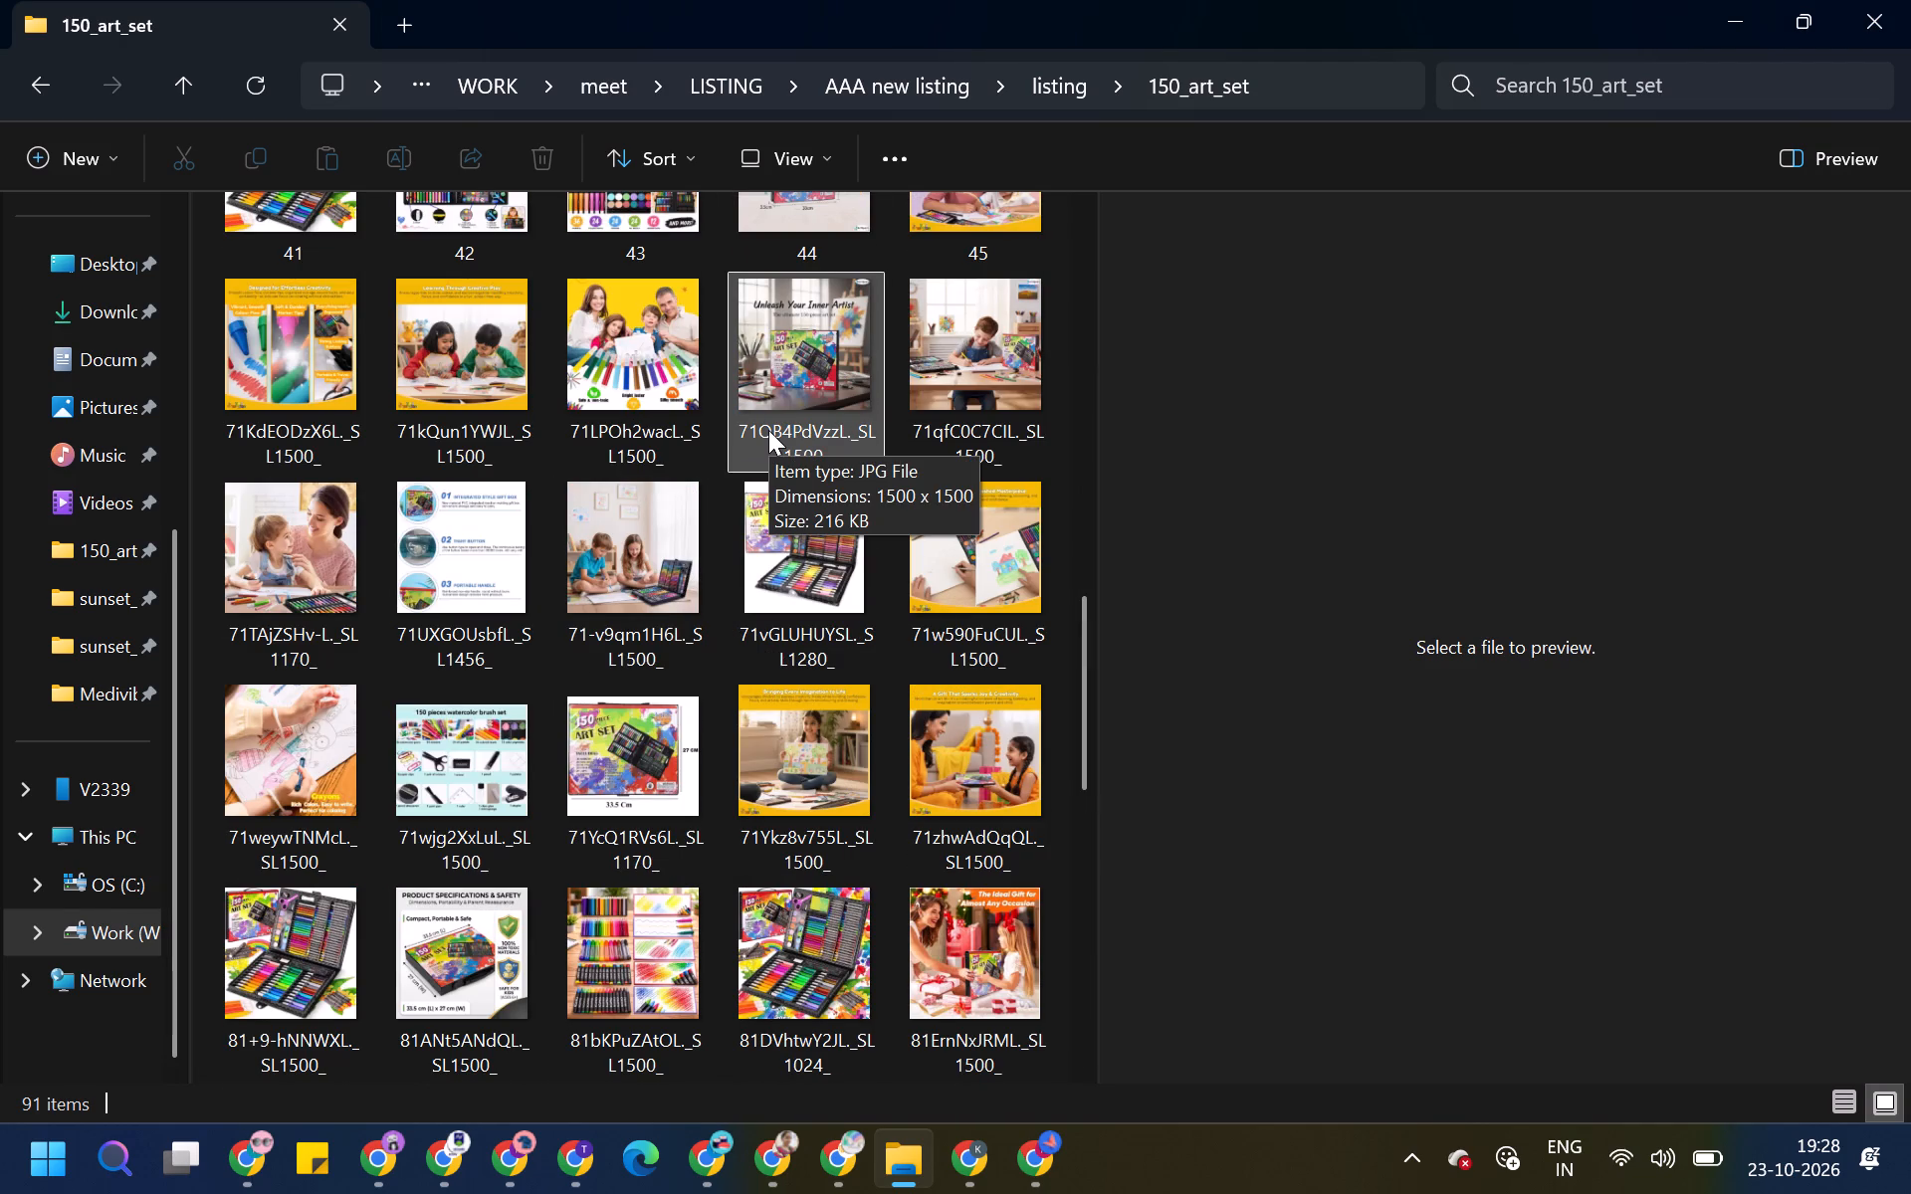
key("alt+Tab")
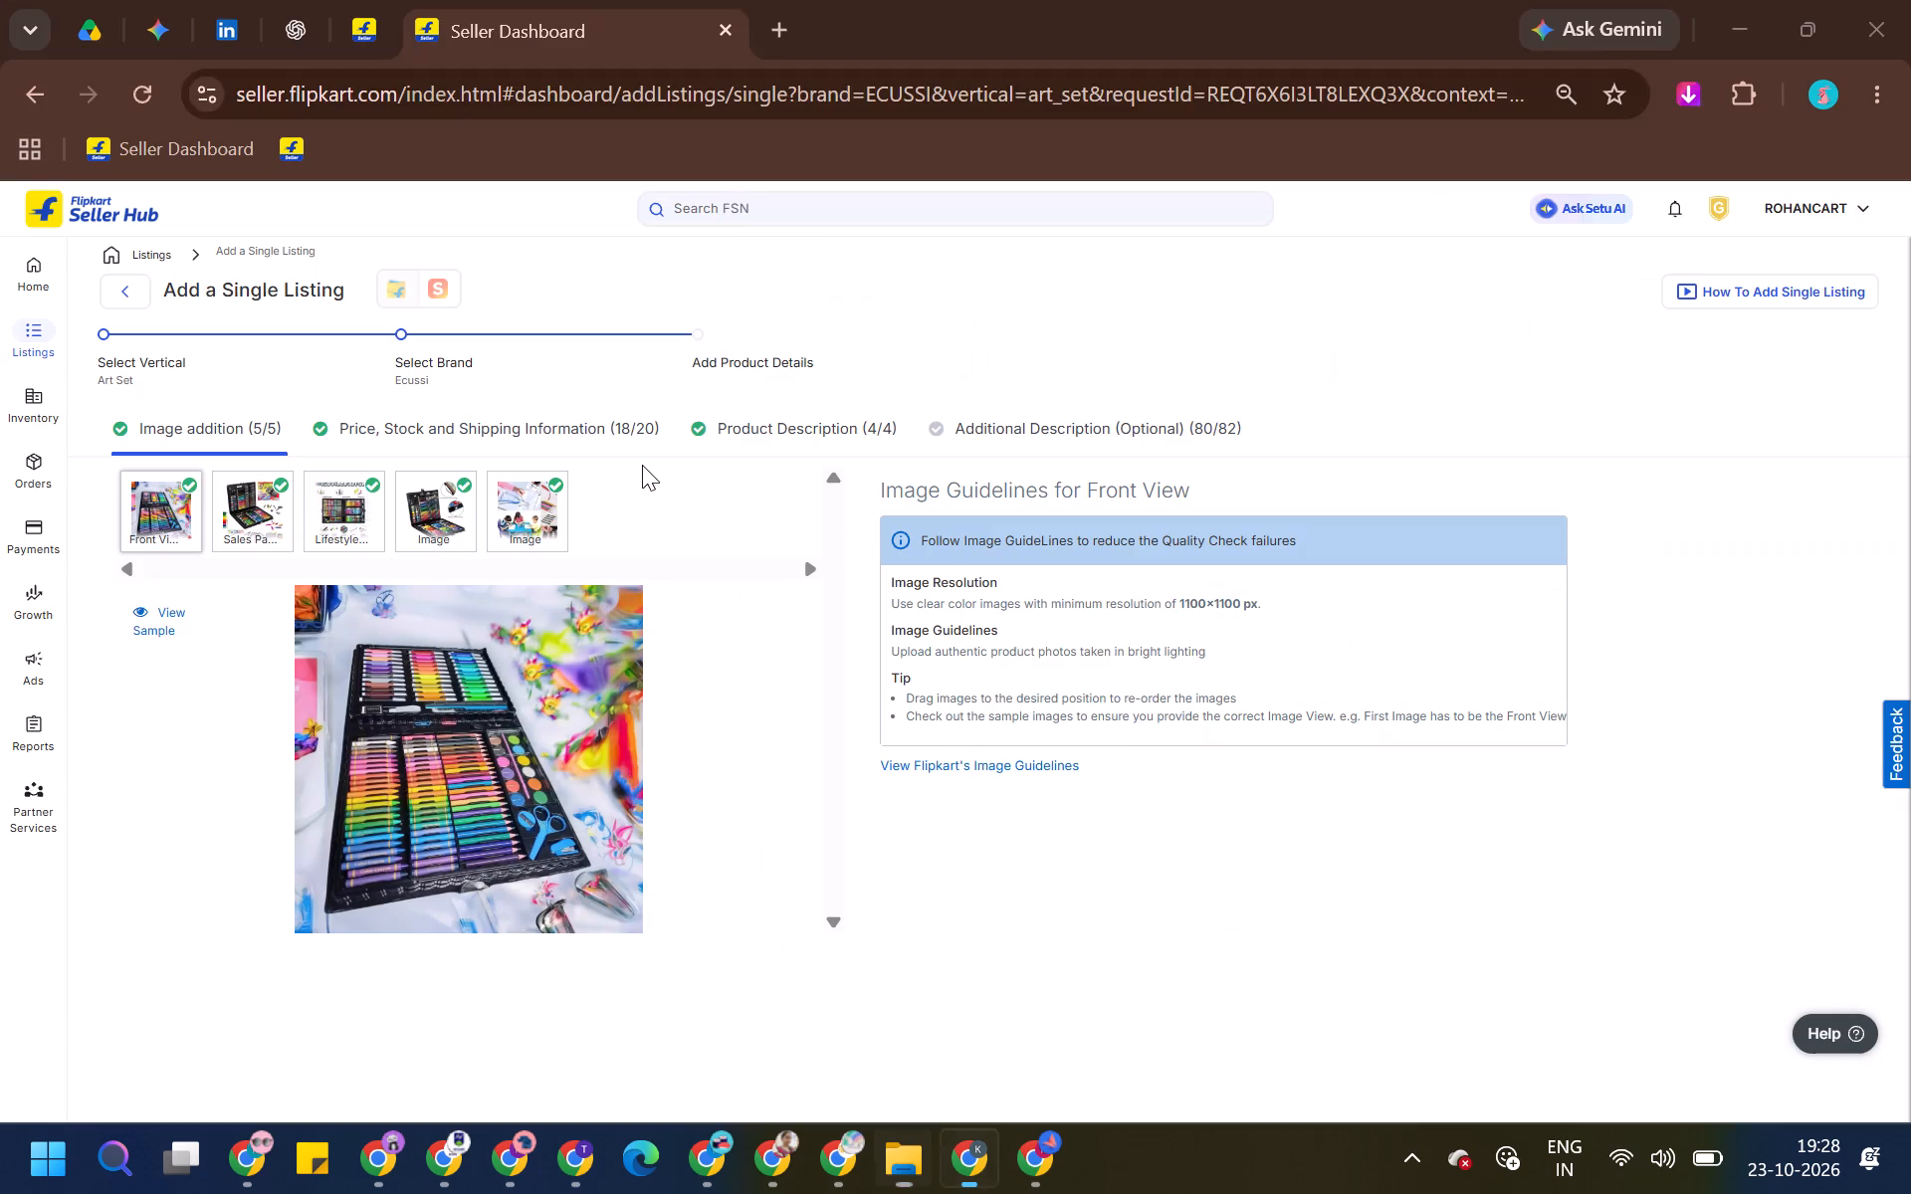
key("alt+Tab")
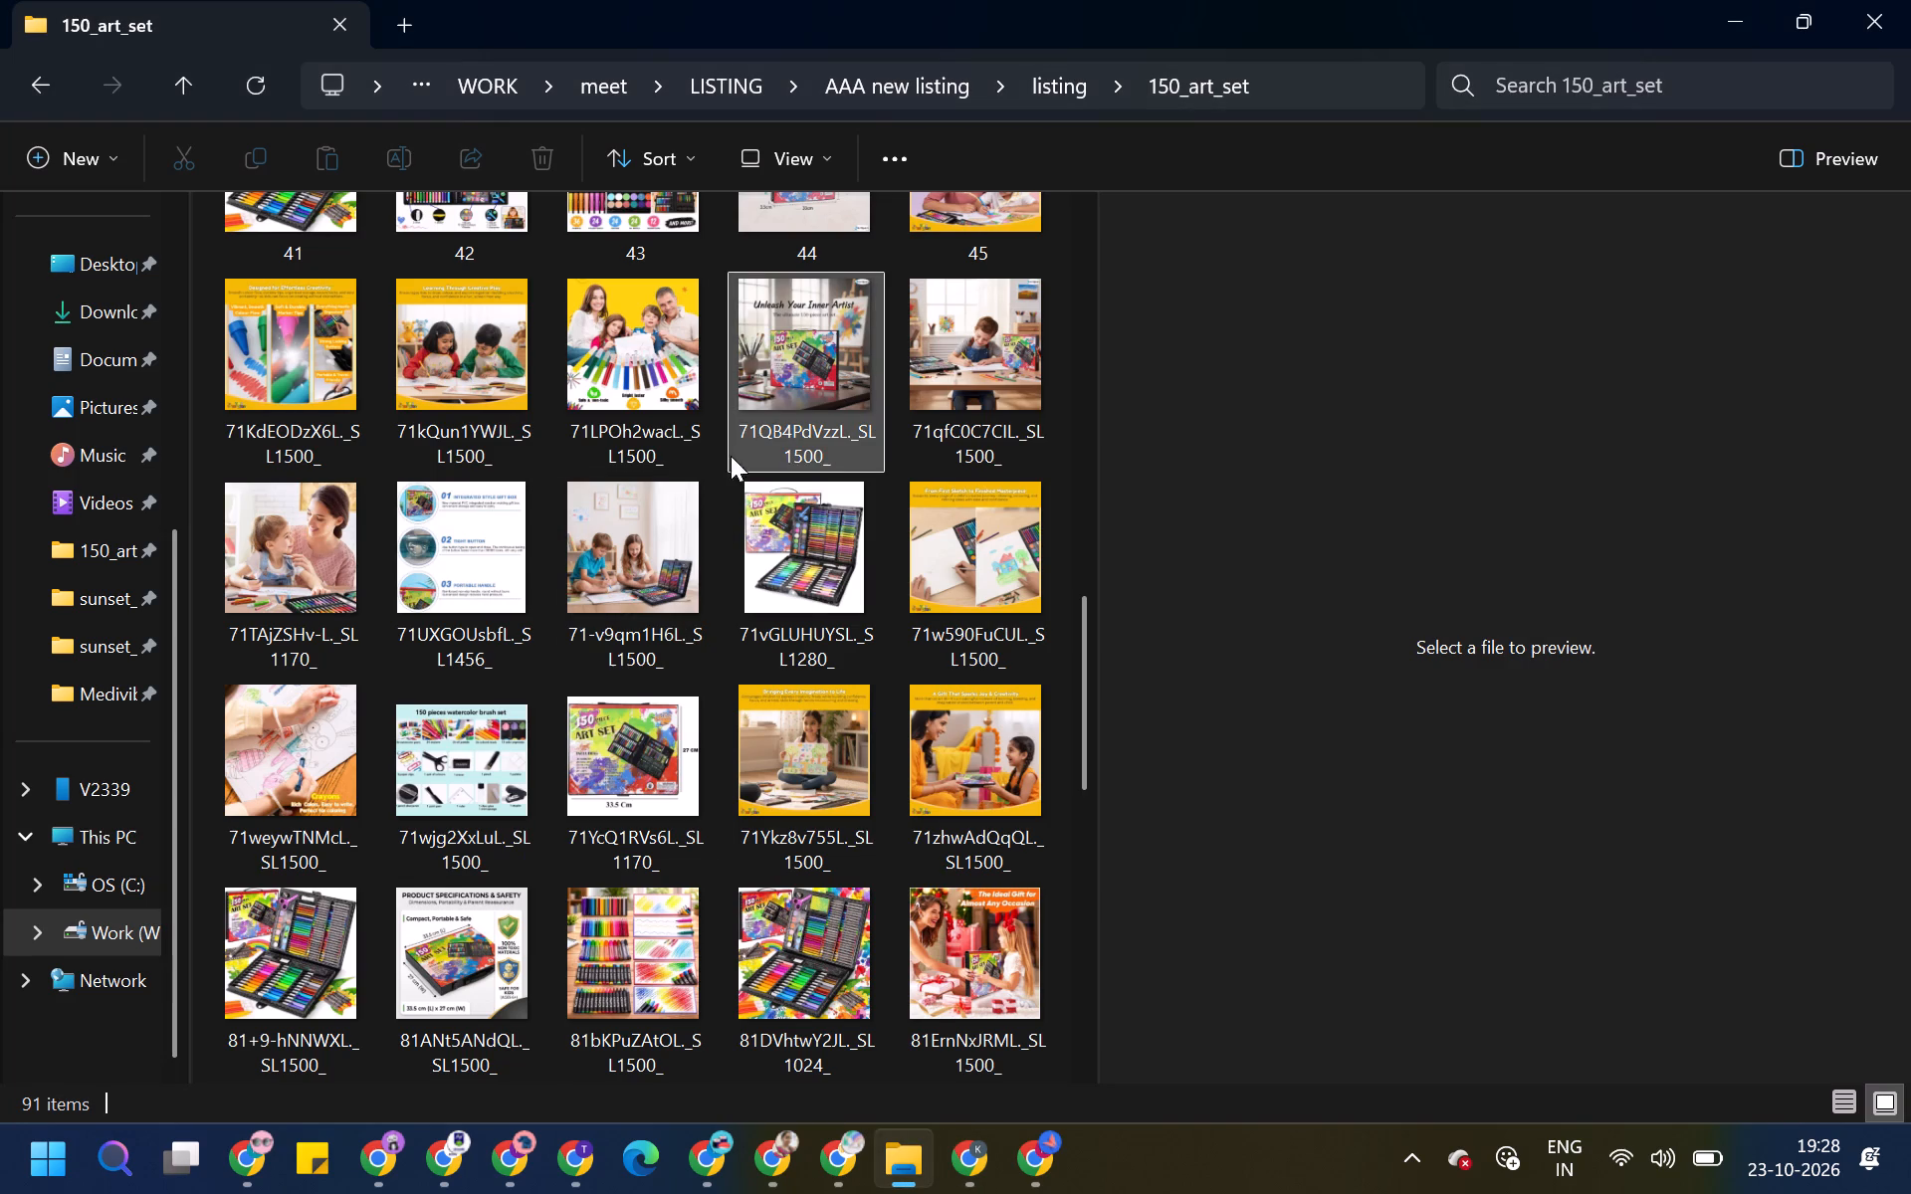